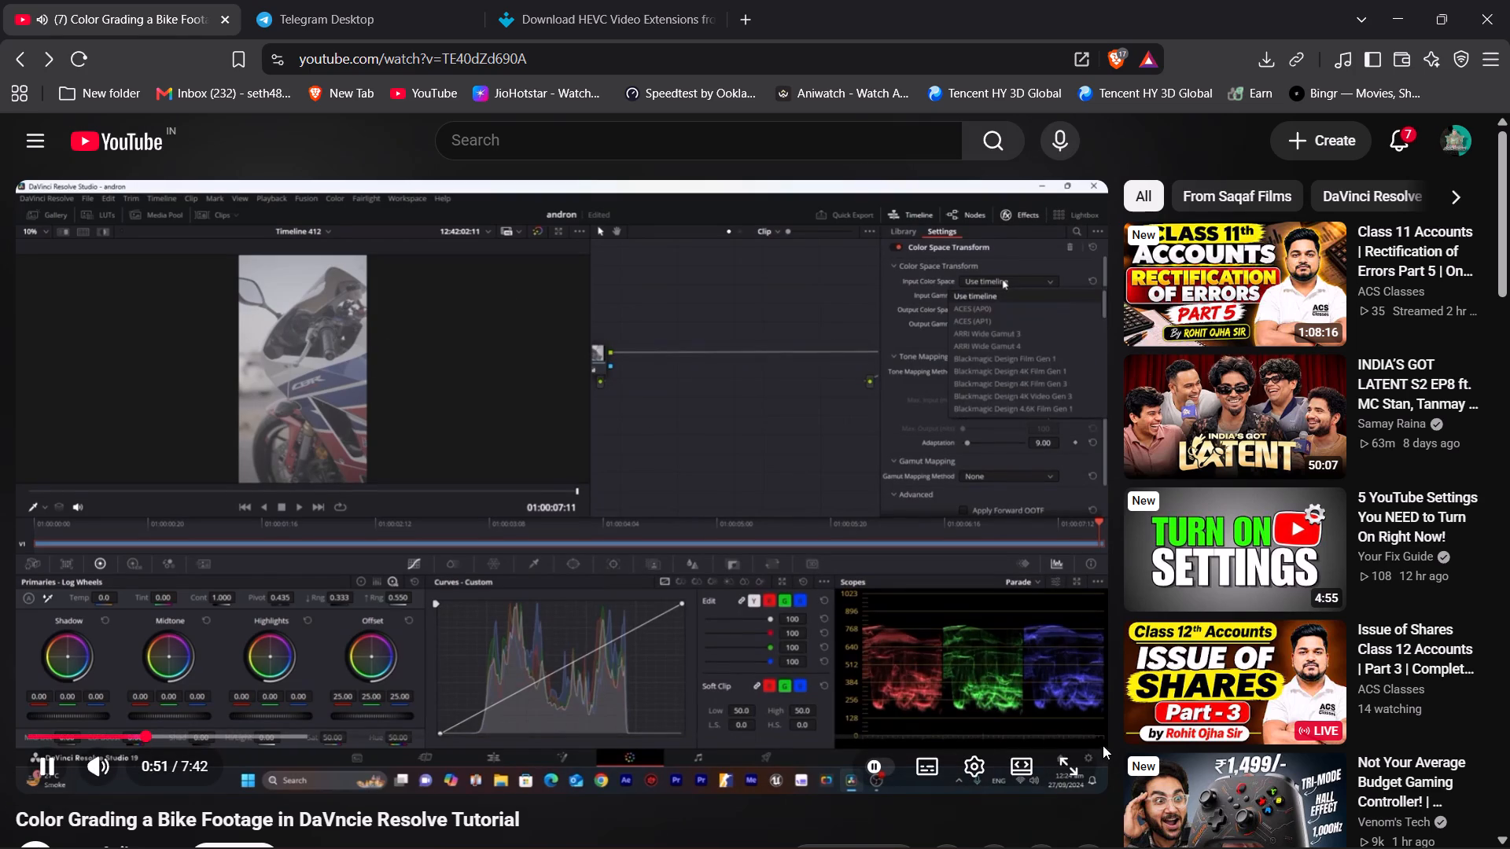
# Show the bike footage colour grading tutorial in full screen and set its playback quality to 1080p60.
pyautogui.click(1051, 777)
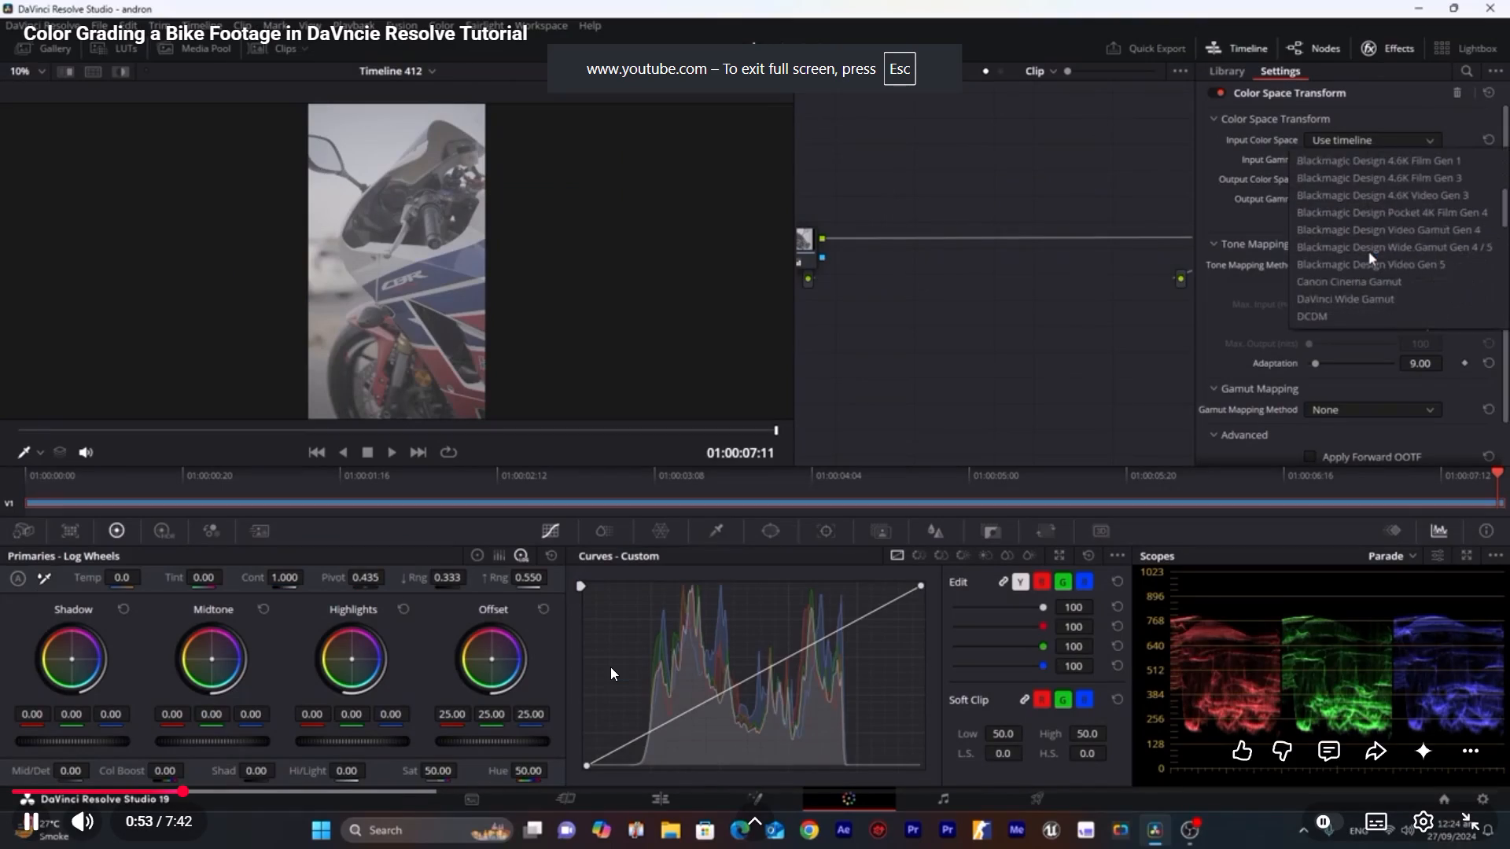
pyautogui.click(1408, 814)
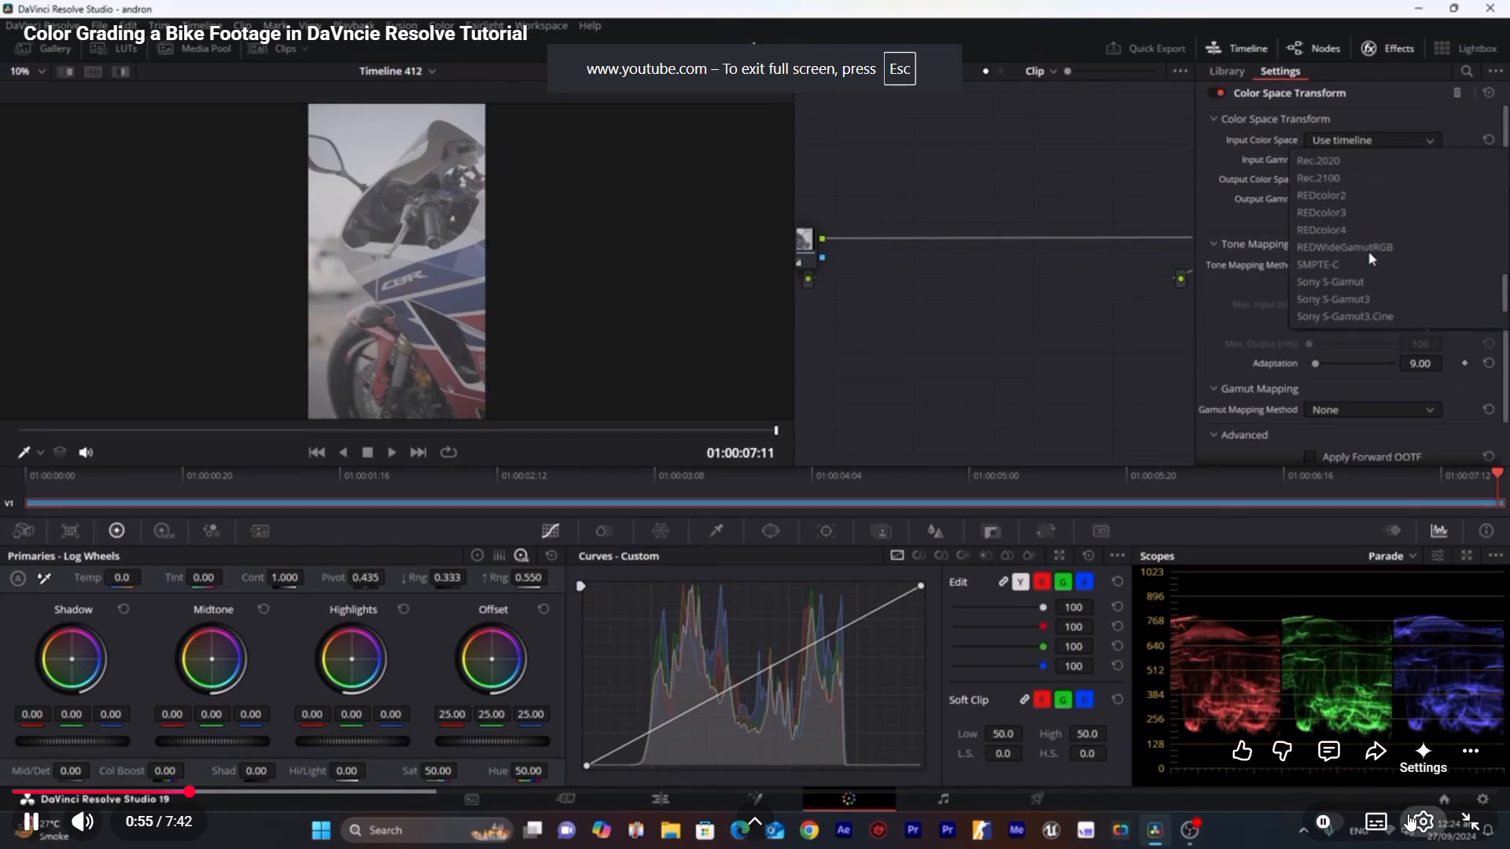
pyautogui.click(1373, 755)
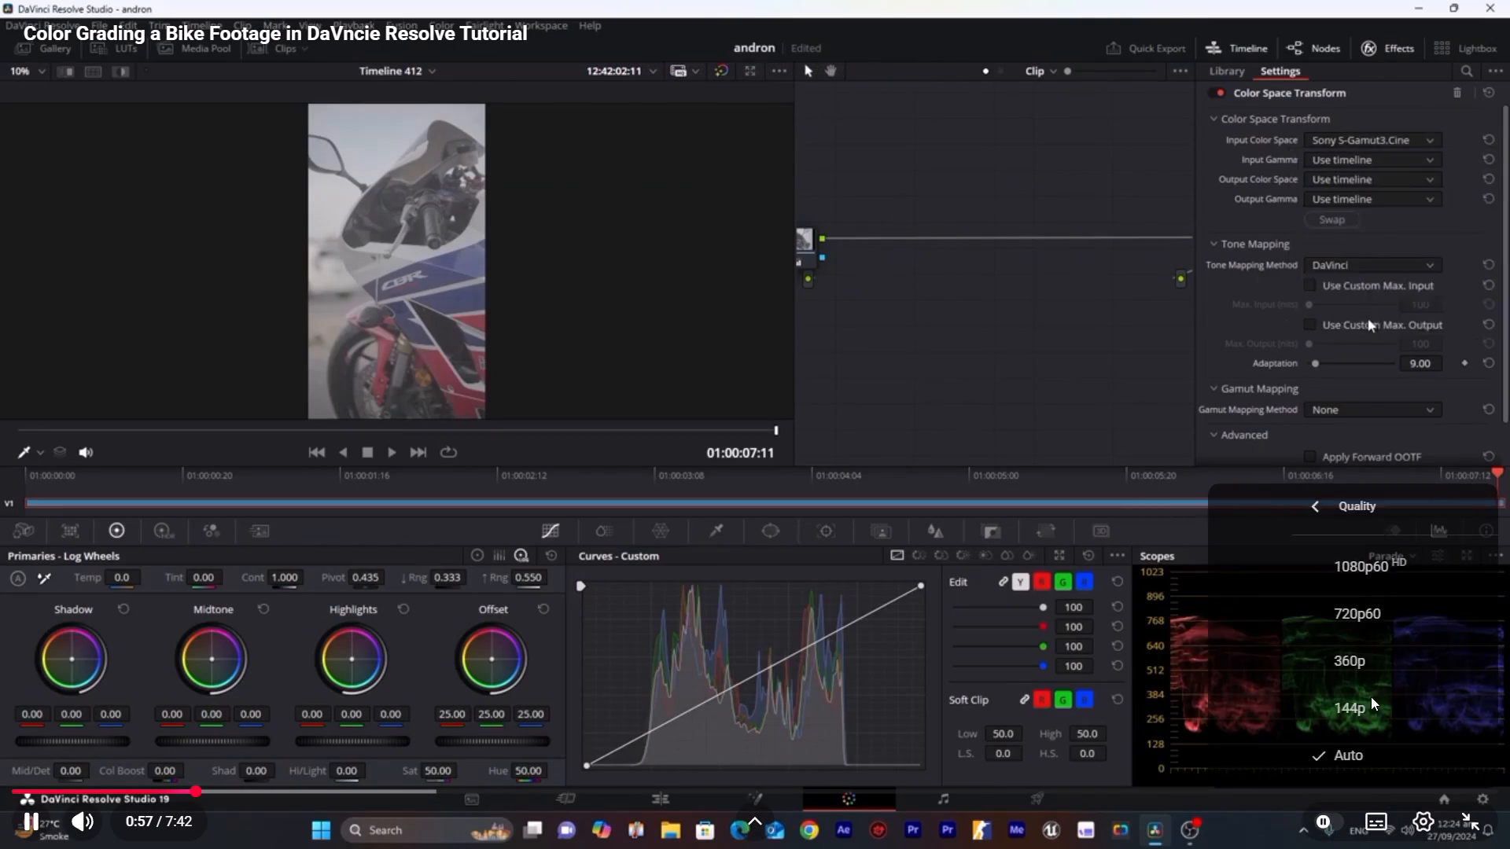
pyautogui.click(1368, 582)
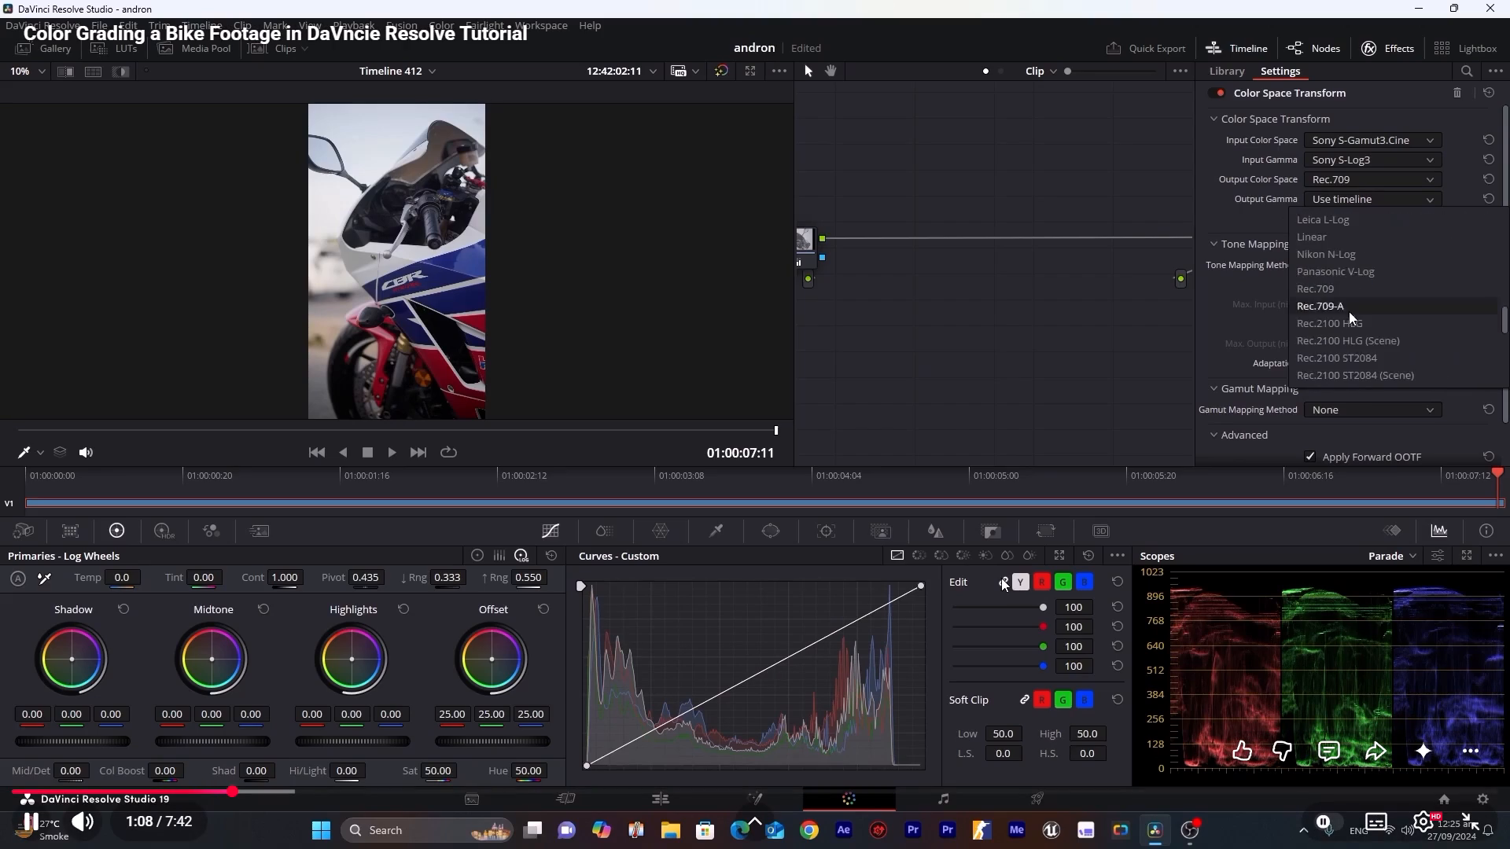
# Rewind the tutorial to 0:28, rewatch the part that adds Color Space Transform to a node, and pause it.
pyautogui.press('space')
pyautogui.press('Left')
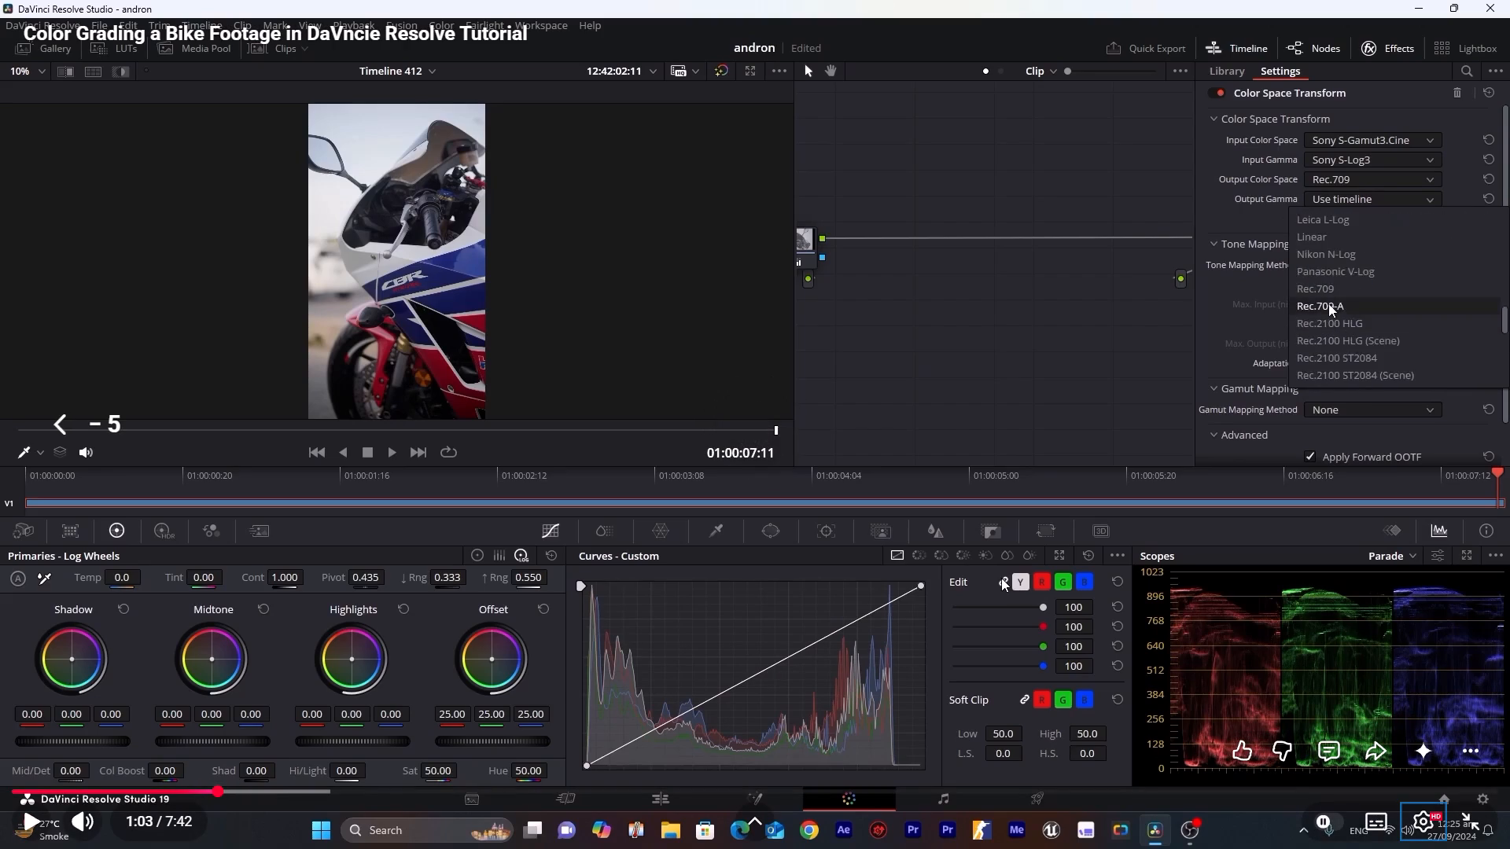
pyautogui.press('Left')
pyautogui.press('Left')
pyautogui.press('Left')
pyautogui.press('Left')
pyautogui.press('Left')
pyautogui.press('Left')
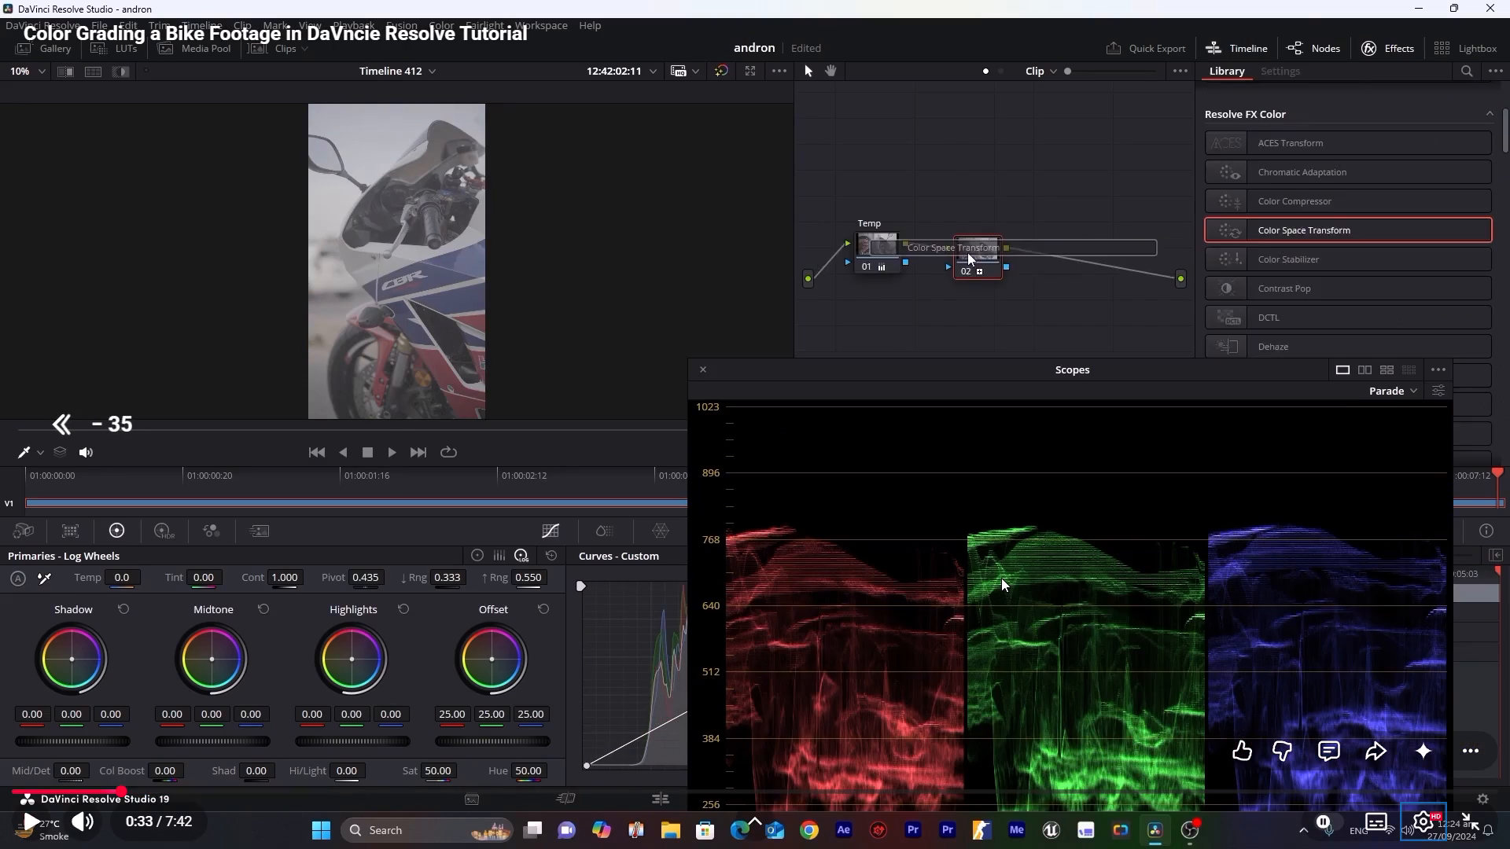
pyautogui.press('Left')
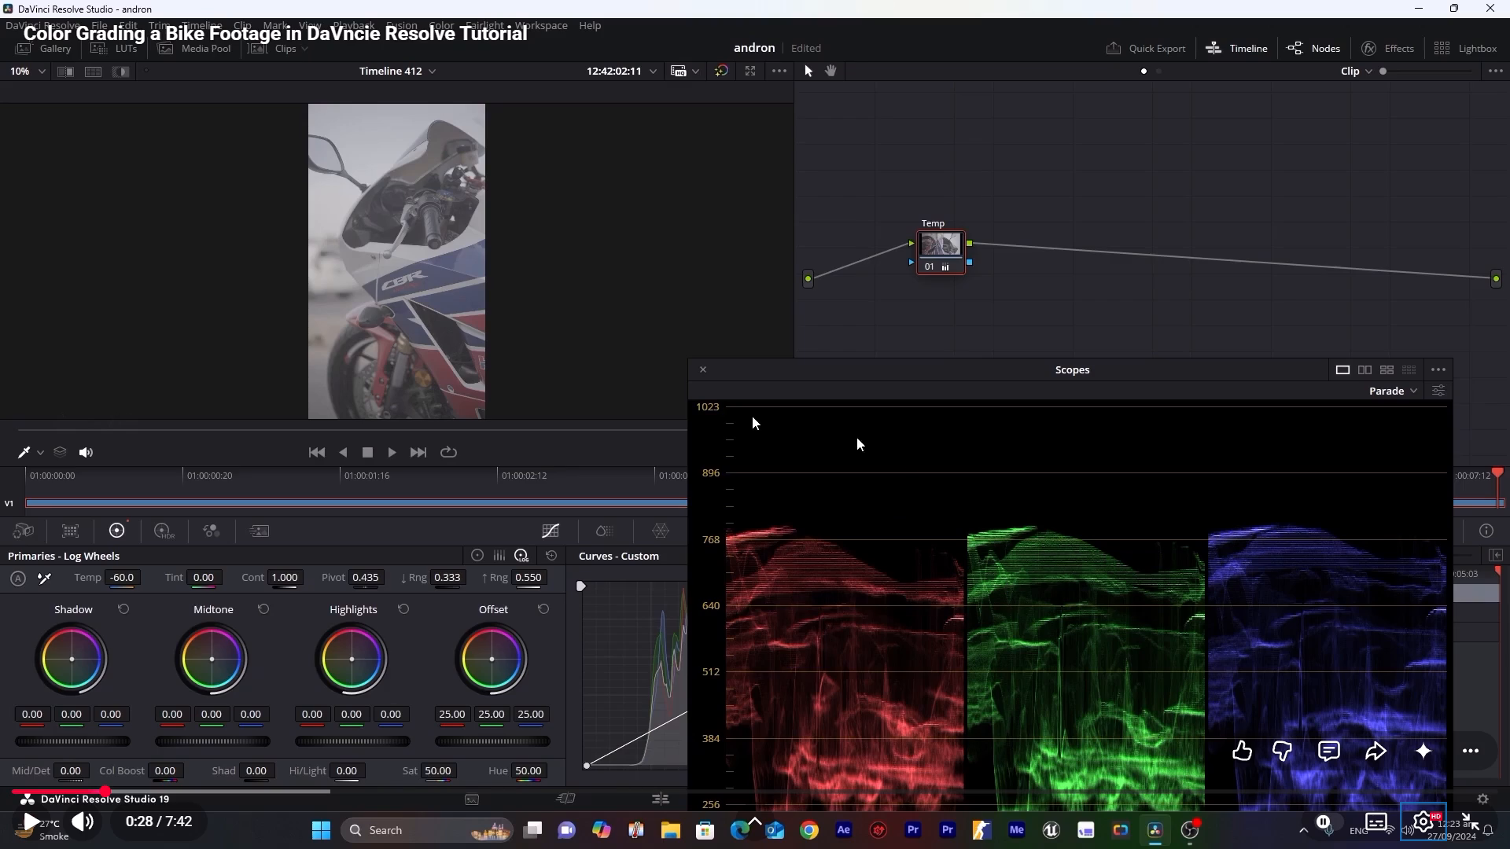
pyautogui.click(964, 238)
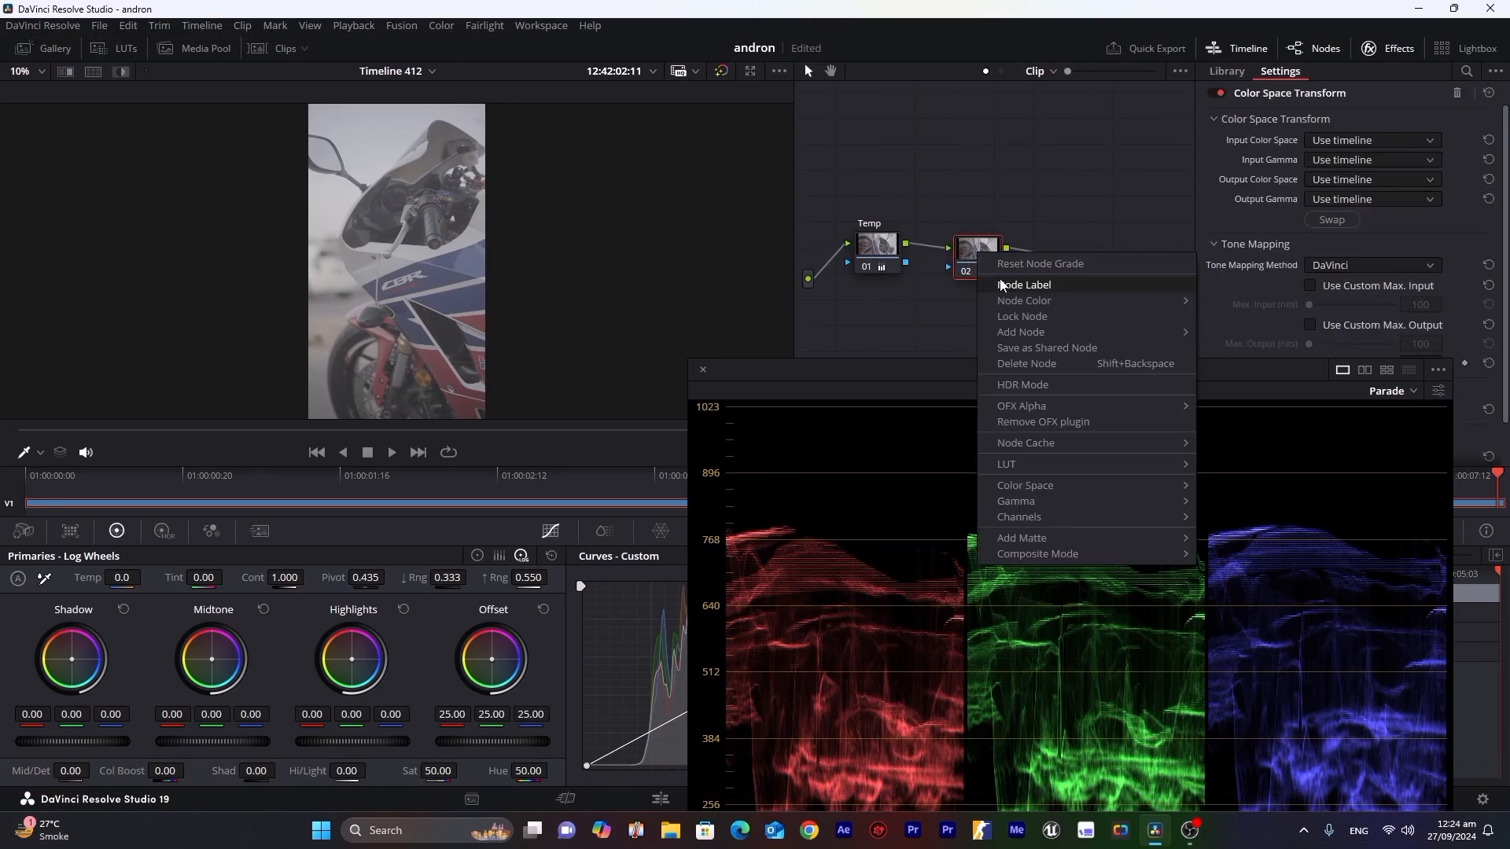
pyautogui.press('space')
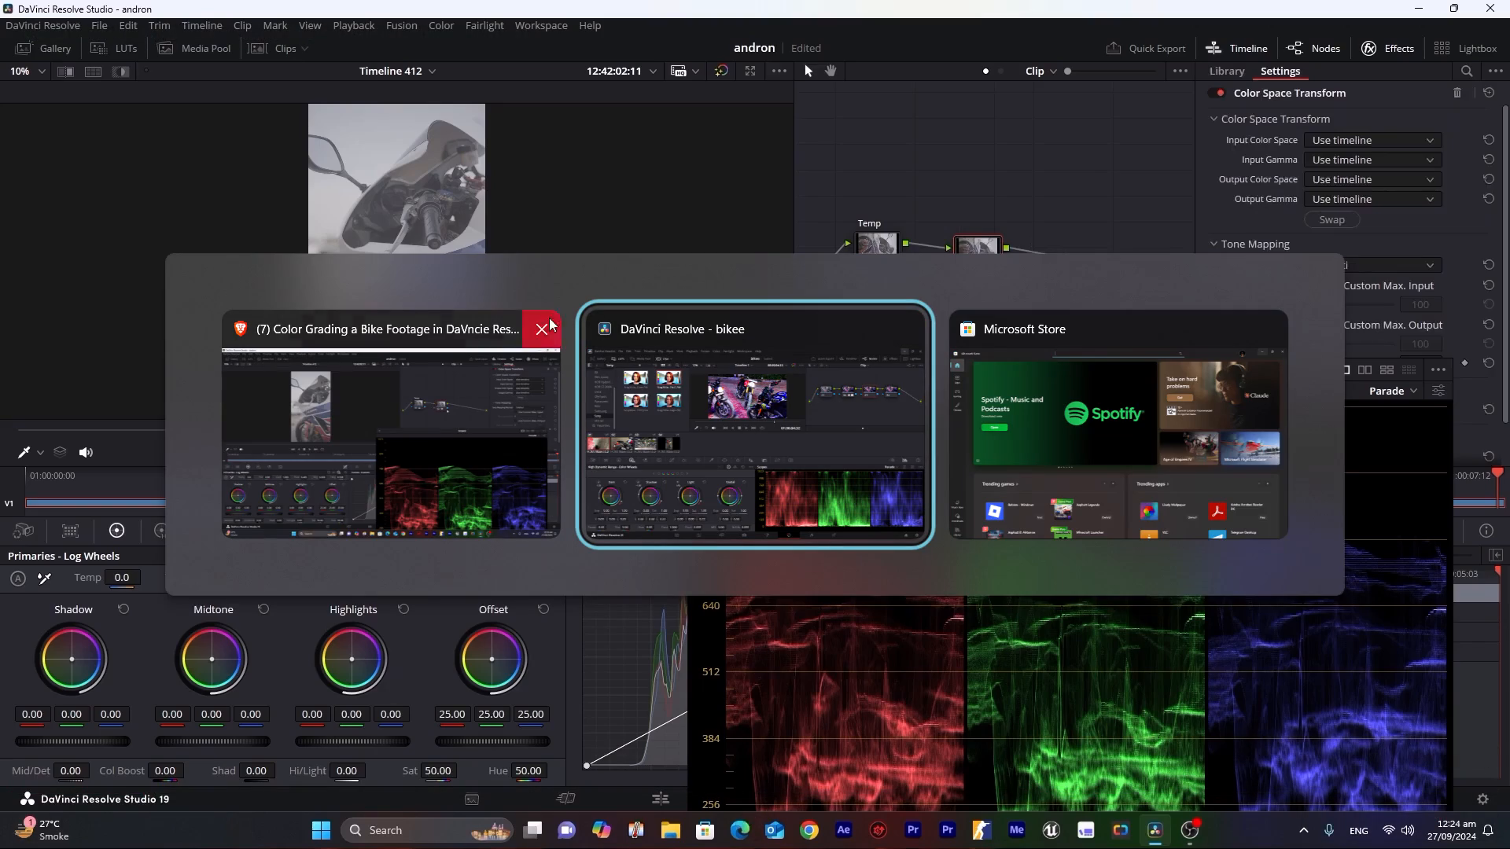
# Switch to DaVinci Resolve, find Color Space Transform in the effects library, apply it to node 03, and select node 01.
pyautogui.click(1280, 320)
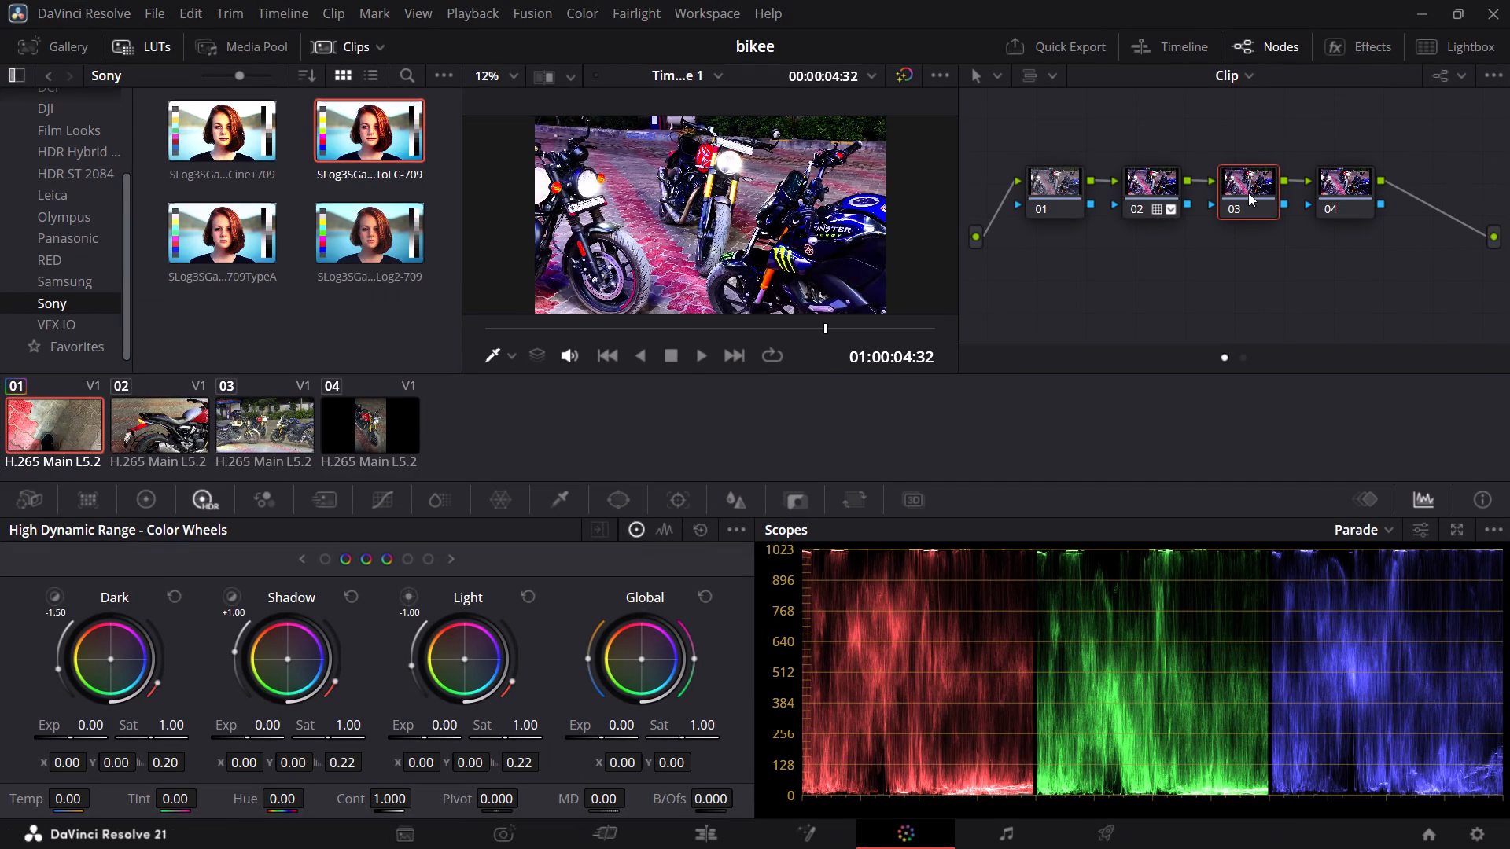
pyautogui.click(1248, 193)
pyautogui.rightClick(1248, 193)
pyautogui.click(1248, 193)
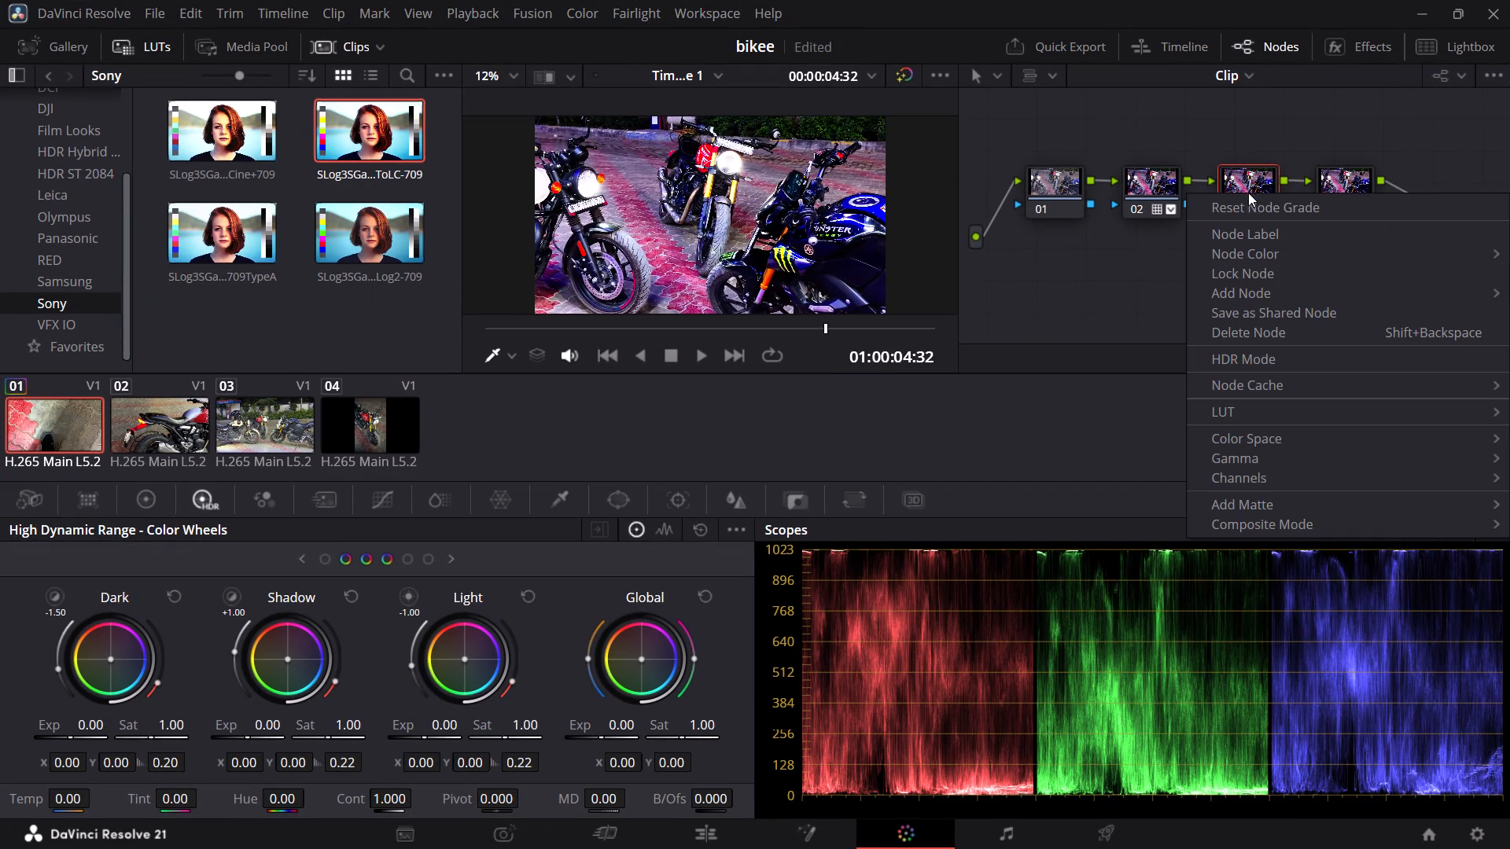
pyautogui.click(1371, 102)
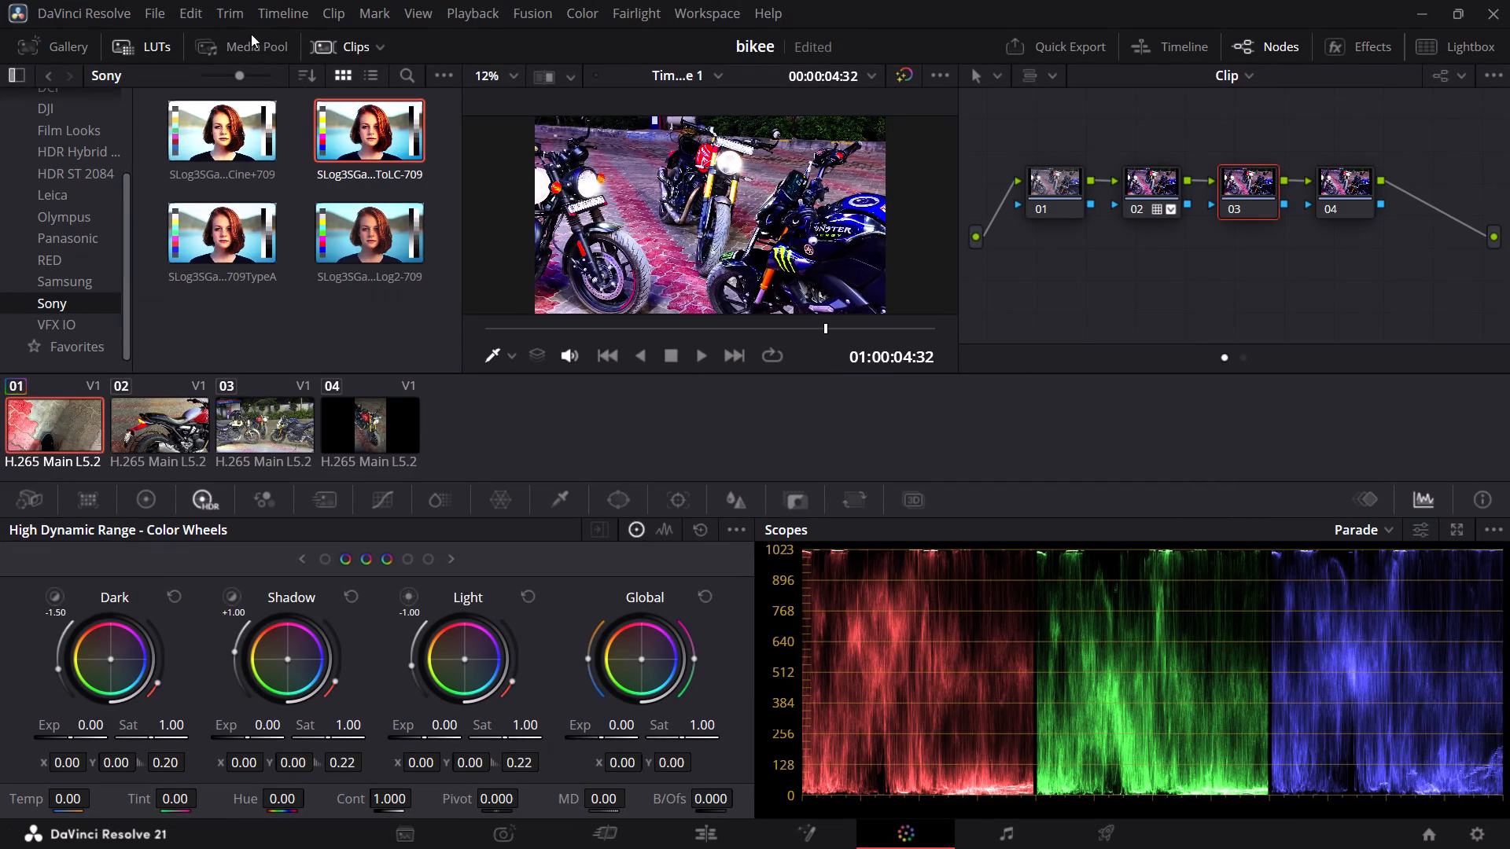
pyautogui.click(1373, 61)
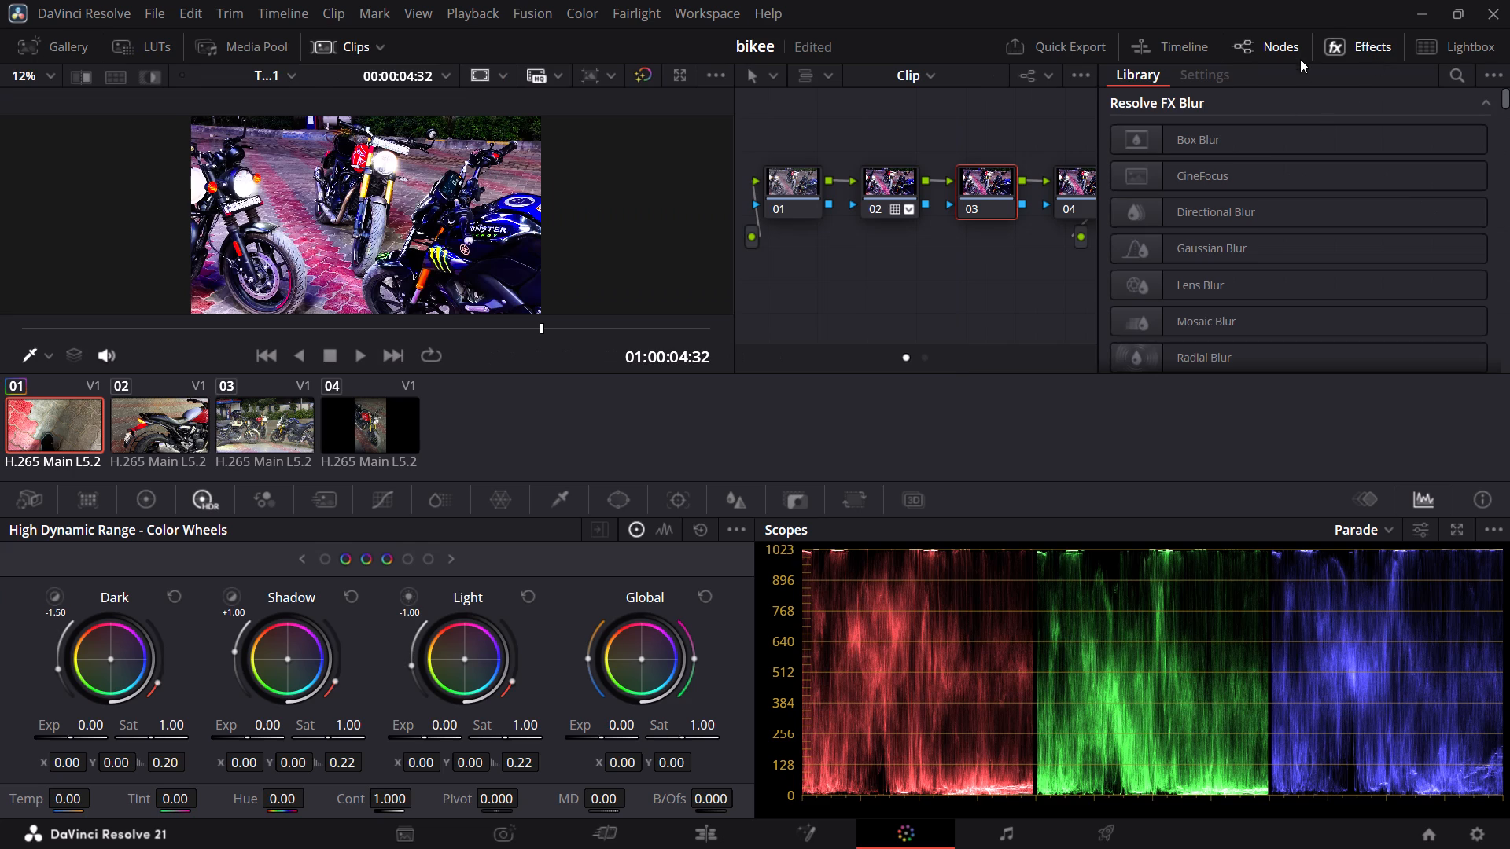
pyautogui.click(1455, 75)
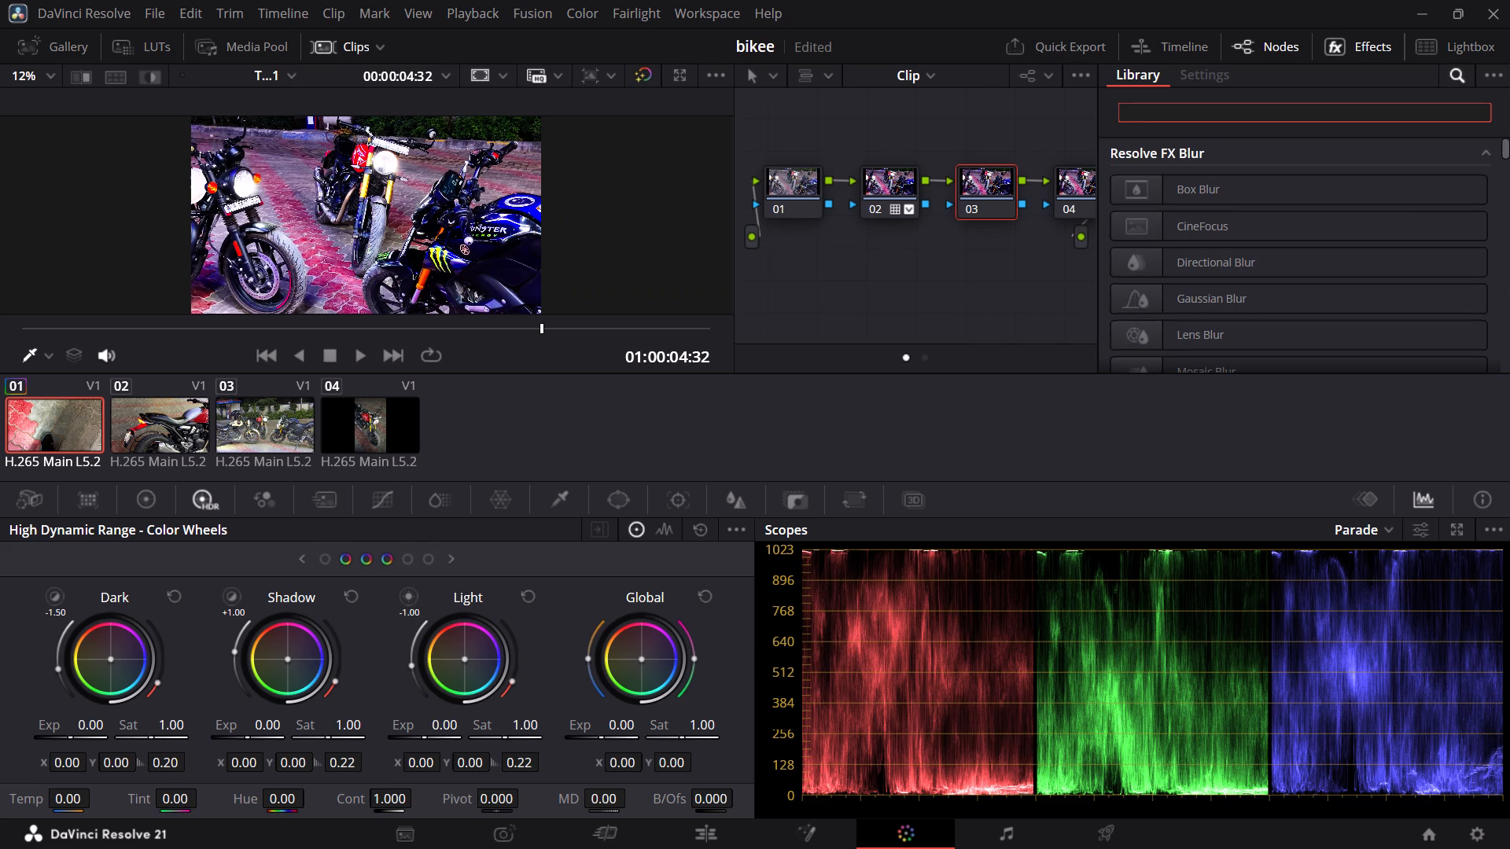
pyautogui.click(1278, 108)
pyautogui.write('colo')
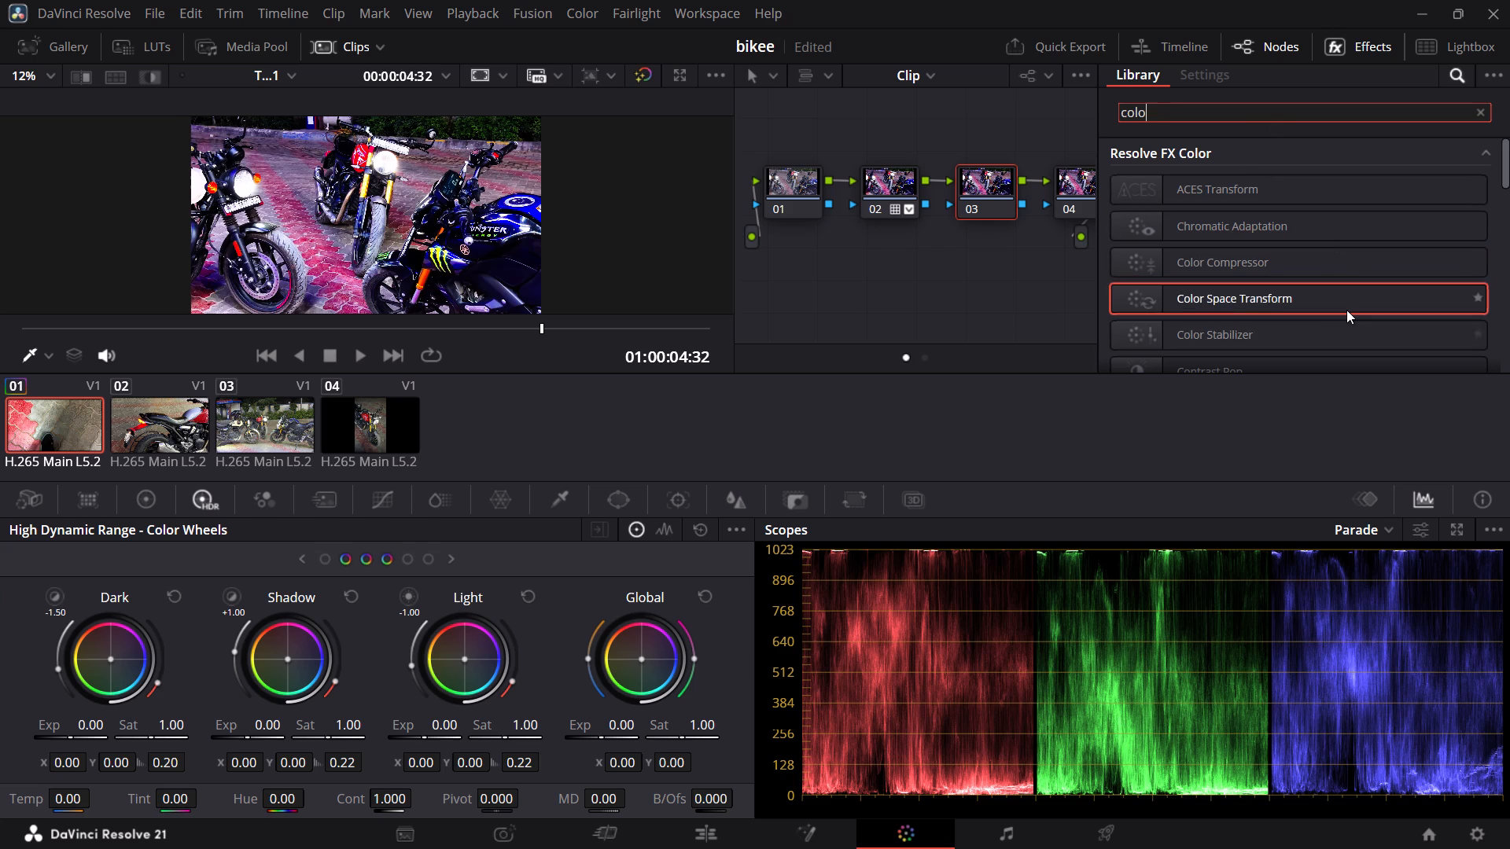
pyautogui.moveTo(1346, 310); pyautogui.dragTo(985, 192)
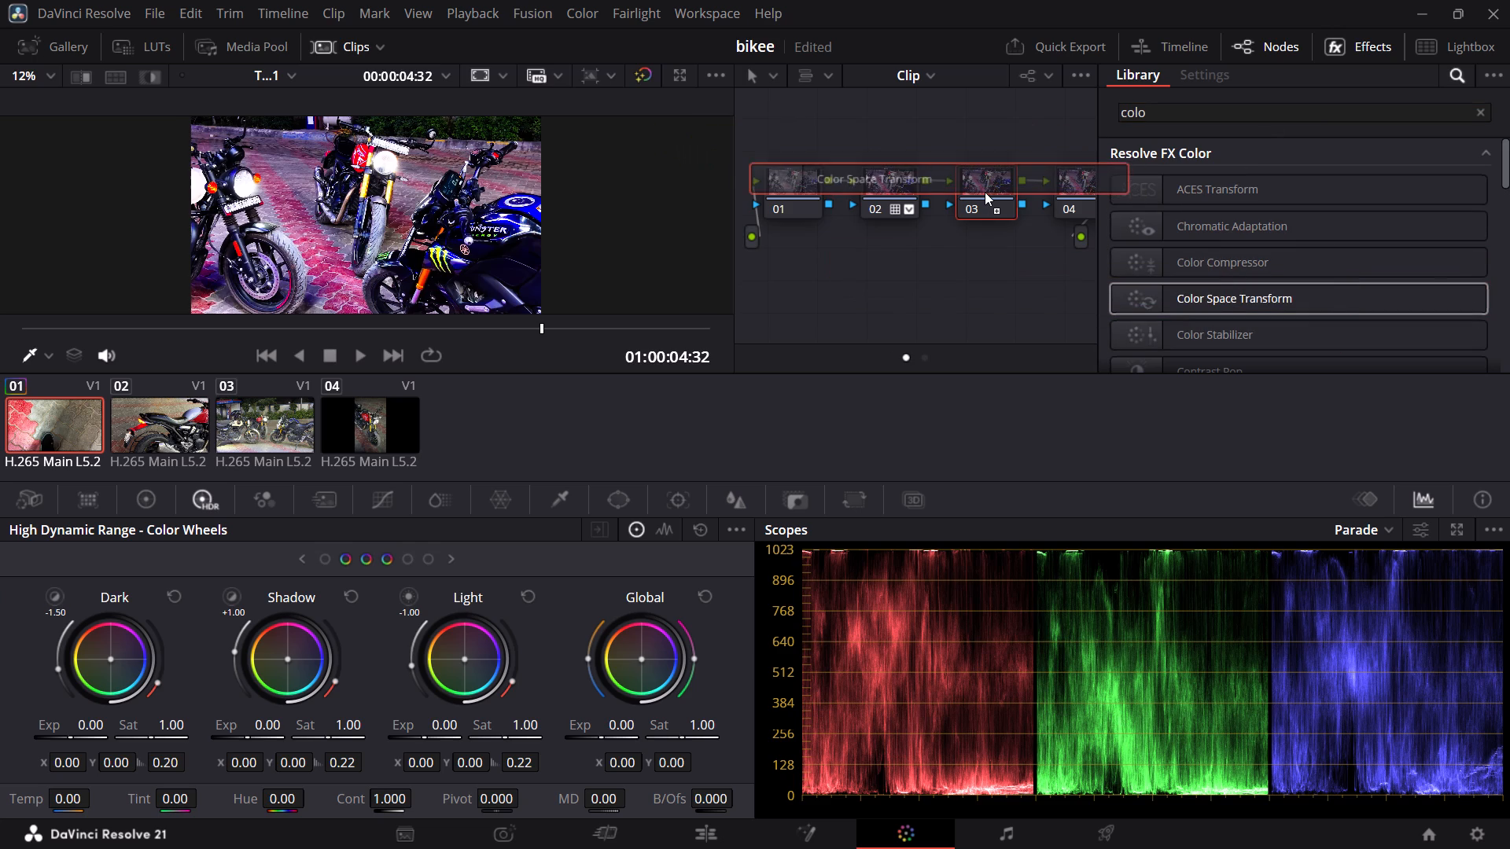
pyautogui.moveTo(985, 192); pyautogui.dragTo(985, 189)
pyautogui.click(802, 181)
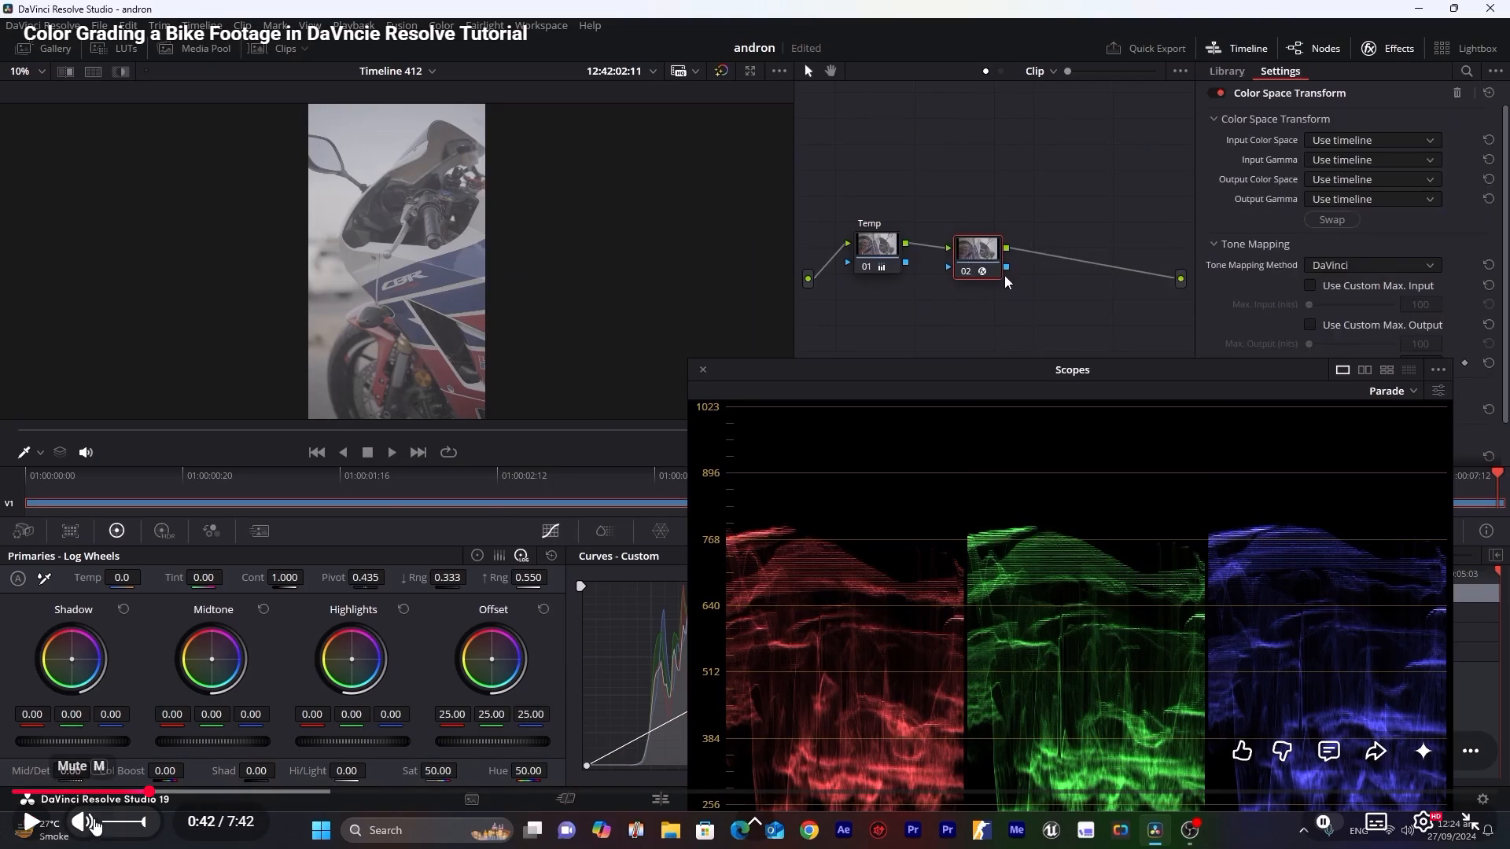
# Switch back to the tutorial in the browser, rewatch it from about 0:13 to 0:30, and pause it.
pyautogui.click(55, 789)
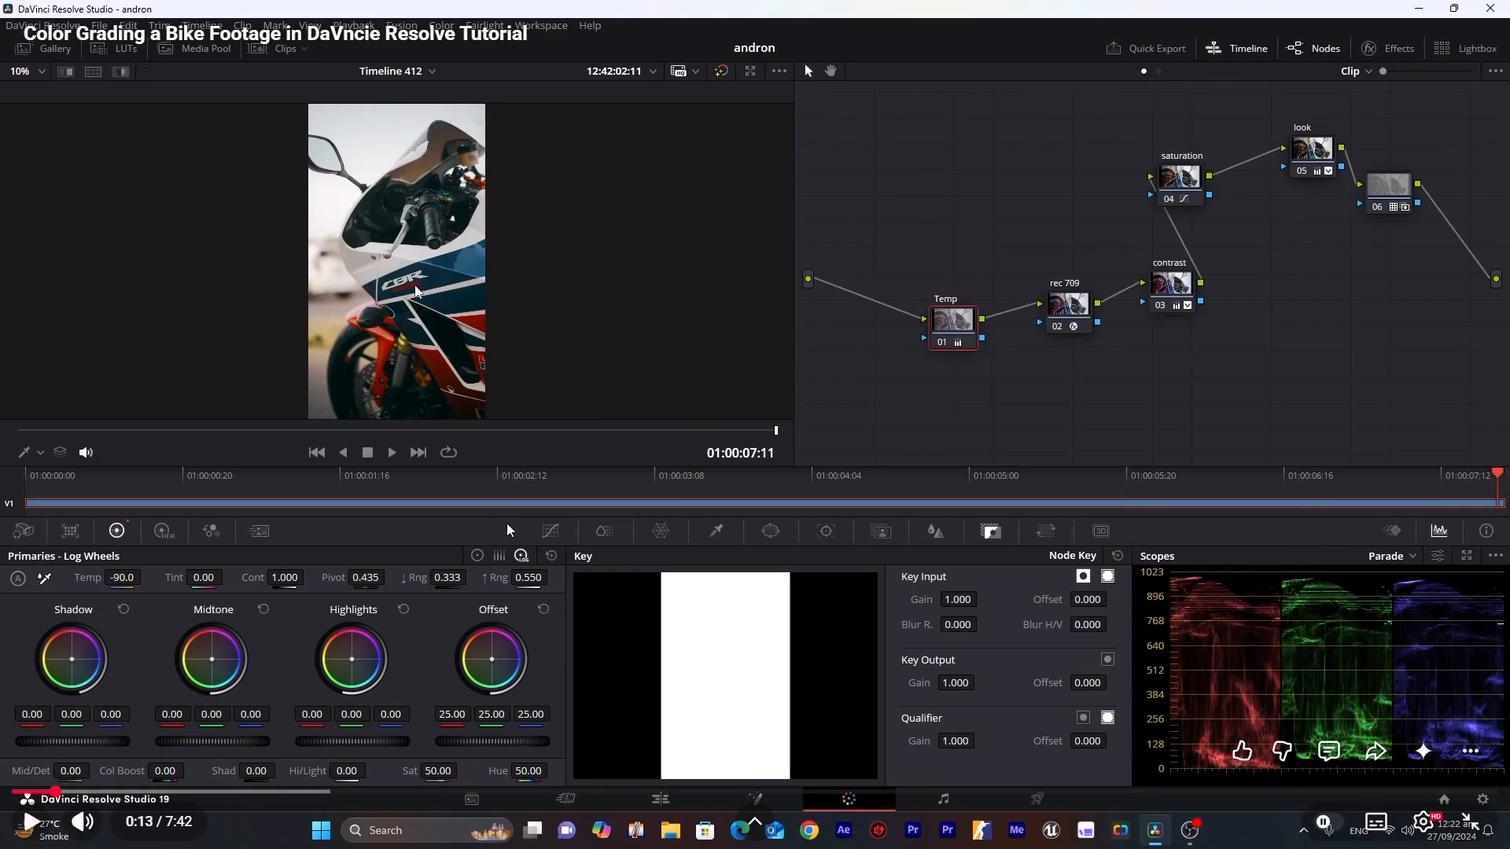
pyautogui.click(506, 520)
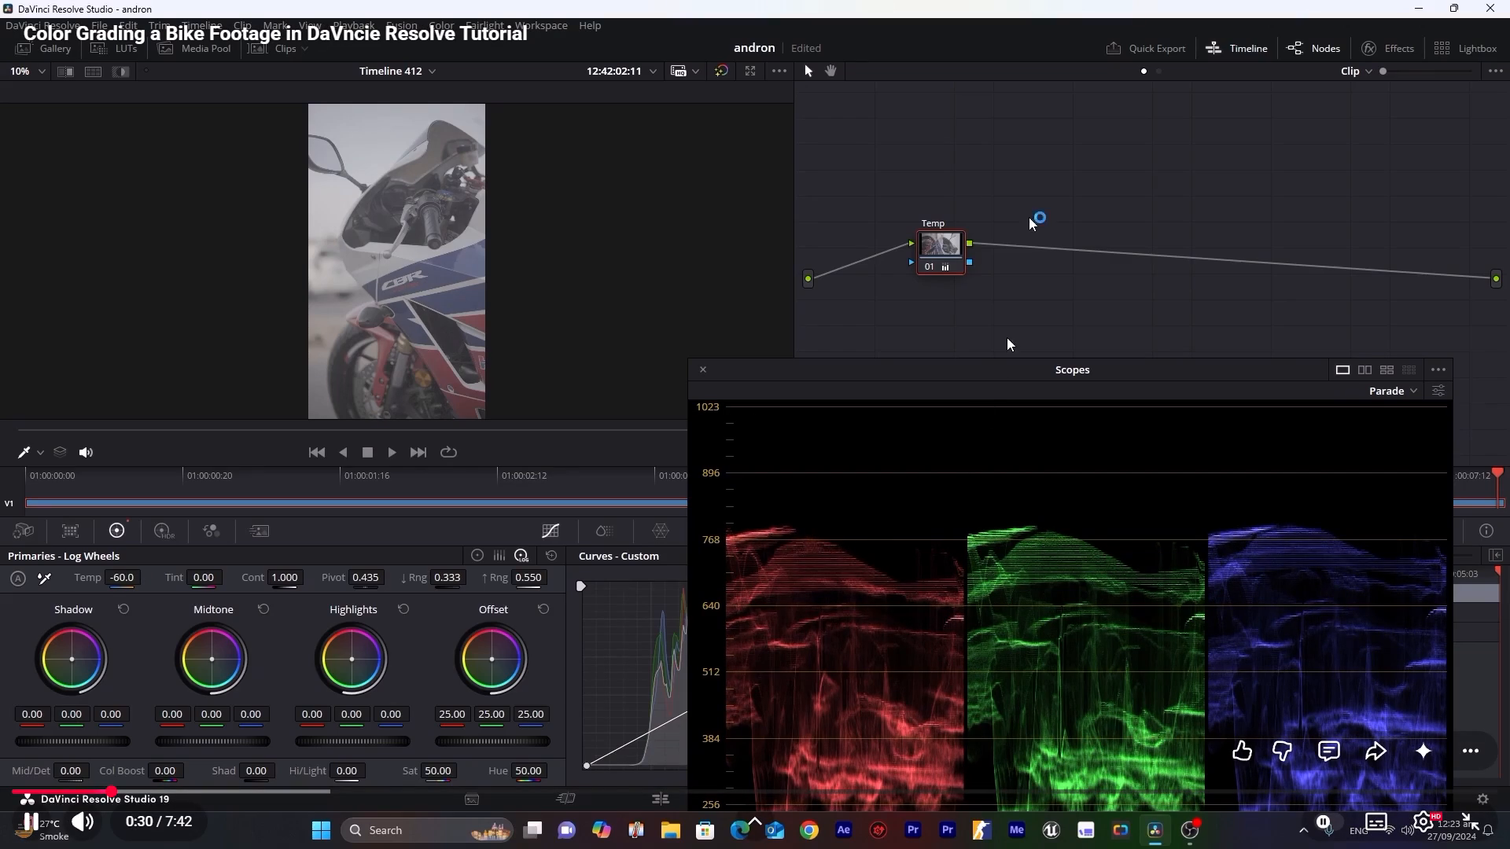
pyautogui.click(974, 324)
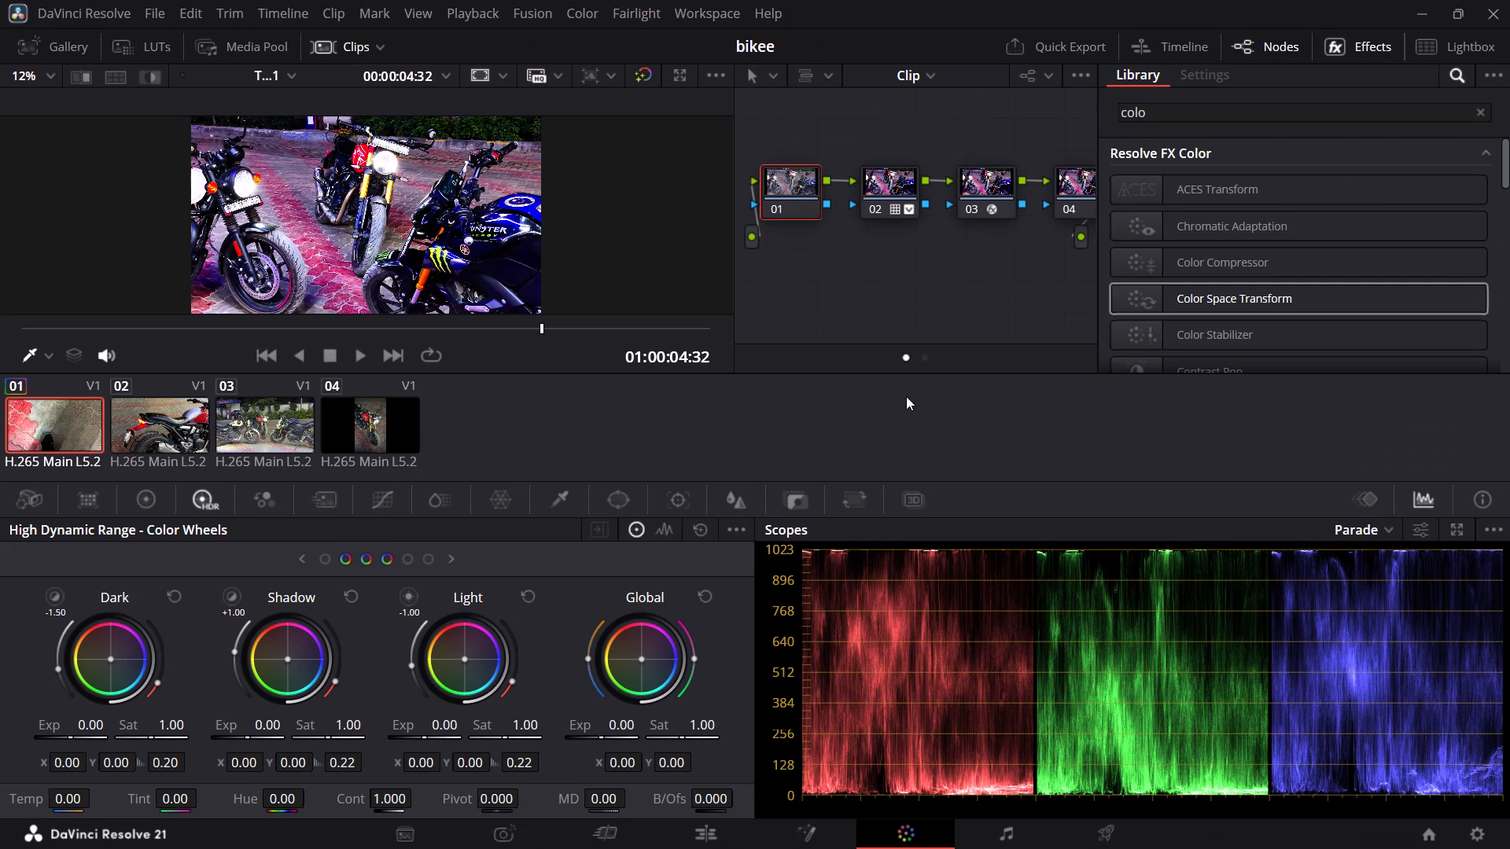
# In DaVinci Resolve, look through node 01's grading palettes, including Primaries, RGB Mixer, Motion Effects, ColorSlice and Window, ending on the HDR colour wheels.
pyautogui.scroll(3, 929, 565)
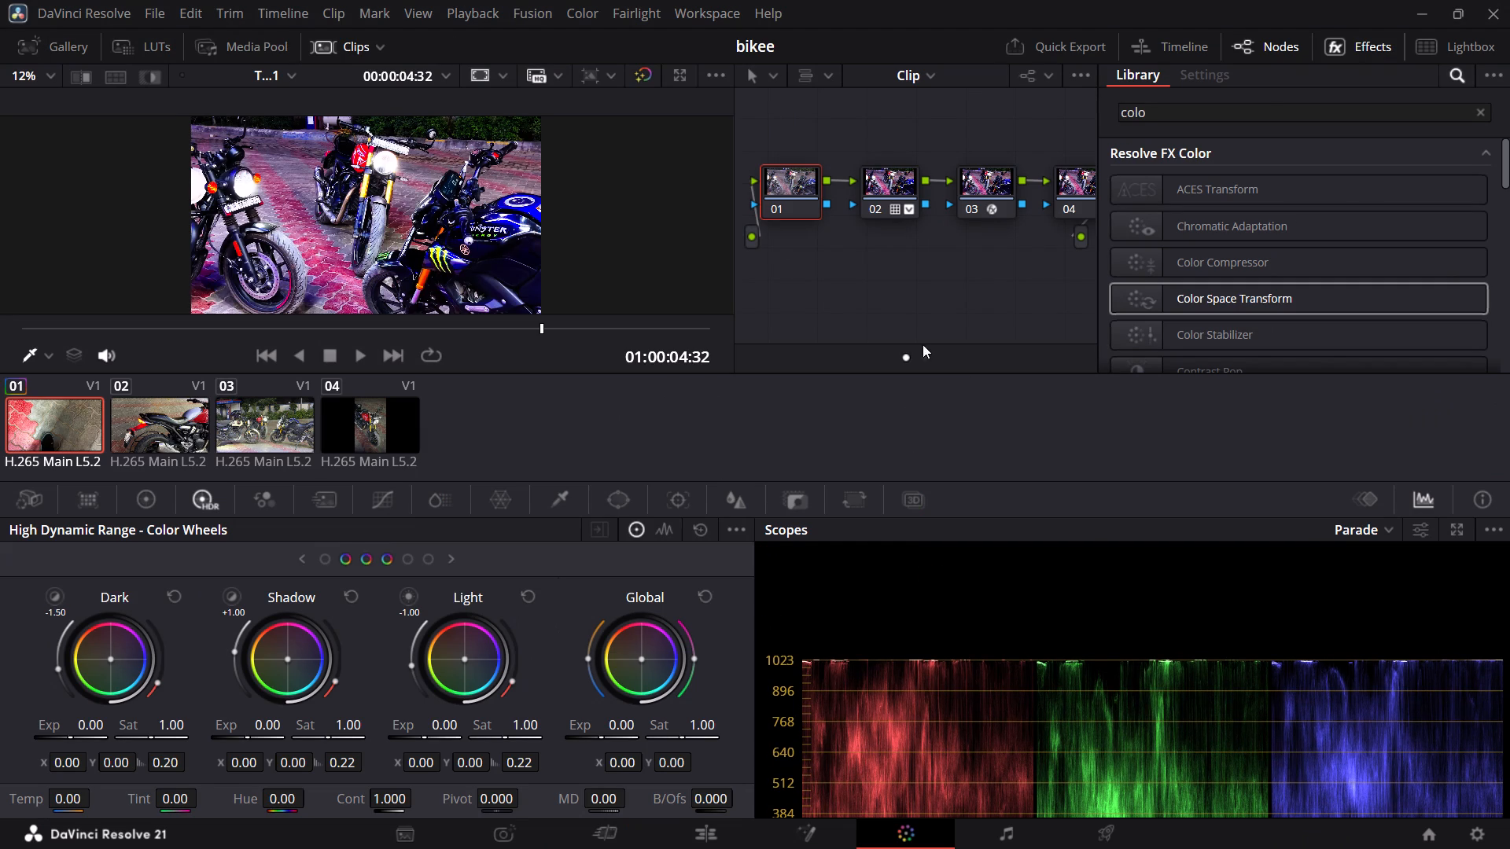
pyautogui.click(152, 492)
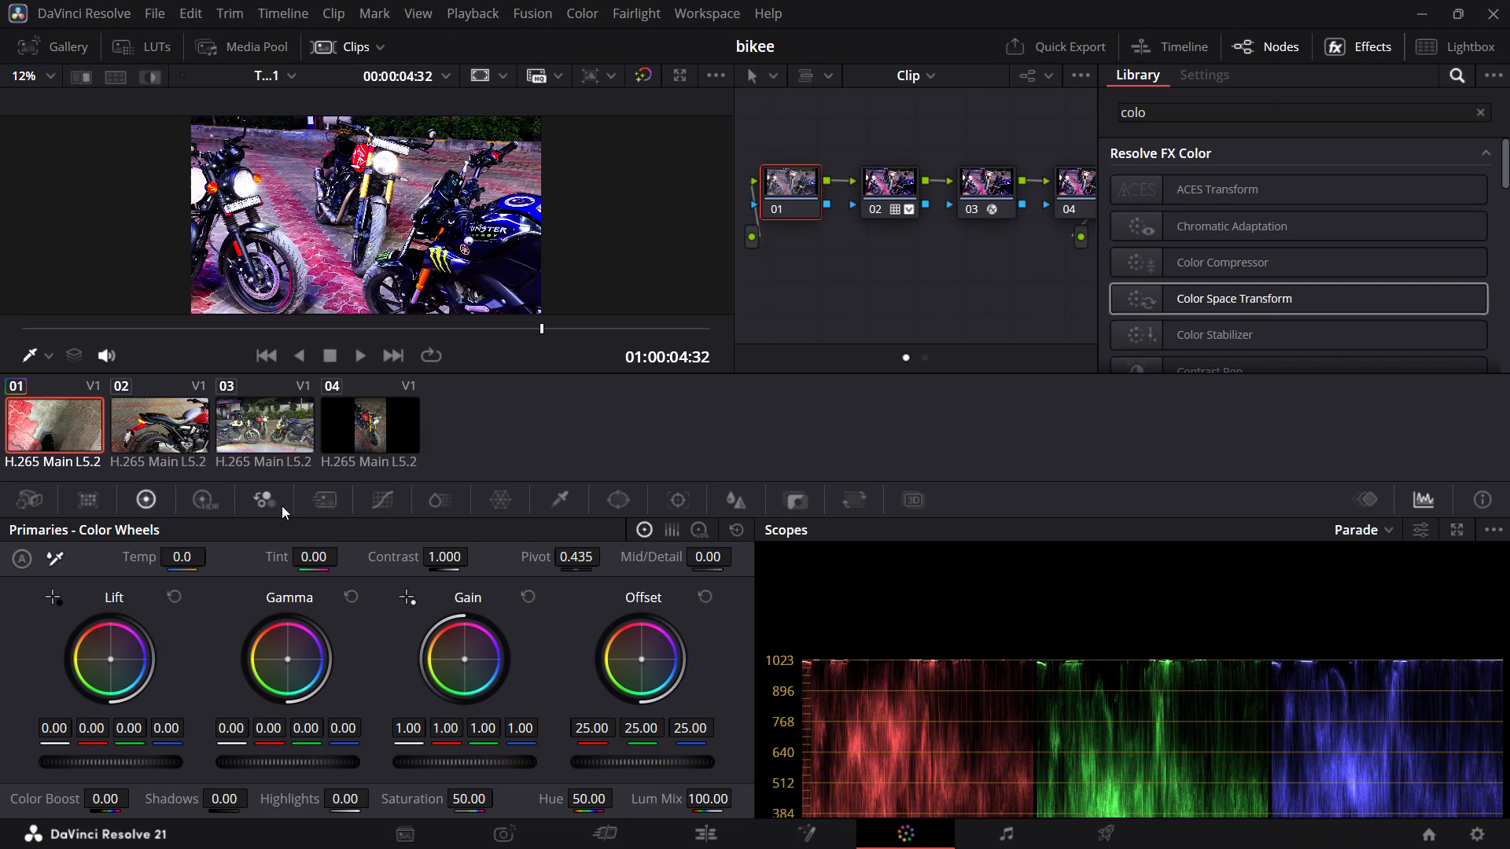
pyautogui.click(282, 505)
pyautogui.click(333, 505)
pyautogui.click(189, 503)
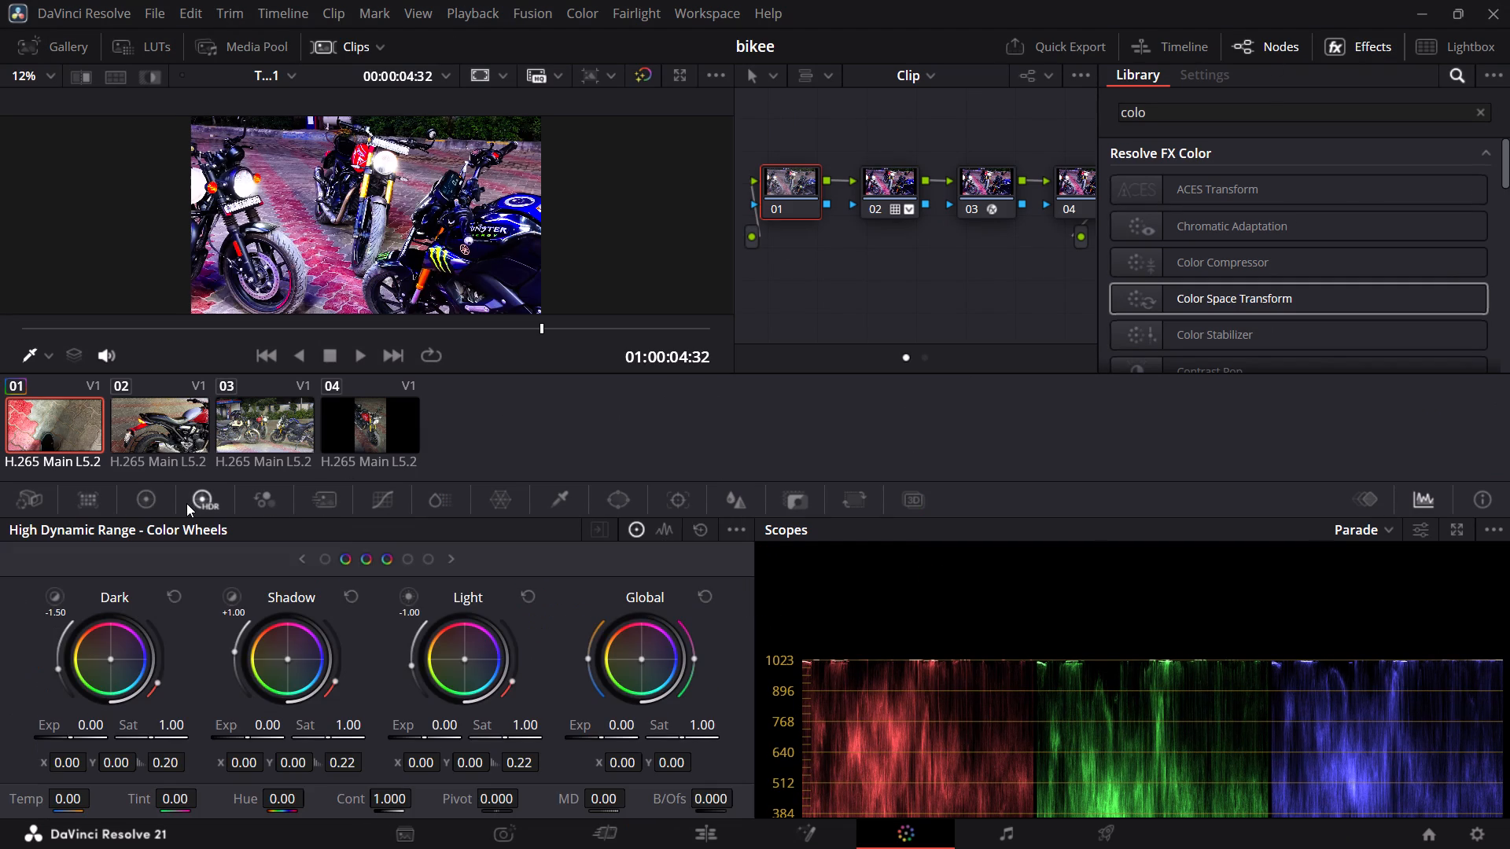
pyautogui.click(127, 503)
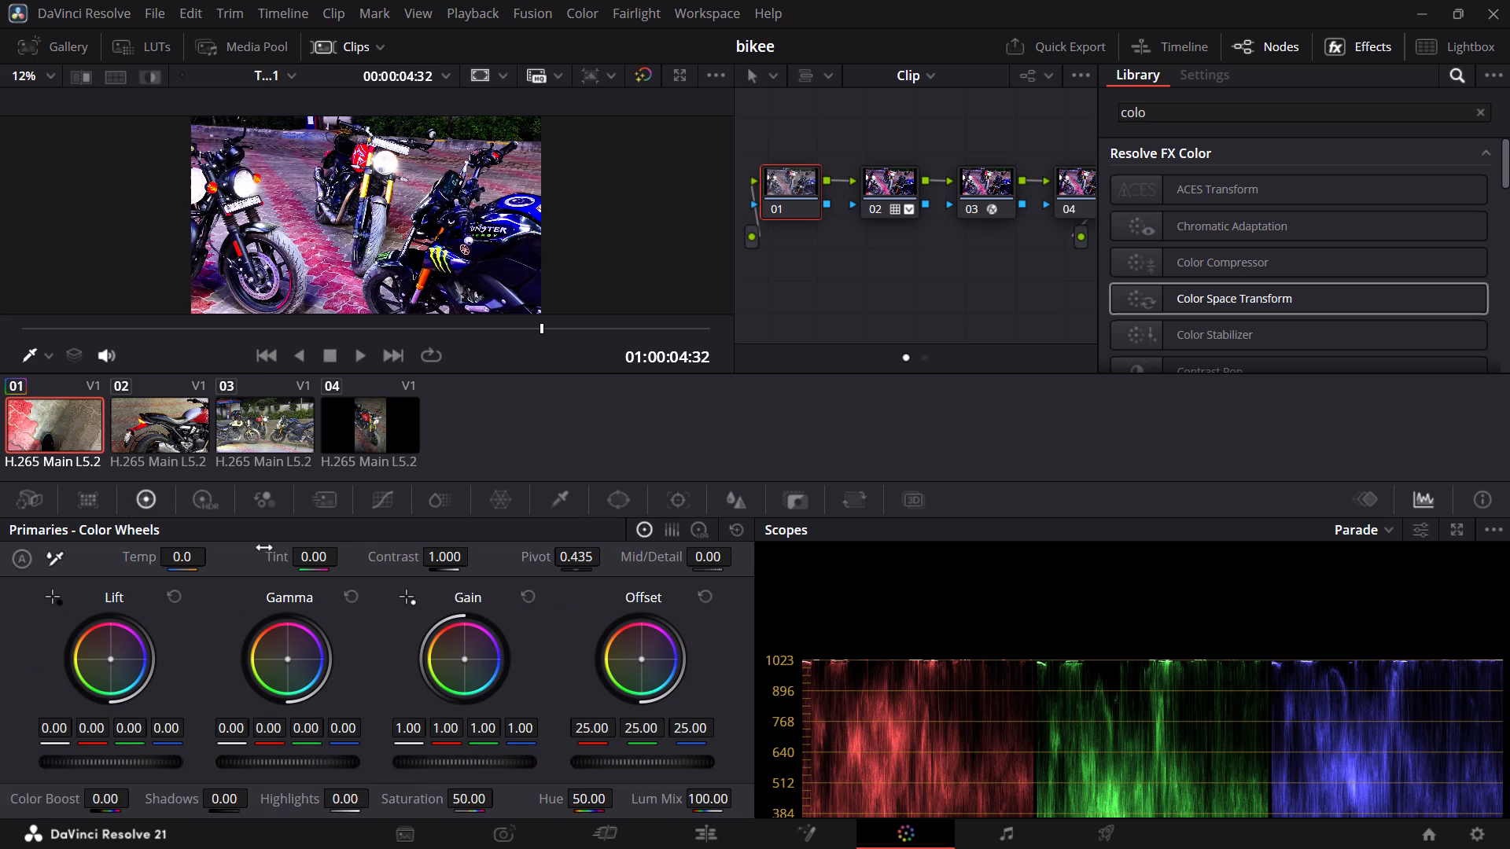
pyautogui.hscroll(2, 447, 561)
pyautogui.click(201, 490)
pyautogui.click(278, 513)
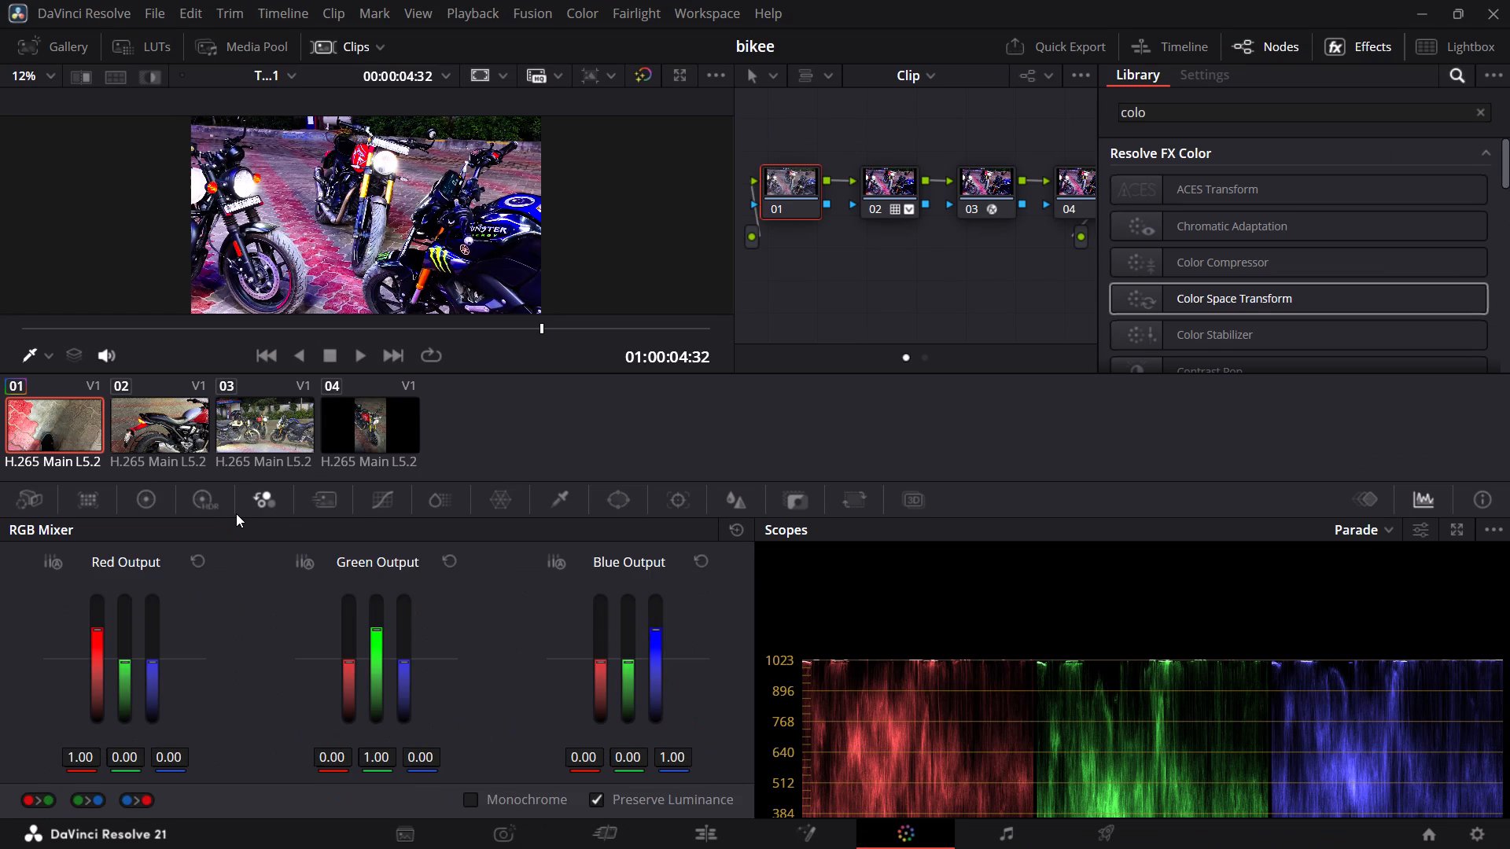
pyautogui.click(318, 503)
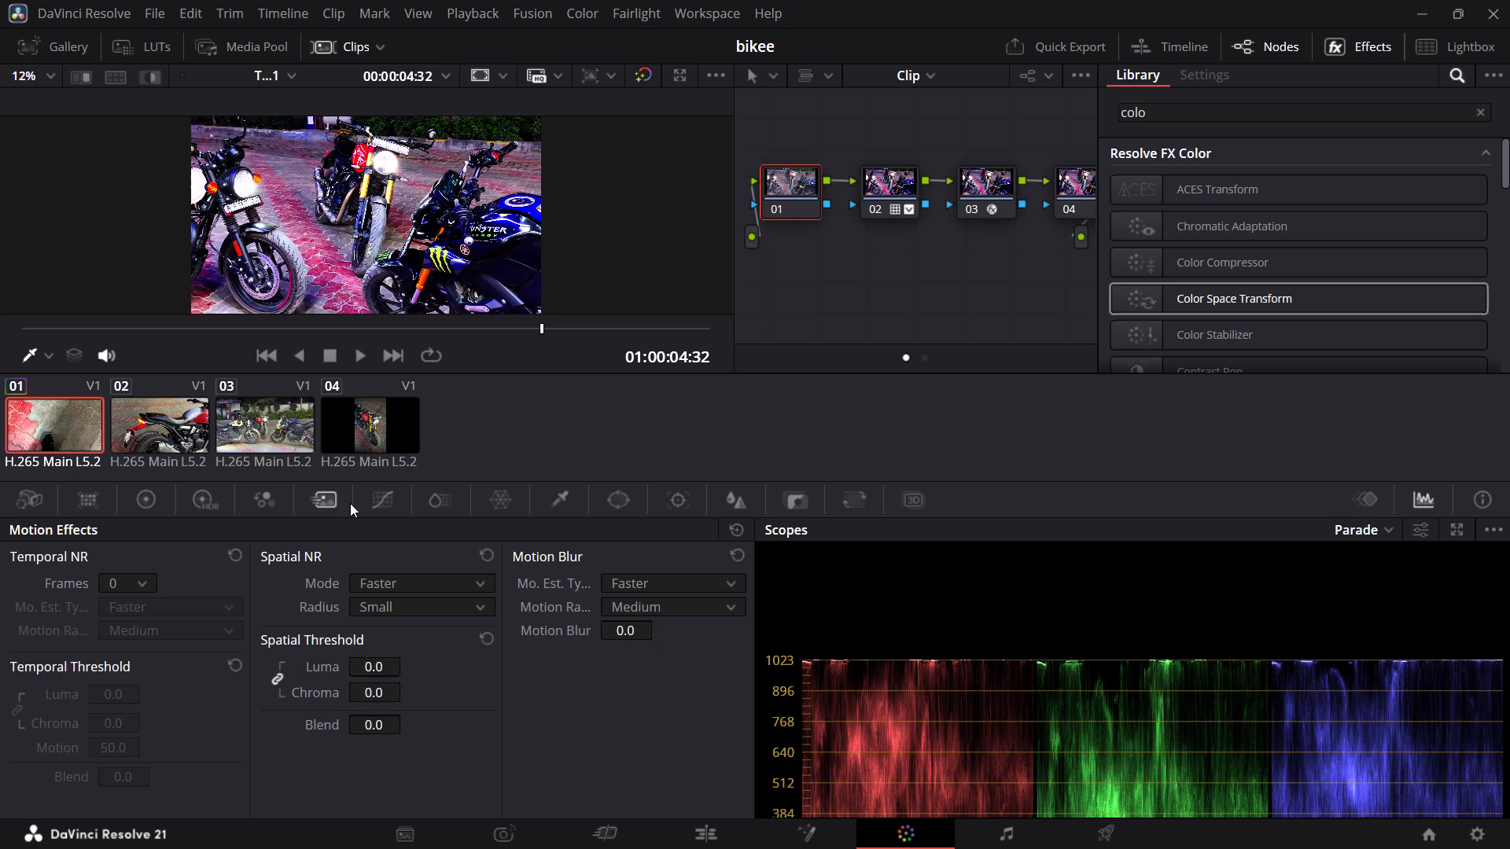
pyautogui.click(362, 503)
pyautogui.click(455, 509)
pyautogui.click(501, 502)
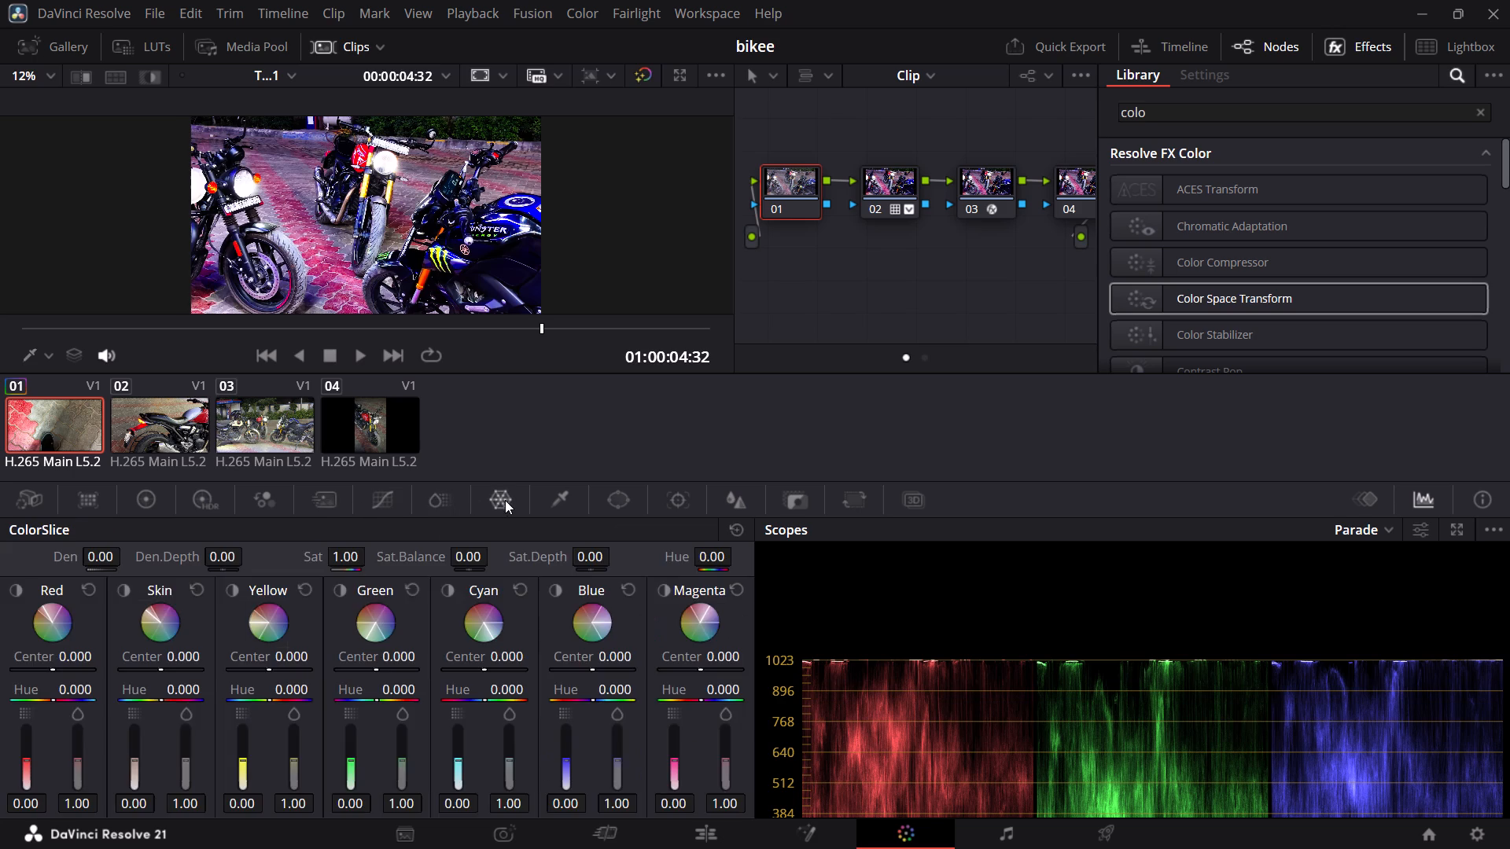
pyautogui.click(562, 491)
pyautogui.click(611, 491)
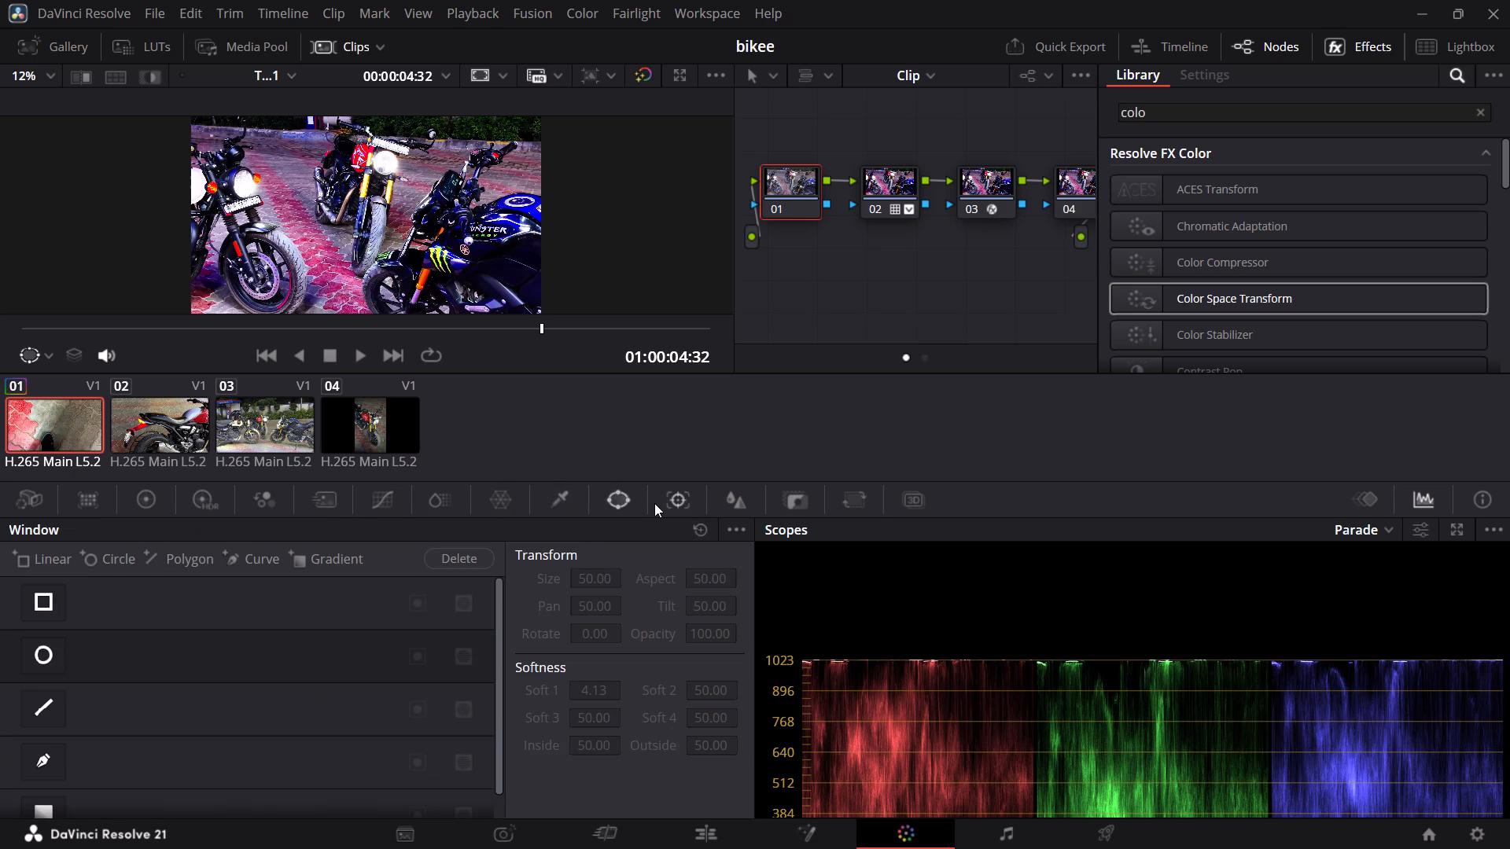
pyautogui.click(662, 503)
pyautogui.click(142, 487)
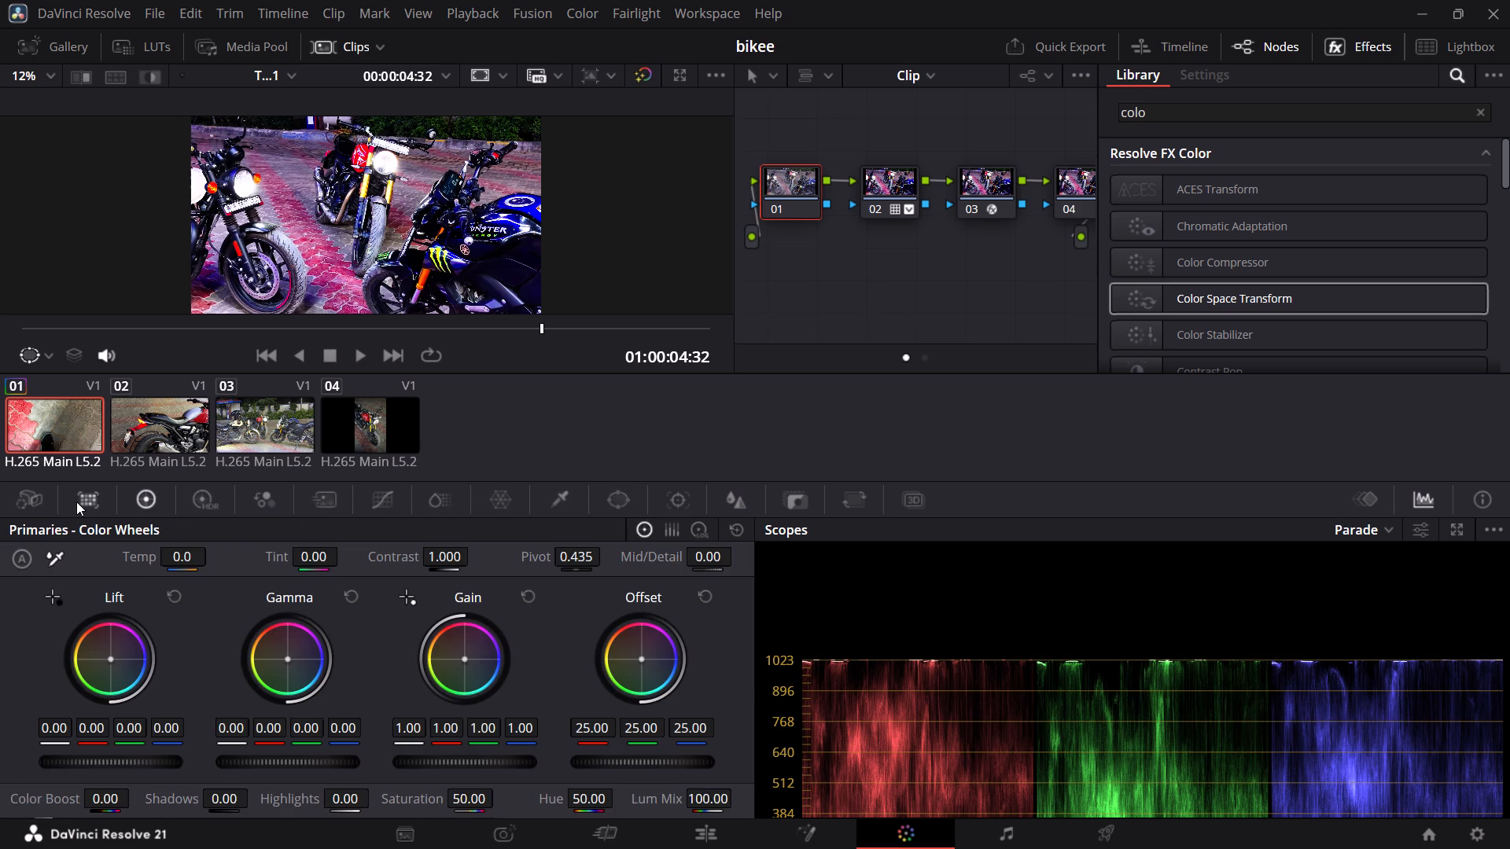
pyautogui.click(76, 502)
pyautogui.click(37, 502)
pyautogui.click(174, 511)
pyautogui.click(197, 500)
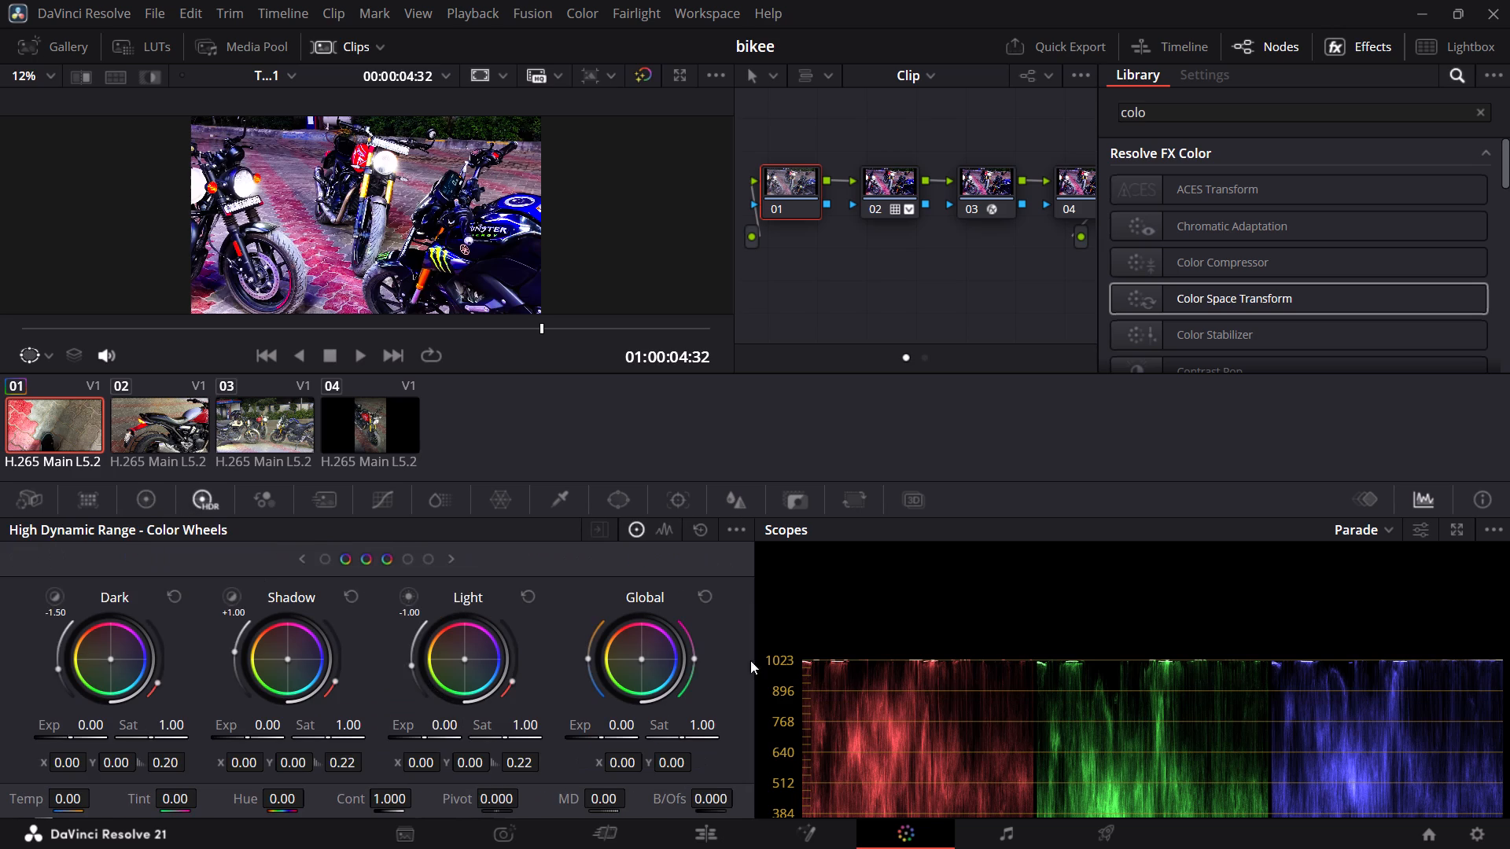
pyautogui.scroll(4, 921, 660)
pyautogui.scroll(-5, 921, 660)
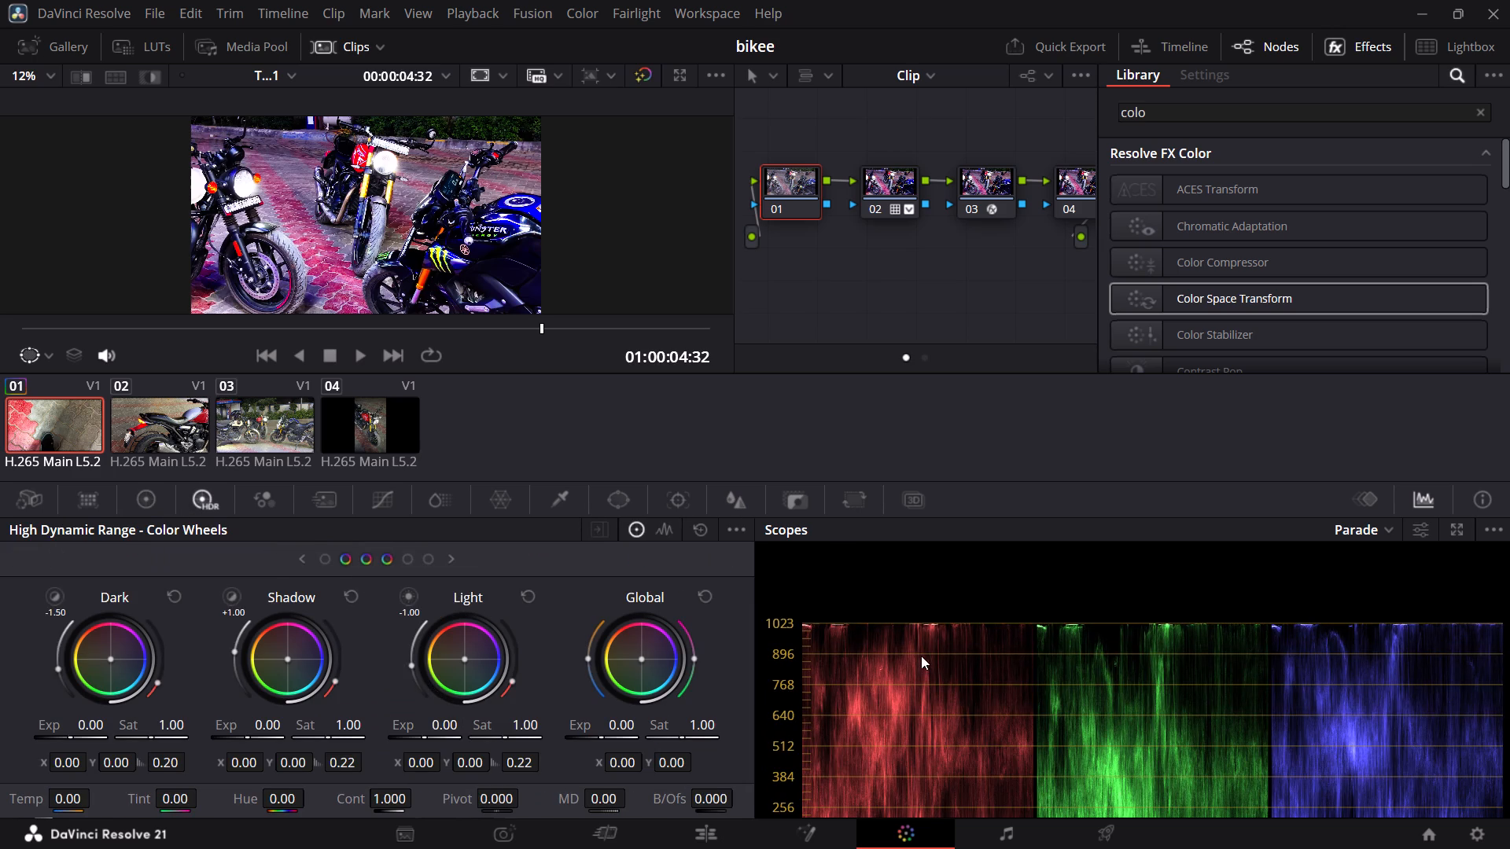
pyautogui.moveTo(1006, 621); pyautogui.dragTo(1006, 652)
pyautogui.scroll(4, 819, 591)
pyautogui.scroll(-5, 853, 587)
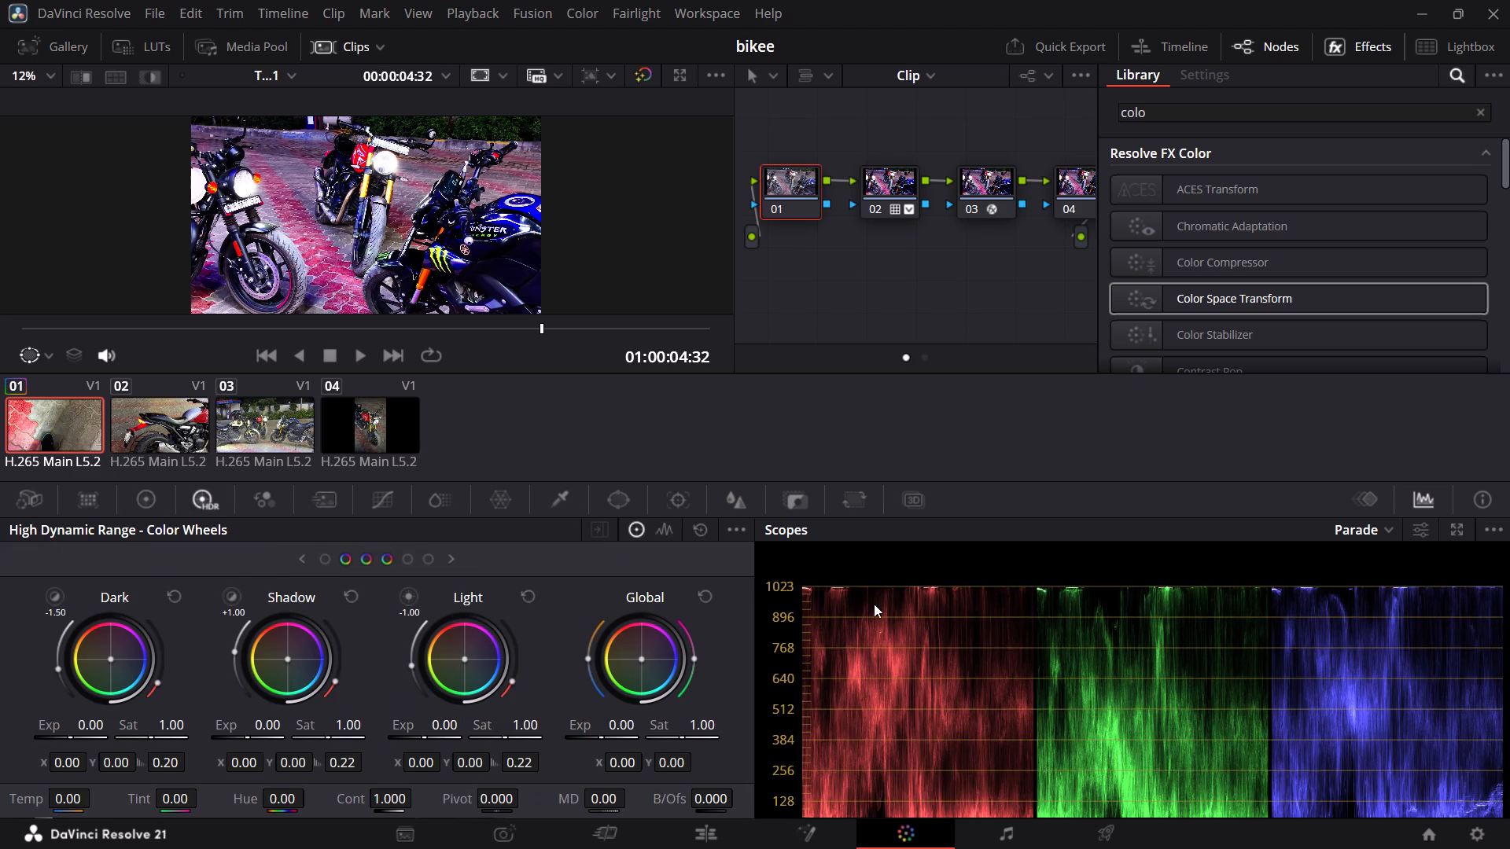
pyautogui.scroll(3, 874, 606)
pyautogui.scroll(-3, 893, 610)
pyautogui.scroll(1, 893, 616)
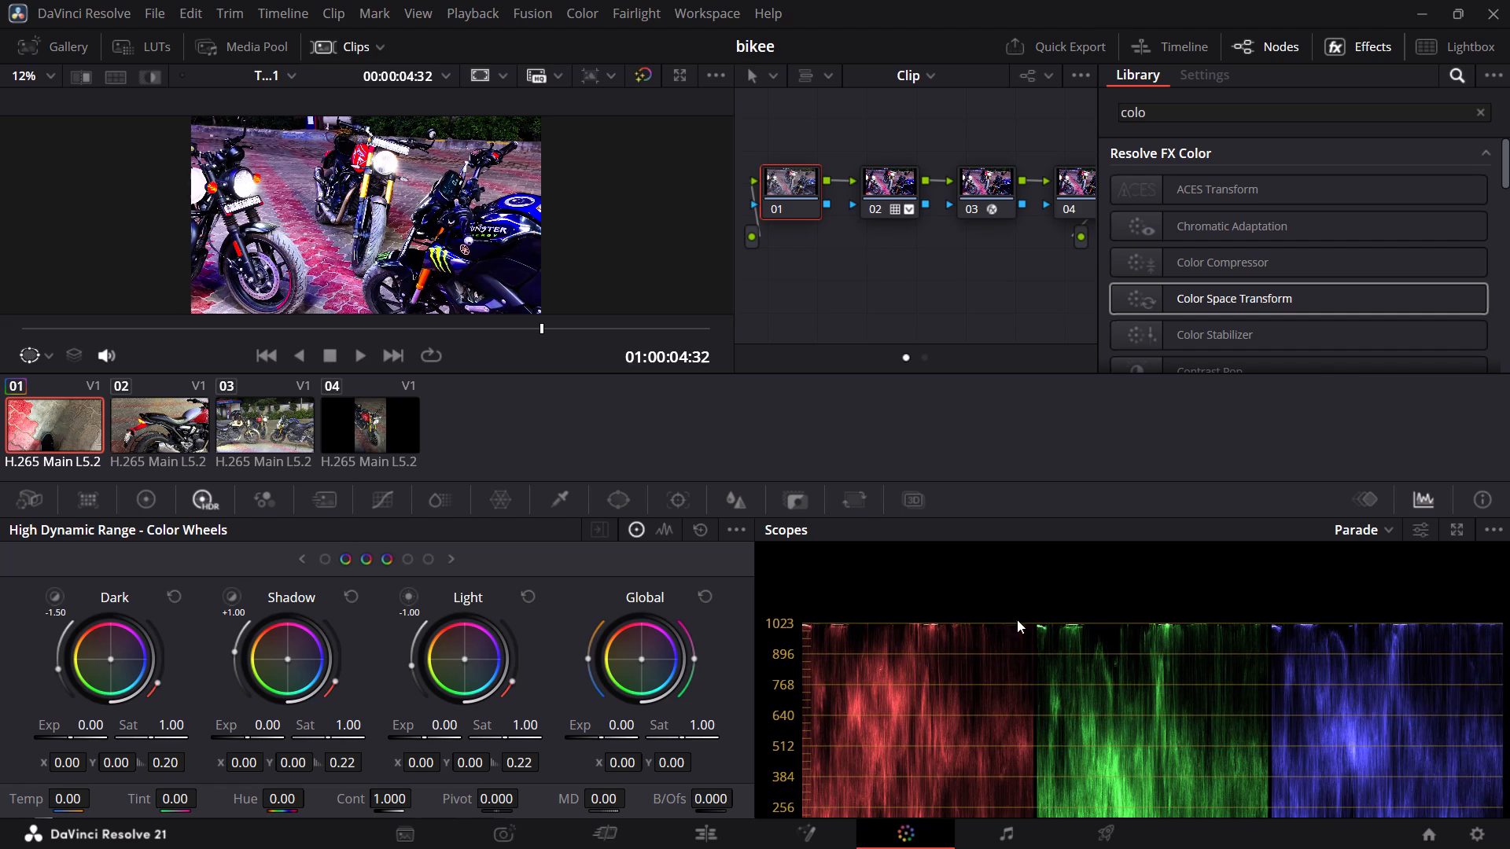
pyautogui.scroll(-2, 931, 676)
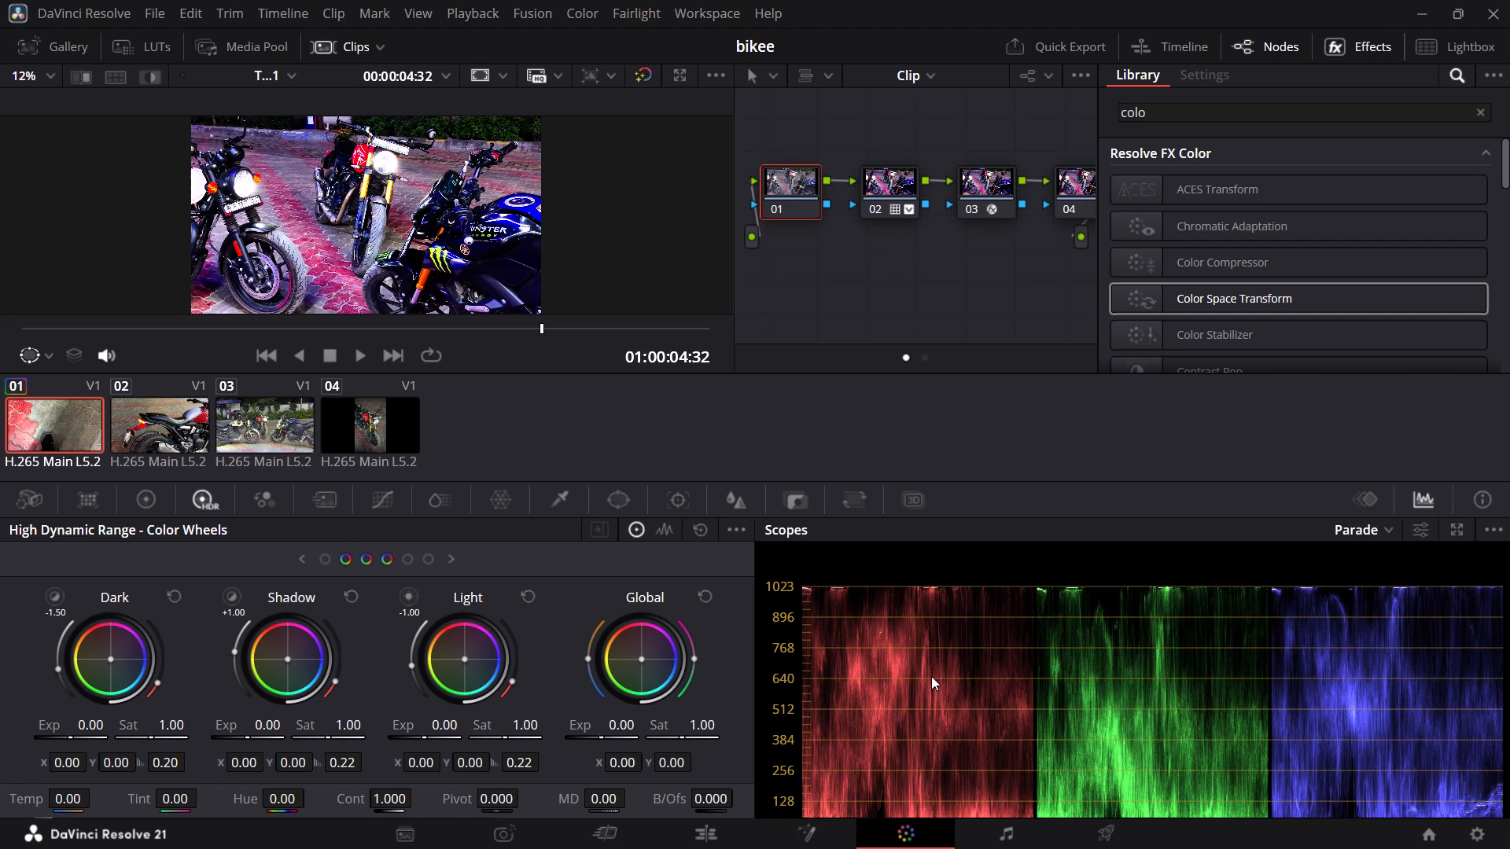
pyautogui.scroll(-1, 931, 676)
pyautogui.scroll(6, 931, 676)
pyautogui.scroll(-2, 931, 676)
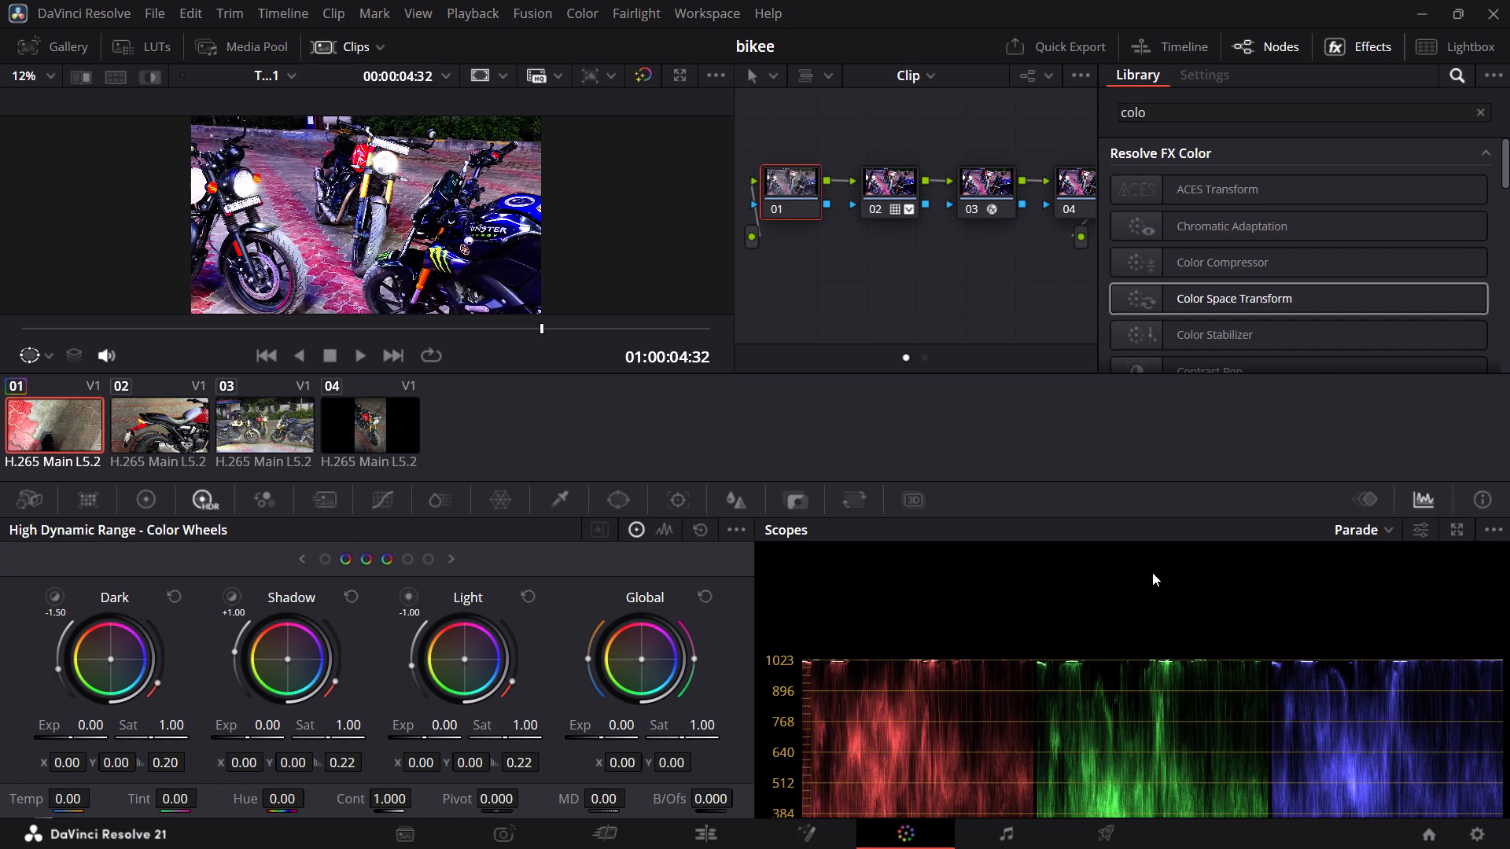
# Remove the LUT from node 02 by setting it to No LUT selected.
pyautogui.click(904, 160)
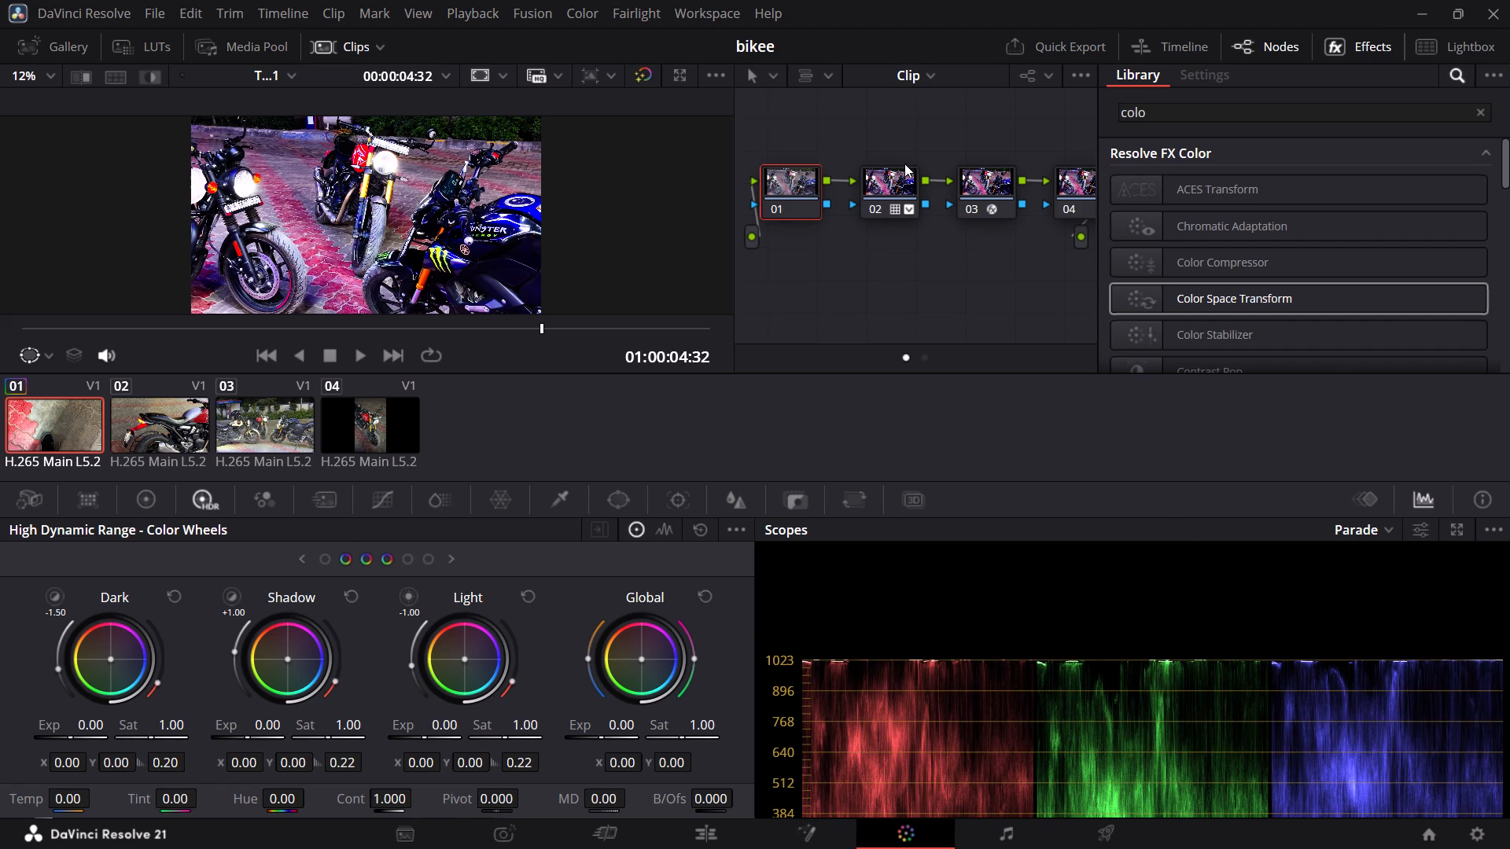
pyautogui.click(904, 167)
pyautogui.rightClick(899, 199)
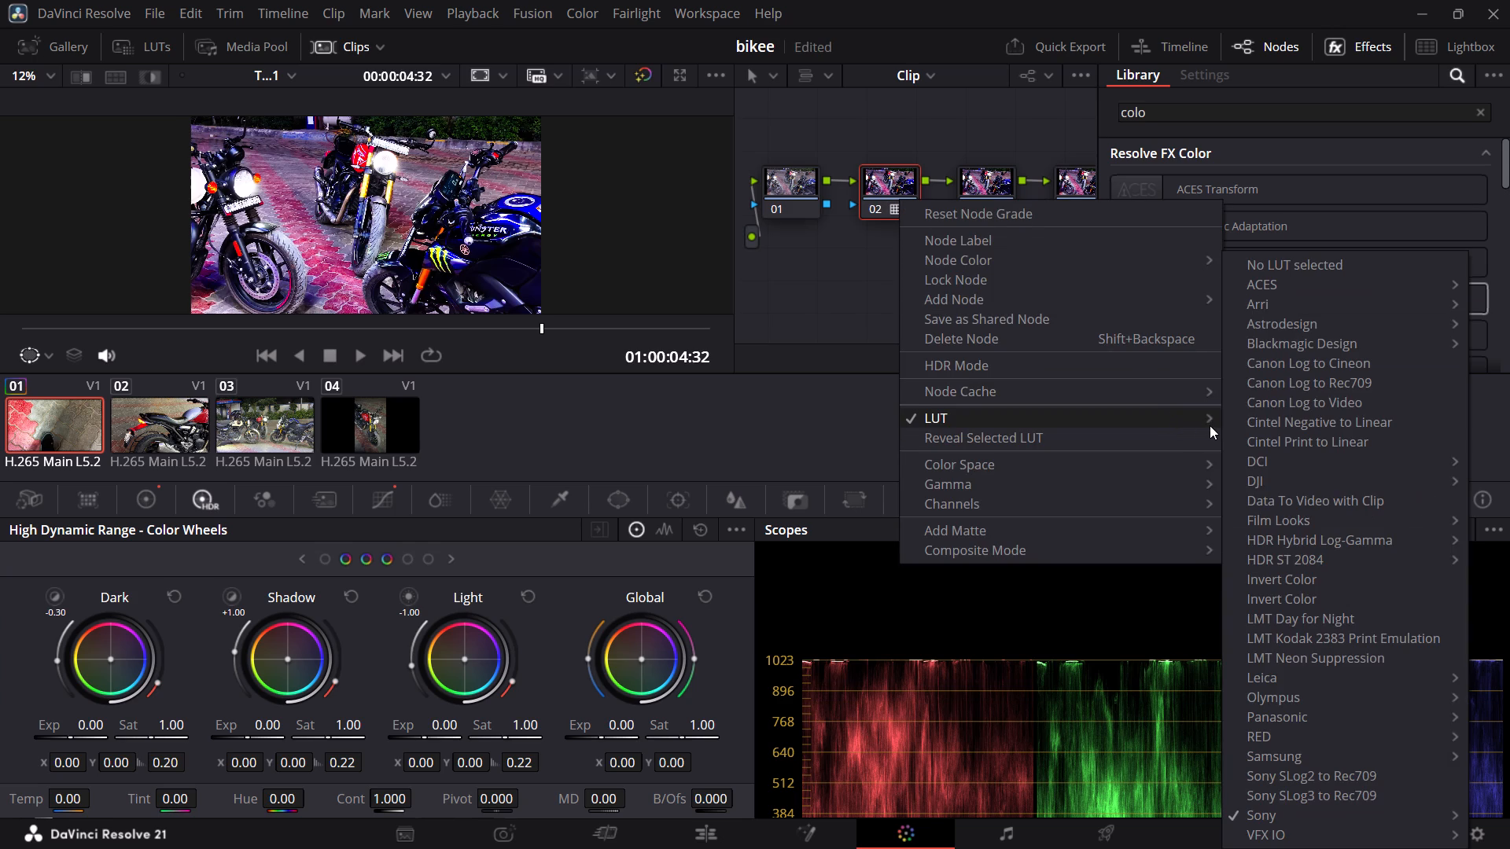
pyautogui.click(1292, 268)
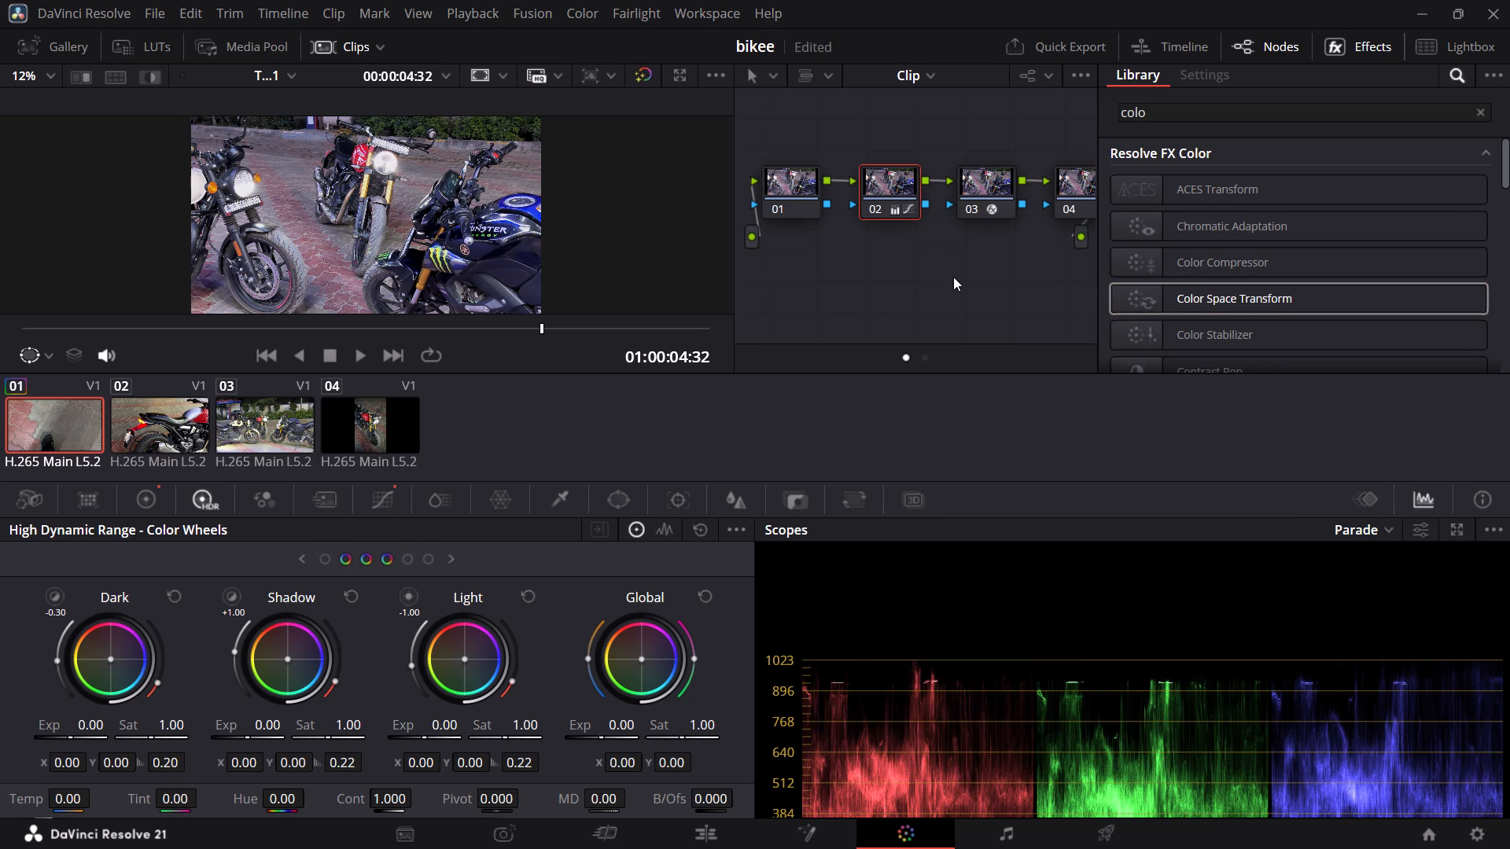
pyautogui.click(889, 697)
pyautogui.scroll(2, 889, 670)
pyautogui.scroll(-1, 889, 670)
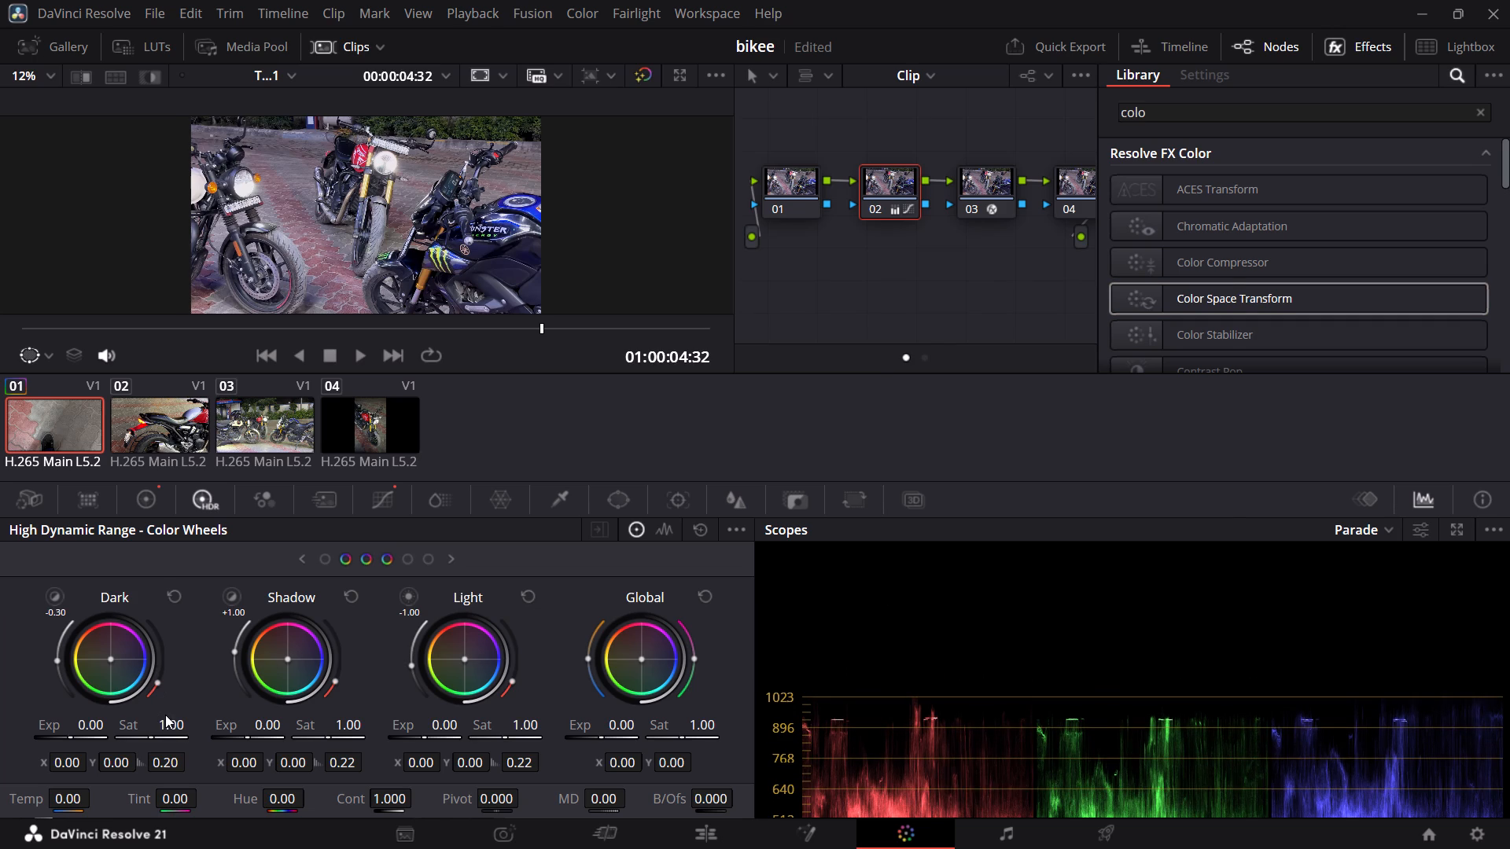
# Switch to the tutorial in the browser, play it from 0:31, rewind to rewatch the Temp node adjustment, and pause it.
pyautogui.hscroll(2, 167, 715)
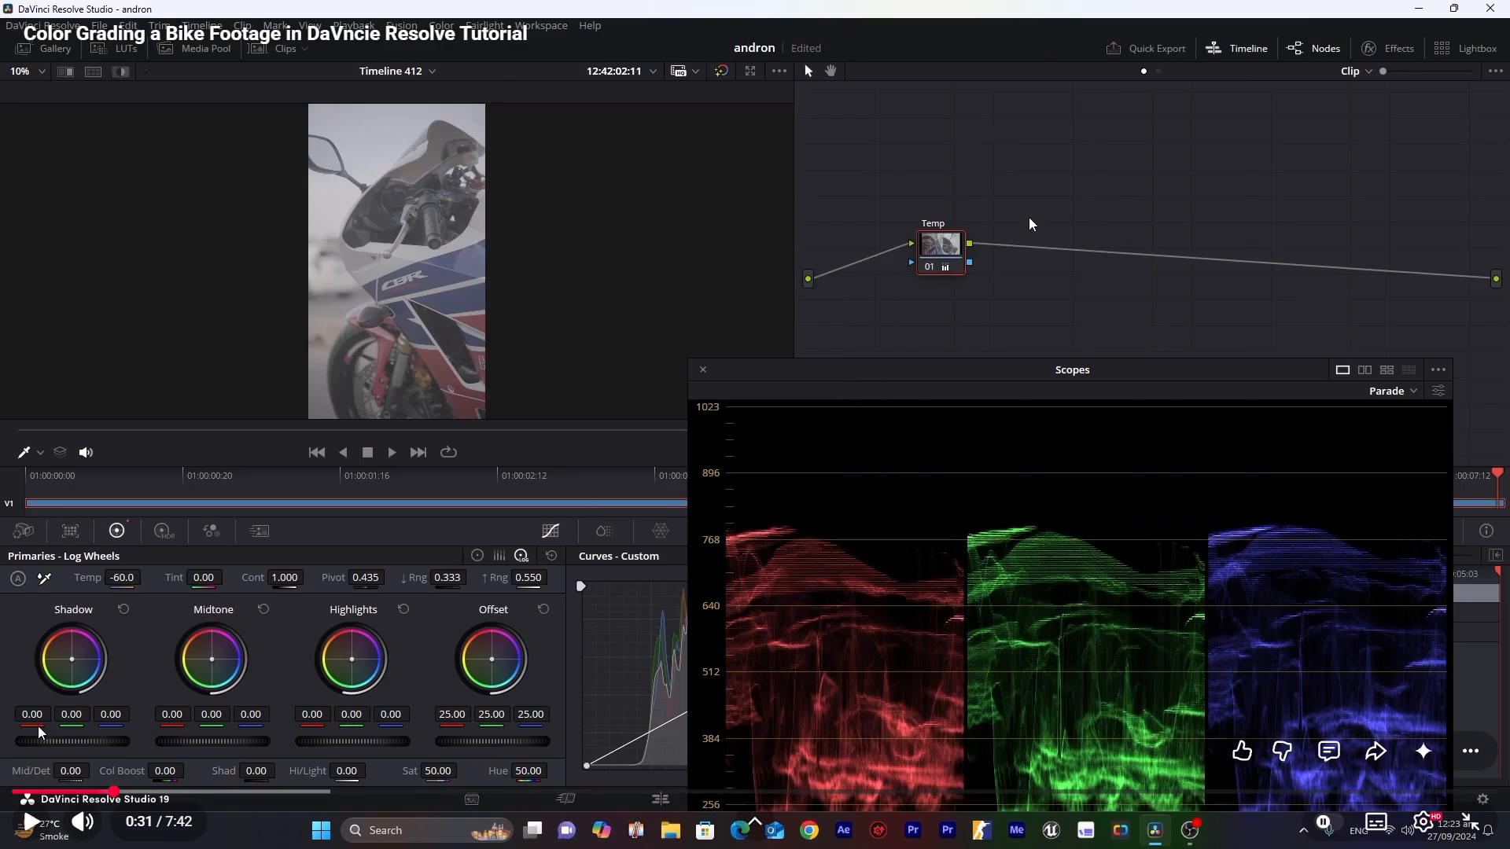
pyautogui.click(496, 512)
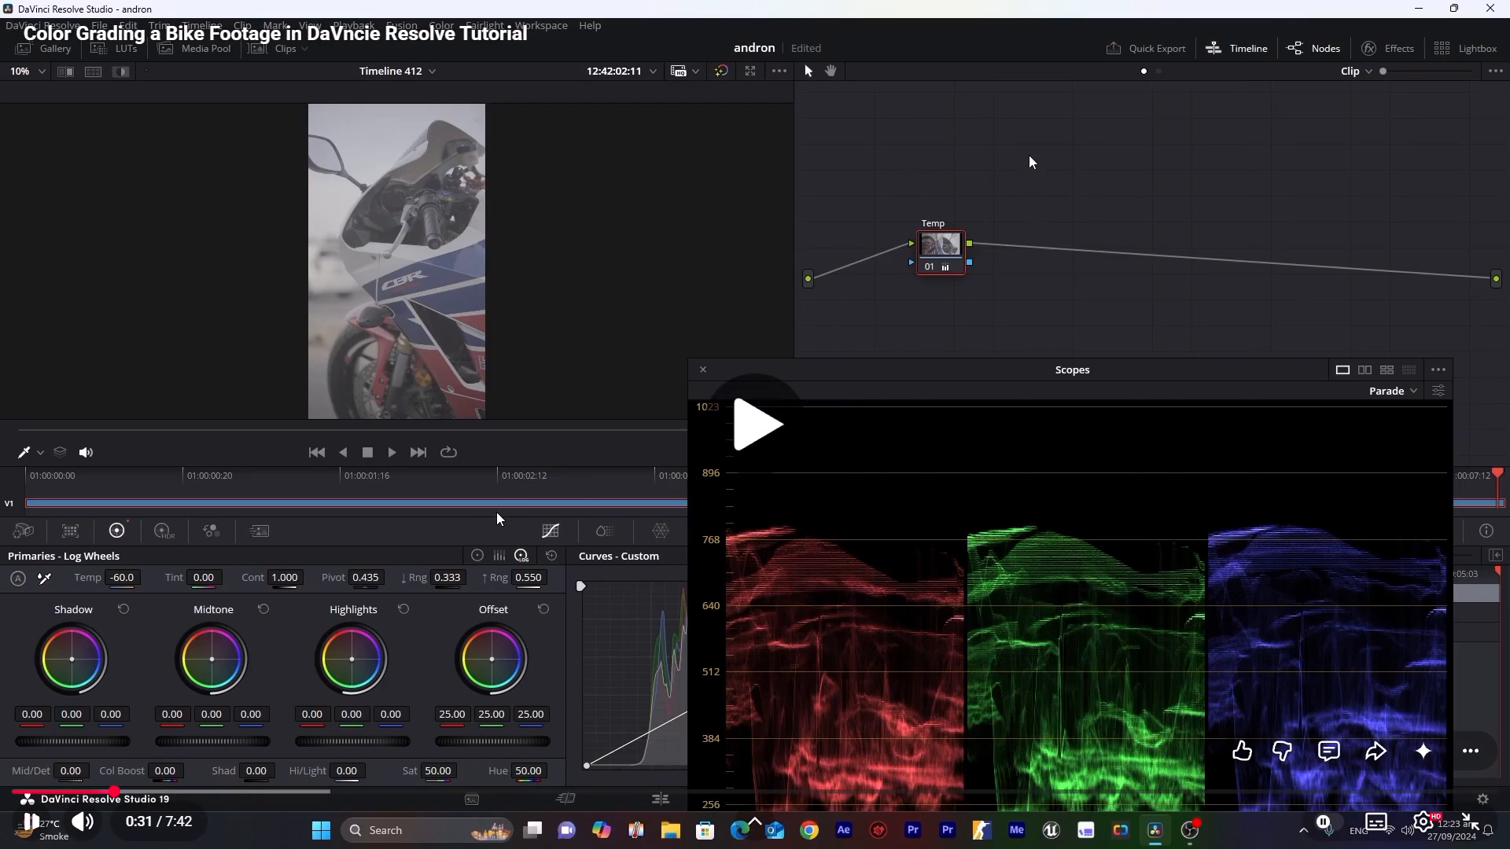
pyautogui.press('Left')
pyautogui.press('Left')
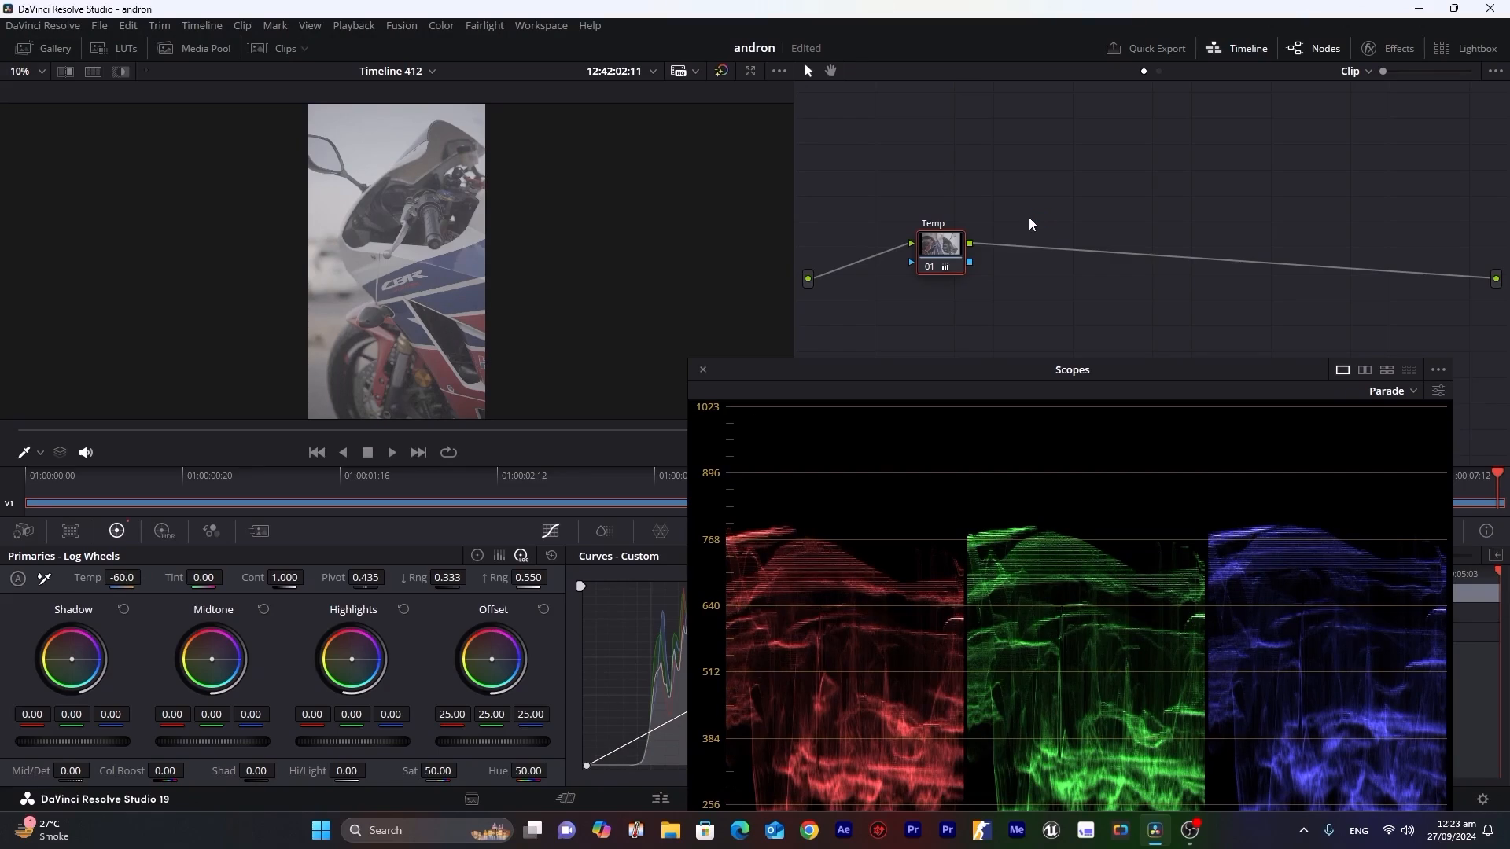
pyautogui.click(496, 512)
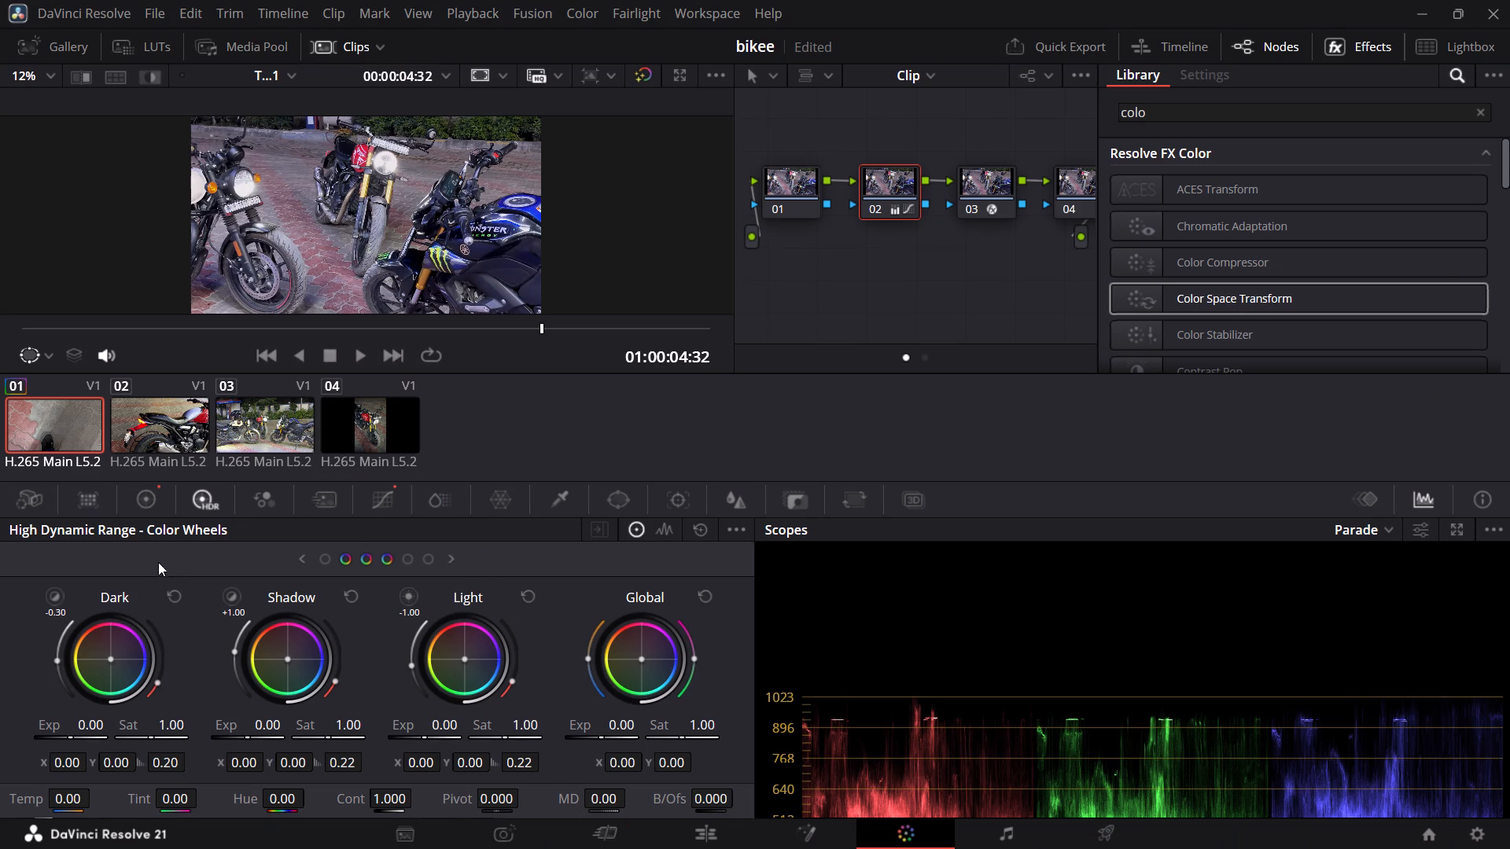
# In DaVinci Resolve, set node 02's Temp to -30.0 in the Primaries colour wheels.
pyautogui.click(103, 543)
pyautogui.click(142, 492)
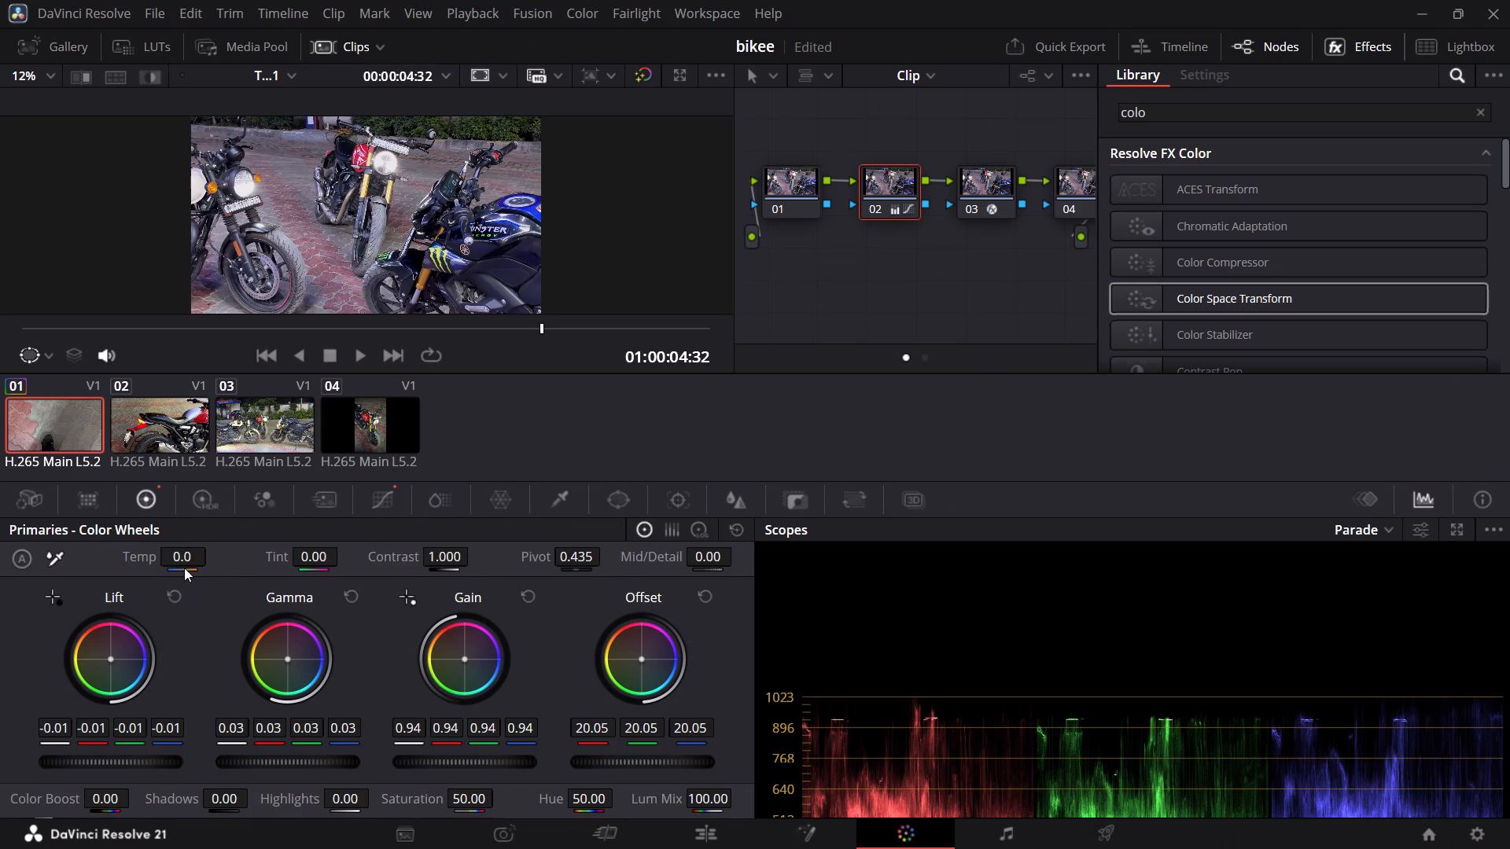
pyautogui.click(184, 568)
pyautogui.moveTo(184, 548); pyautogui.dragTo(179, 548)
pyautogui.moveTo(179, 548); pyautogui.dragTo(164, 548)
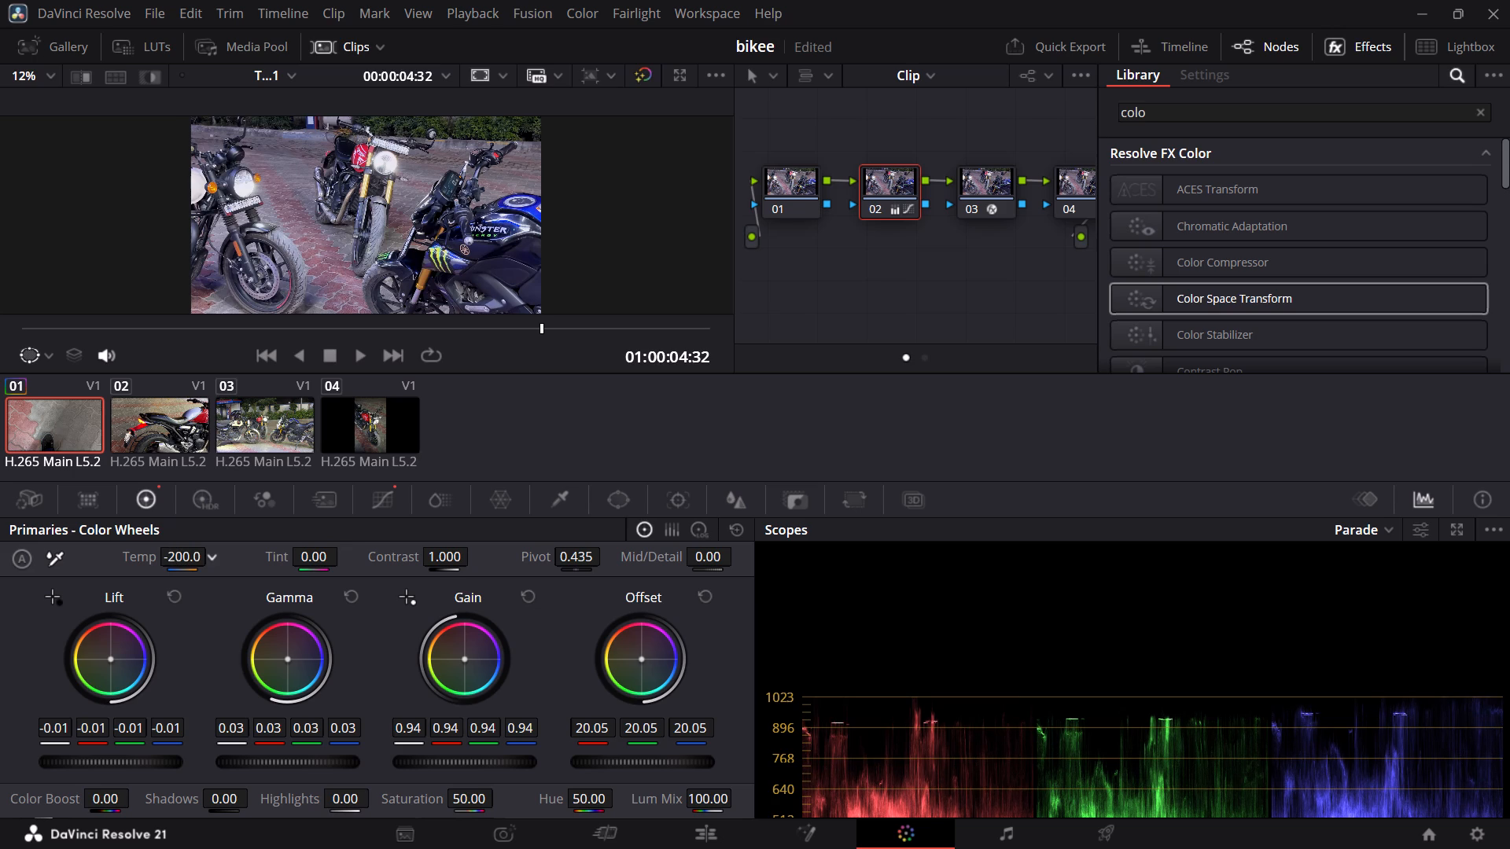
pyautogui.moveTo(164, 548); pyautogui.dragTo(145, 548)
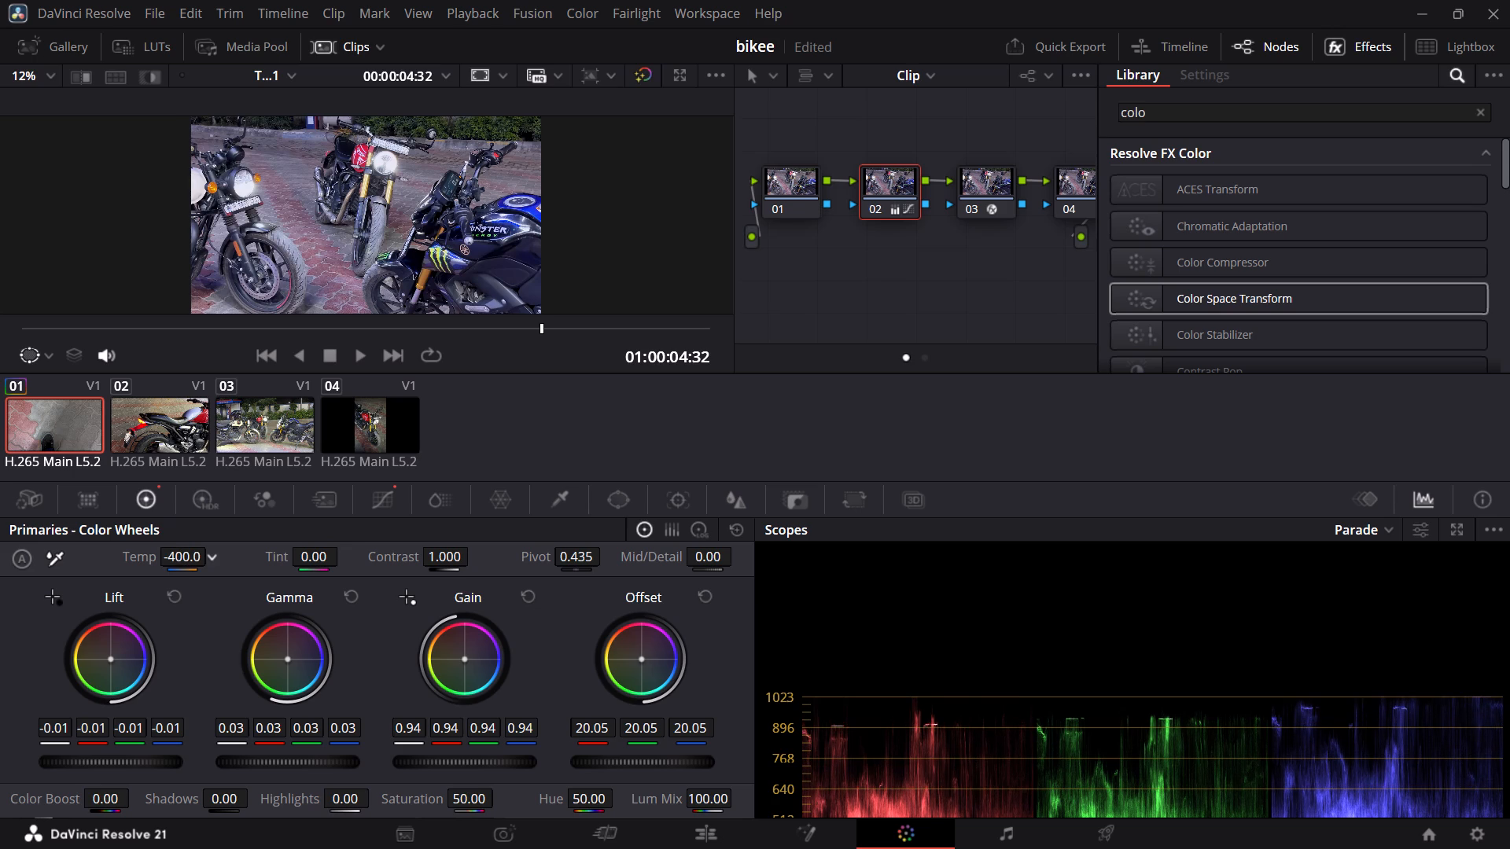
pyautogui.moveTo(145, 548); pyautogui.dragTo(164, 548)
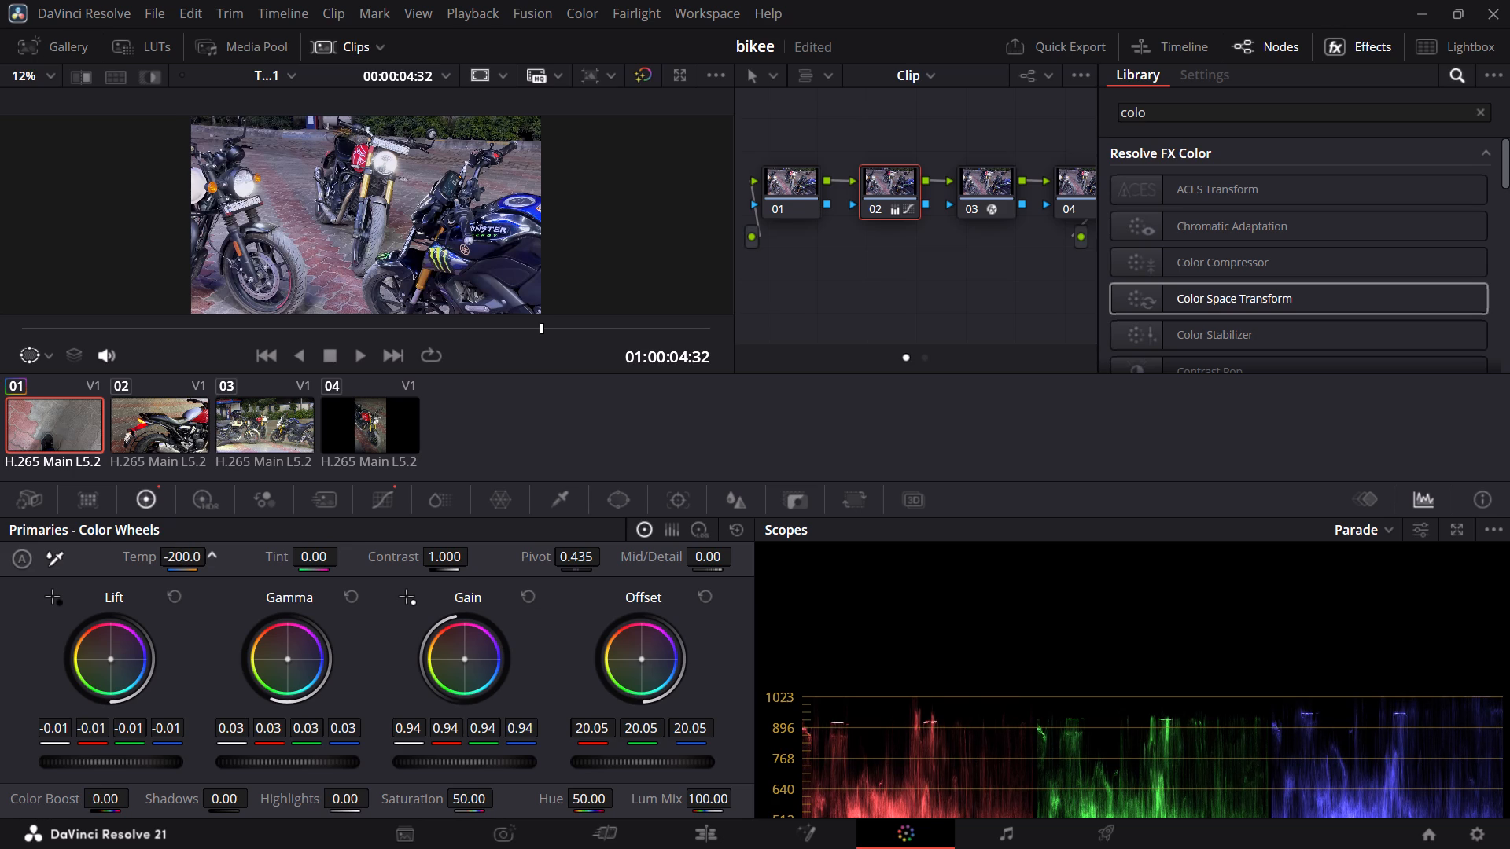
pyautogui.moveTo(164, 548); pyautogui.dragTo(130, 554)
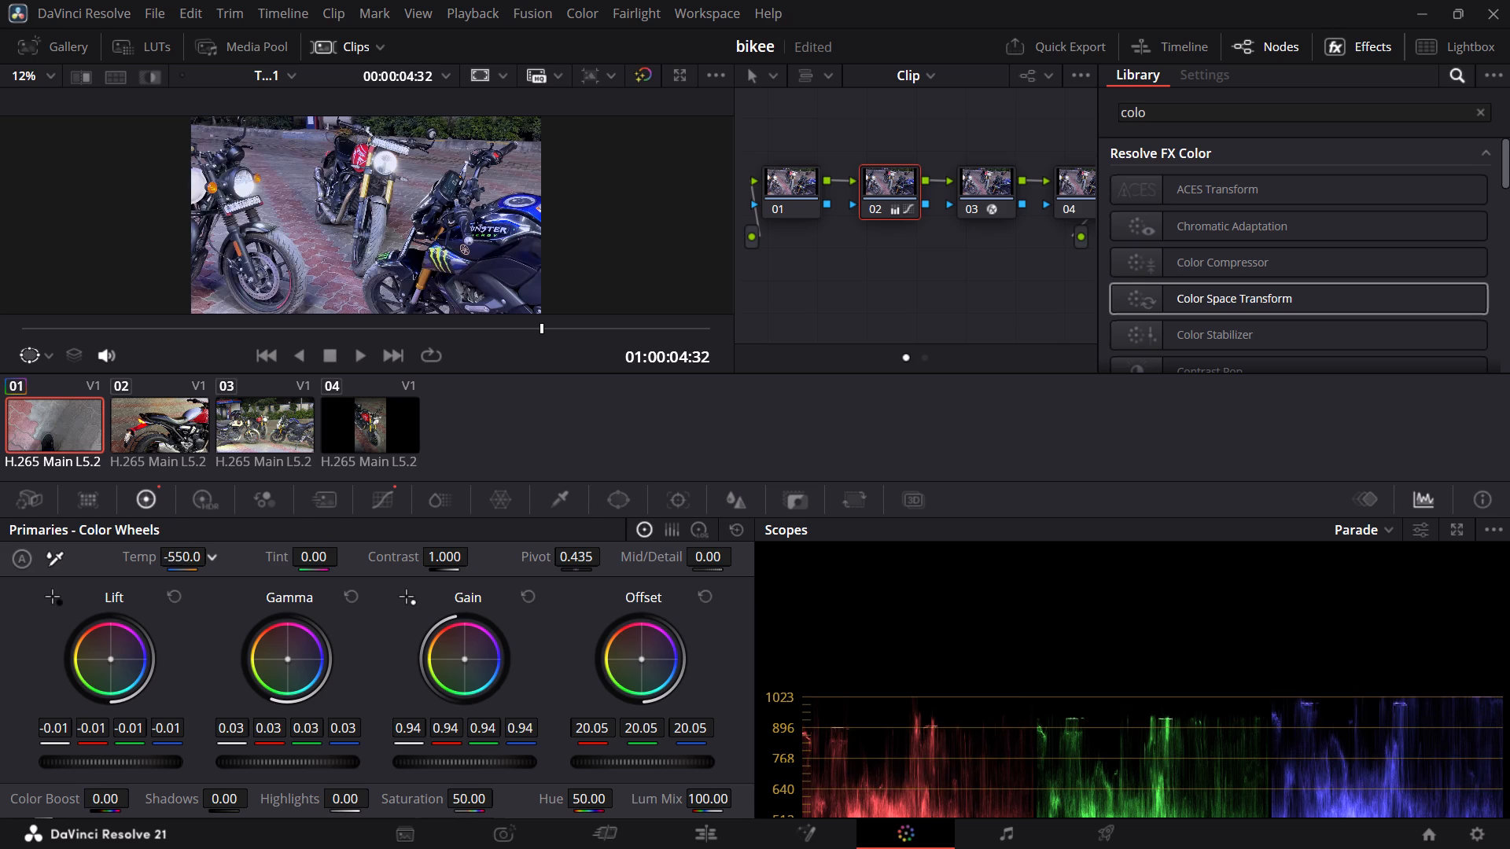
pyautogui.moveTo(130, 554); pyautogui.dragTo(193, 553)
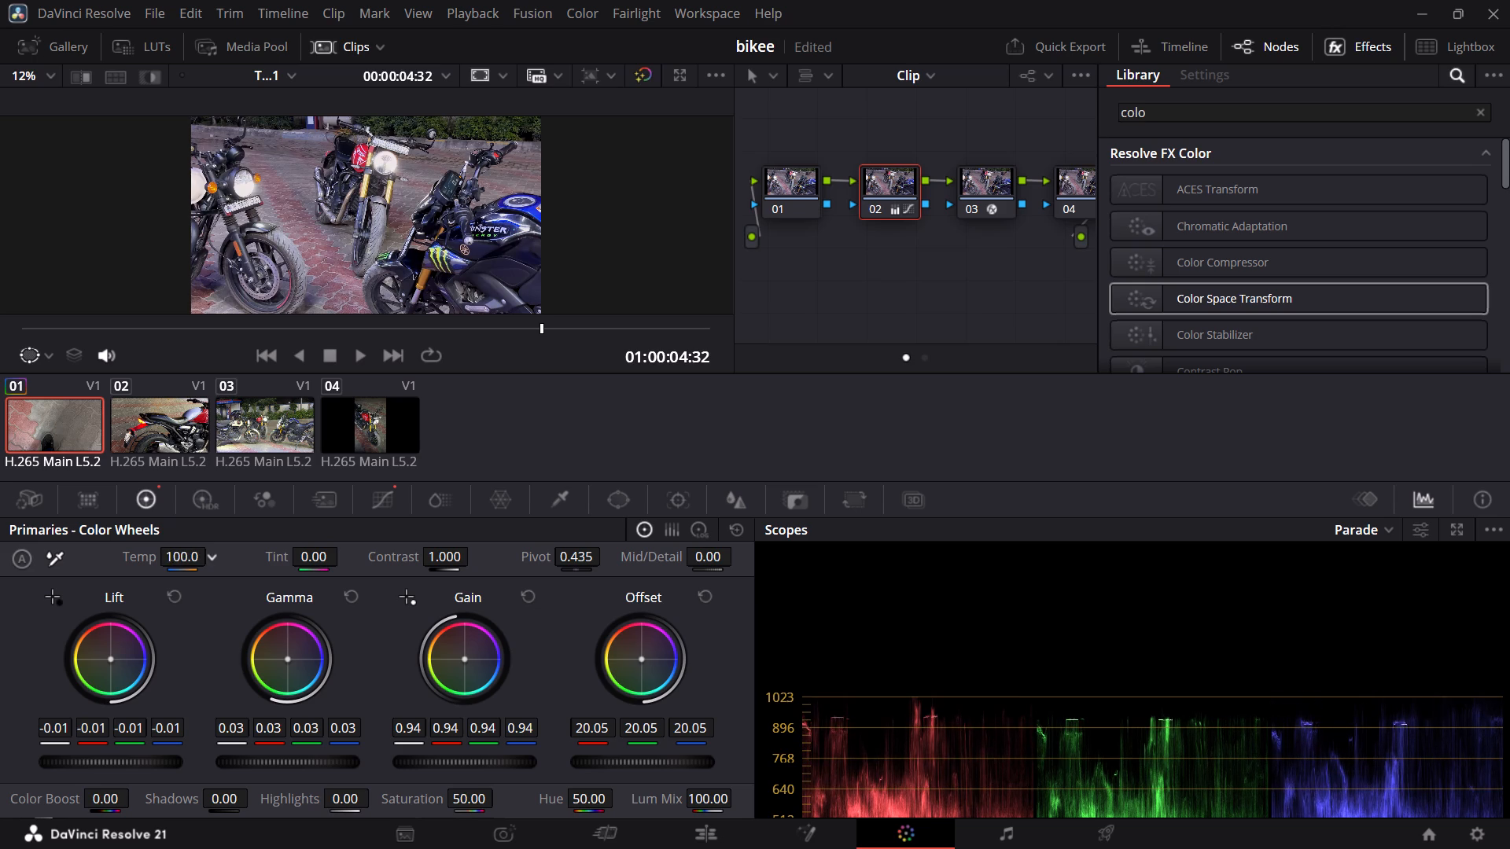
pyautogui.moveTo(193, 553); pyautogui.dragTo(183, 554)
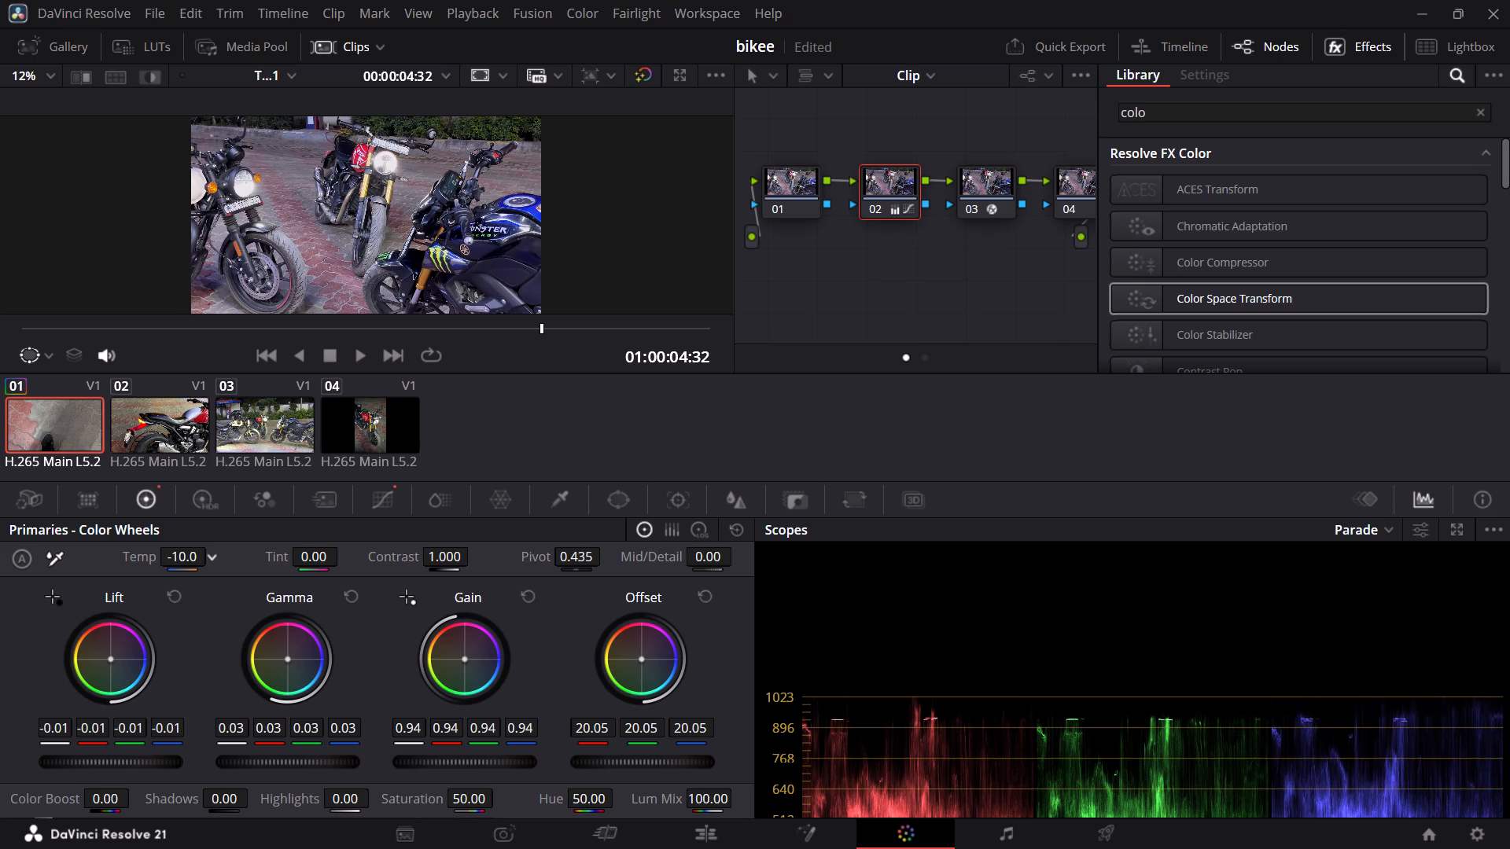
pyautogui.moveTo(183, 554); pyautogui.dragTo(181, 556)
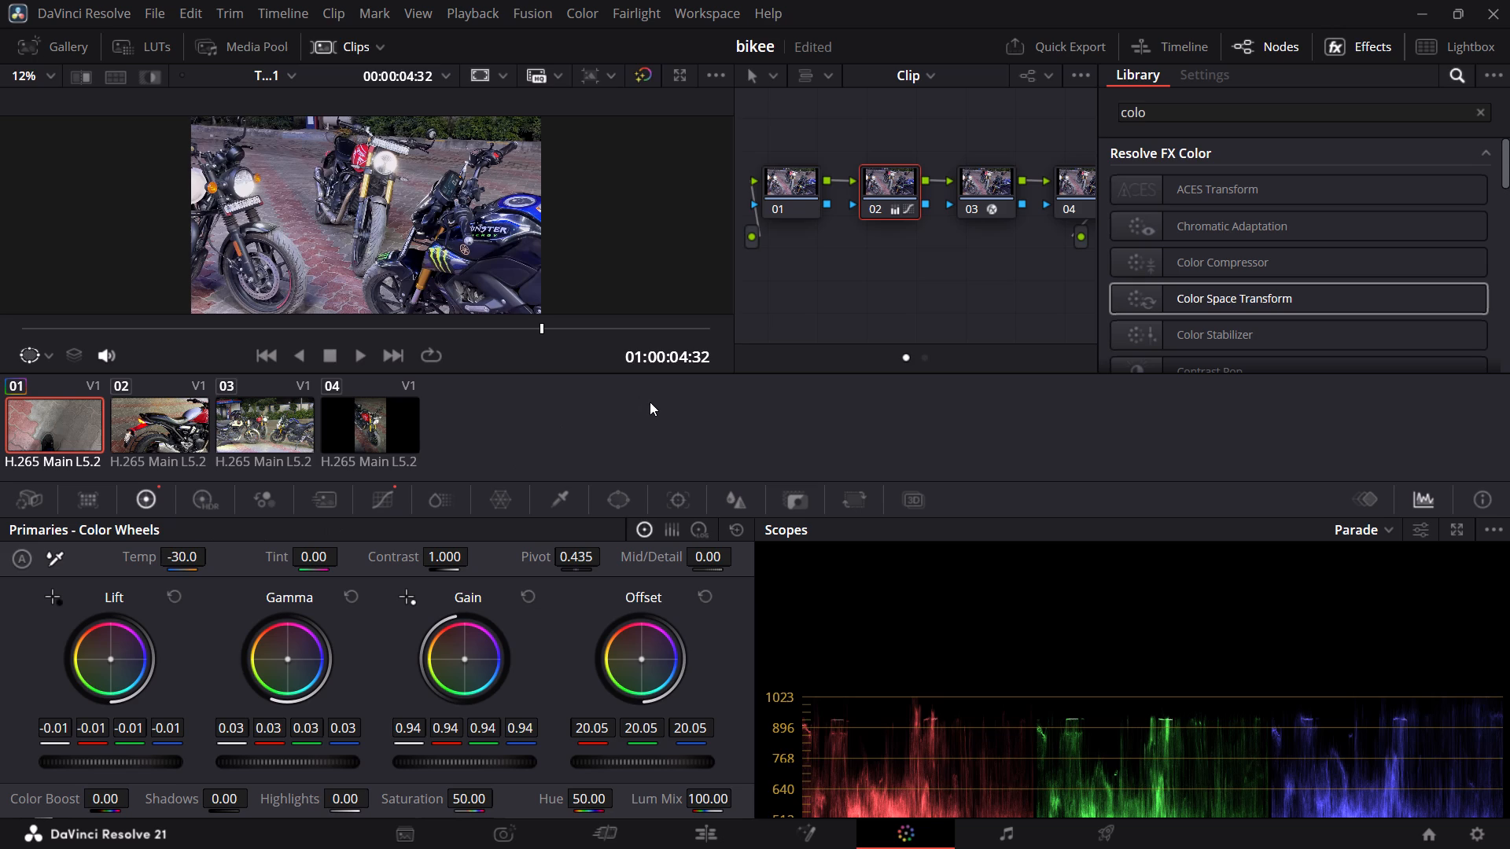
# Switch to the tutorial in the browser, watch the part that adds the rec709 node, and pause it.
pyautogui.click(652, 404)
pyautogui.click(731, 406)
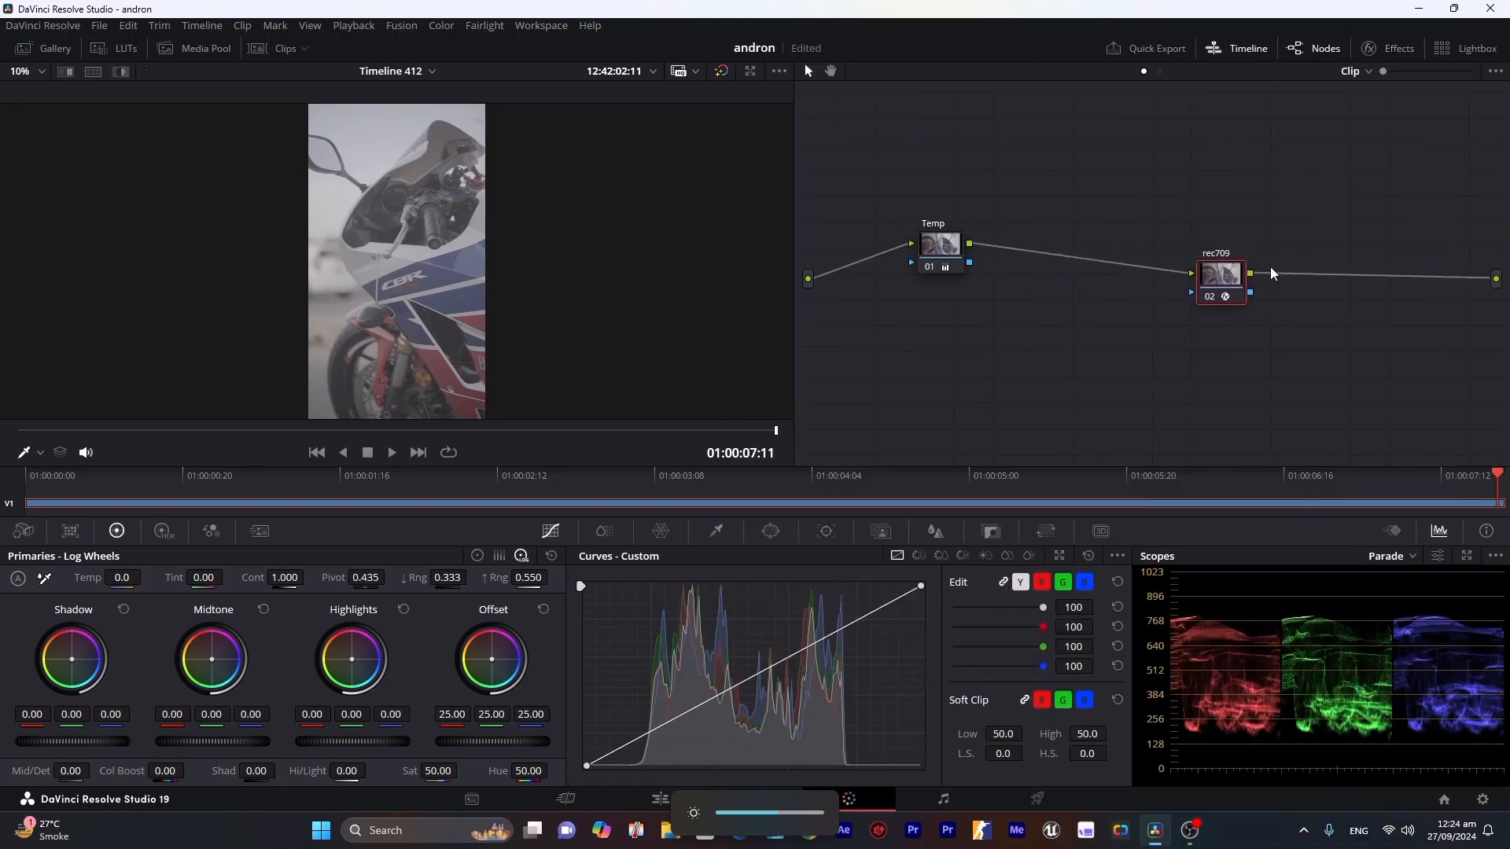
pyautogui.click(788, 413)
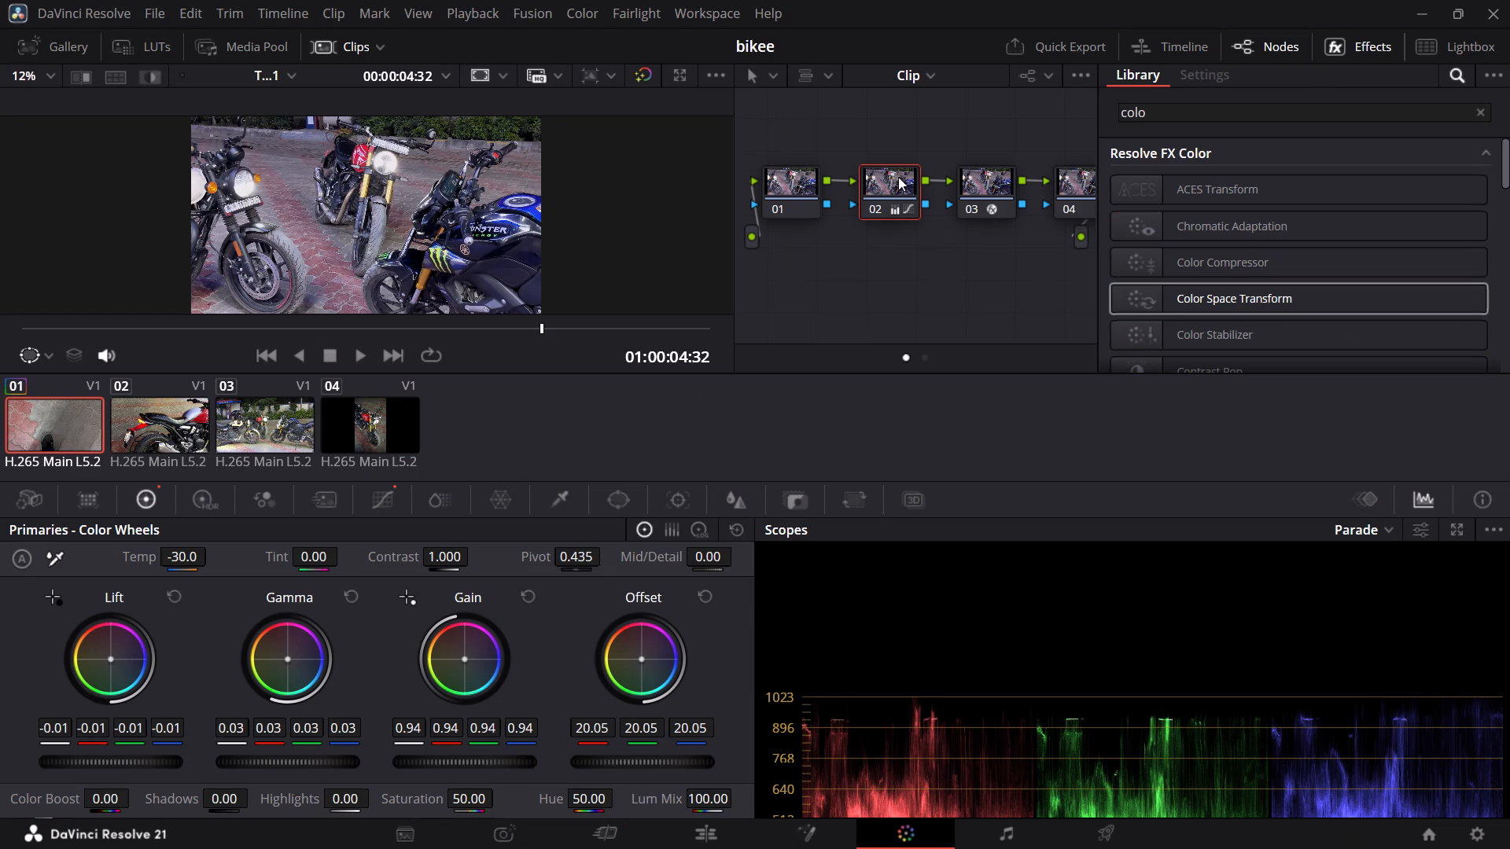
# In DaVinci Resolve, label node 02 as rec709.
pyautogui.click(883, 186)
pyautogui.rightClick(883, 186)
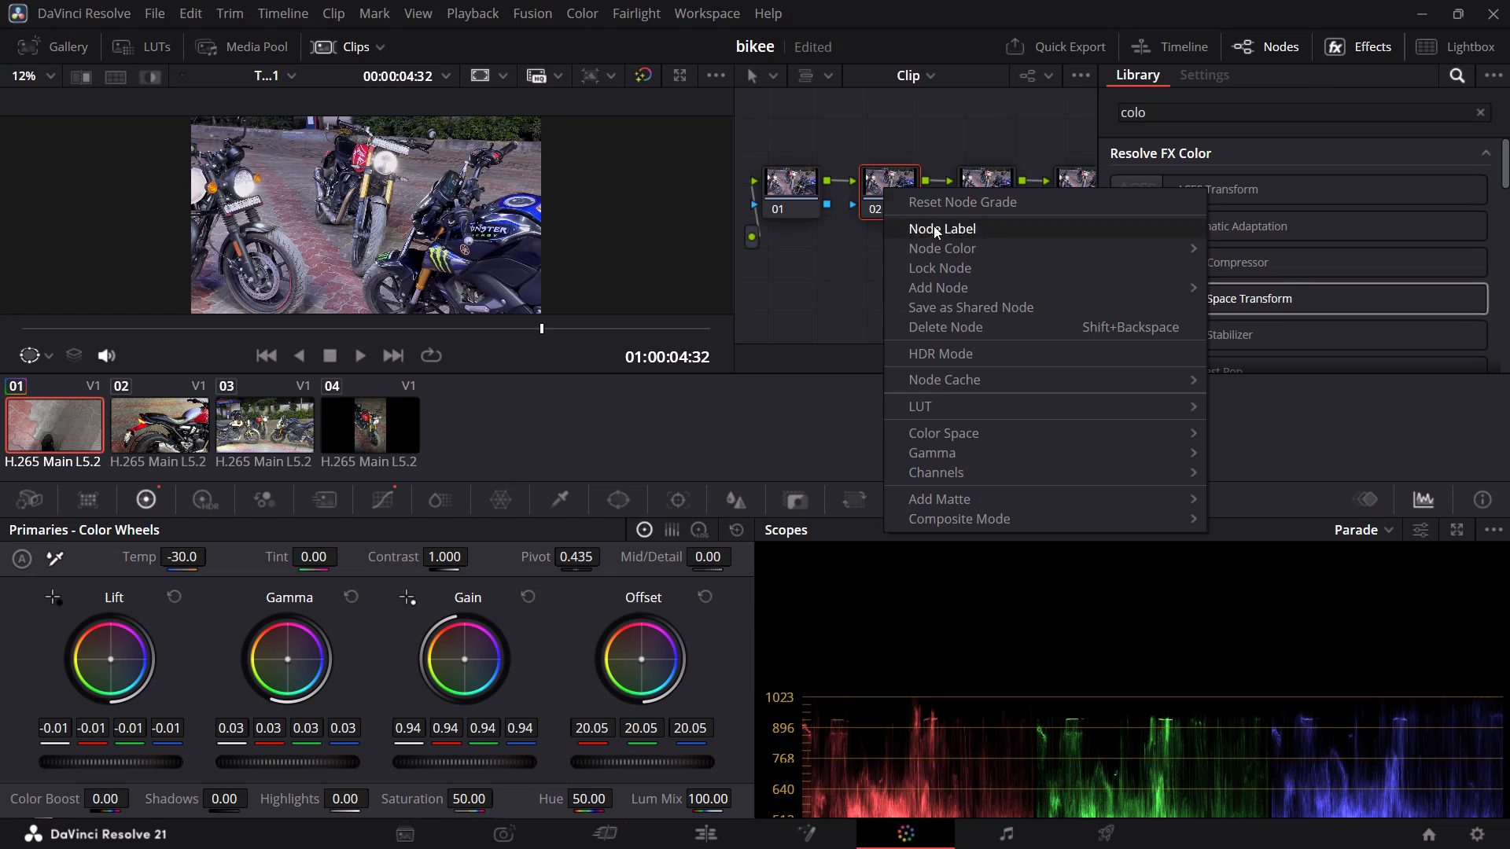
pyautogui.click(940, 219)
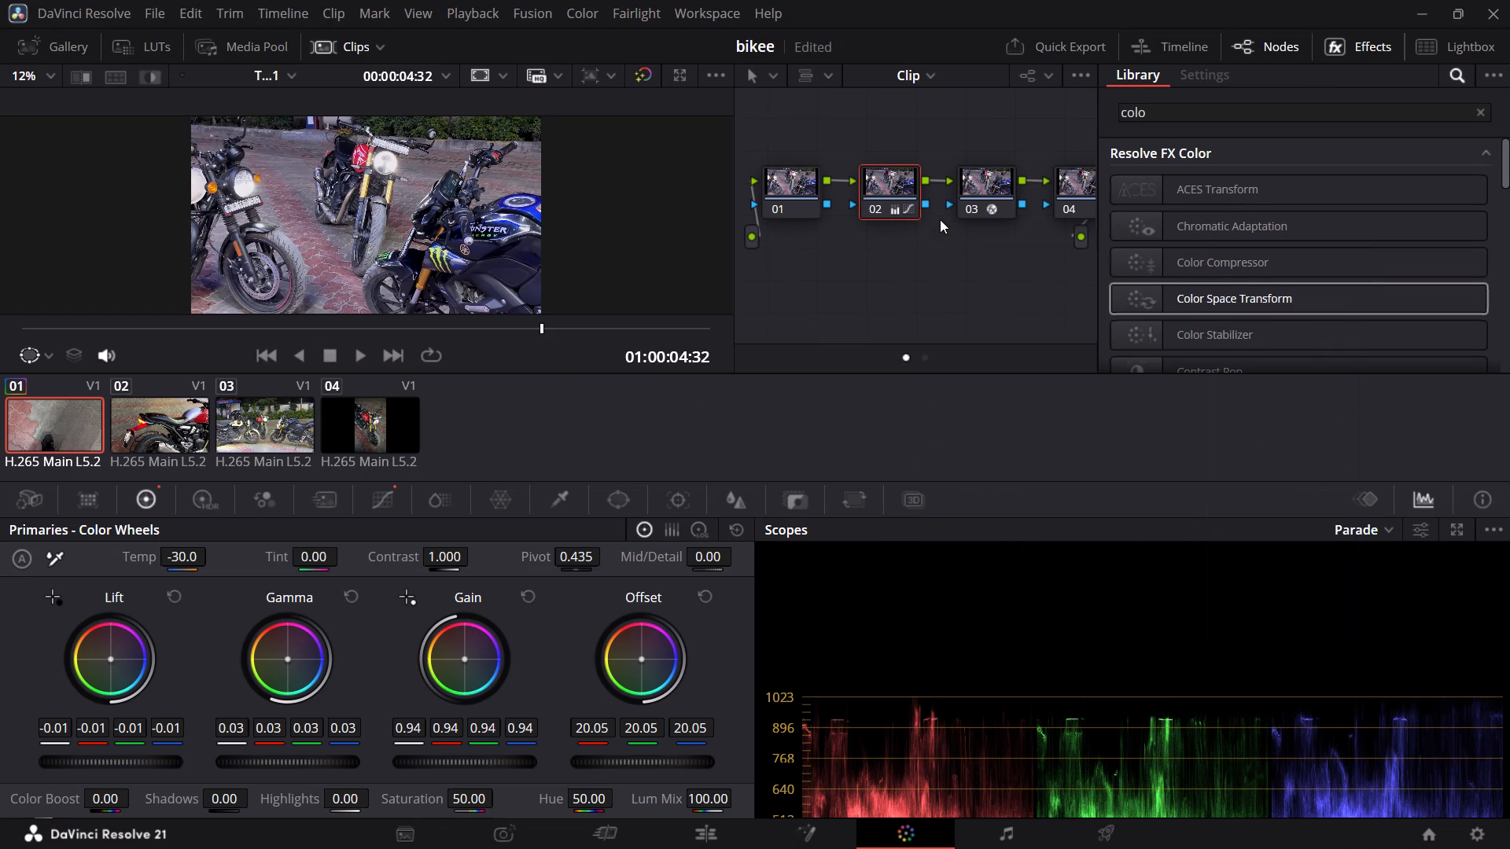
pyautogui.write('rec')
pyautogui.press('7')
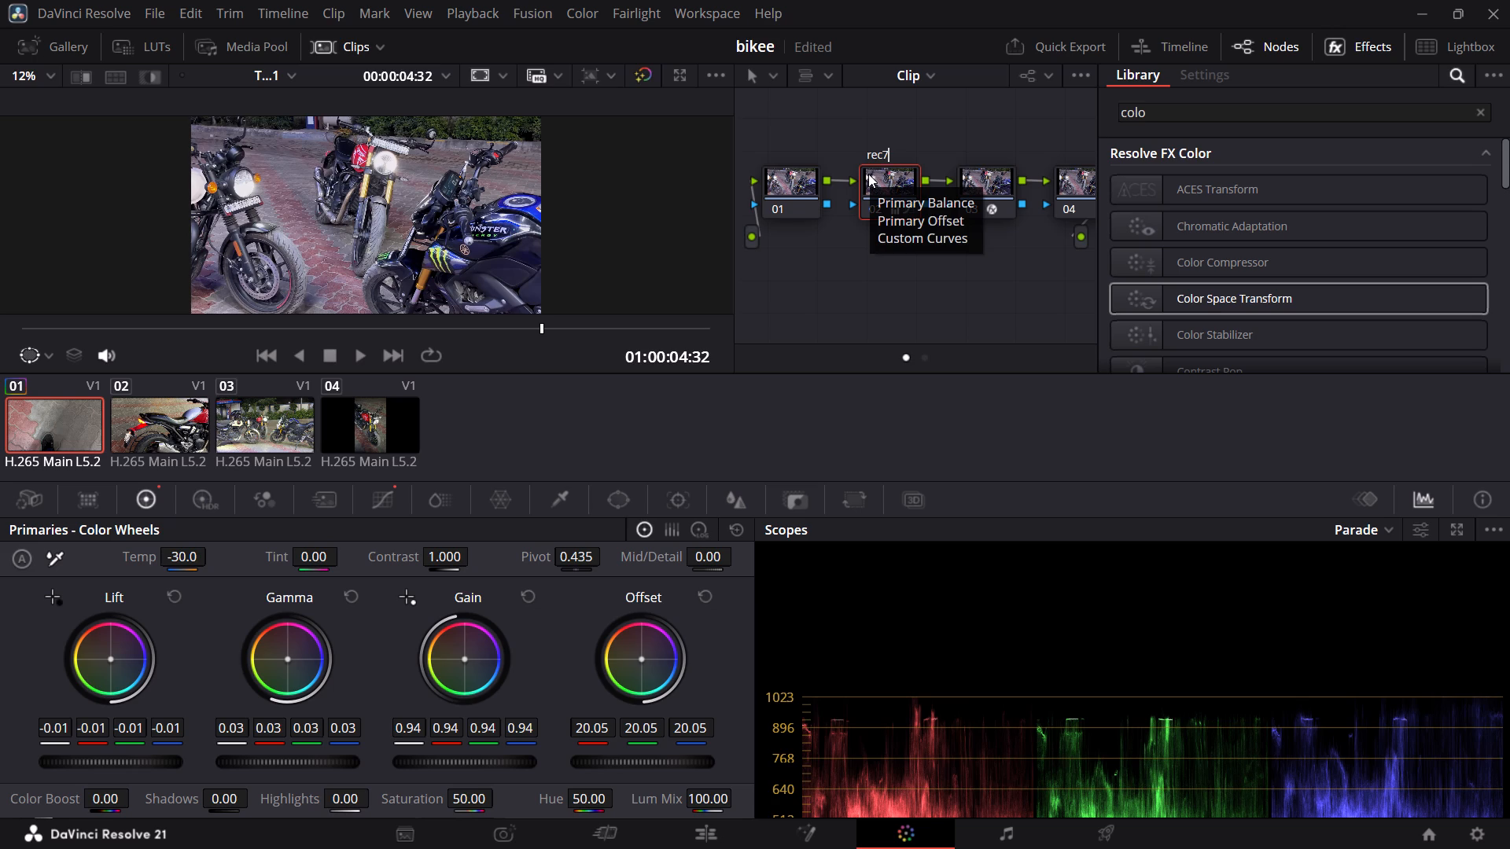
pyautogui.write('09')
pyautogui.press('Return')
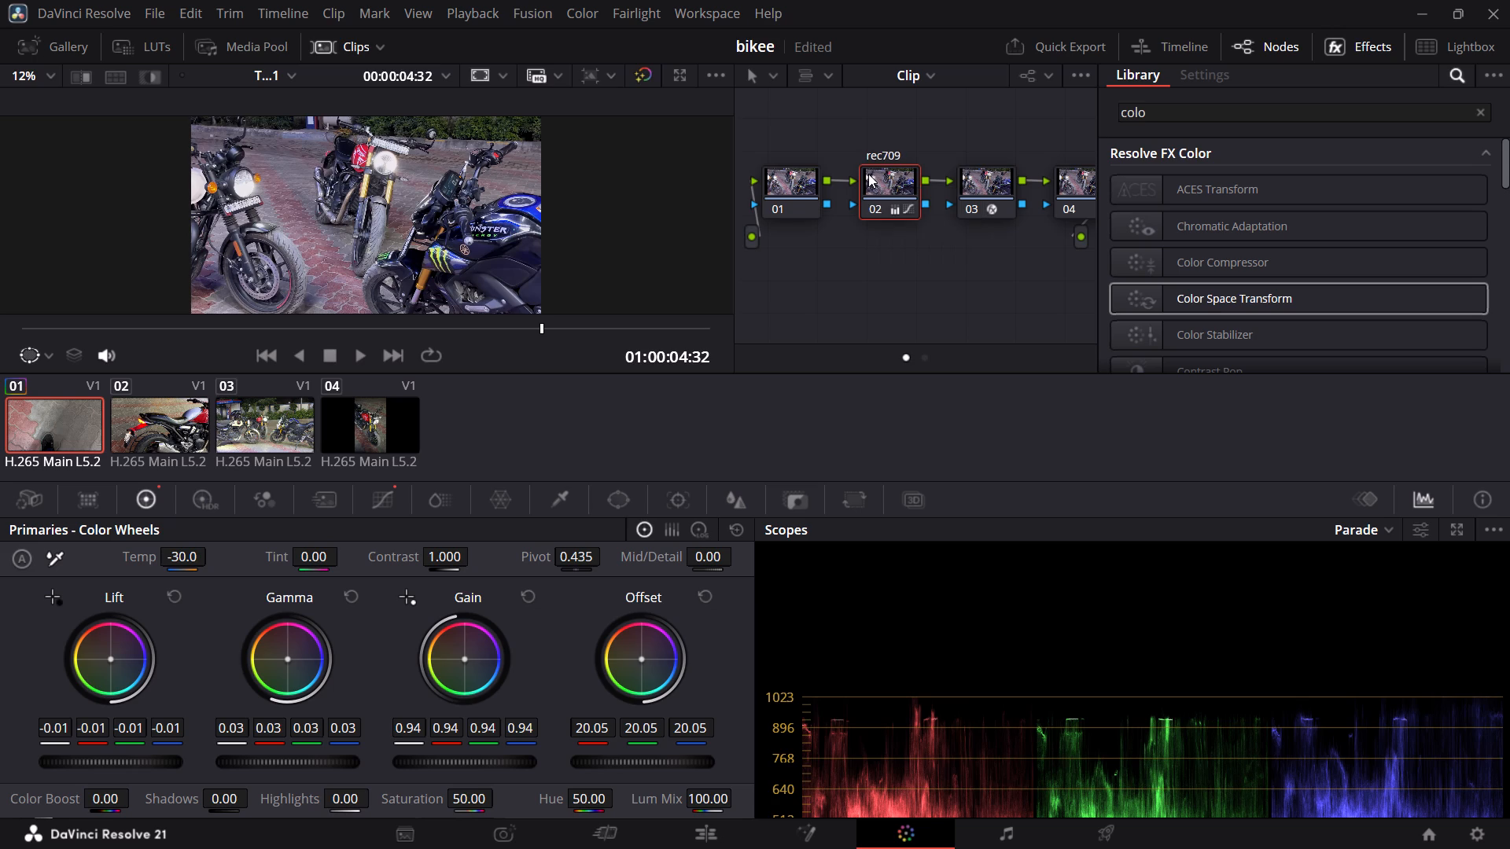
# Switch to the tutorial in the browser, rewatch the Color Space Transform input colour space selection up to about 0:56, and pause it.
pyautogui.click(868, 174)
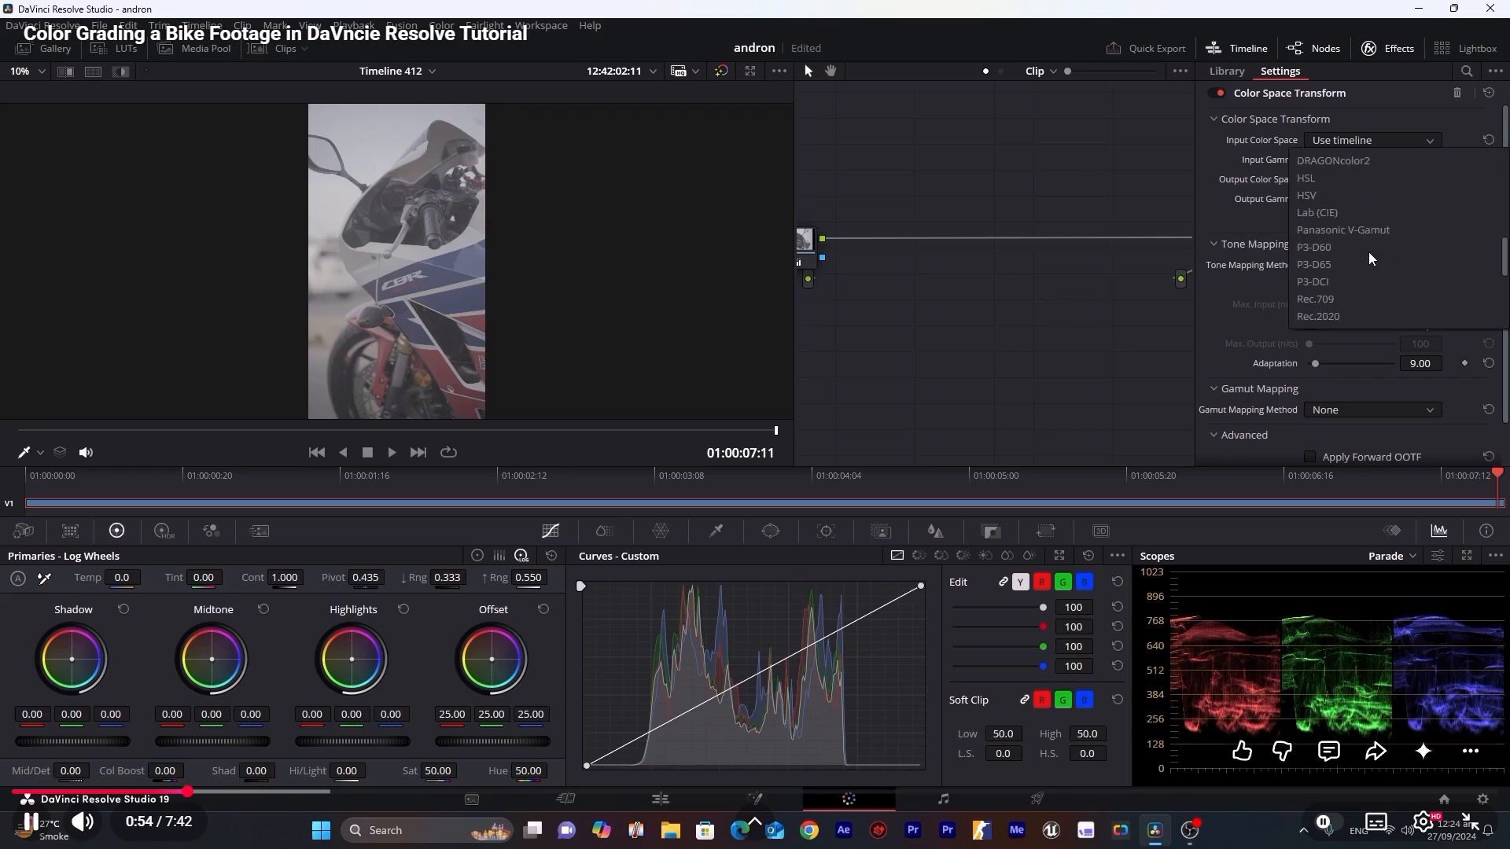
pyautogui.press('Left')
pyautogui.press('Left')
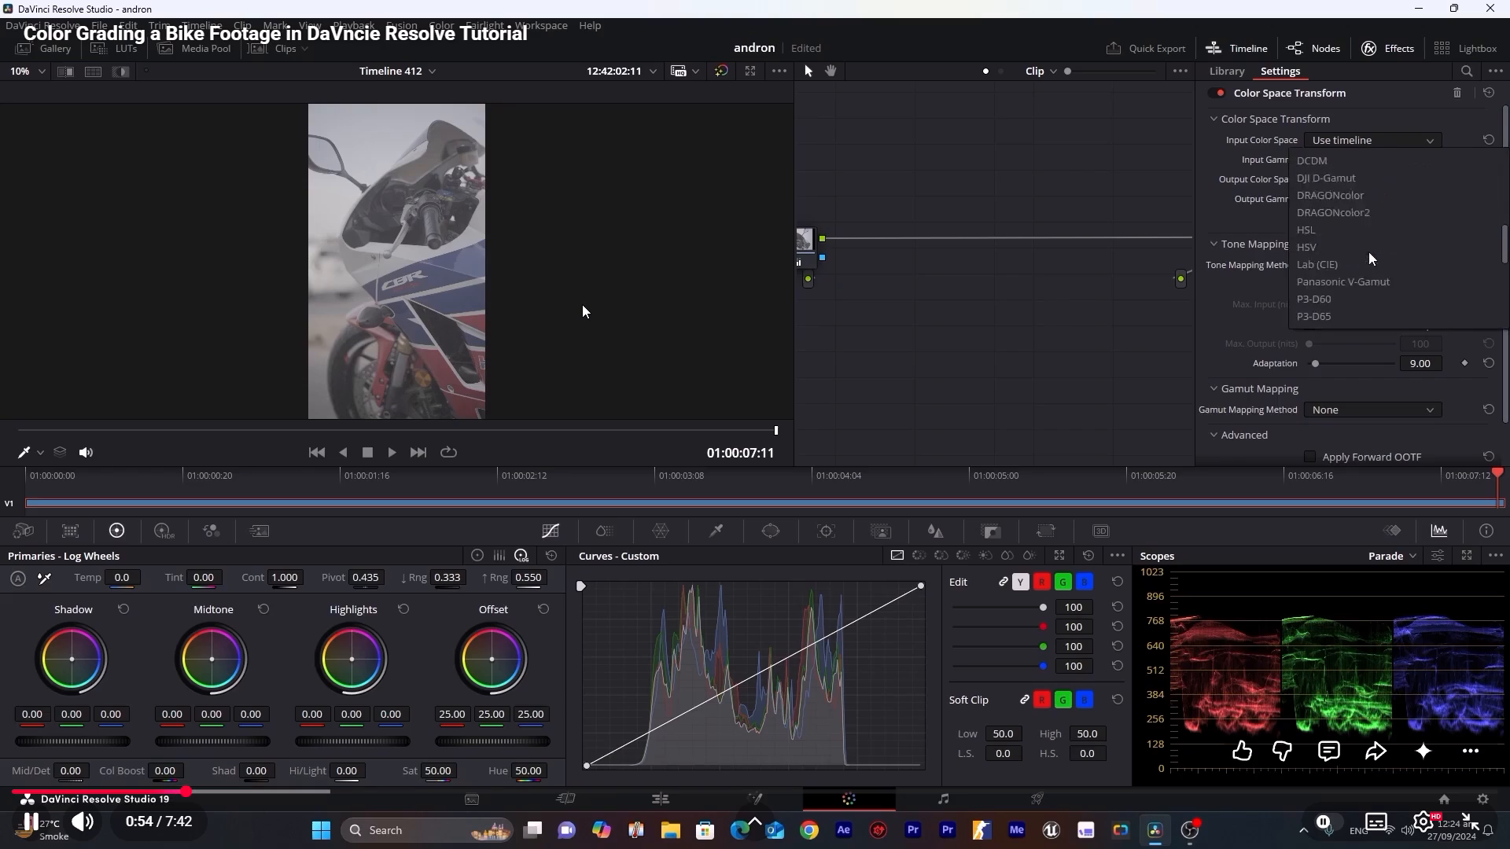
pyautogui.click(510, 292)
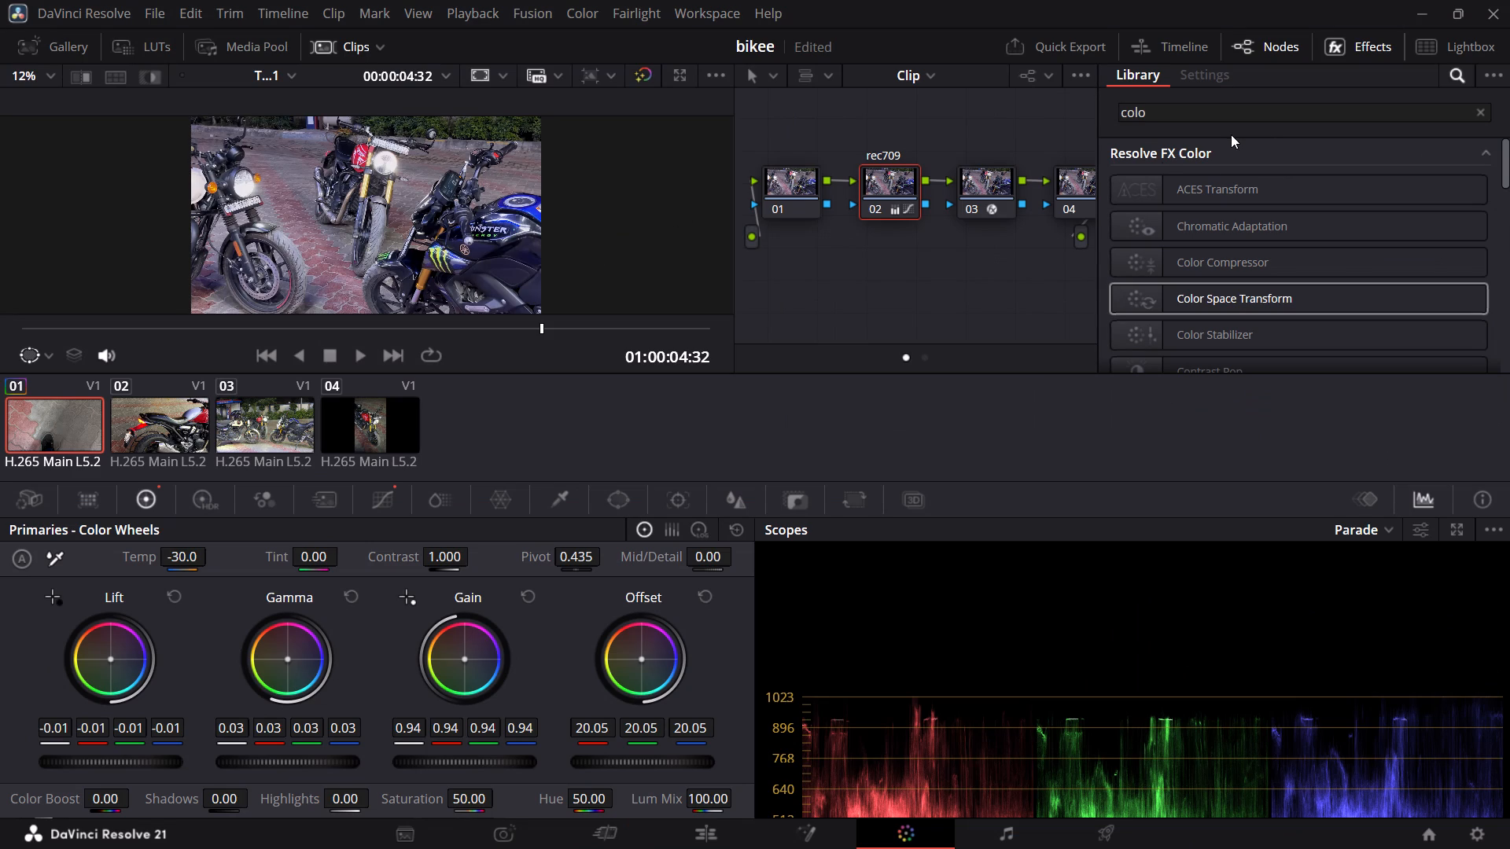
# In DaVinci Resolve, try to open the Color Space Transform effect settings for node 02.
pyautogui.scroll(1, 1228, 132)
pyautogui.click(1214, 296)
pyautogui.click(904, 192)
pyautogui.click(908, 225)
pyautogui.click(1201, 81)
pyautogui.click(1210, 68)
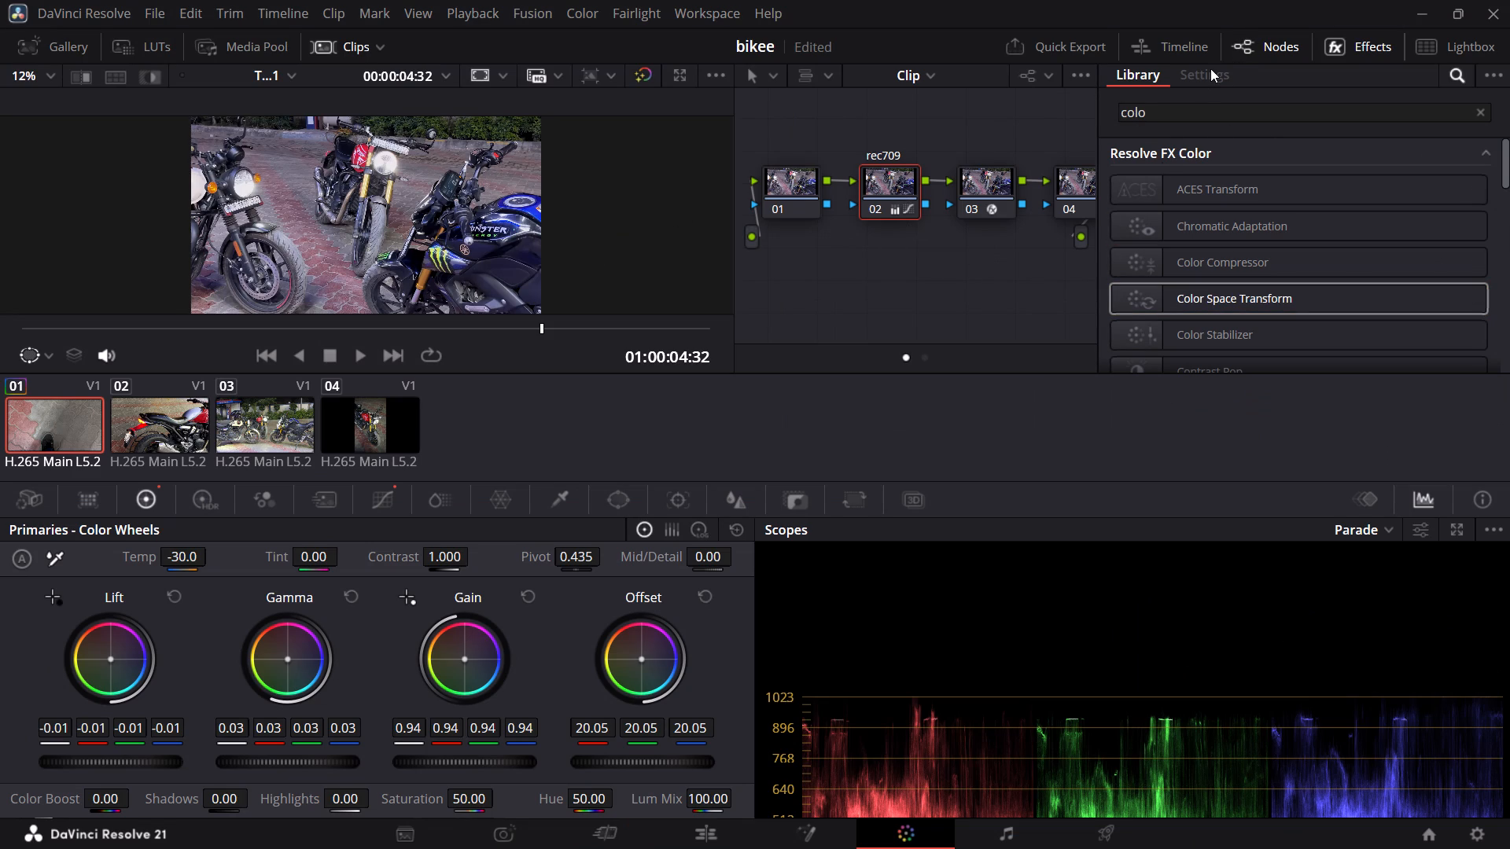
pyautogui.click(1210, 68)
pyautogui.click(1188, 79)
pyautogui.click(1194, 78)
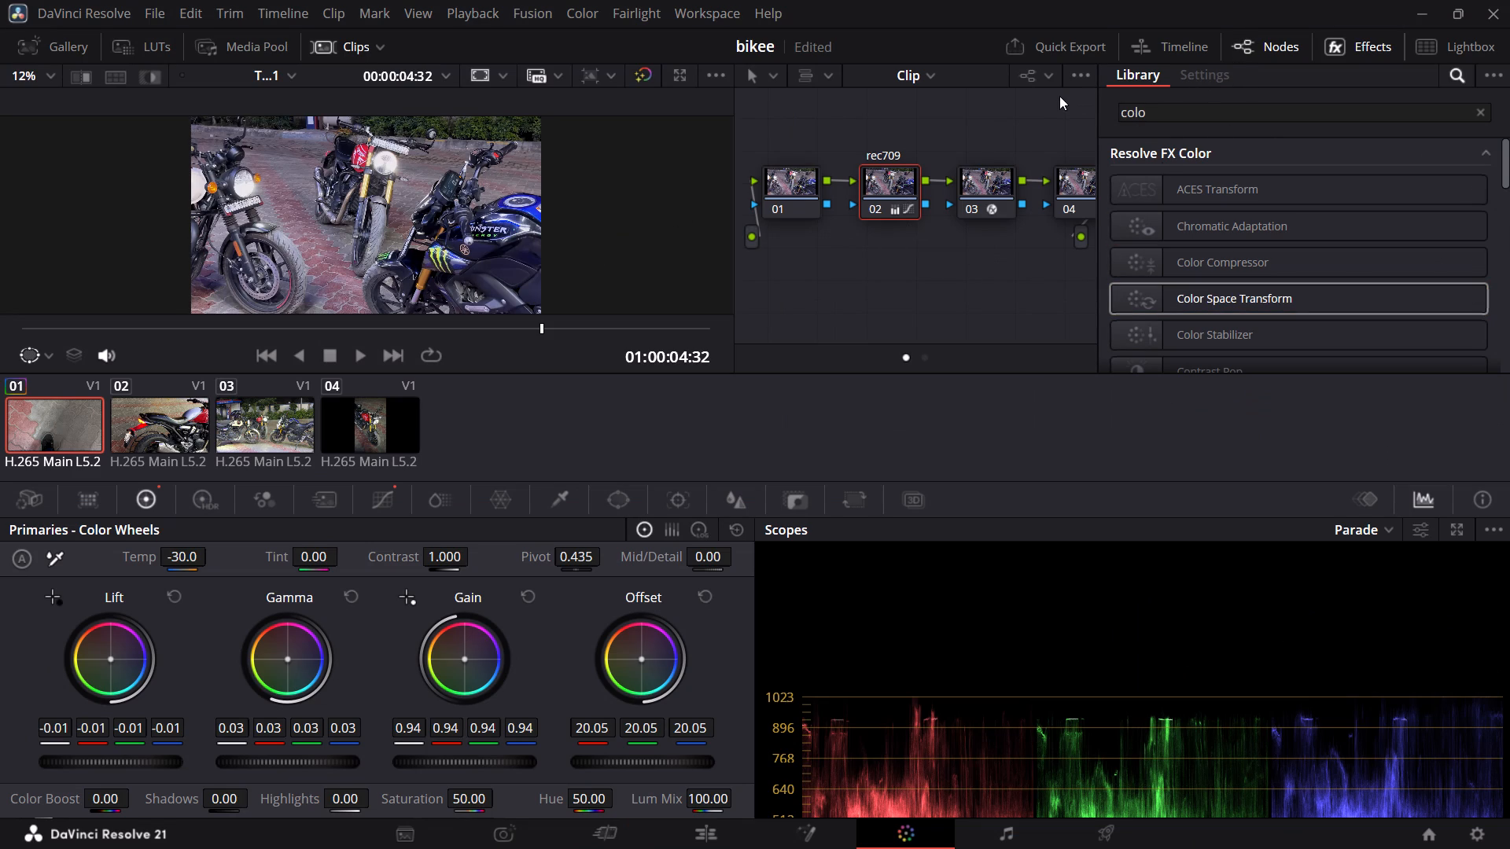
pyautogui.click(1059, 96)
# Clear the search in the effects library.
pyautogui.click(1481, 114)
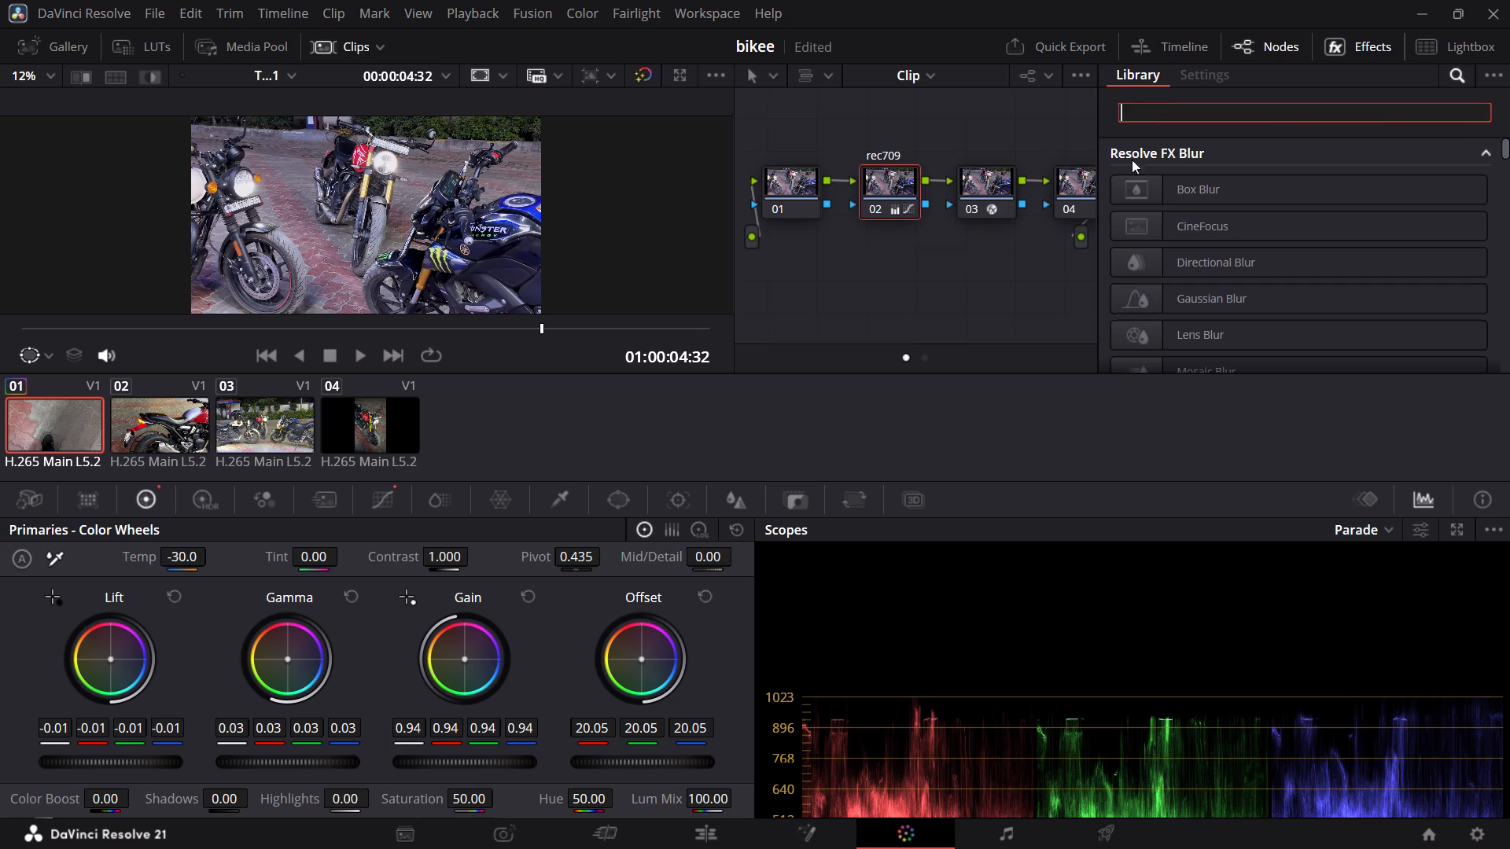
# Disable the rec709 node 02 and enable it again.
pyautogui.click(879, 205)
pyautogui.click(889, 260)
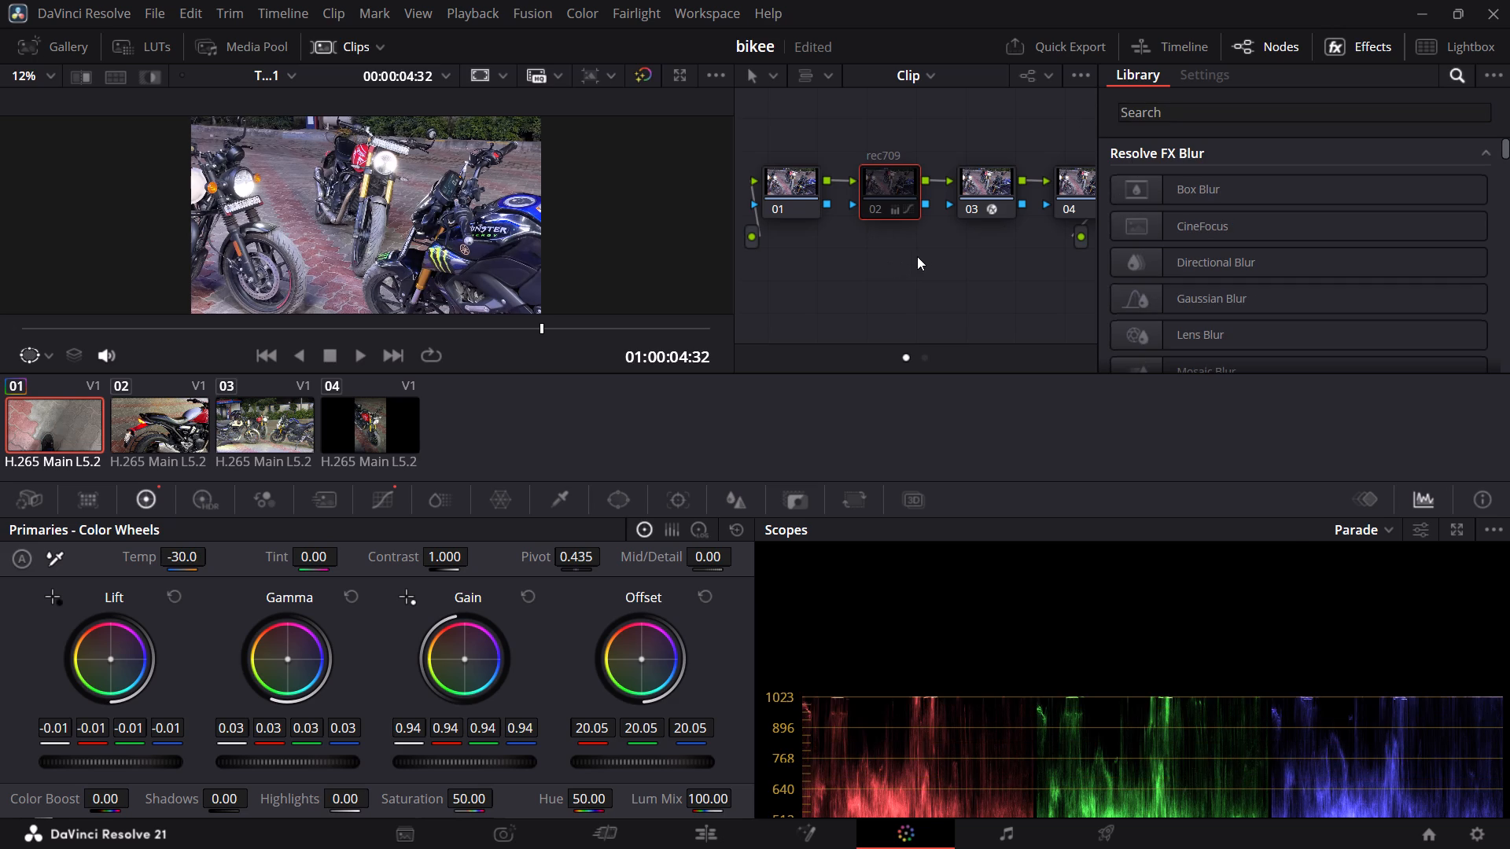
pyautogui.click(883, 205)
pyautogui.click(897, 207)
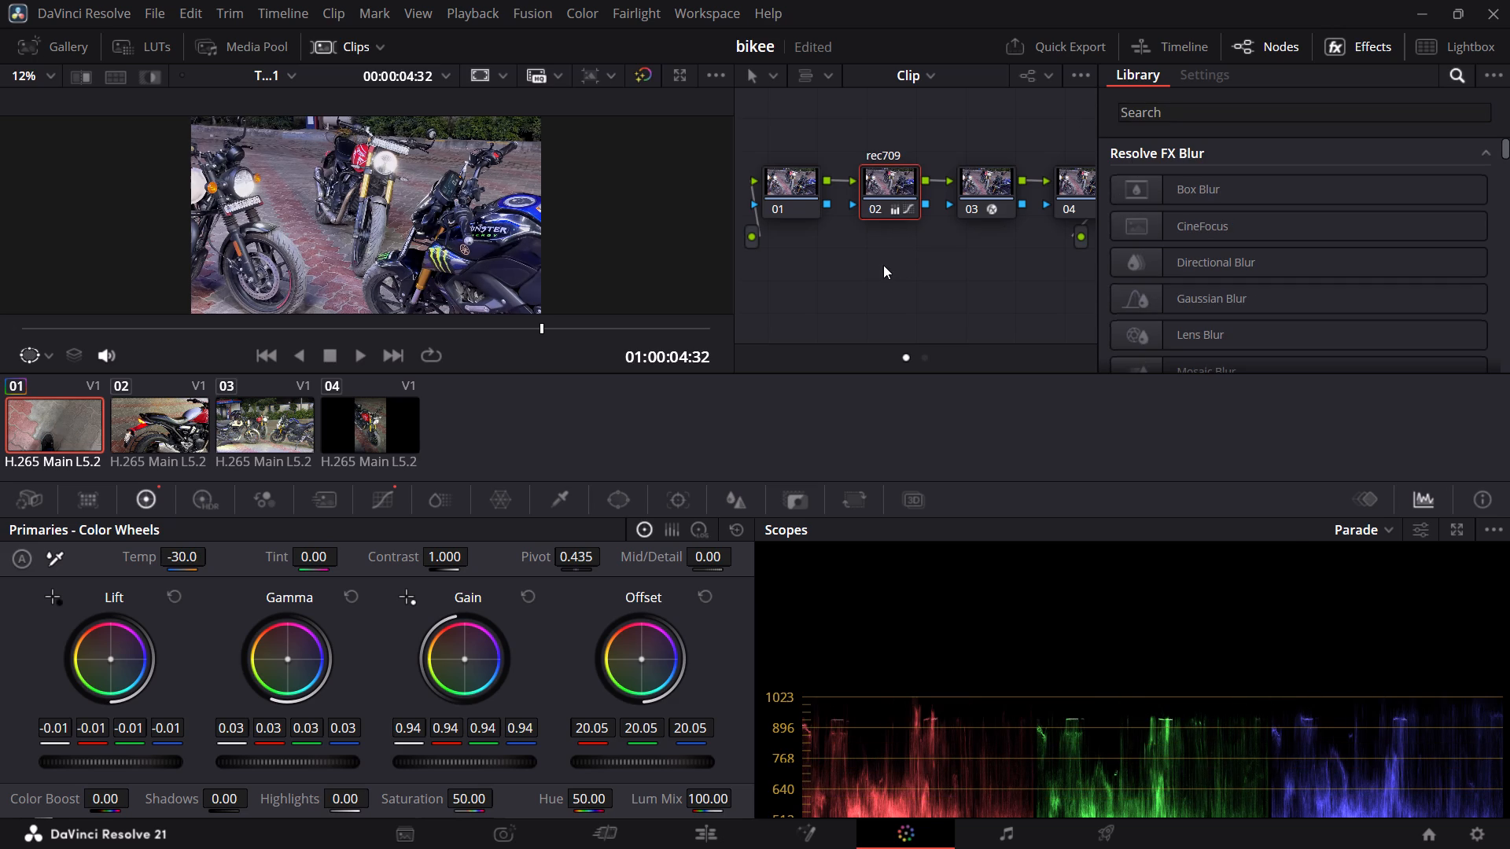
# Select the rec709 node 02 and open its node options.
pyautogui.click(883, 265)
pyautogui.click(887, 185)
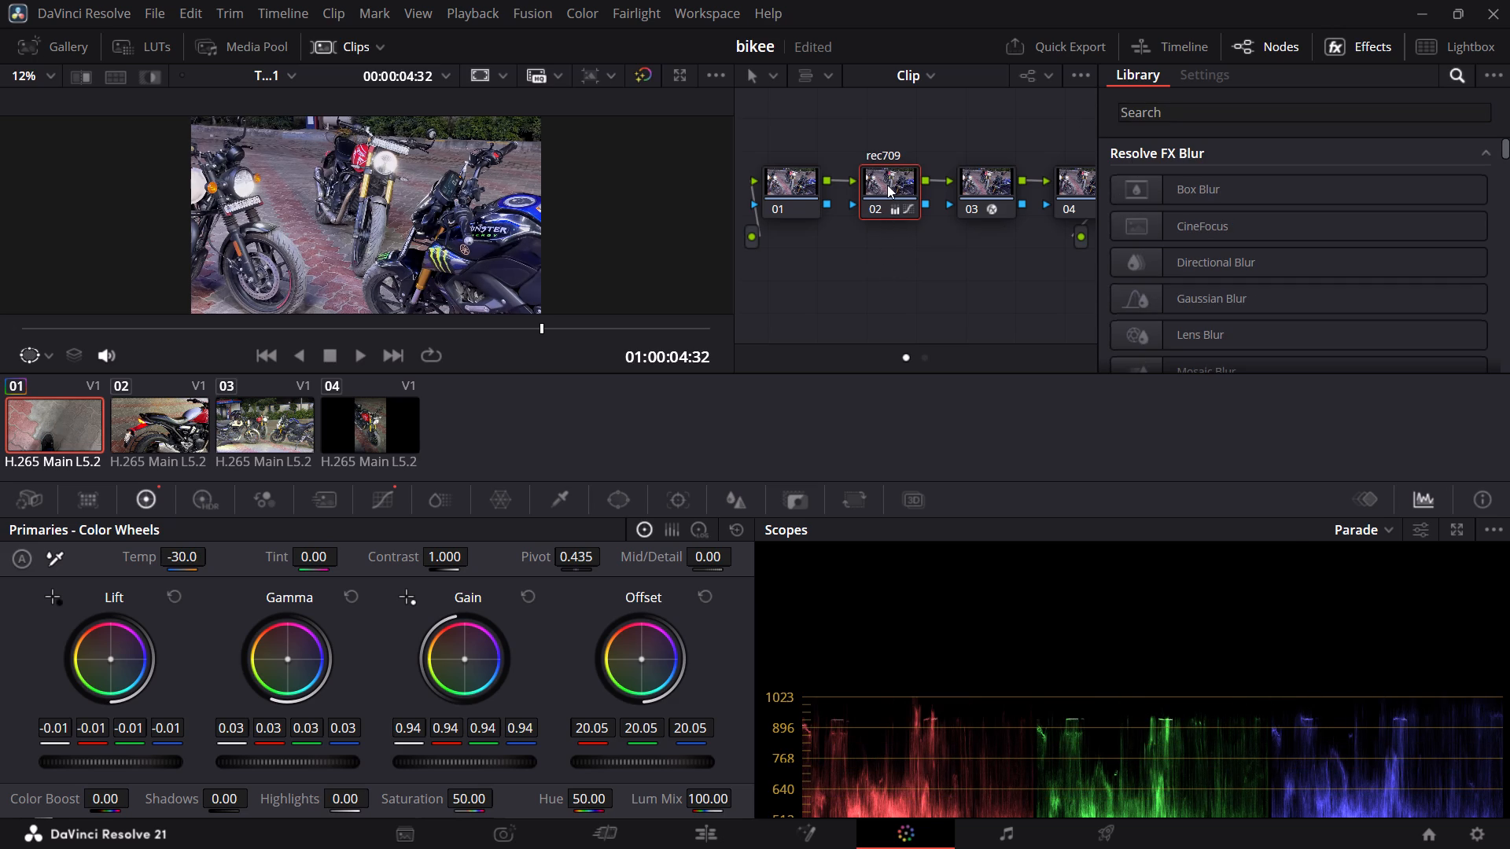
pyautogui.rightClick(887, 185)
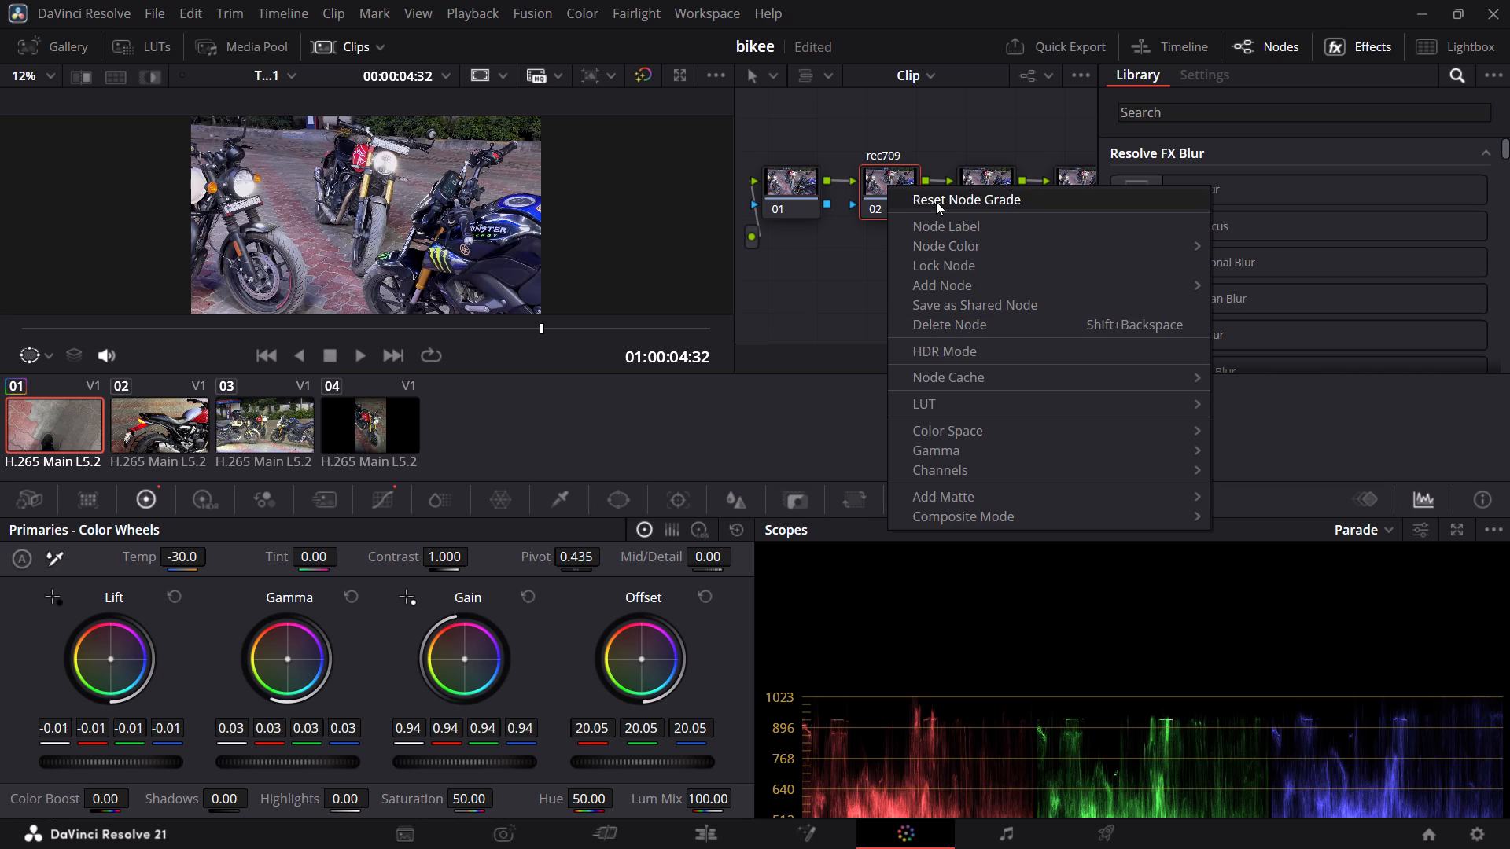
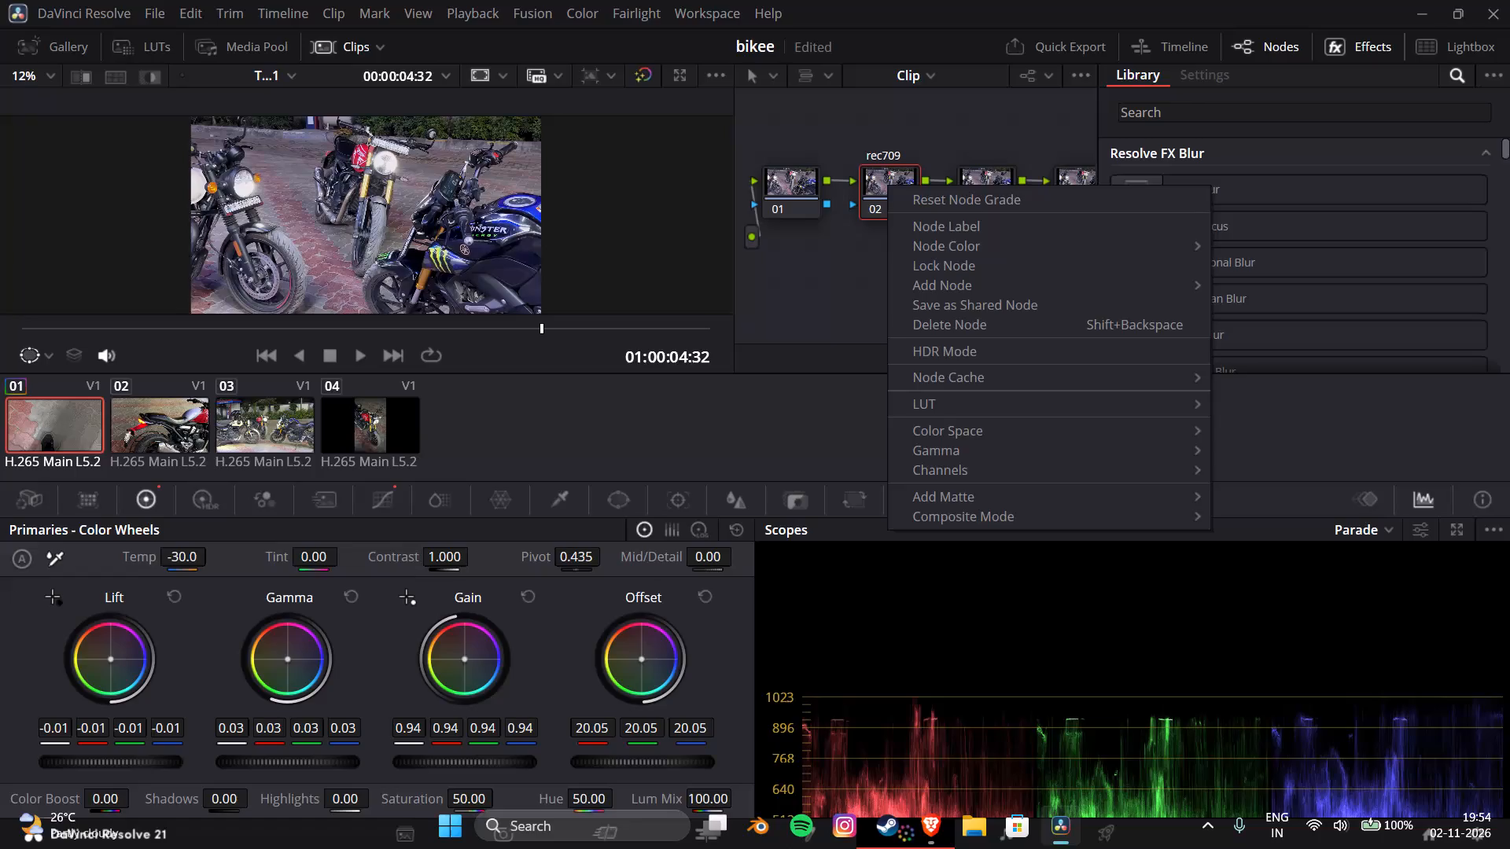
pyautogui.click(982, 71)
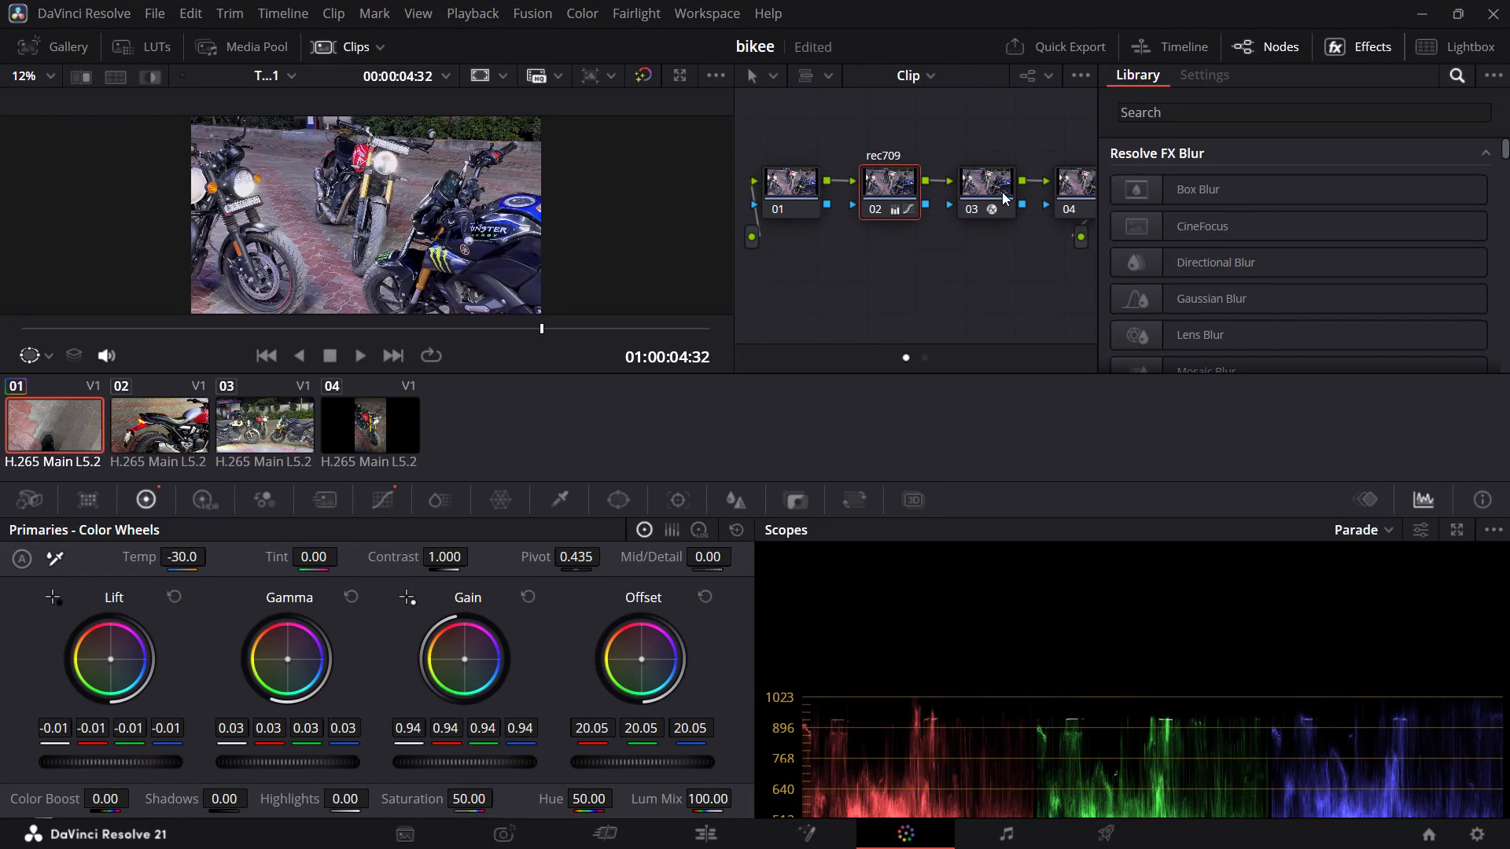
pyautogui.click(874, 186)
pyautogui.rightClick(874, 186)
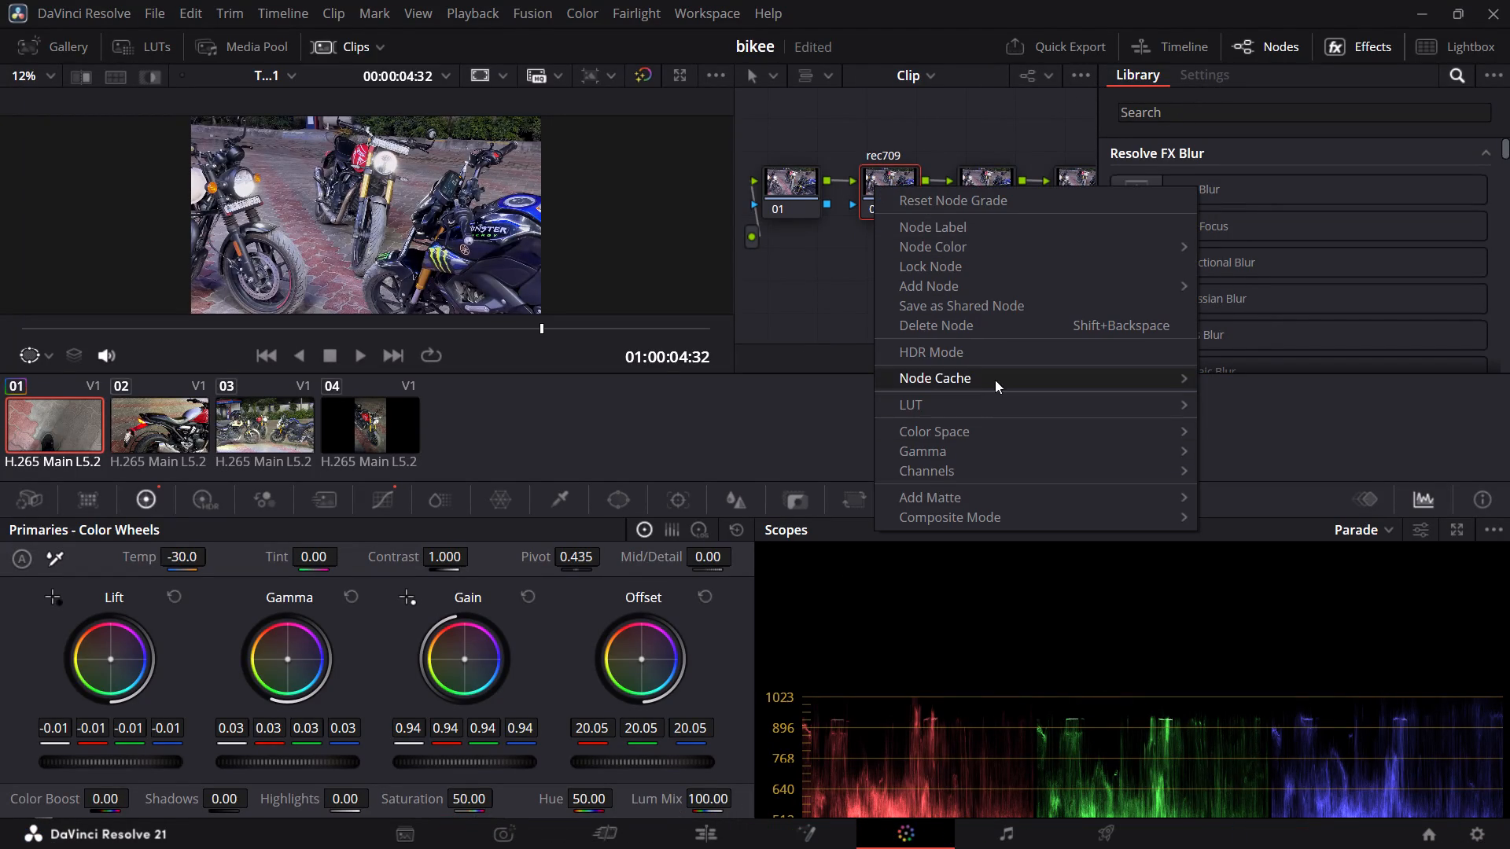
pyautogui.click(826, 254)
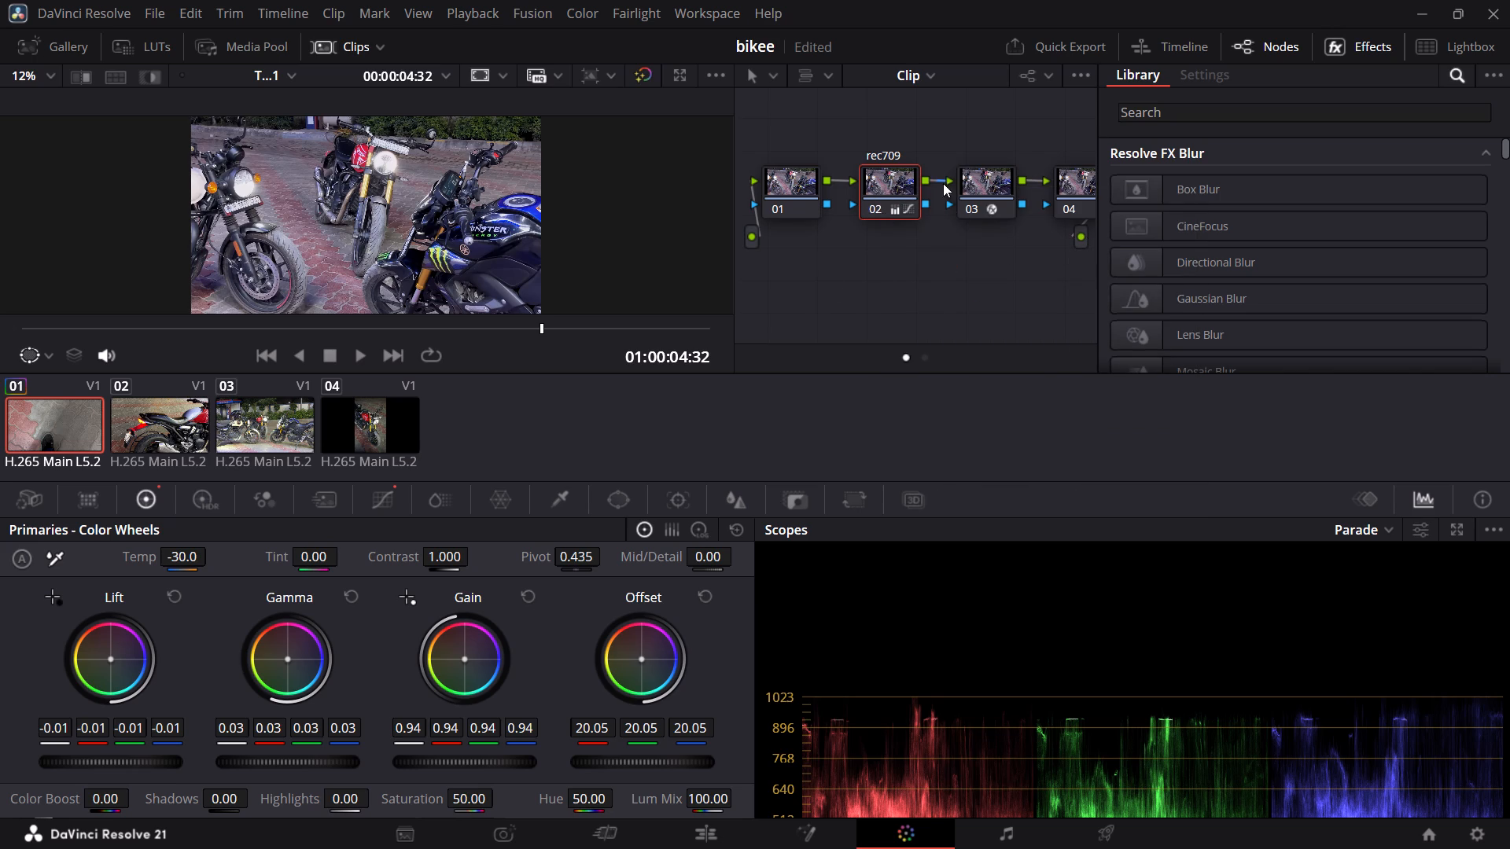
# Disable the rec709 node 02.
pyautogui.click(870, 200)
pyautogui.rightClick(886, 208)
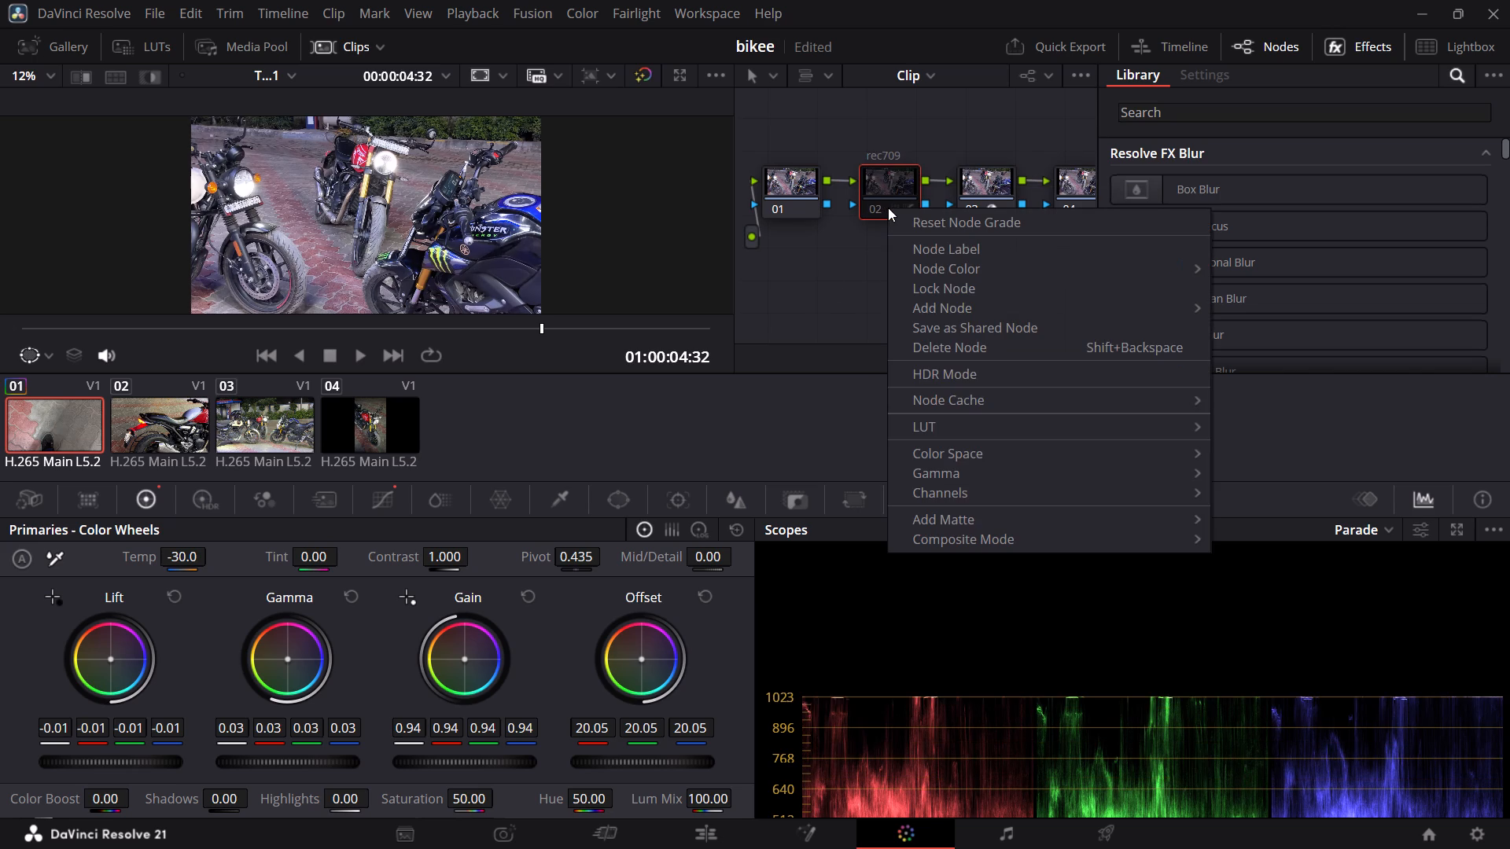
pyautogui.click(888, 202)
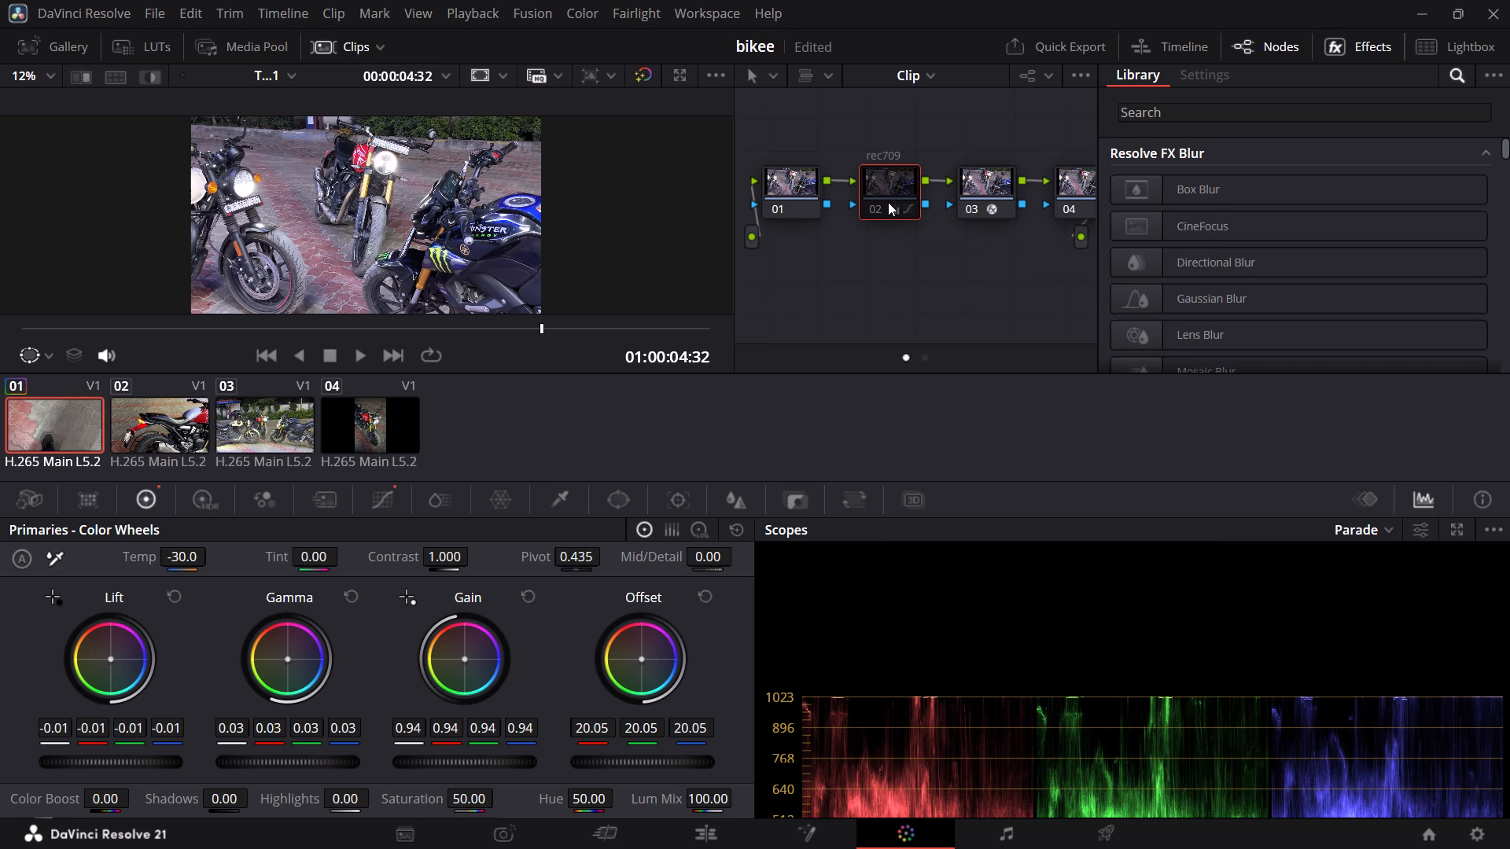
# Search the effects library for "colo".
pyautogui.click(1271, 121)
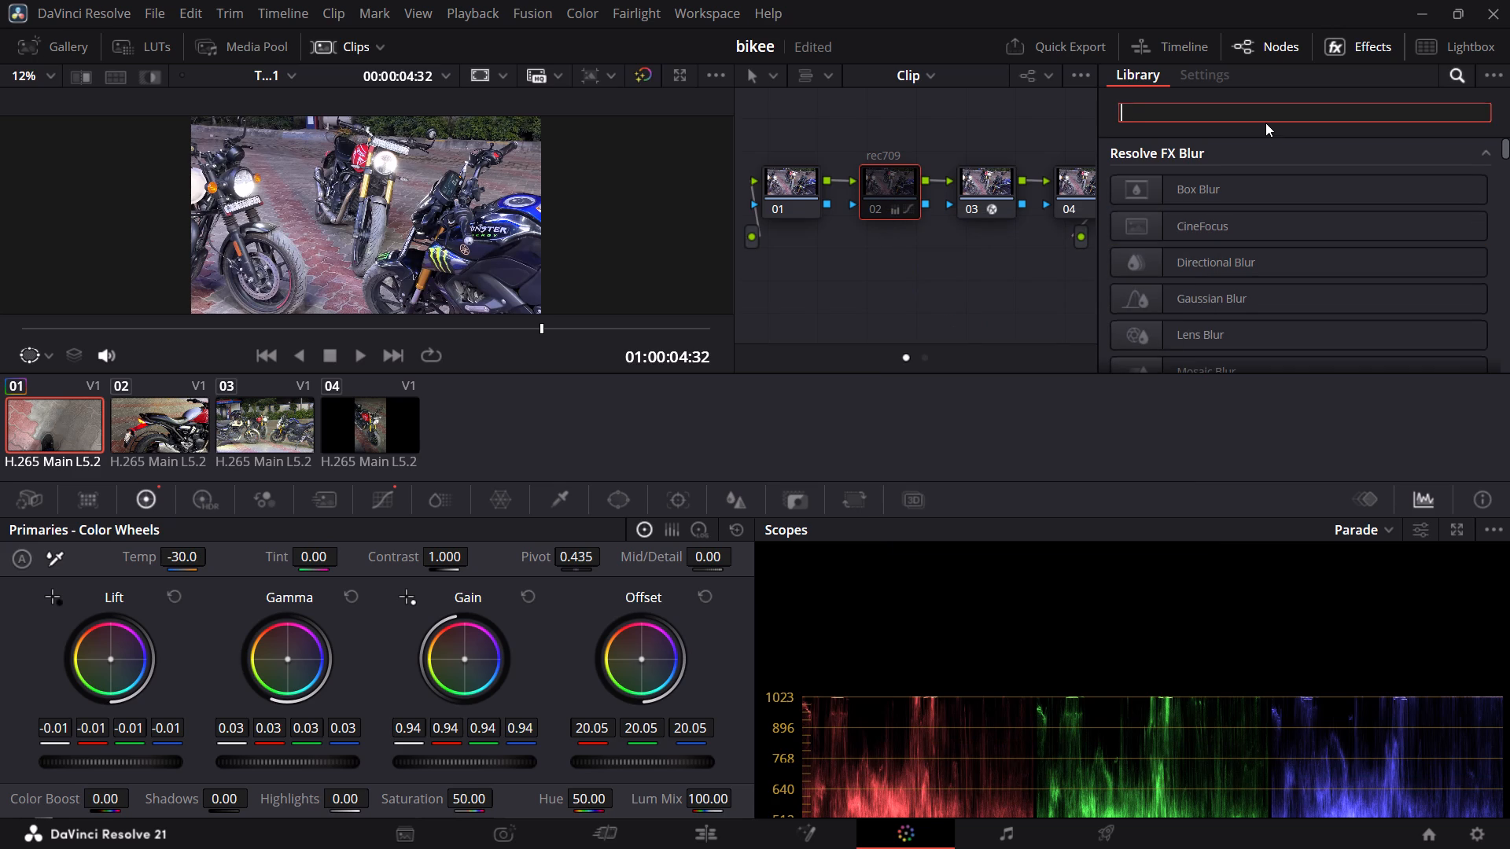
pyautogui.write('colo')
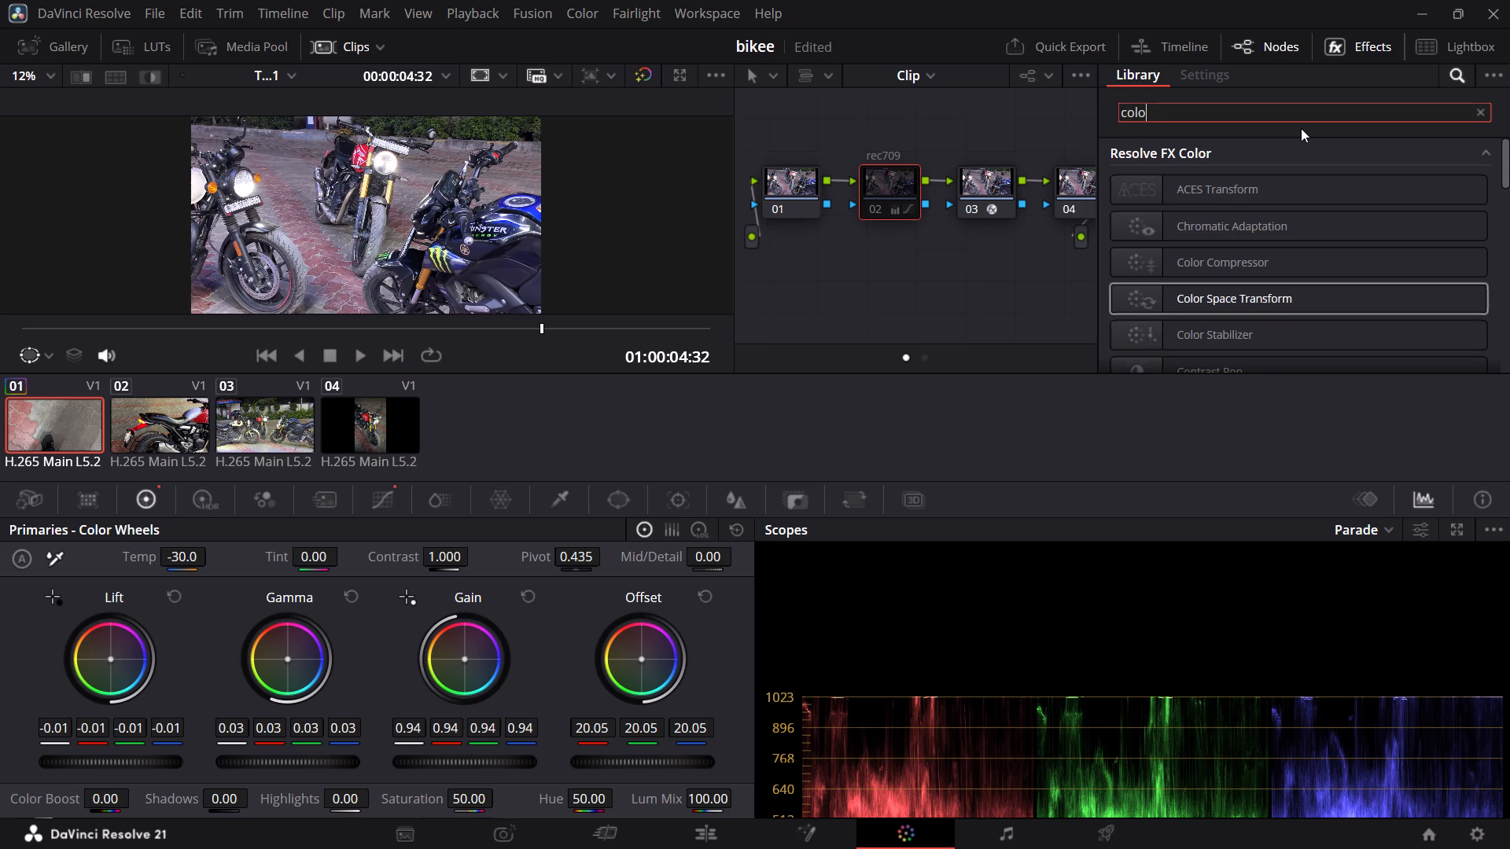
pyautogui.scroll(1, 1301, 128)
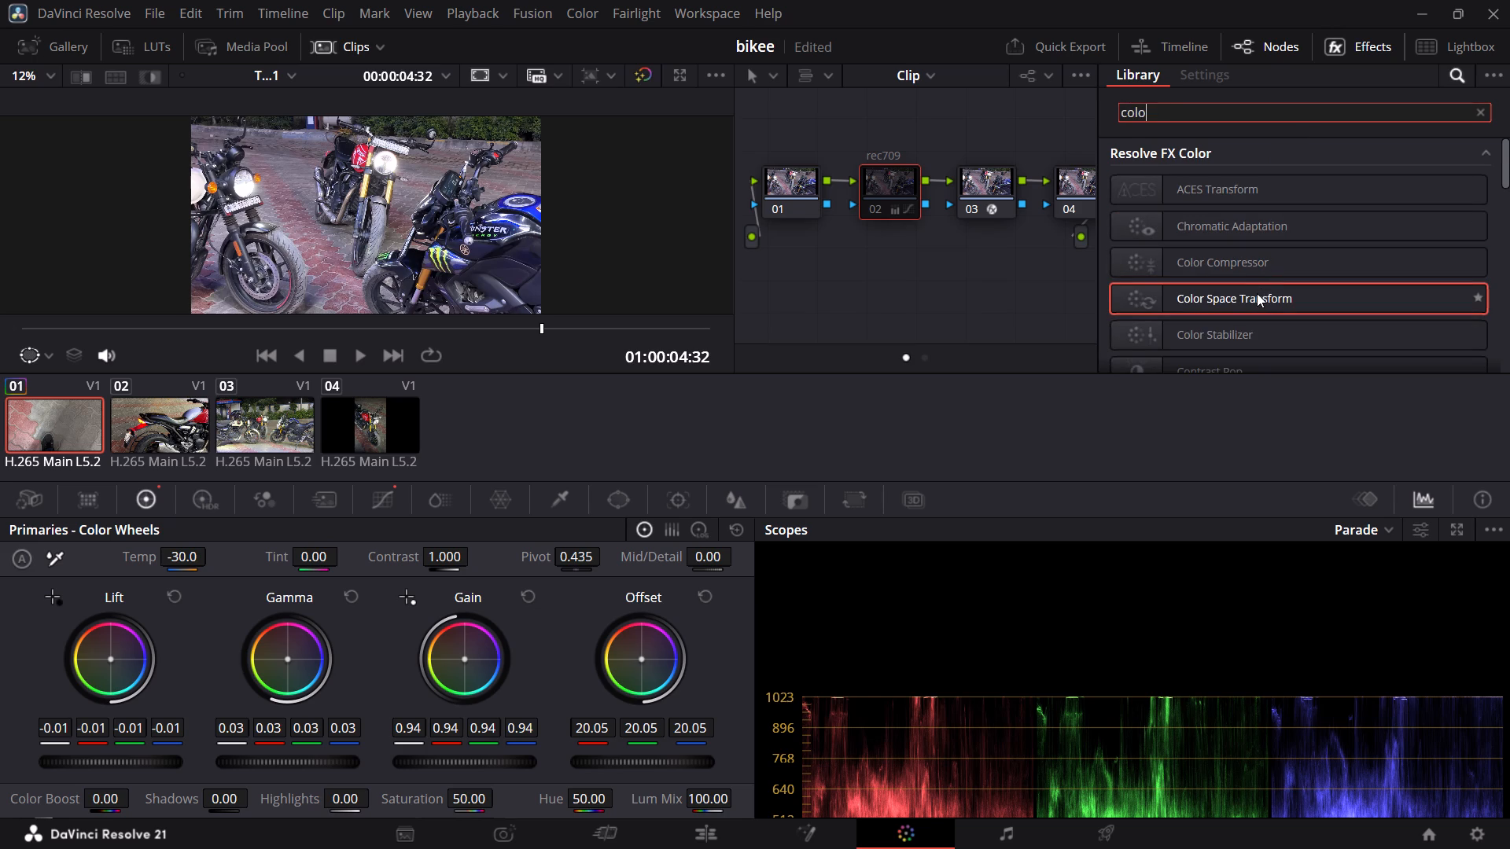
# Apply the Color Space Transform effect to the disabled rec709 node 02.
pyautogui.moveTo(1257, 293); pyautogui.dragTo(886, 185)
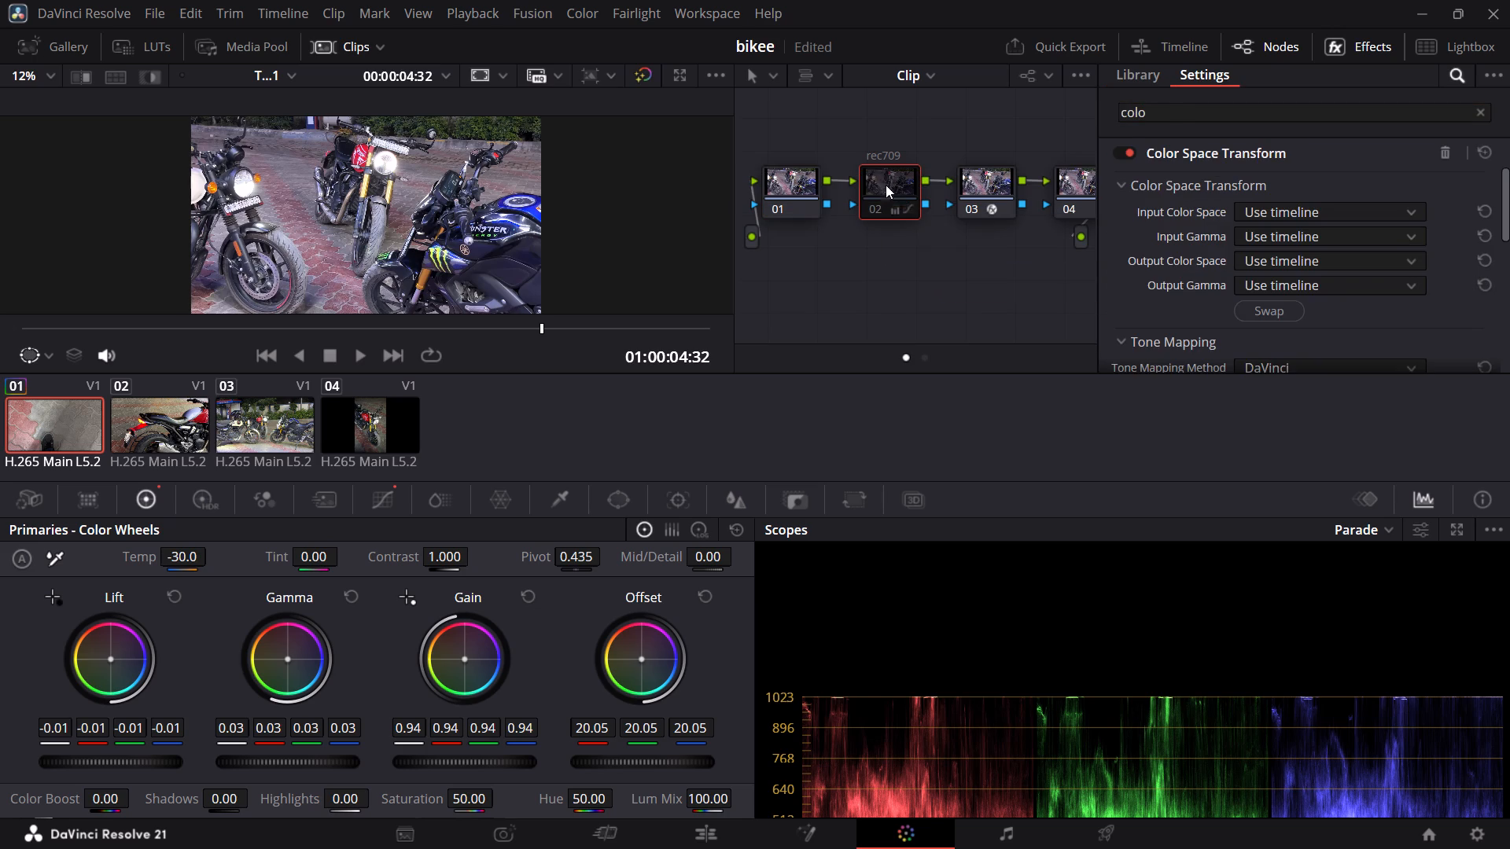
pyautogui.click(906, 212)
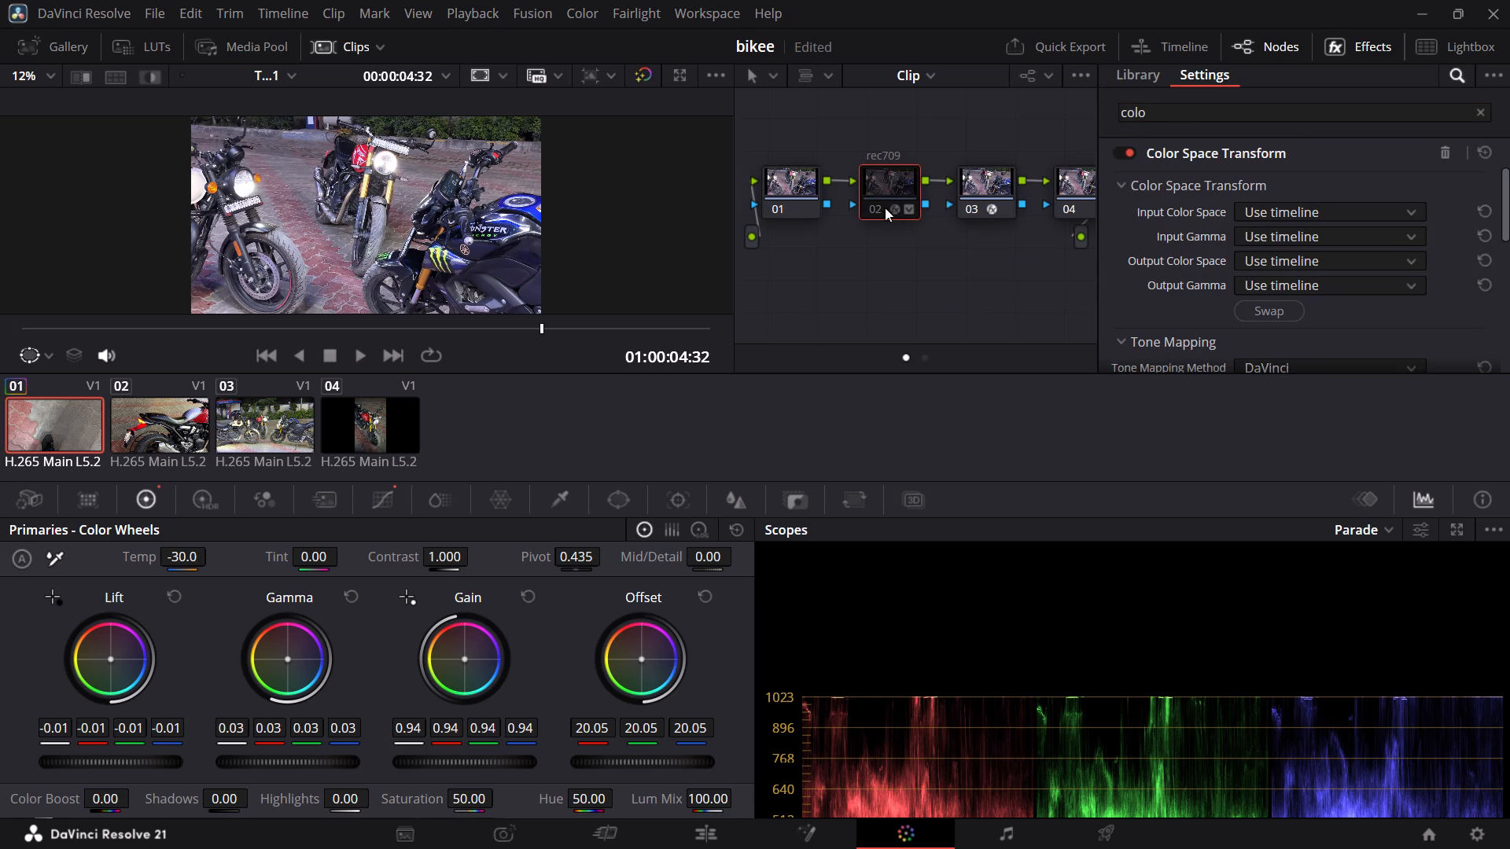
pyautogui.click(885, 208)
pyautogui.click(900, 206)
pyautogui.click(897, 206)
# Reset the grade of the rec709 node 02 and enable the node again.
pyautogui.rightClick(895, 158)
pyautogui.doubleClick(885, 184)
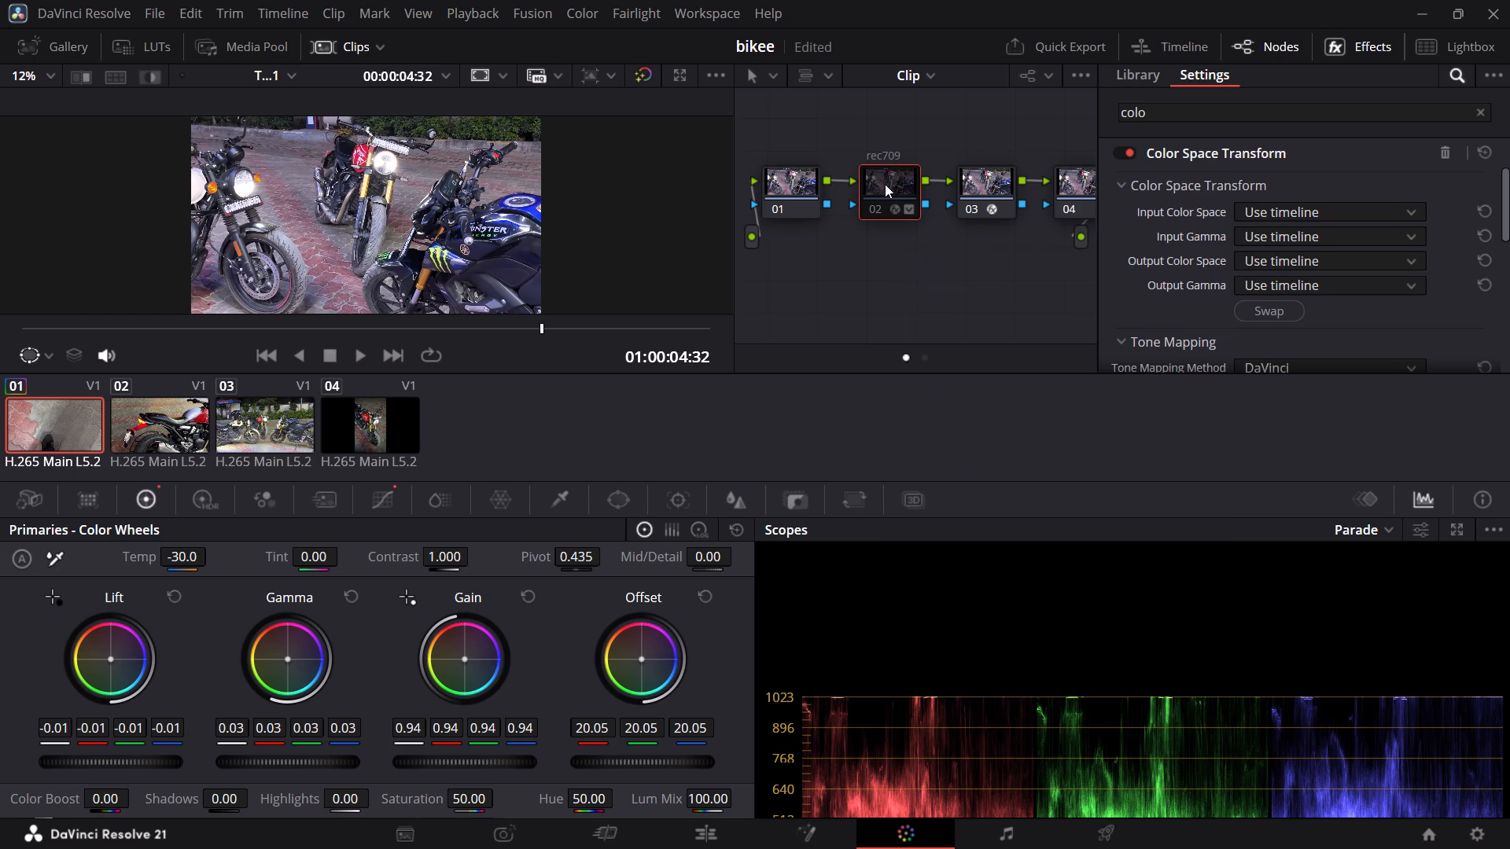
pyautogui.doubleClick(885, 184)
pyautogui.rightClick(885, 184)
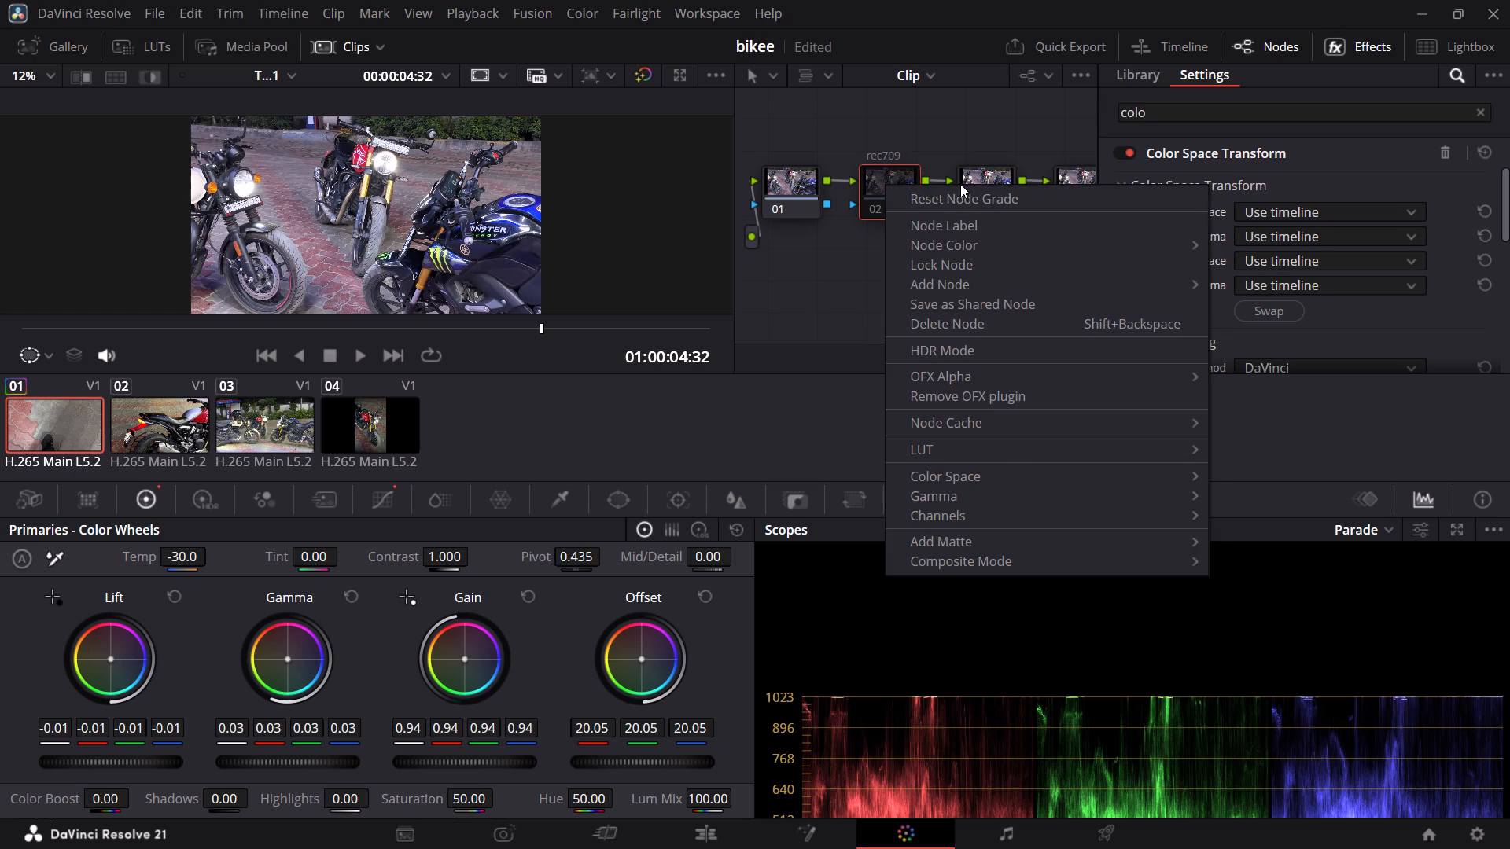
pyautogui.click(957, 199)
pyautogui.click(883, 199)
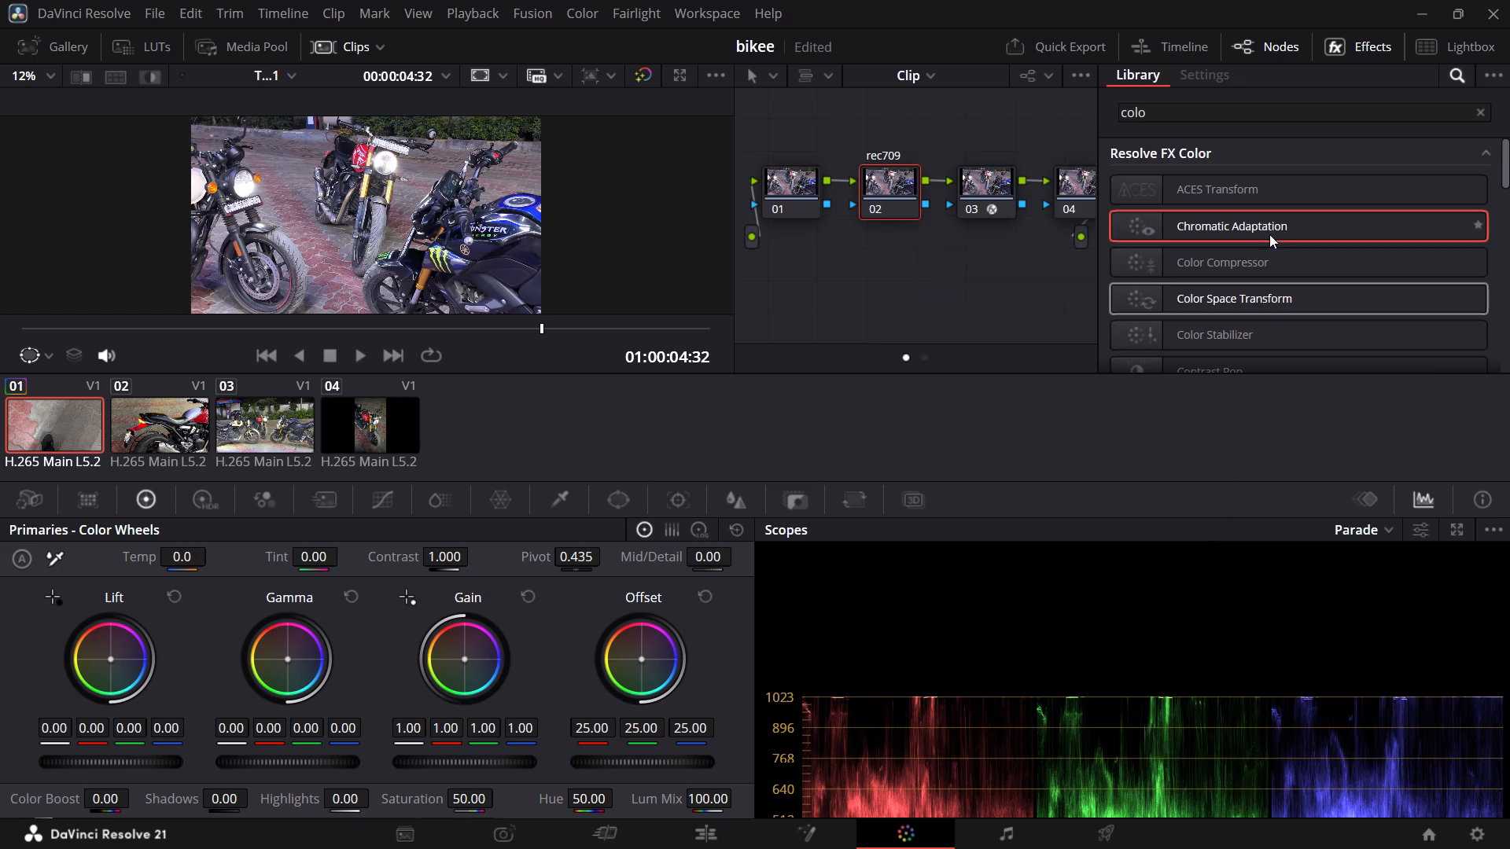
# Apply the Color Space Transform effect to the reset rec709 node 02.
pyautogui.moveTo(1225, 311); pyautogui.dragTo(901, 180)
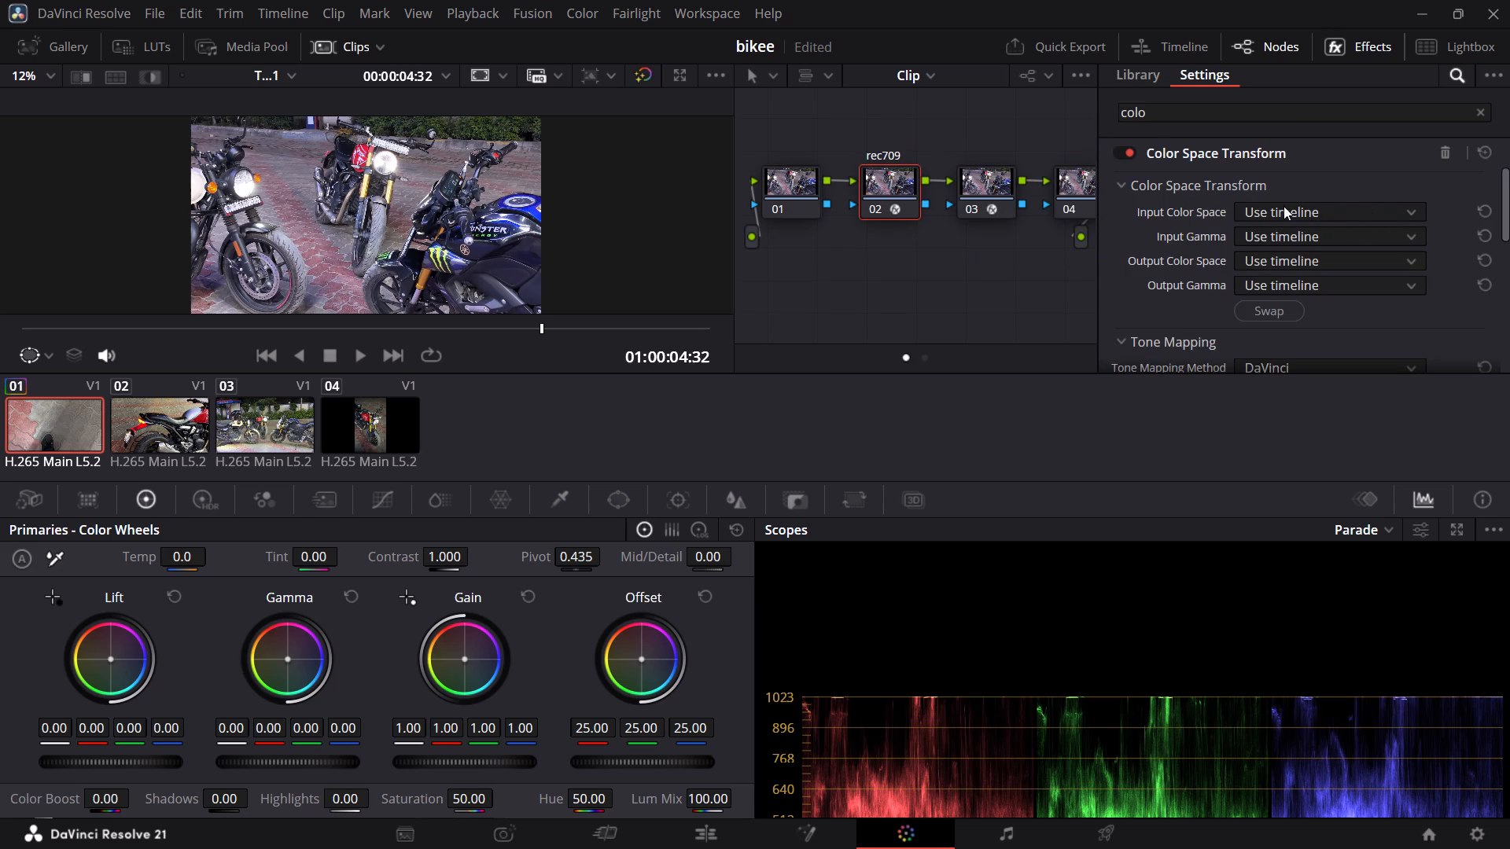
# Set the Color Space Transform's input color space to Sony S-Gamut3.Cine.
pyautogui.click(1345, 212)
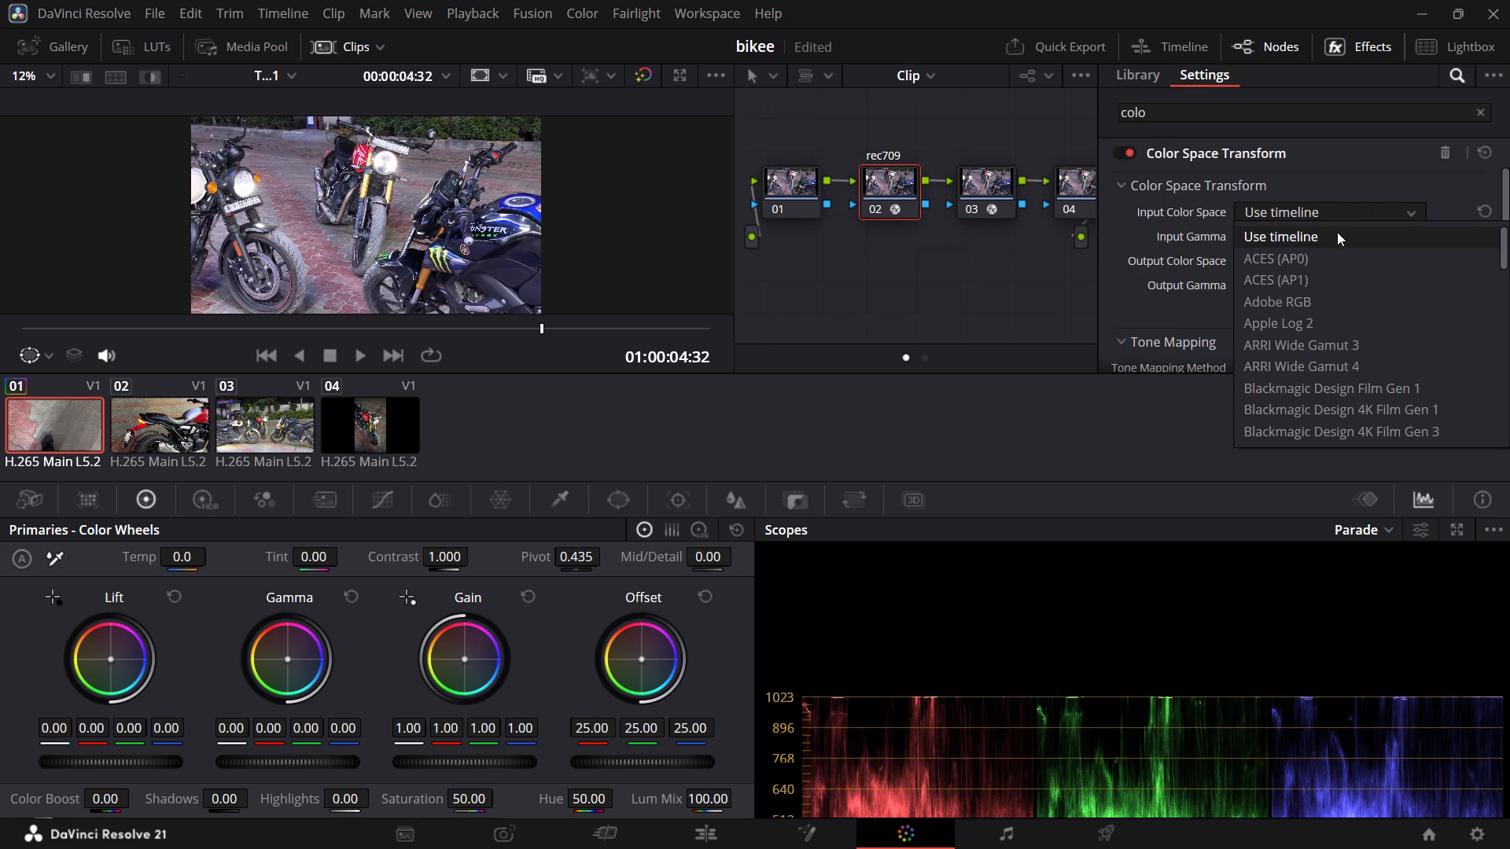
pyautogui.scroll(-12, 1326, 284)
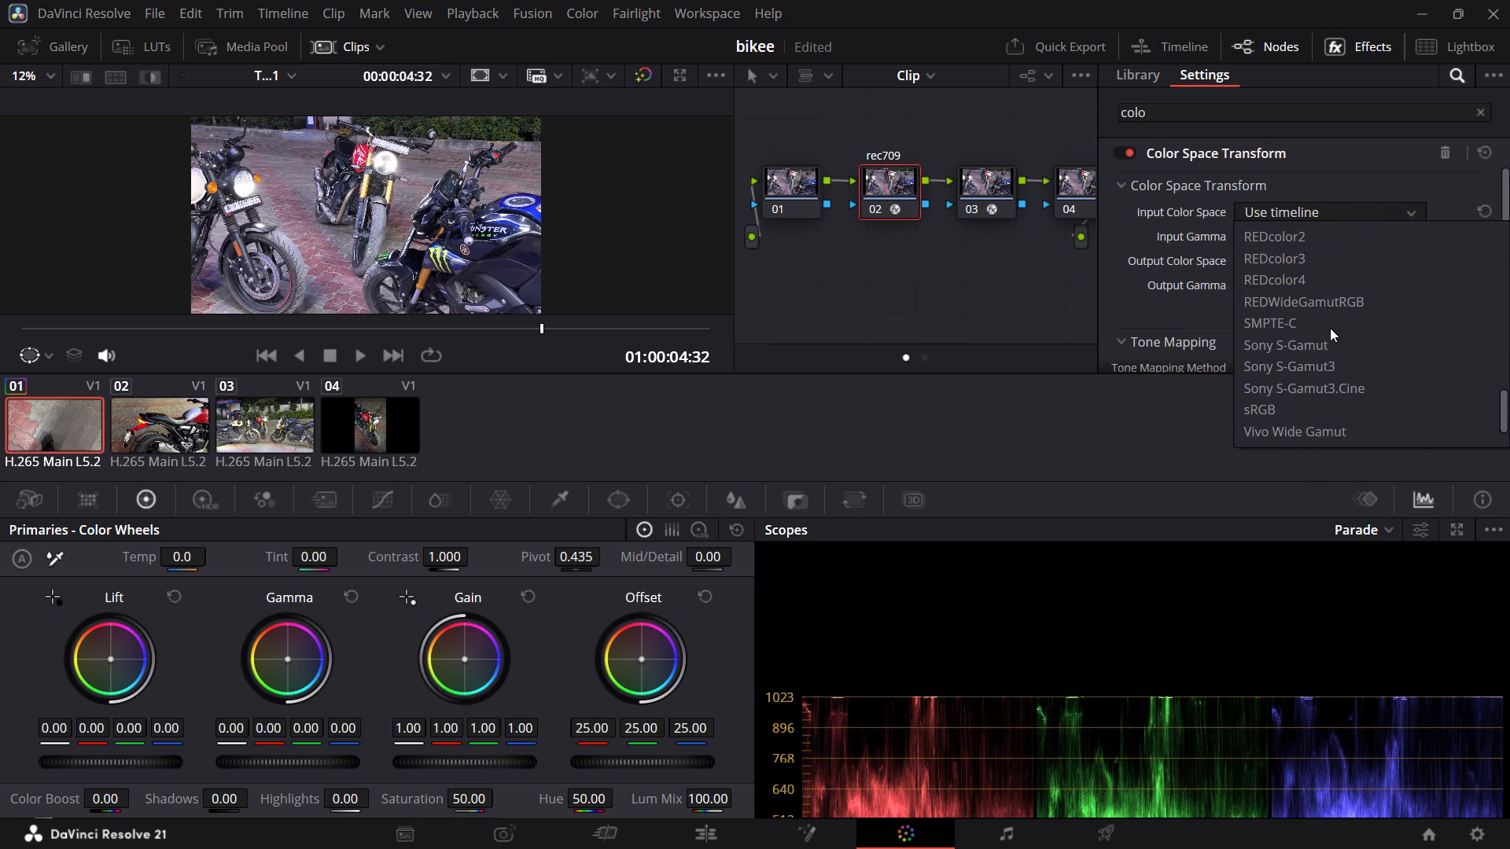
pyautogui.scroll(-6, 1330, 328)
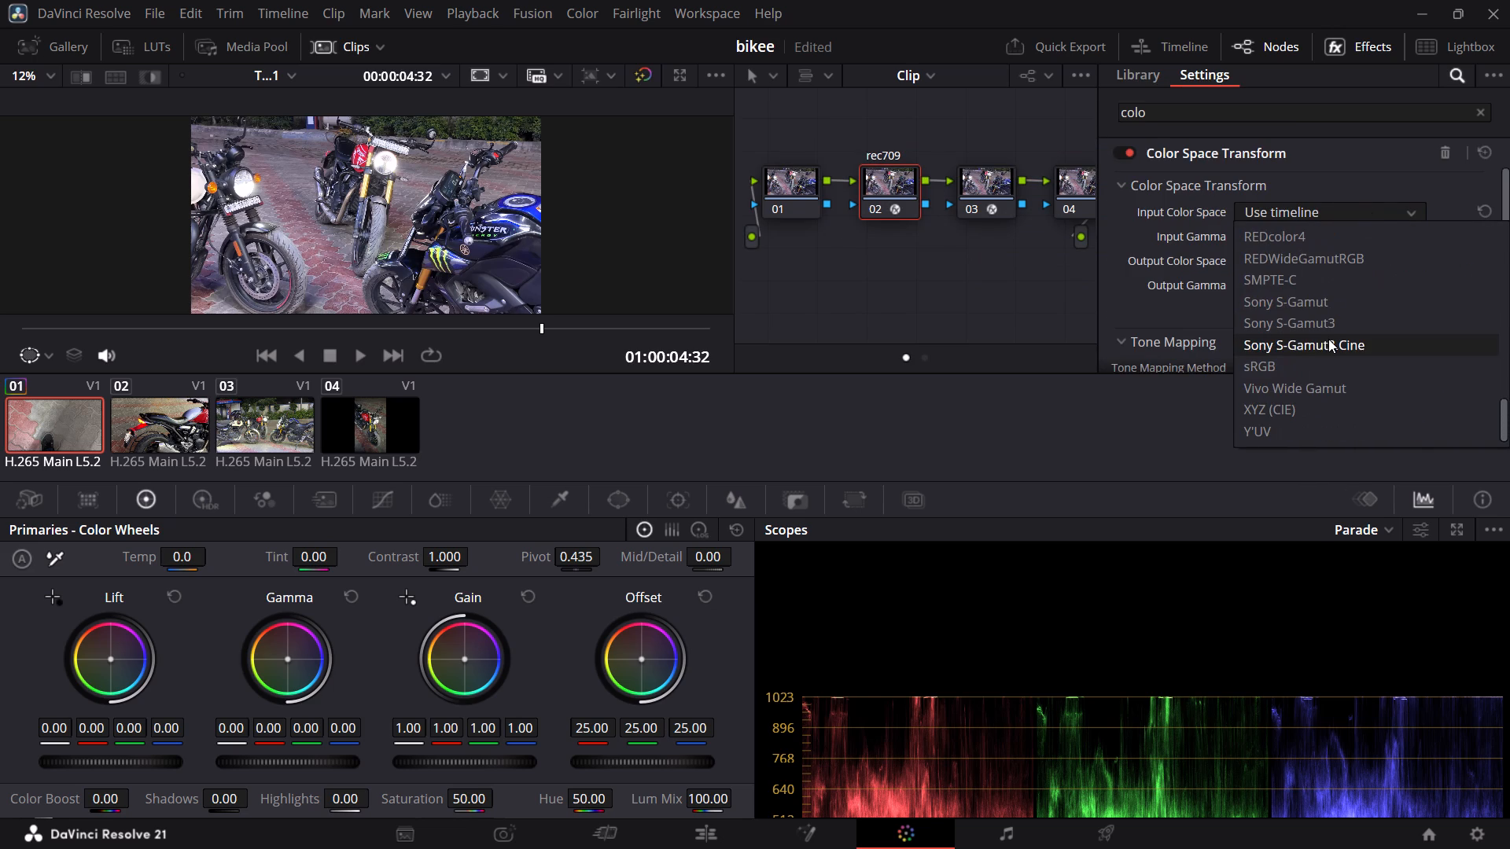
pyautogui.scroll(1, 1328, 341)
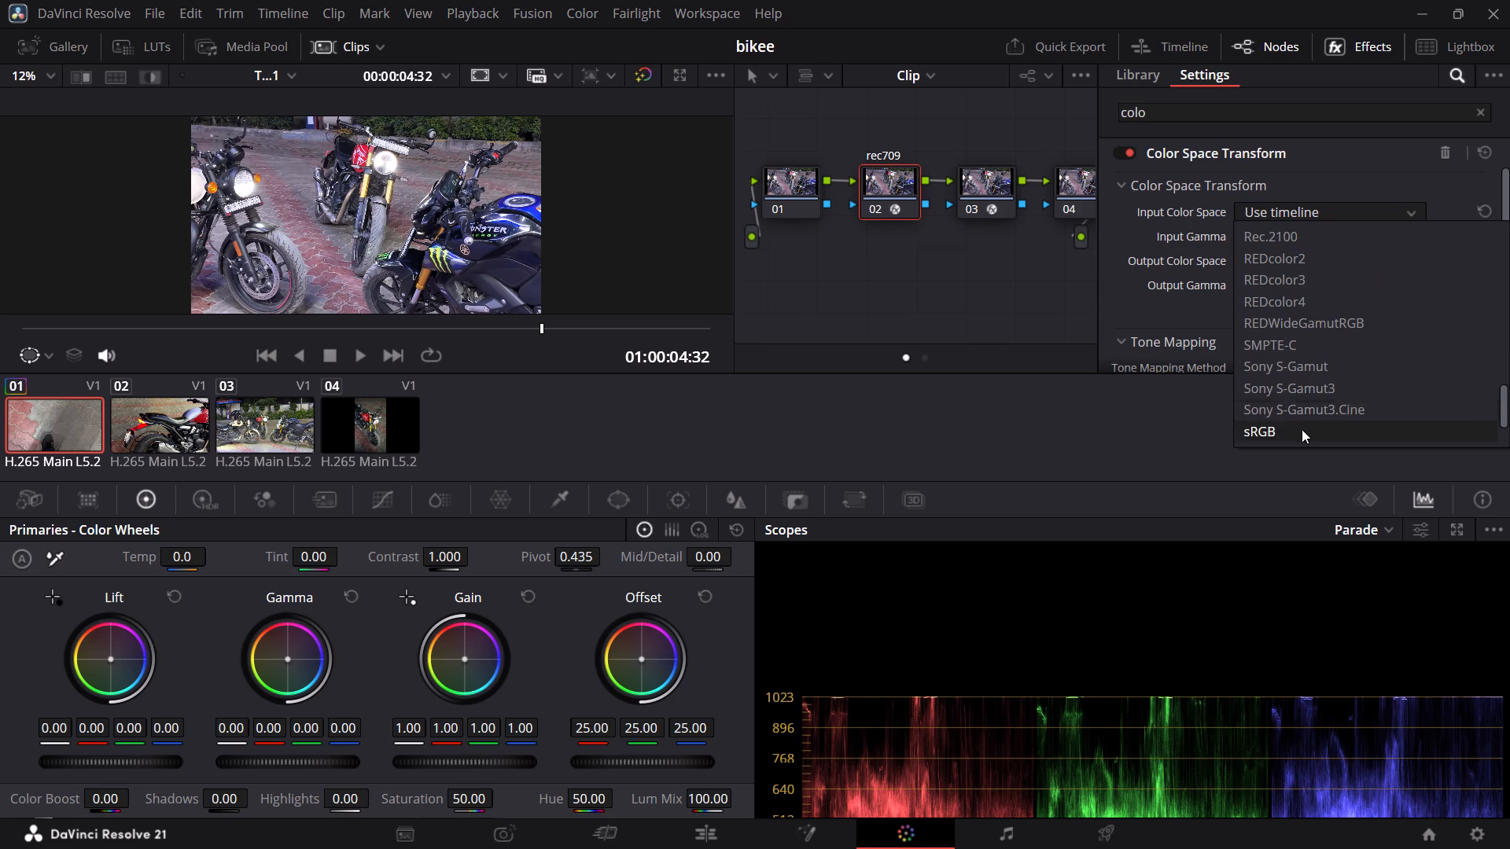
pyautogui.click(1313, 410)
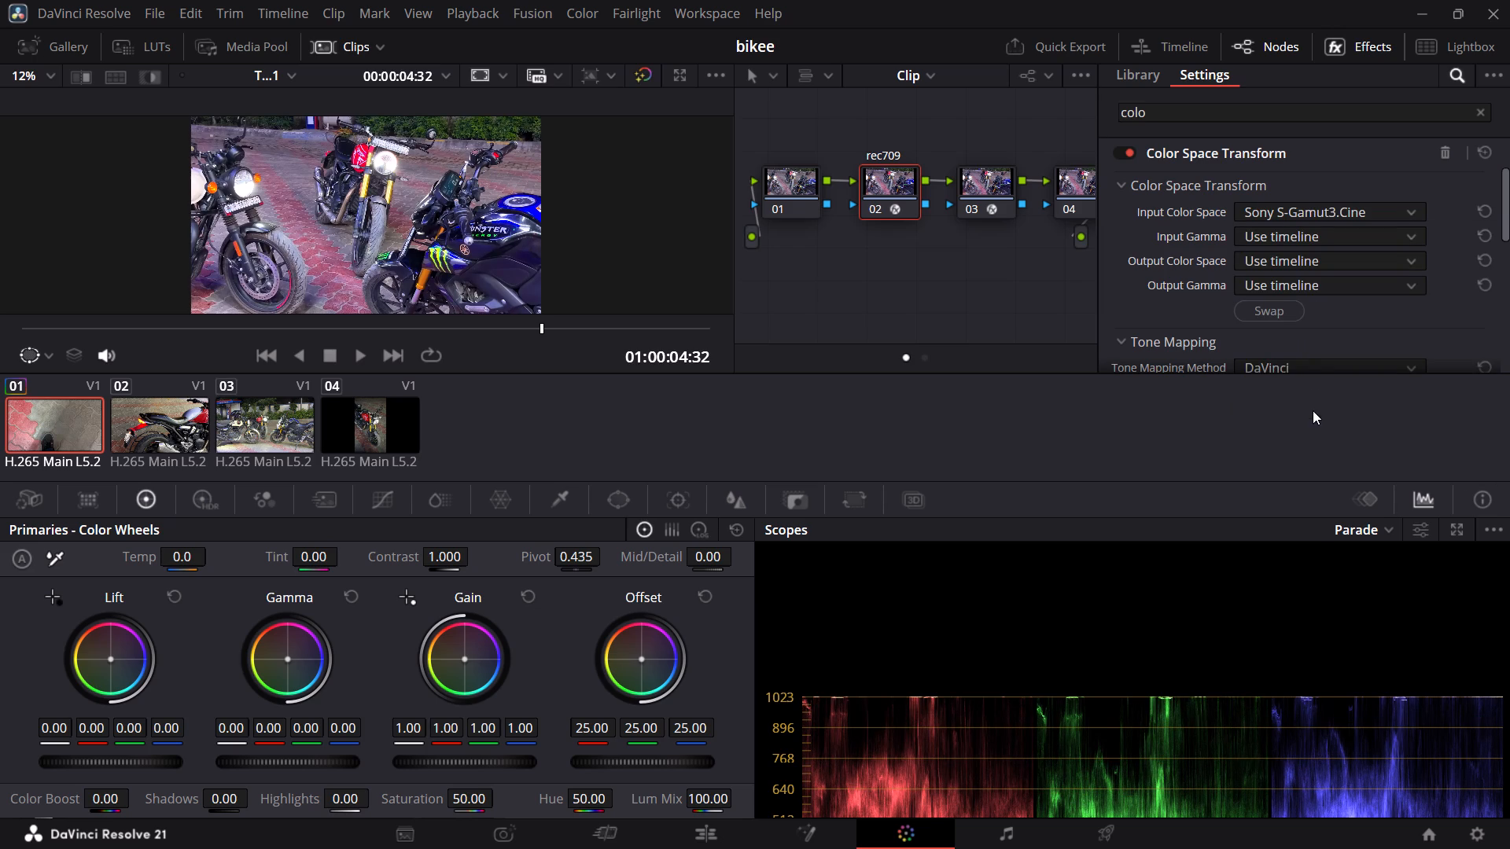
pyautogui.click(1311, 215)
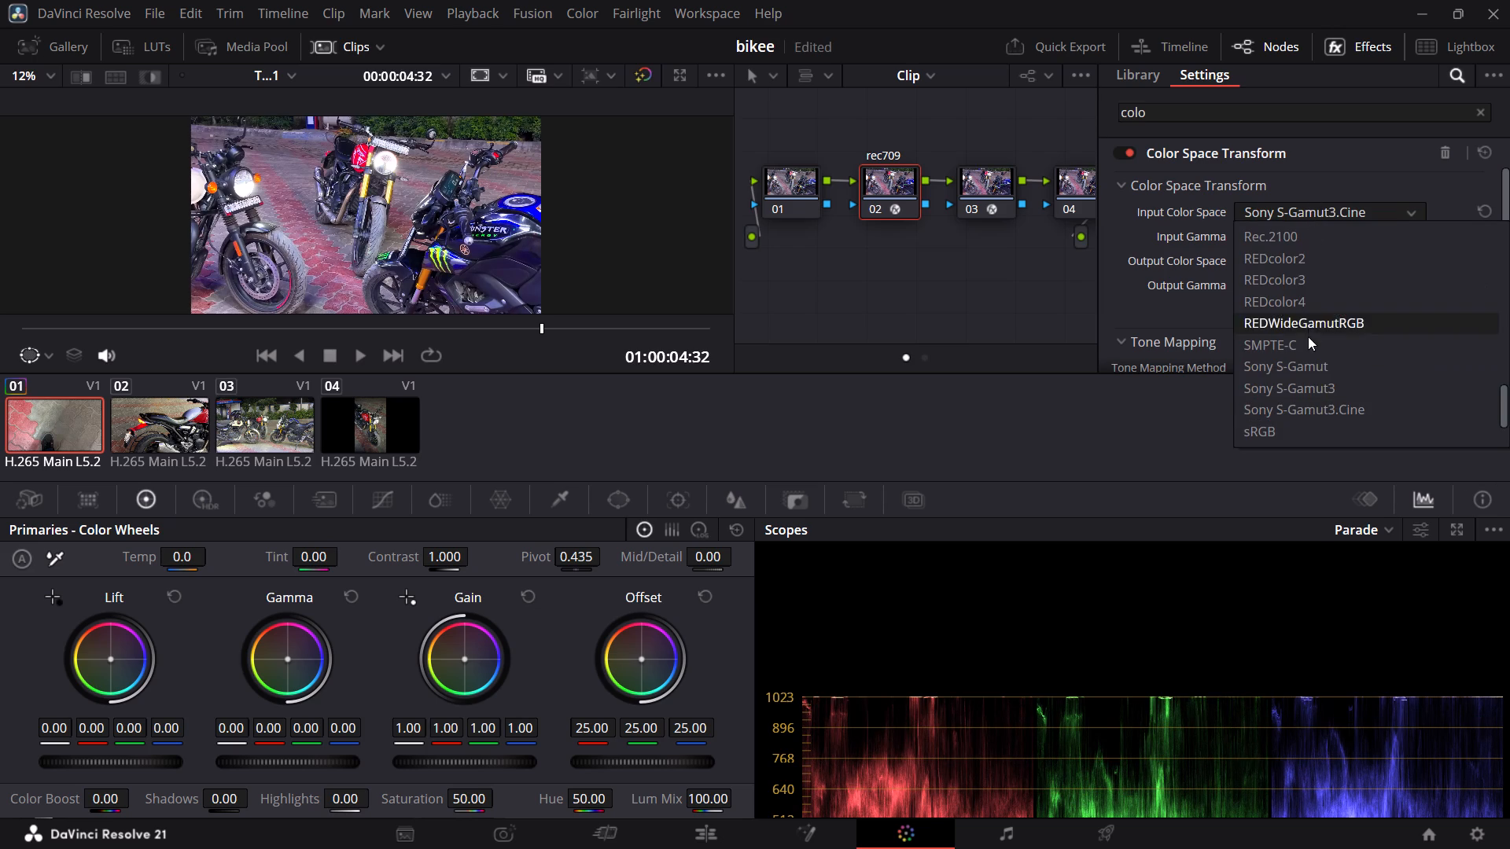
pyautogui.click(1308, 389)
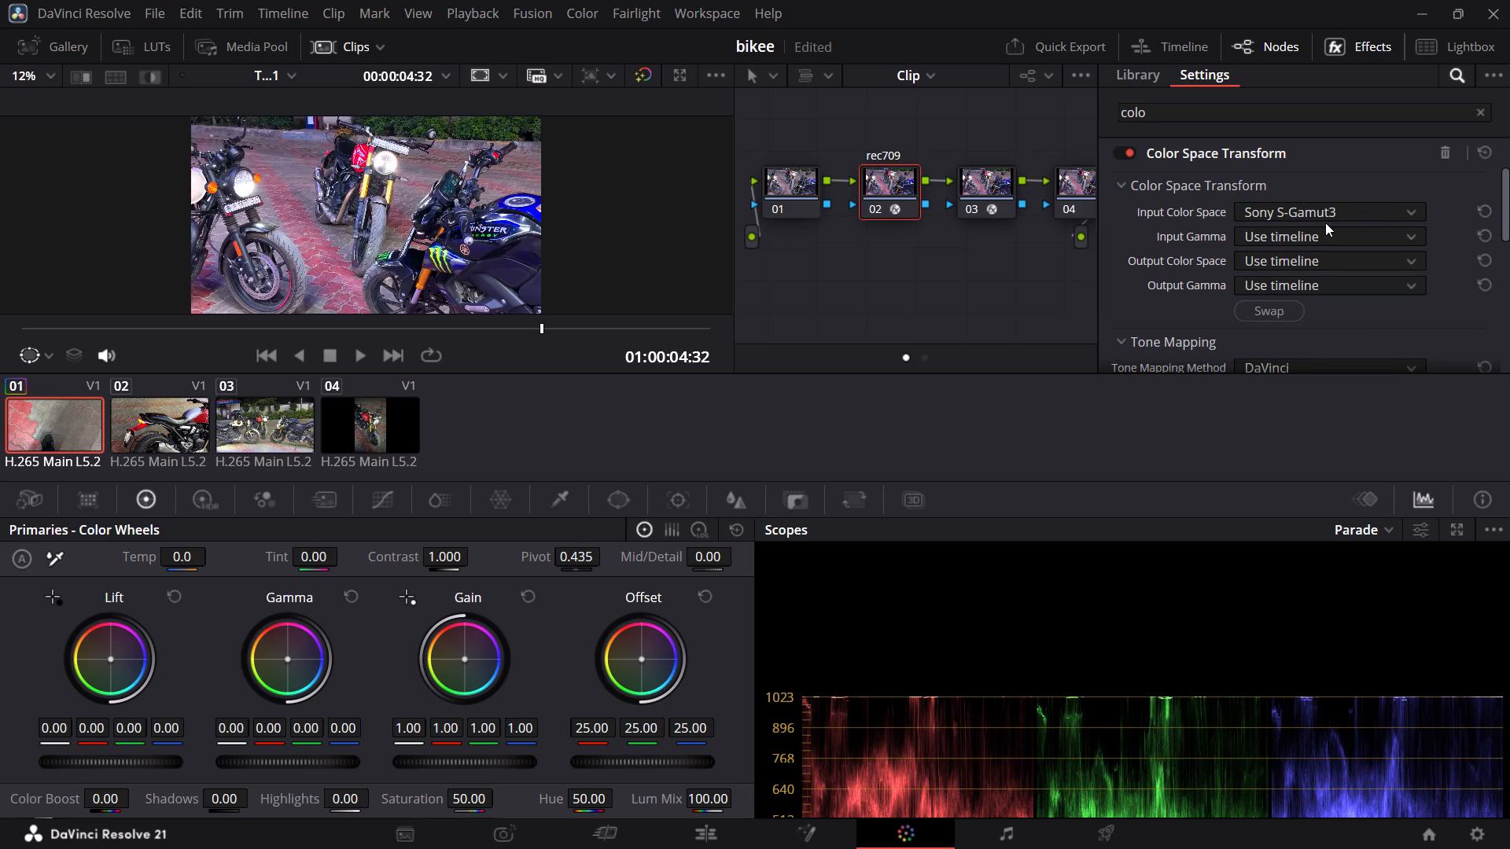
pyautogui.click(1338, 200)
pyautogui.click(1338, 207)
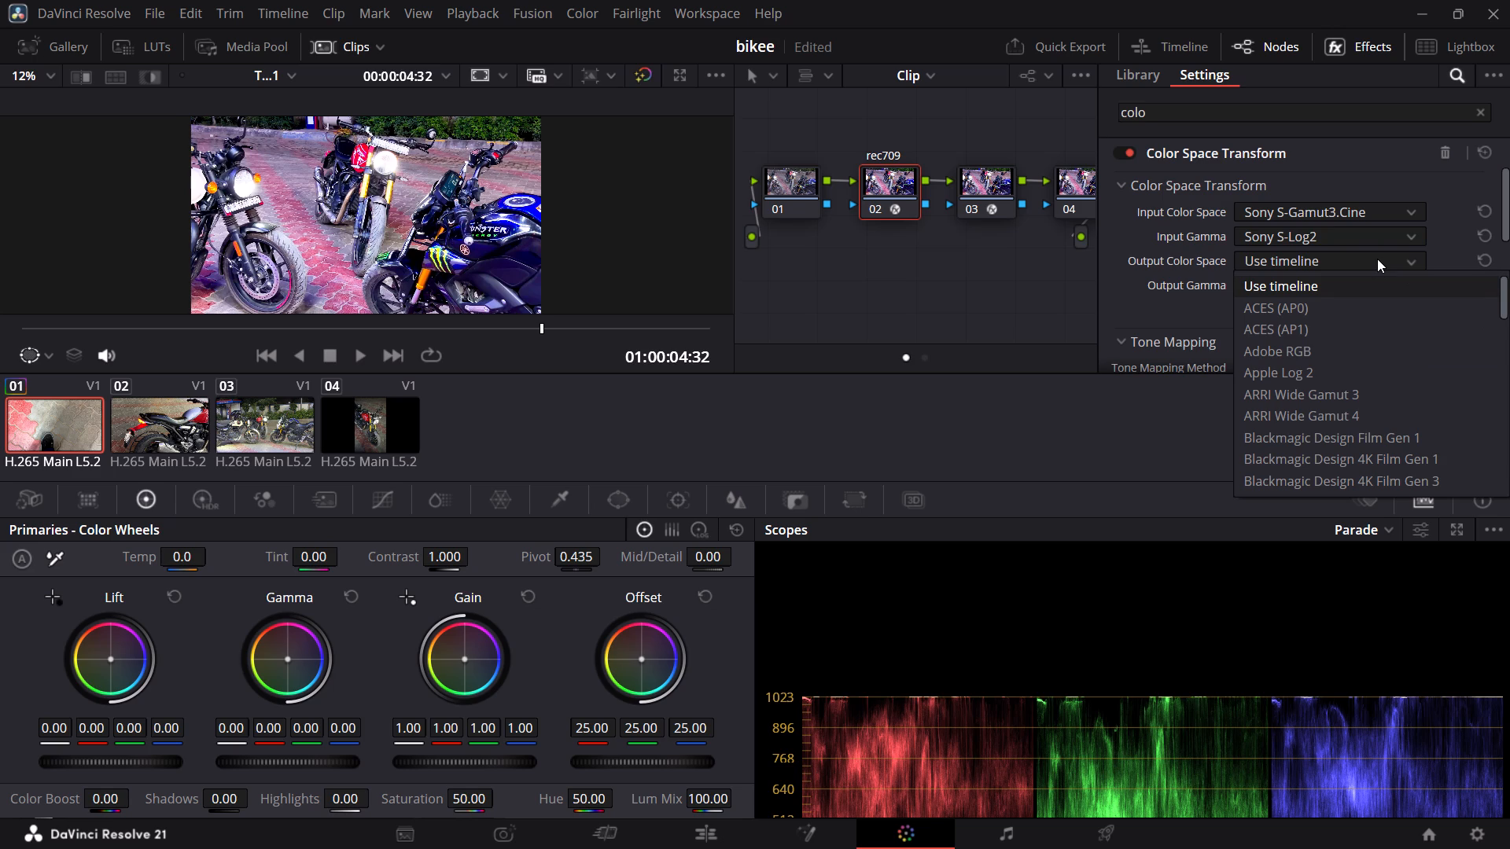
pyautogui.scroll(-11, 1390, 362)
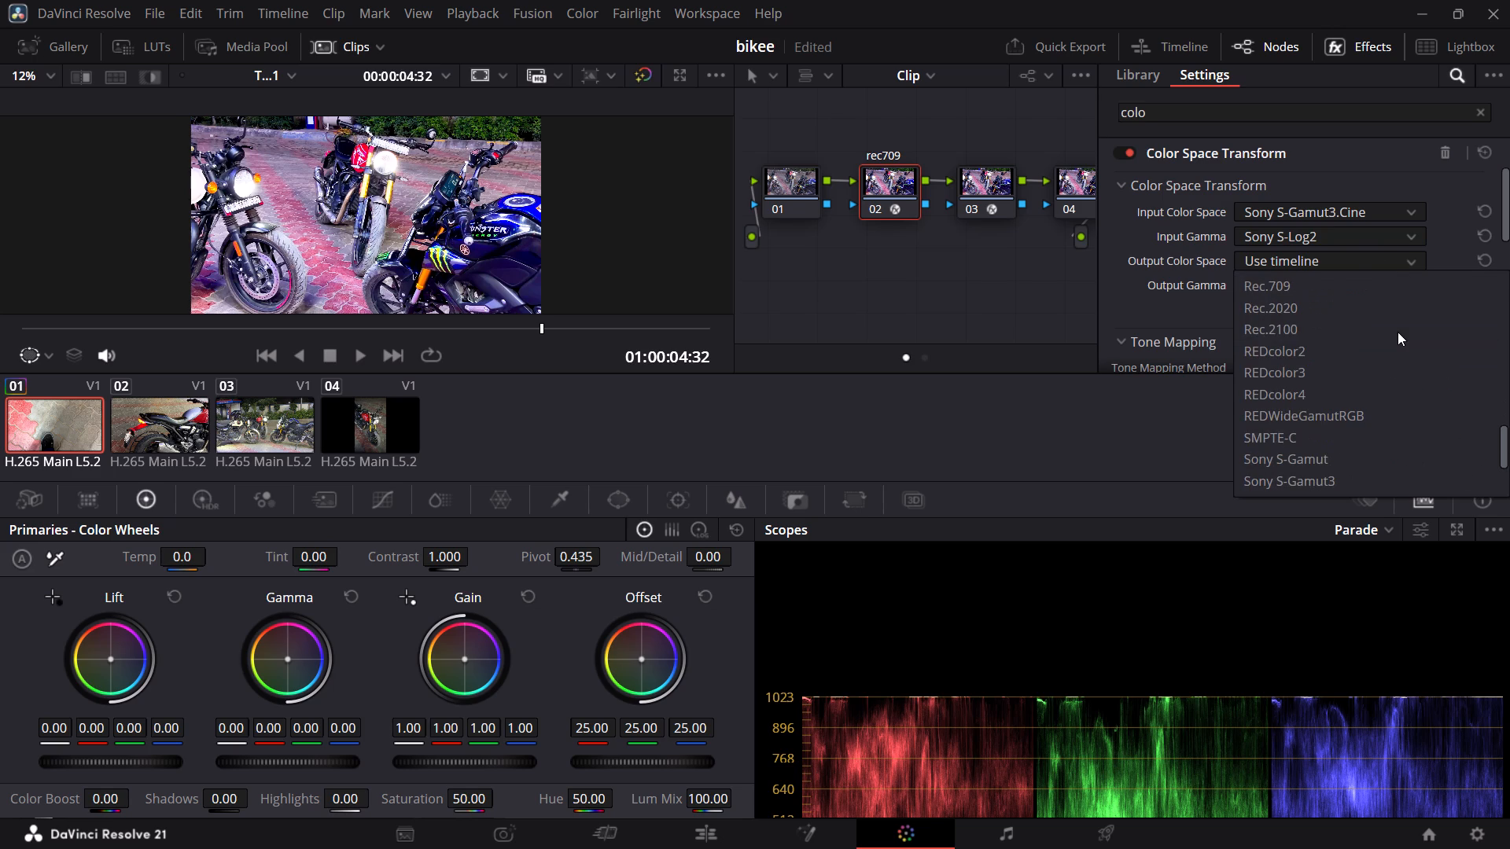
pyautogui.click(1323, 281)
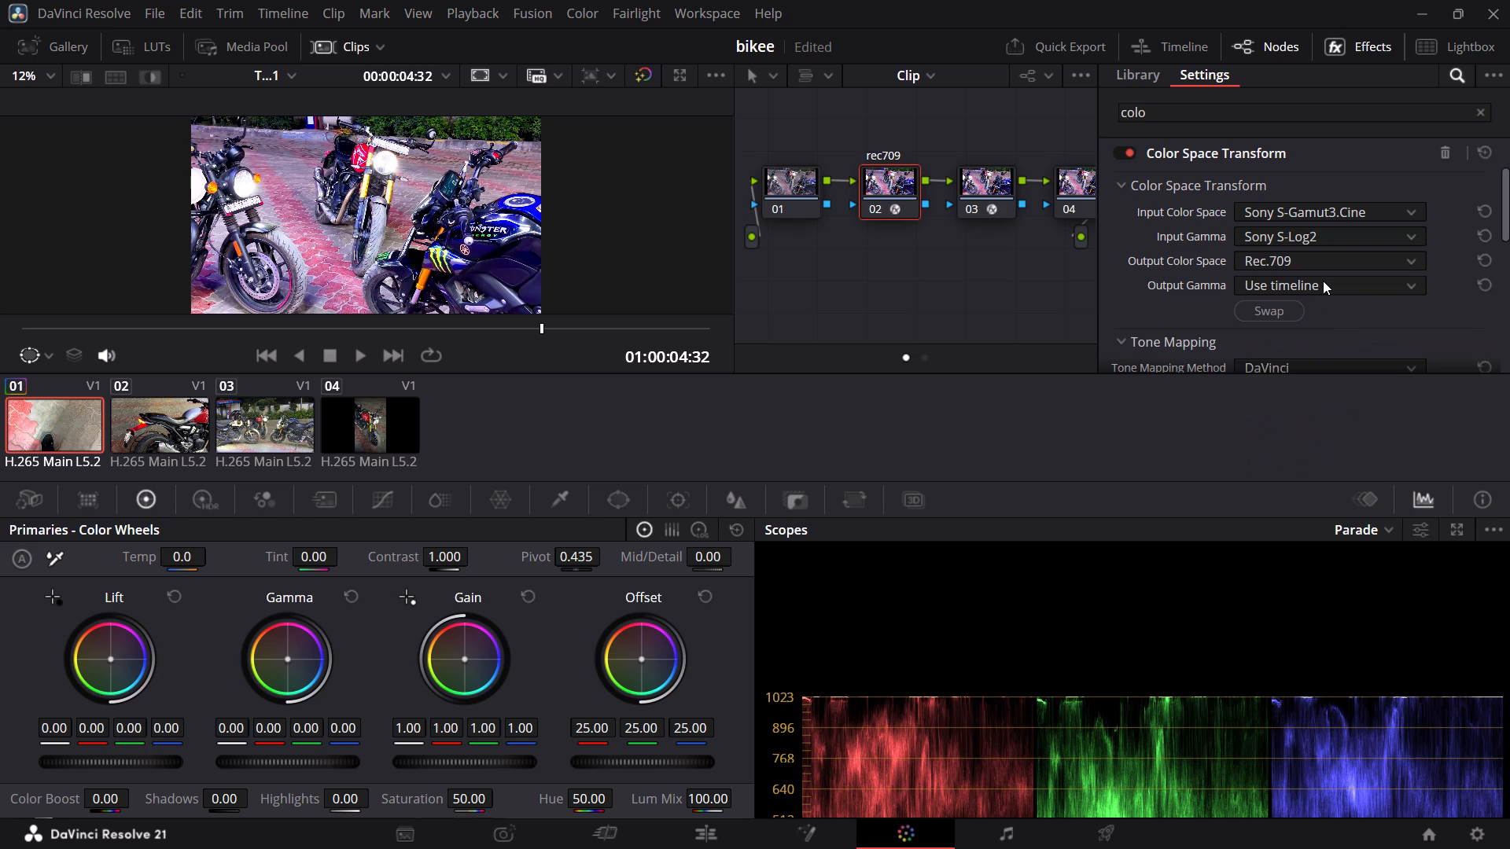
pyautogui.click(1323, 281)
# In the Brave browser, play the tutorial to check its output gamma setting, and pause it.
pyautogui.click(1269, 300)
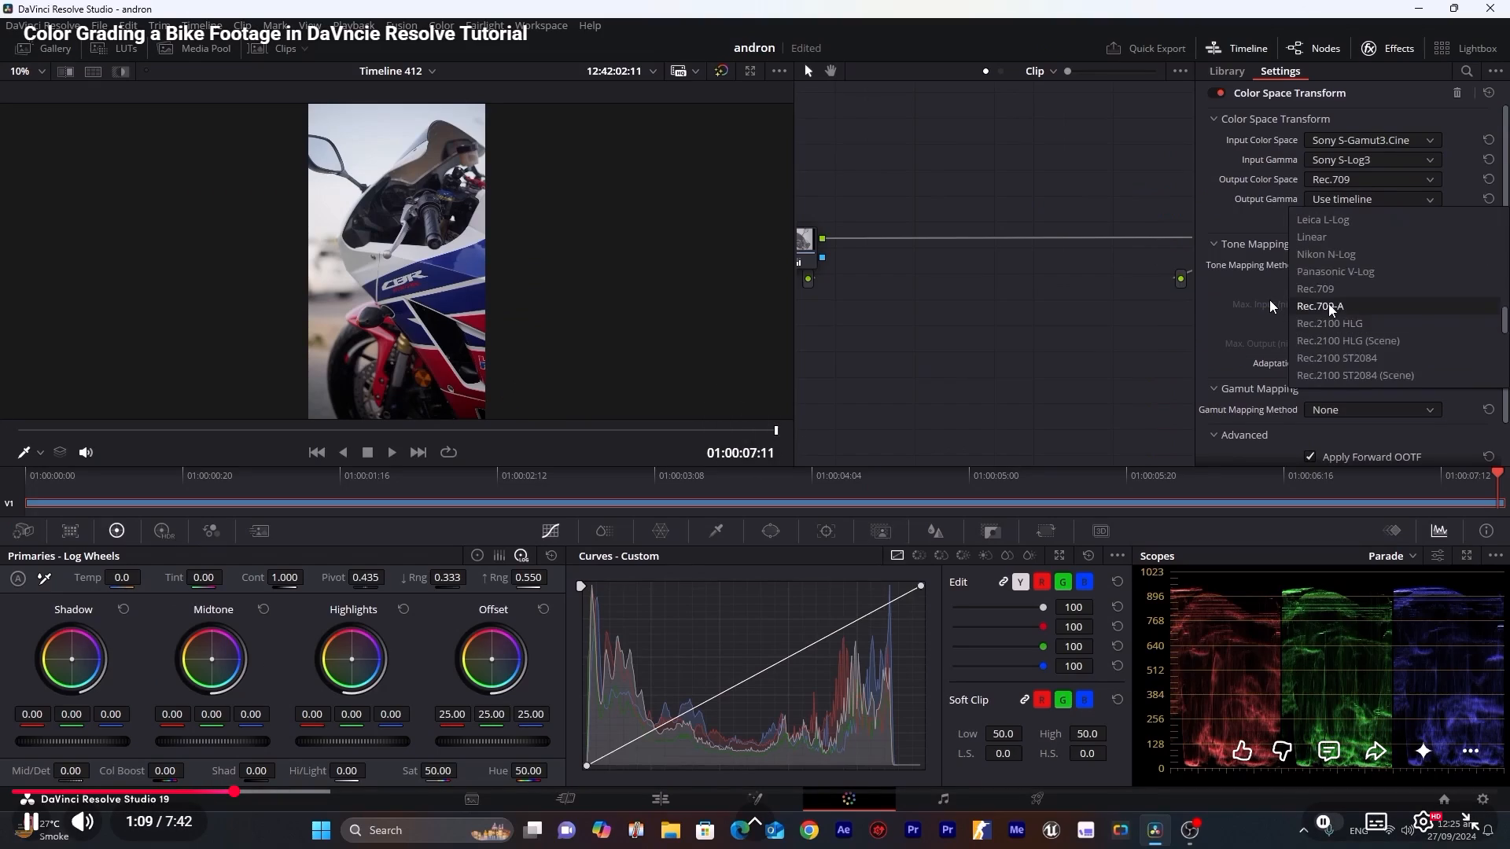
pyautogui.click(1269, 300)
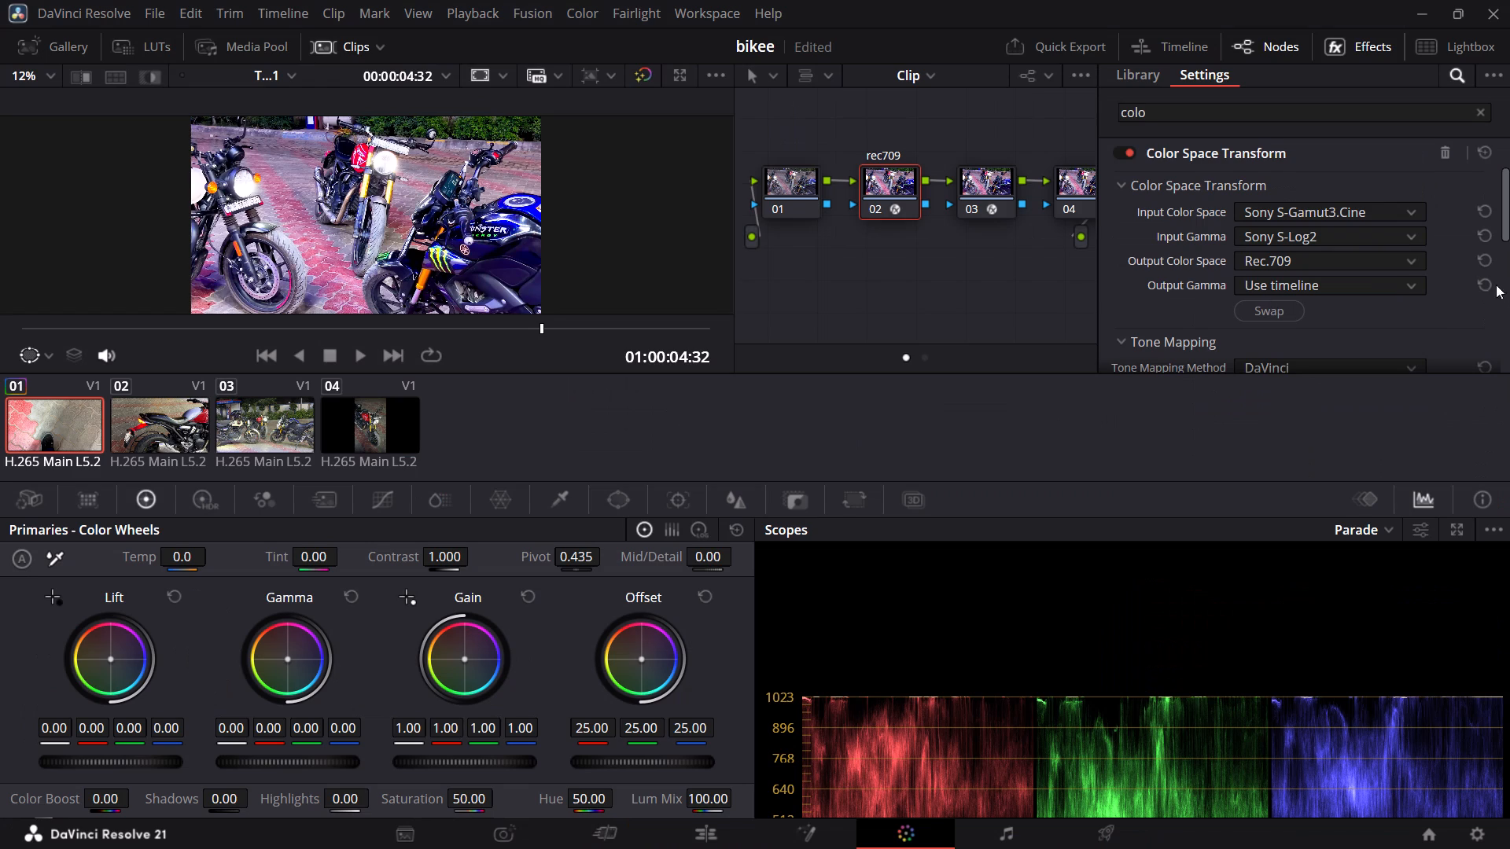
# In DaVinci Resolve, set the Color Space Transform's output gamma to Rec.709-A.
pyautogui.click(1412, 292)
pyautogui.scroll(-11, 1340, 390)
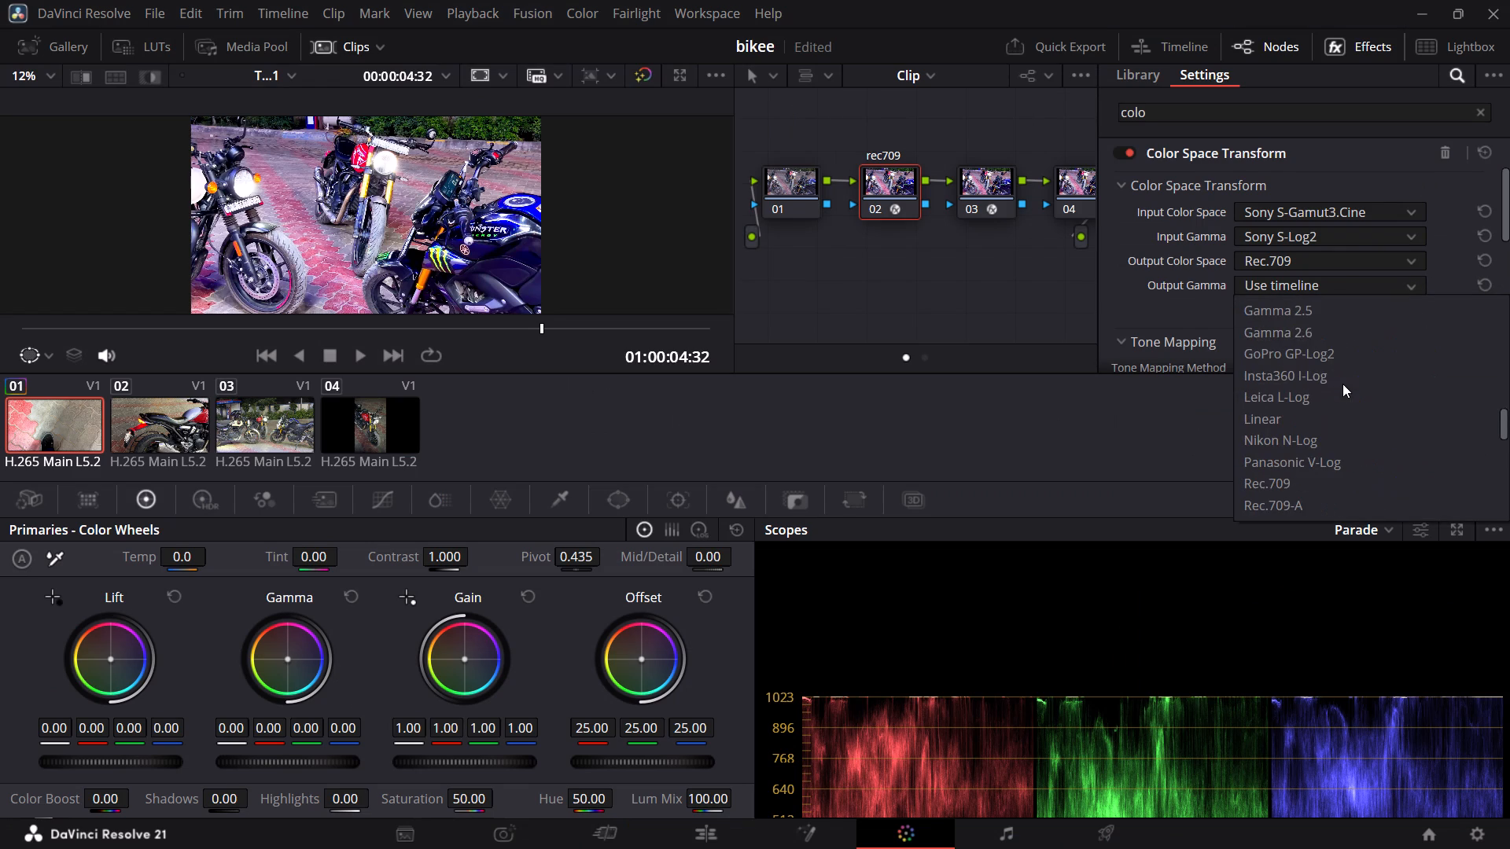
pyautogui.scroll(-1, 1342, 384)
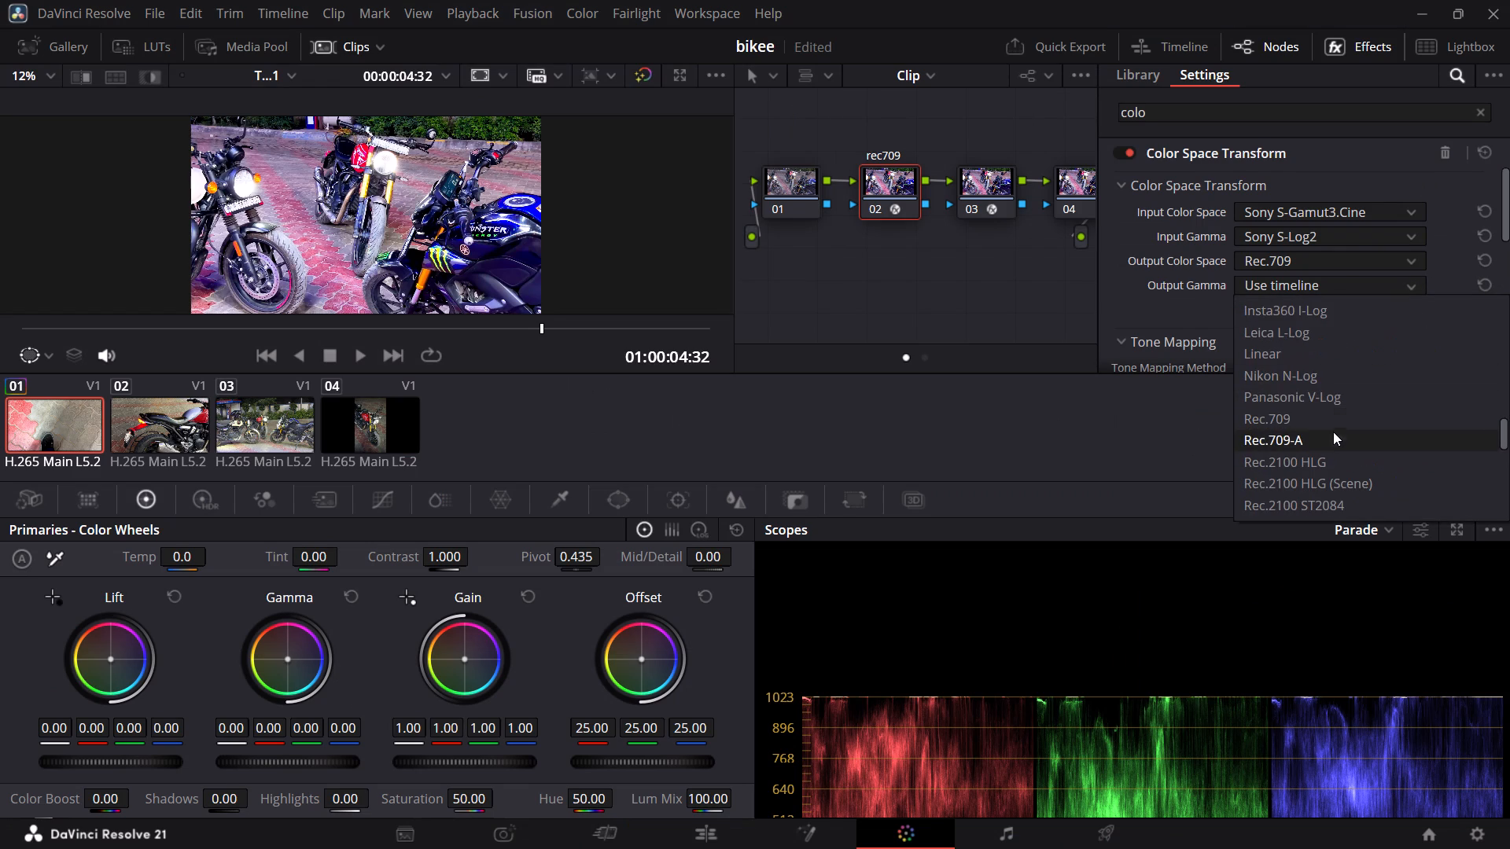
pyautogui.click(1329, 447)
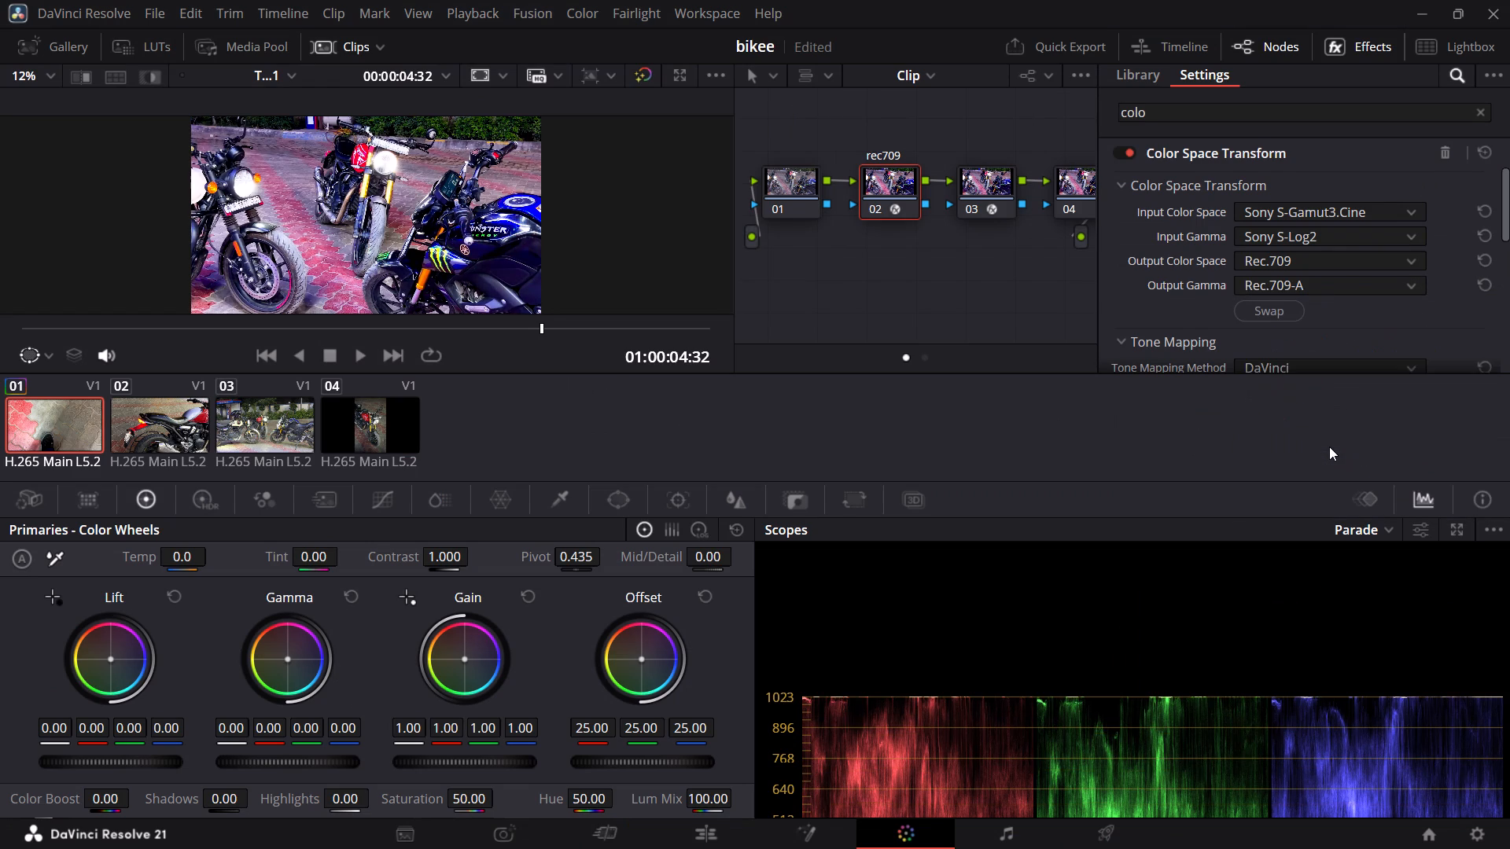
# In the Brave browser, resume the tutorial and watch what follows the Color Space Transform setup.
pyautogui.click(1077, 388)
# In DaVinci Resolve, widen the node graph area so the whole node chain fits.
pyautogui.click(1104, 241)
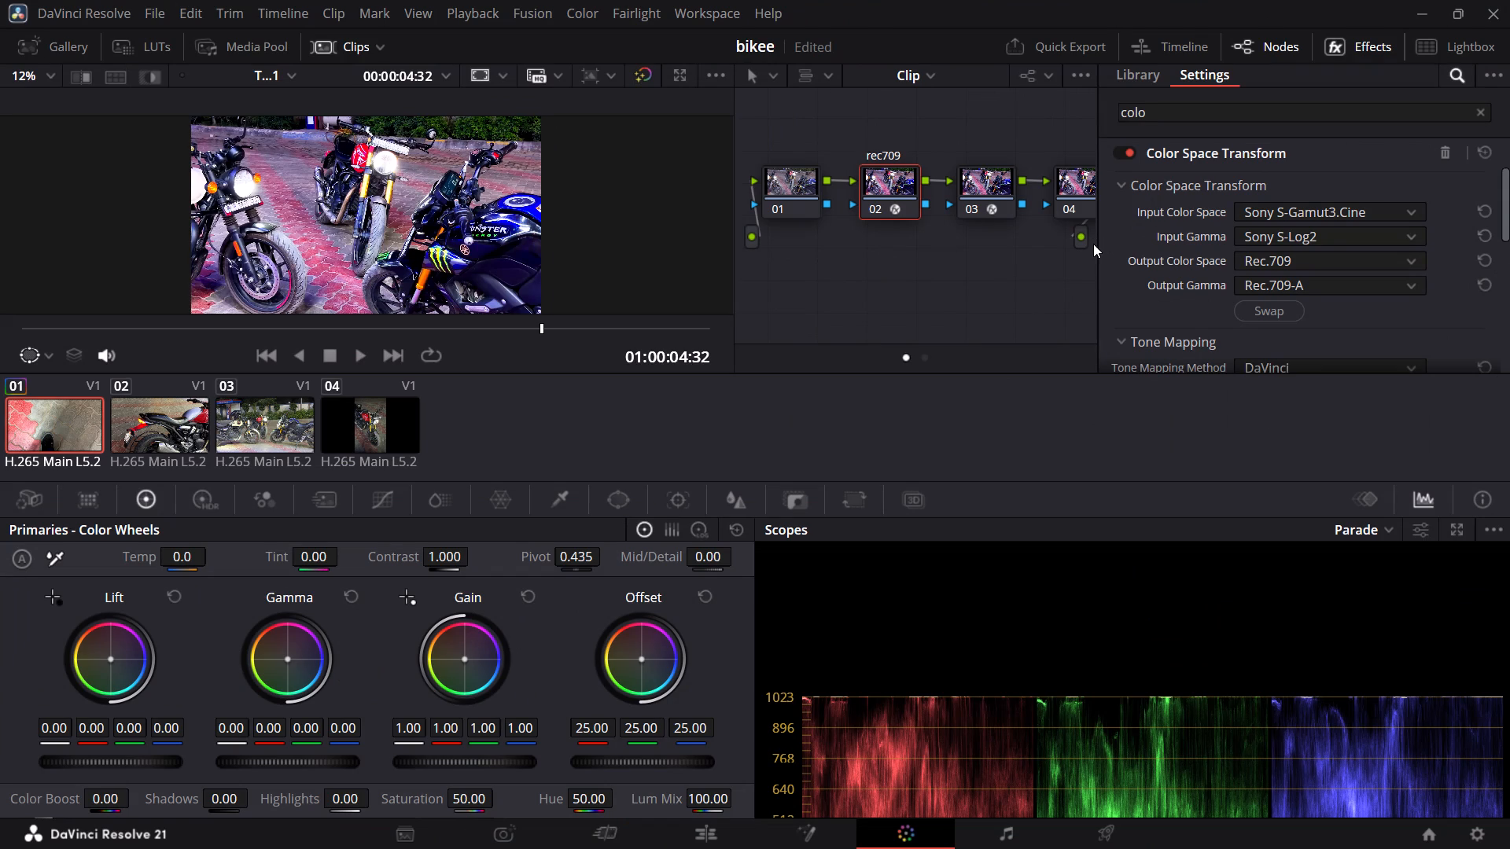
pyautogui.click(1093, 244)
pyautogui.moveTo(1094, 244); pyautogui.dragTo(1151, 246)
pyautogui.moveTo(1151, 246); pyautogui.dragTo(1144, 248)
pyautogui.moveTo(1094, 249); pyautogui.dragTo(1114, 250)
pyautogui.moveTo(1114, 250); pyautogui.dragTo(1464, 270)
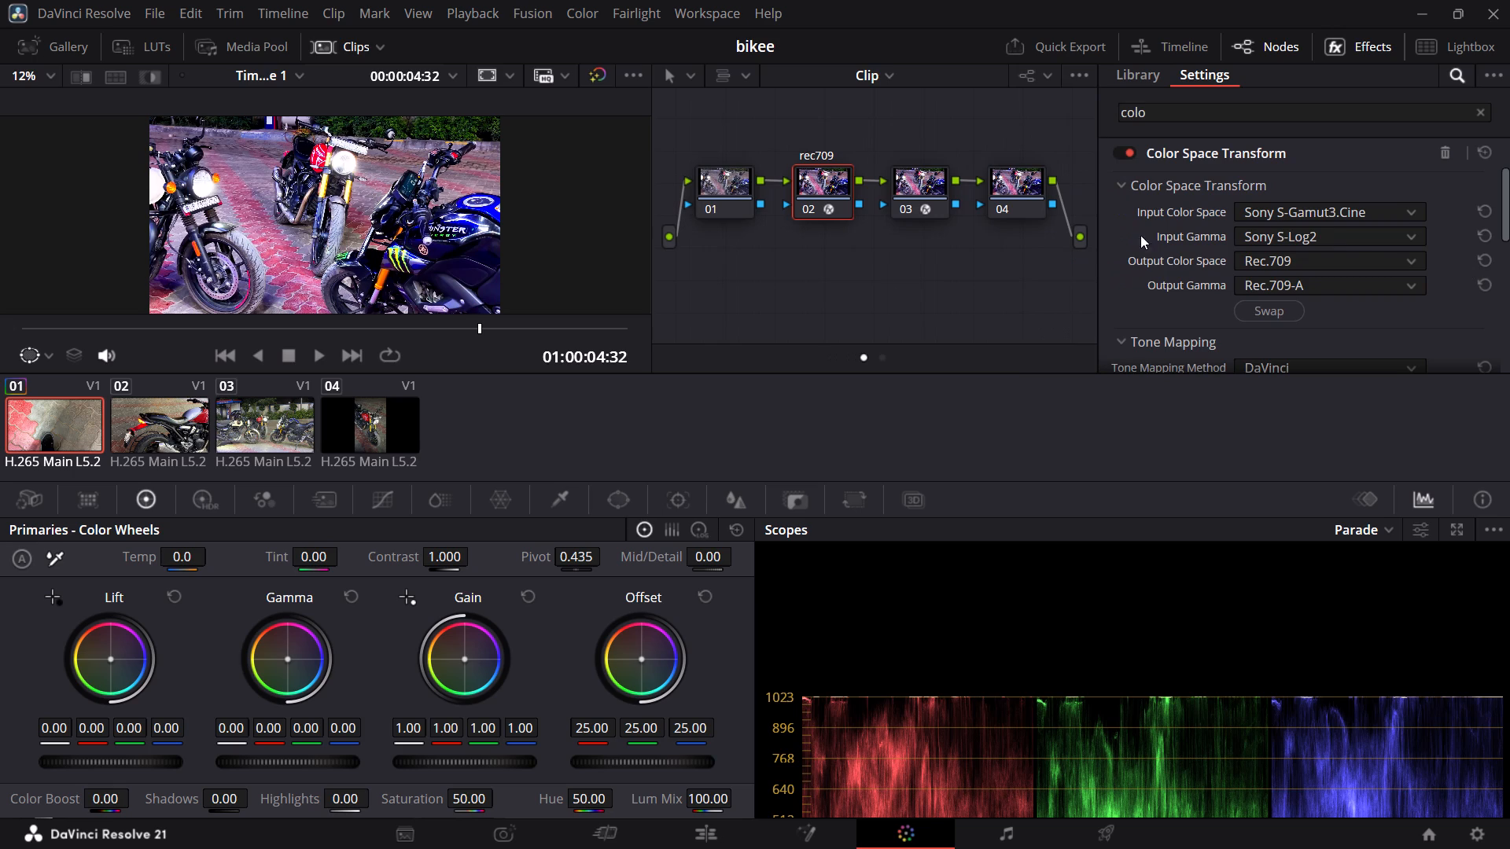
# Delete the two nodes that follow the rec709 node.
pyautogui.scroll(-6, 750, 252)
pyautogui.scroll(4, 812, 211)
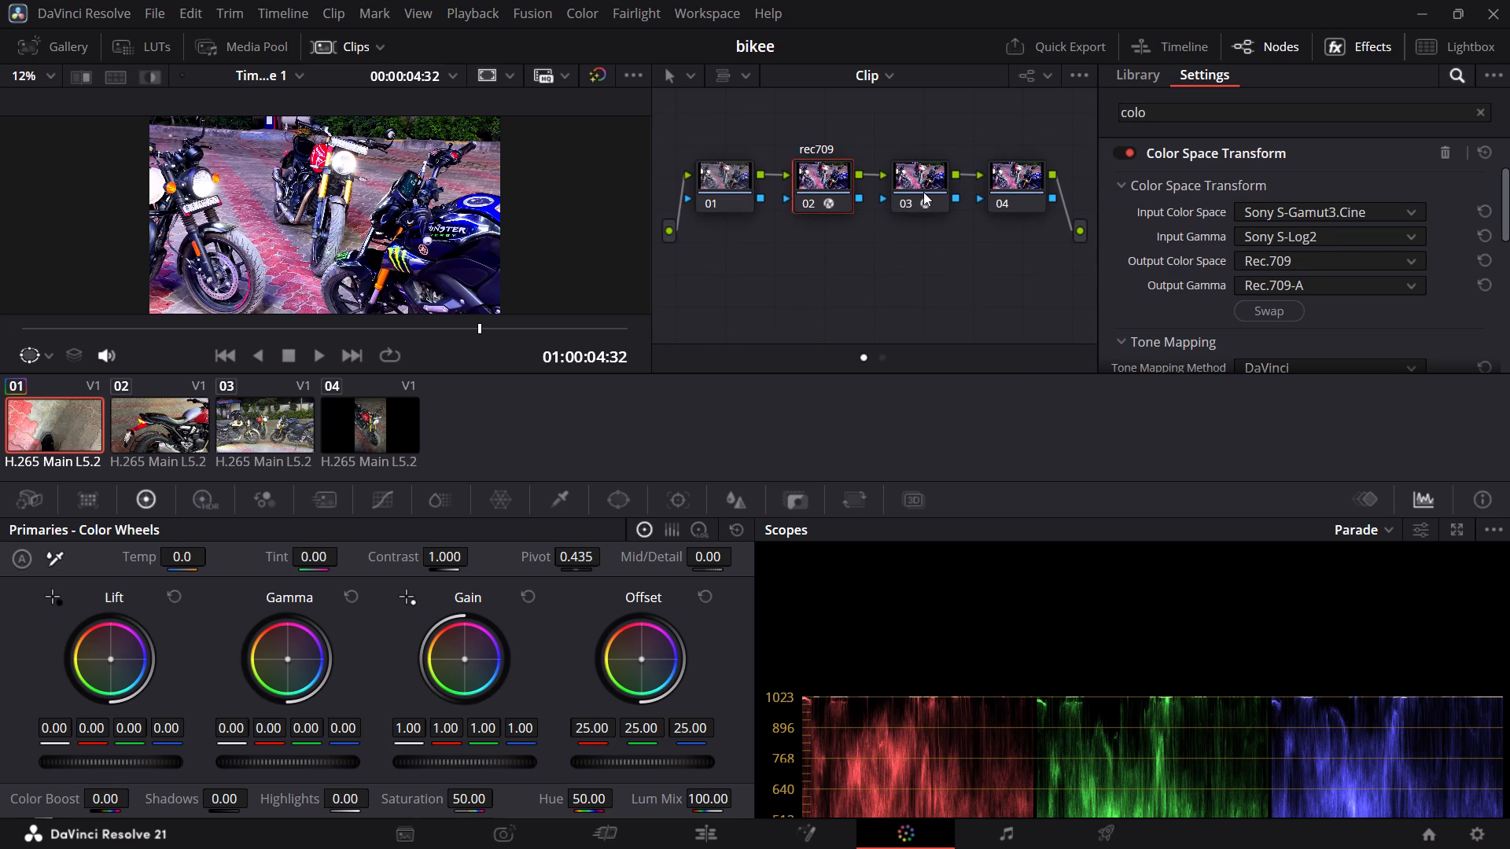
pyautogui.click(923, 192)
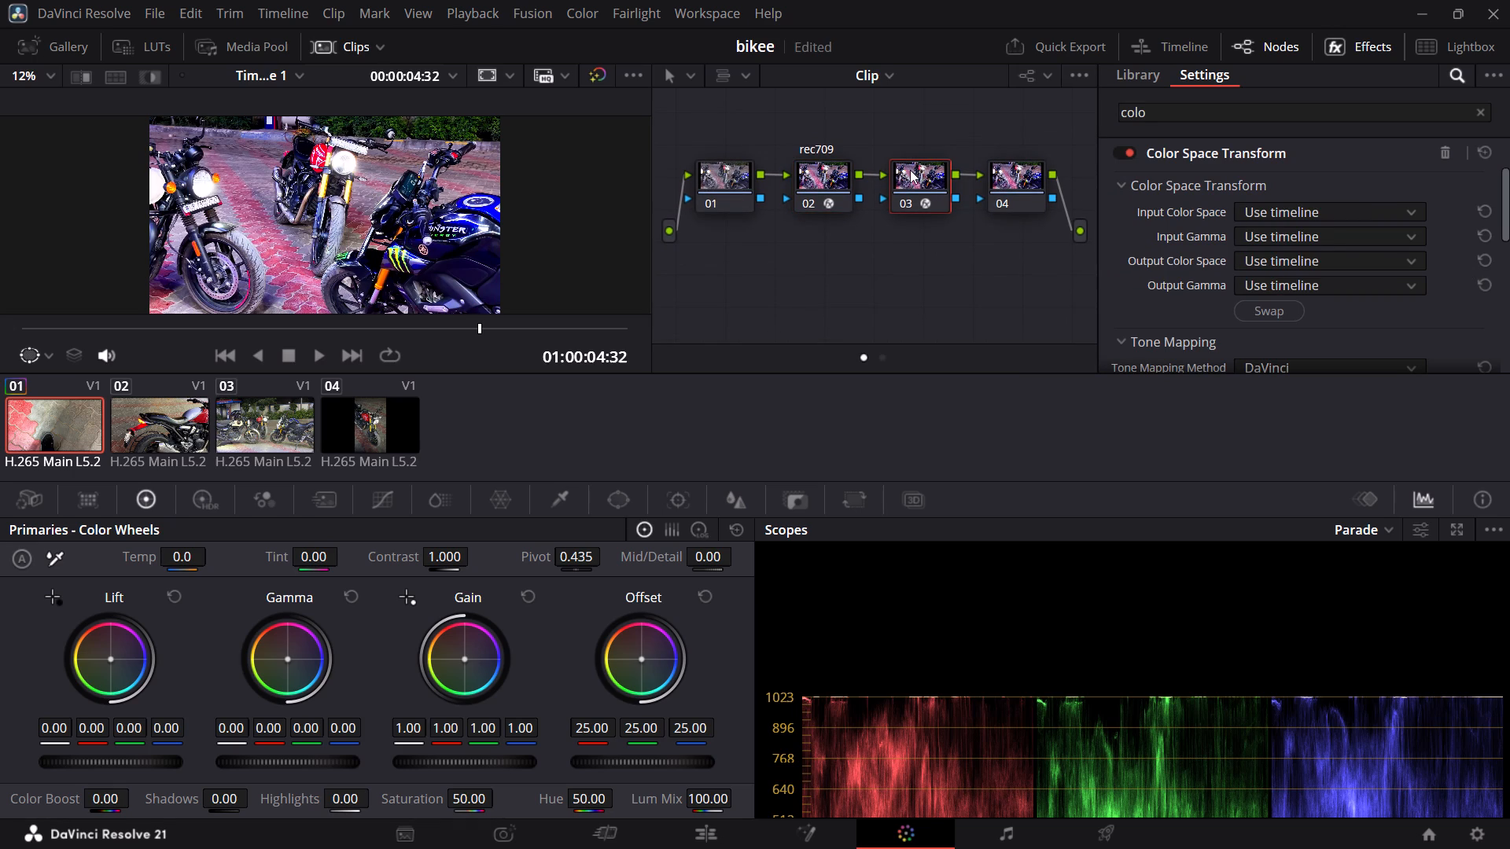
pyautogui.press('BackSpace')
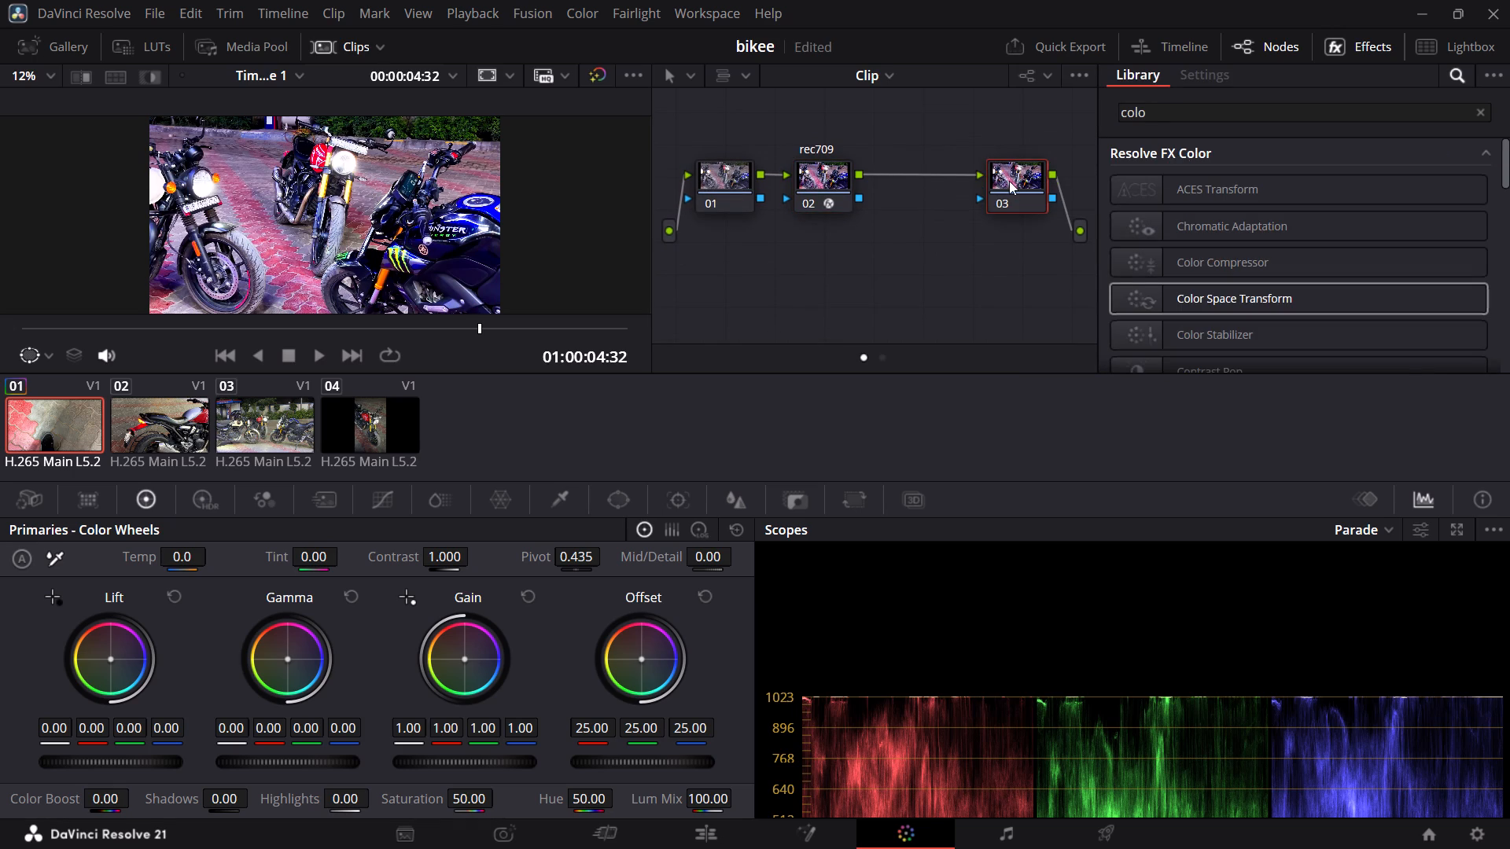
pyautogui.press('BackSpace')
# Move the rec709 node to the end of the graph beside the output, and node 01 closer to the source input.
pyautogui.moveTo(830, 181); pyautogui.dragTo(883, 193)
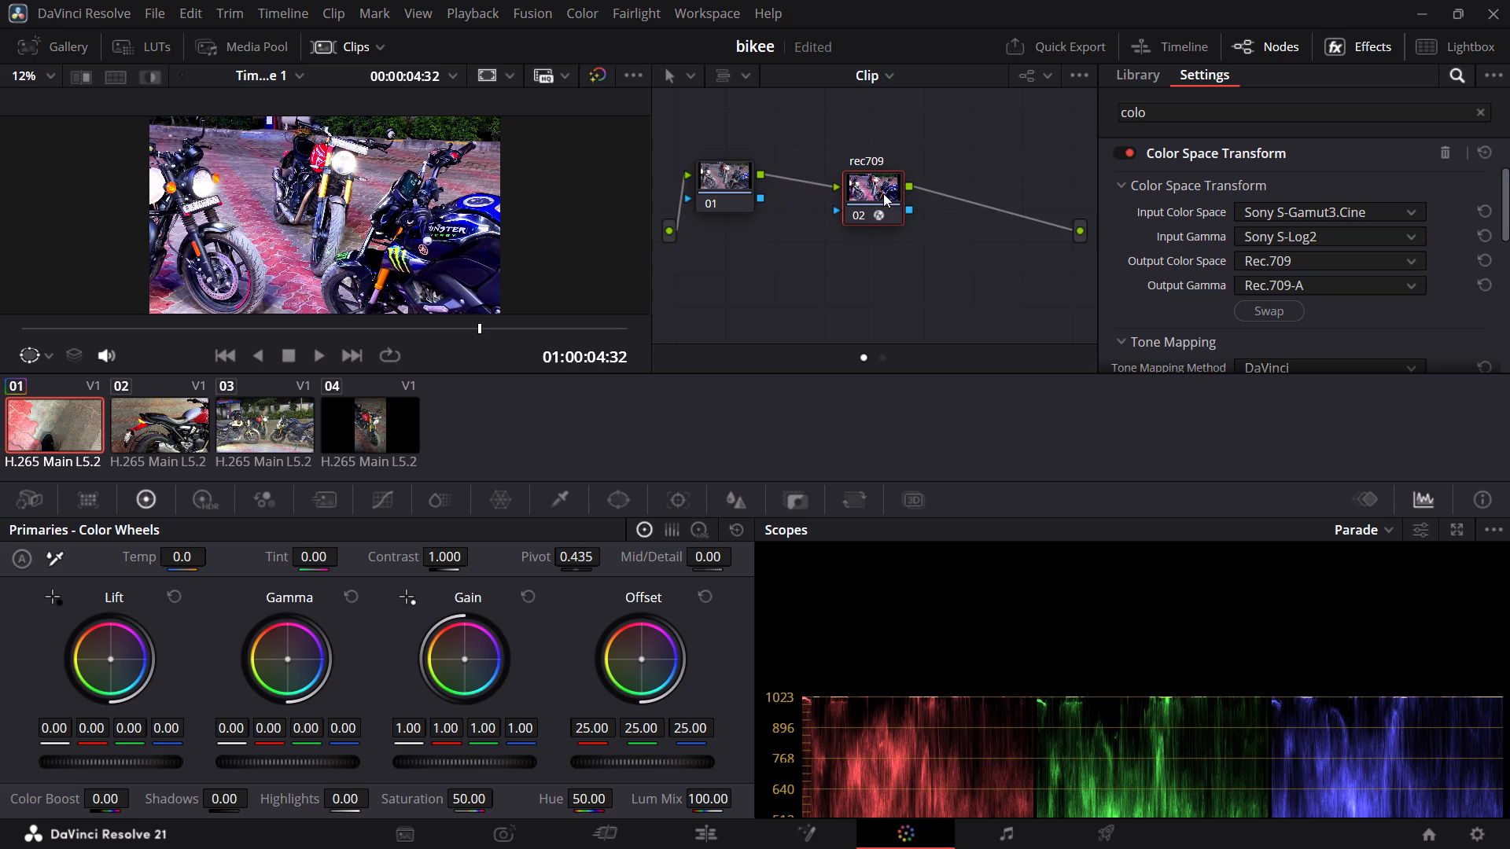
pyautogui.moveTo(883, 193); pyautogui.dragTo(1037, 183)
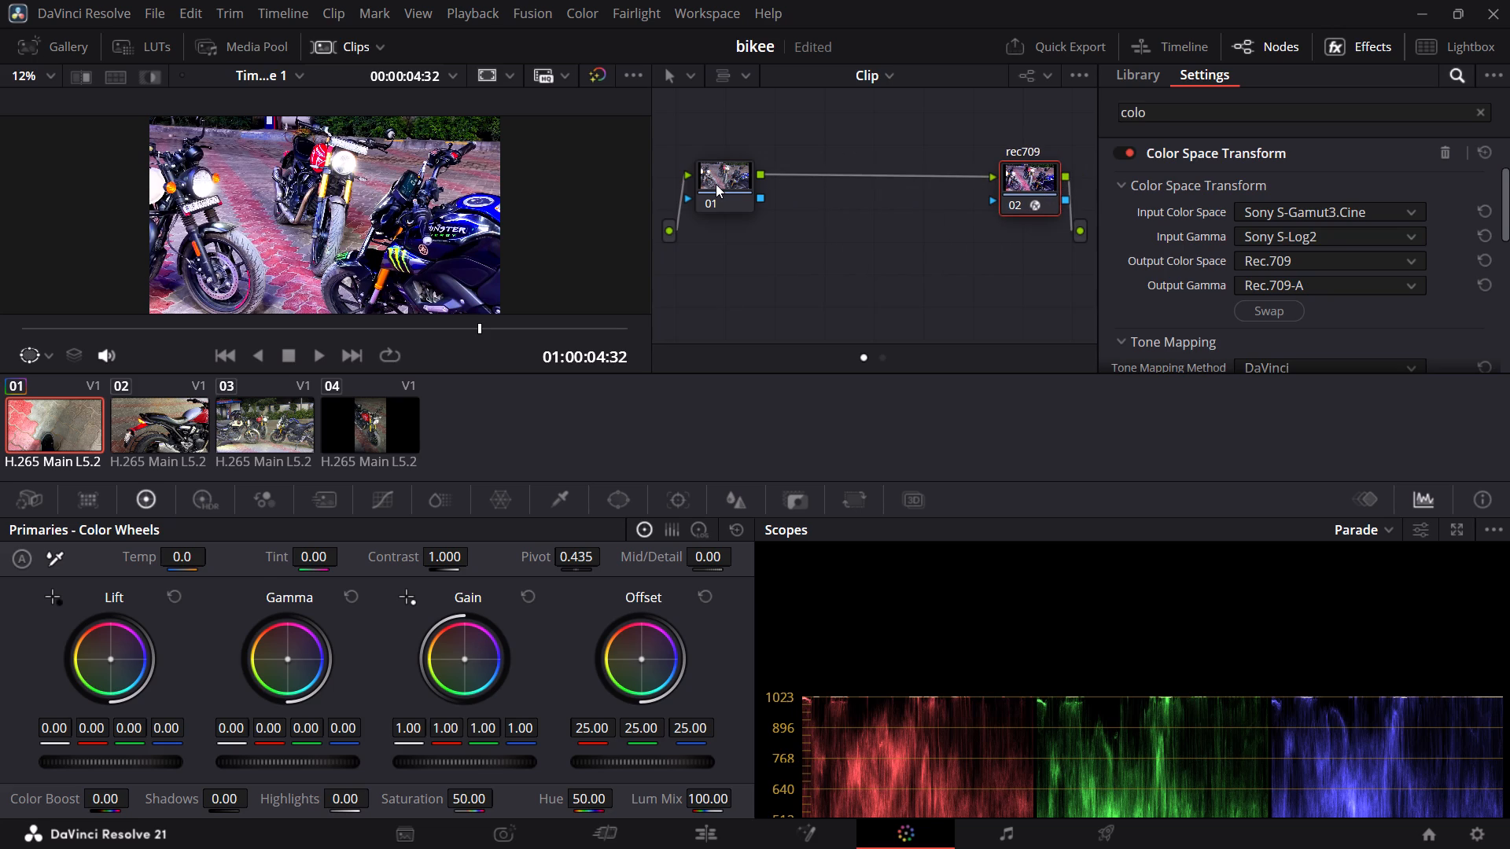
pyautogui.moveTo(716, 184); pyautogui.dragTo(703, 184)
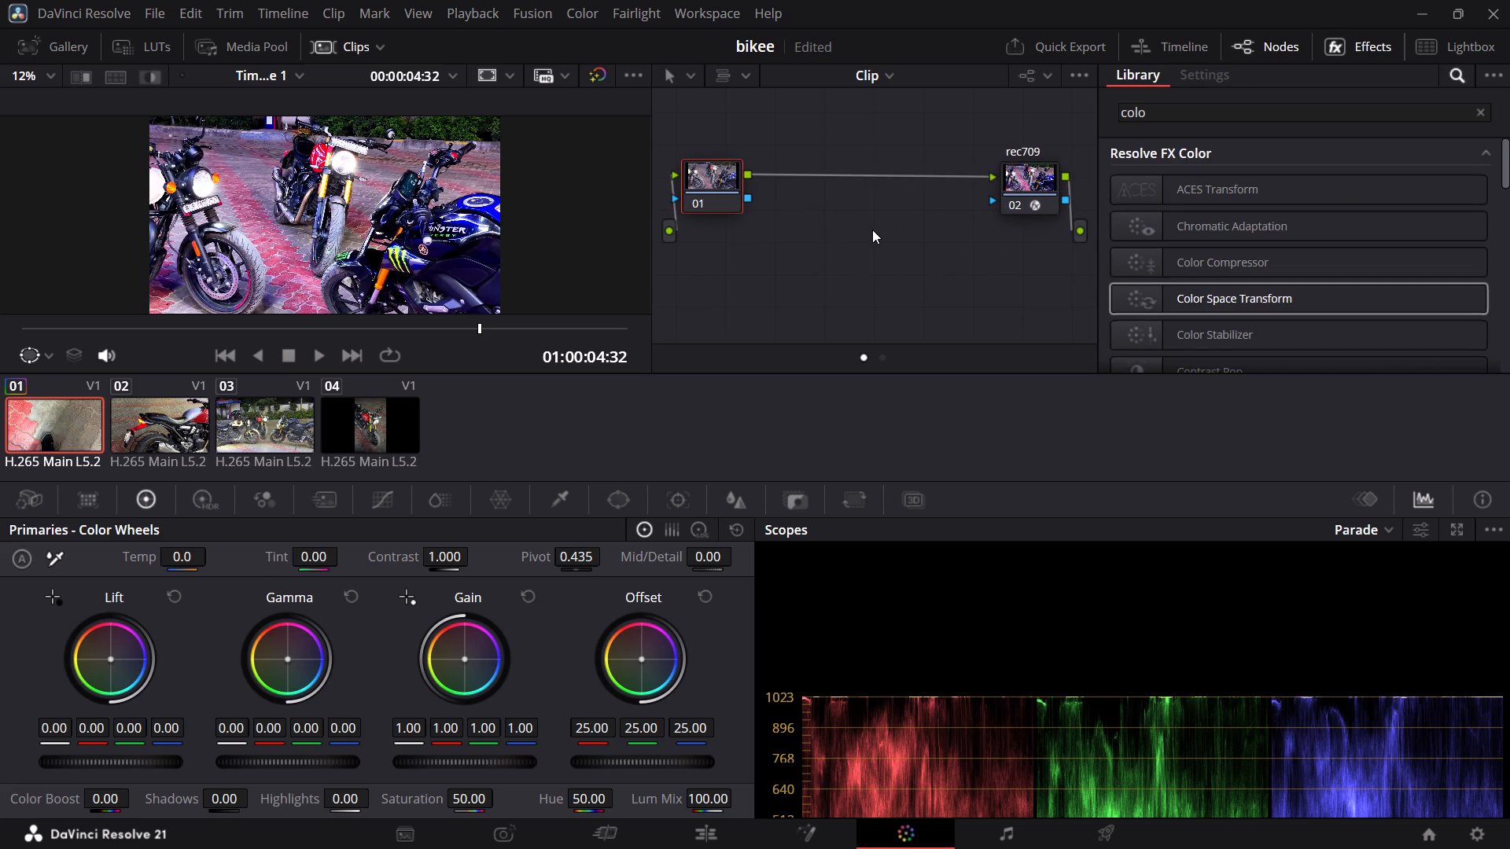
# Add a serial node between node 01 and the rec709 node.
pyautogui.hotkey('alt', 's')
pyautogui.click(809, 191)
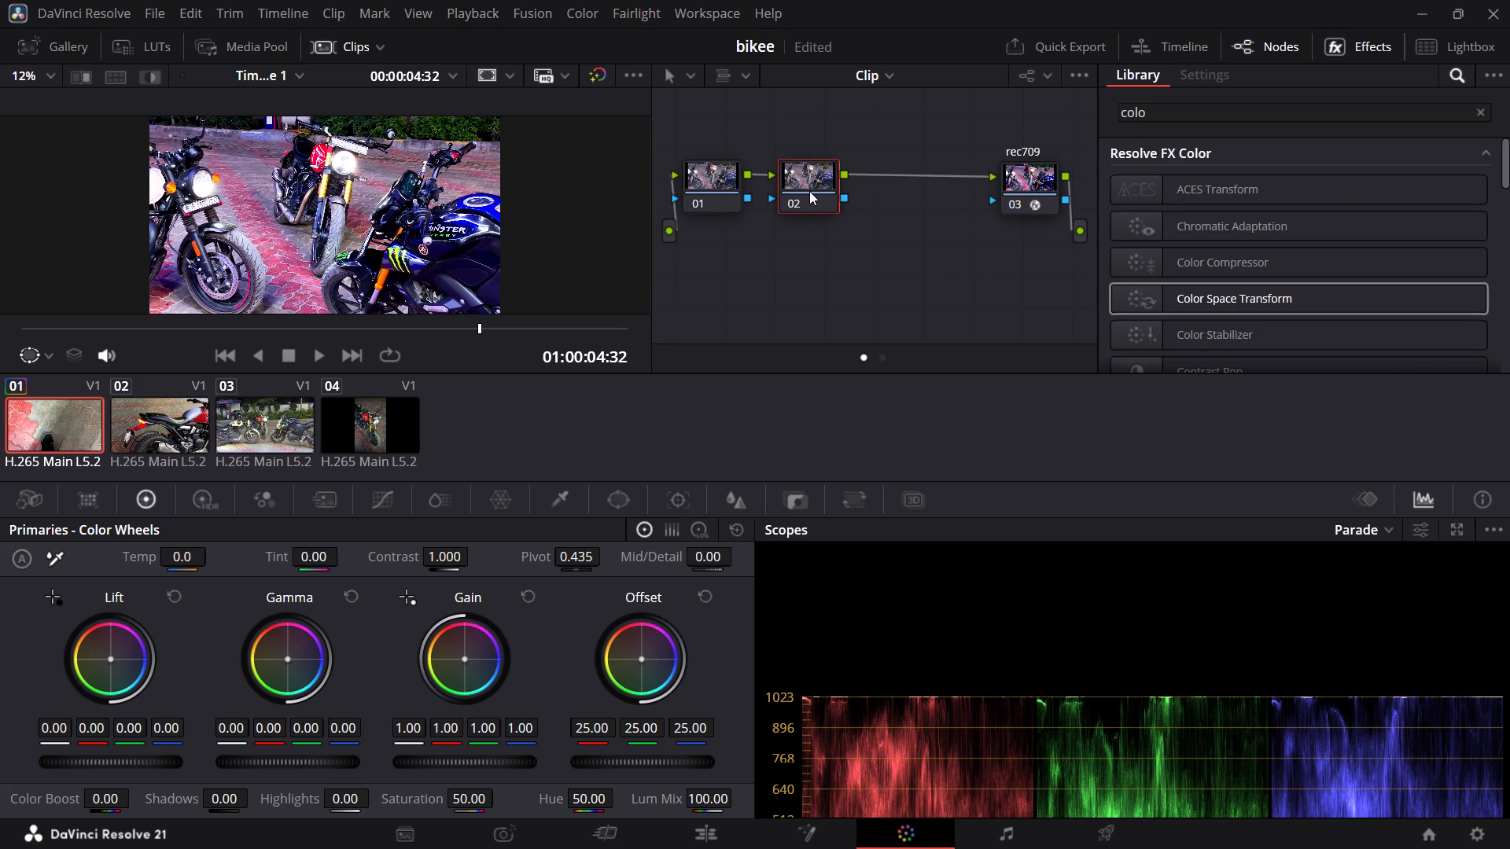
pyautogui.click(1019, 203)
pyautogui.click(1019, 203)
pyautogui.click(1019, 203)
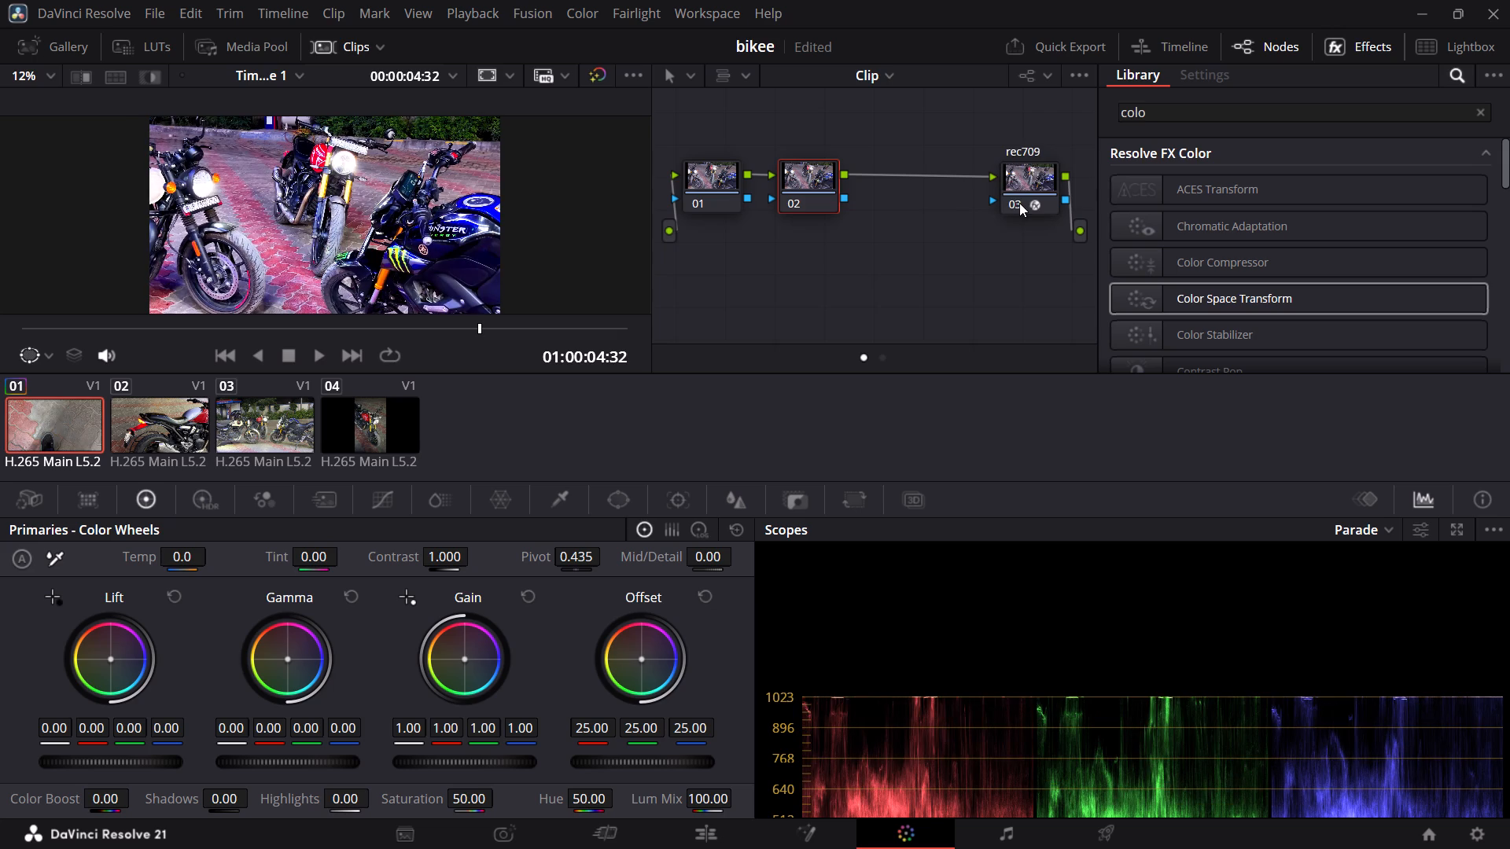
# In the Brave browser, play the tutorial to study its Temp and contrast nodes and wheel adjustments, and pause it.
pyautogui.click(783, 188)
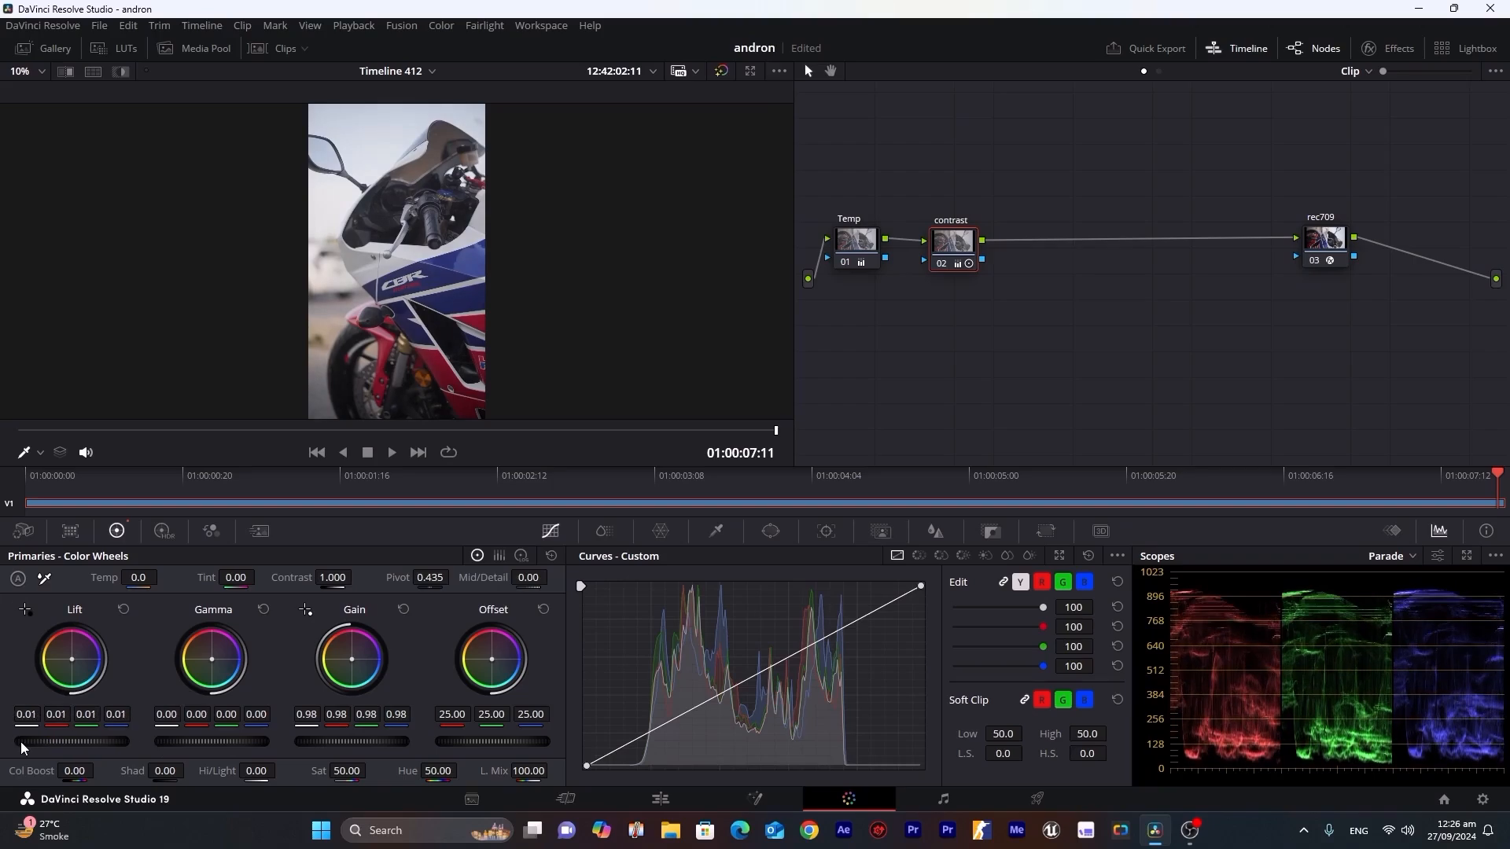
pyautogui.click(768, 221)
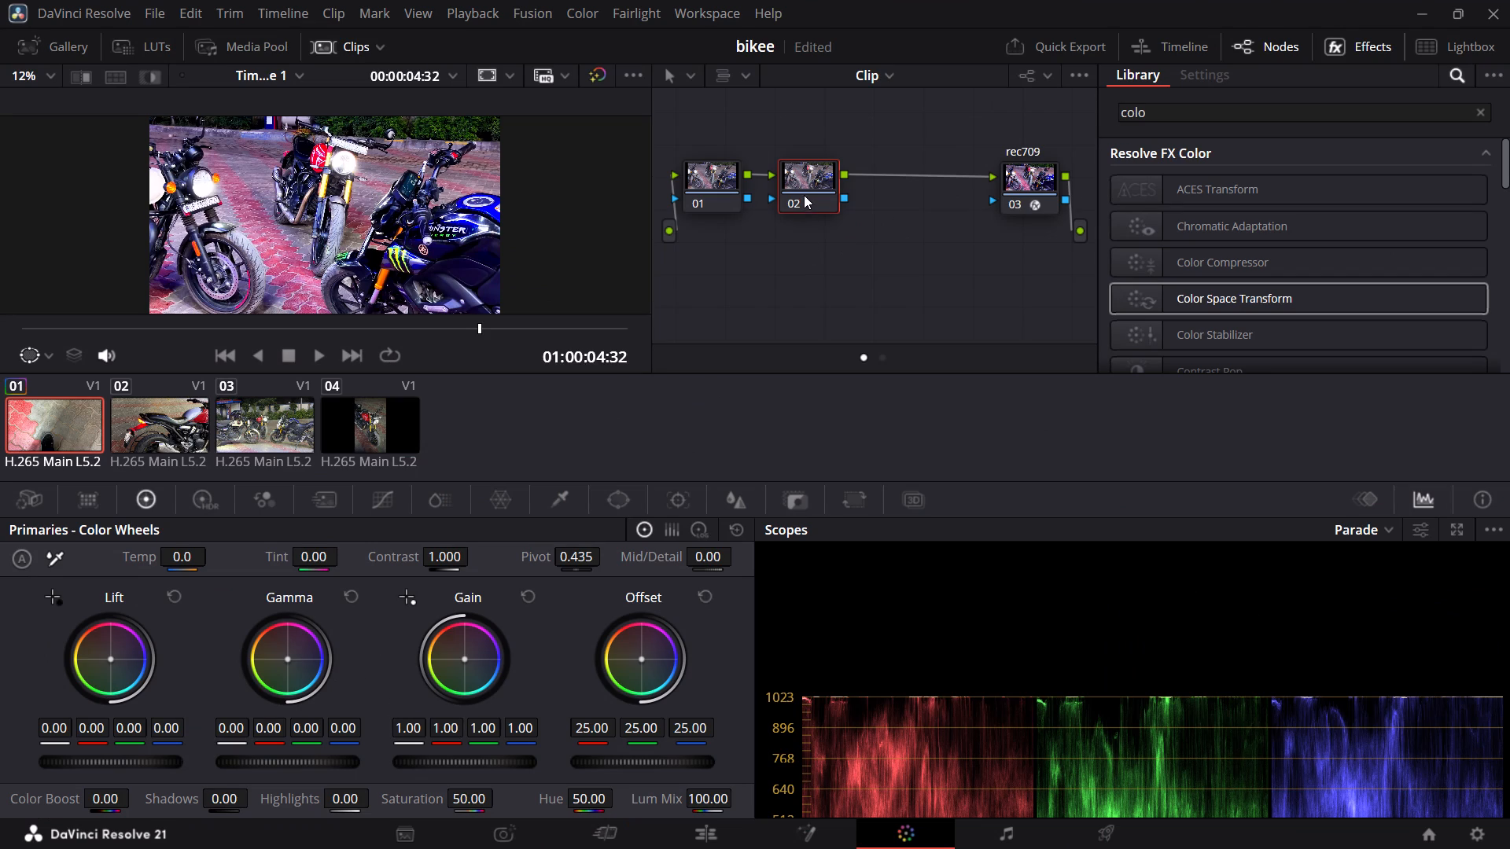
# In DaVinci Resolve, label node 02 "contrasrt".
pyautogui.rightClick(804, 162)
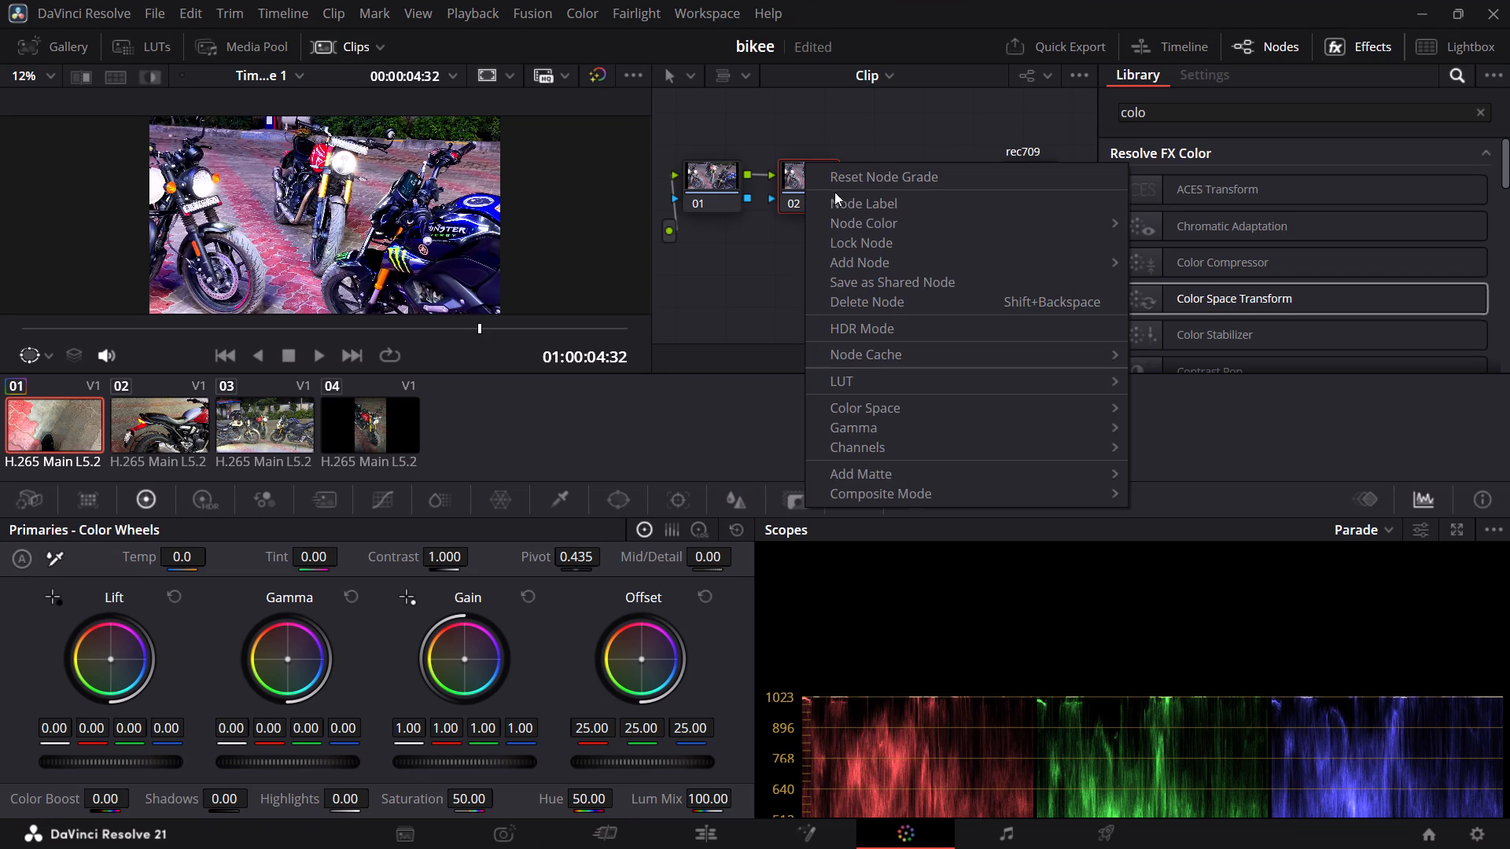
pyautogui.click(841, 198)
pyautogui.write('contrasrt')
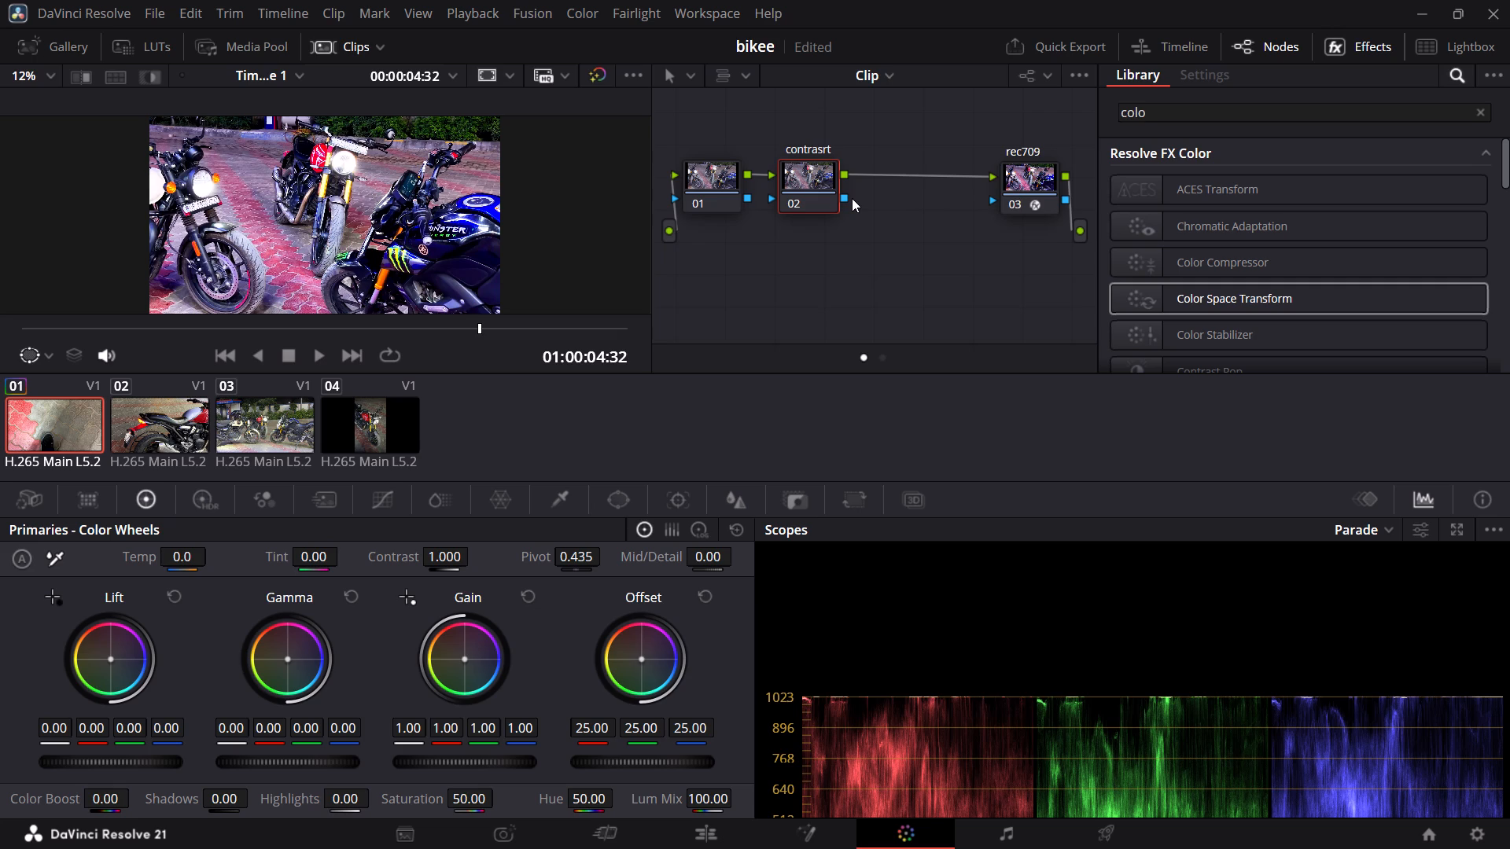
pyautogui.press('Return')
# Lower the master gain of node 02 to 0.99.
pyautogui.click(481, 759)
pyautogui.moveTo(451, 759); pyautogui.dragTo(458, 759)
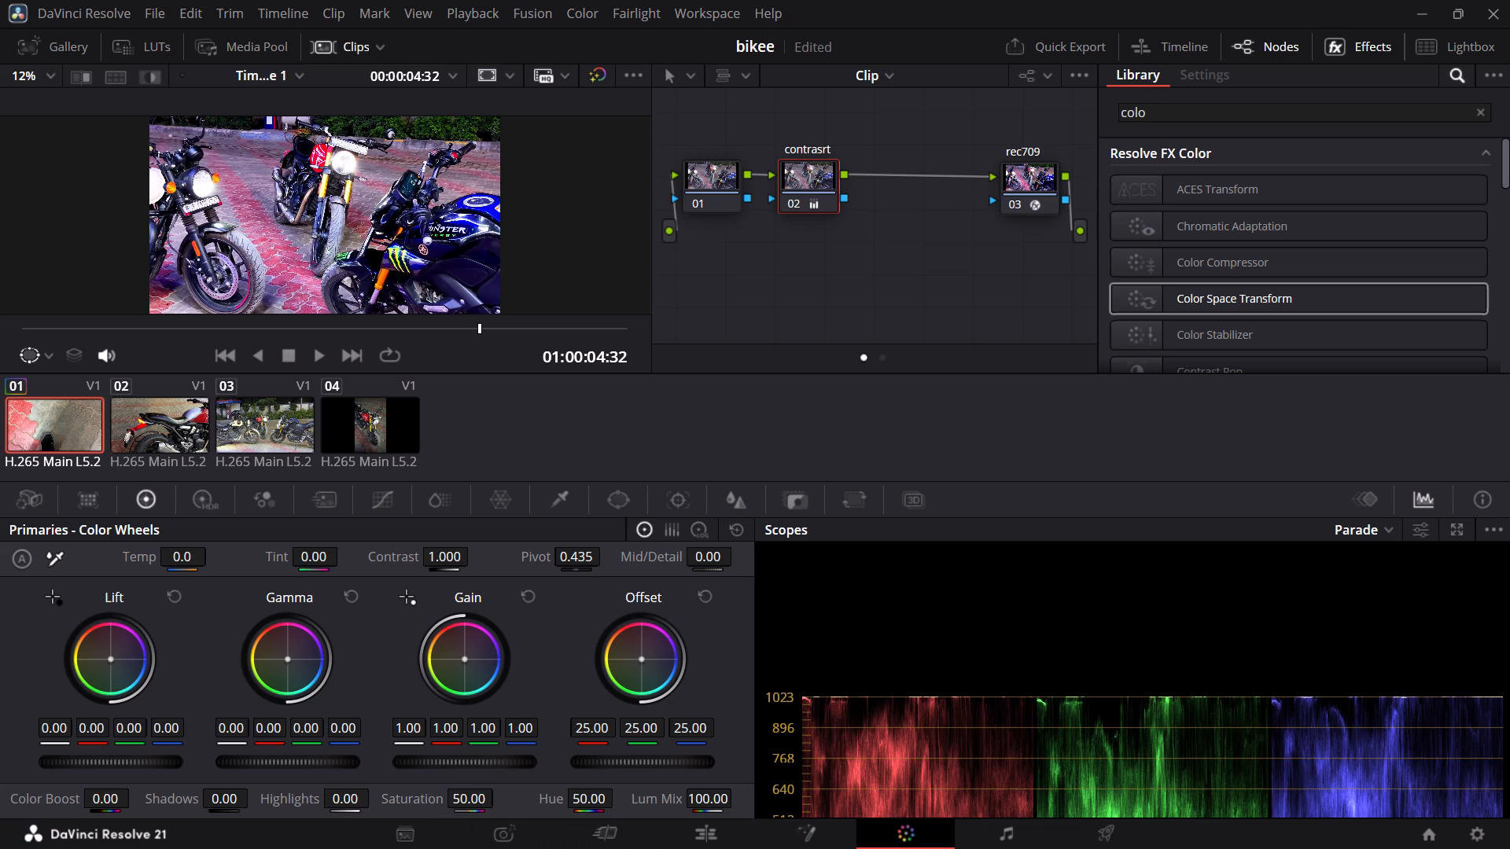
pyautogui.moveTo(458, 759); pyautogui.dragTo(433, 762)
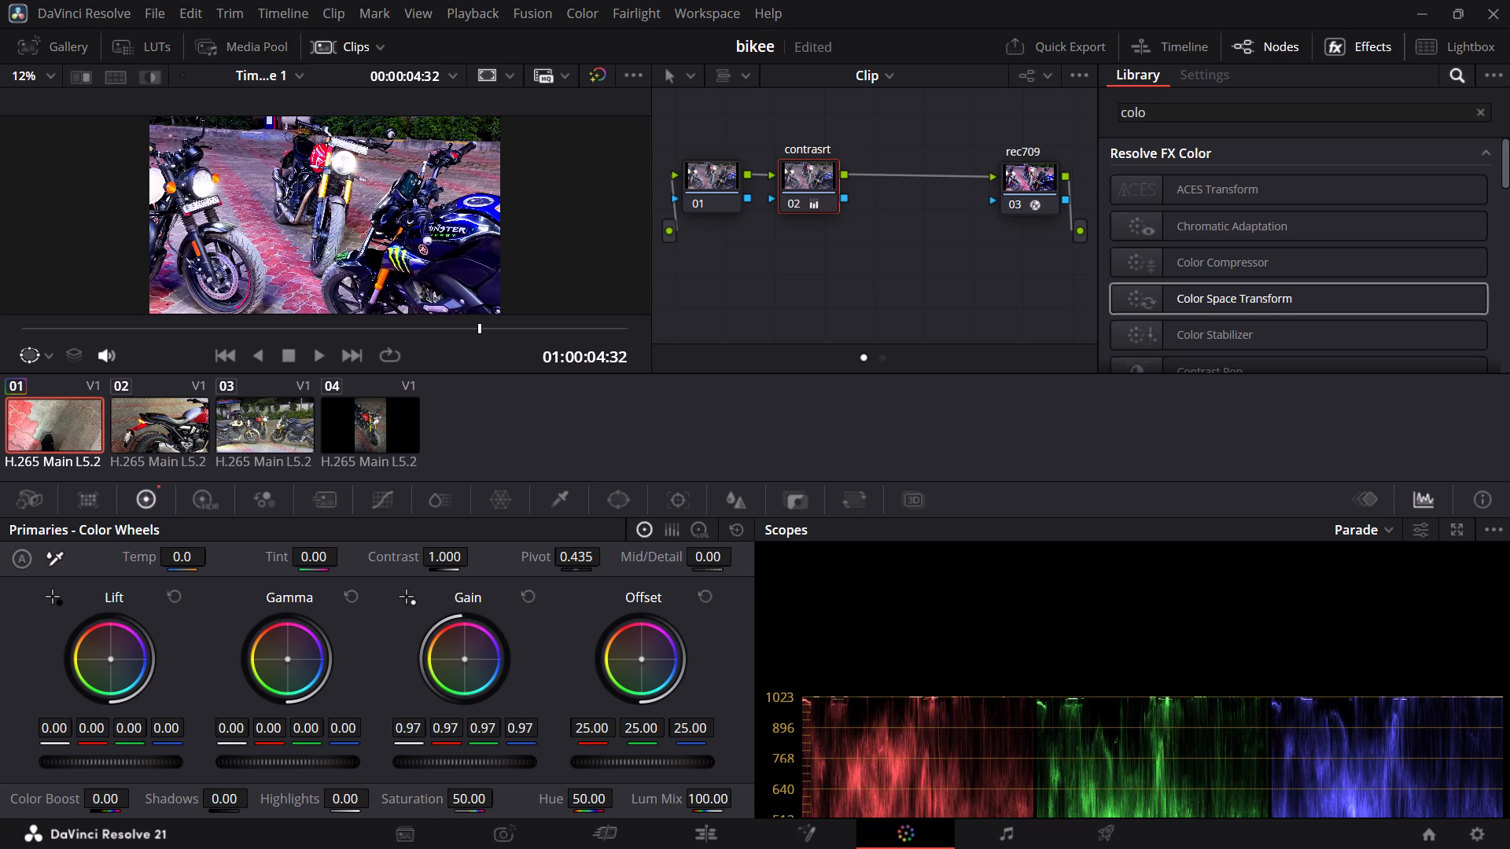
pyautogui.moveTo(433, 762); pyautogui.dragTo(428, 757)
# Lower the master gain of the contrasrt node to 0.96.
pyautogui.moveTo(428, 757); pyautogui.dragTo(416, 757)
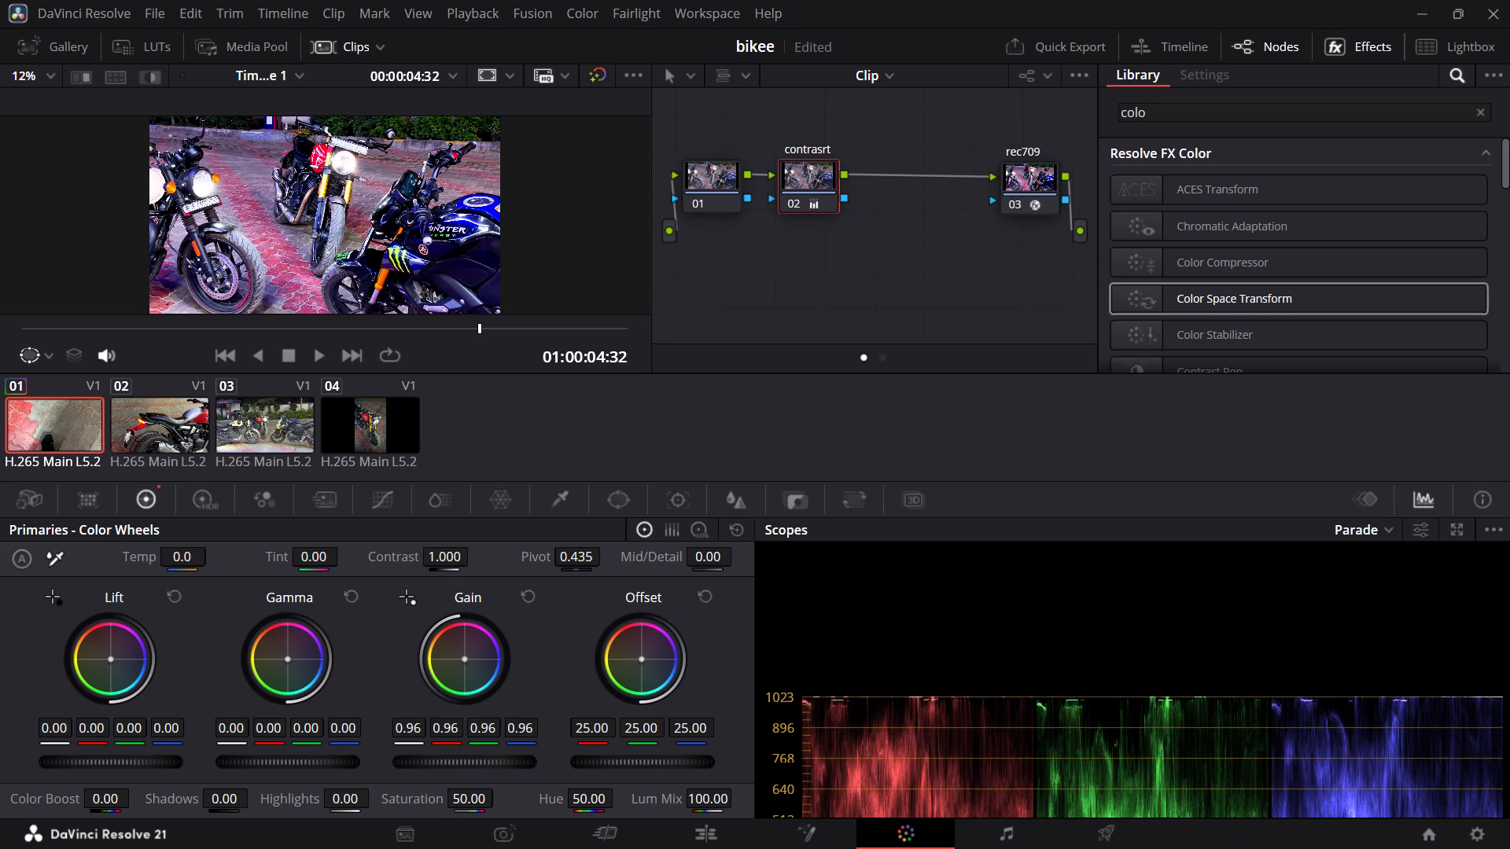
pyautogui.moveTo(416, 757); pyautogui.dragTo(394, 757)
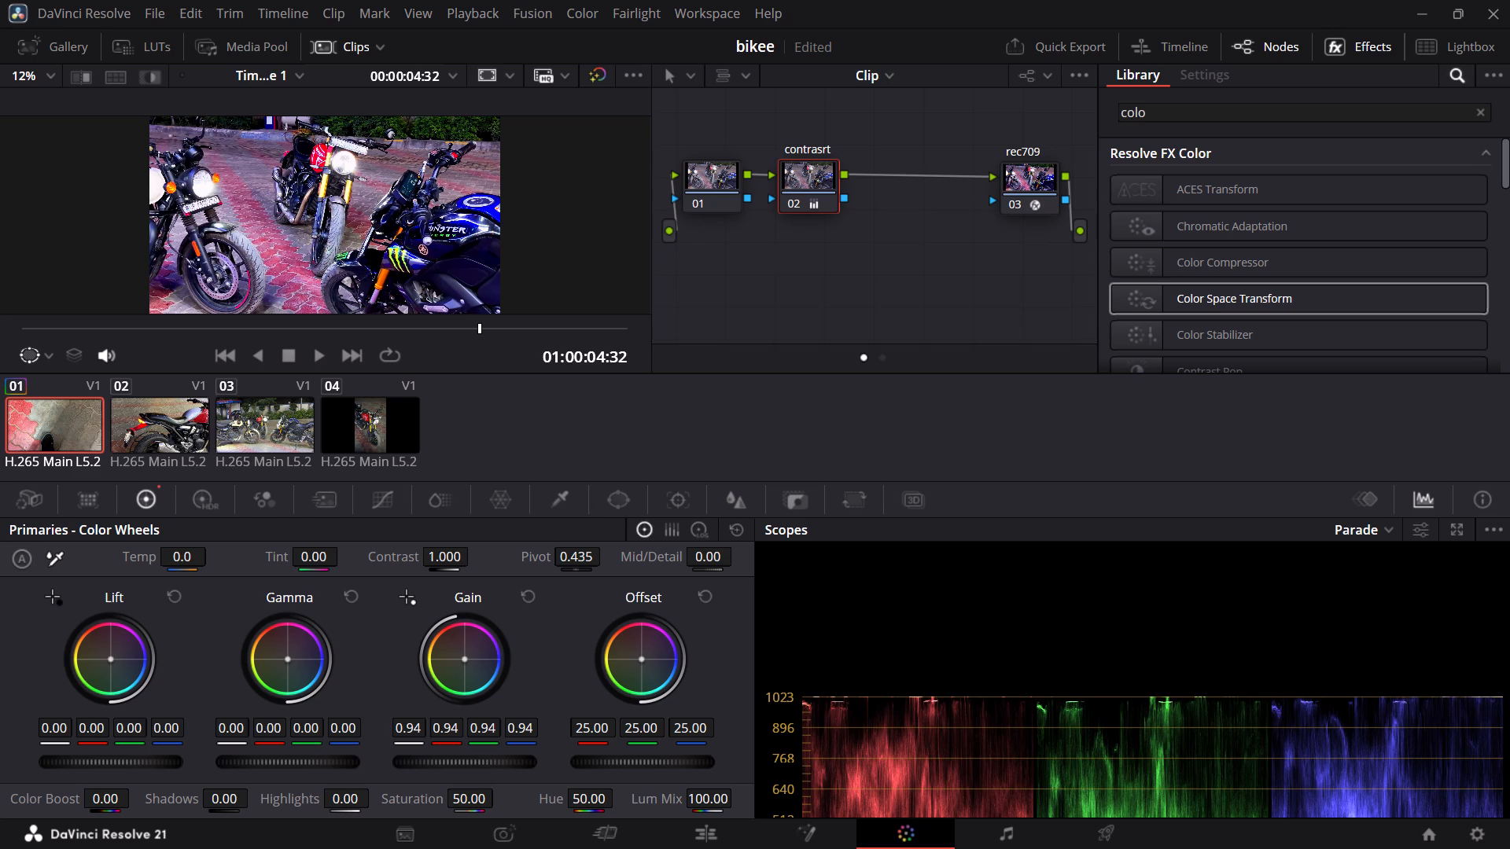
pyautogui.moveTo(394, 757); pyautogui.dragTo(349, 757)
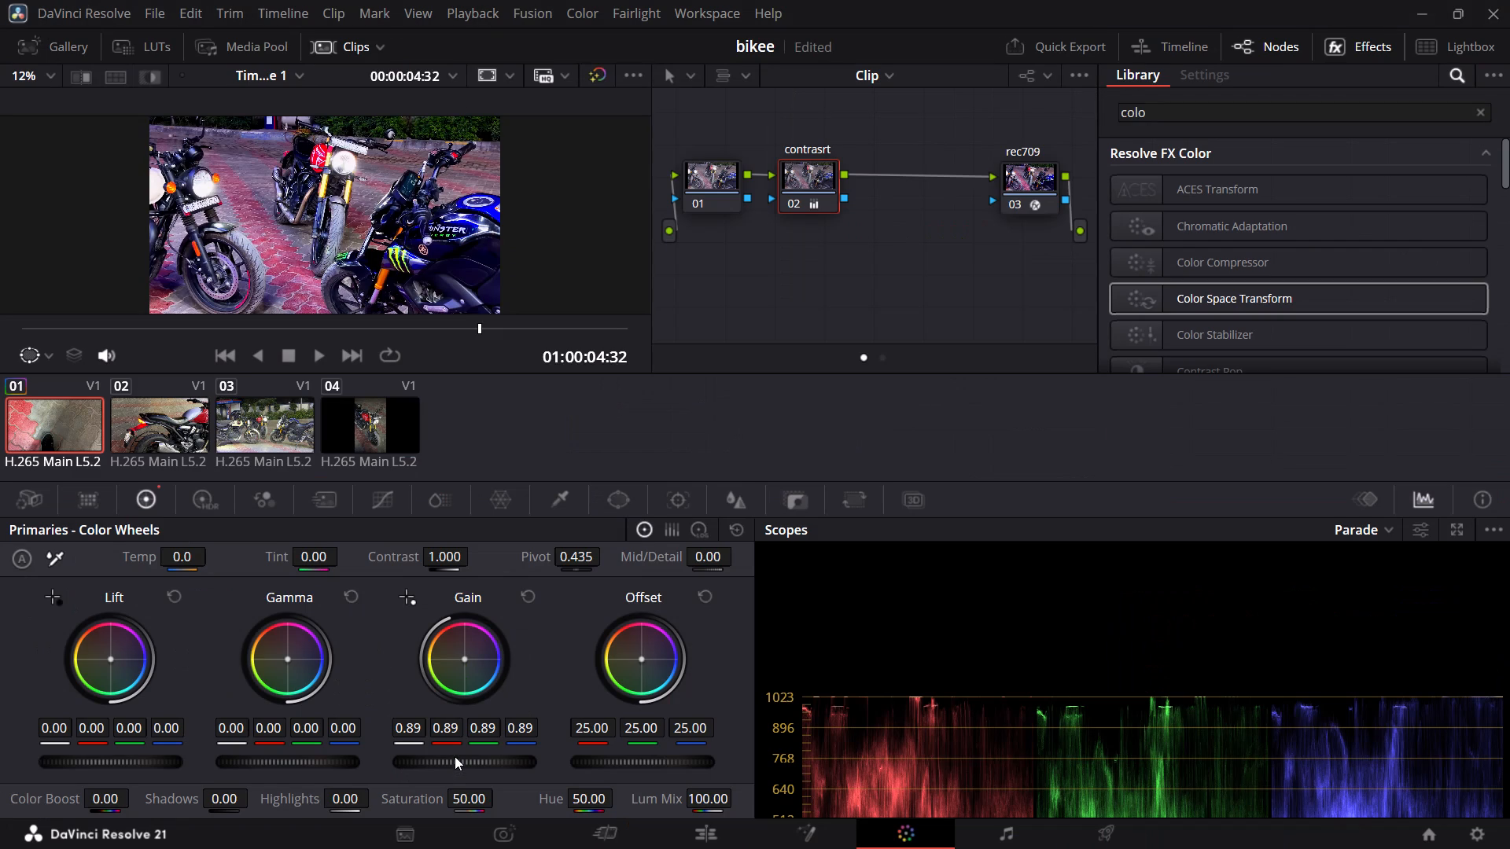
pyautogui.moveTo(455, 756); pyautogui.dragTo(171, 742)
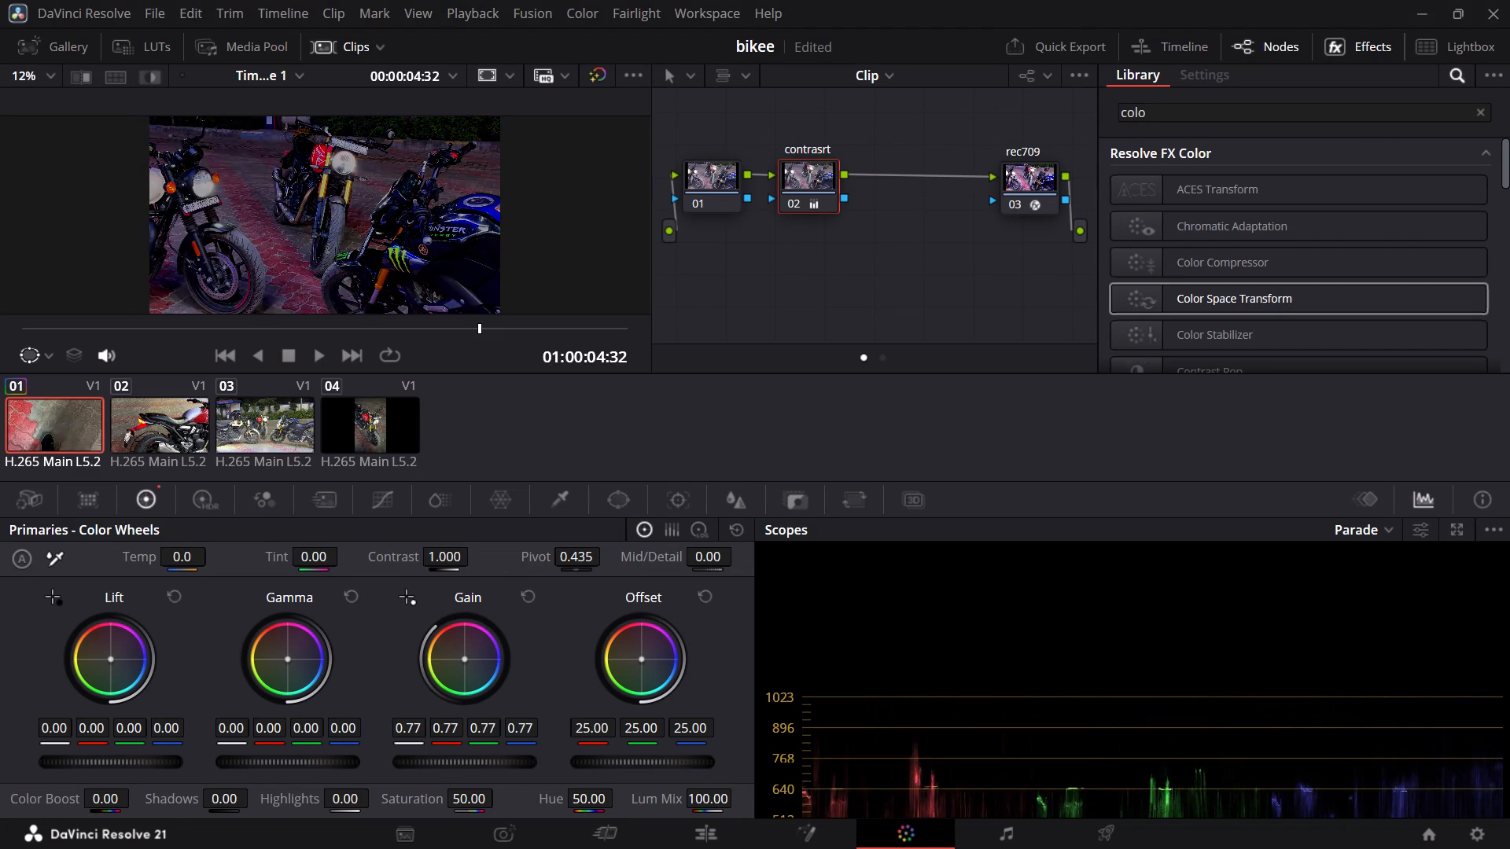
pyautogui.moveTo(171, 742); pyautogui.dragTo(554, 755)
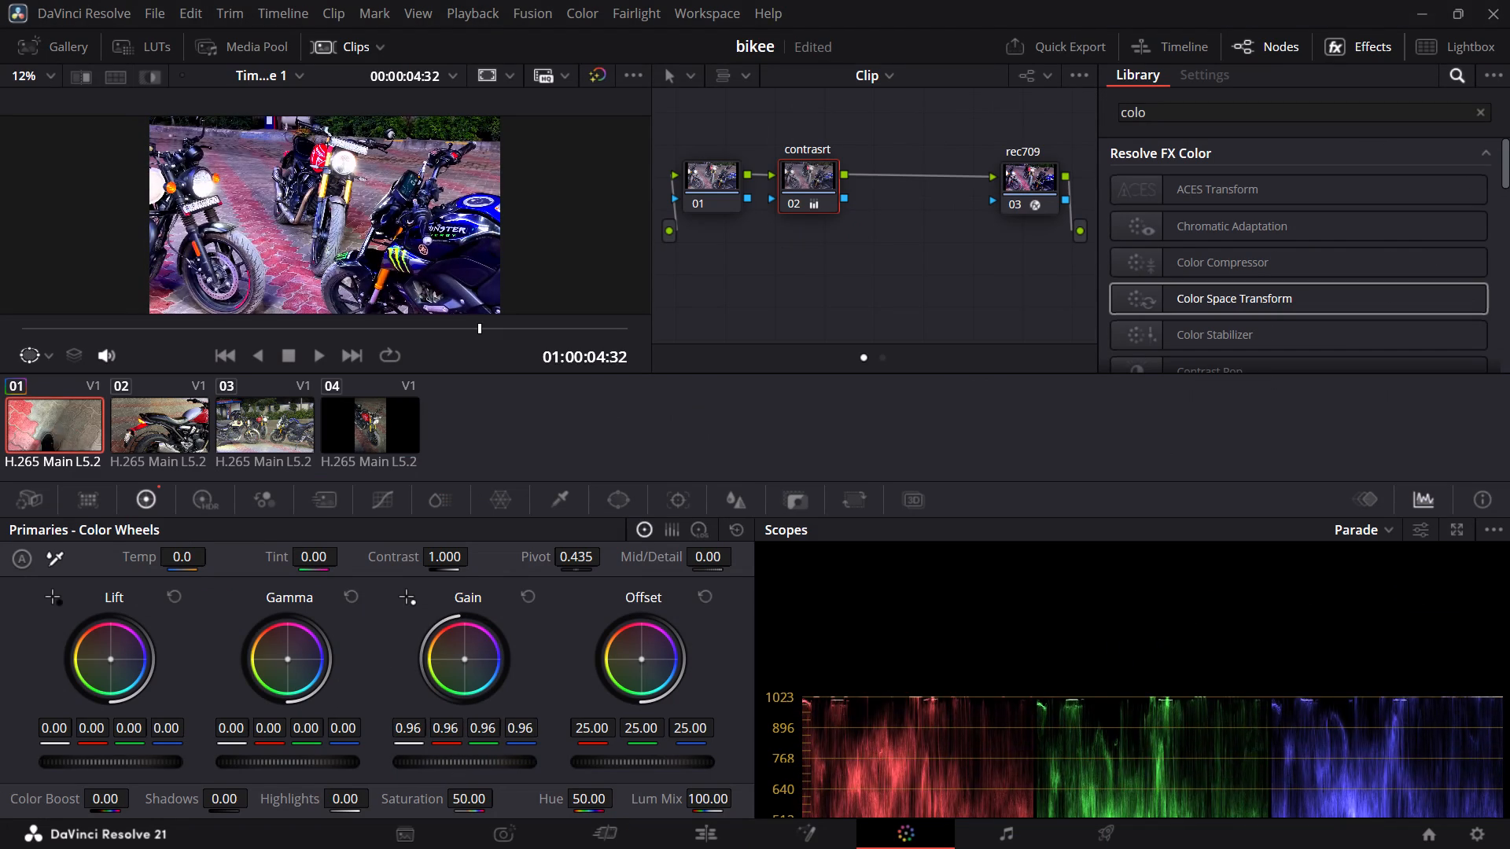
pyautogui.moveTo(554, 755); pyautogui.dragTo(574, 755)
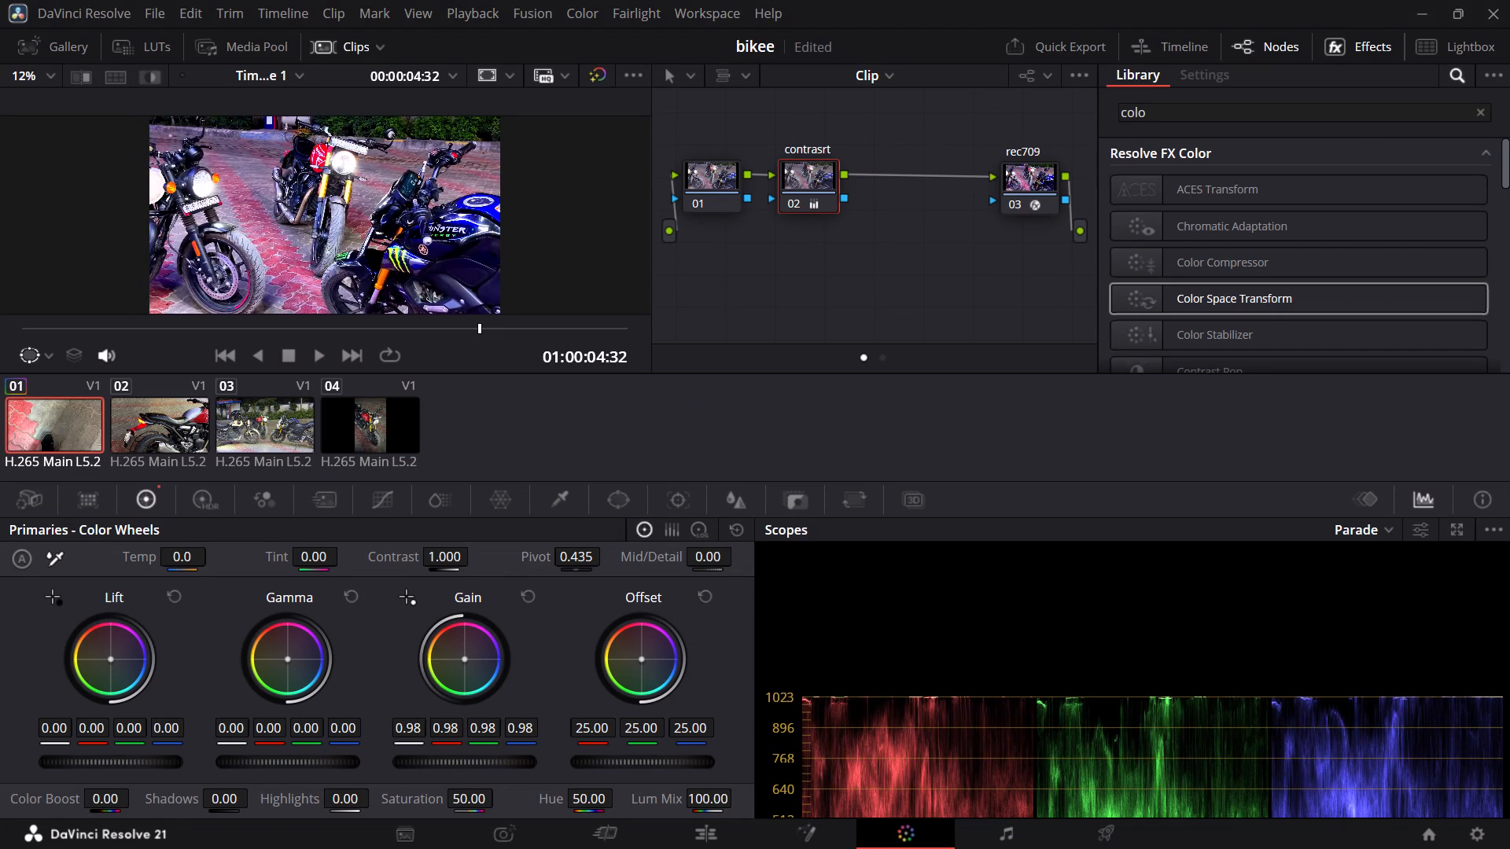
pyautogui.moveTo(574, 755); pyautogui.dragTo(557, 755)
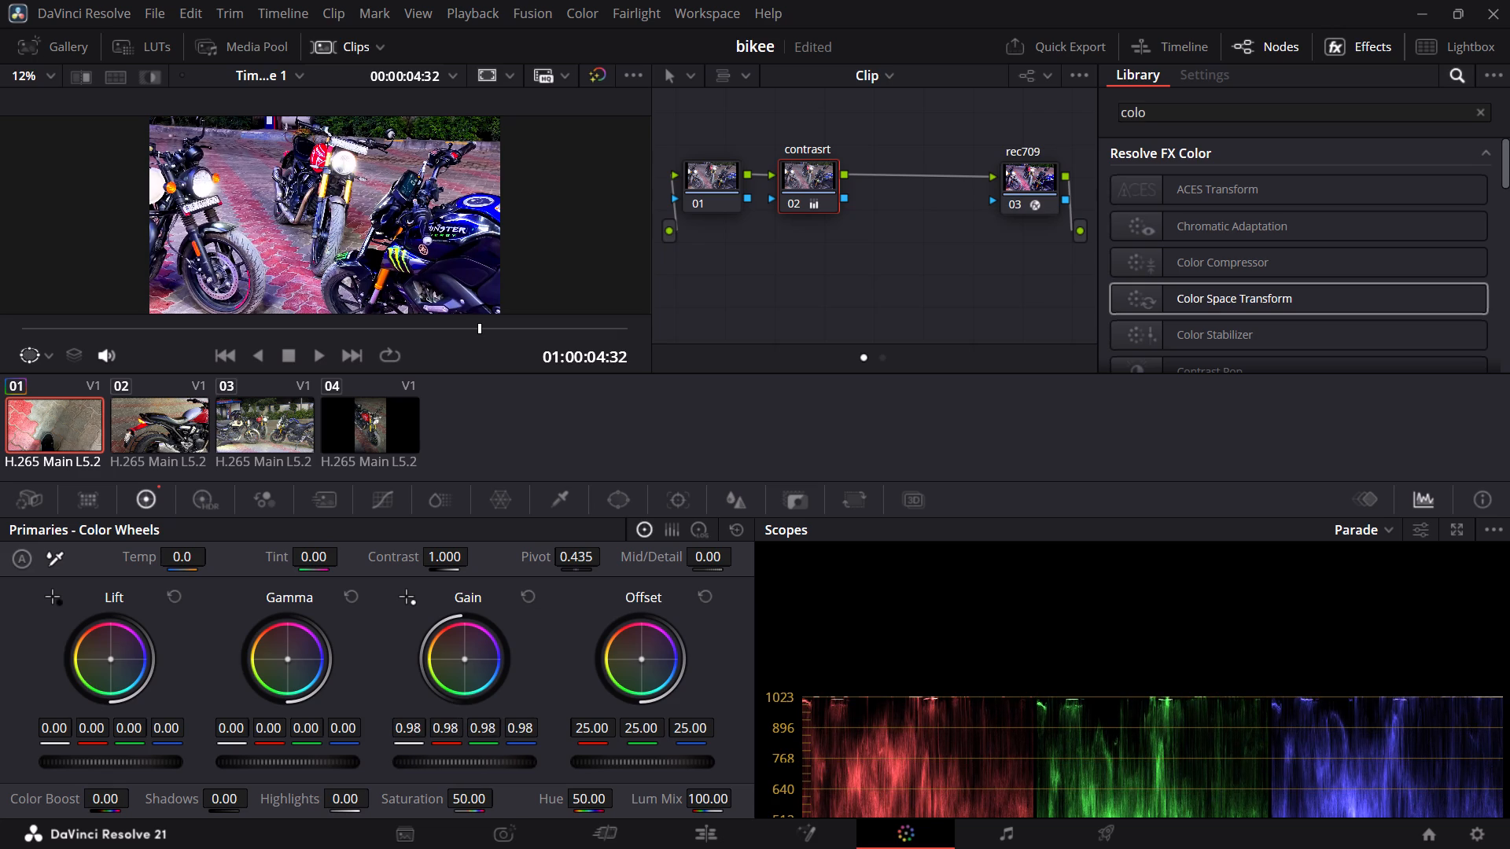
pyautogui.moveTo(557, 755); pyautogui.dragTo(547, 755)
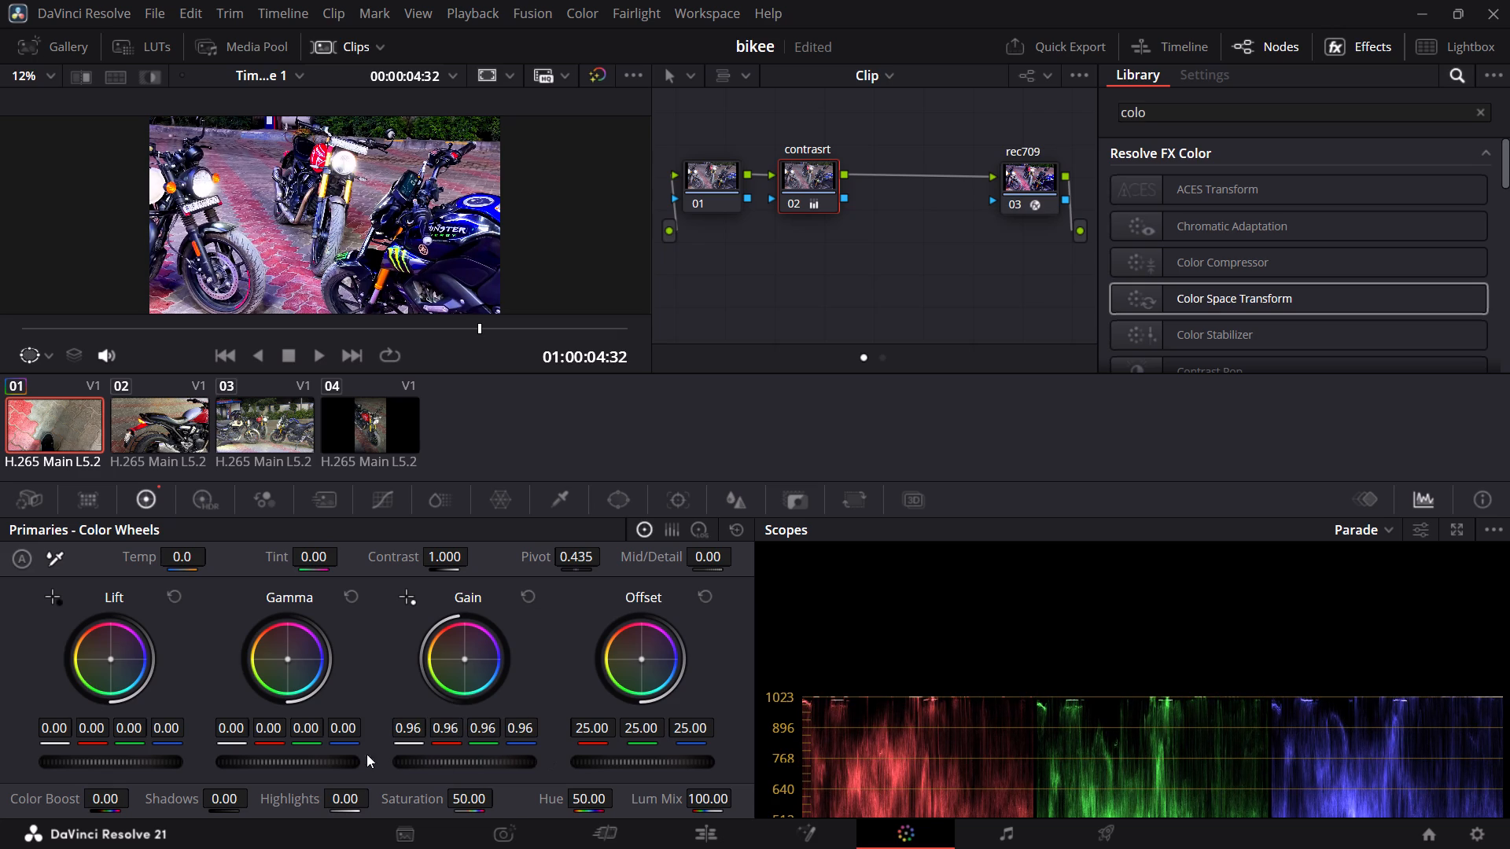
# Set the master lift of the contrasrt node to -0.01.
pyautogui.moveTo(104, 756); pyautogui.dragTo(138, 756)
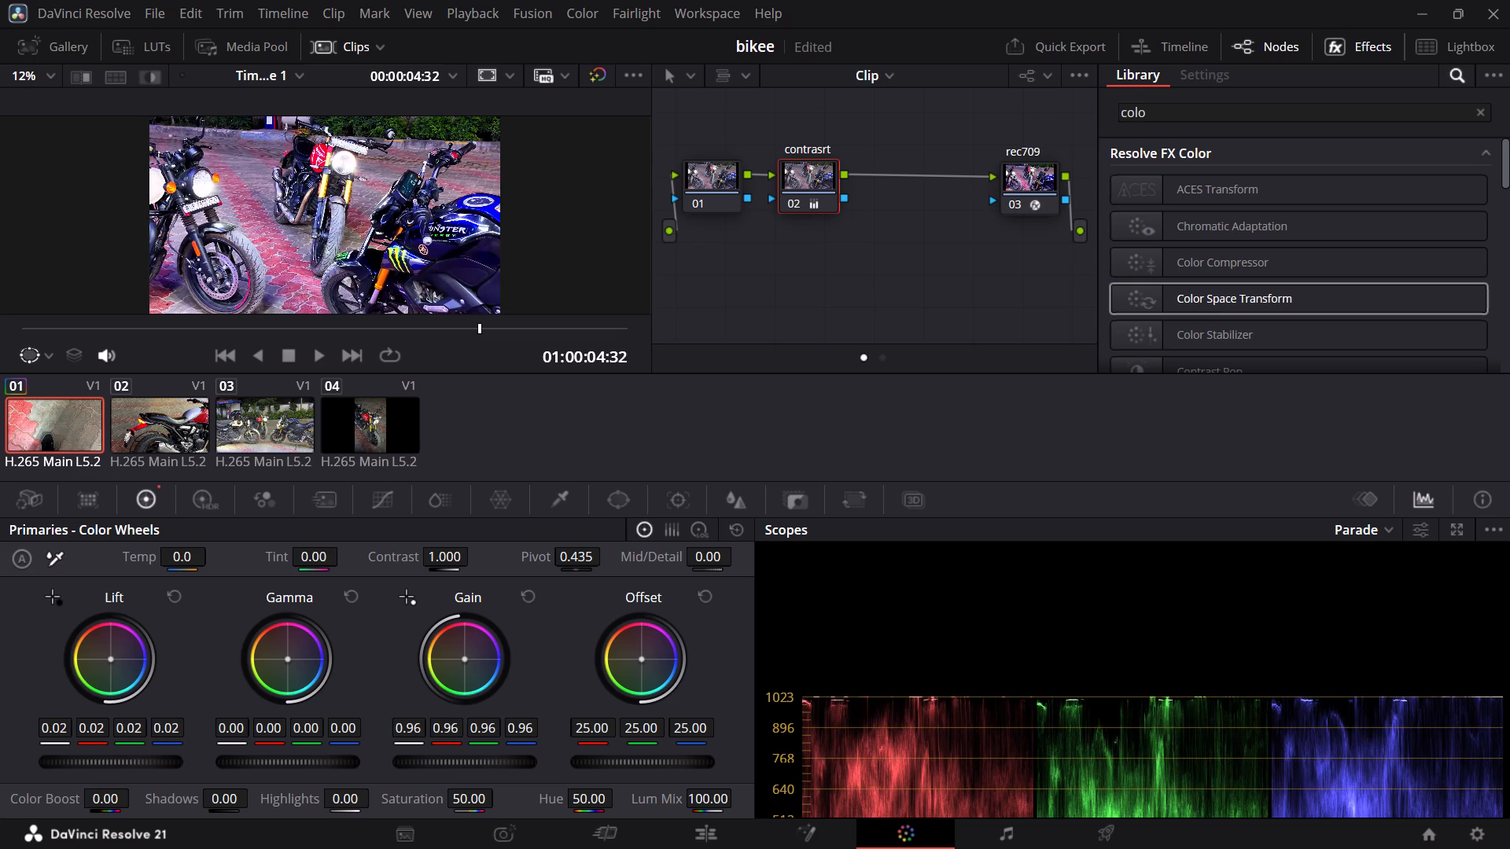
pyautogui.moveTo(138, 756); pyautogui.dragTo(94, 752)
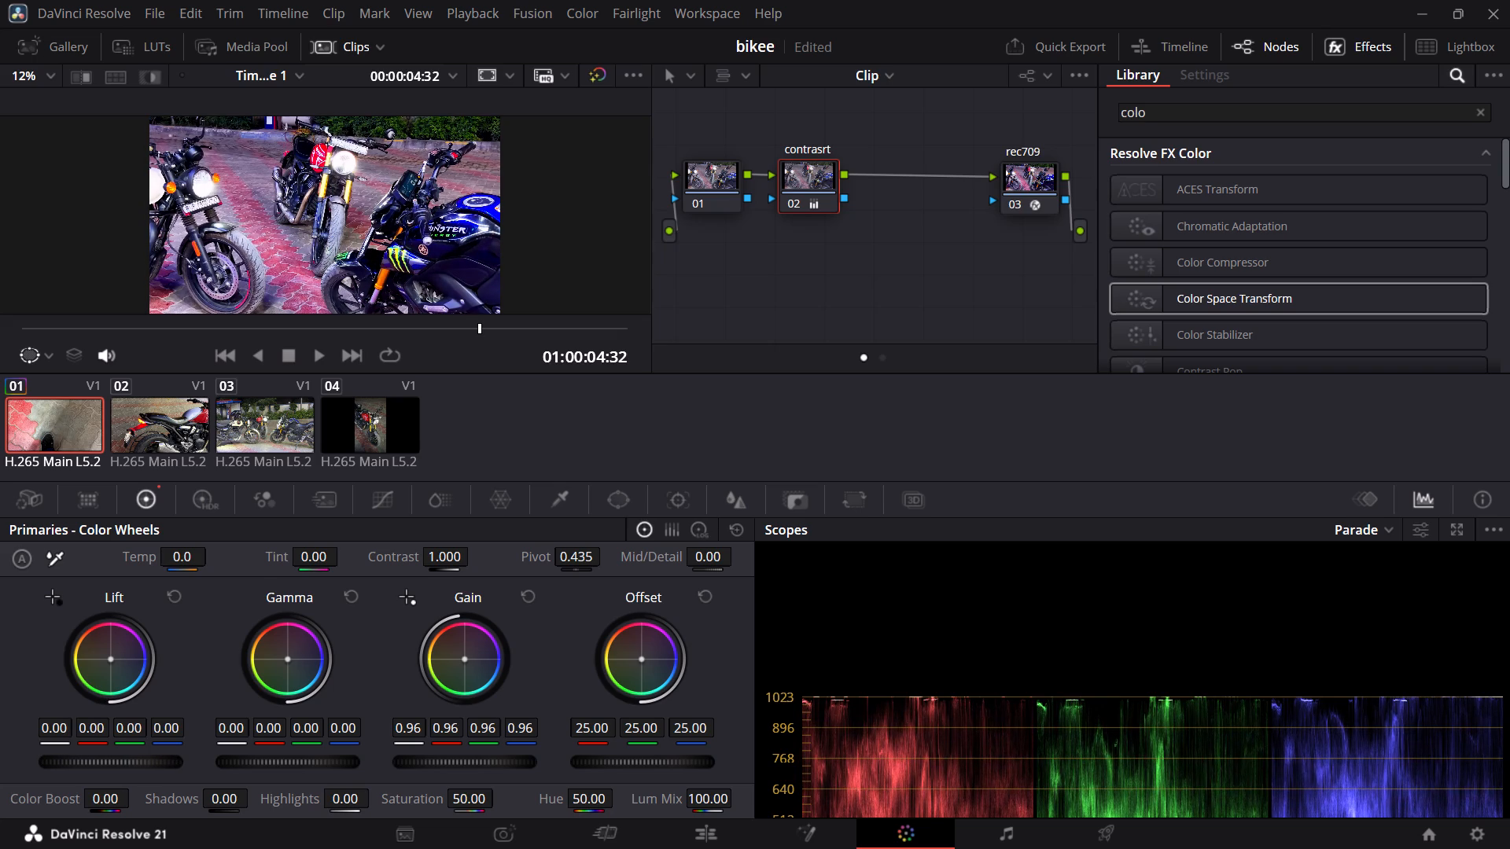
pyautogui.moveTo(94, 752); pyautogui.dragTo(46, 752)
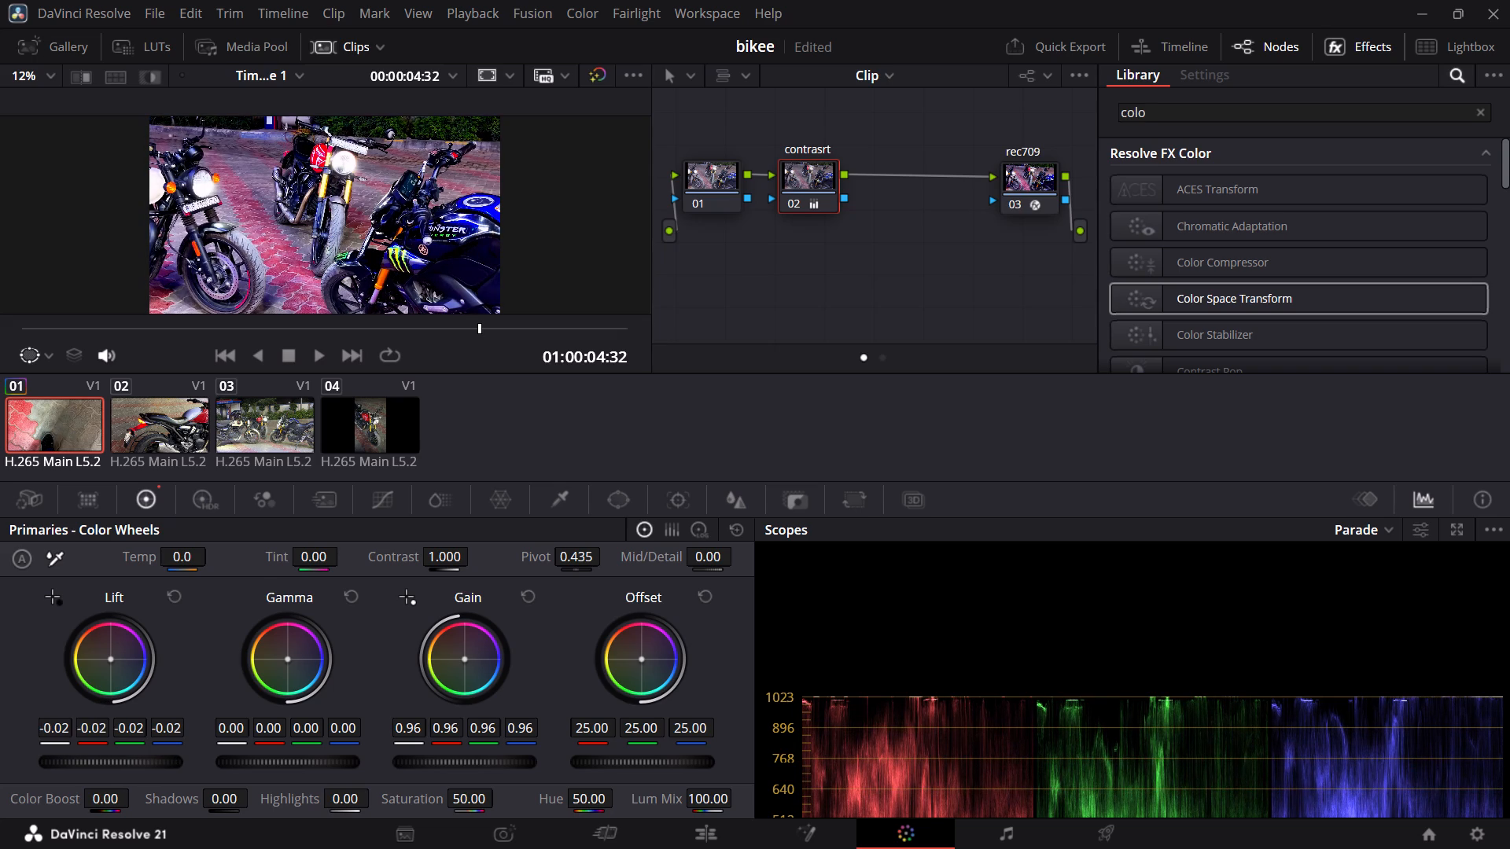
pyautogui.moveTo(46, 752); pyautogui.dragTo(78, 752)
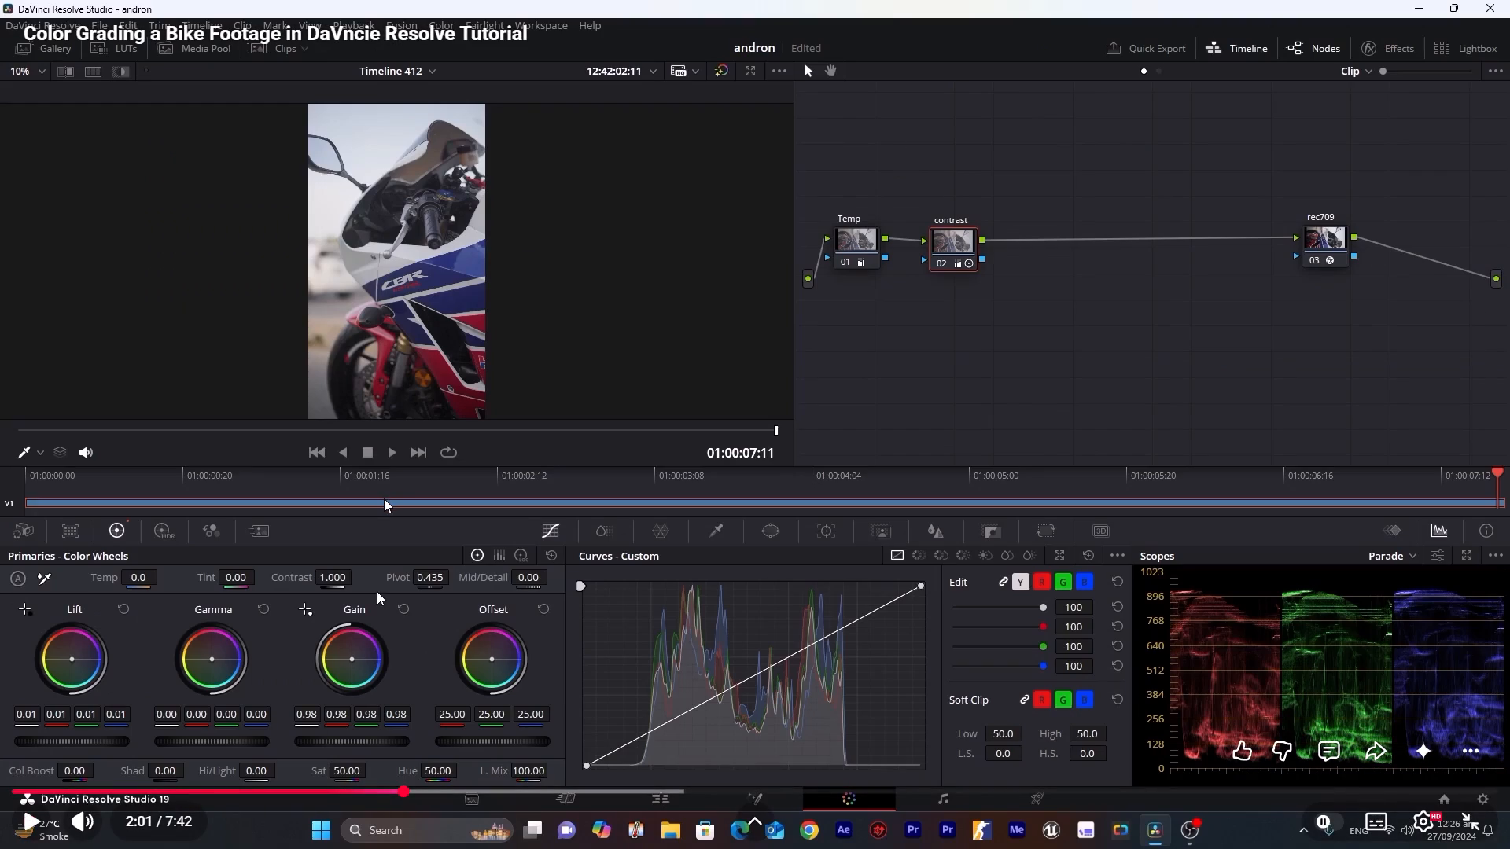
# In the Brave browser, play the tutorial to study its HDR and log wheel adjustments on the contrast node, and pause it.
pyautogui.click(384, 498)
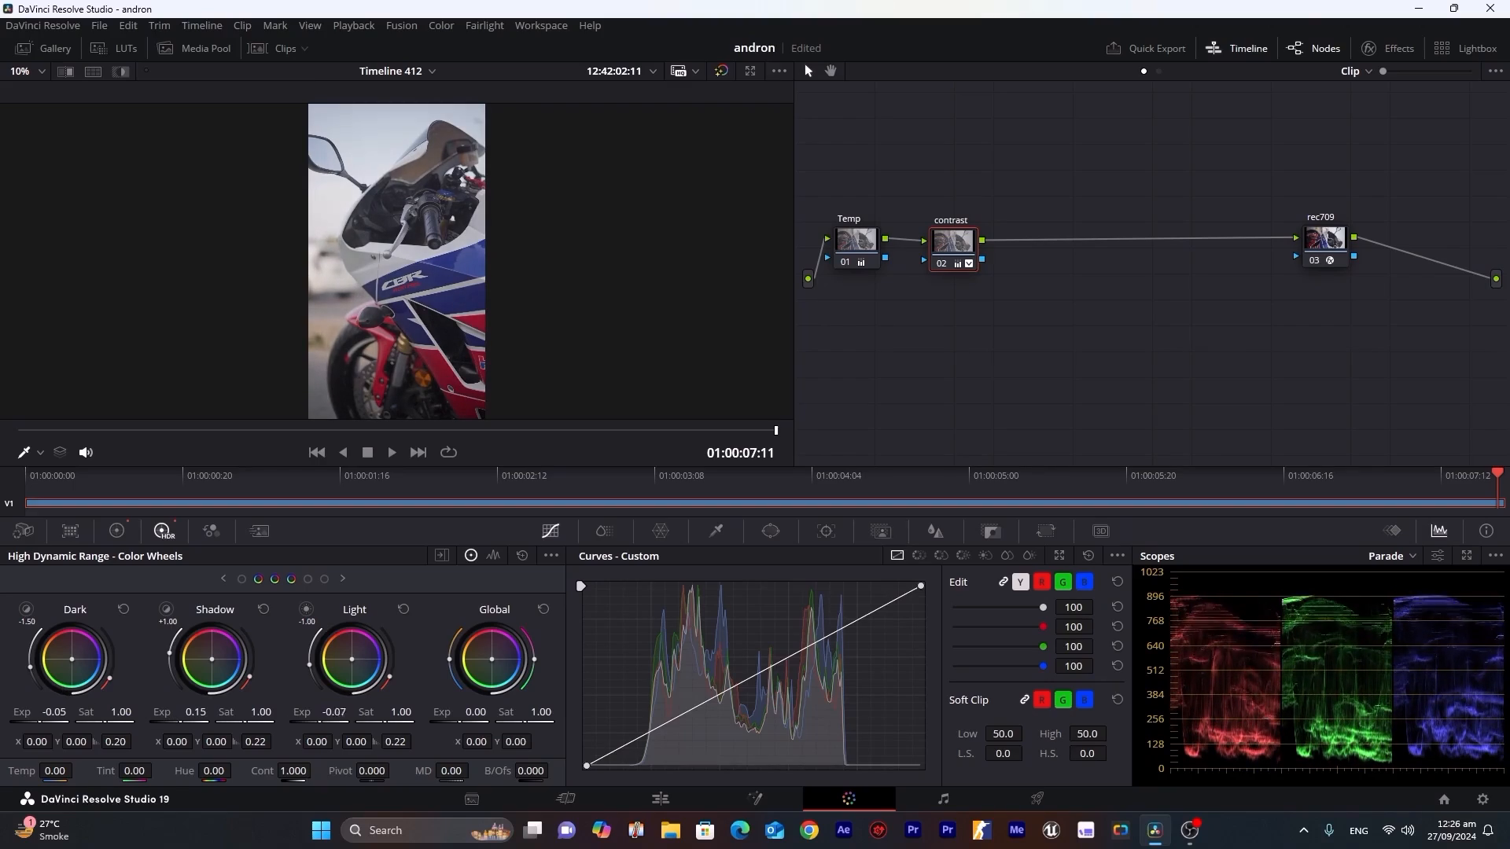
pyautogui.click(451, 494)
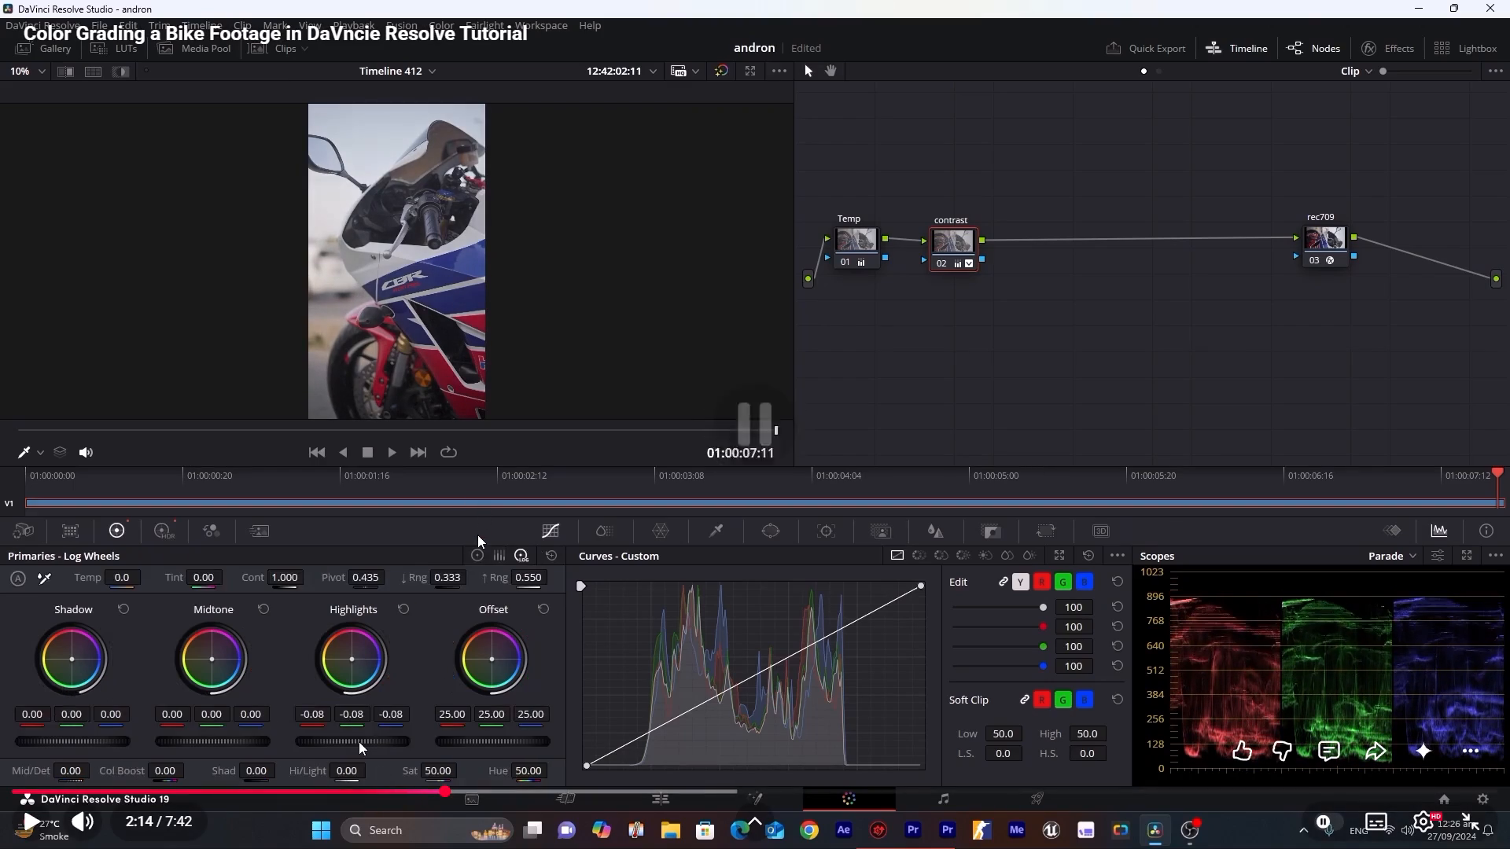
# In DaVinci Resolve, move the playhead to 01:00:06:00 at the end of clip 01.
pyautogui.click(418, 234)
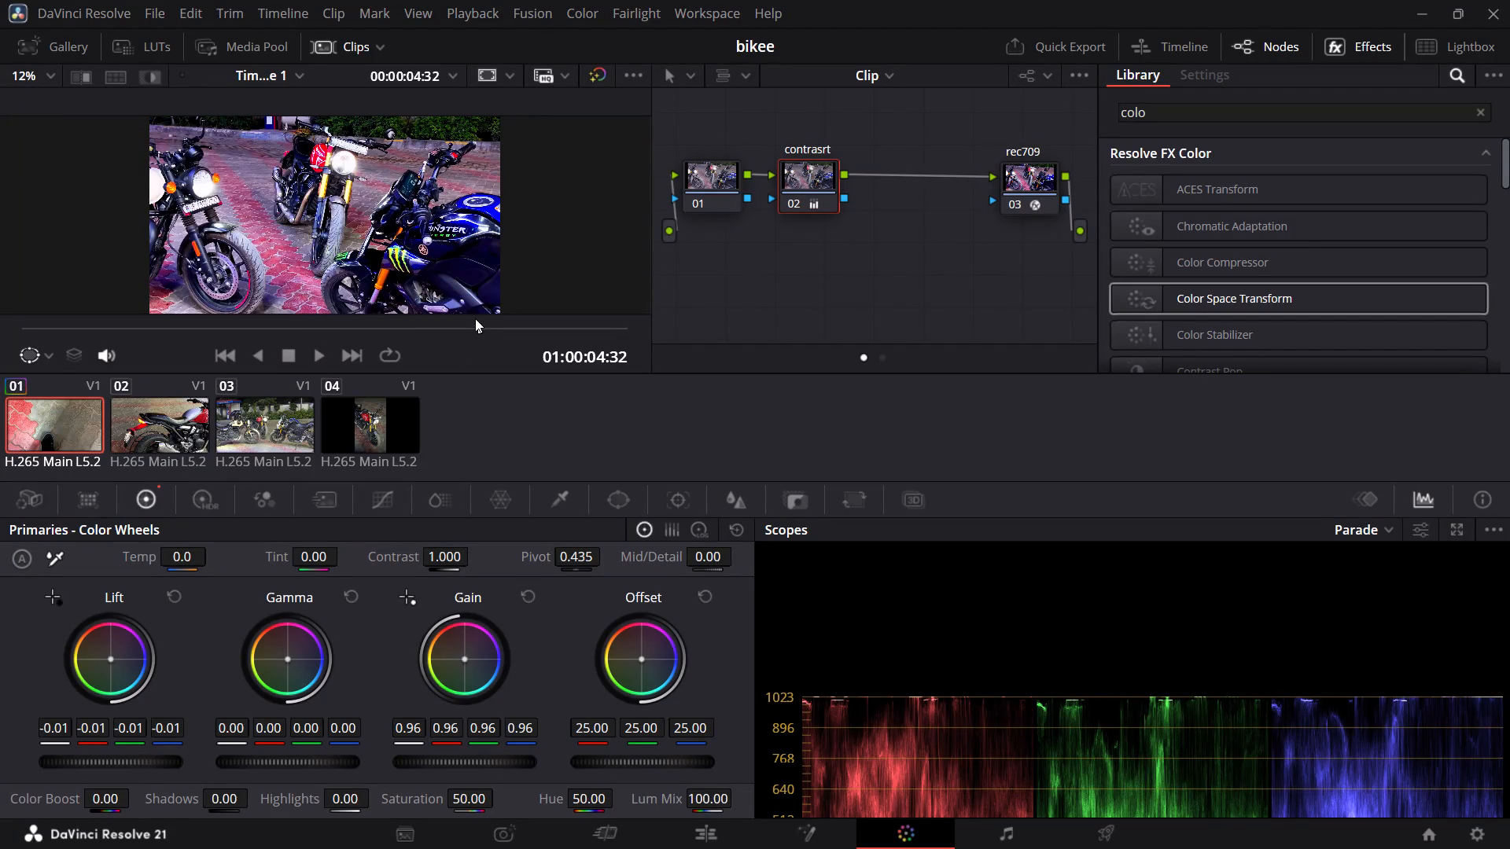
pyautogui.moveTo(475, 327); pyautogui.dragTo(647, 363)
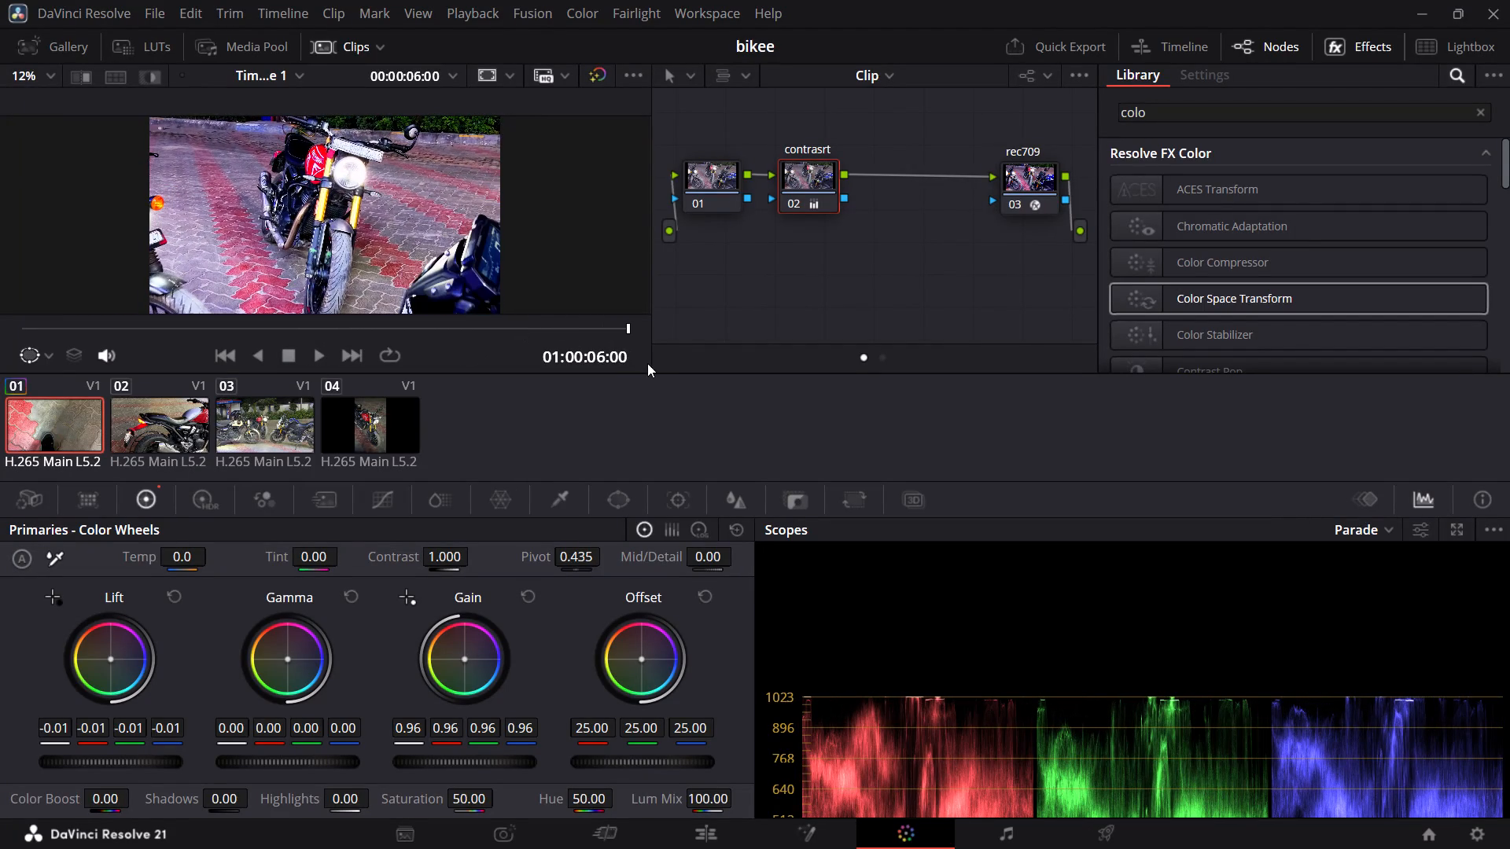
pyautogui.moveTo(647, 363); pyautogui.dragTo(654, 366)
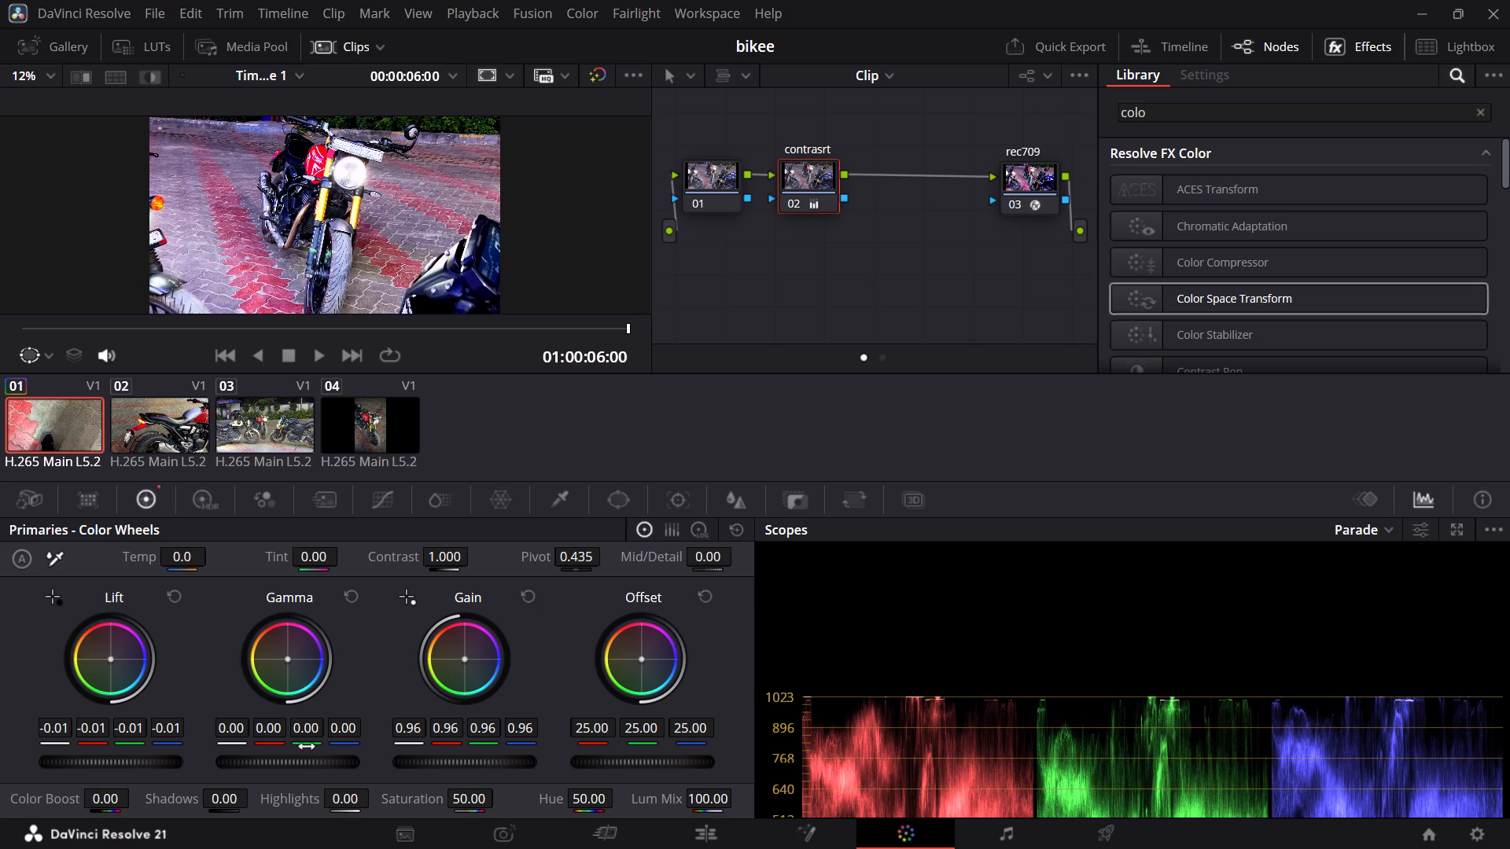
# In the High Dynamic Range color wheels, set the Dark zone's exposure to -4.56 on the contrasrt node.
pyautogui.click(204, 488)
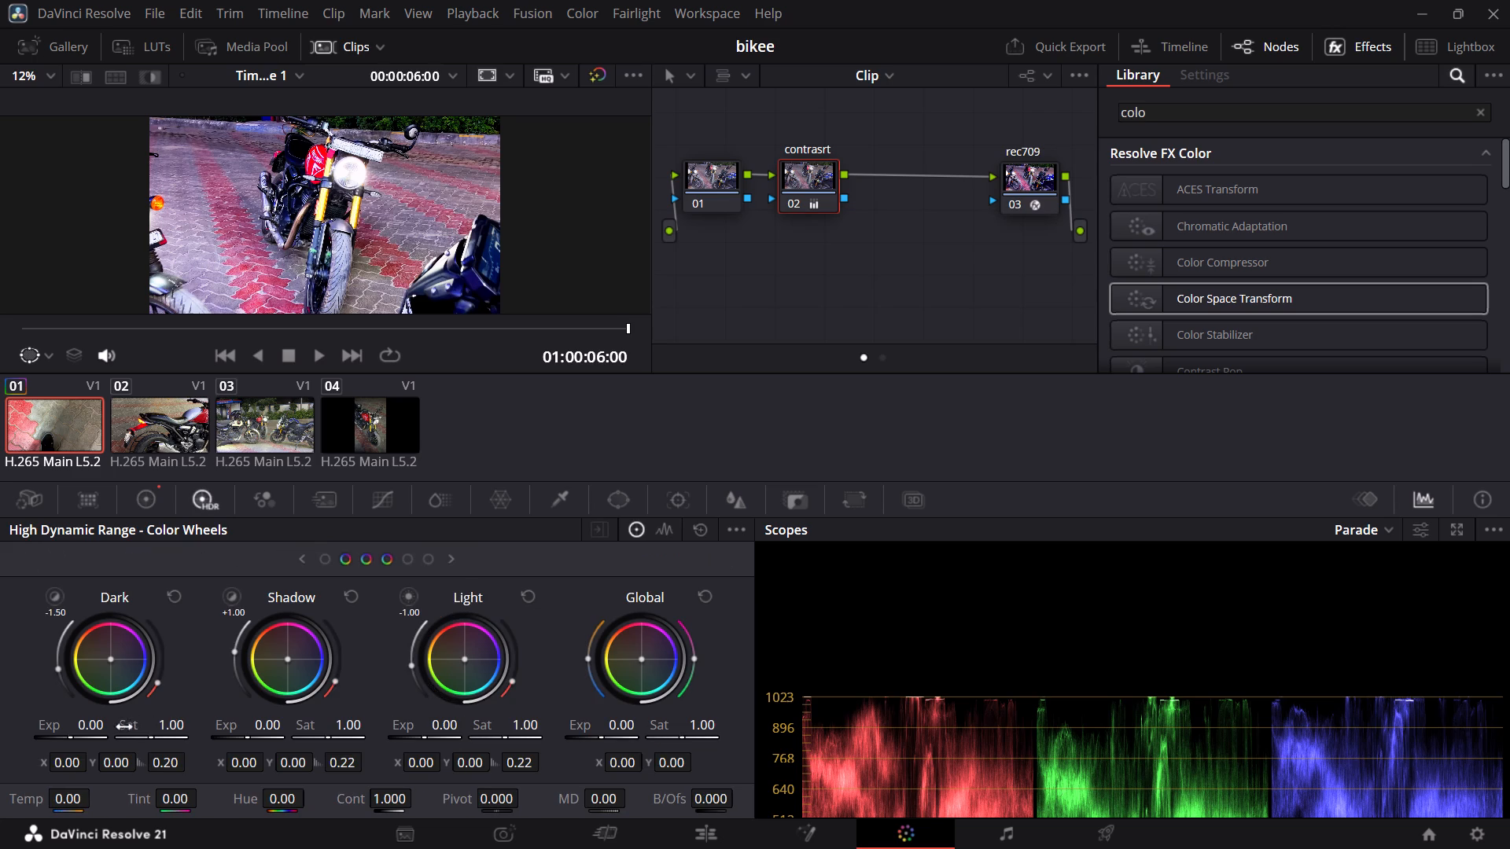
pyautogui.moveTo(87, 736); pyautogui.dragTo(145, 741)
pyautogui.moveTo(145, 741); pyautogui.dragTo(380, 413)
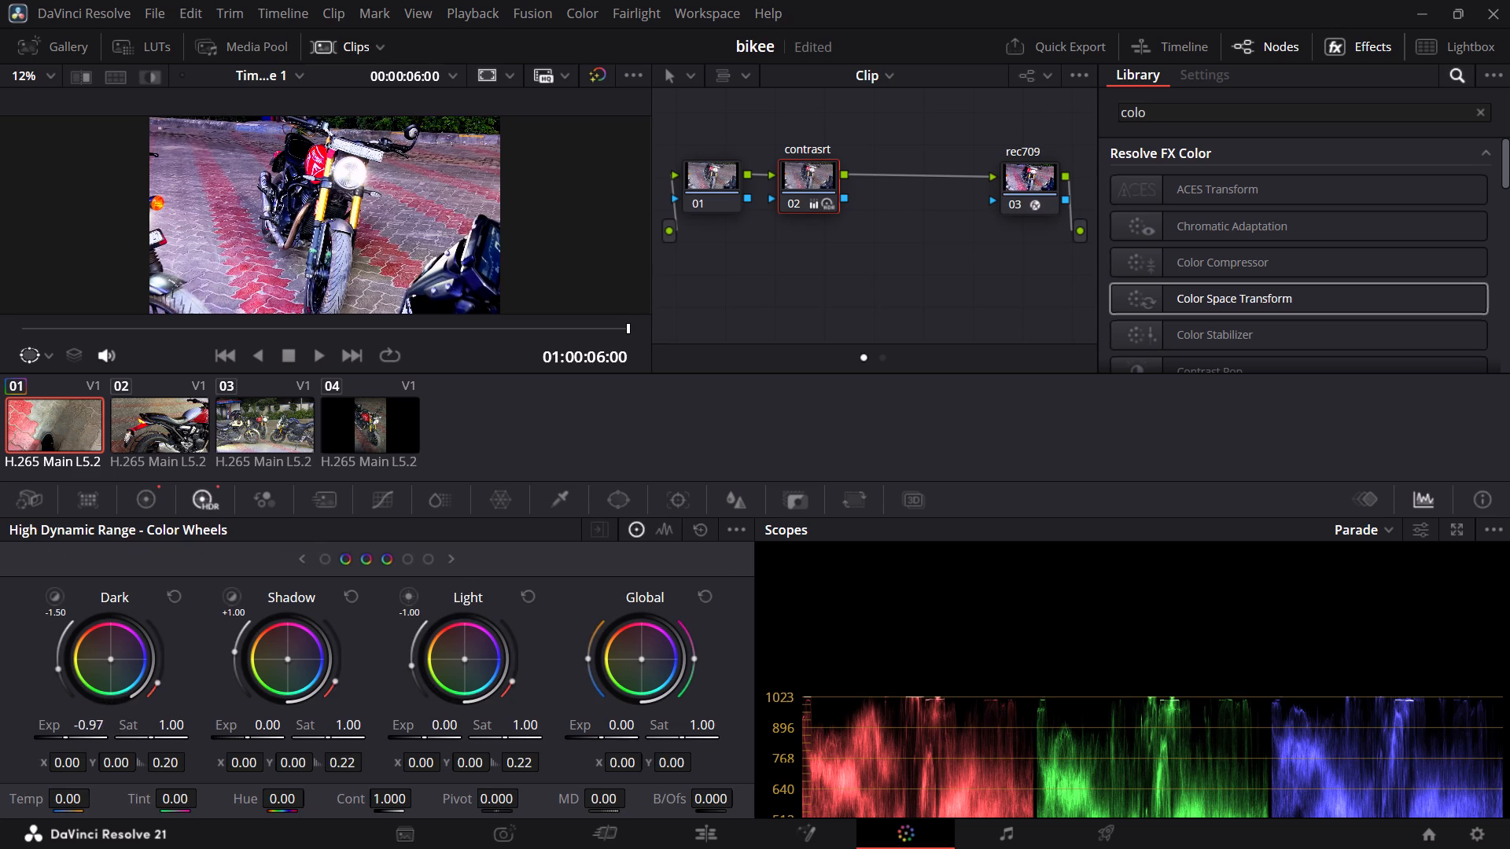
pyautogui.moveTo(380, 413); pyautogui.dragTo(1509, 424)
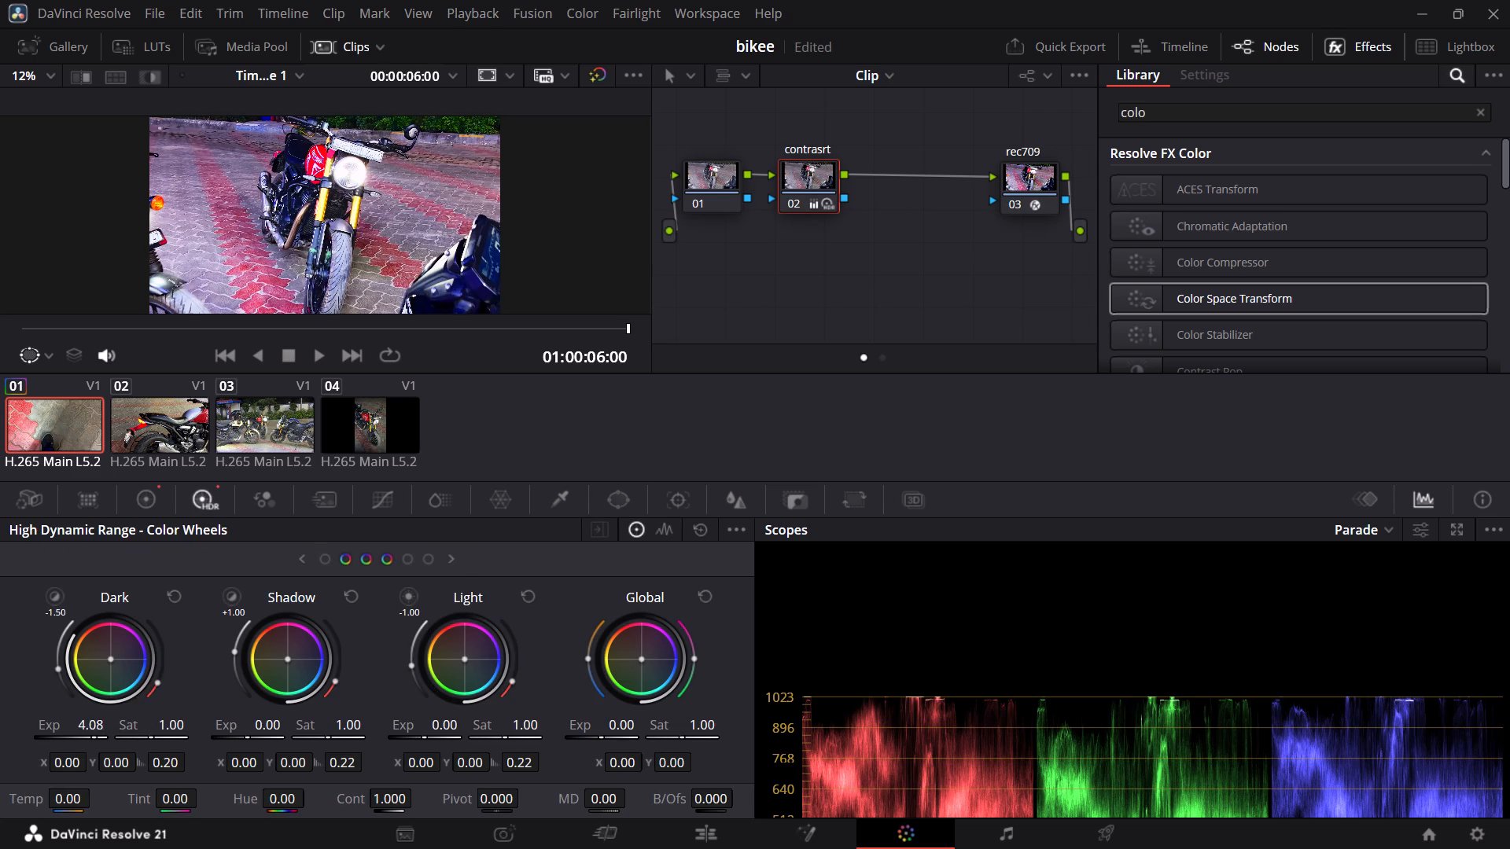
pyautogui.moveTo(1509, 424); pyautogui.dragTo(1298, 414)
pyautogui.moveTo(1298, 414); pyautogui.dragTo(451, 424)
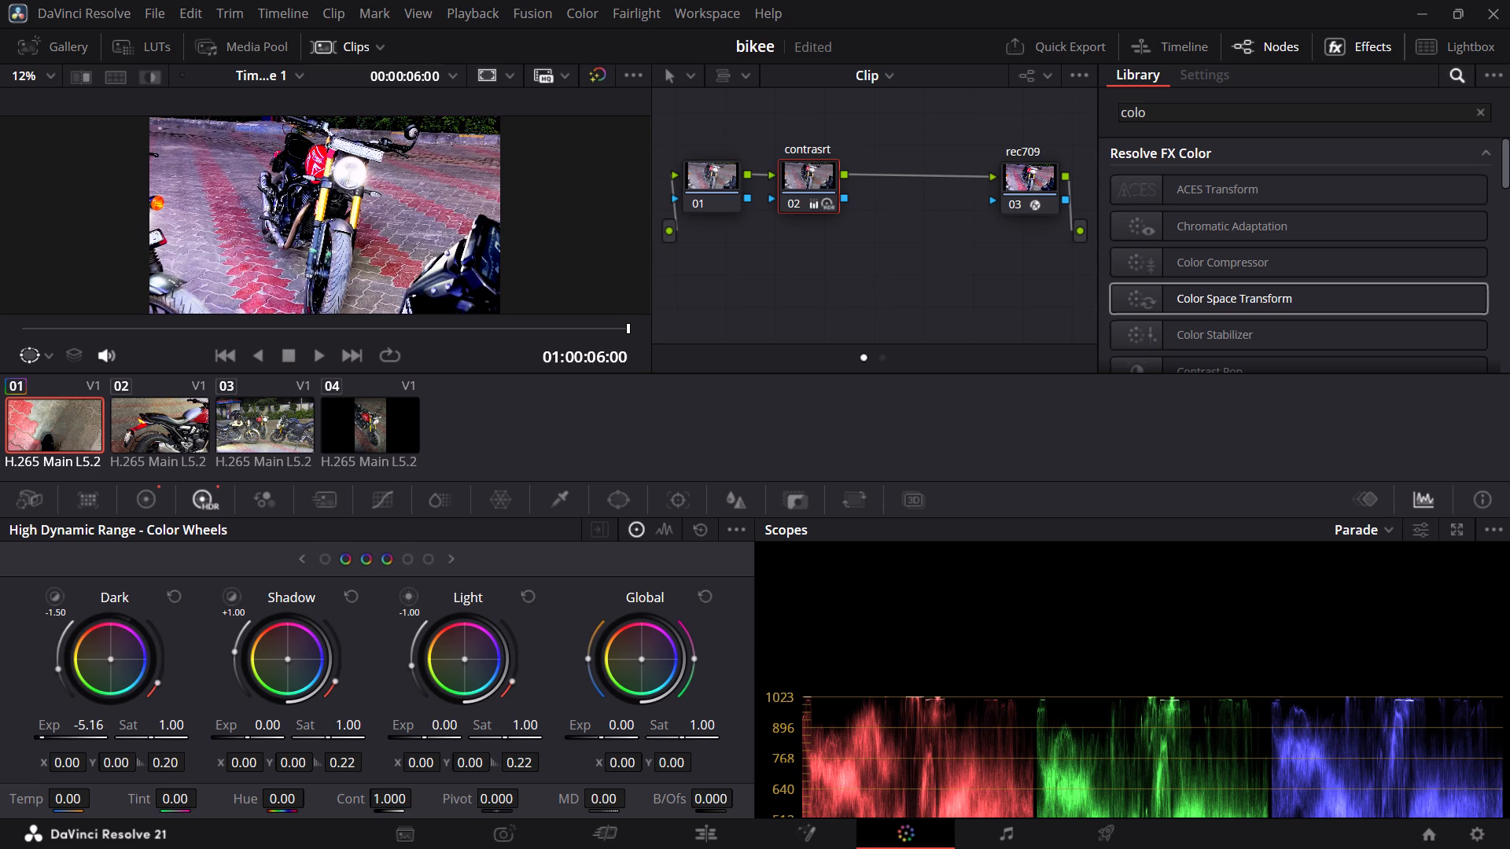
pyautogui.moveTo(451, 424); pyautogui.dragTo(691, 428)
# Reduce the Dark zone's saturation to 0.00 in the HDR color wheels.
pyautogui.moveTo(162, 737); pyautogui.dragTo(332, 761)
pyautogui.moveTo(332, 761); pyautogui.dragTo(405, 460)
pyautogui.moveTo(405, 460); pyautogui.dragTo(406, 424)
pyautogui.moveTo(406, 424); pyautogui.dragTo(409, 421)
# Set the Shadow zone's exposure to -0.07 in the HDR color wheels.
pyautogui.moveTo(274, 733); pyautogui.dragTo(259, 736)
pyautogui.moveTo(259, 736); pyautogui.dragTo(90, 457)
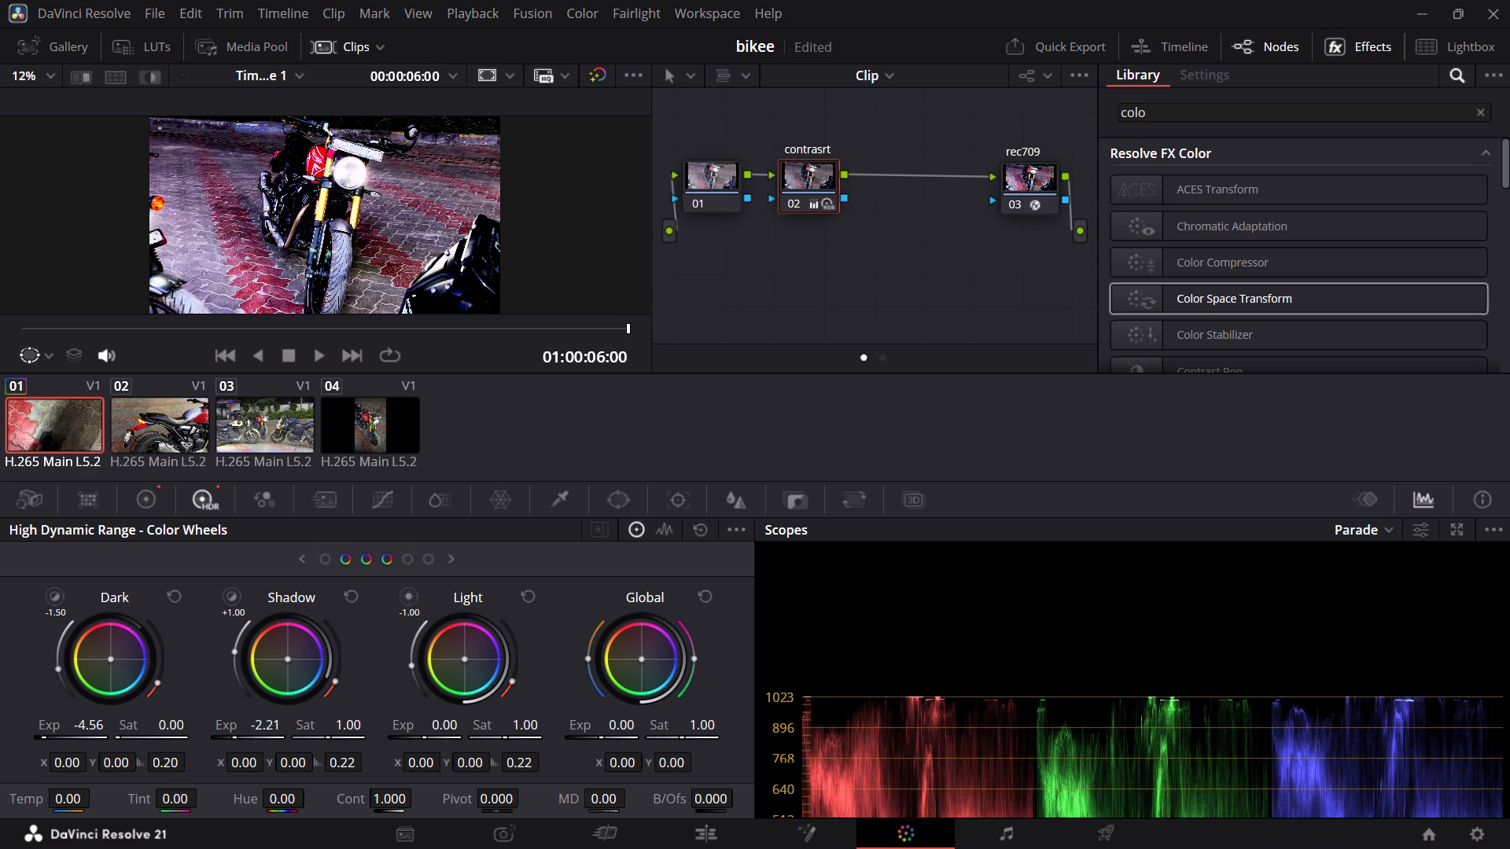
pyautogui.moveTo(90, 457); pyautogui.dragTo(381, 475)
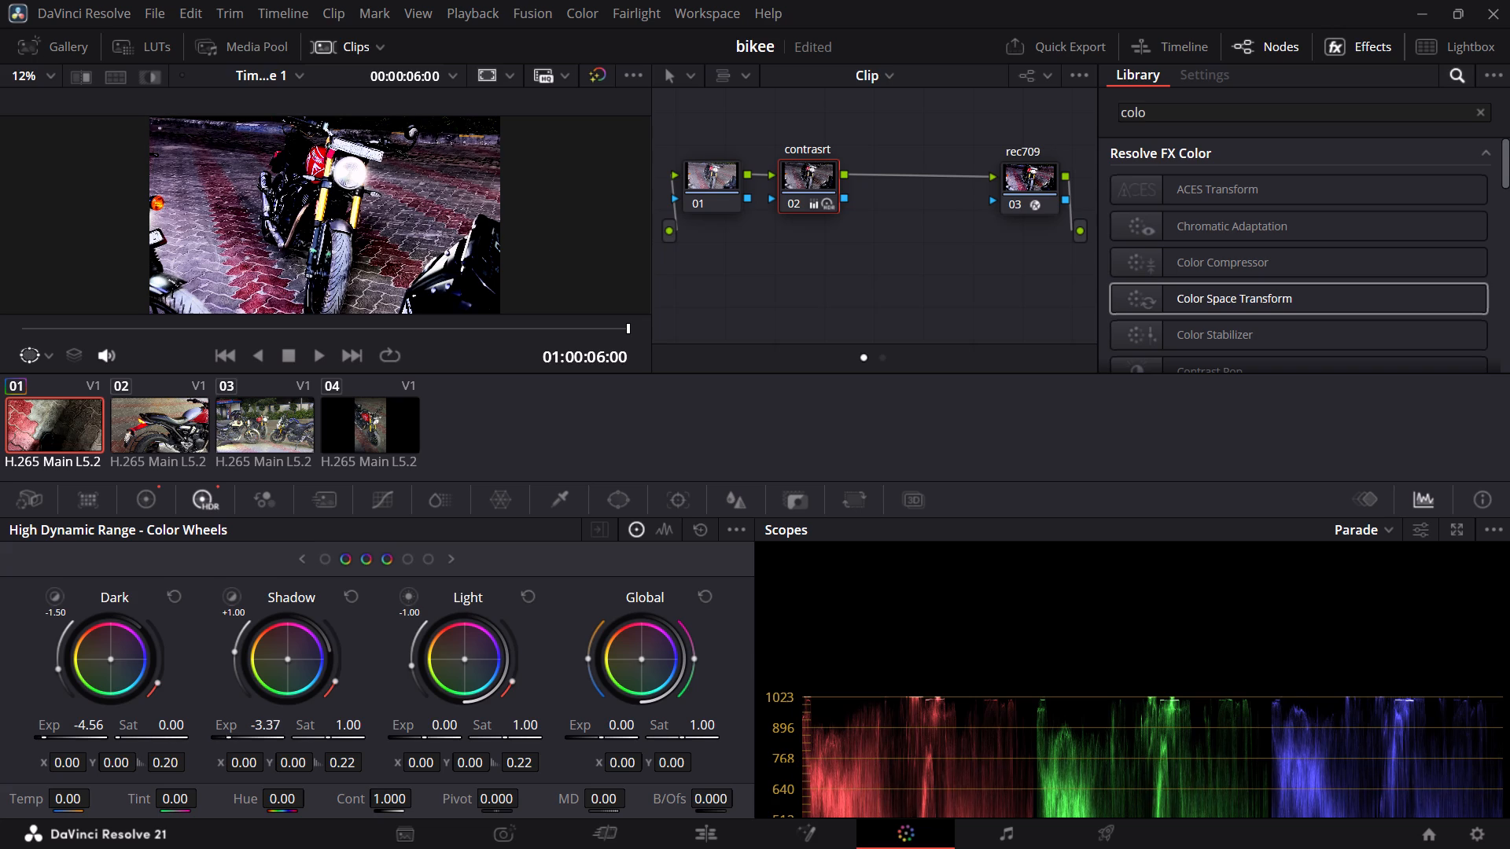
pyautogui.moveTo(381, 475); pyautogui.dragTo(996, 421)
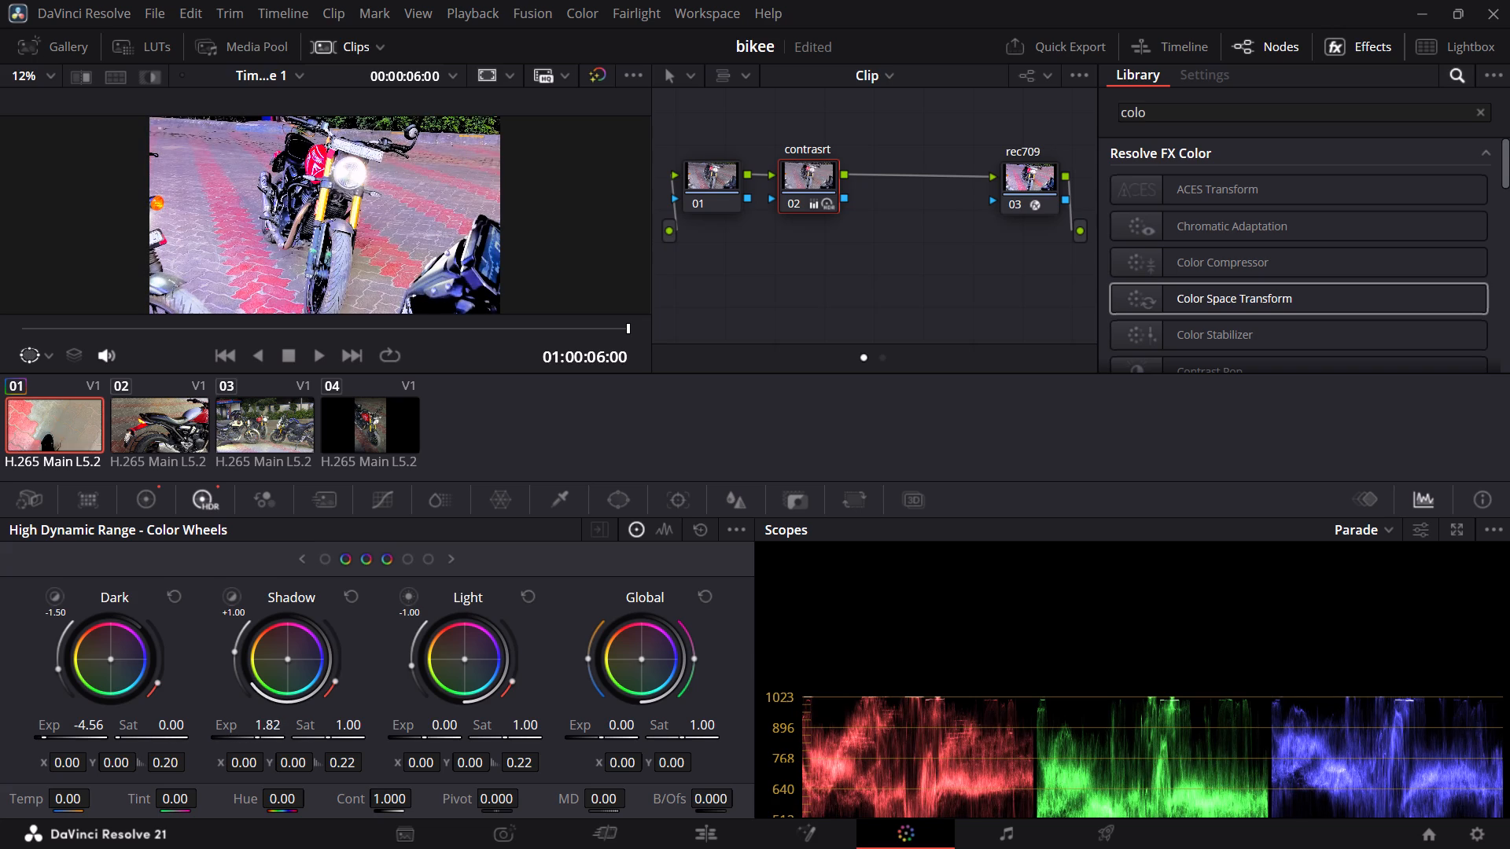
pyautogui.moveTo(996, 421); pyautogui.dragTo(68, 455)
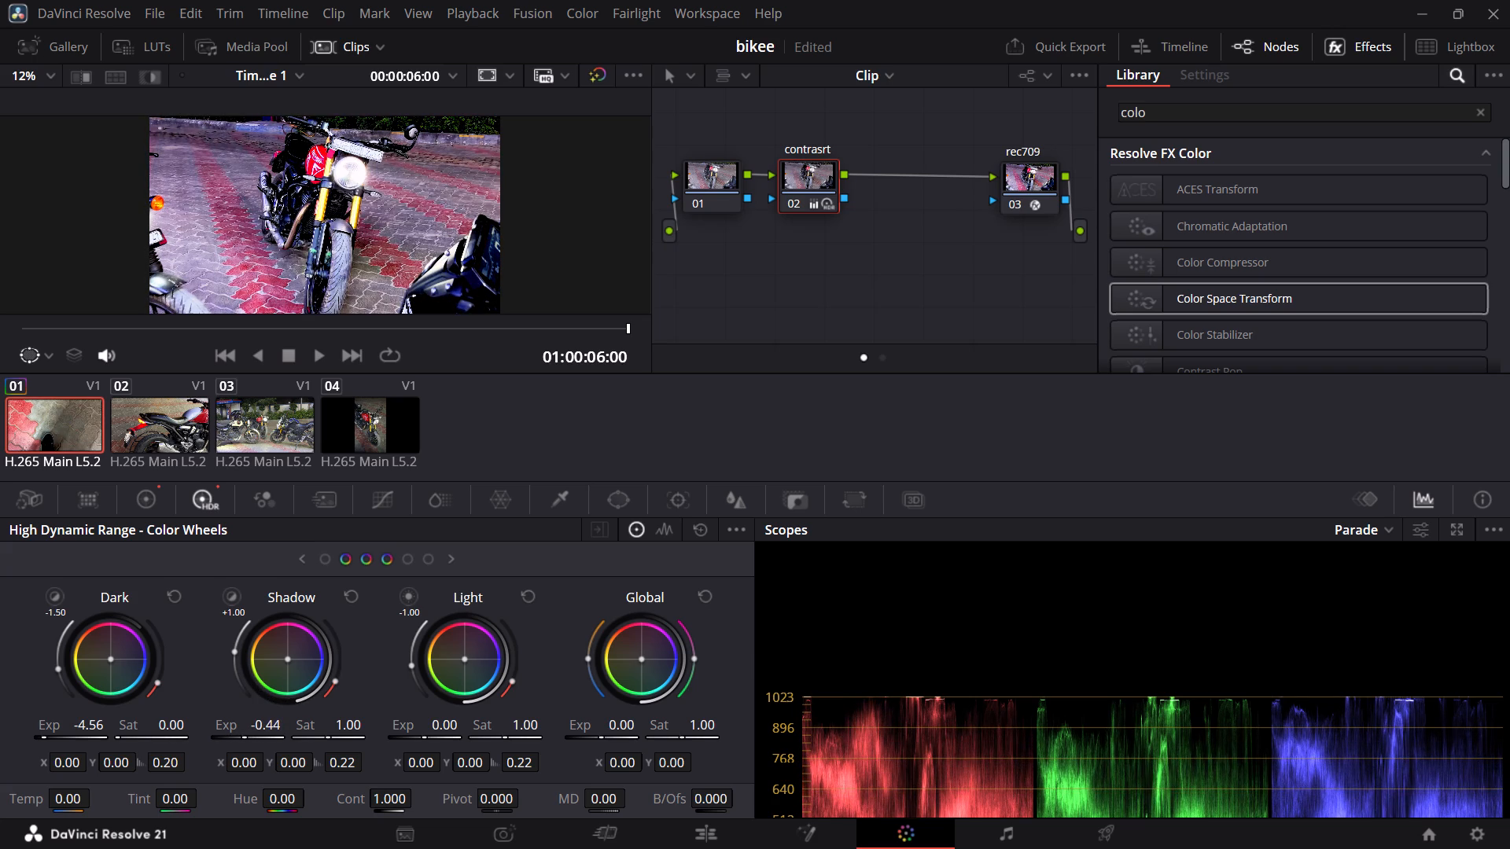
pyautogui.moveTo(68, 455); pyautogui.dragTo(974, 421)
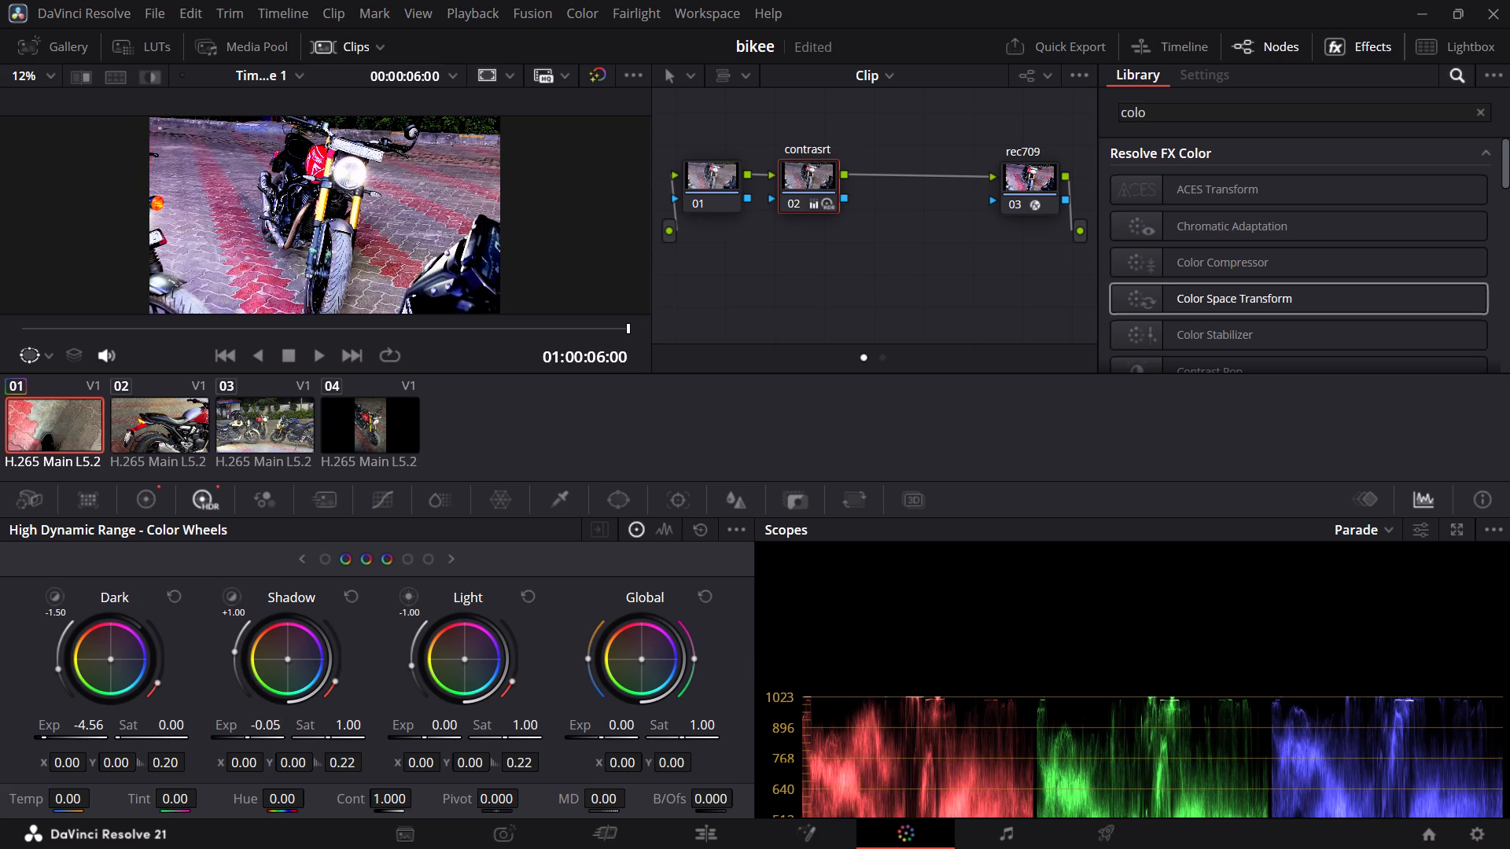
pyautogui.moveTo(974, 421); pyautogui.dragTo(879, 435)
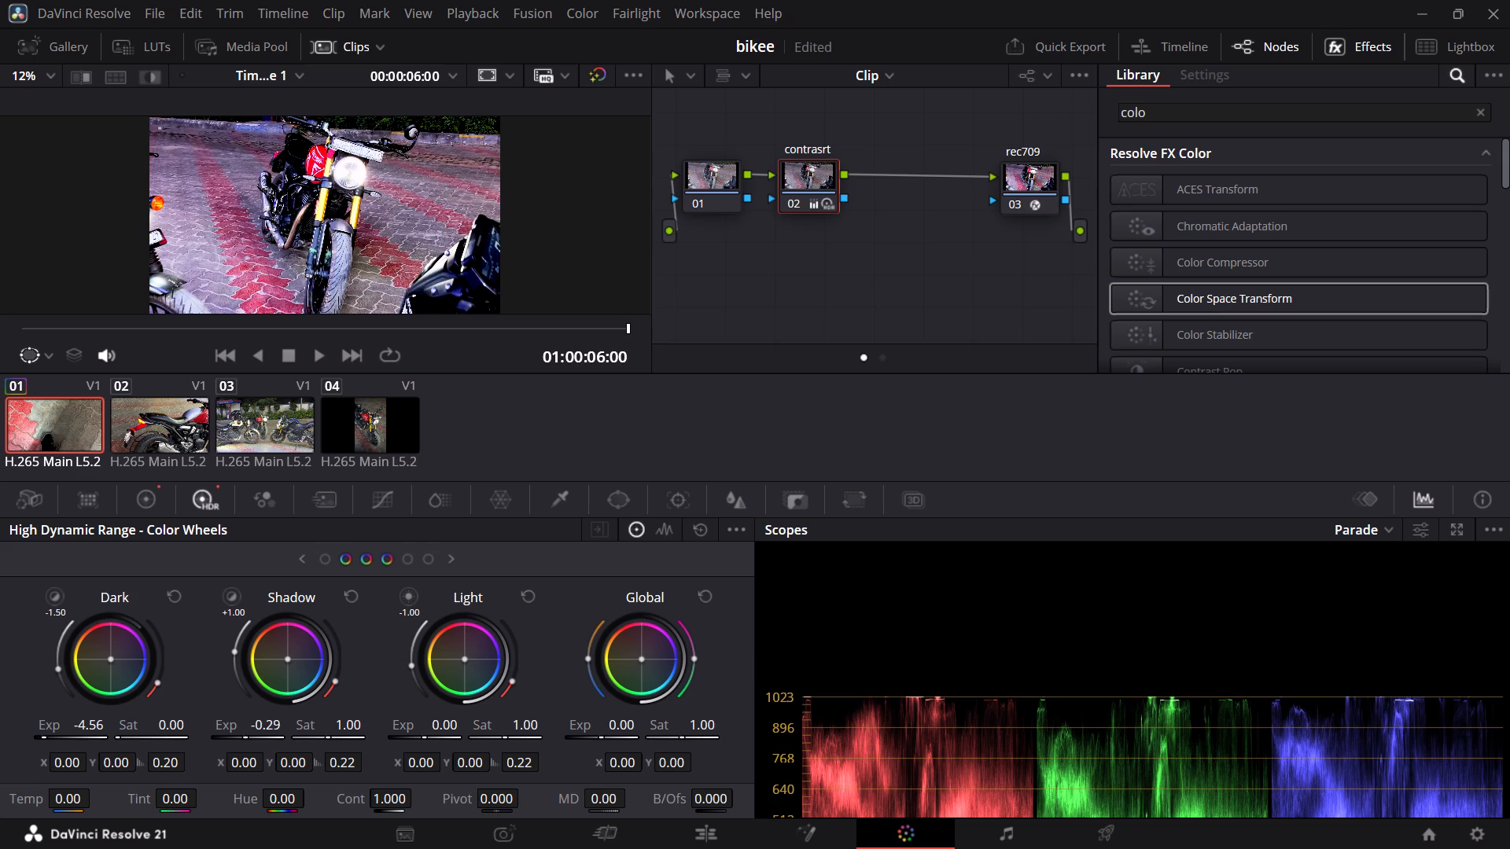
pyautogui.moveTo(879, 435); pyautogui.dragTo(957, 435)
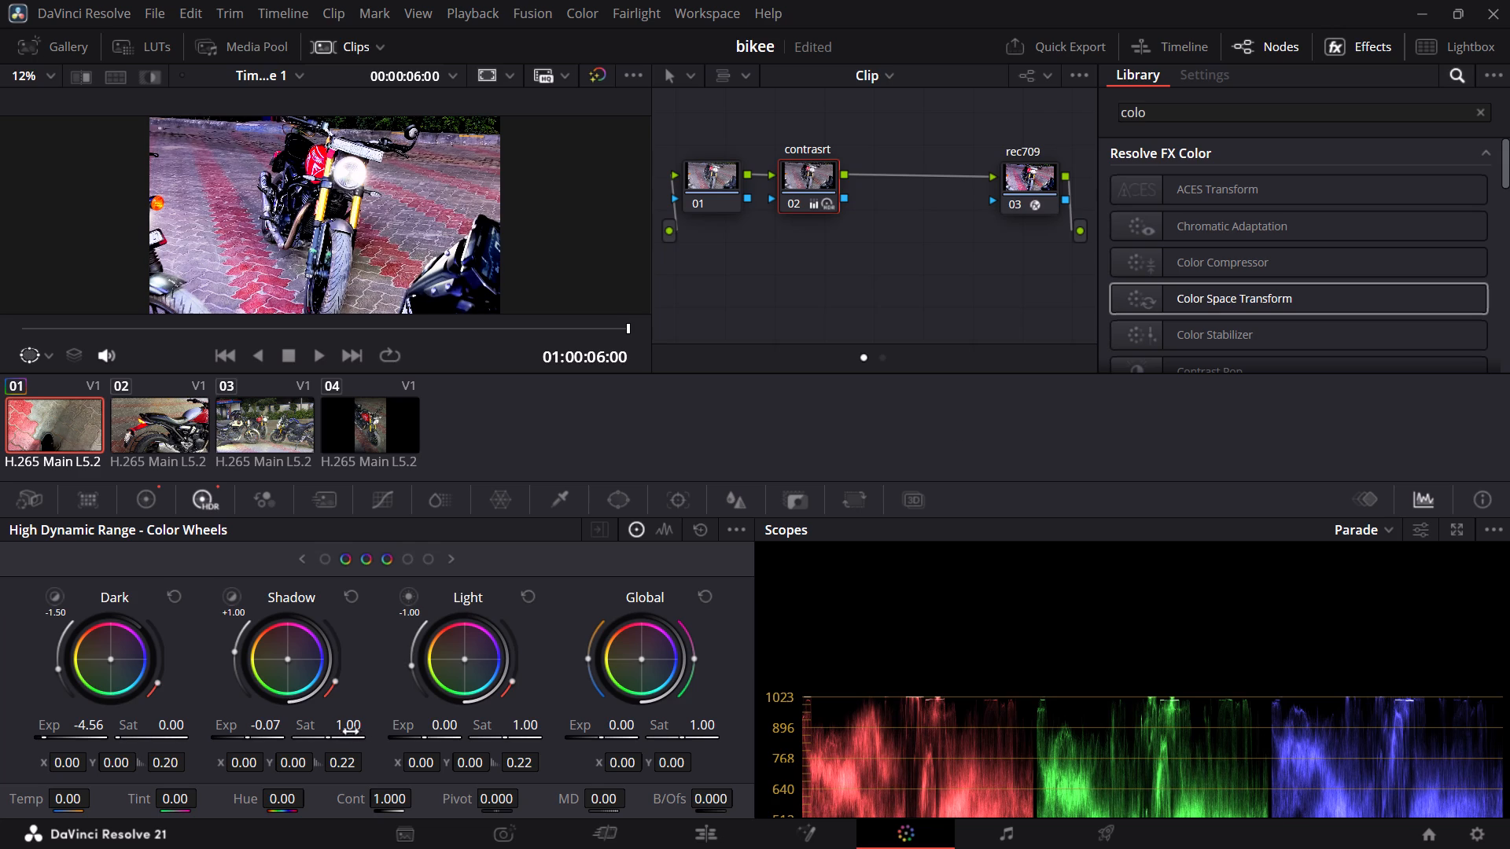
# Lower the Shadow zone's saturation to 0.20 in the HDR color wheels.
pyautogui.moveTo(341, 728); pyautogui.dragTo(211, 424)
pyautogui.moveTo(211, 424); pyautogui.dragTo(228, 434)
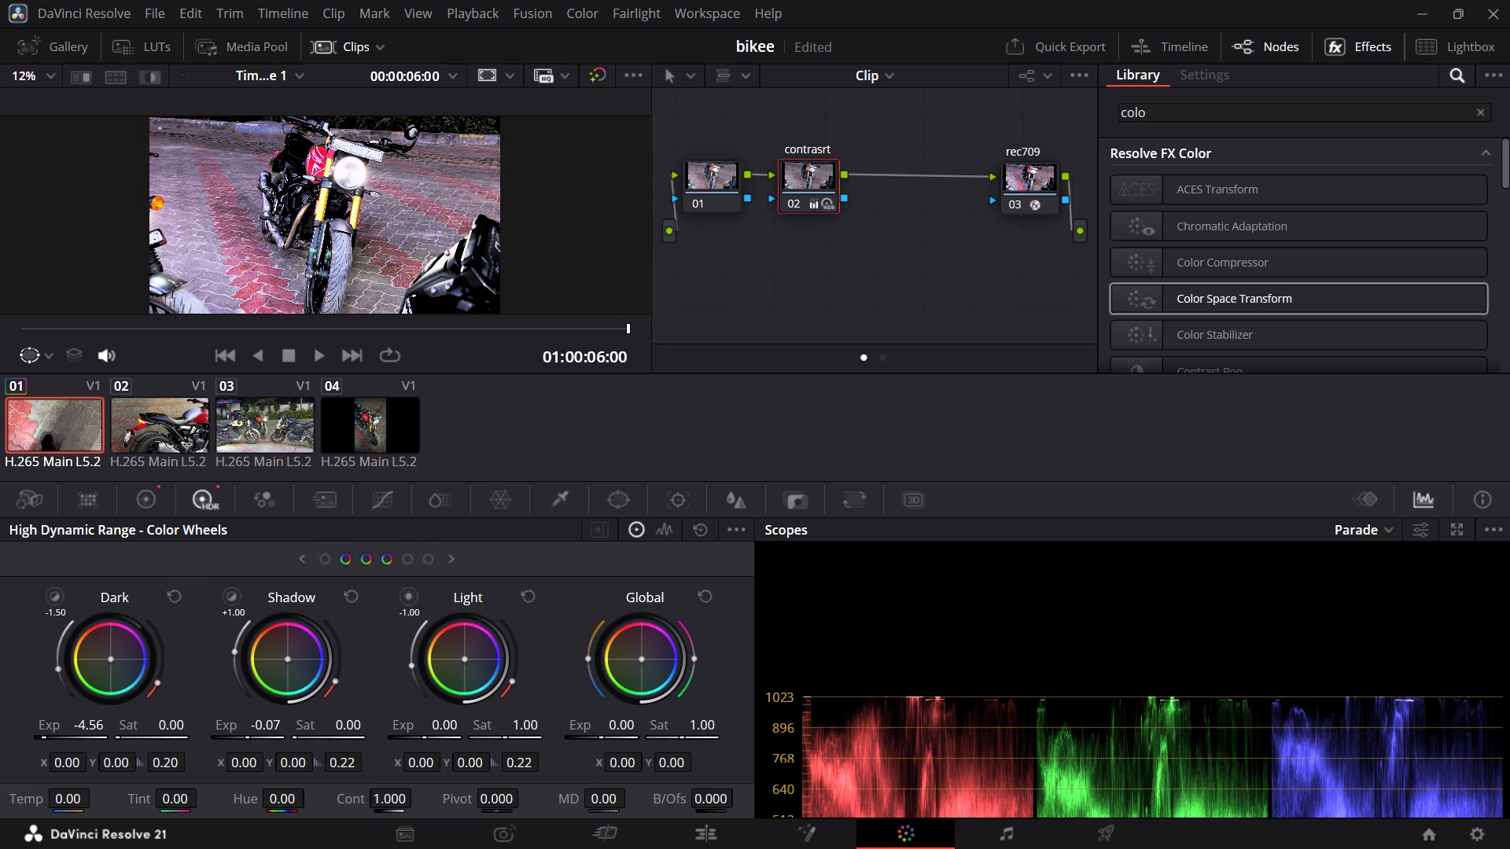
pyautogui.moveTo(228, 434); pyautogui.dragTo(370, 399)
pyautogui.moveTo(370, 399); pyautogui.dragTo(731, 353)
# Set the Light zone's exposure to -0.20 in the HDR color wheels.
pyautogui.moveTo(444, 733); pyautogui.dragTo(333, 730)
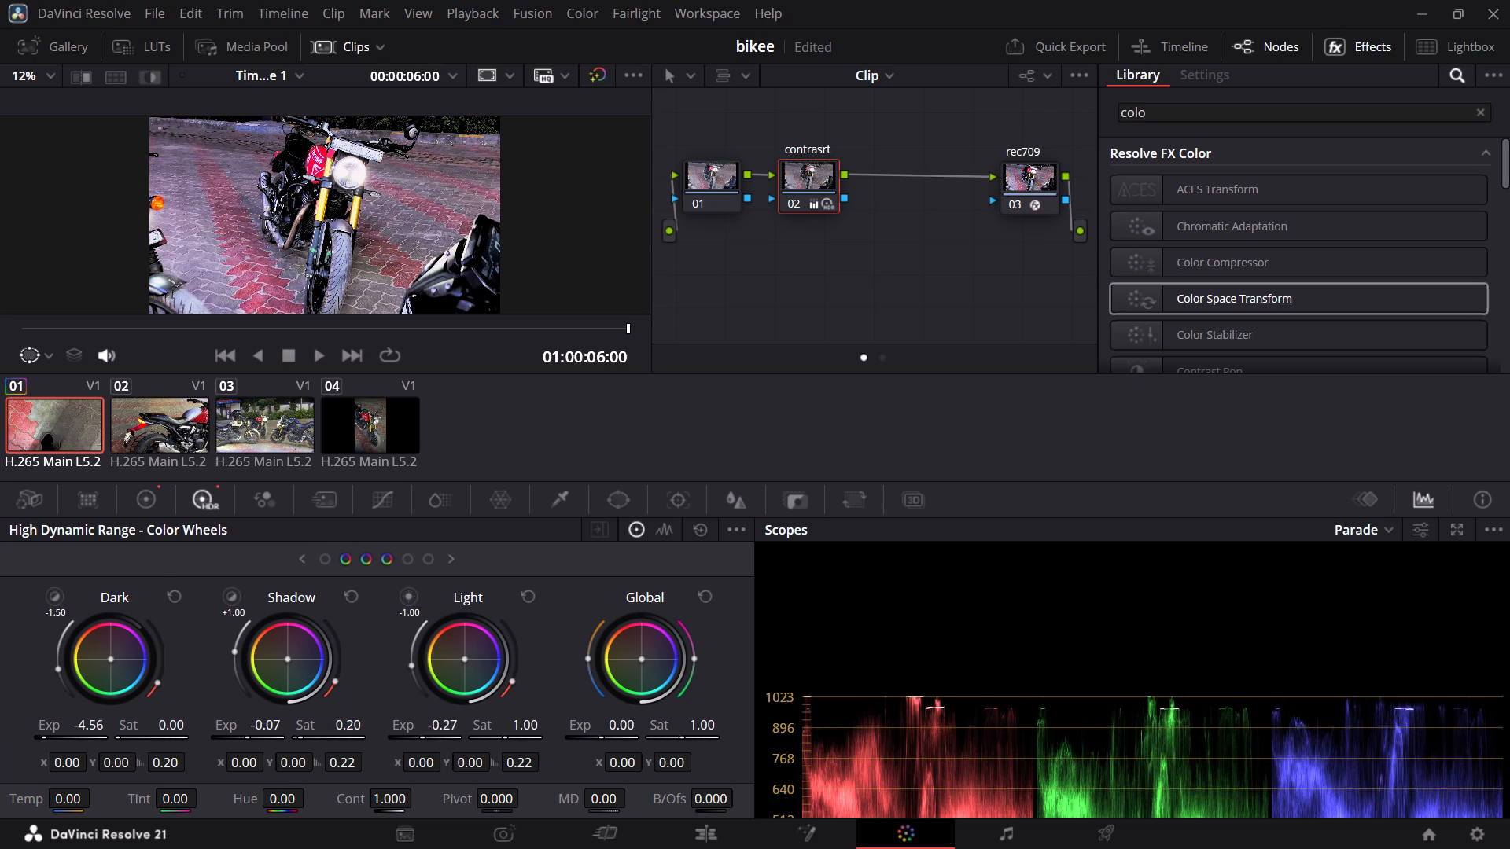
pyautogui.moveTo(333, 730); pyautogui.dragTo(276, 730)
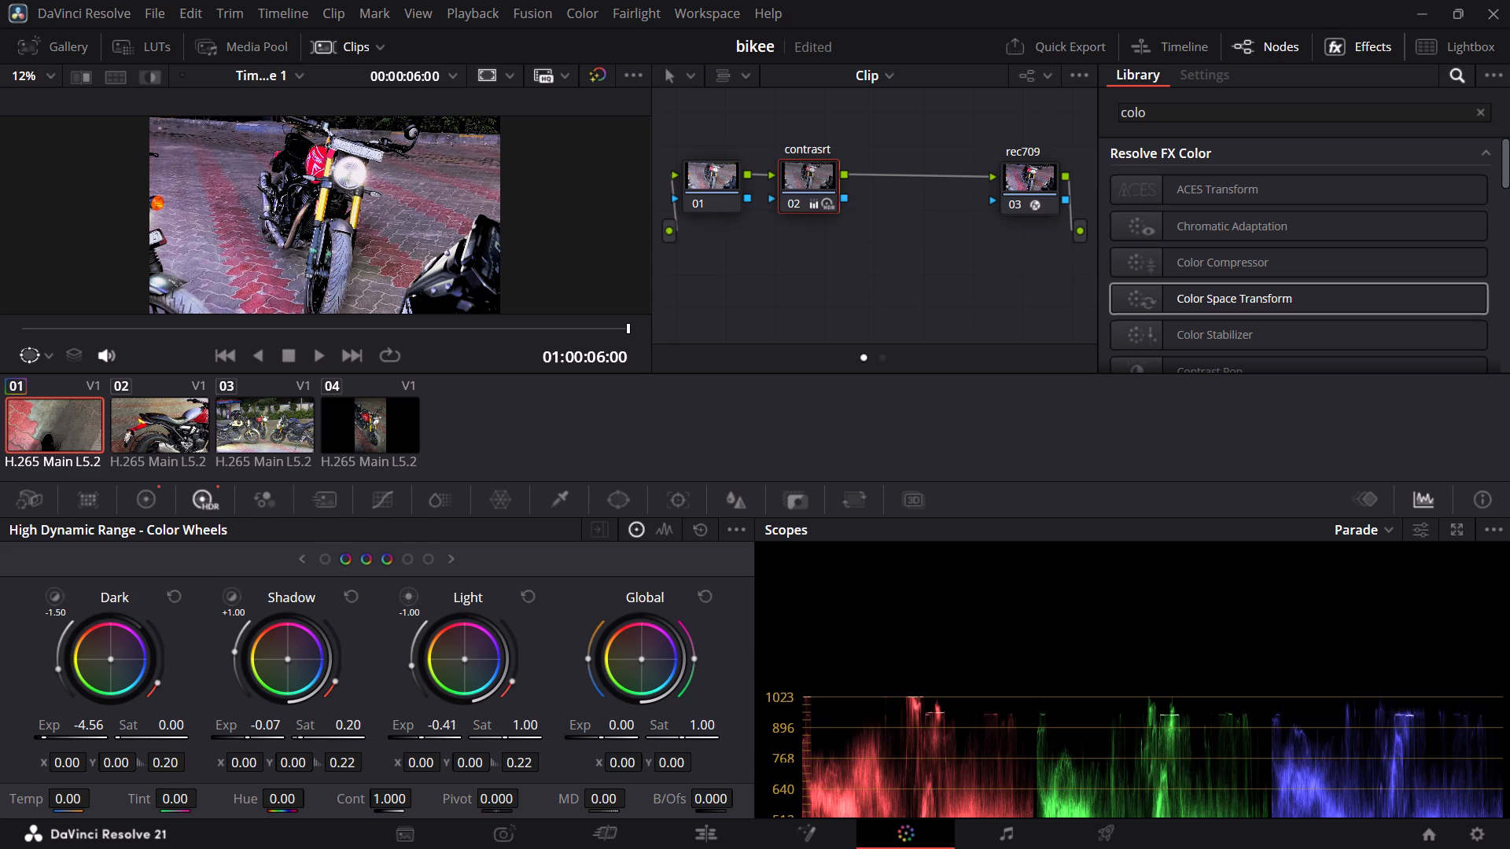
pyautogui.moveTo(276, 730); pyautogui.dragTo(362, 730)
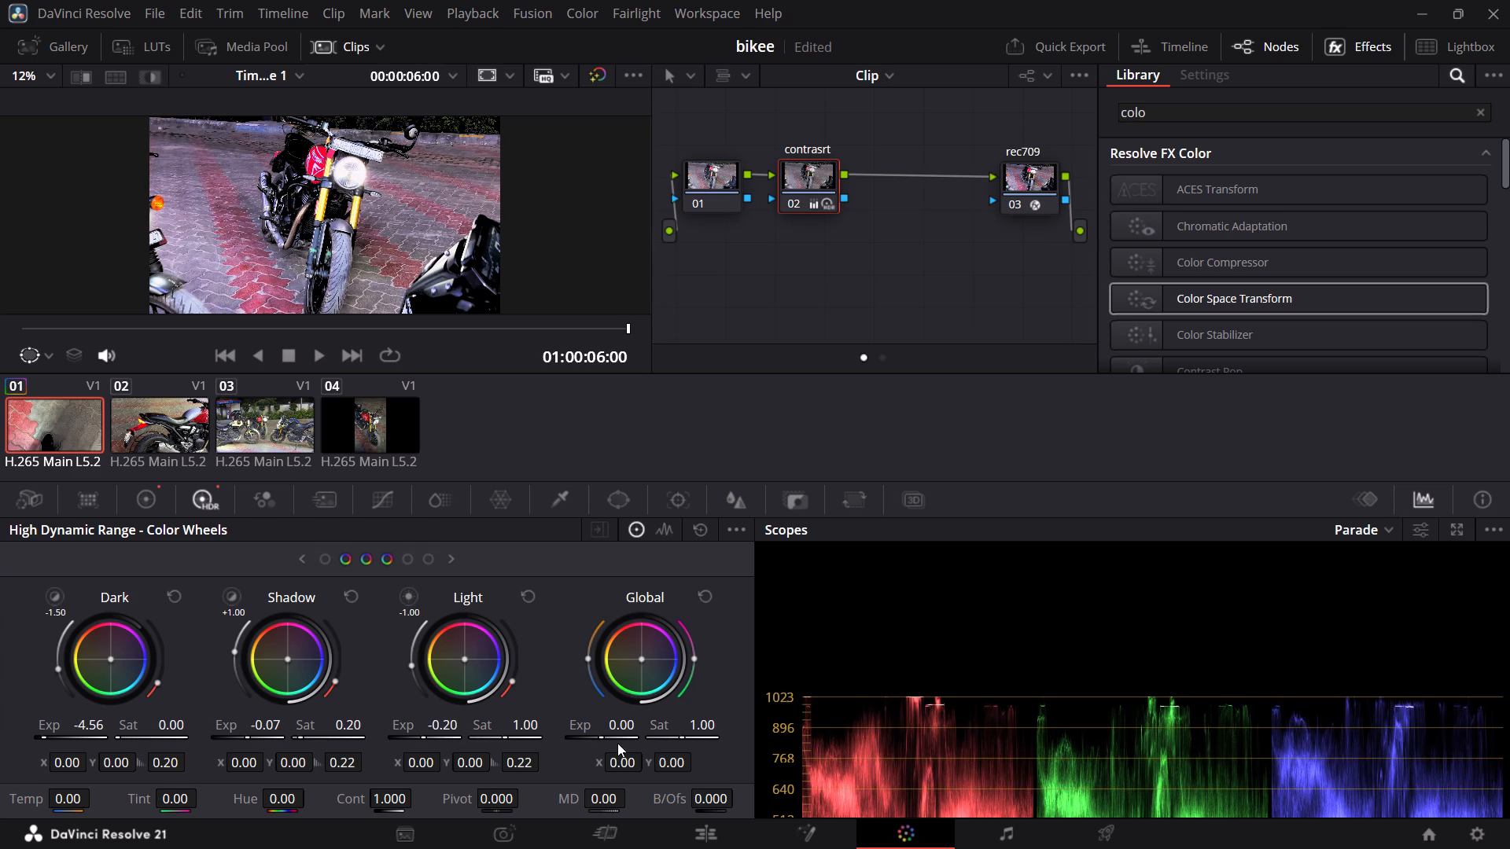
# Set the Light zone's saturation to 1.12 in the HDR color wheels.
pyautogui.moveTo(524, 730); pyautogui.dragTo(1193, 402)
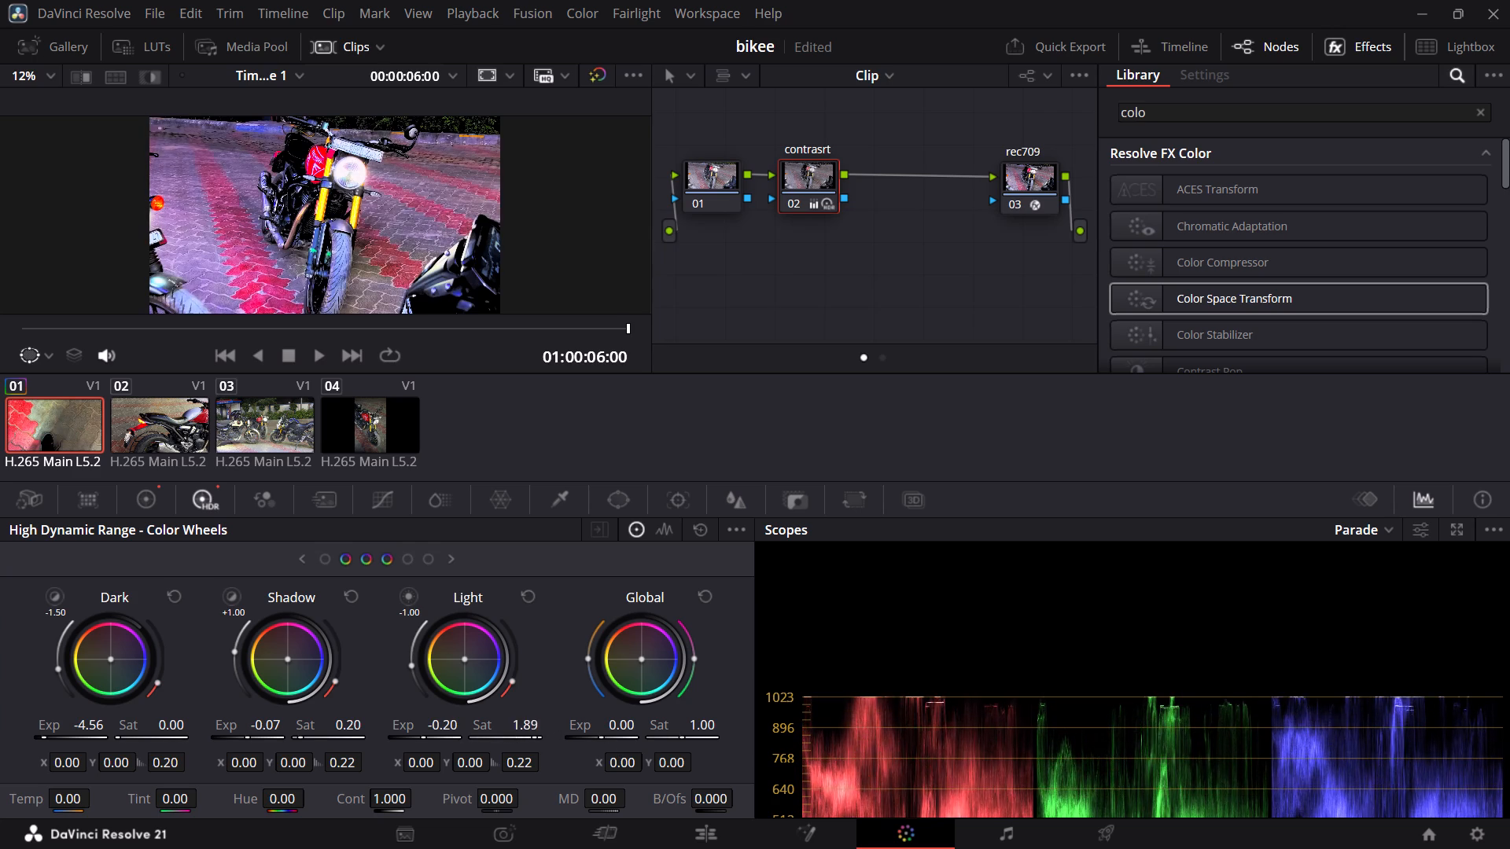
pyautogui.moveTo(1193, 402); pyautogui.dragTo(1181, 413)
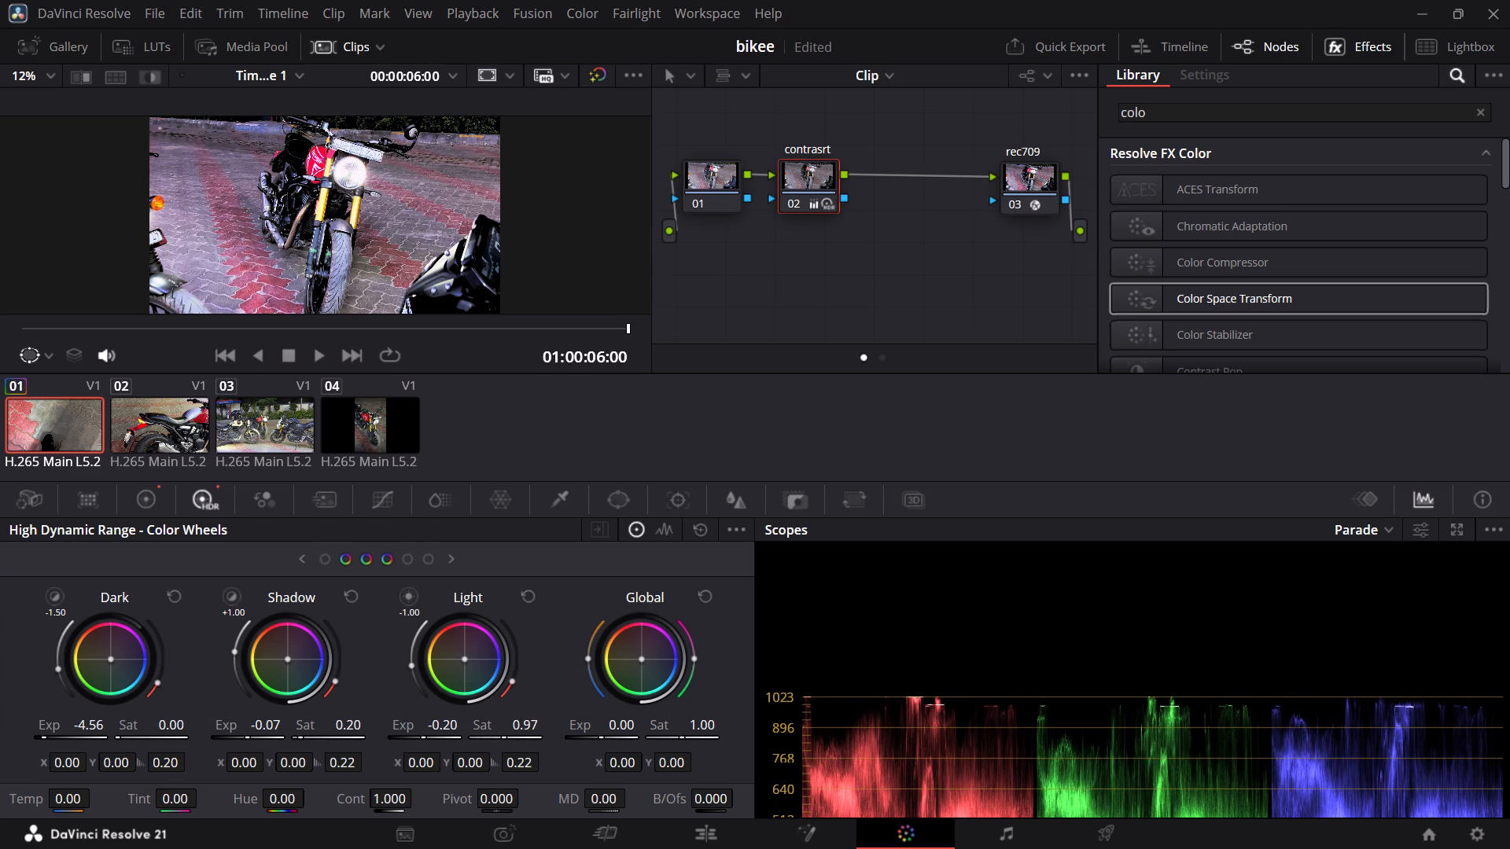
pyautogui.moveTo(1181, 413); pyautogui.dragTo(808, 424)
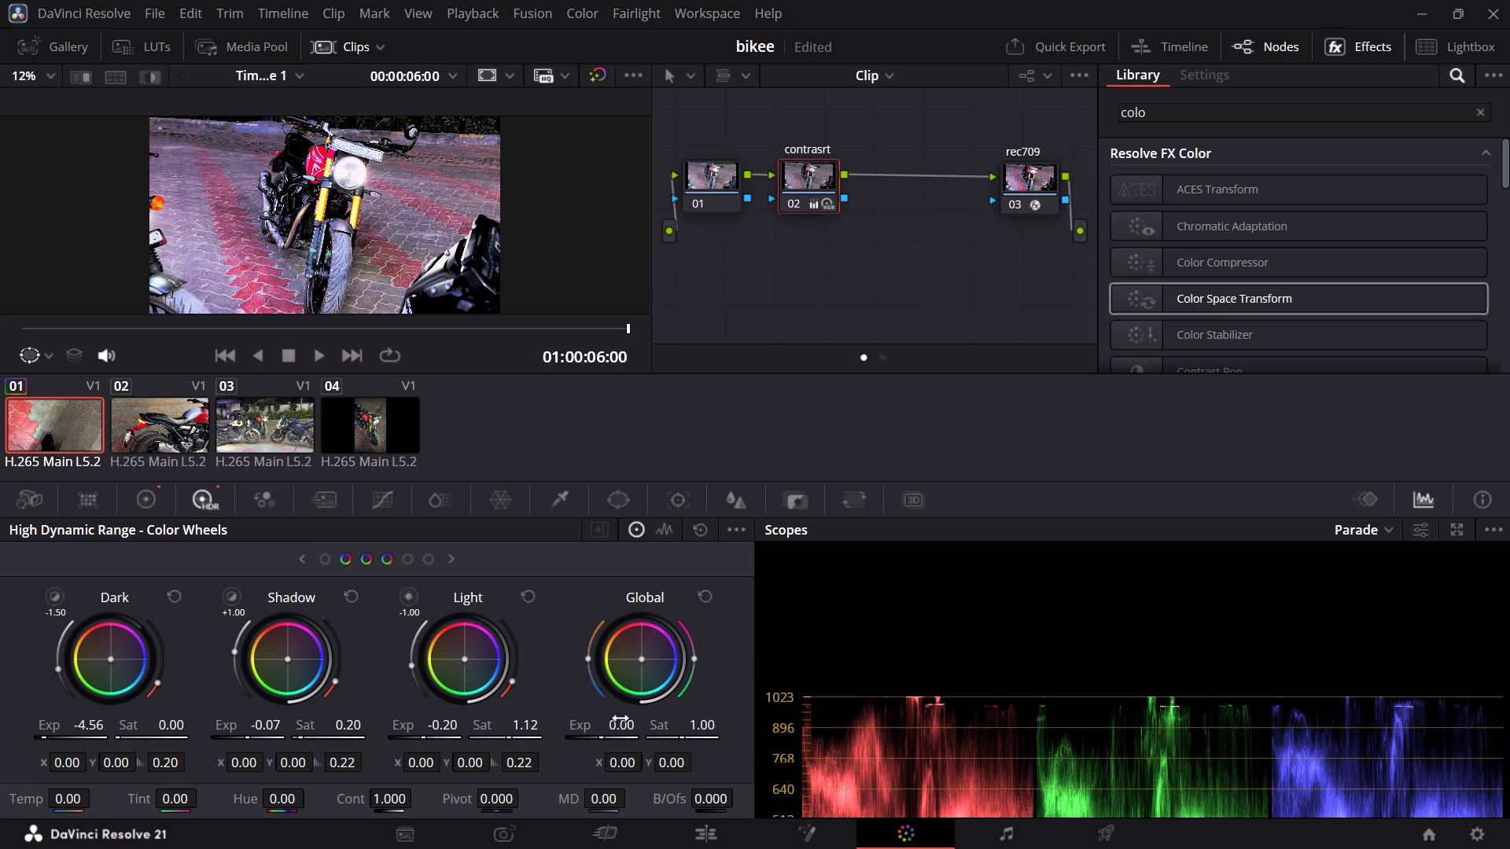
# Reduce the Global exposure to -0.24 in the HDR color wheels.
pyautogui.moveTo(621, 719); pyautogui.dragTo(146, 744)
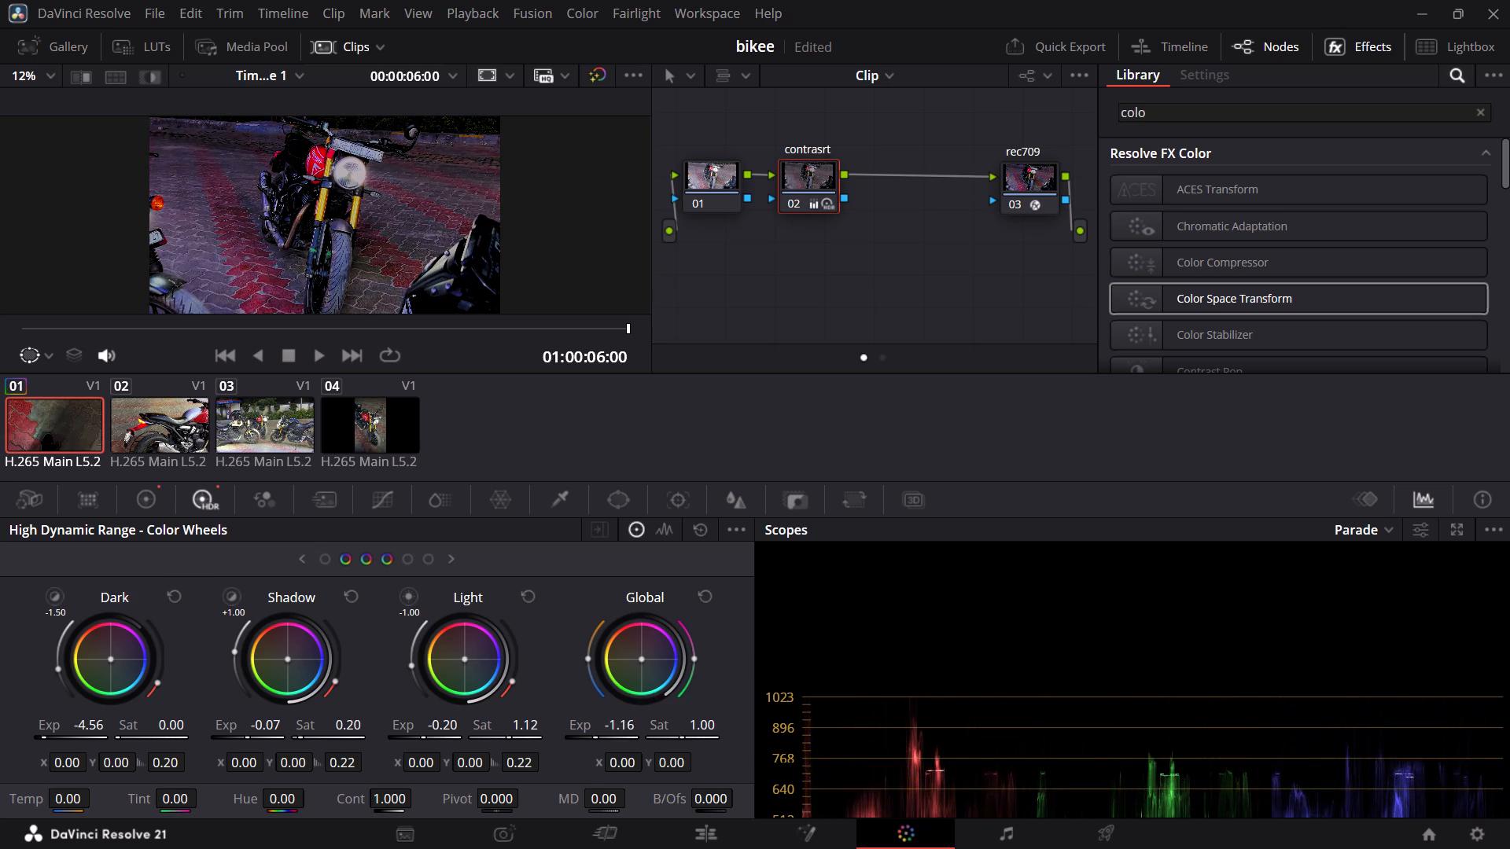
pyautogui.moveTo(146, 744); pyautogui.dragTo(555, 788)
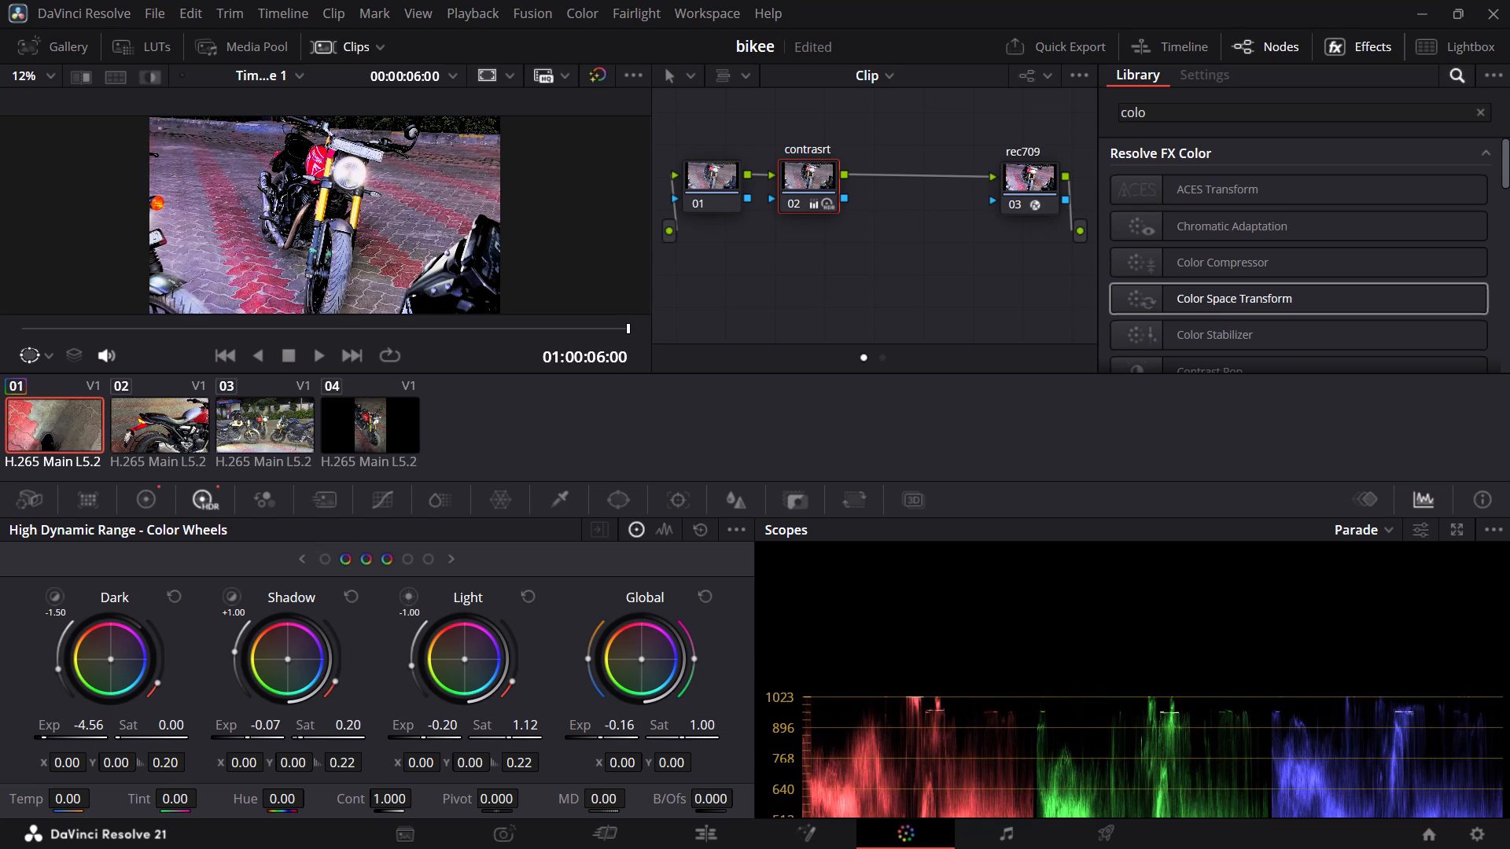
pyautogui.moveTo(555, 788); pyautogui.dragTo(521, 810)
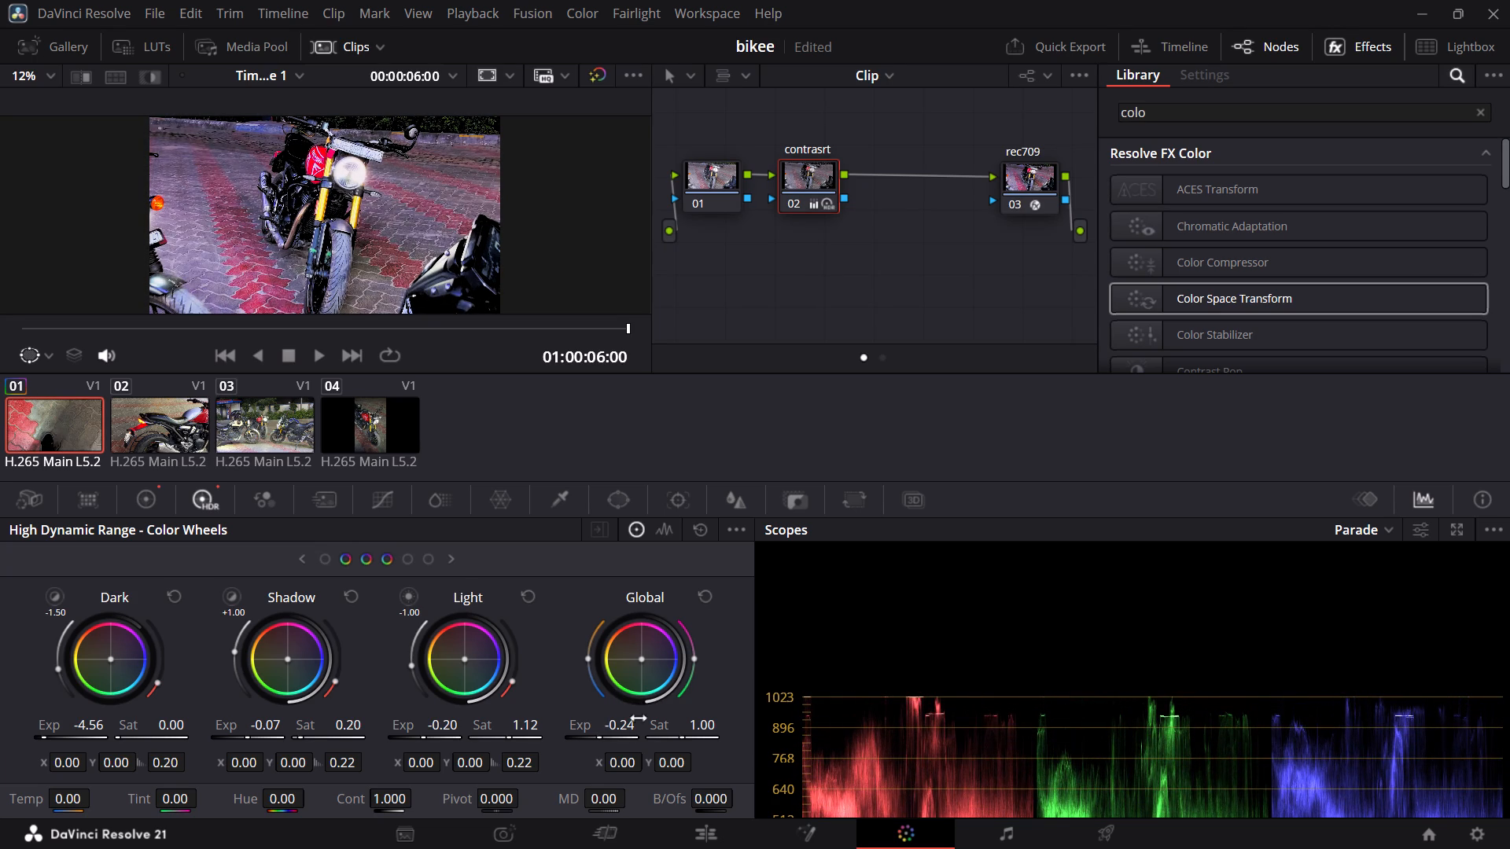
# Reduce the Global saturation to 0.70 in the HDR color wheels.
pyautogui.moveTo(666, 736); pyautogui.dragTo(420, 741)
pyautogui.moveTo(420, 741); pyautogui.dragTo(768, 424)
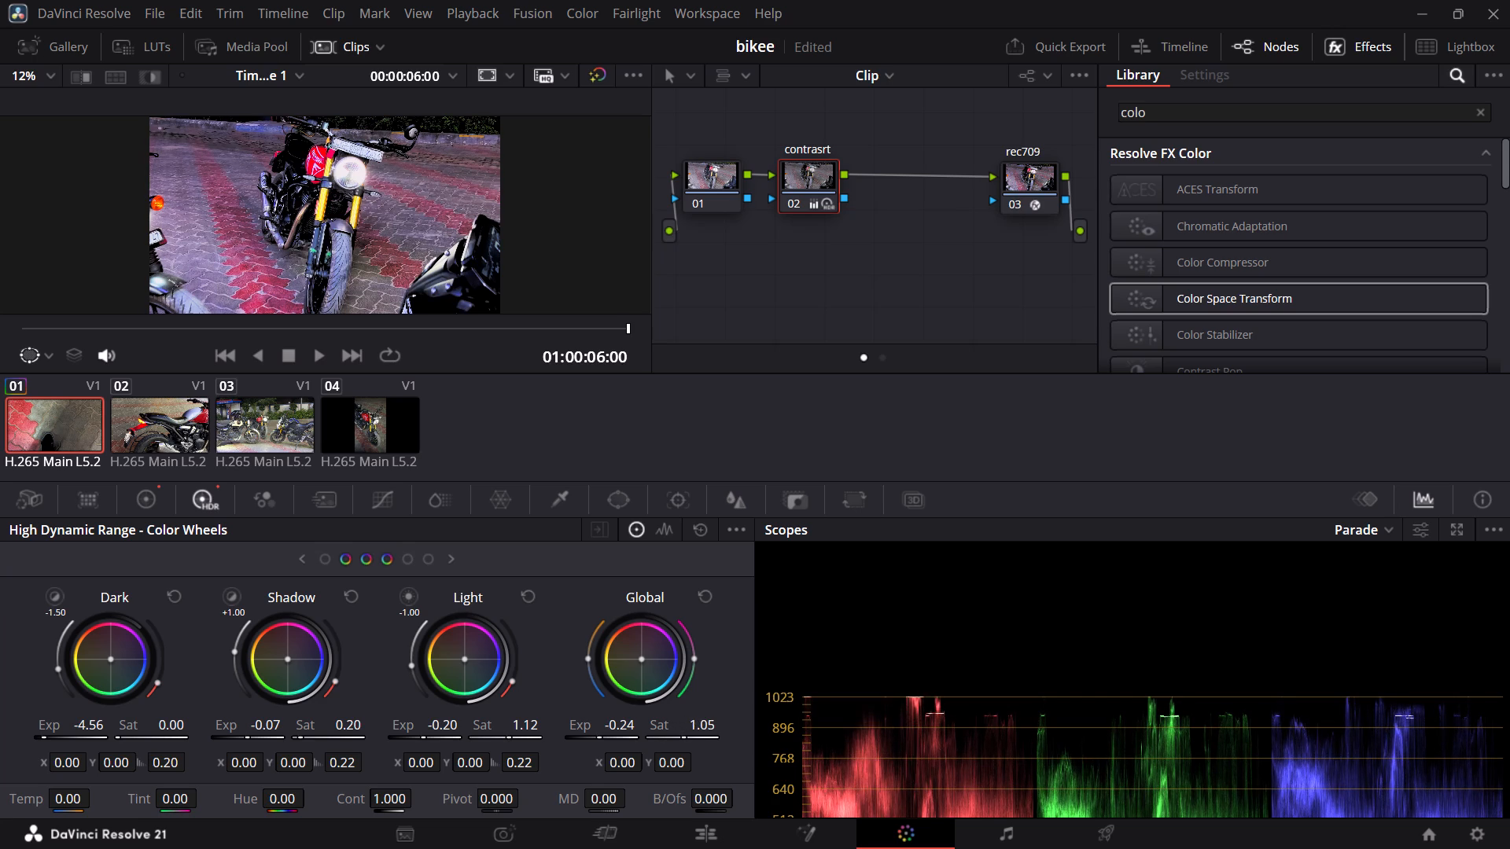
pyautogui.moveTo(768, 424); pyautogui.dragTo(671, 424)
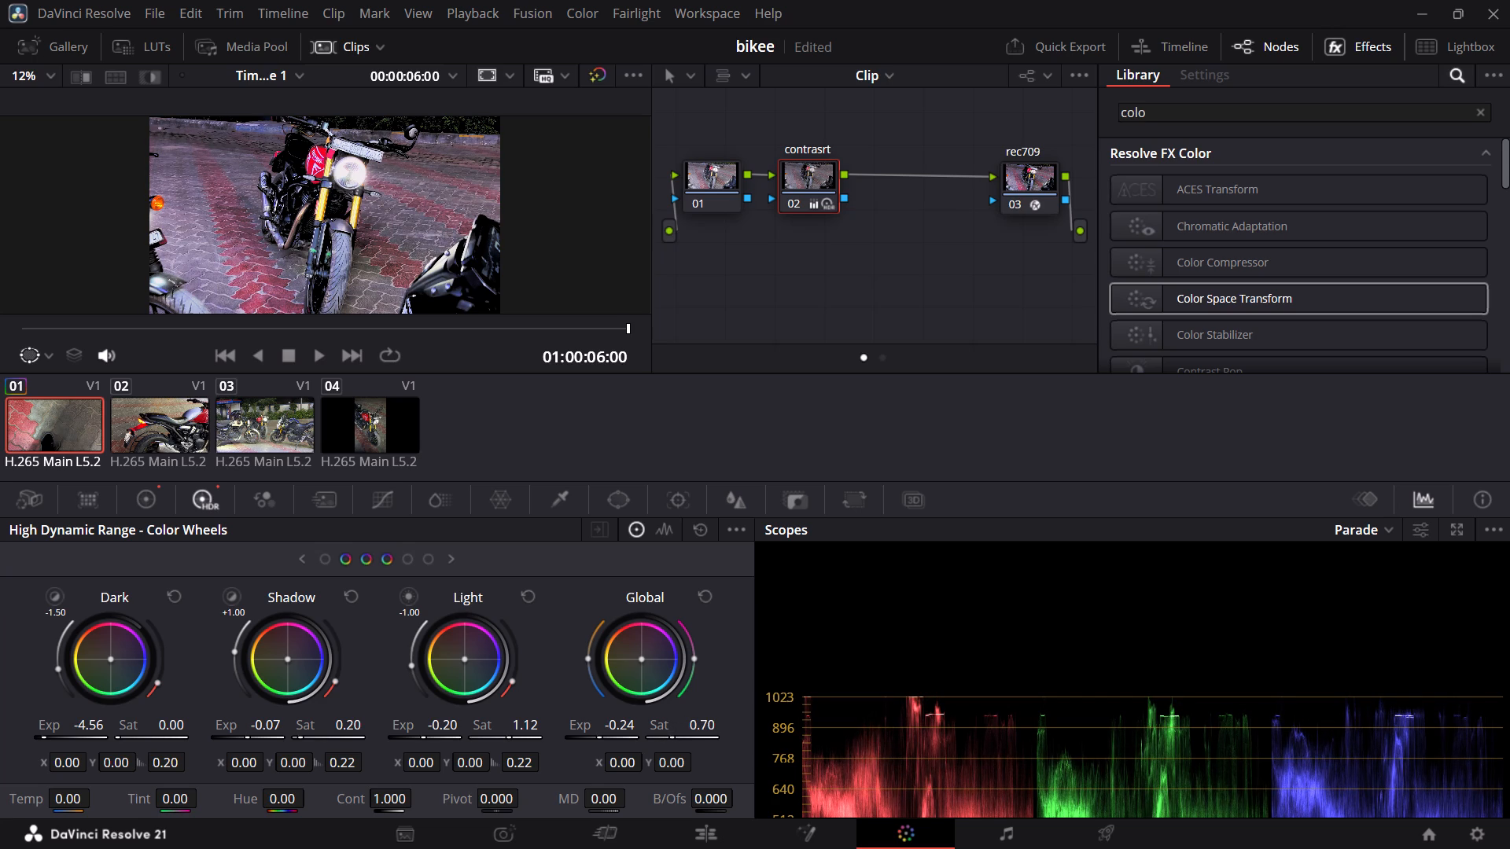
pyautogui.moveTo(671, 424); pyautogui.dragTo(580, 424)
pyautogui.moveTo(580, 424); pyautogui.dragTo(670, 421)
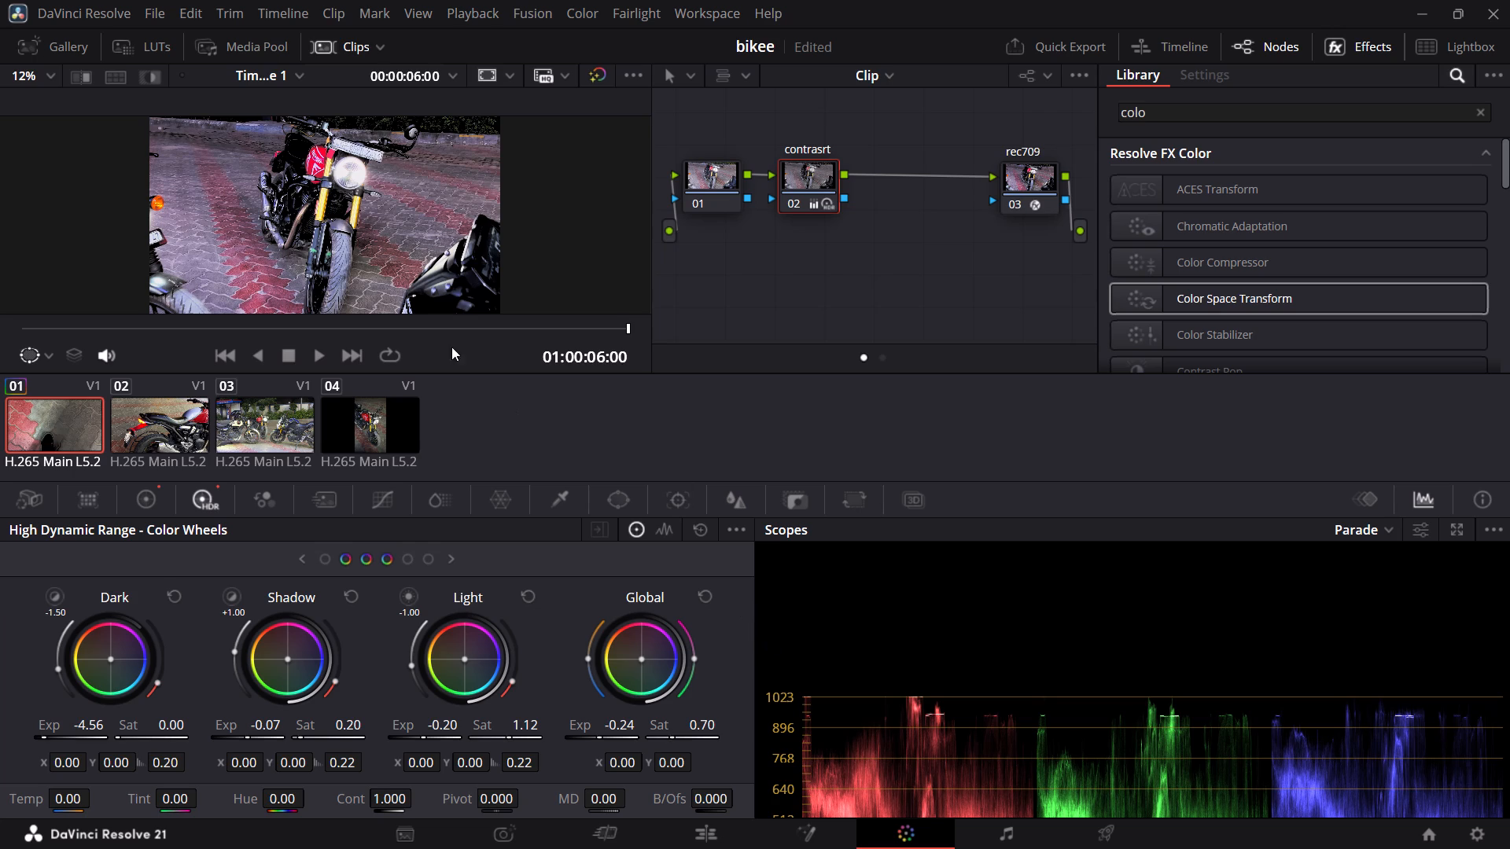
# Scrub through clip 01, stop at 01:00:04:25, and compare the frame with the grade bypassed and enabled.
pyautogui.moveTo(627, 325); pyautogui.dragTo(131, 321)
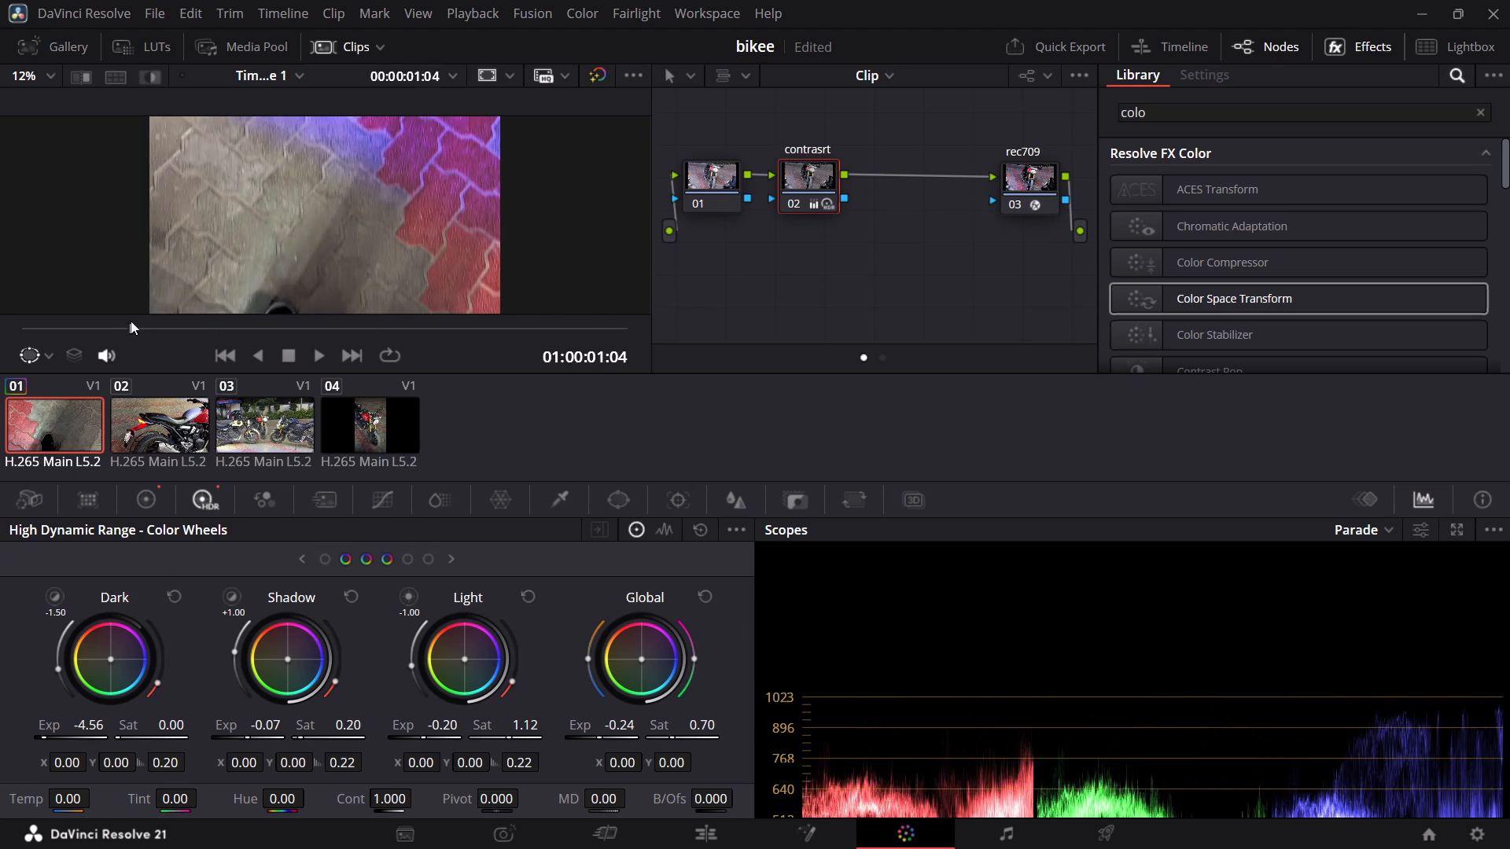
pyautogui.moveTo(131, 321); pyautogui.dragTo(416, 331)
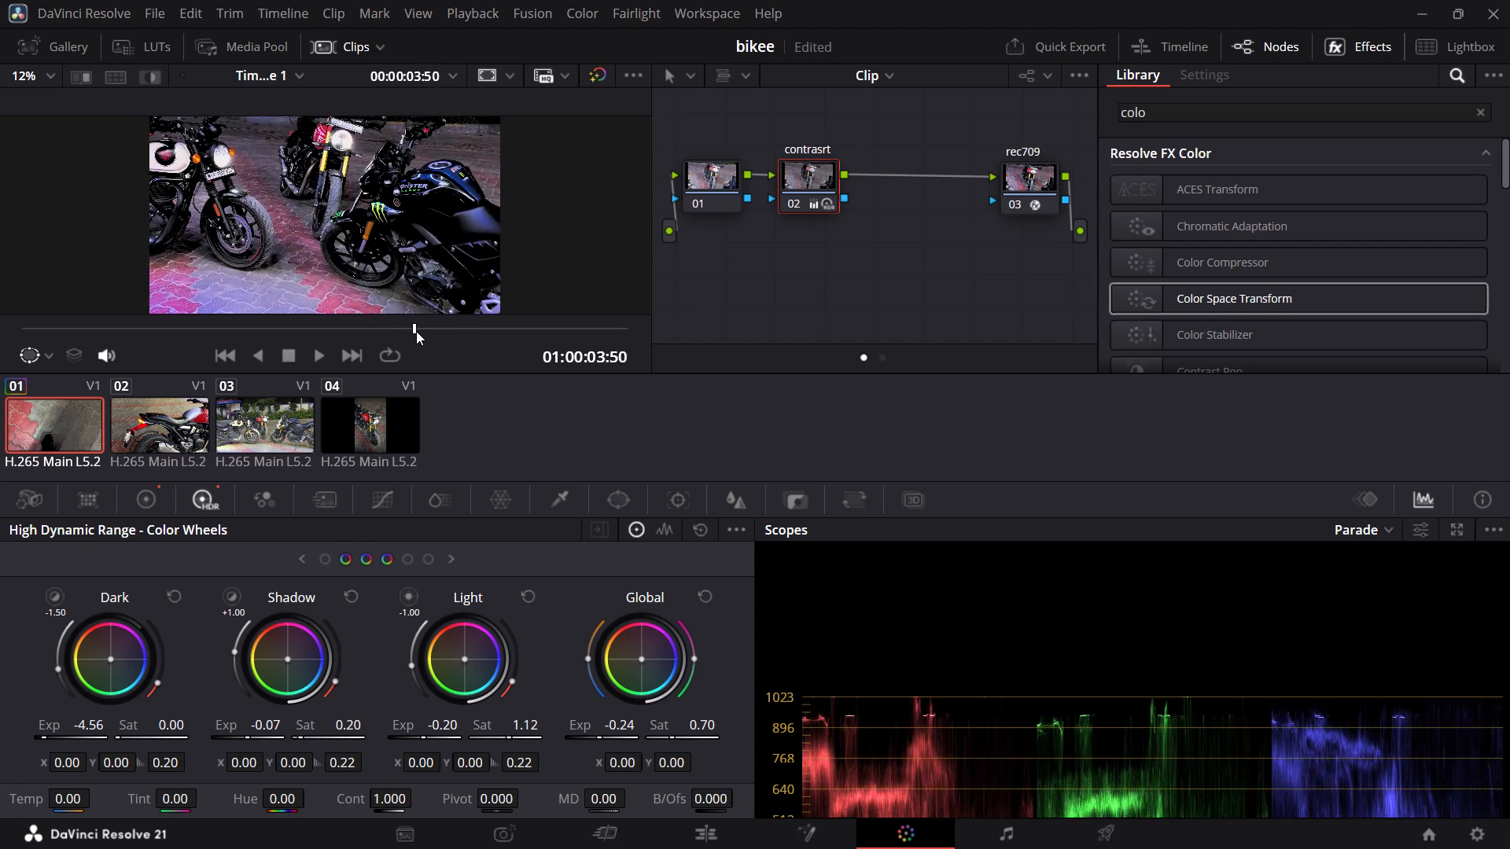
pyautogui.moveTo(416, 331); pyautogui.dragTo(470, 331)
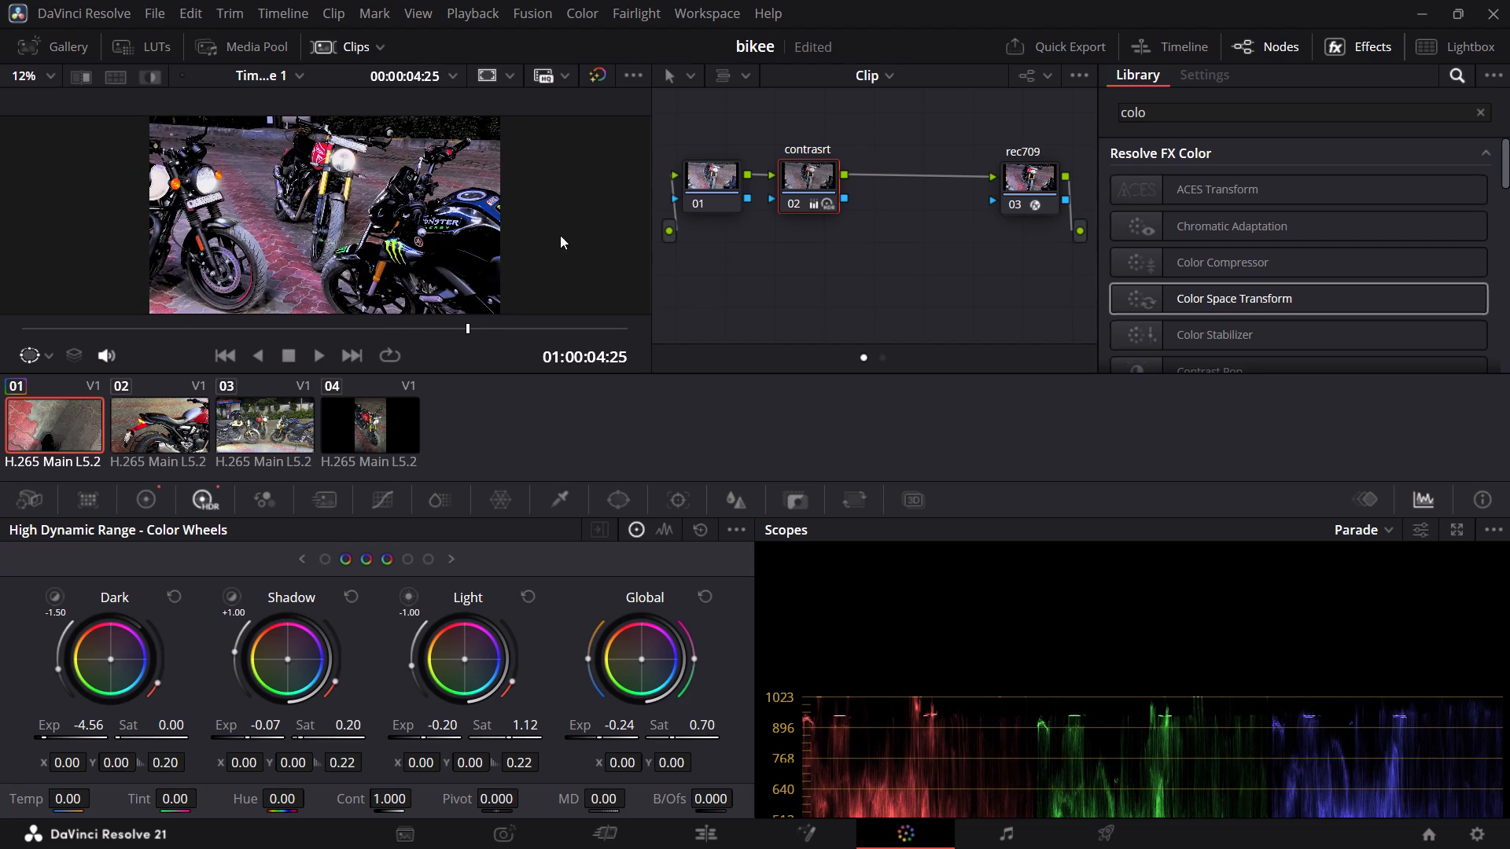
pyautogui.click(598, 76)
pyautogui.click(598, 76)
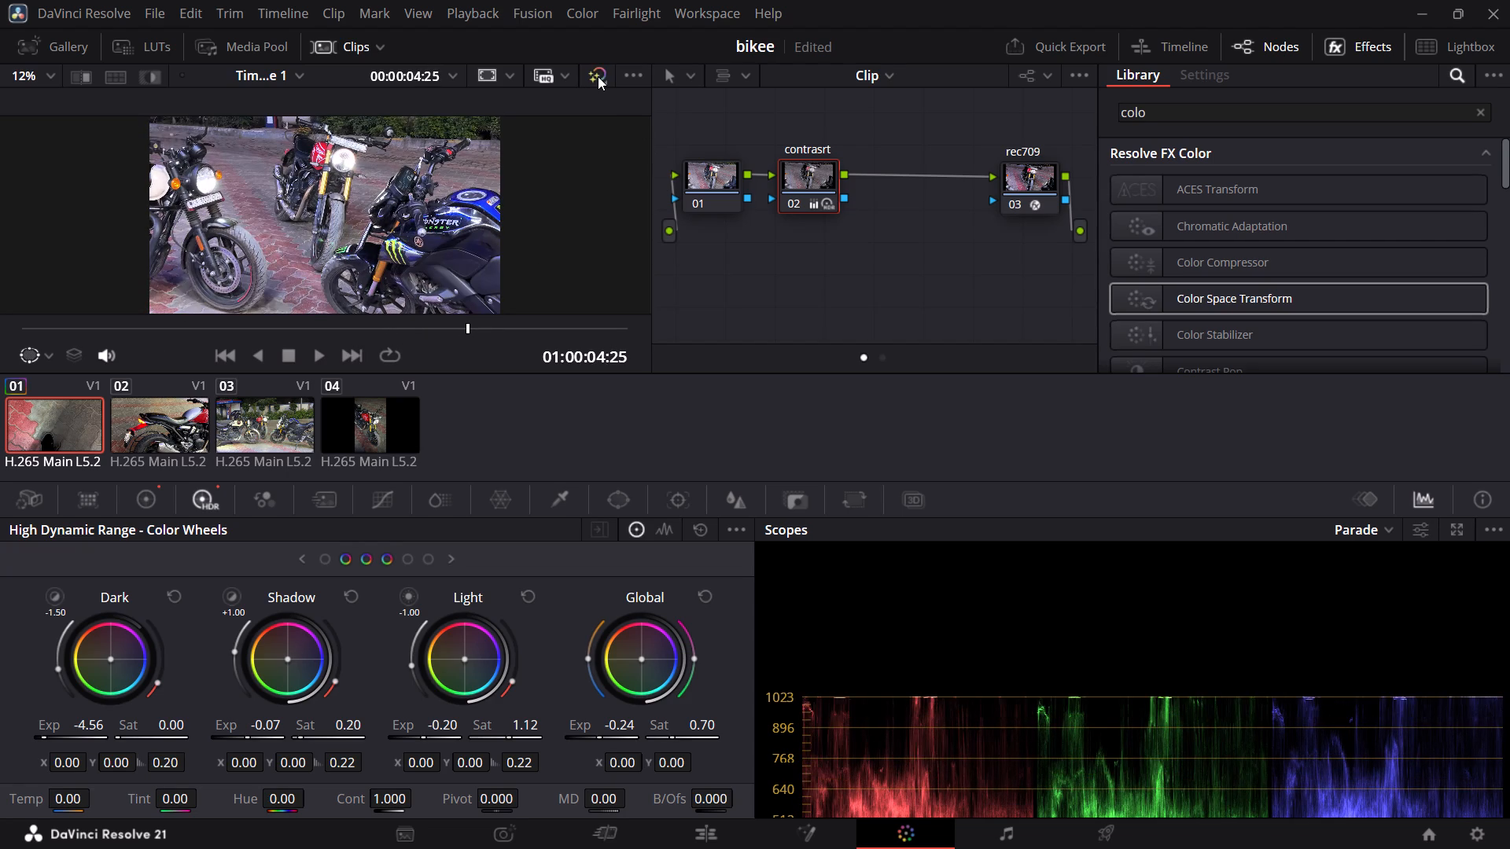
pyautogui.click(598, 76)
pyautogui.click(598, 76)
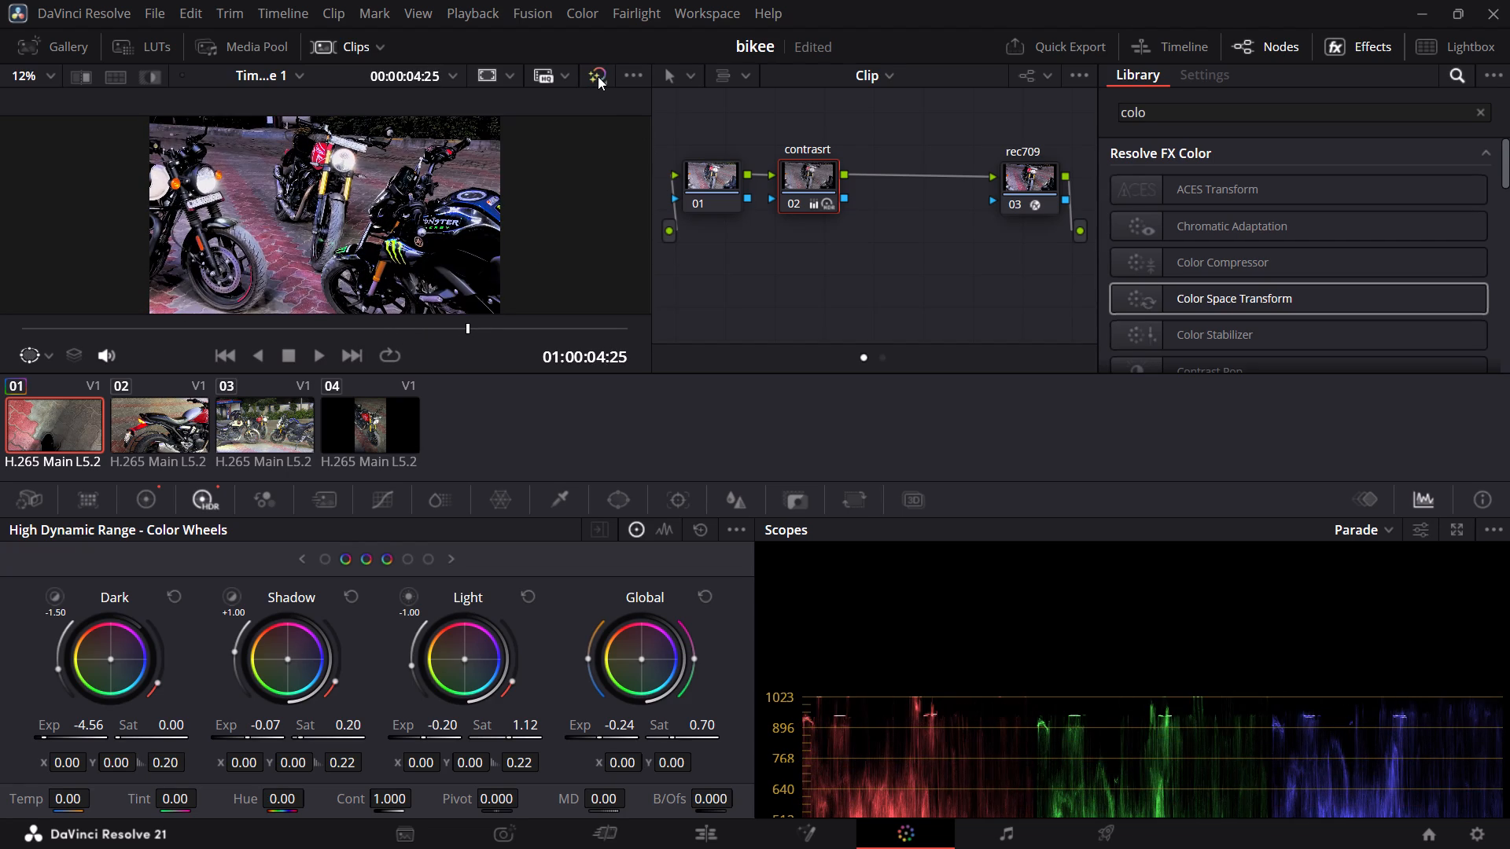
# Switch to the YouTube tutorial in Brave, go back 10 seconds, and rewatch its HDR and Log wheel adjustments on the contrast node.
pyautogui.click(598, 76)
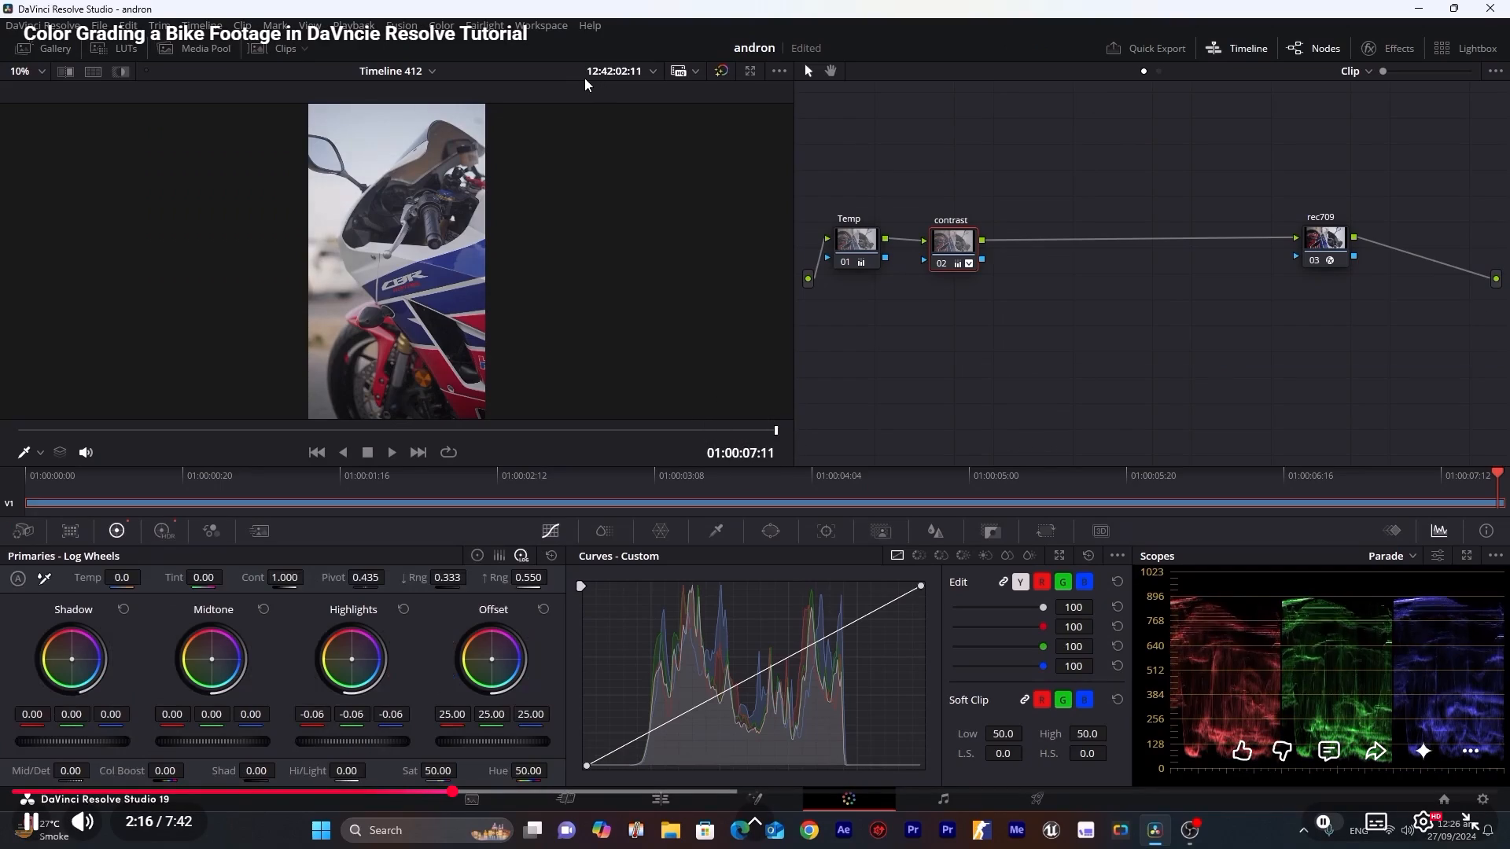
pyautogui.click(584, 78)
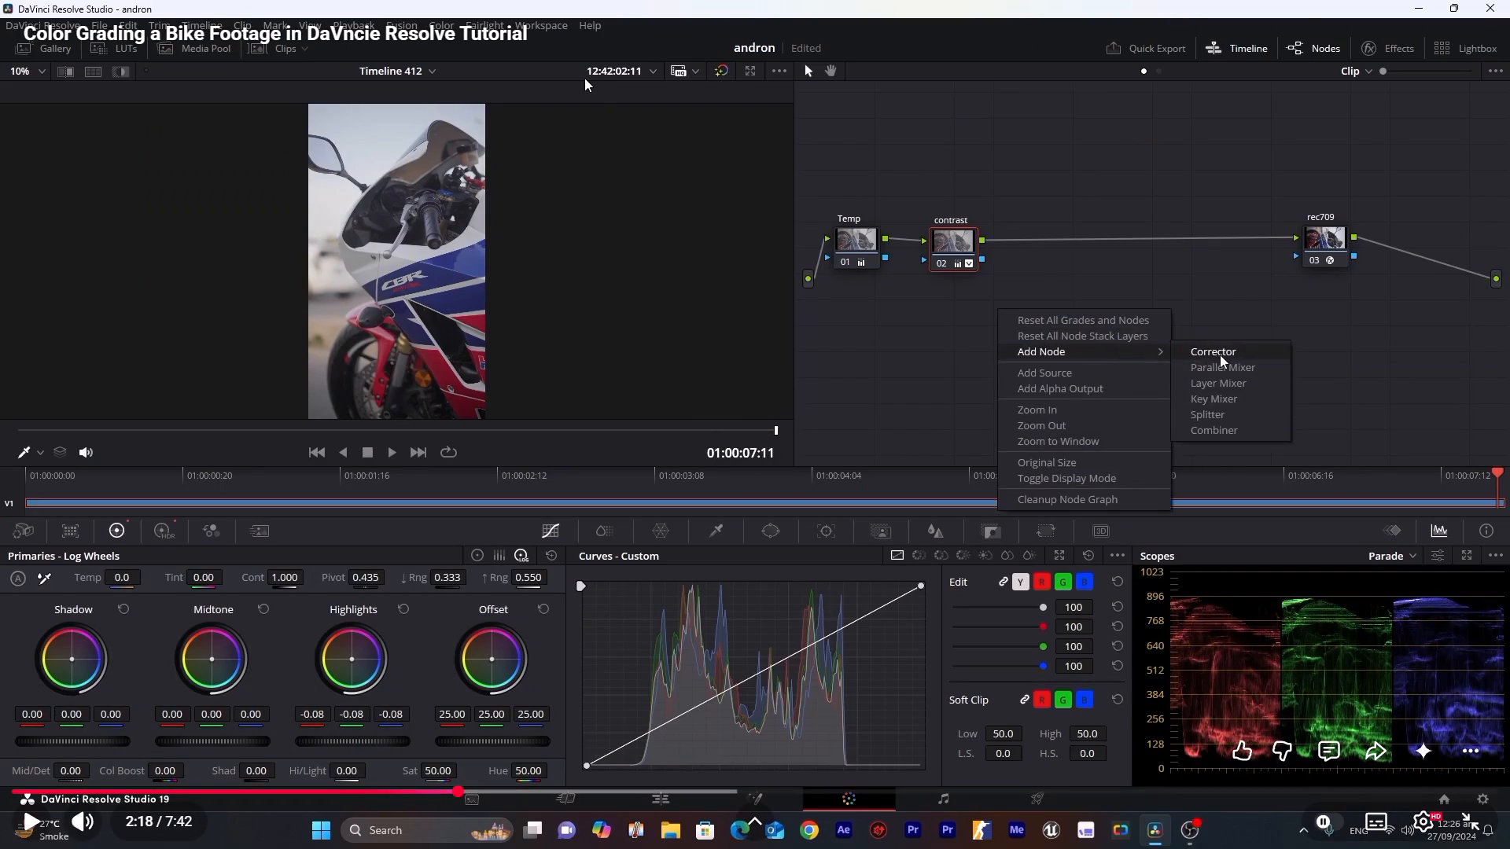
pyautogui.press('Left')
pyautogui.press('Left')
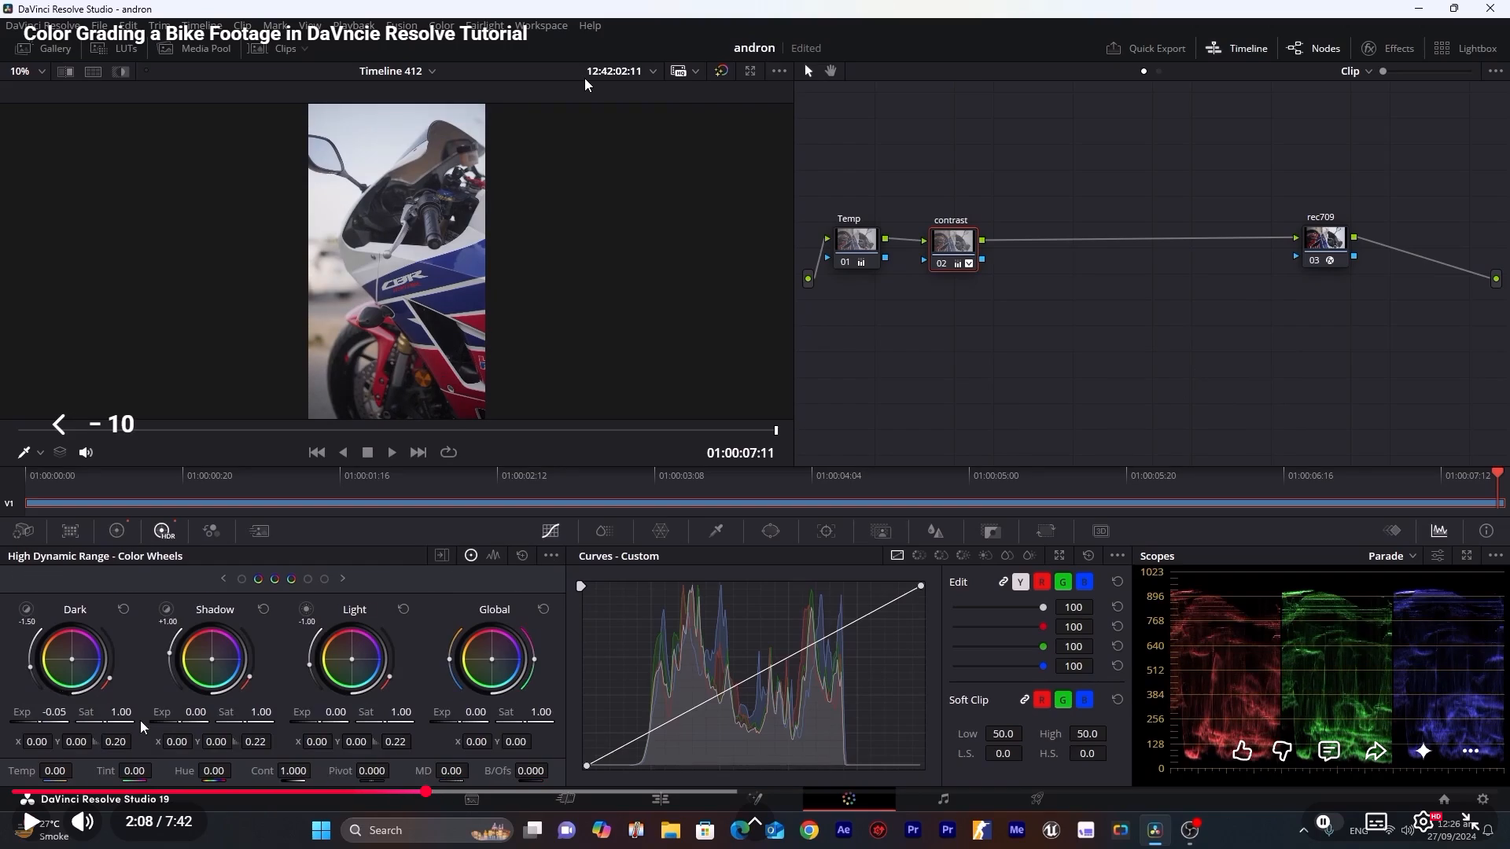
pyautogui.press('space')
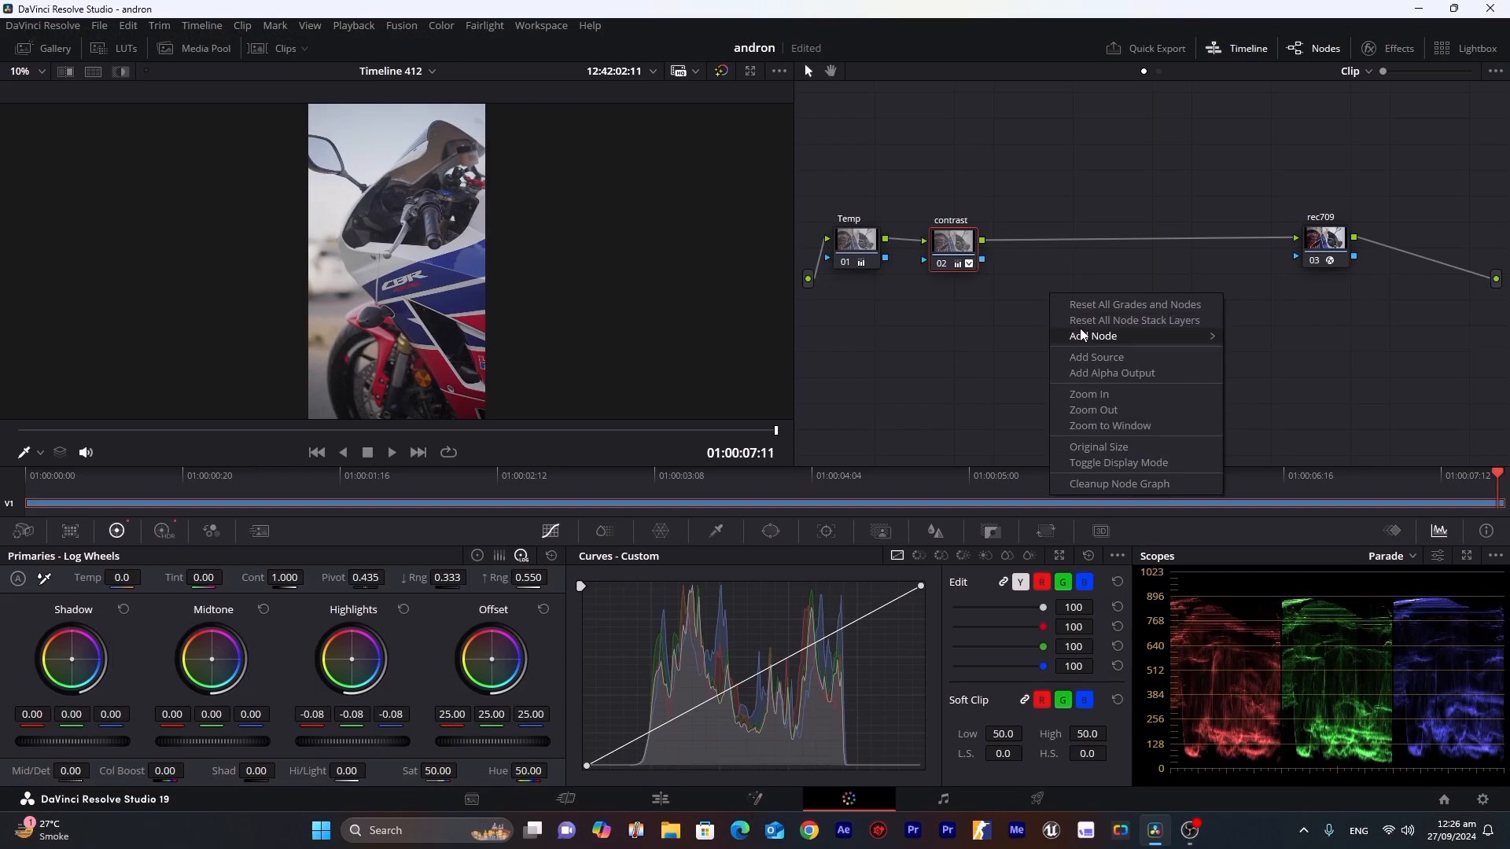
pyautogui.click(588, 78)
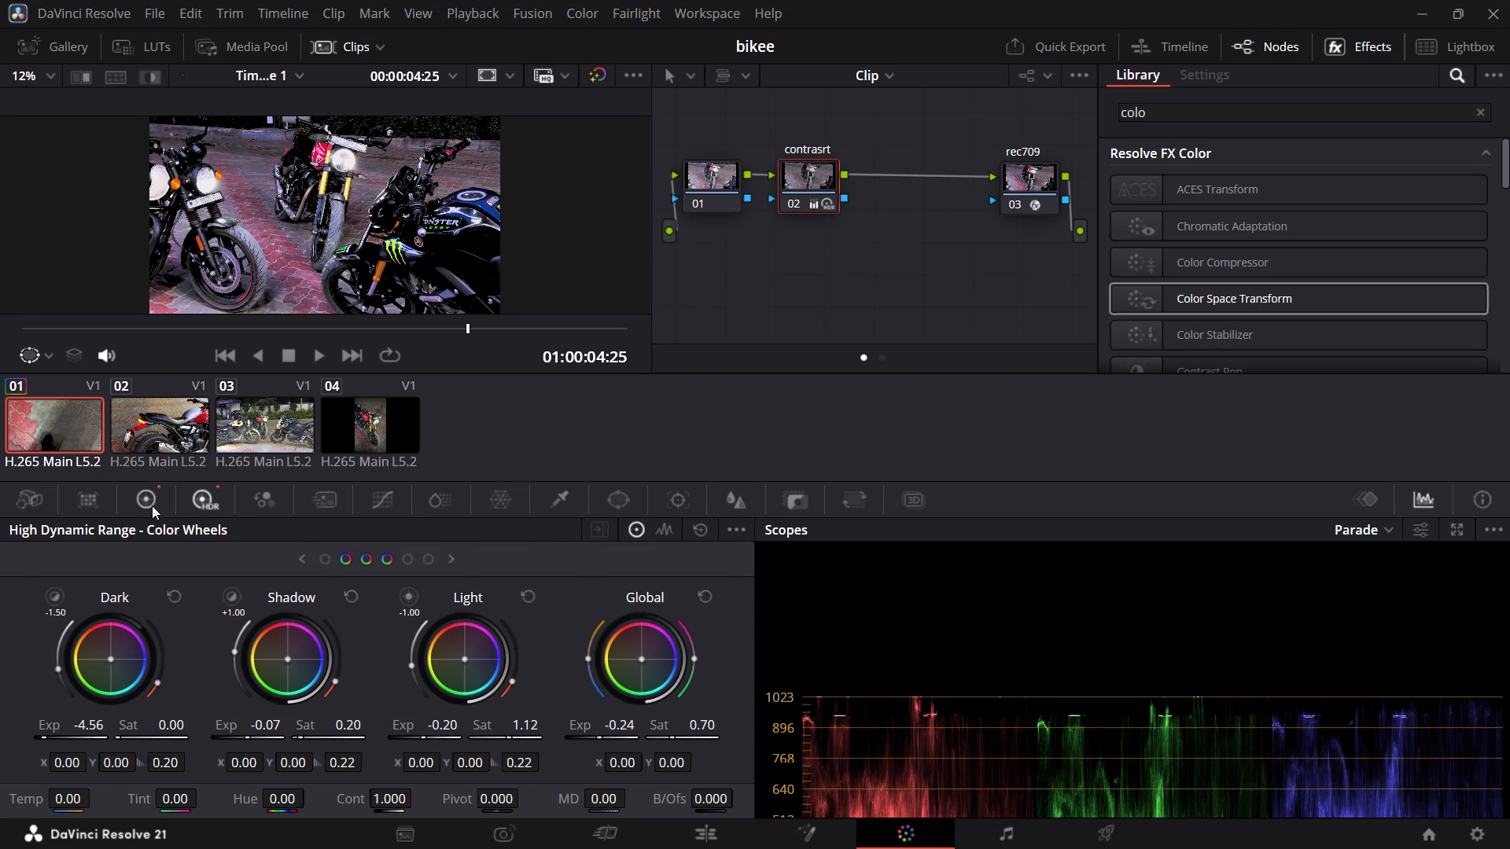
# Look through the grading palettes for the contrast node, from Primaries and HDR wheels to Motion Effects, Color Warper, Tracker and Sizing.
pyautogui.click(152, 505)
pyautogui.scroll(-3, 406, 666)
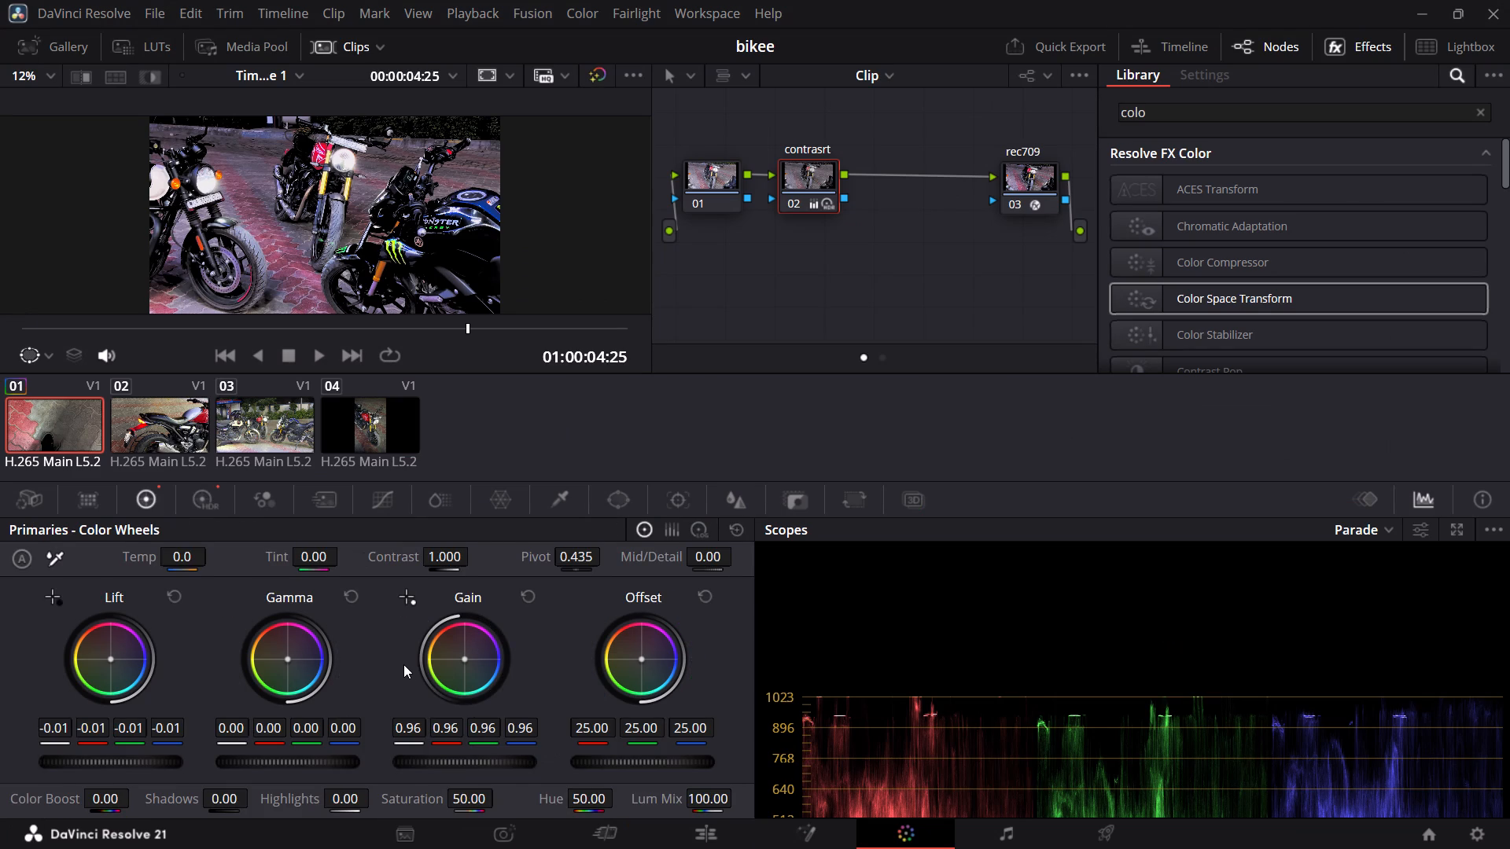
pyautogui.scroll(2, 534, 644)
pyautogui.click(225, 489)
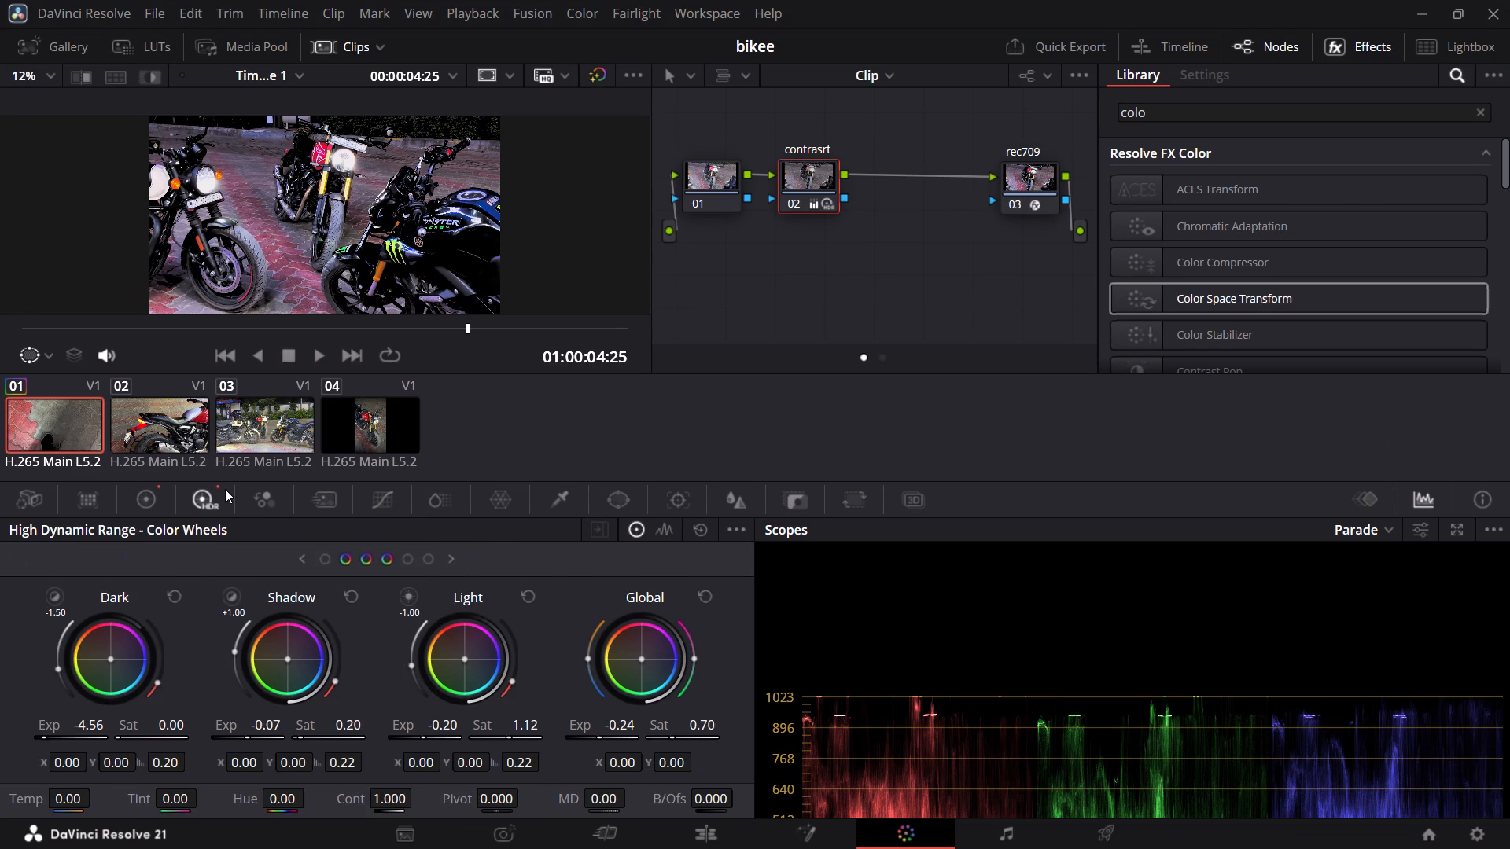
pyautogui.click(252, 492)
pyautogui.click(314, 494)
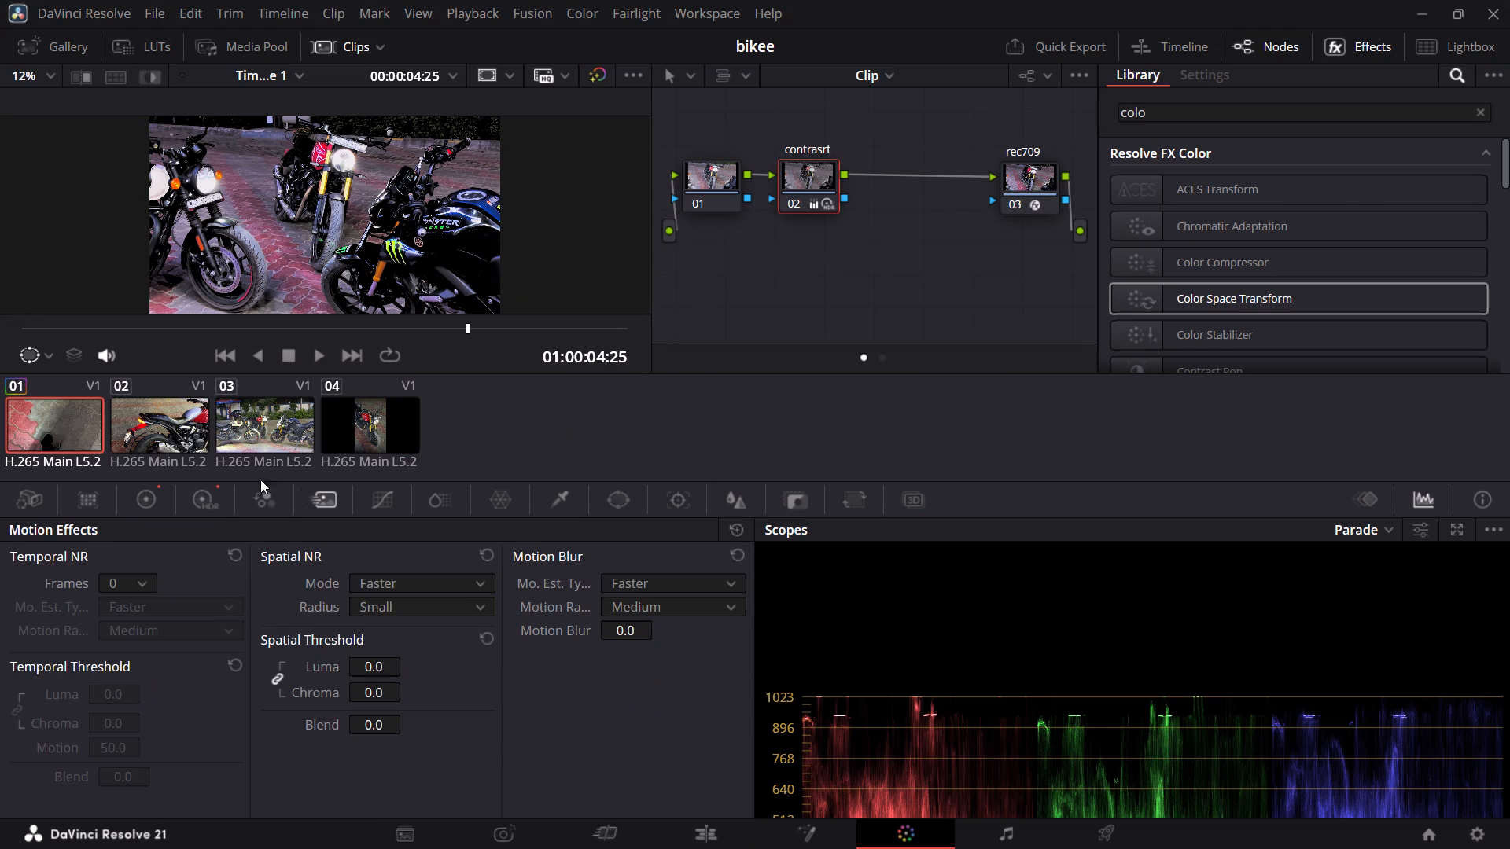
pyautogui.click(107, 486)
pyautogui.click(135, 508)
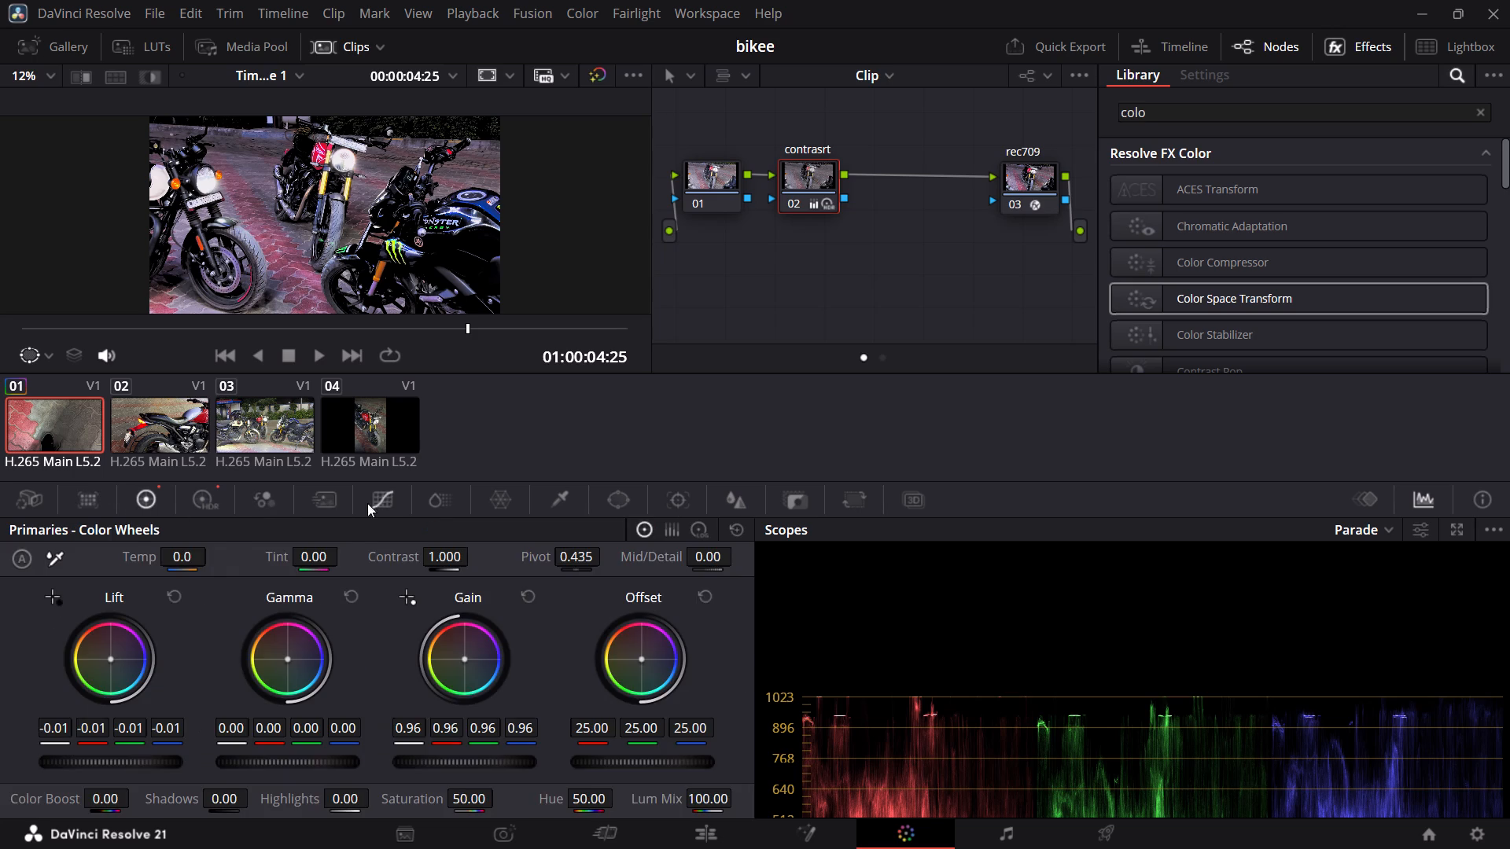
pyautogui.click(433, 503)
pyautogui.click(514, 491)
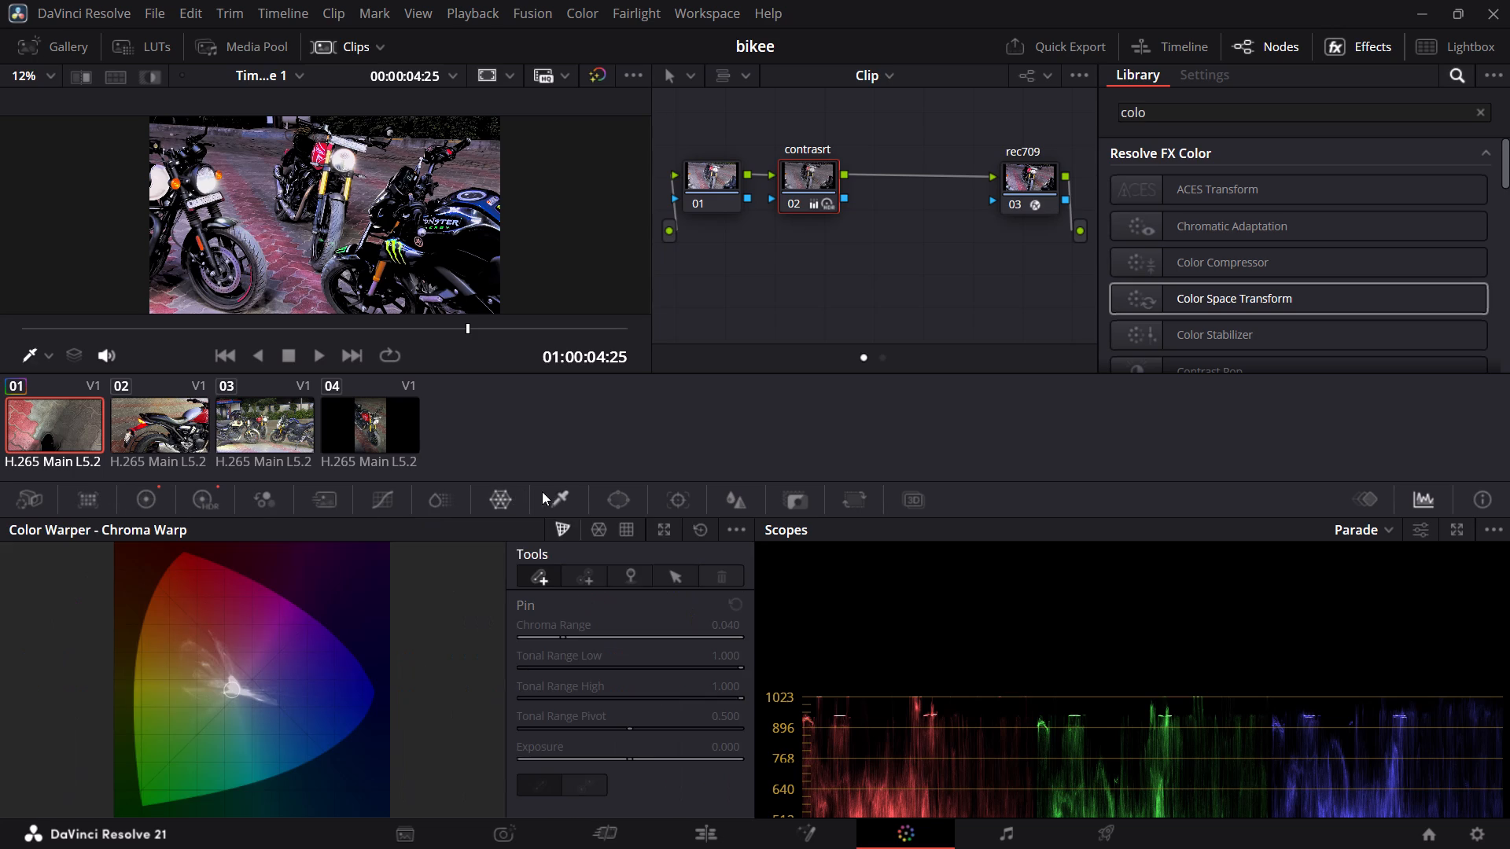
pyautogui.click(551, 492)
pyautogui.click(627, 509)
pyautogui.click(655, 509)
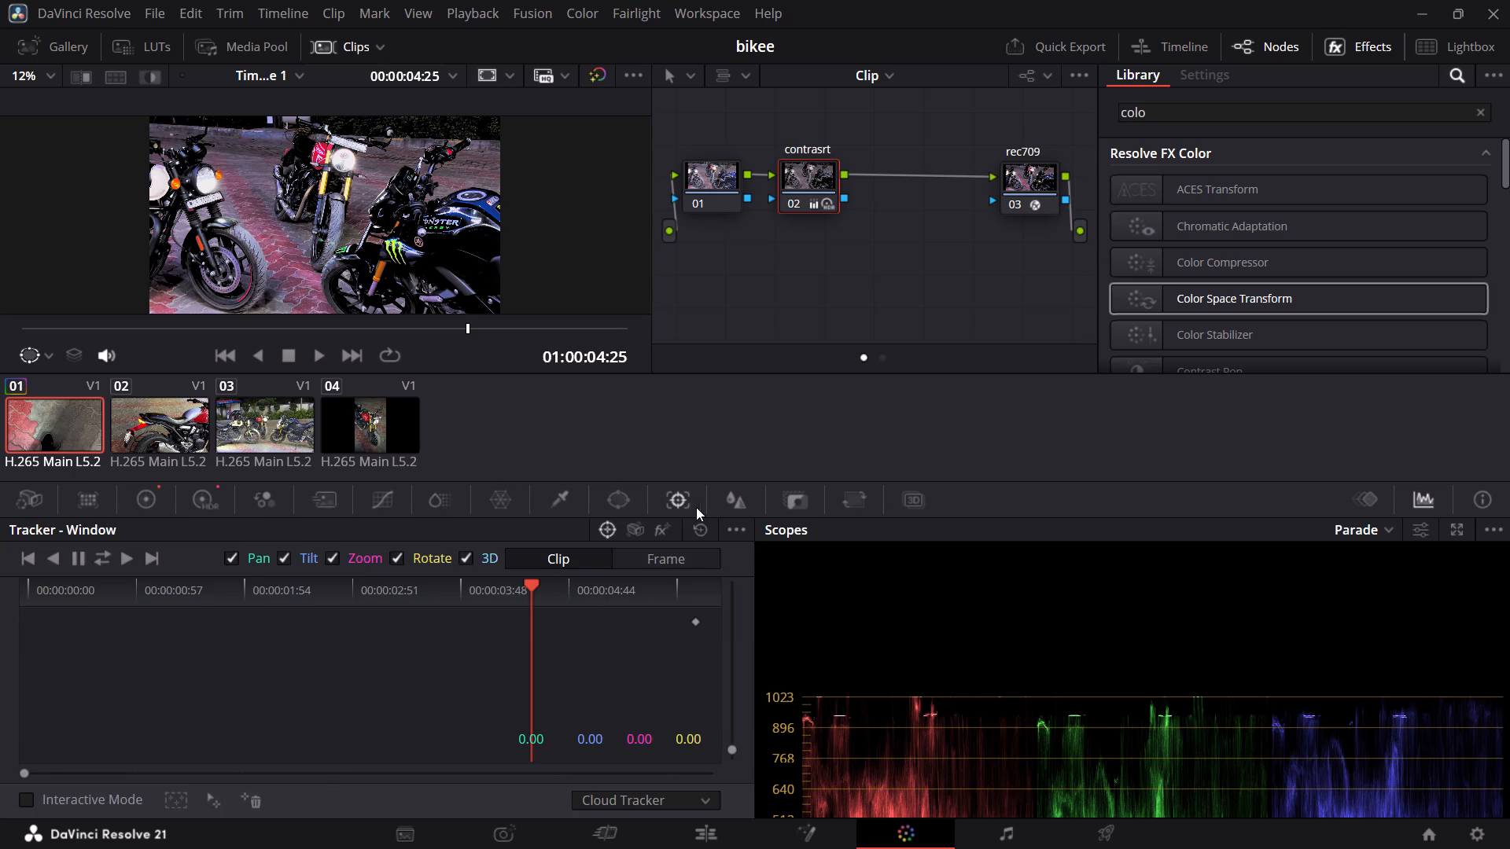
pyautogui.click(725, 507)
pyautogui.click(807, 498)
pyautogui.click(842, 498)
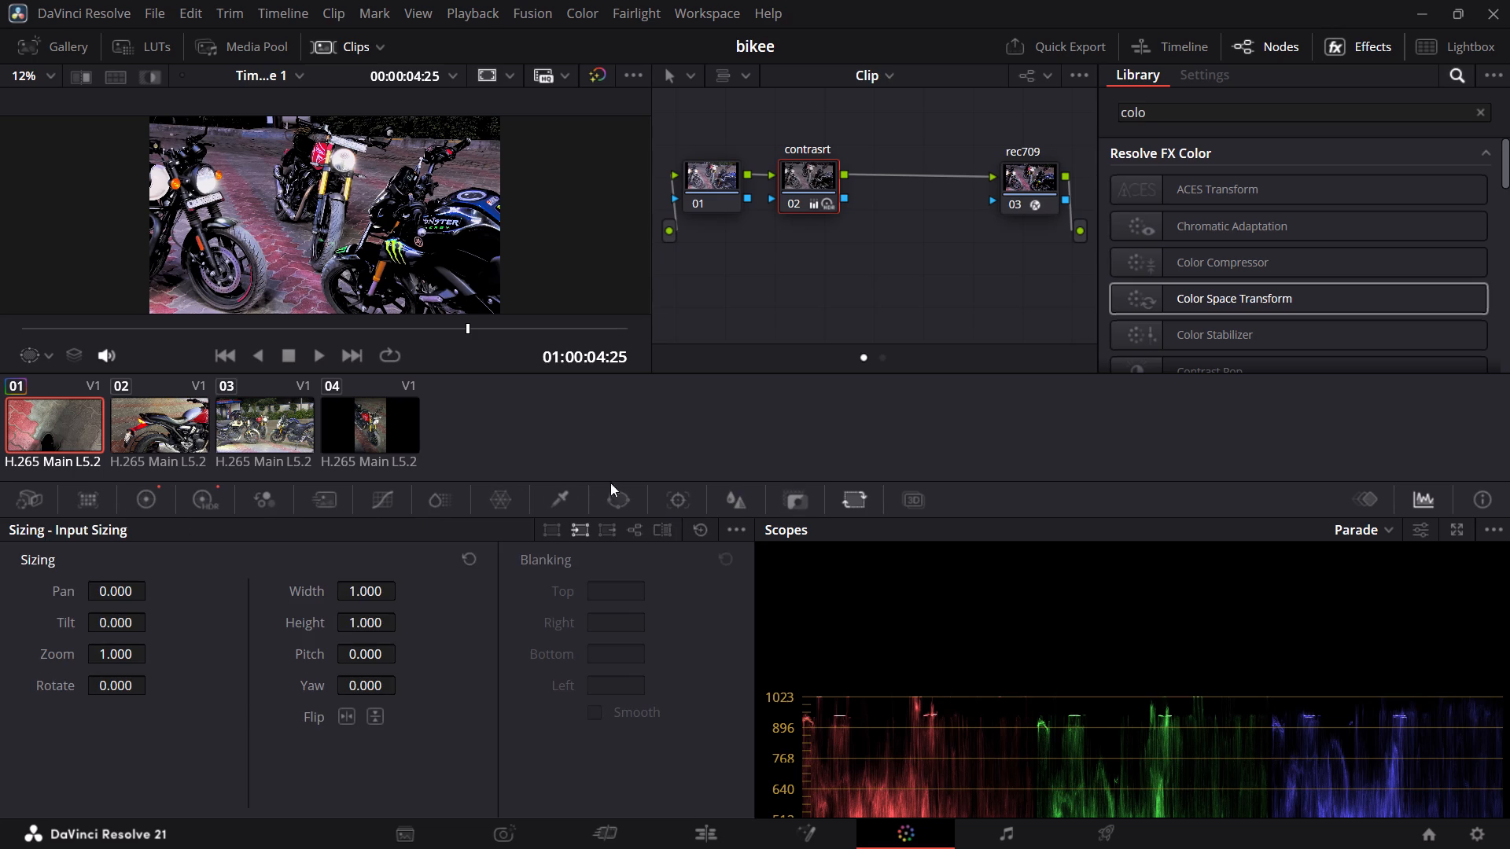
pyautogui.click(235, 494)
pyautogui.click(218, 494)
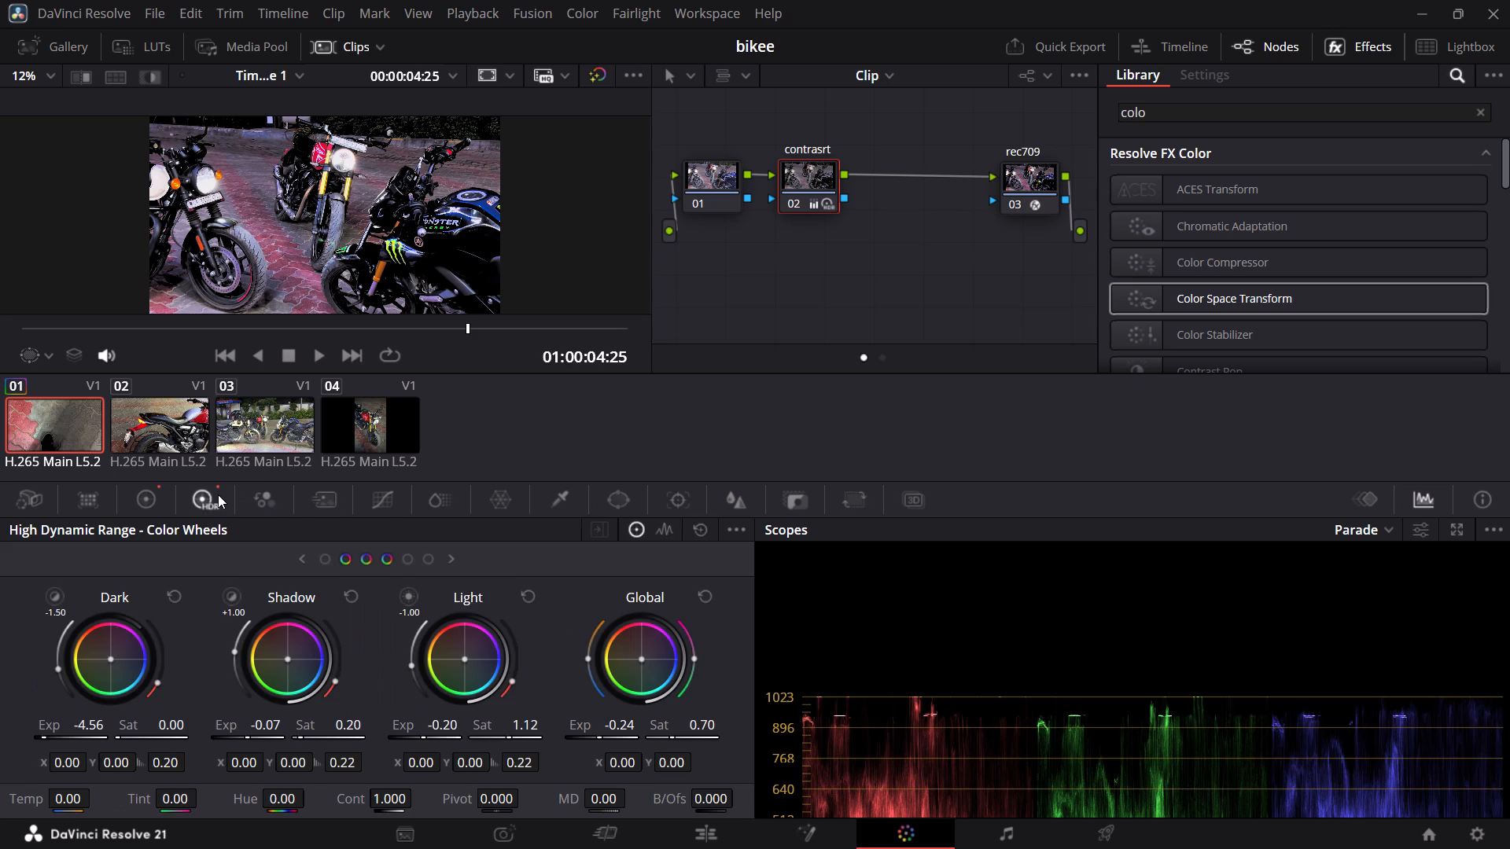
pyautogui.scroll(-4, 290, 632)
pyautogui.scroll(3, 293, 636)
# Switch to the YouTube tutorial in Brave, watch how it adds the sat node following contrast, and pause around 2:21.
pyautogui.hscroll(2, 698, 500)
pyautogui.moveTo(691, 500); pyautogui.dragTo(698, 500)
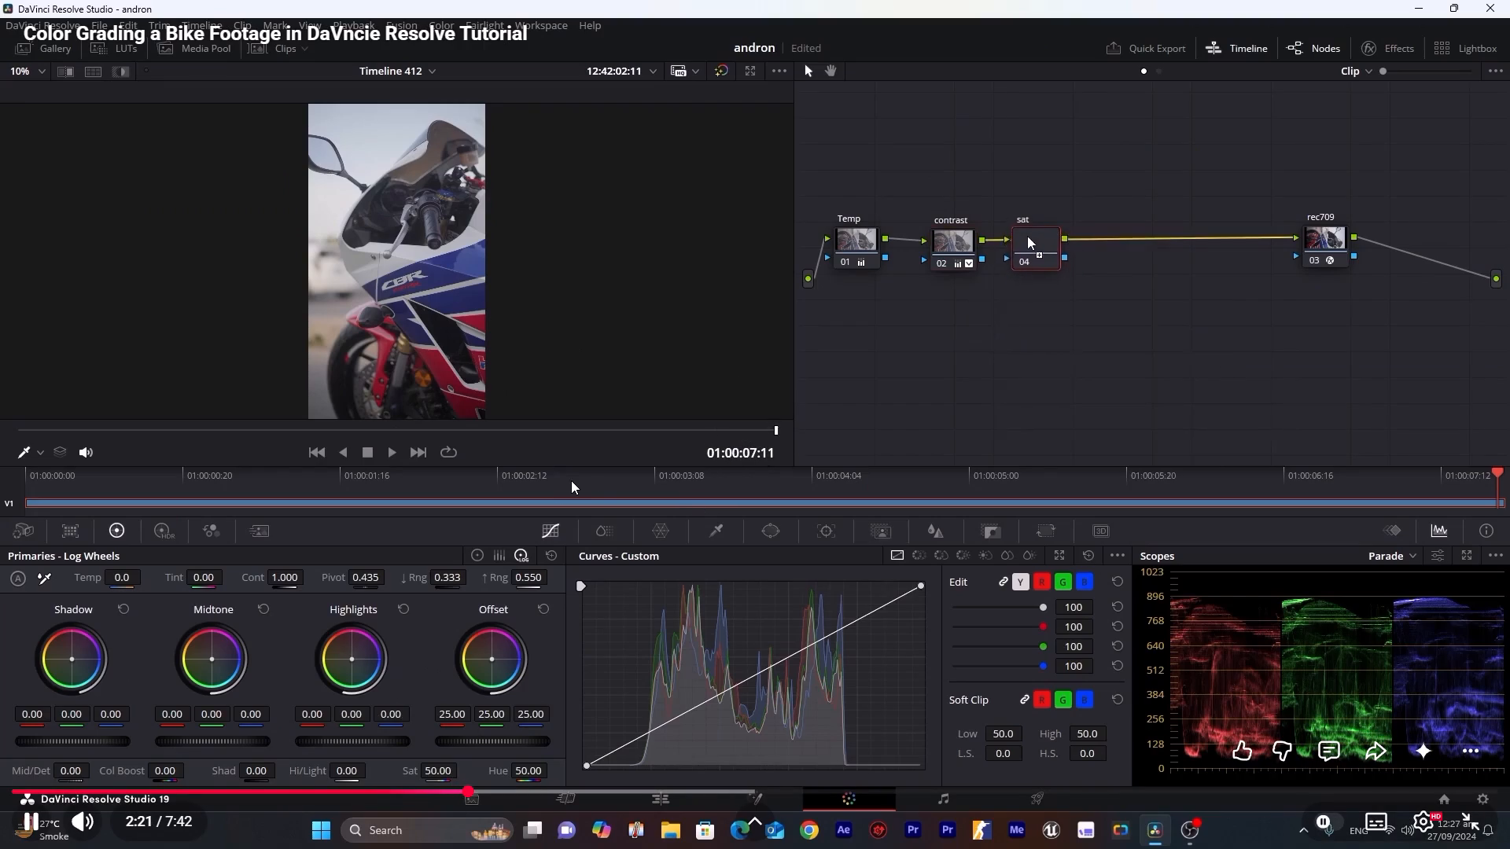
pyautogui.click(571, 480)
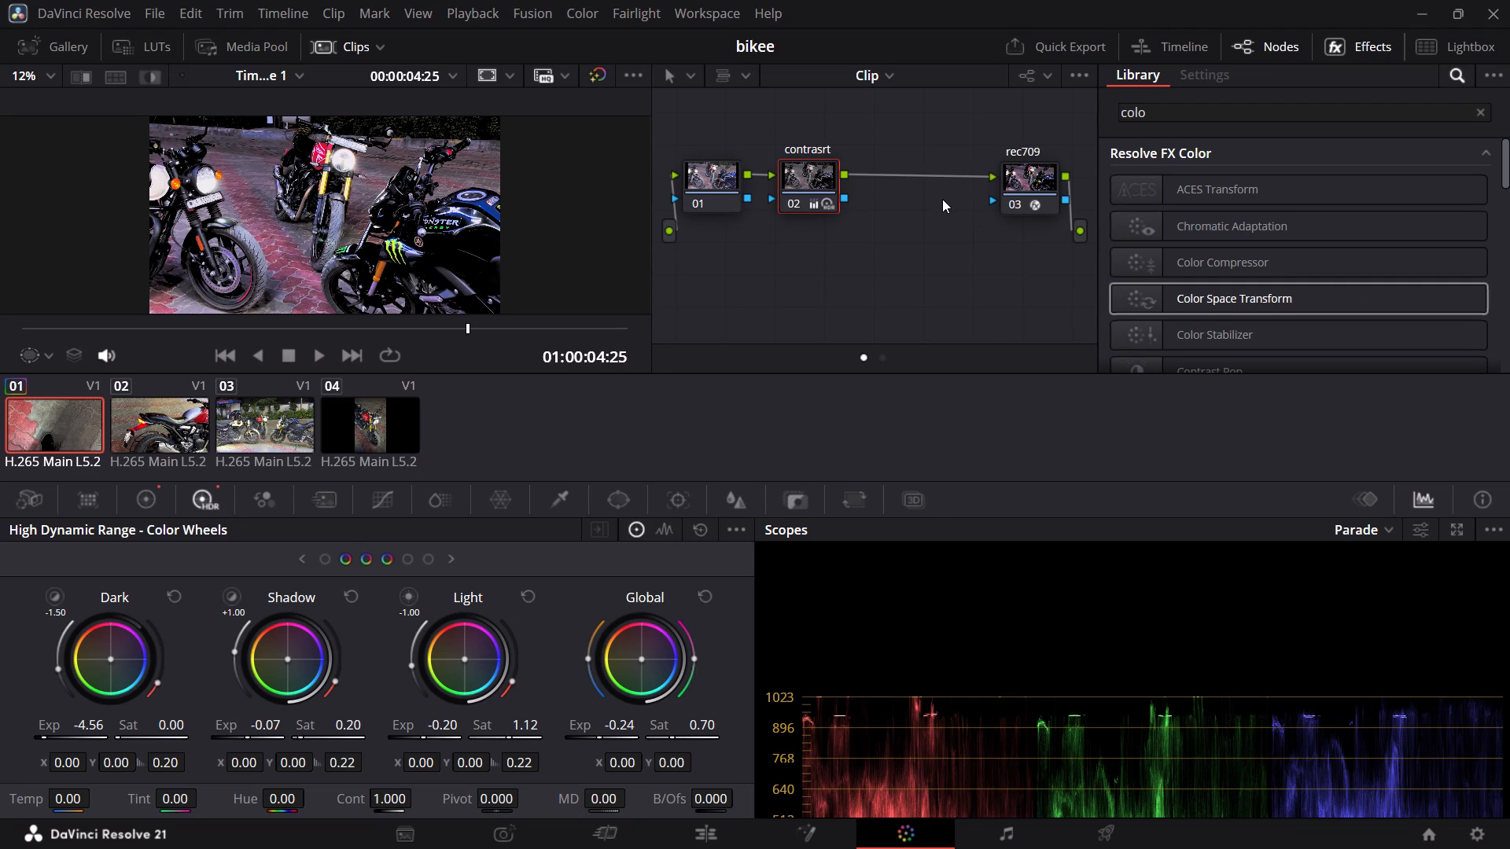
# Back in DaVinci Resolve, add a serial node between the contrast and rec709 nodes and label it "satur".
pyautogui.hotkey('alt', 's')
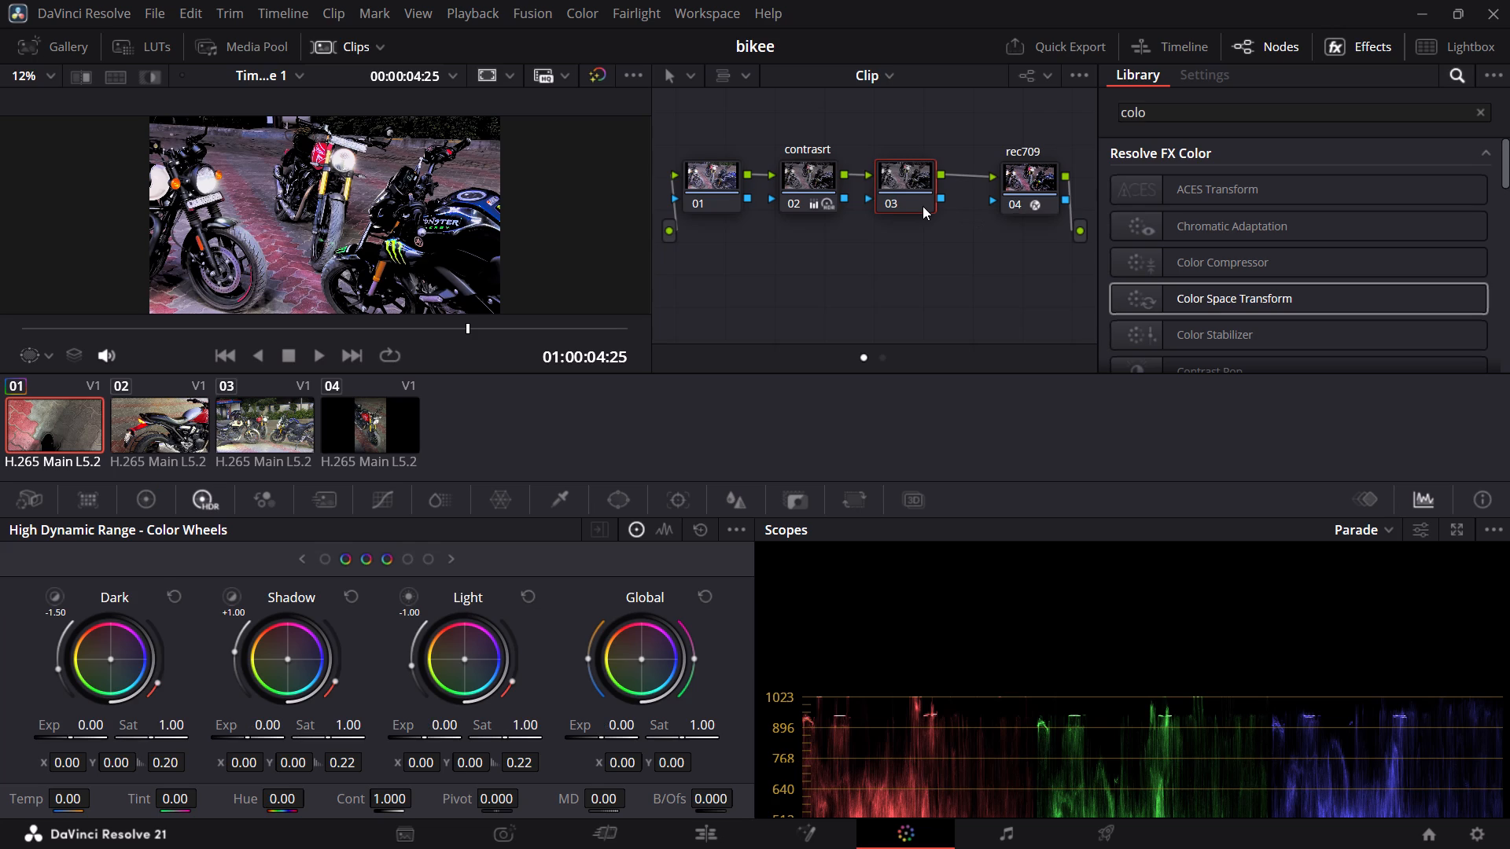
pyautogui.rightClick(915, 199)
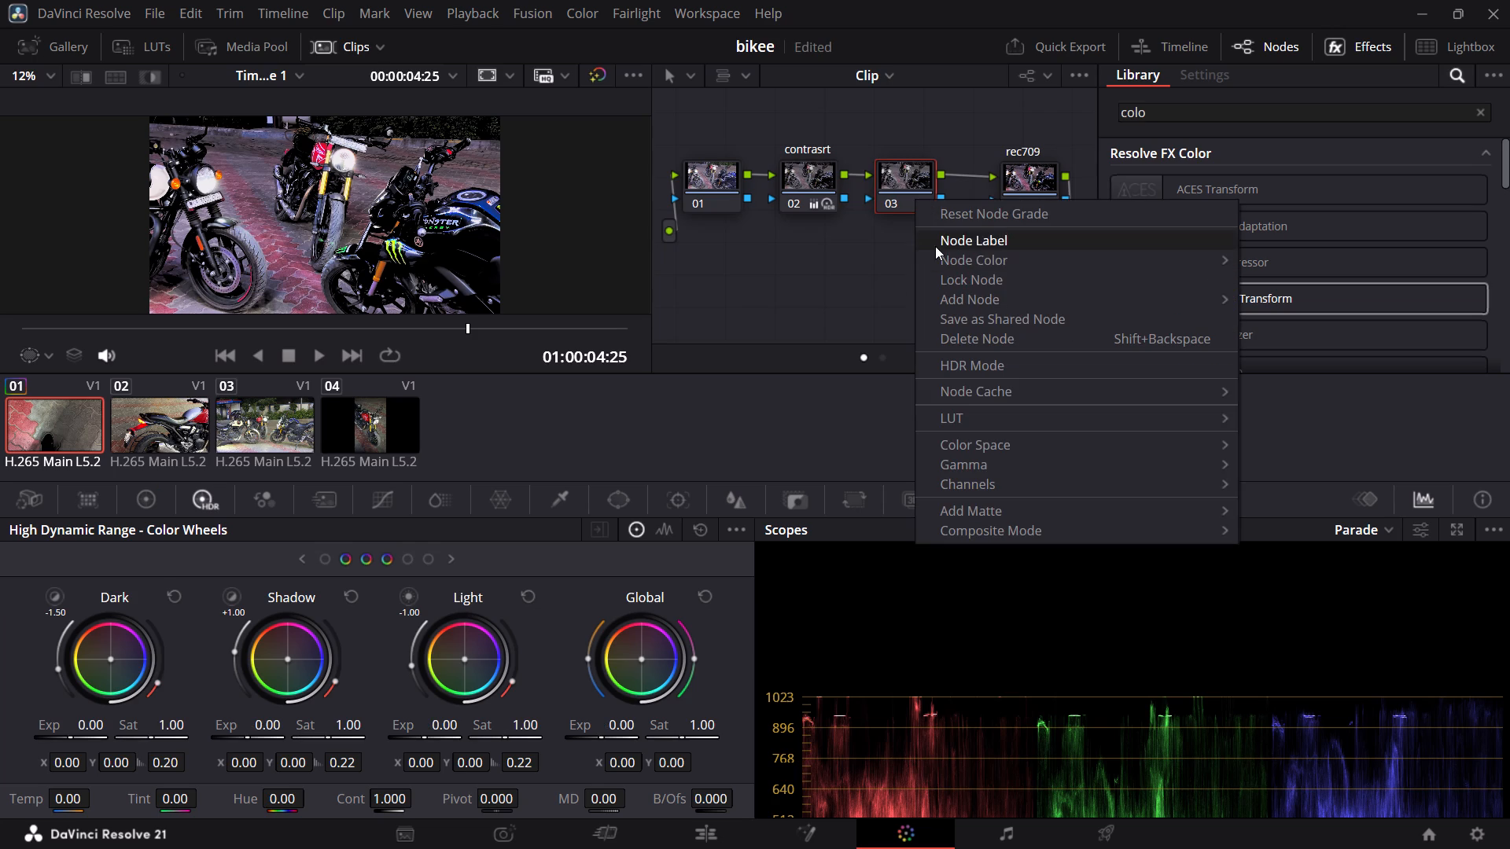
pyautogui.click(937, 238)
pyautogui.write('sat')
pyautogui.press('u')
pyautogui.press('r')
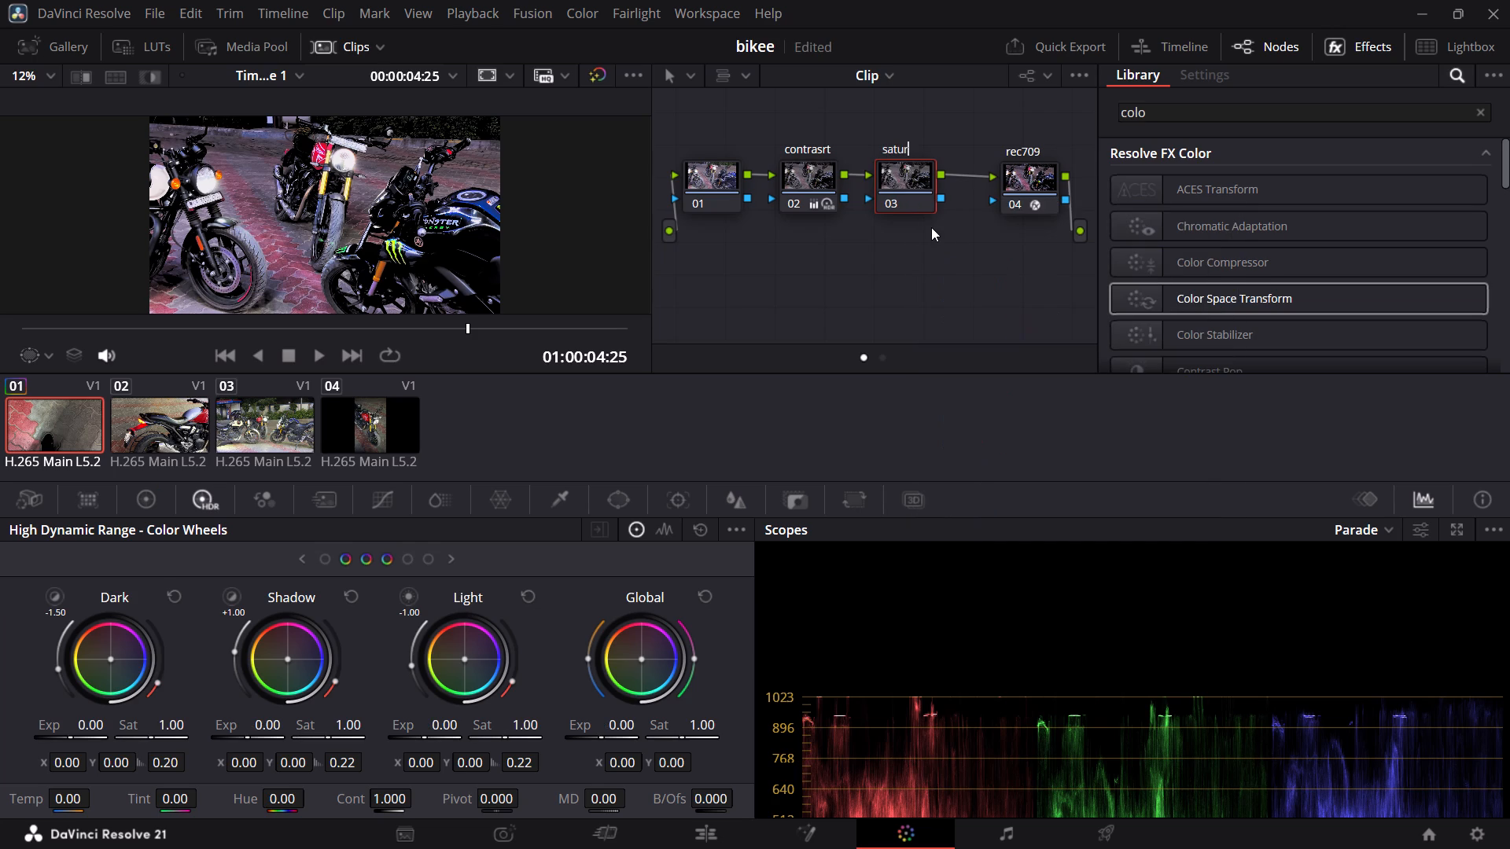
pyautogui.press('Return')
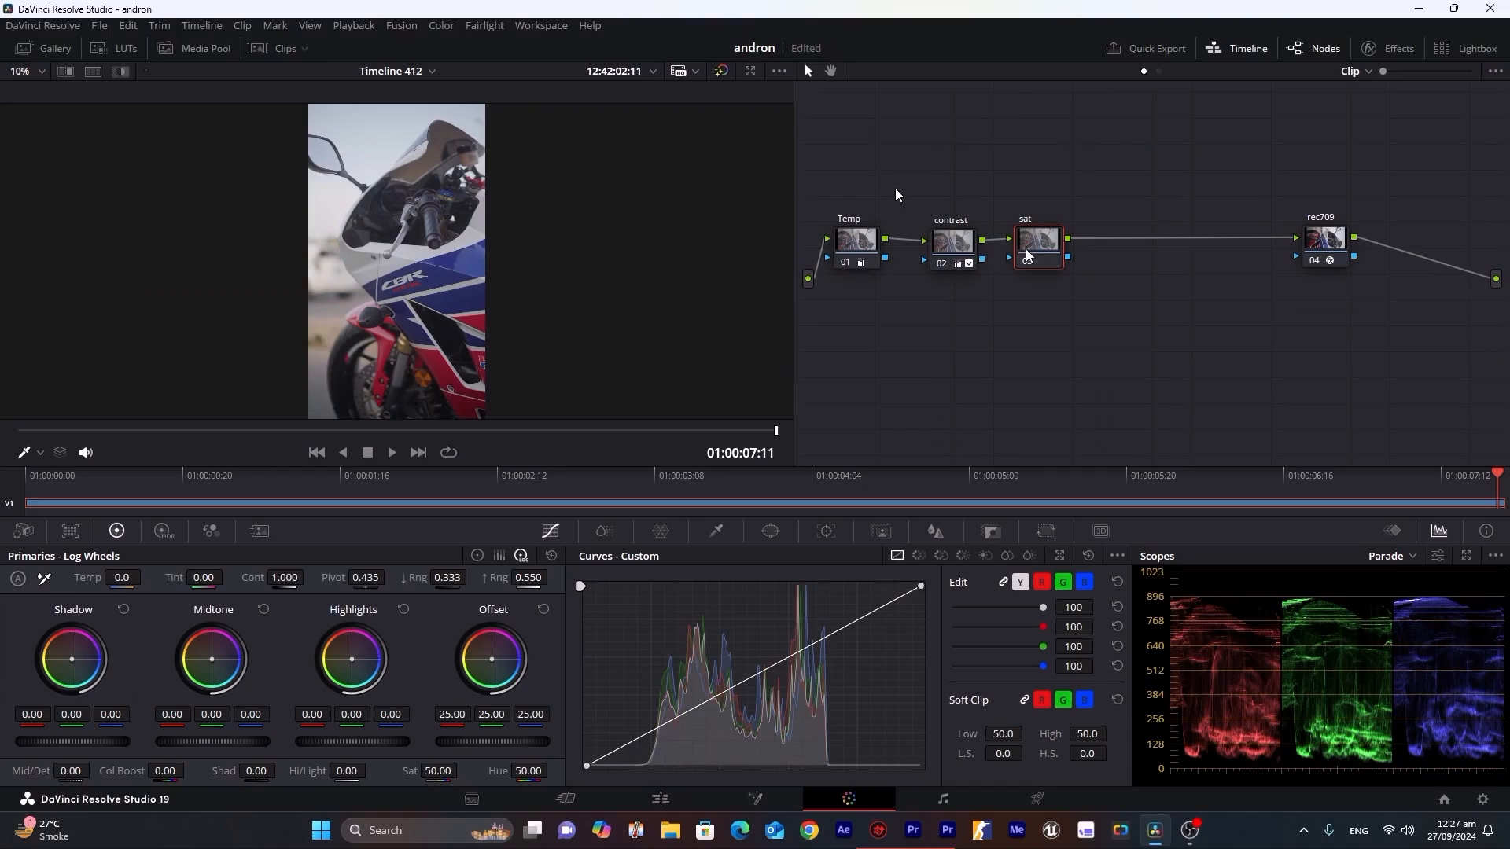
# Switch to the tutorial in Brave, watch its Hue Vs Hue curve work on the sat node, and pause around 2:57.
pyautogui.moveTo(895, 188); pyautogui.dragTo(908, 188)
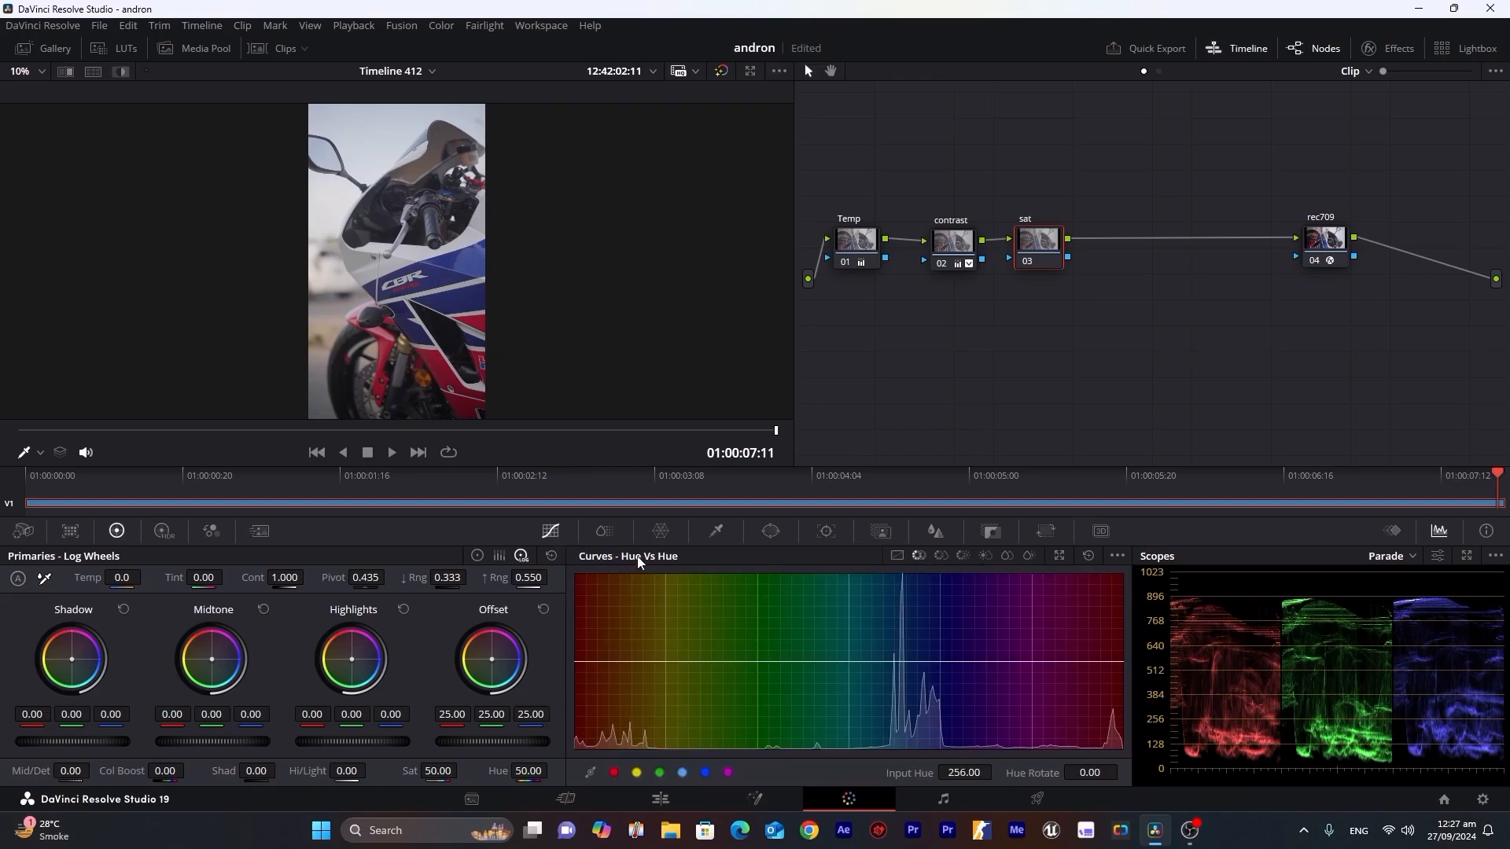
pyautogui.click(806, 198)
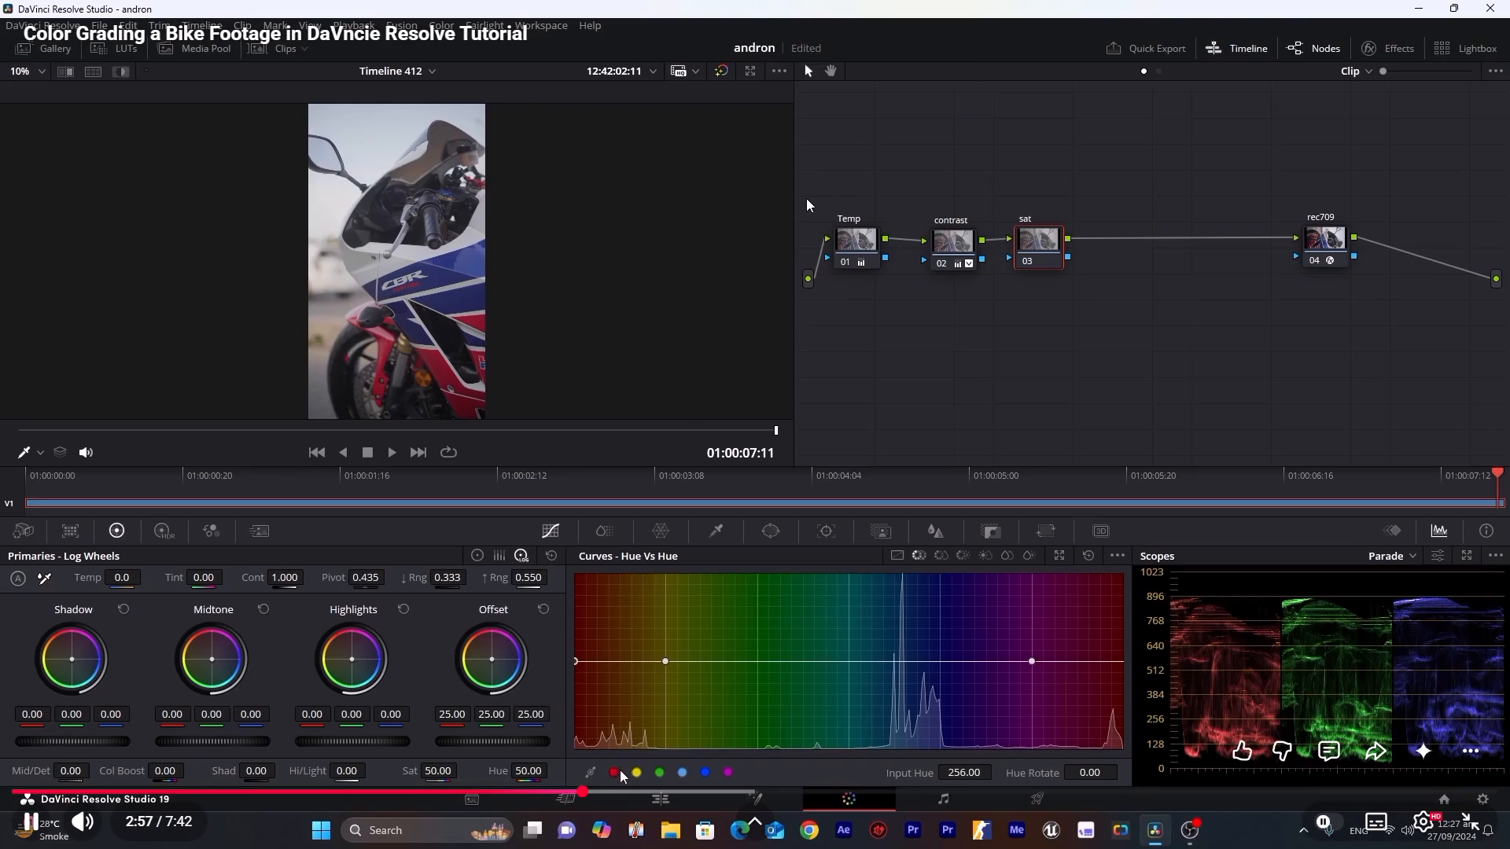
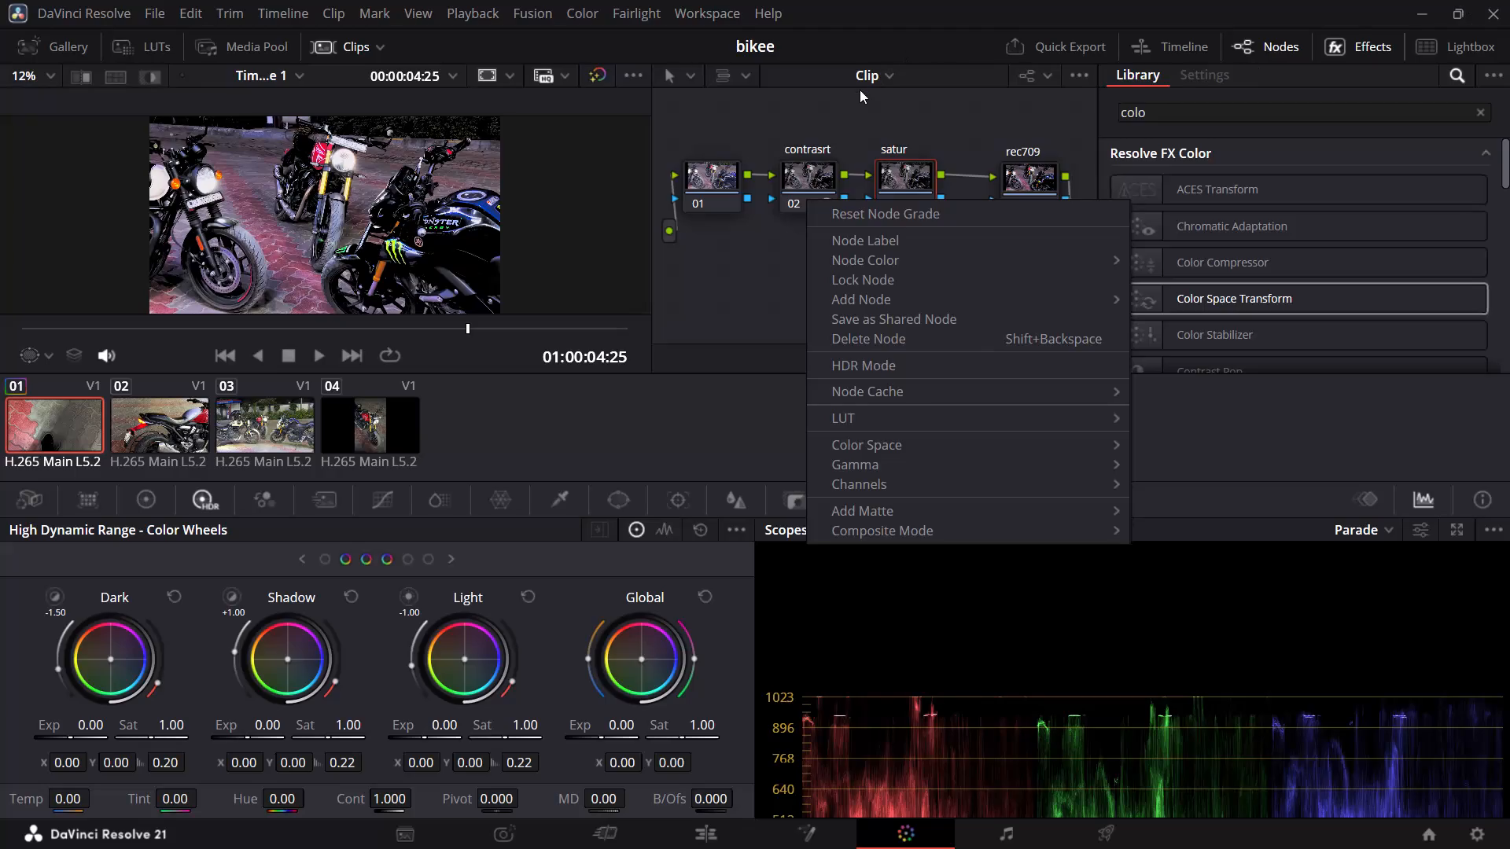
# Dismiss the node options and disconnect the AirBass Earbuds from the computer's Bluetooth.
pyautogui.moveTo(857, 98); pyautogui.dragTo(857, 107)
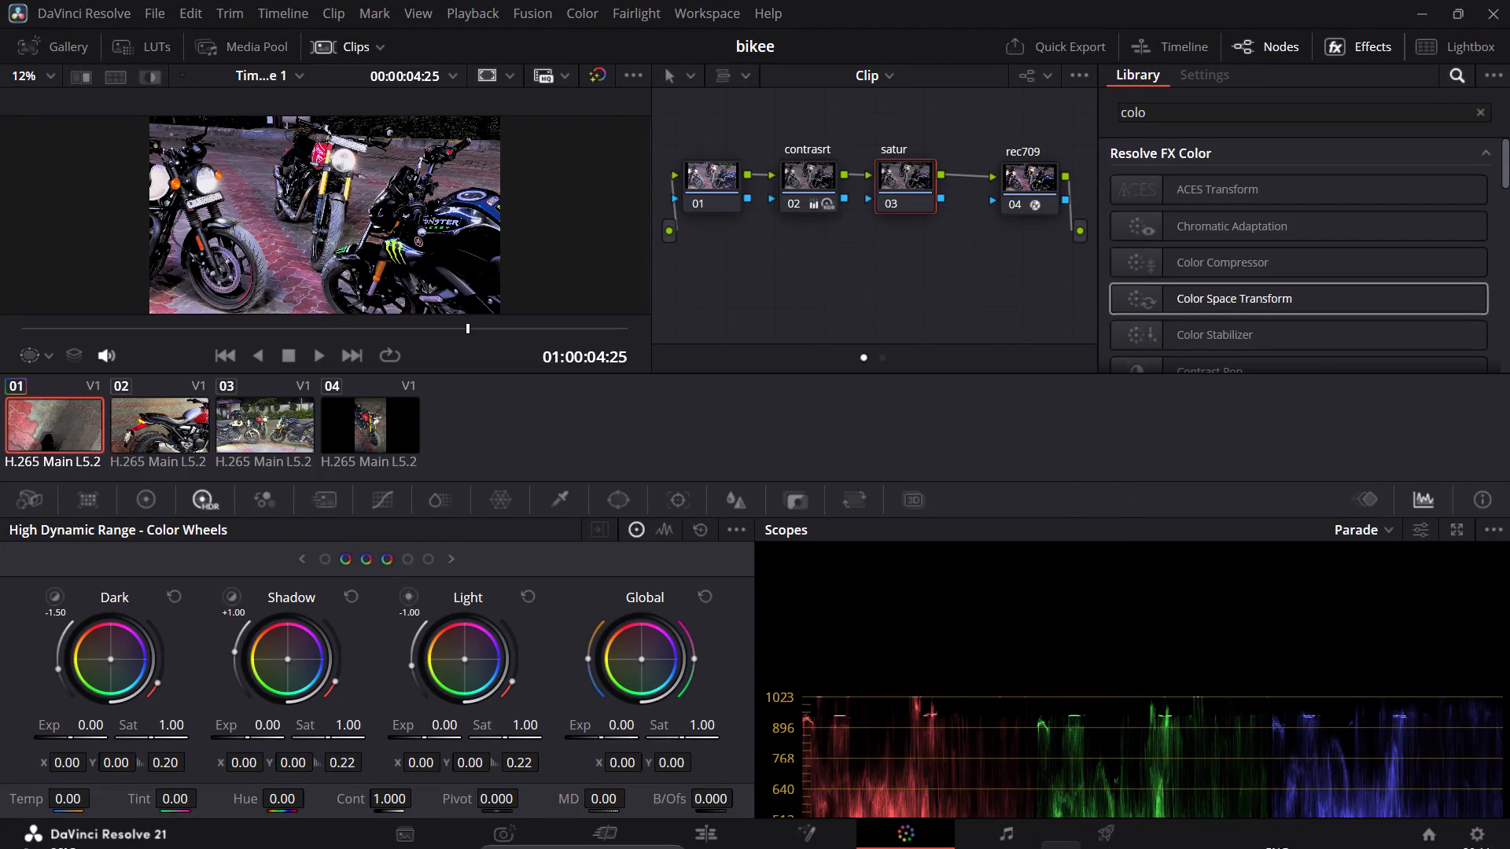
pyautogui.click(1341, 831)
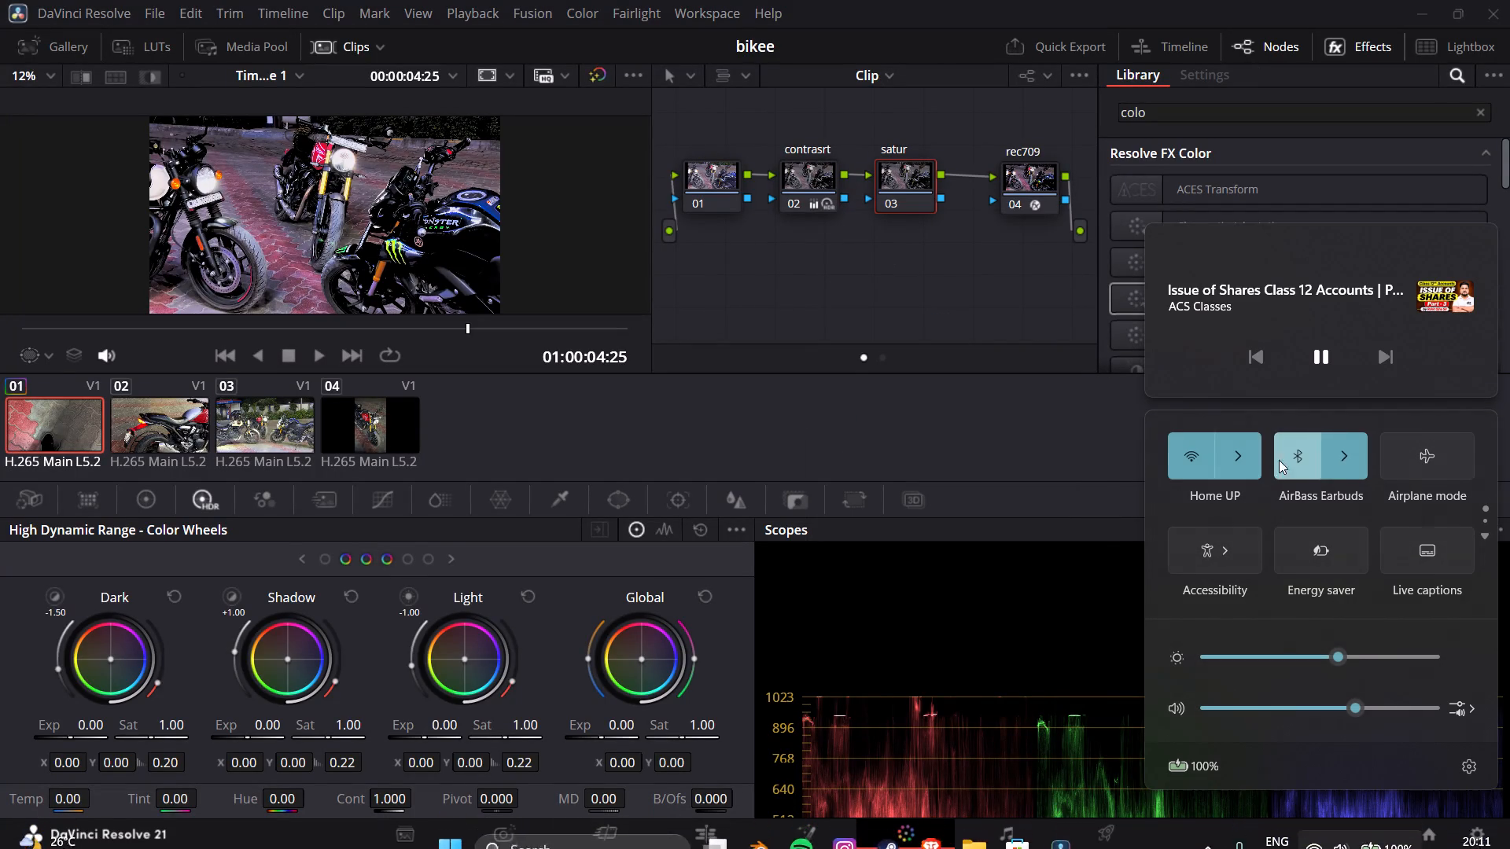
pyautogui.moveTo(1305, 469); pyautogui.dragTo(1313, 469)
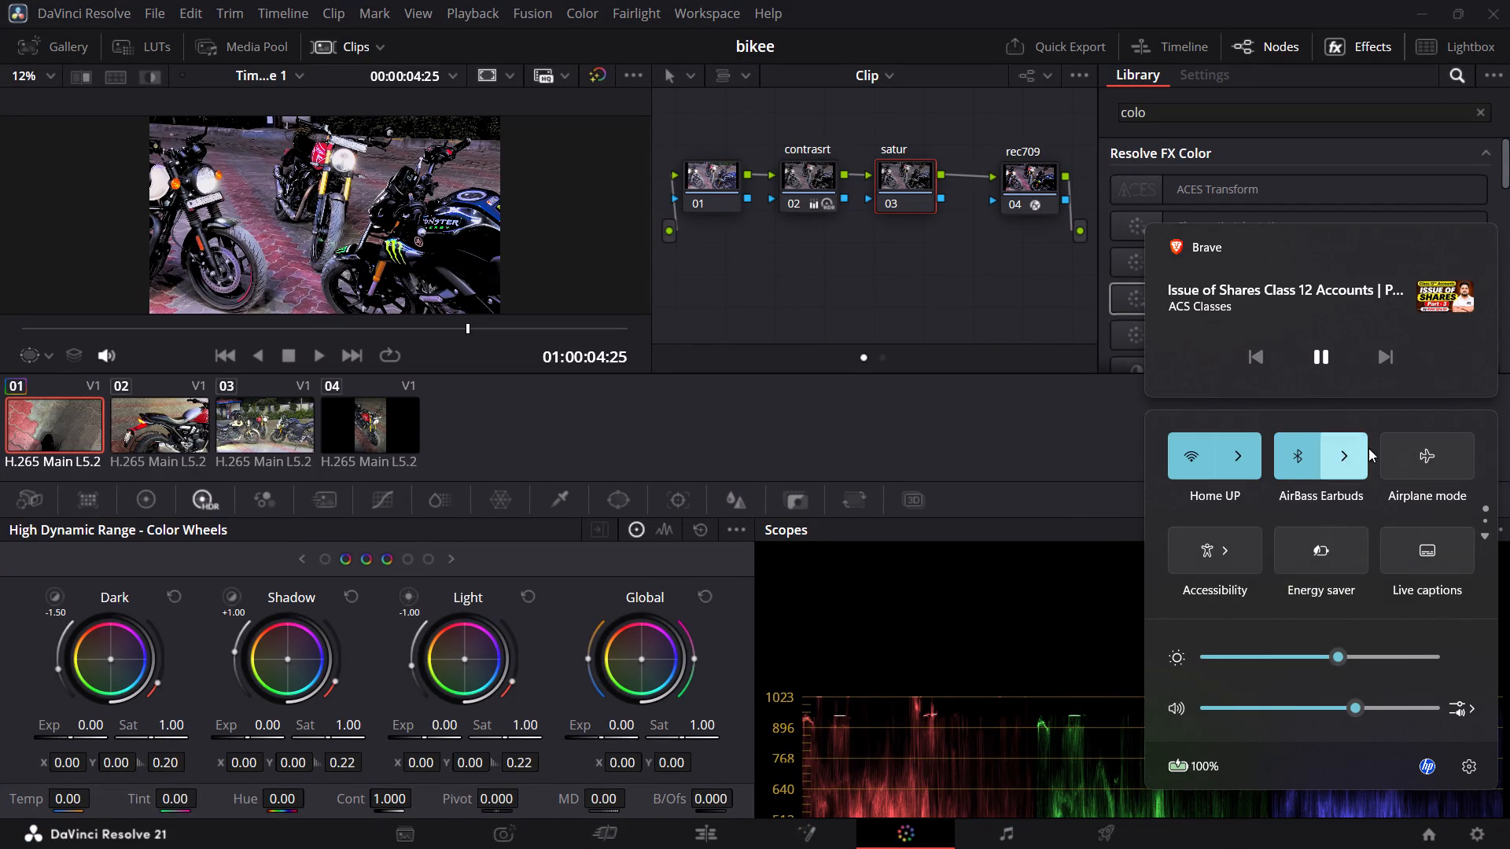
pyautogui.click(1376, 460)
pyautogui.click(1321, 458)
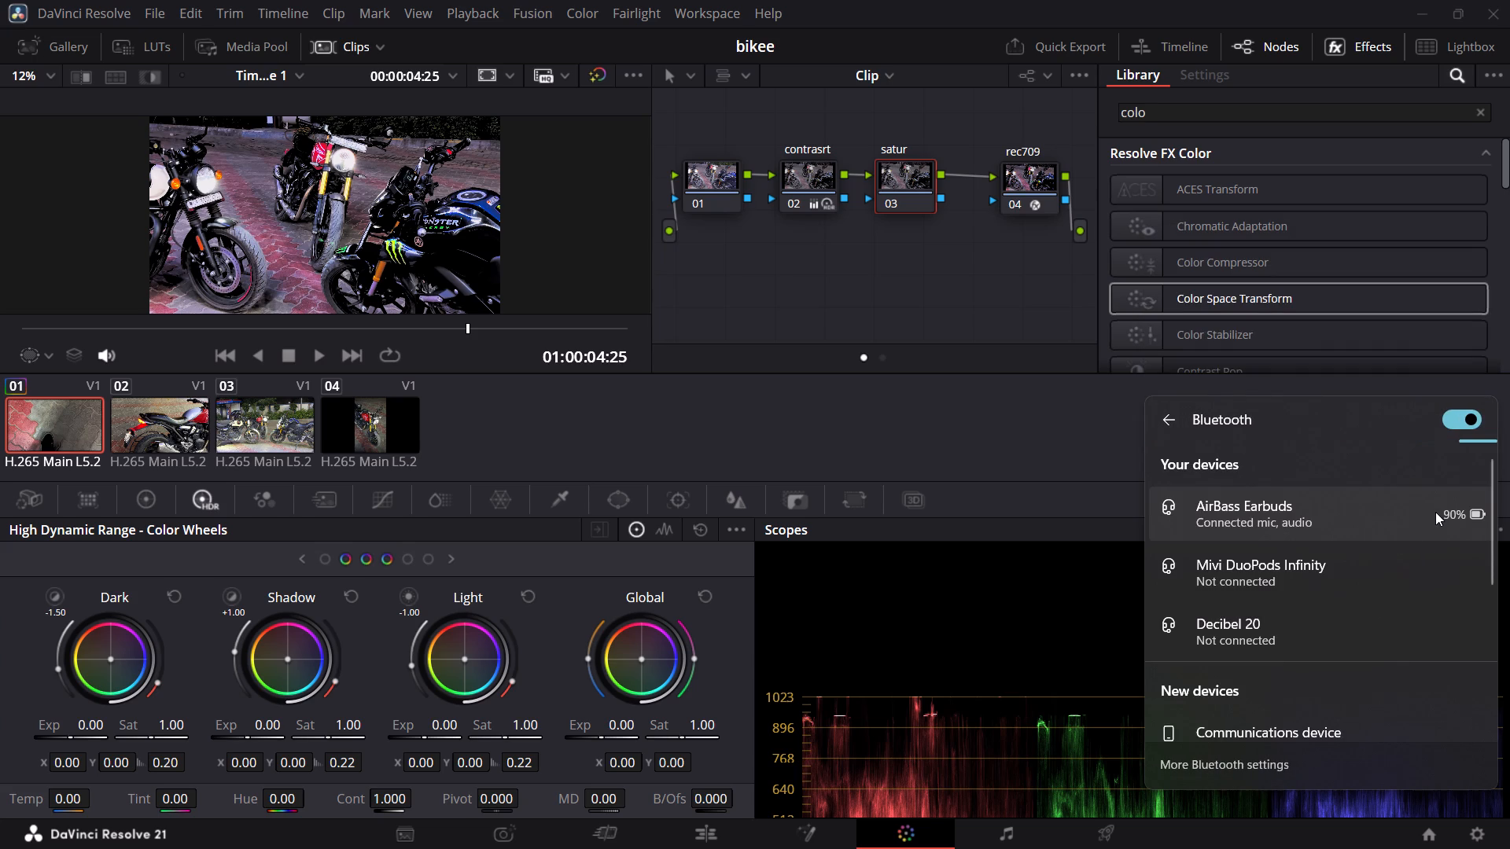
pyautogui.rightClick(1435, 512)
pyautogui.click(1410, 512)
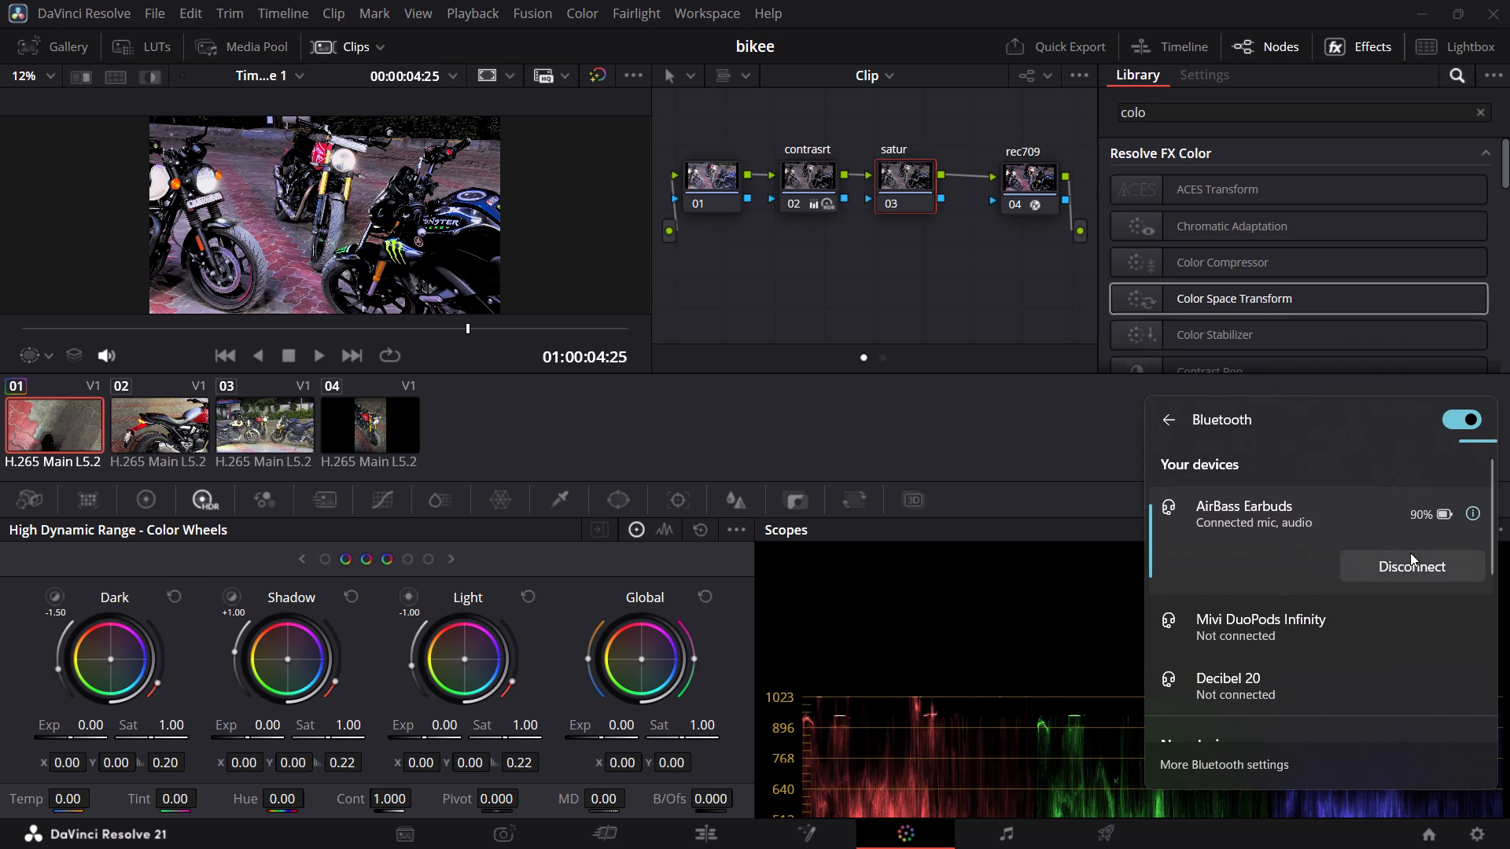
pyautogui.click(1410, 559)
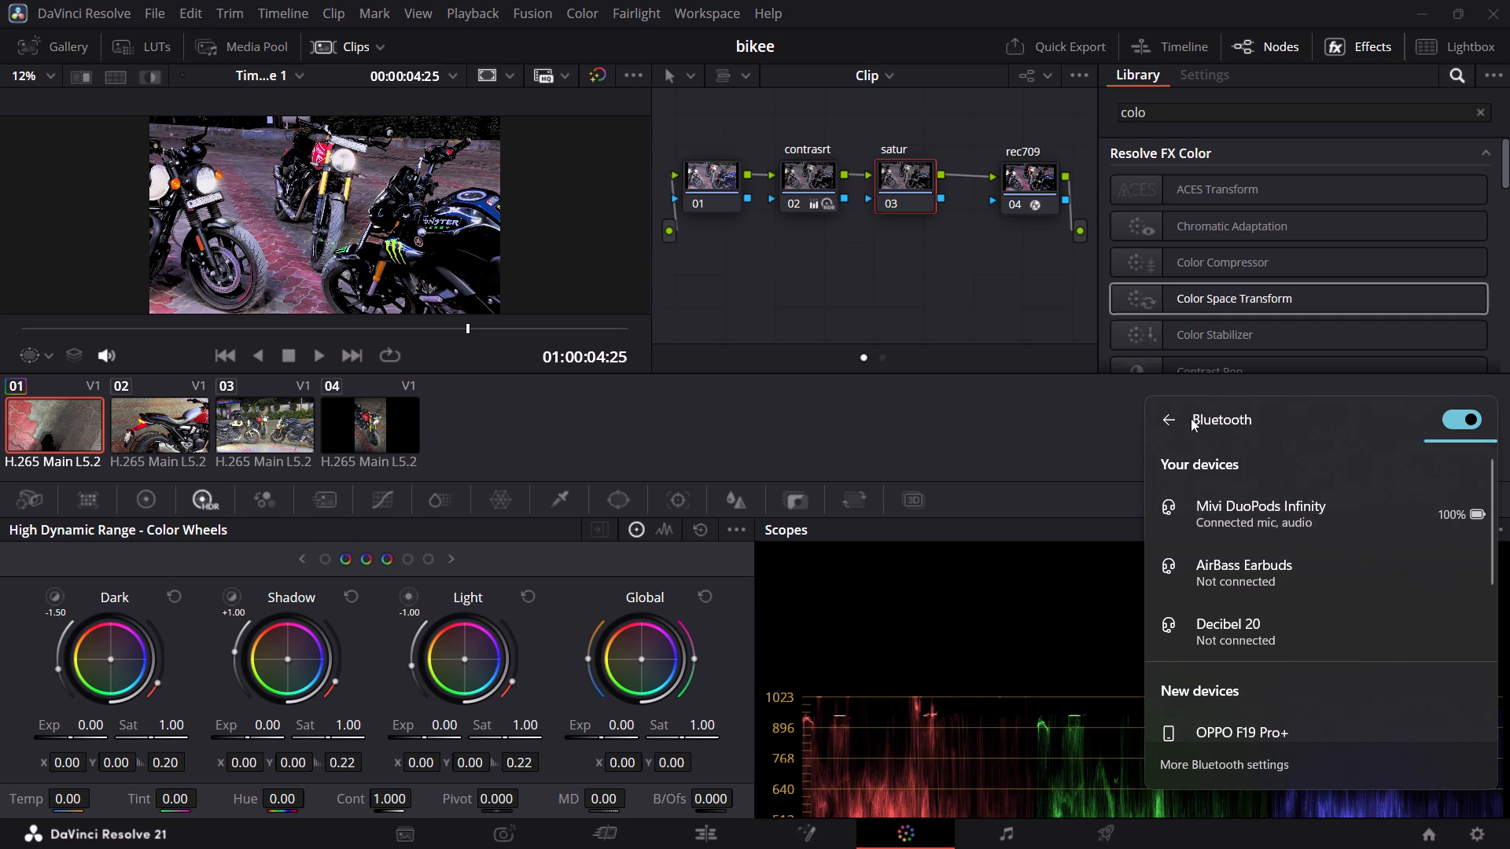
pyautogui.click(1122, 429)
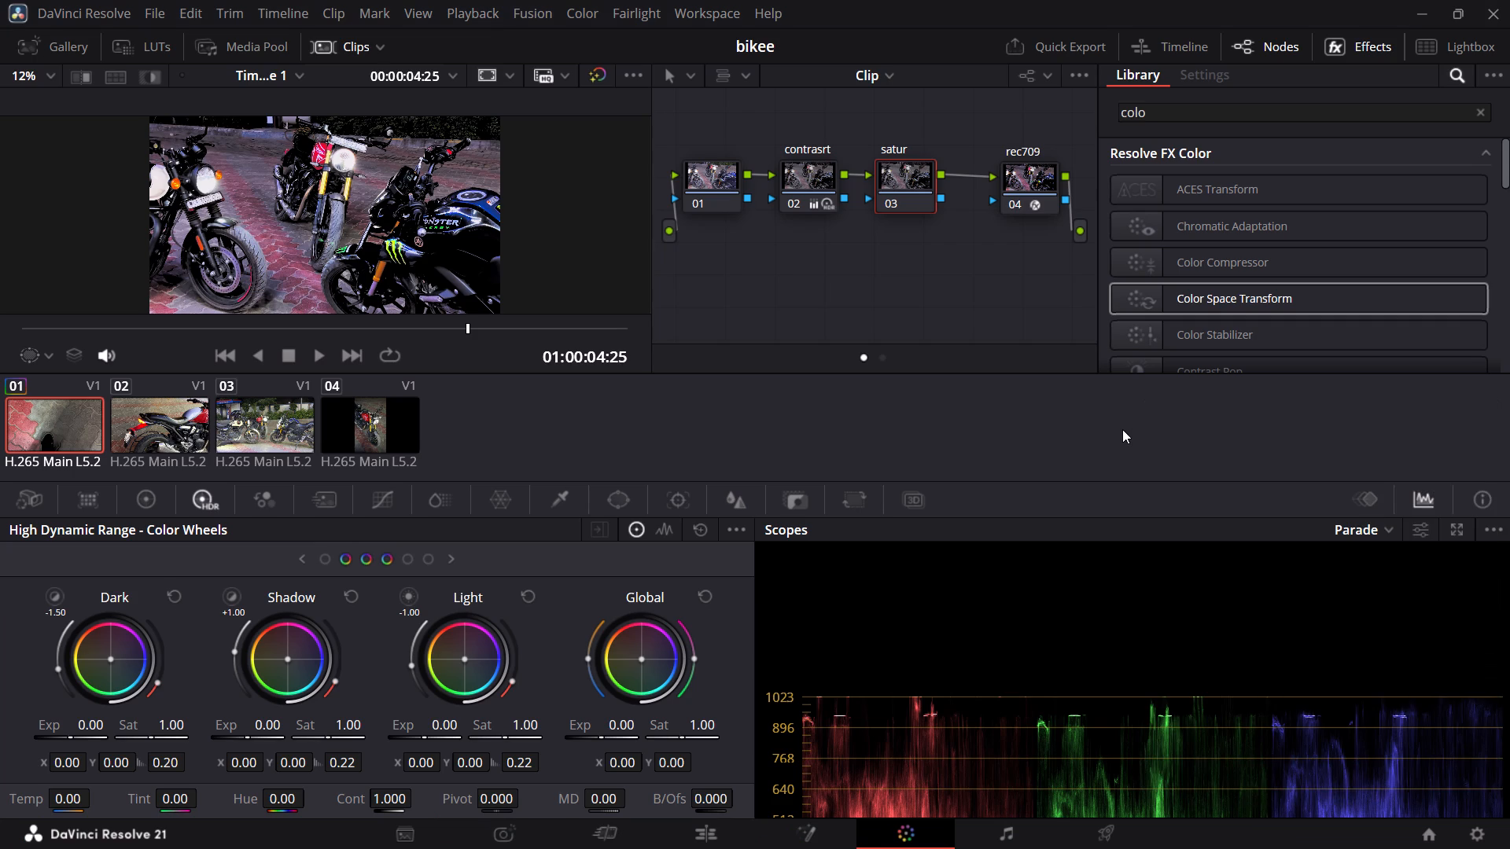
# Resume the YouTube tutorial in Brave briefly, jump back to about 2:55 and pause it.
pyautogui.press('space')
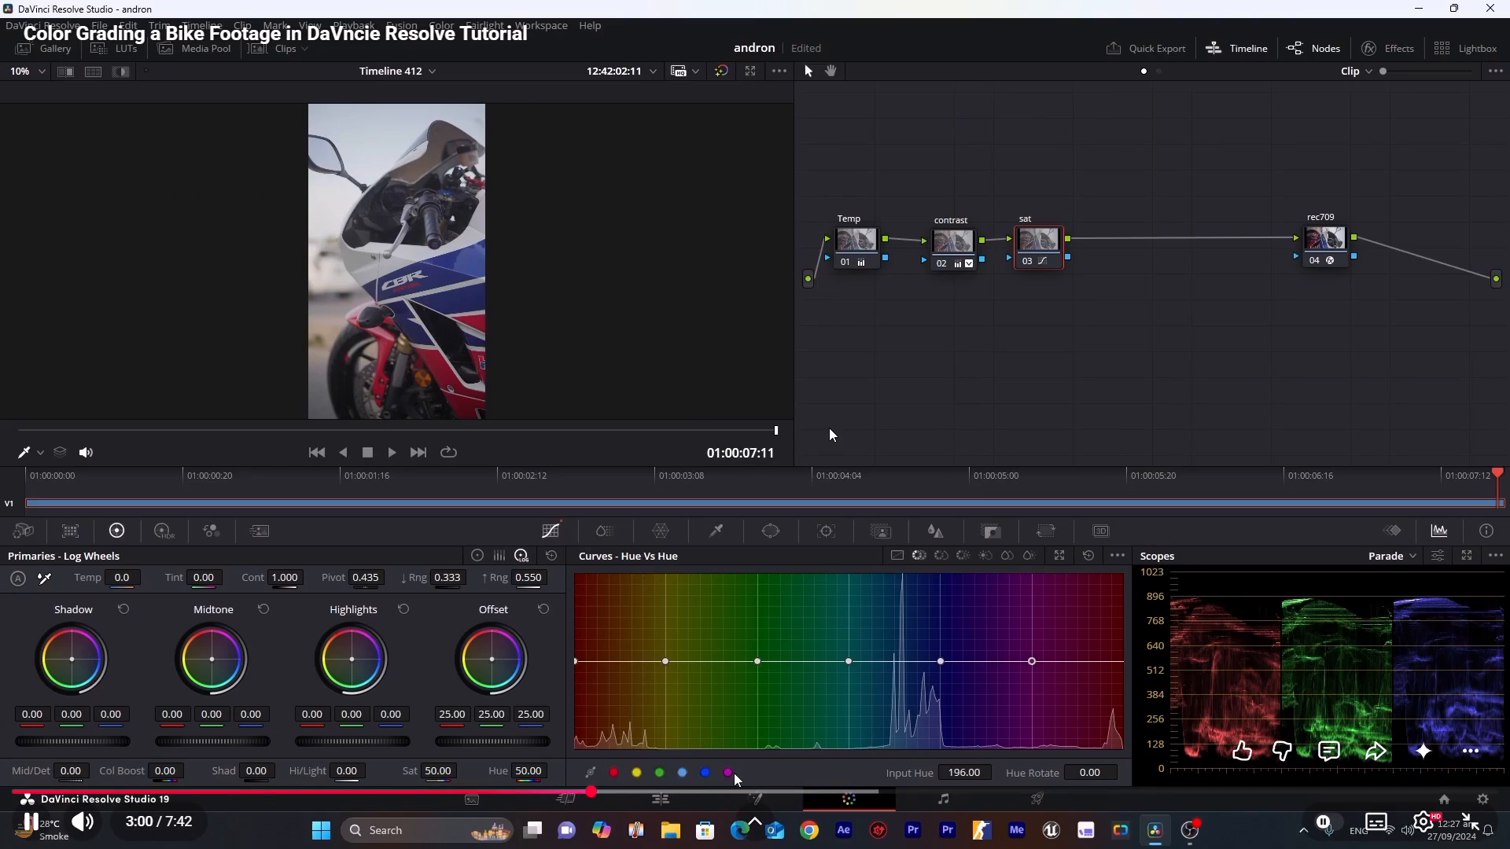
pyautogui.press('Left')
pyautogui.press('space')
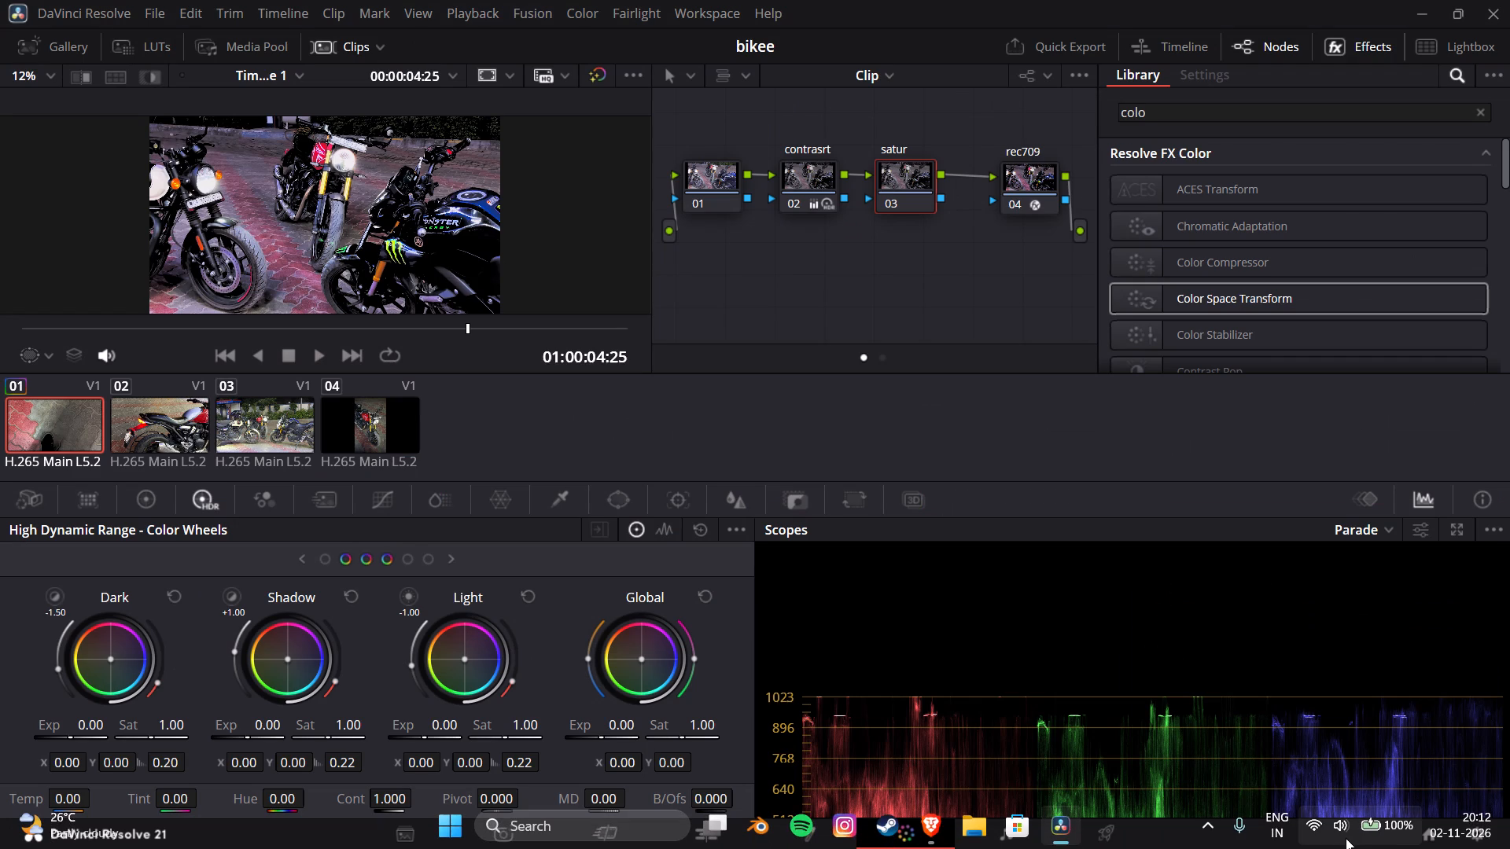
# Set the system sound output to Headphones (Mivi DuoPods Infinity) and return to DaVinci Resolve.
pyautogui.click(1346, 838)
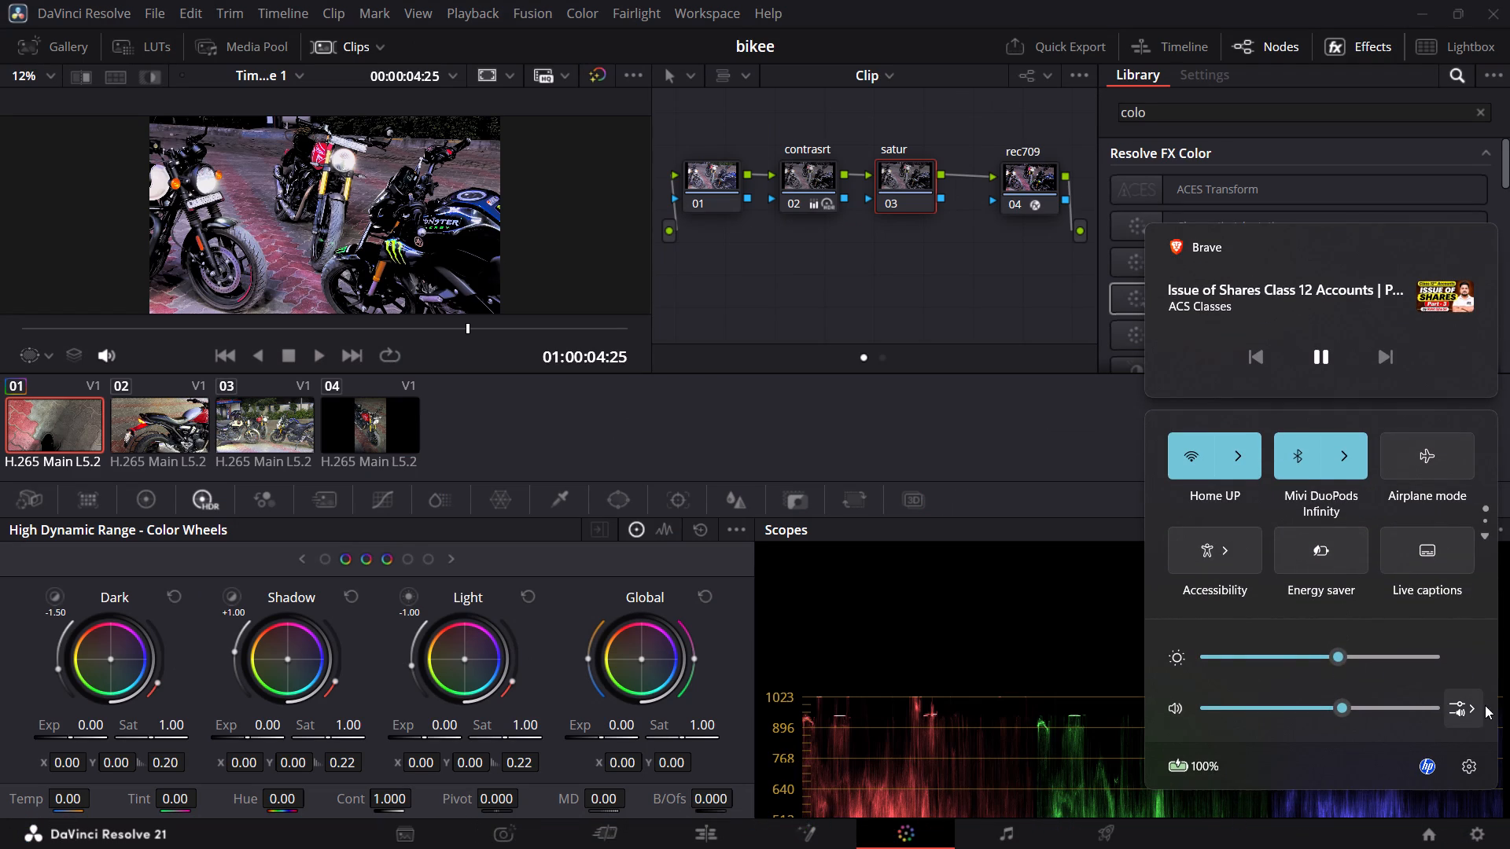
pyautogui.click(1469, 705)
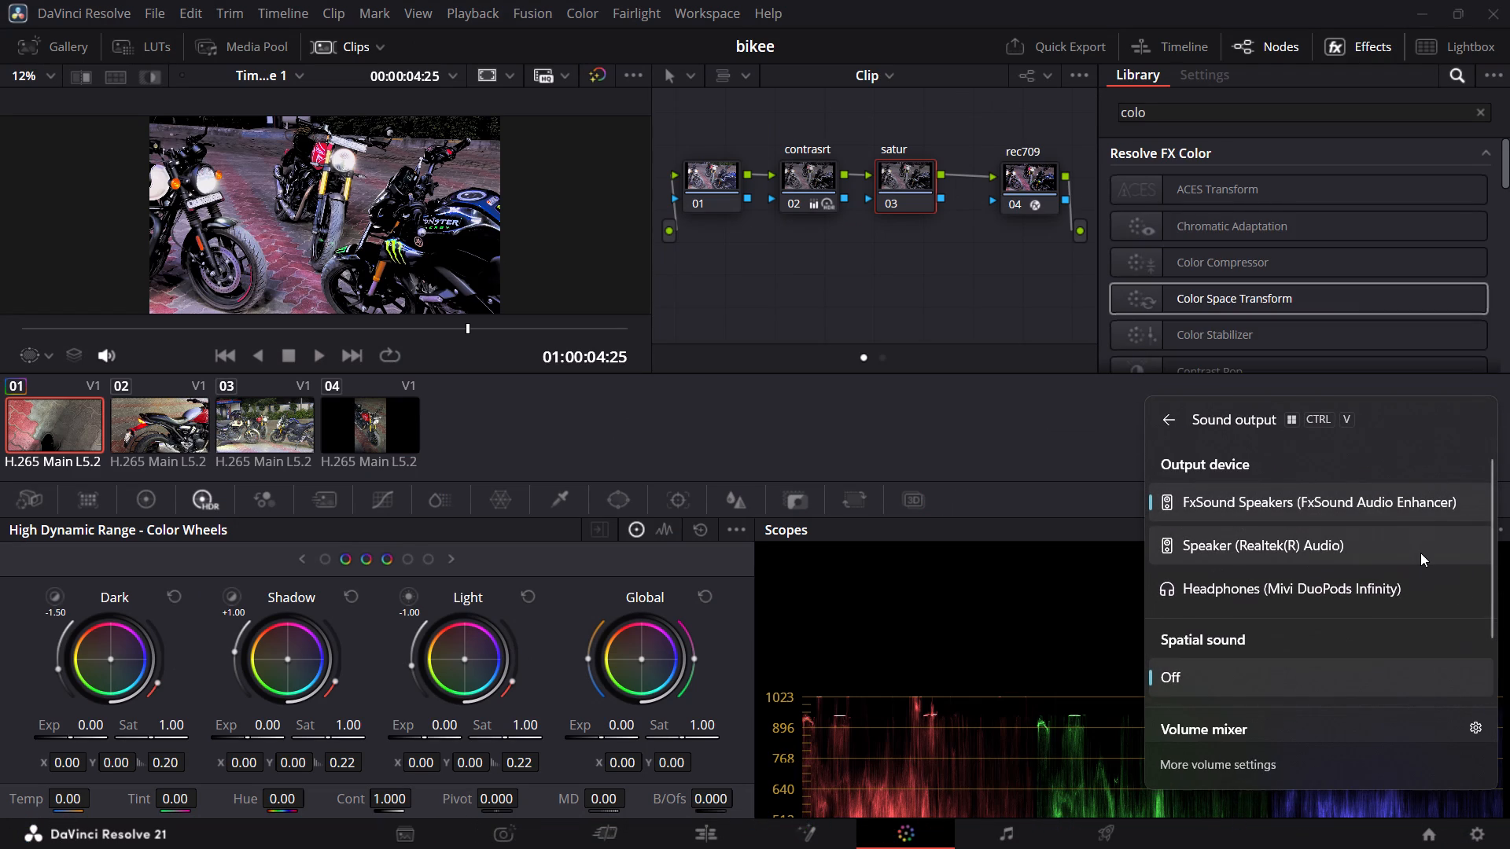
pyautogui.click(1383, 601)
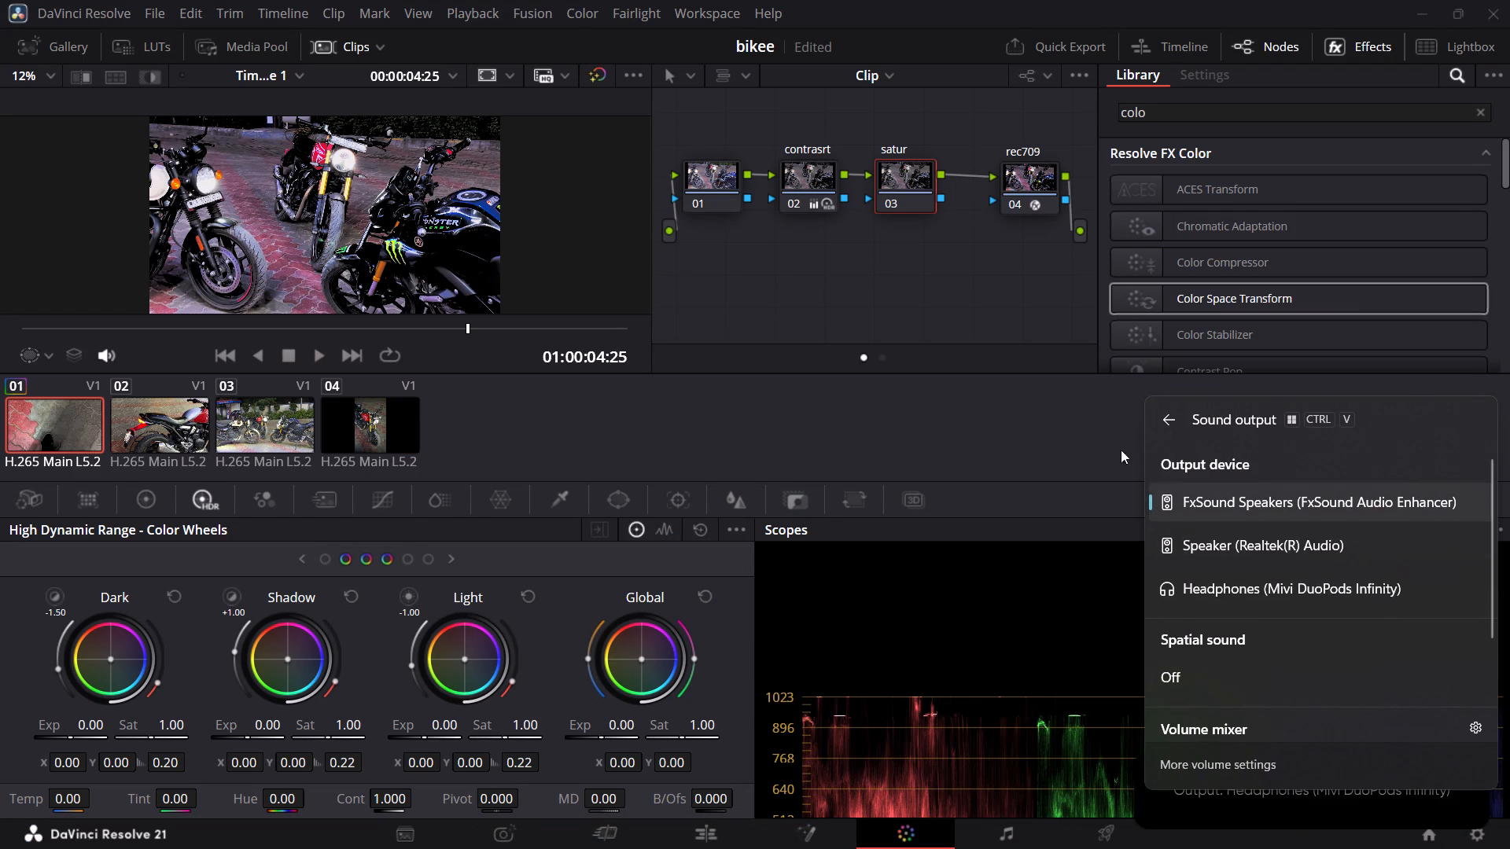
pyautogui.doubleClick(1215, 589)
pyautogui.click(1172, 413)
pyautogui.click(1056, 423)
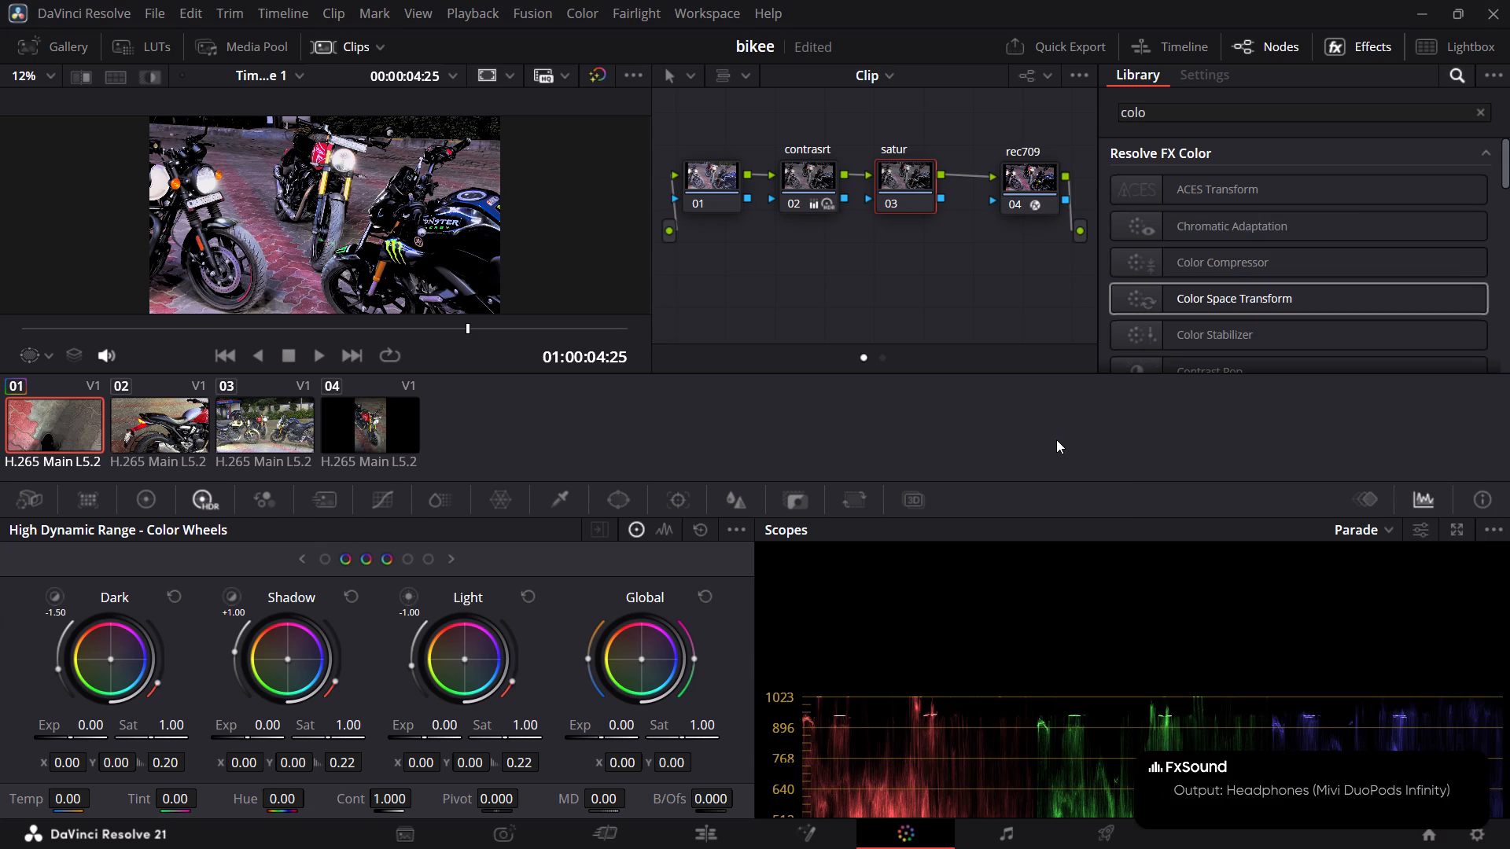
# Switch to the tutorial in Brave, rewind to about 2:16, skip ahead, rewatch the work on the sat node up to sampling the bike's colour, and pause.
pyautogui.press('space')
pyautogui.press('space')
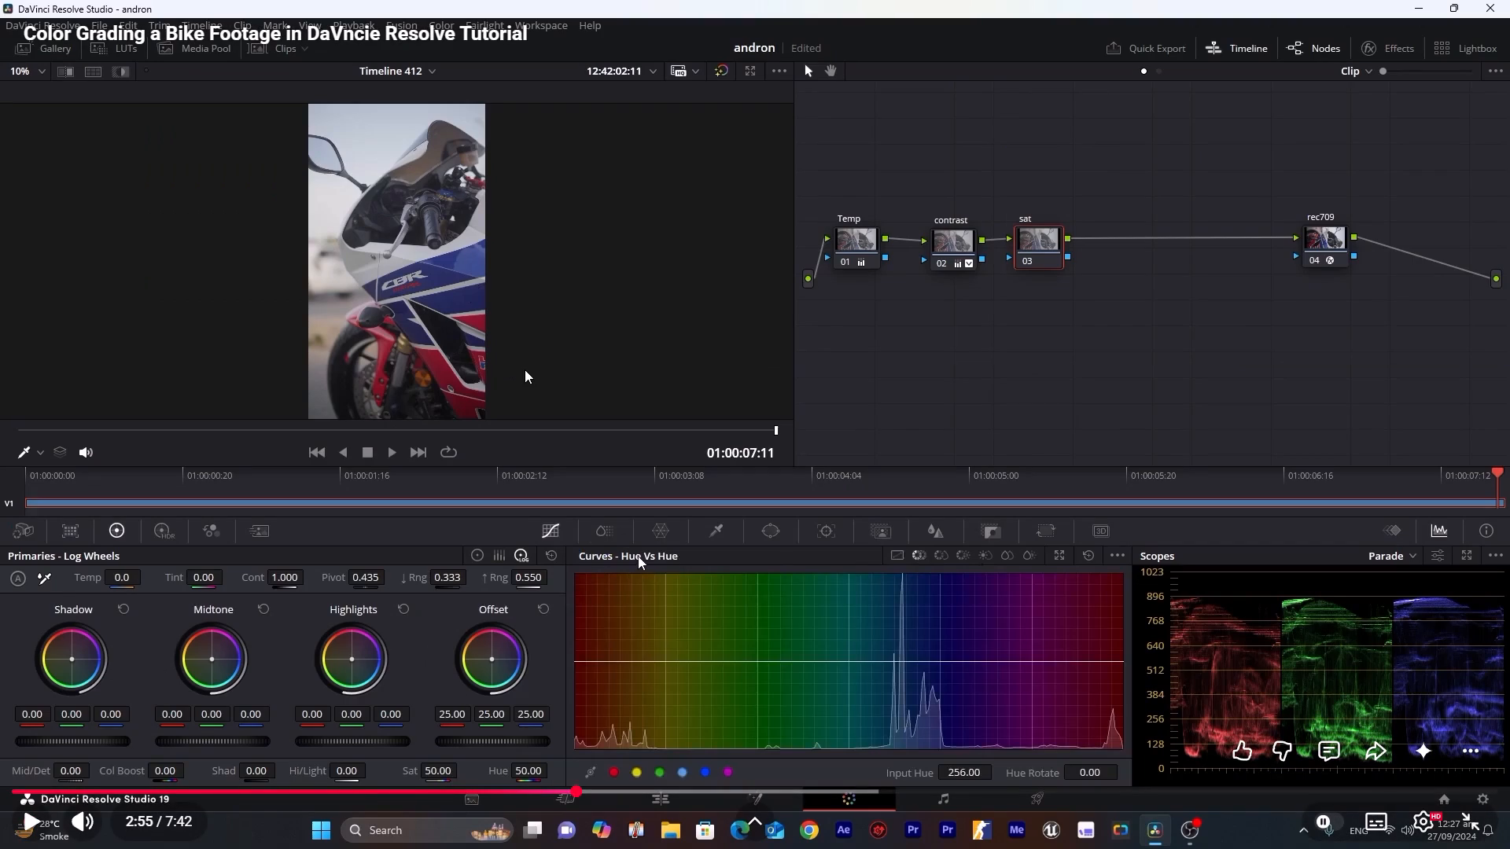
pyautogui.press('Left')
pyautogui.press('Left')
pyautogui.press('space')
pyautogui.press('Left')
pyautogui.press('Left')
pyautogui.press('Left')
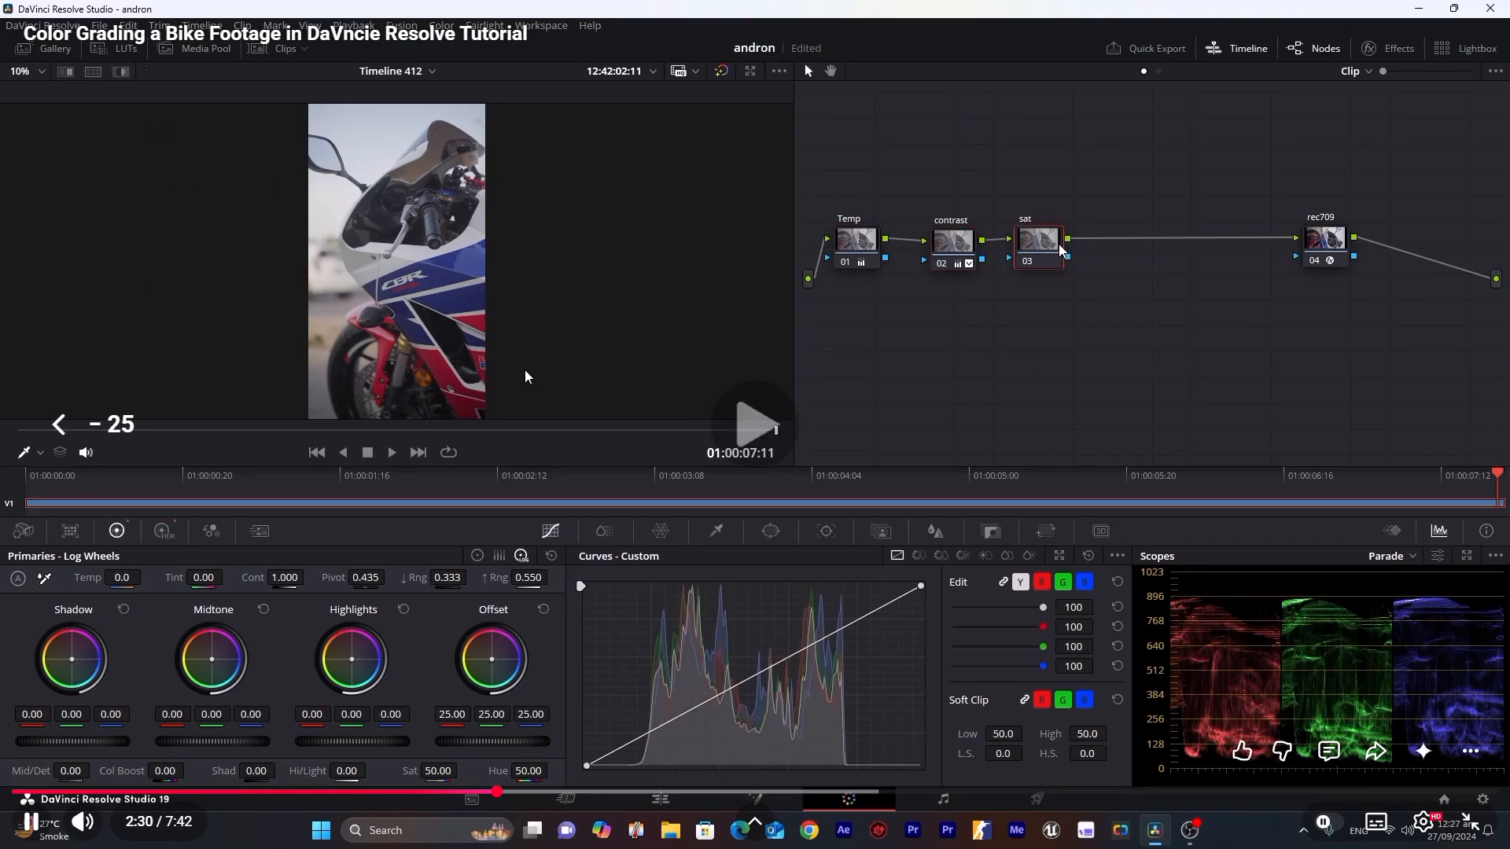
pyautogui.press('Left')
pyautogui.press('Left')
pyautogui.press('Left')
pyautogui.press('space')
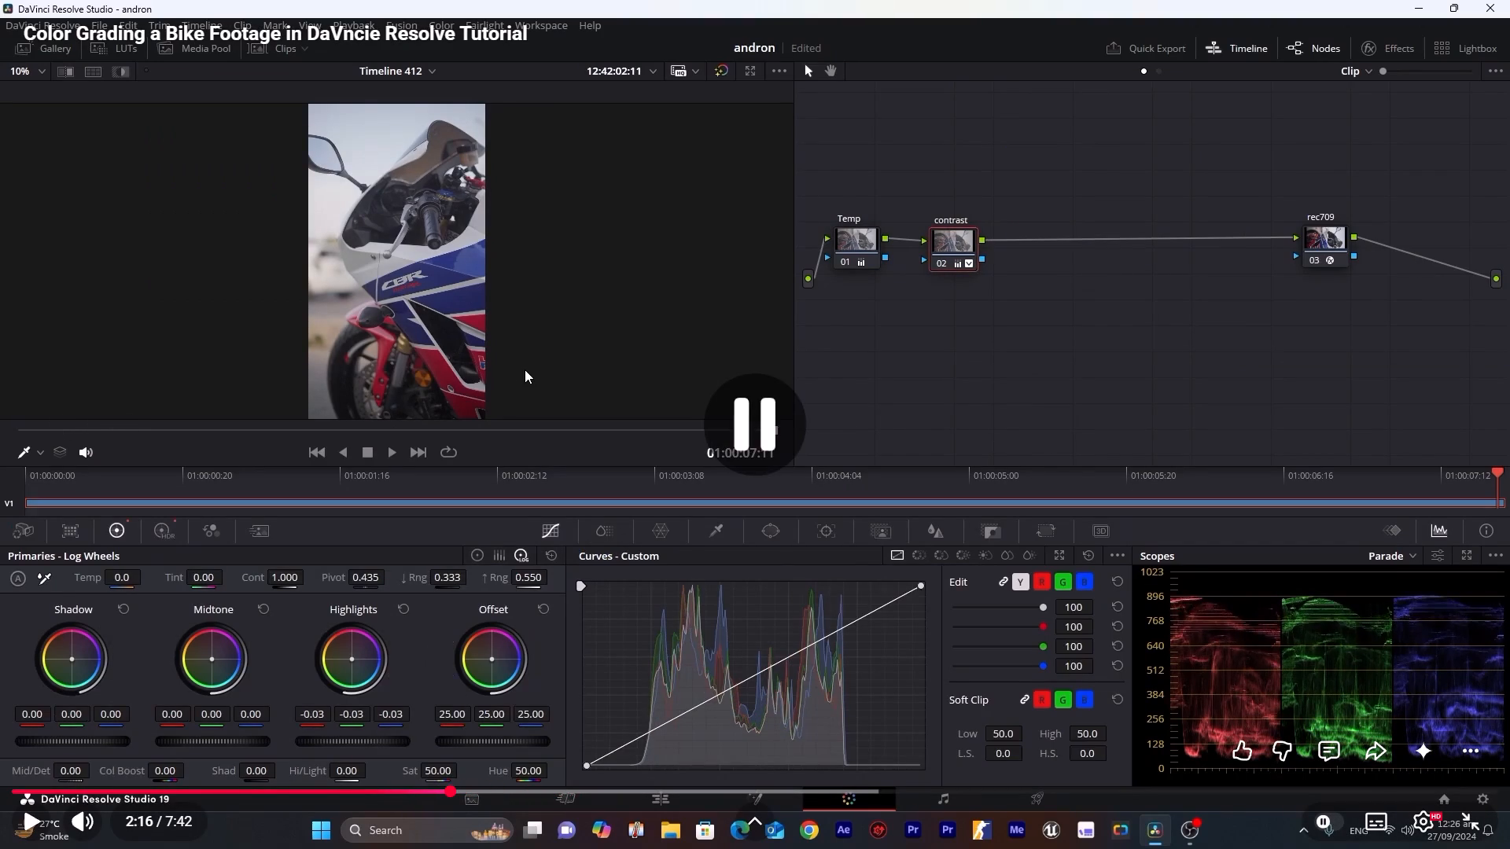
pyautogui.press('Right')
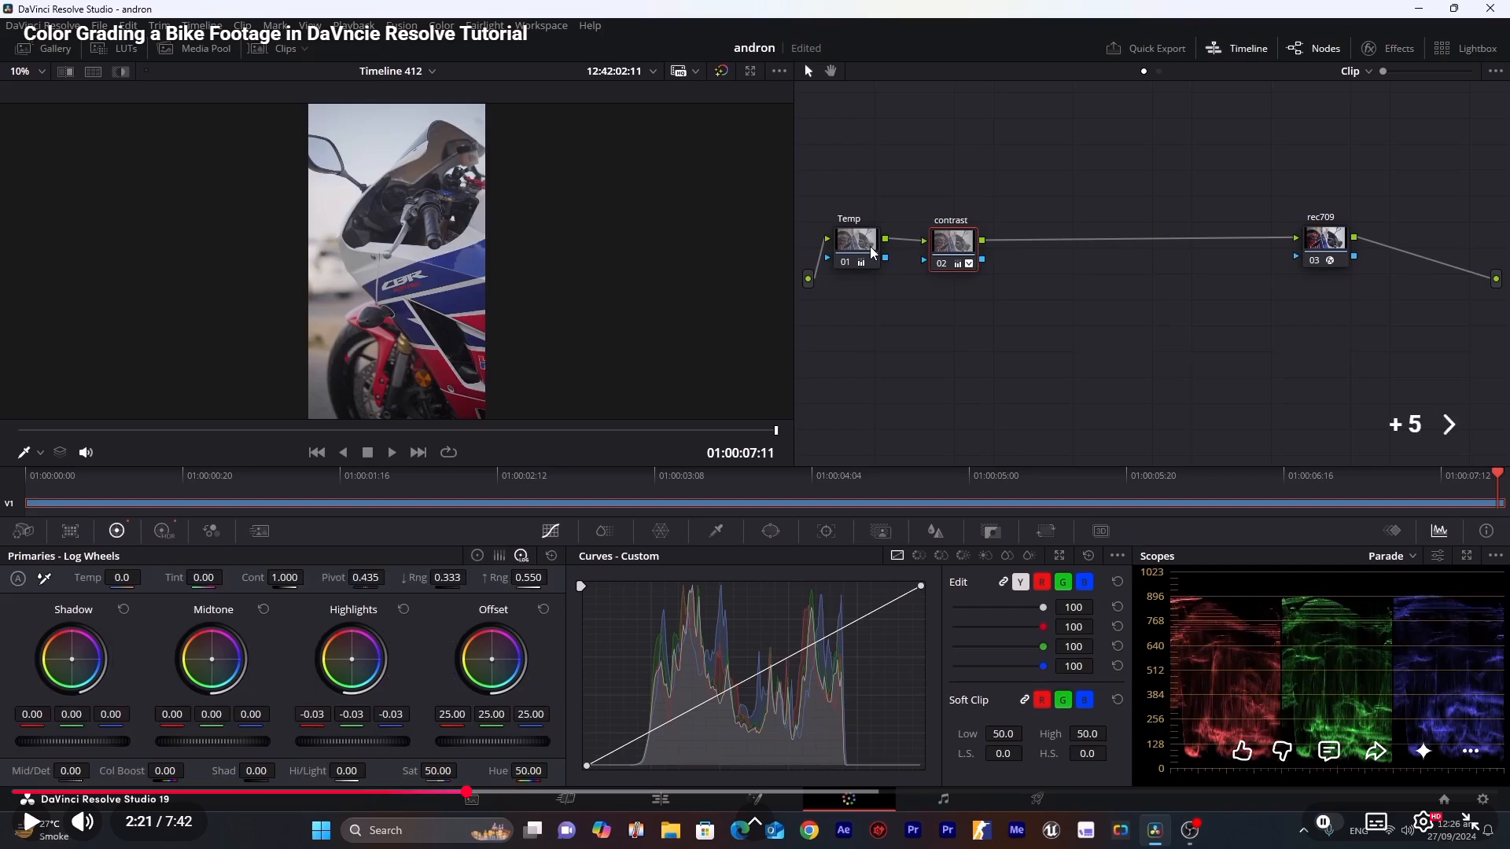
pyautogui.press('Right')
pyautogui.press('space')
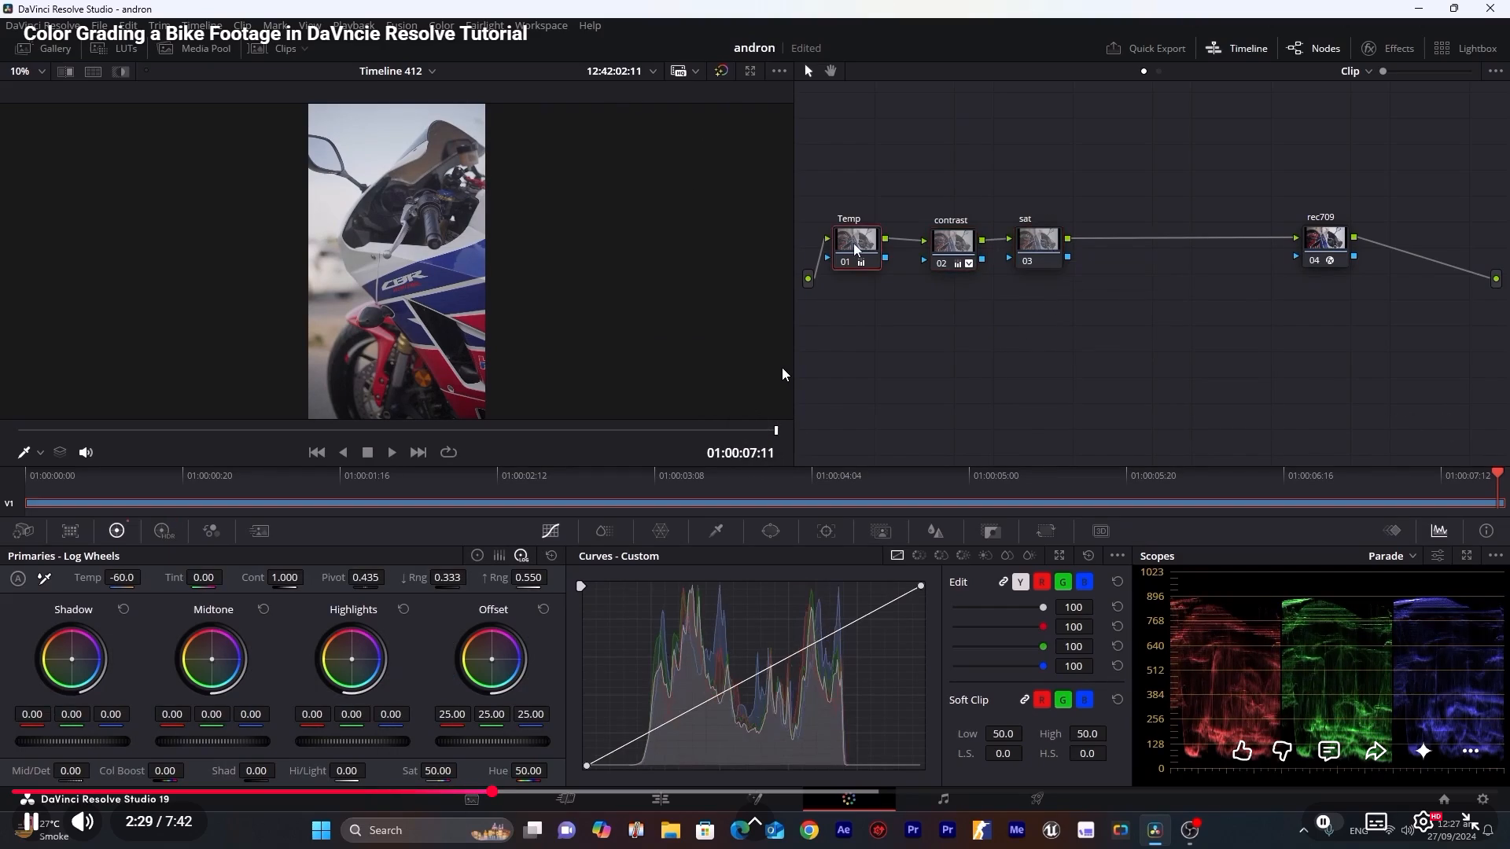
pyautogui.press('Right')
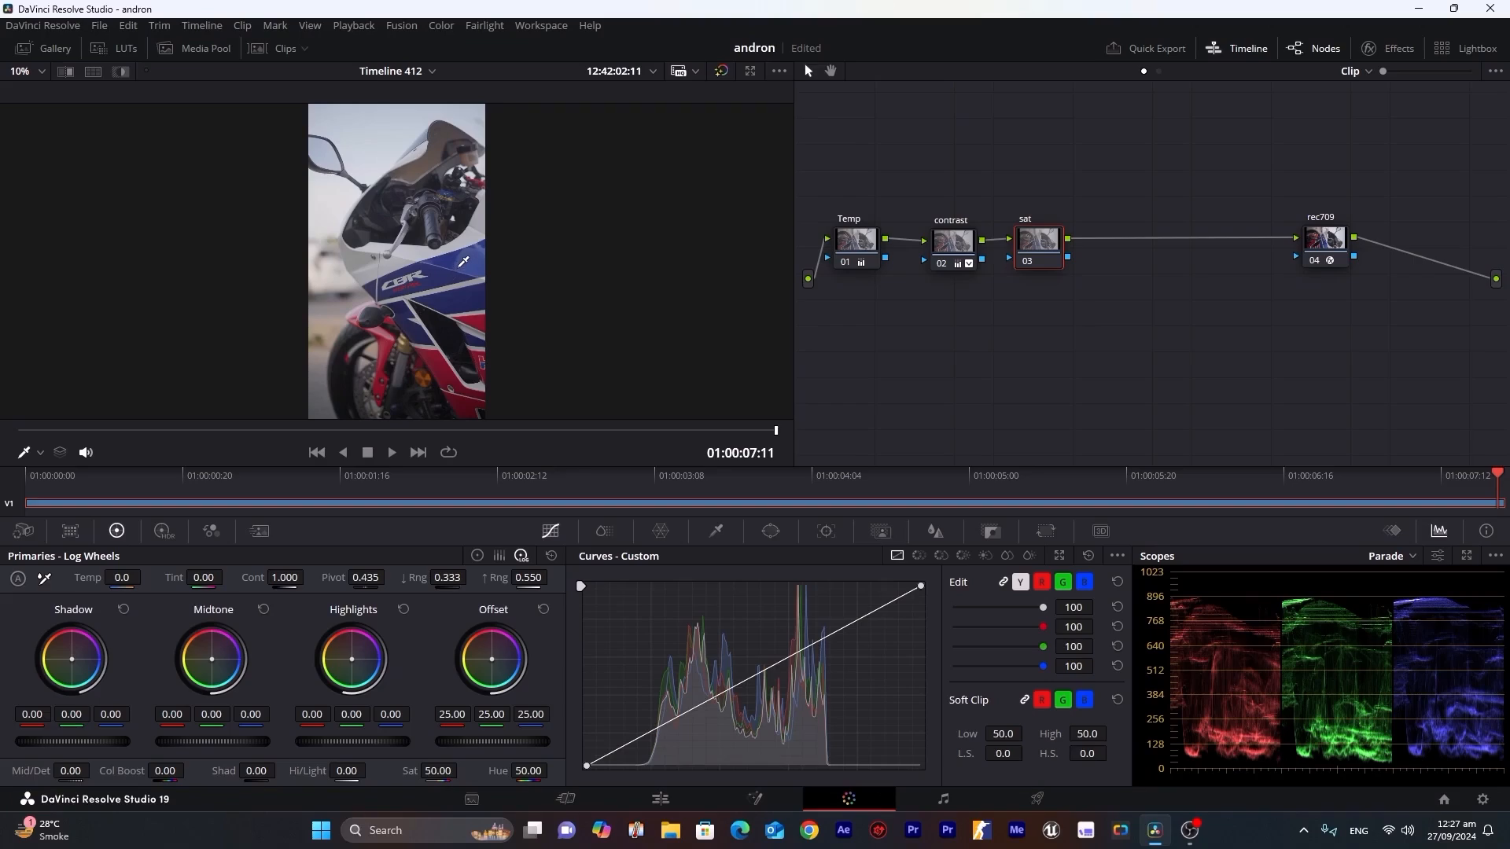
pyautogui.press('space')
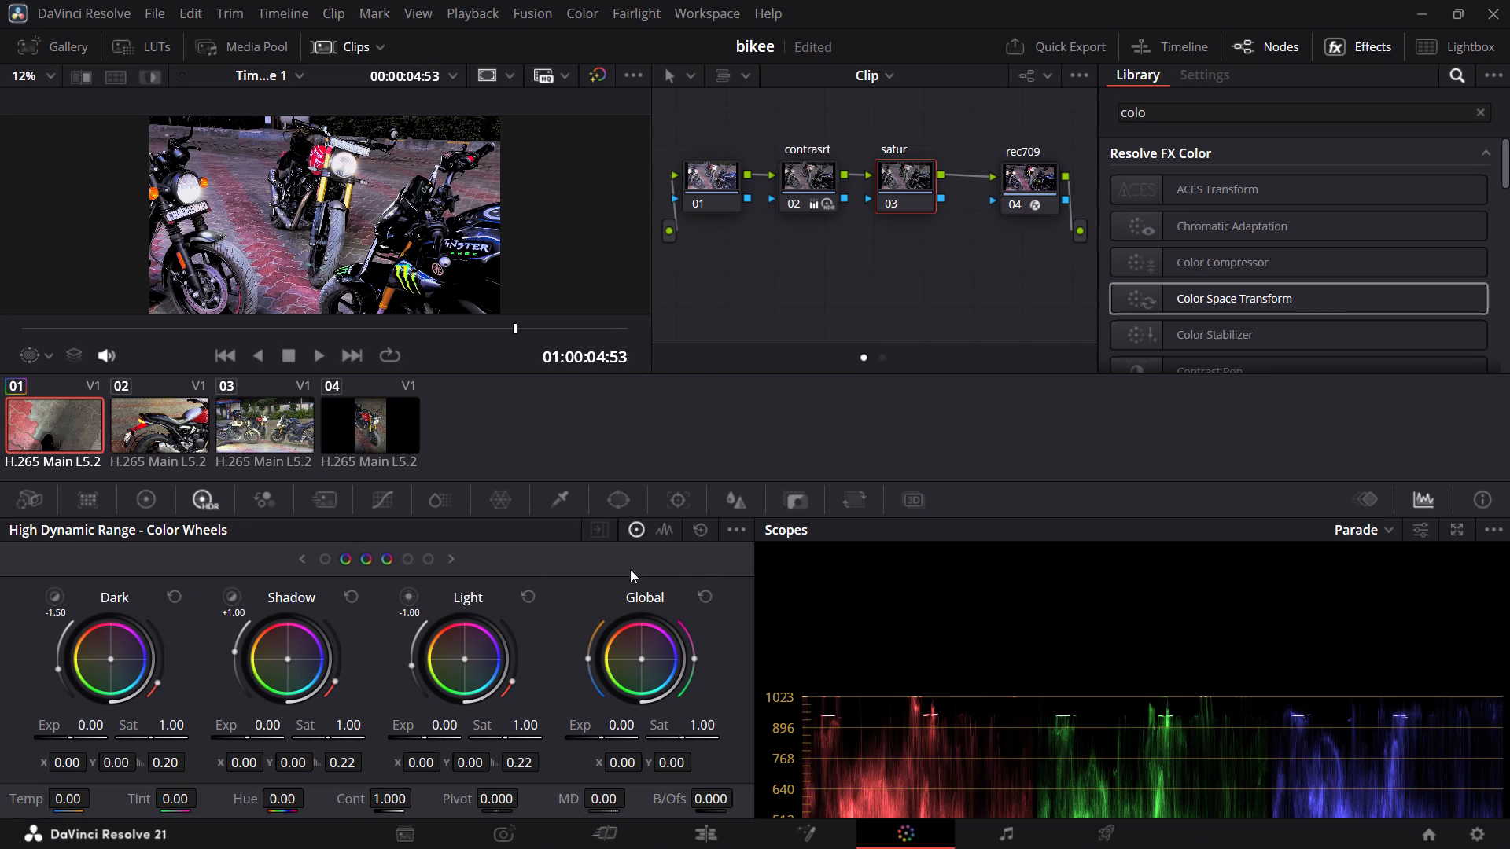
# Switch to DaVinci Resolve and show the Primaries color wheels for the satur node.
pyautogui.click(138, 494)
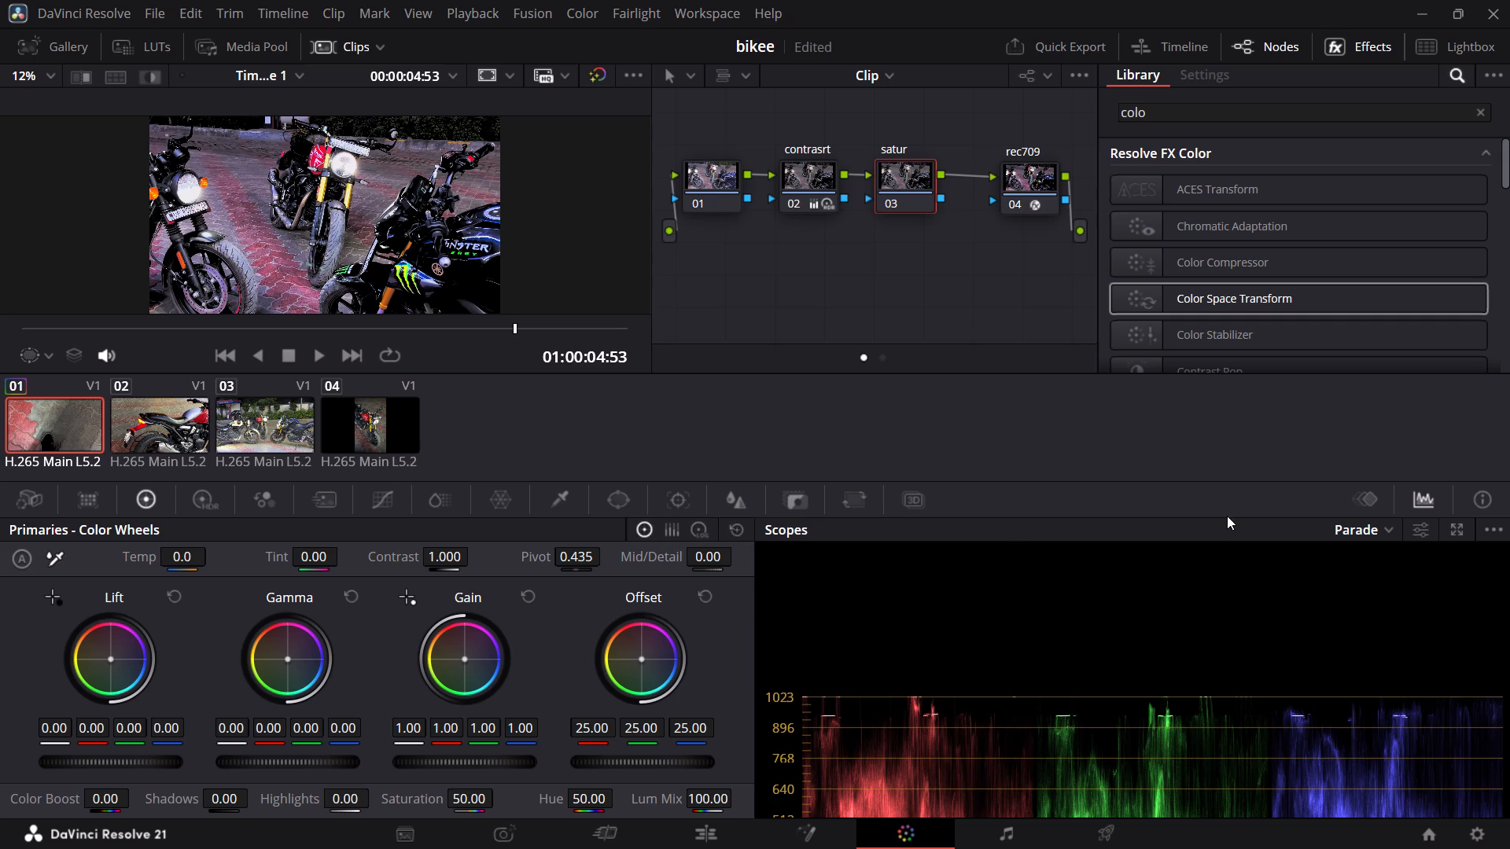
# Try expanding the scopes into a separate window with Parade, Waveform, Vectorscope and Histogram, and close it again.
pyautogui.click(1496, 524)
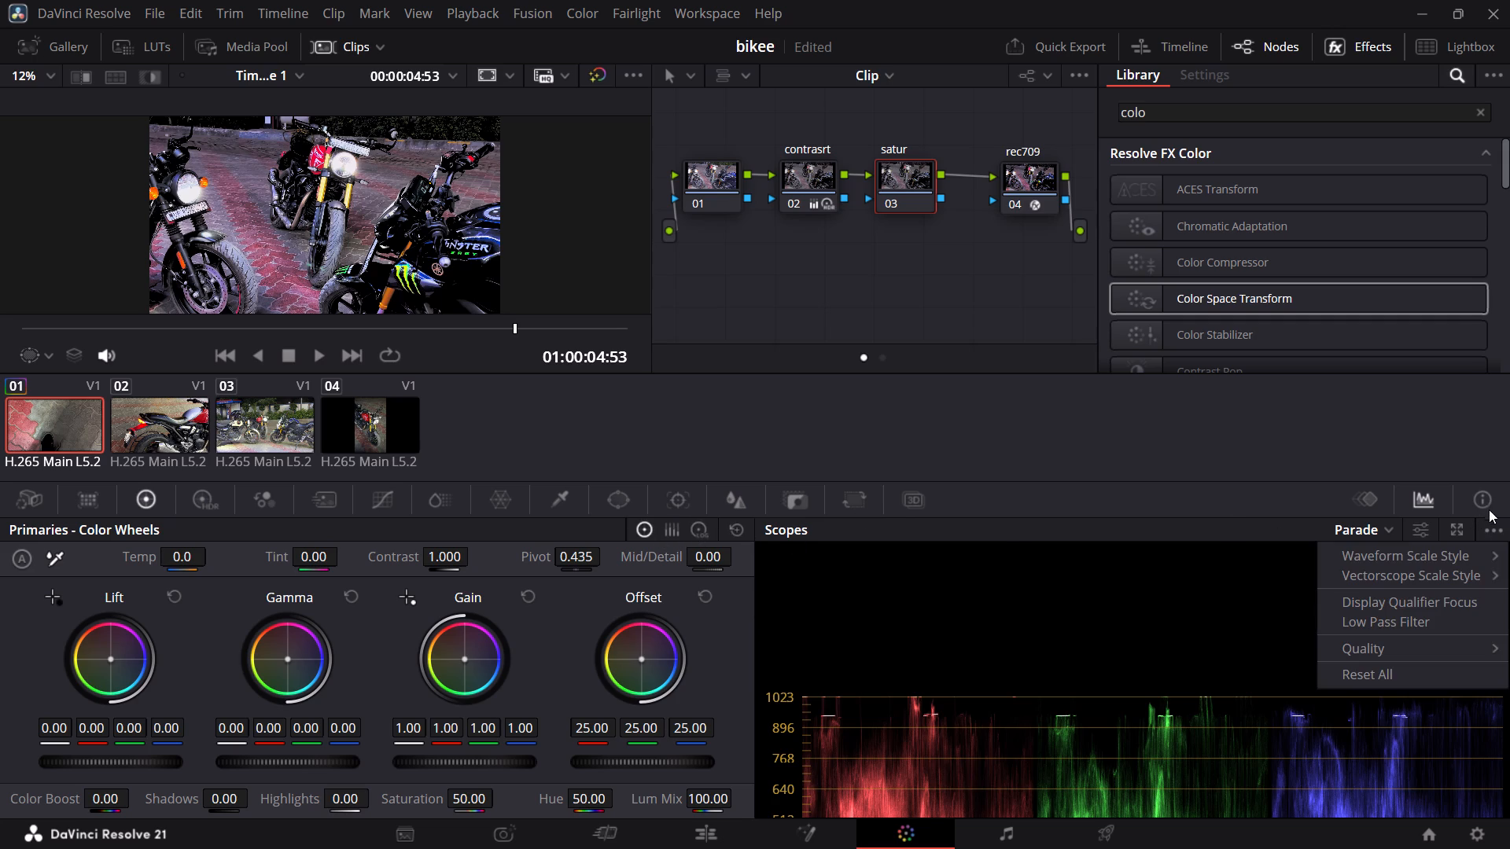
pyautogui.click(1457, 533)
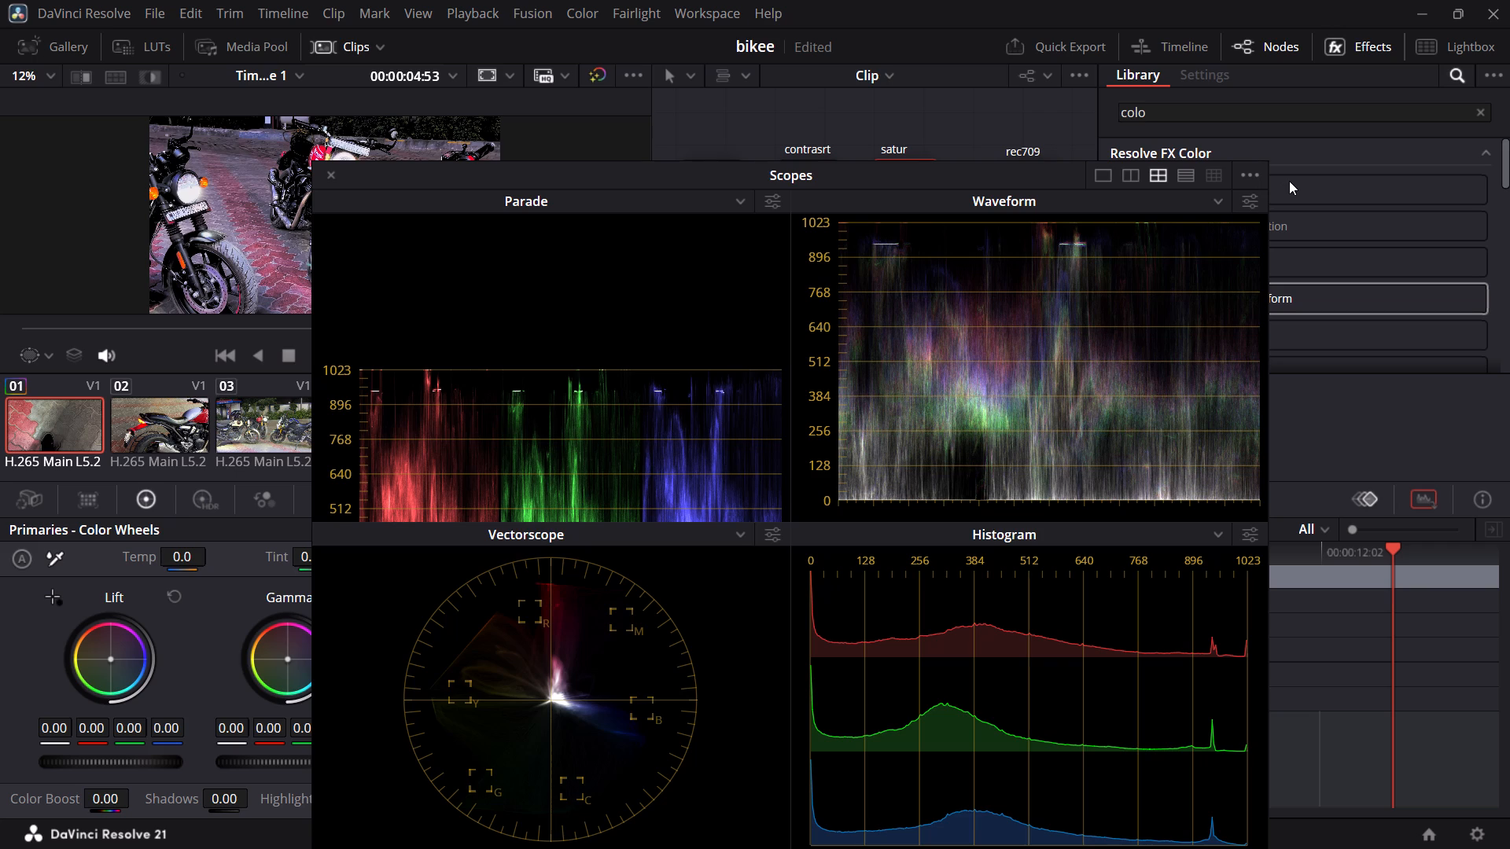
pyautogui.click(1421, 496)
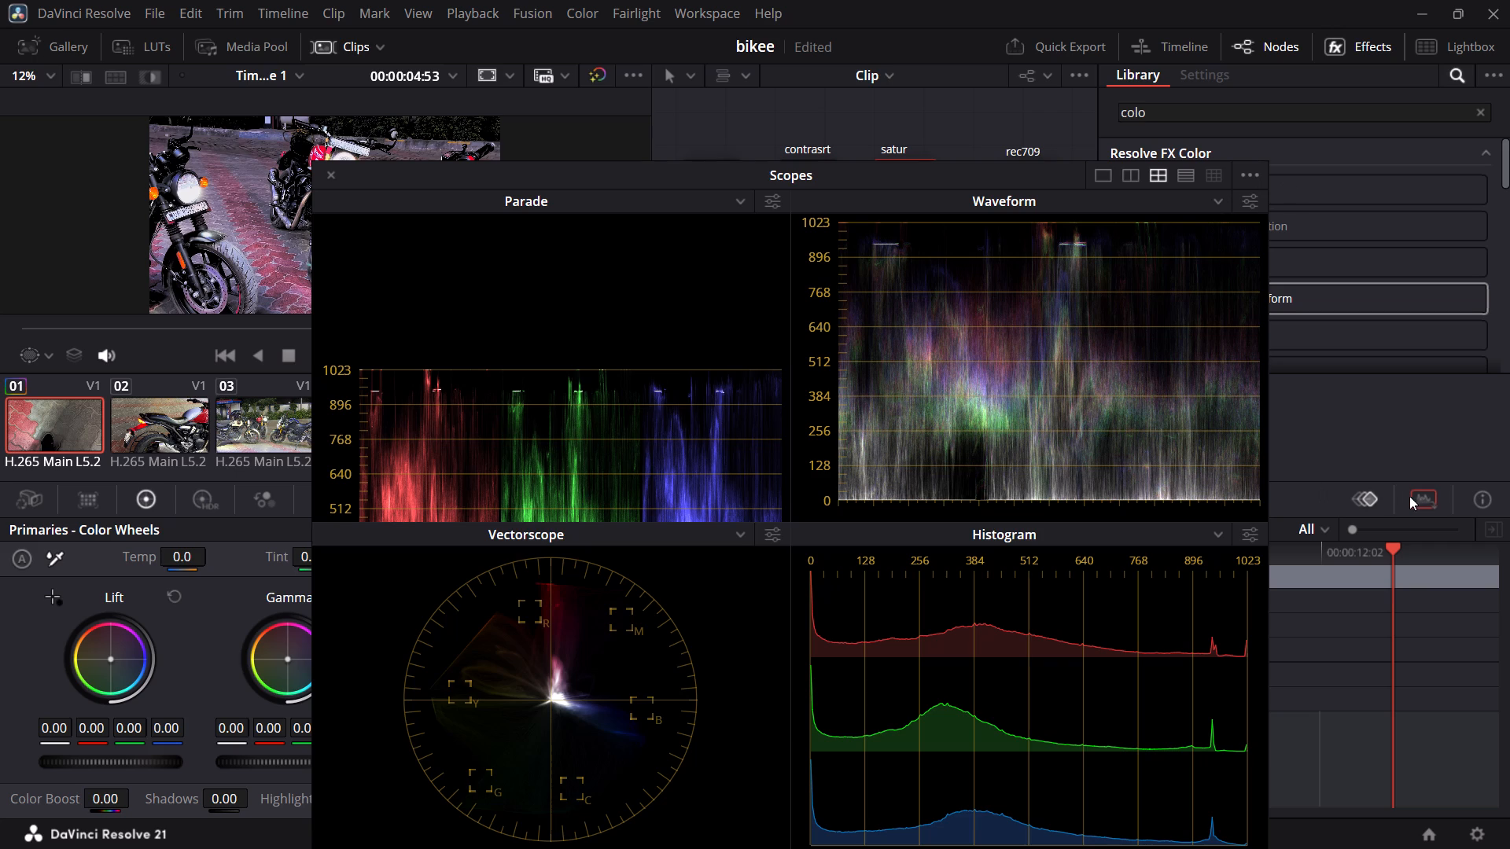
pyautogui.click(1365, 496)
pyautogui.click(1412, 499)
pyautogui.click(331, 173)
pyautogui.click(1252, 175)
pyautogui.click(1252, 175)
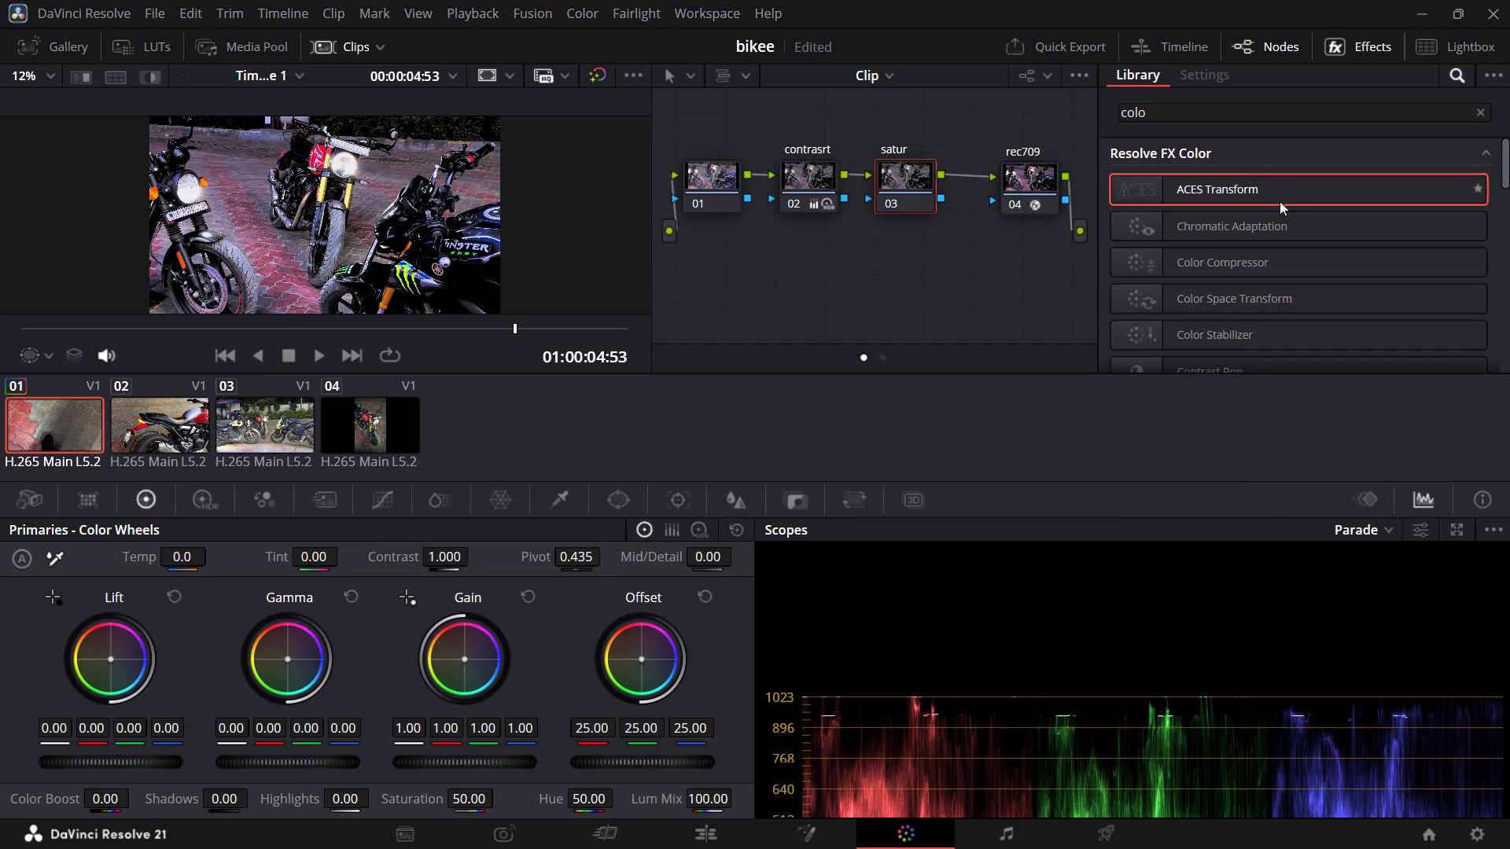
# With the satur node selected, look through the Primaries color bars, log wheels and color wheels modes.
pyautogui.click(1003, 262)
pyautogui.click(905, 199)
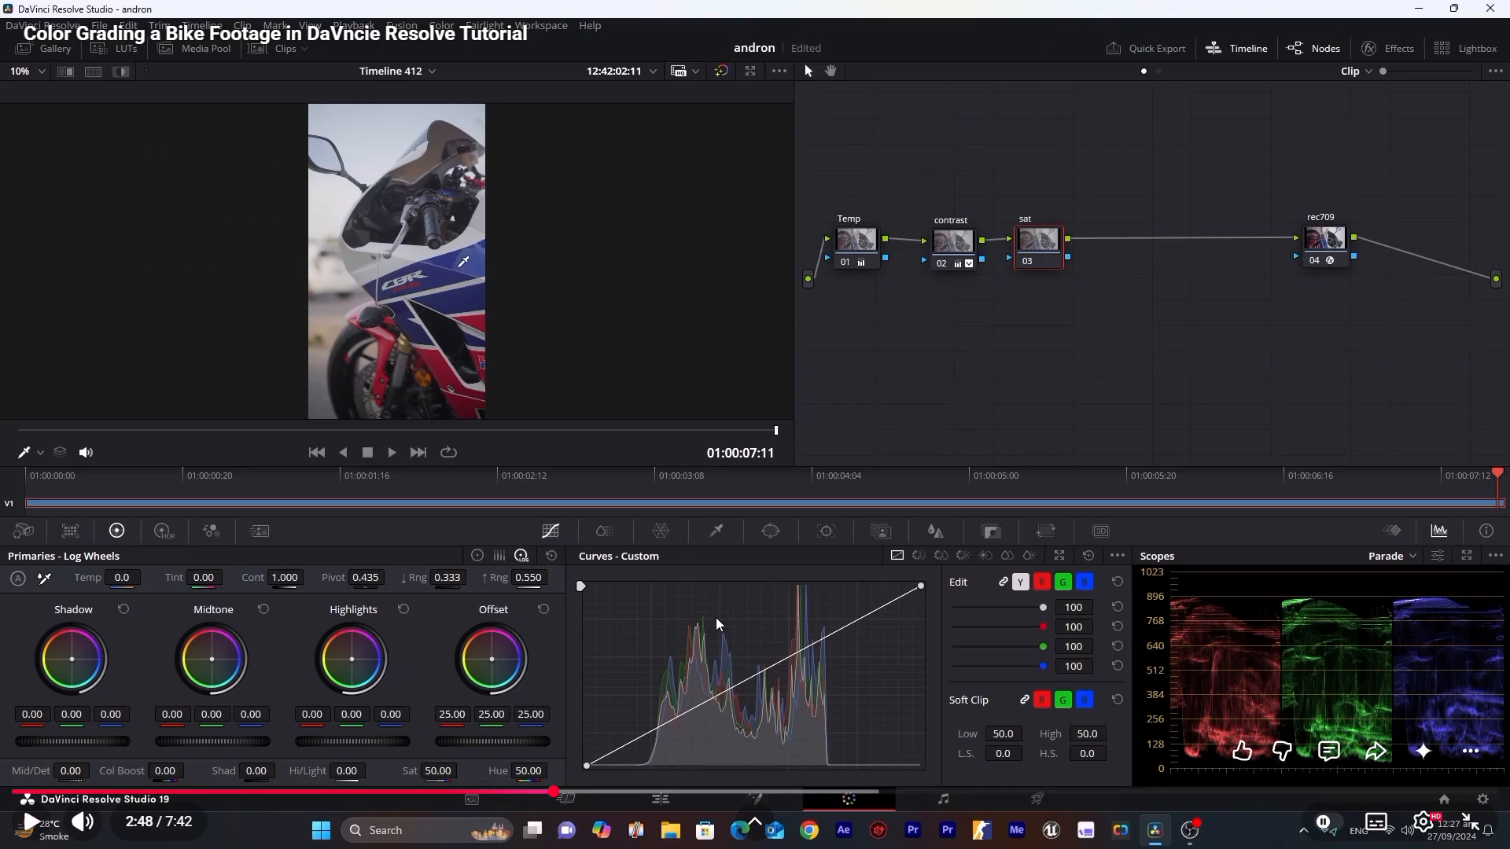
pyautogui.click(679, 527)
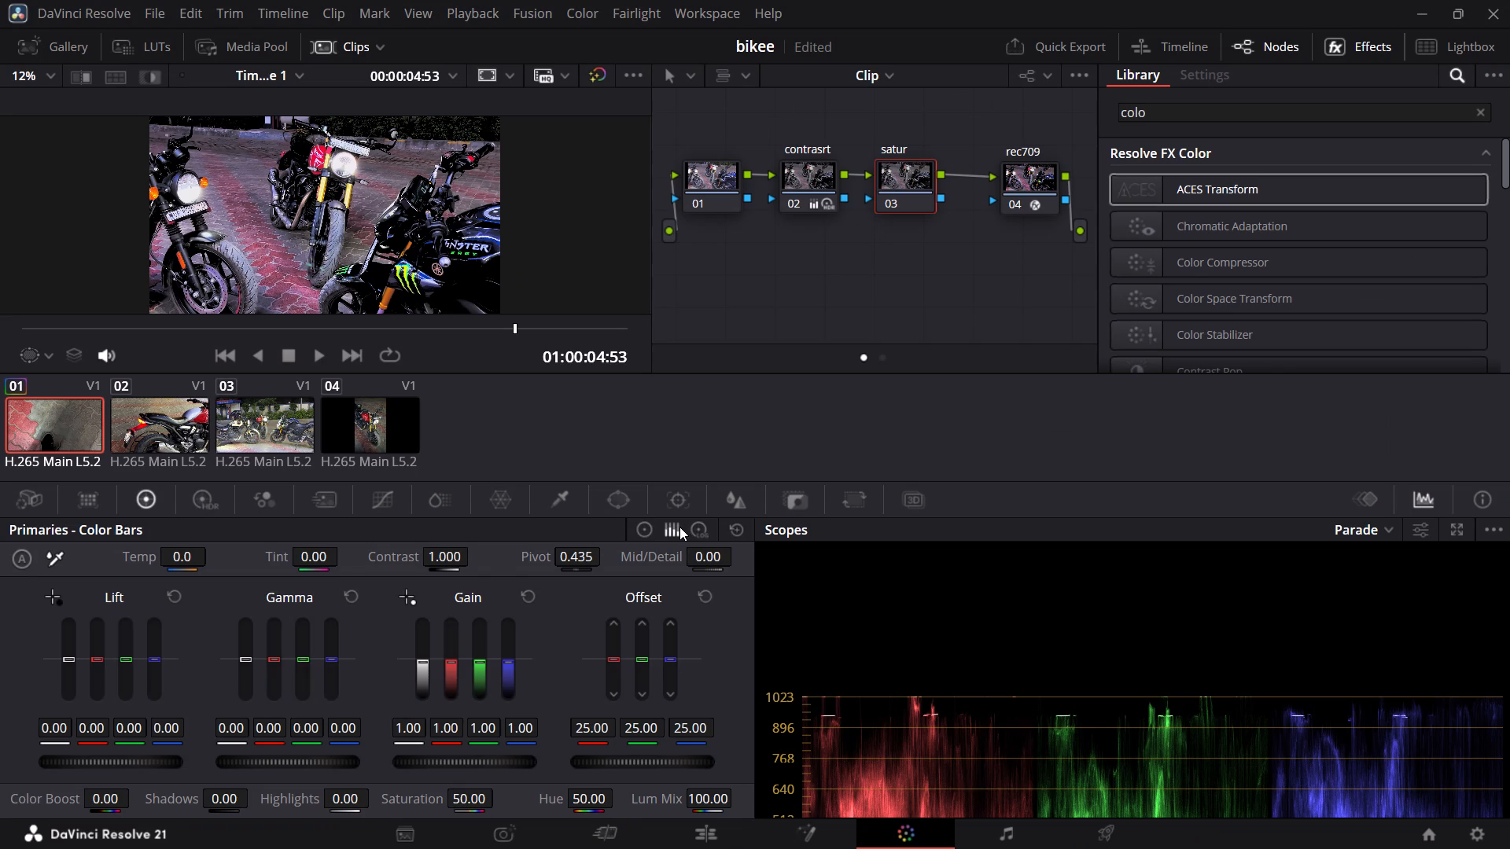
pyautogui.click(653, 527)
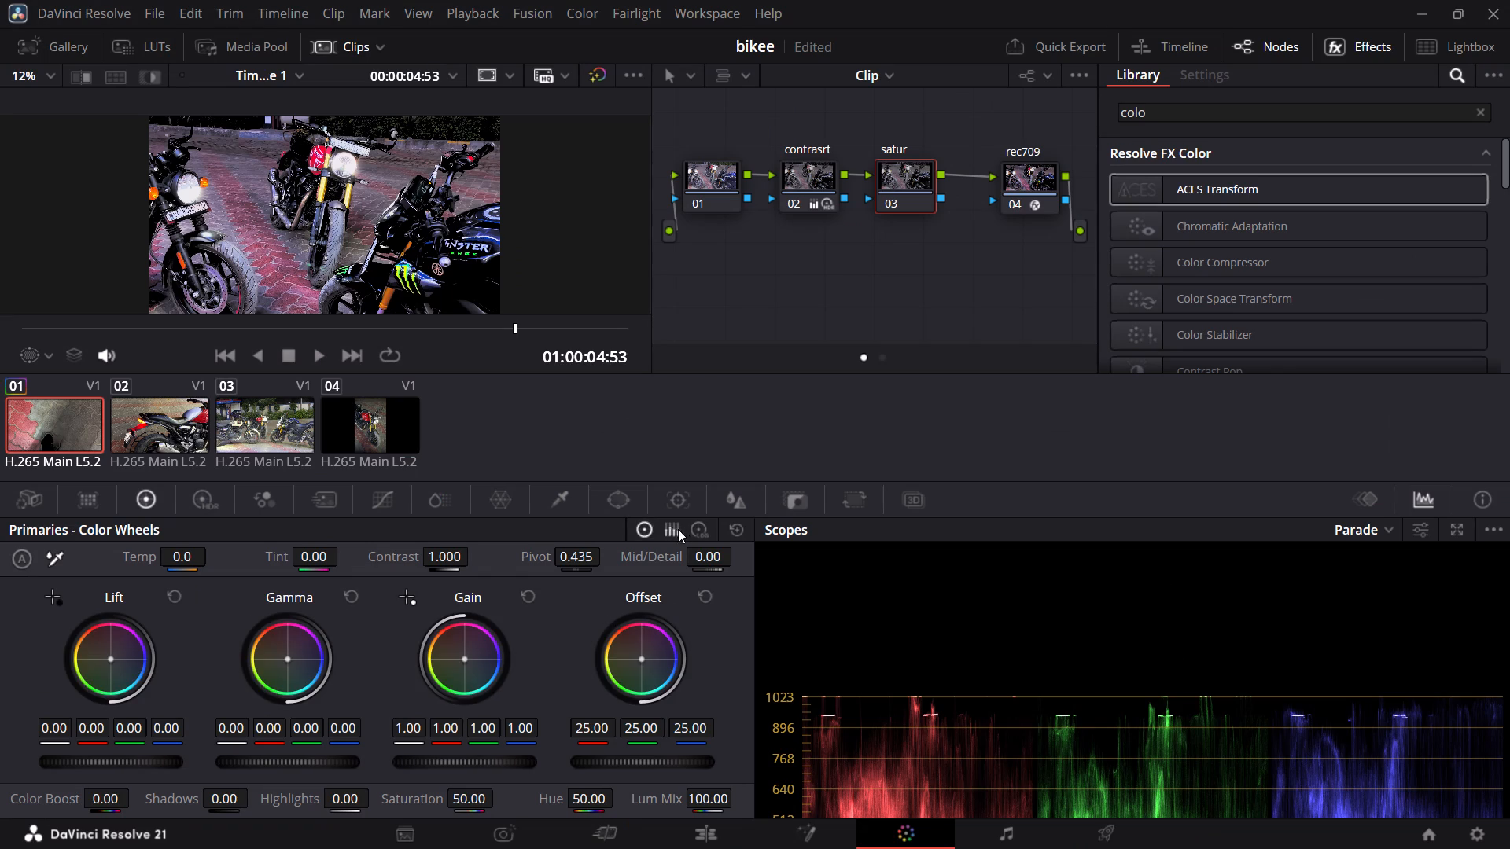
pyautogui.click(702, 529)
pyautogui.click(643, 523)
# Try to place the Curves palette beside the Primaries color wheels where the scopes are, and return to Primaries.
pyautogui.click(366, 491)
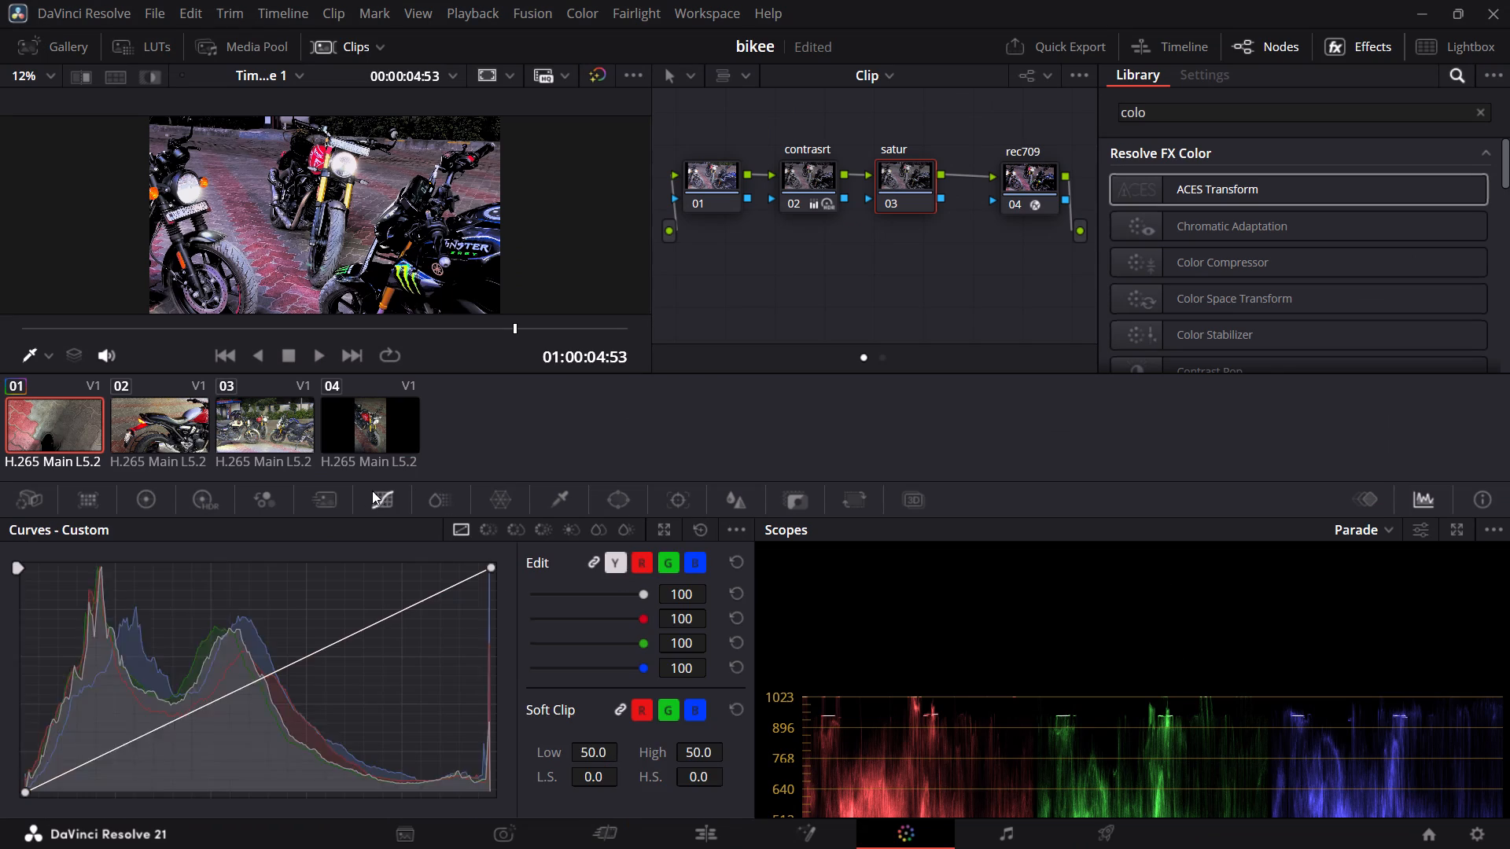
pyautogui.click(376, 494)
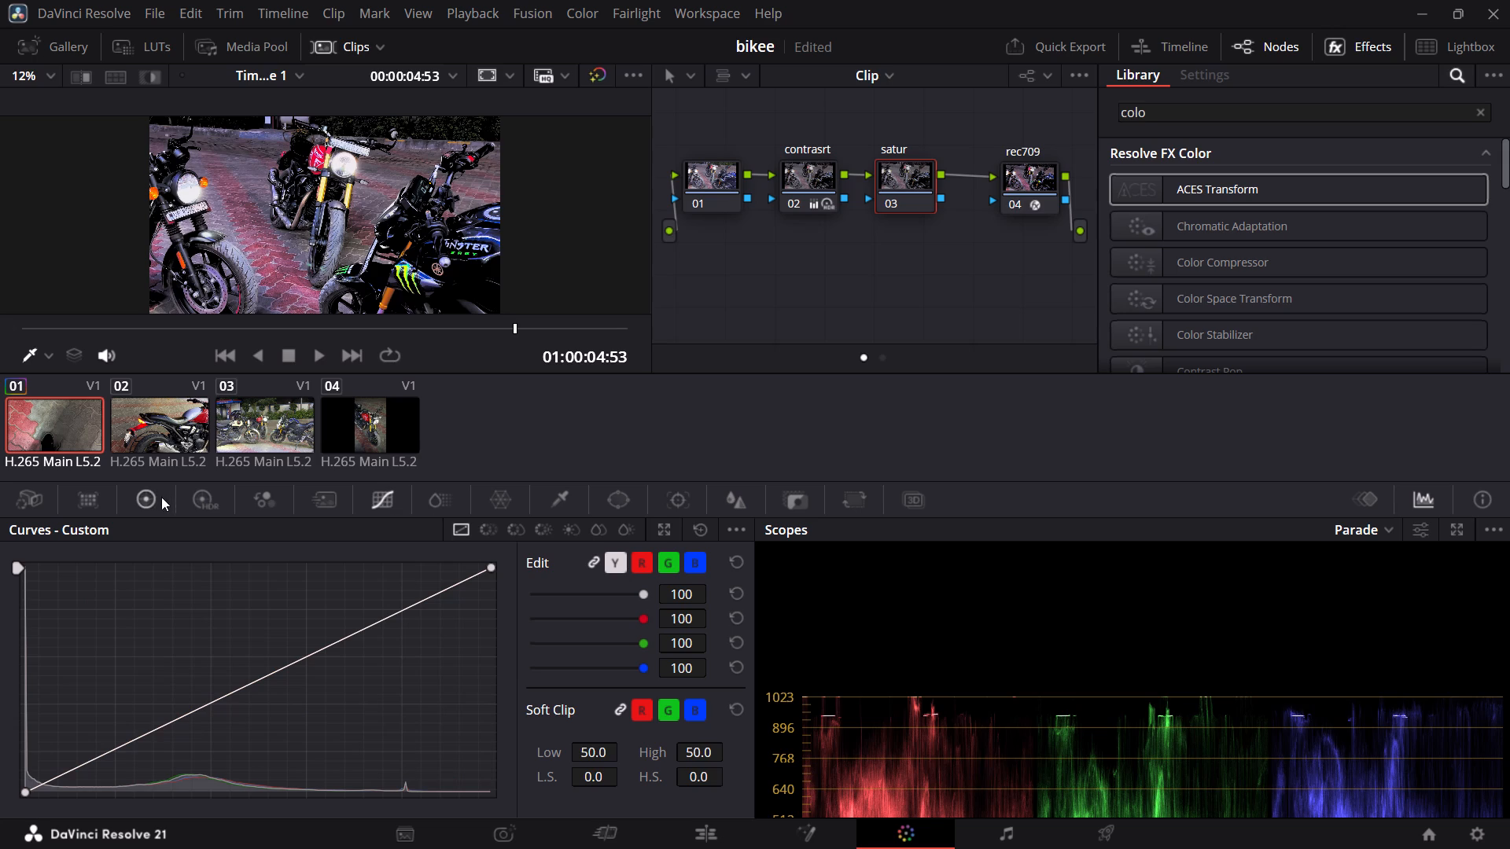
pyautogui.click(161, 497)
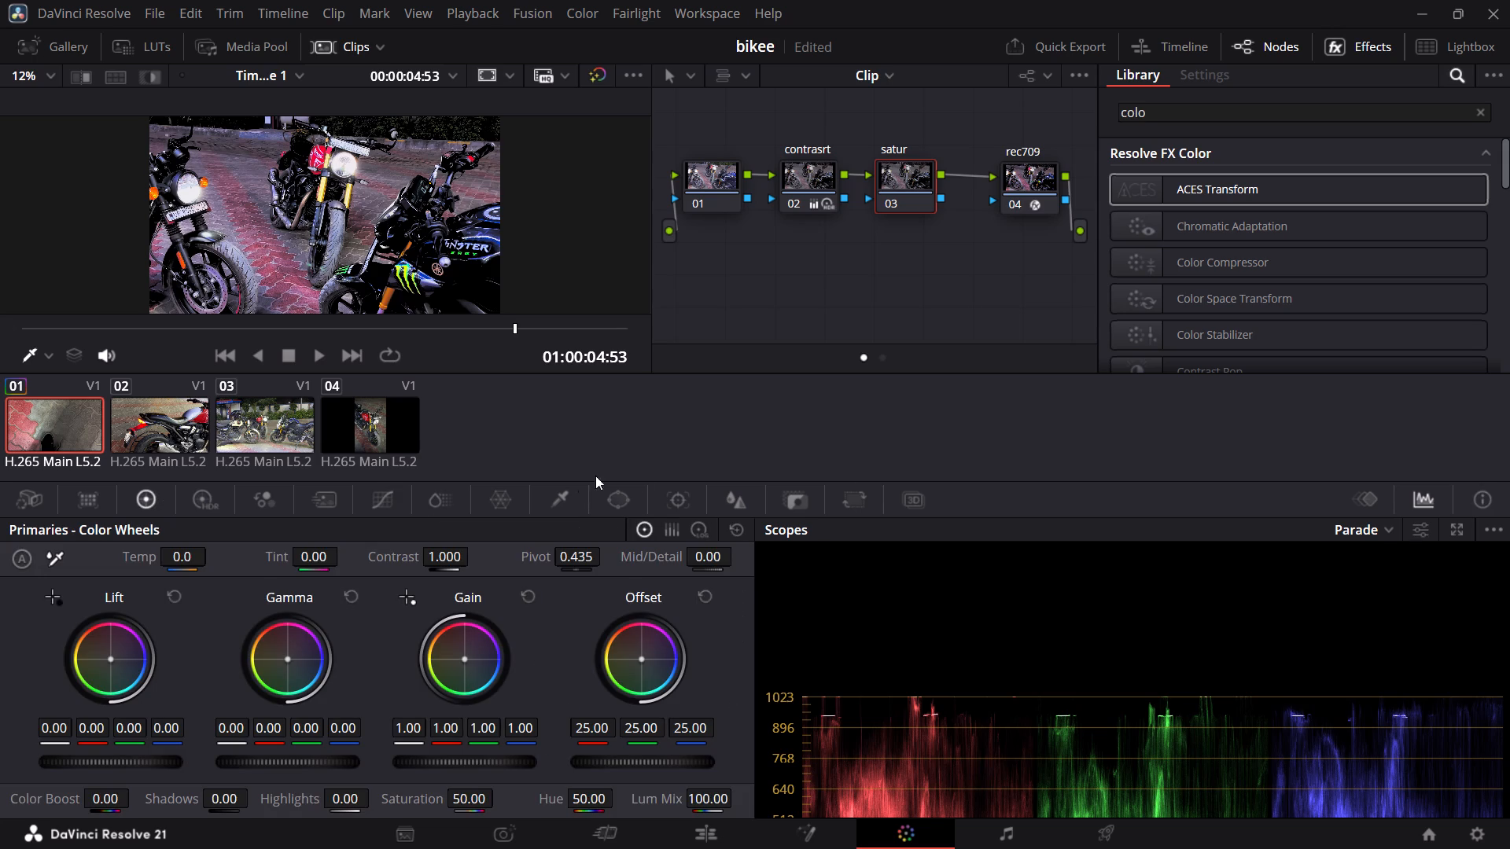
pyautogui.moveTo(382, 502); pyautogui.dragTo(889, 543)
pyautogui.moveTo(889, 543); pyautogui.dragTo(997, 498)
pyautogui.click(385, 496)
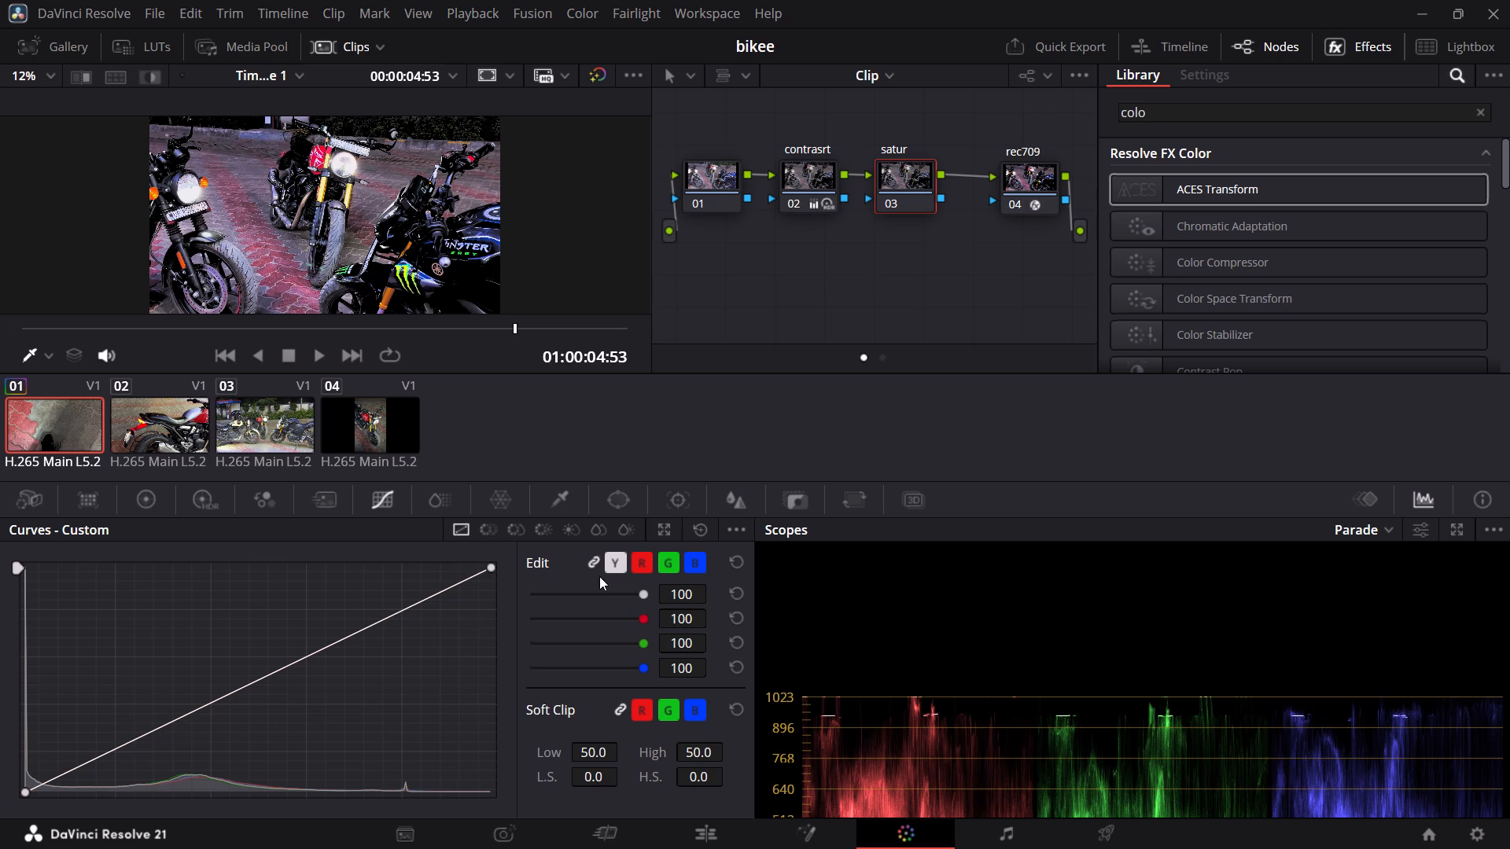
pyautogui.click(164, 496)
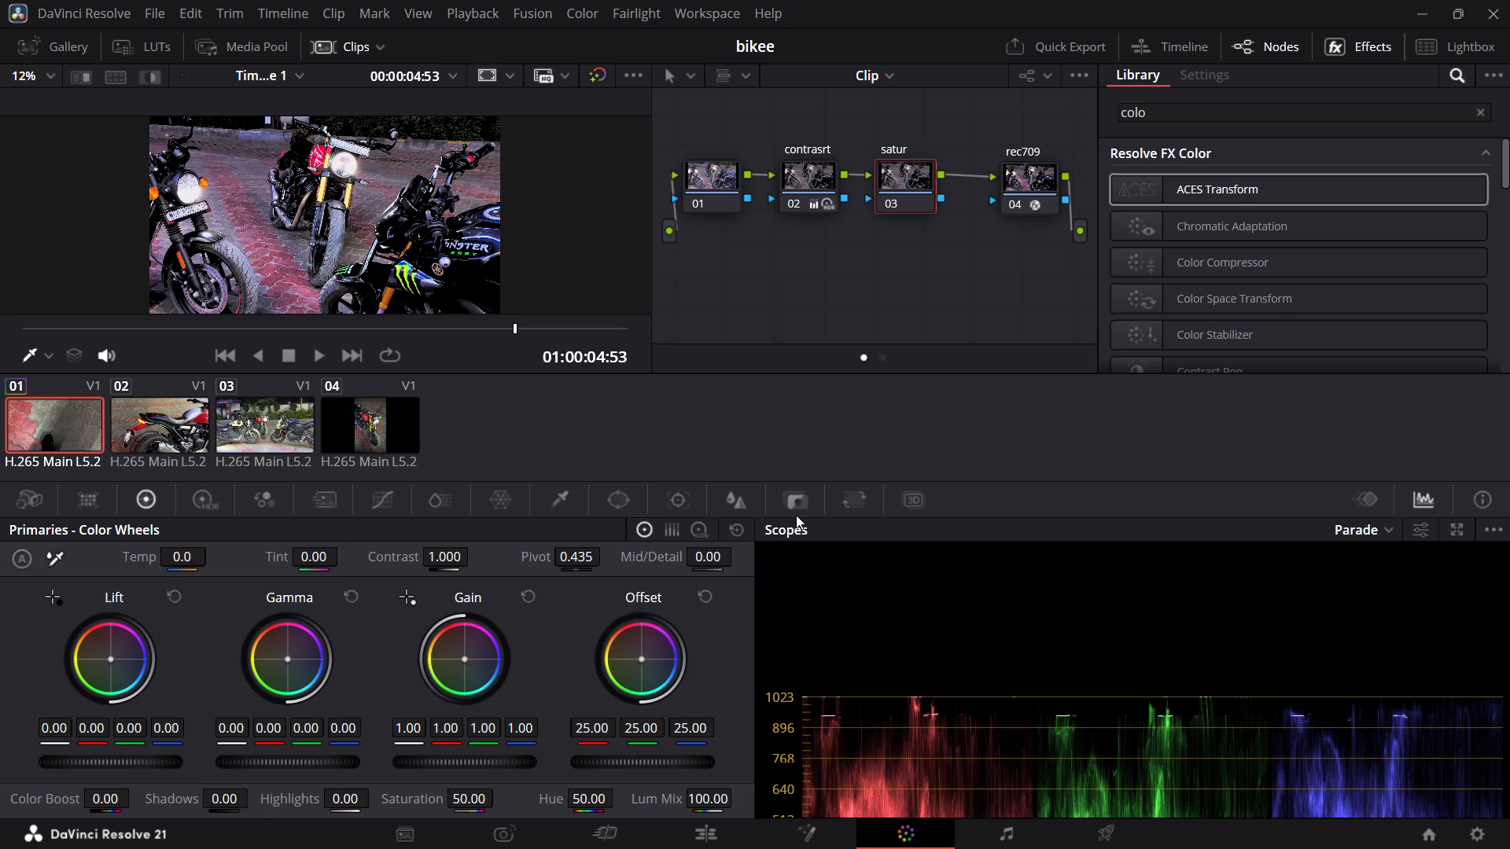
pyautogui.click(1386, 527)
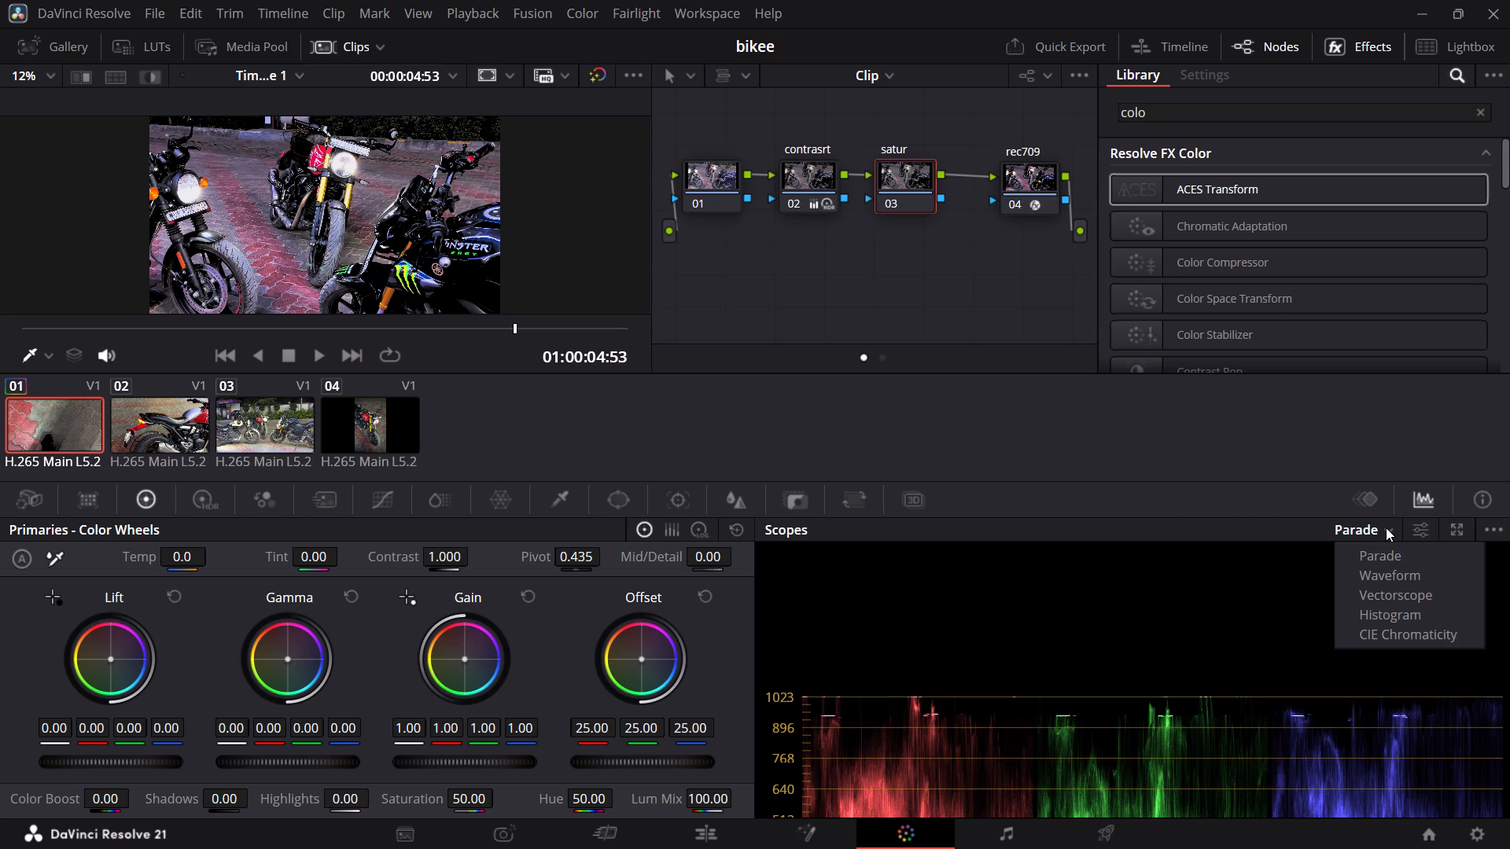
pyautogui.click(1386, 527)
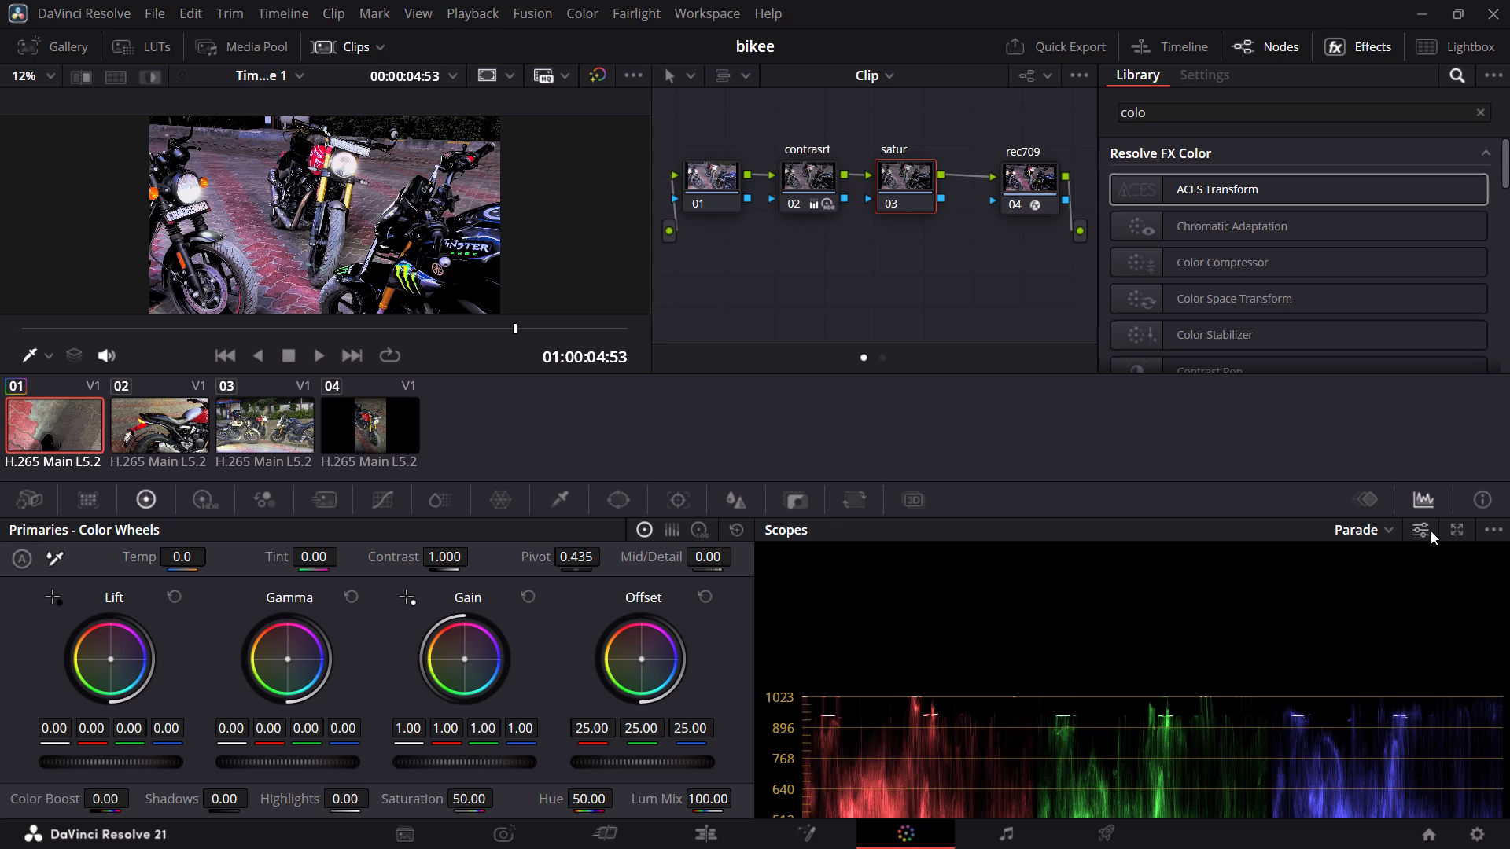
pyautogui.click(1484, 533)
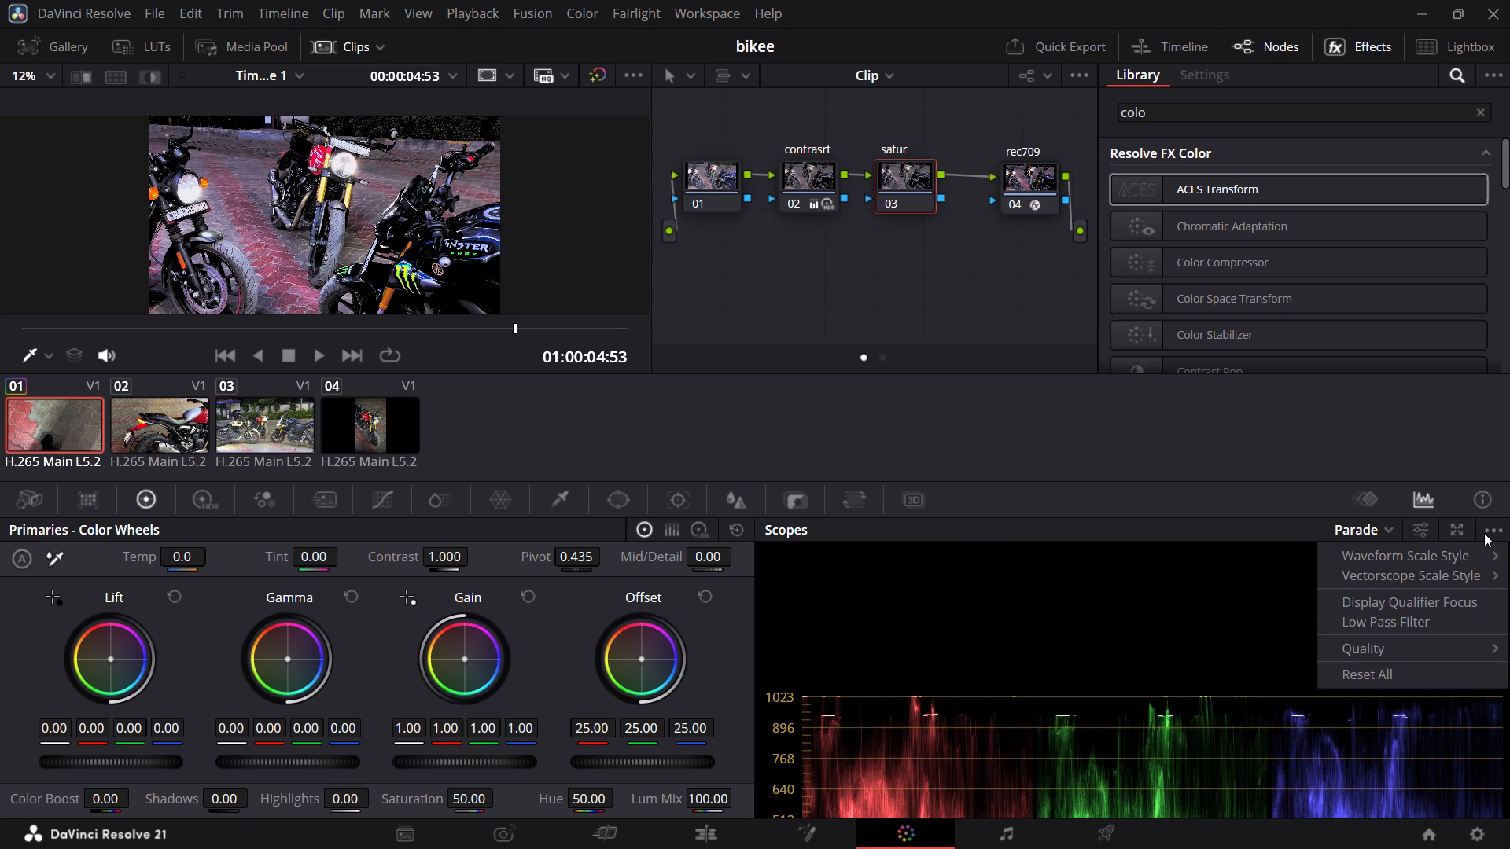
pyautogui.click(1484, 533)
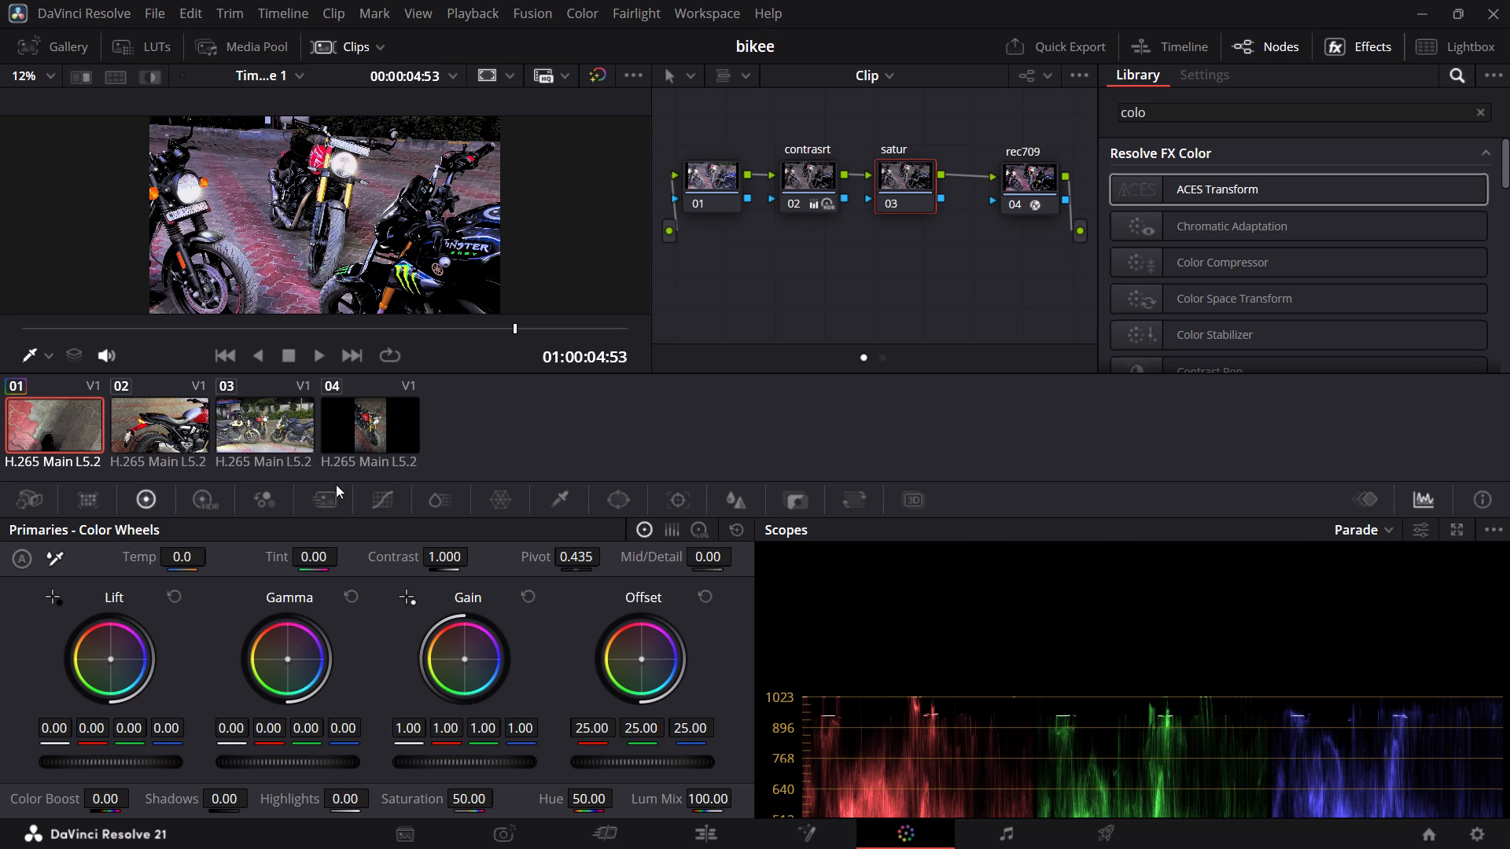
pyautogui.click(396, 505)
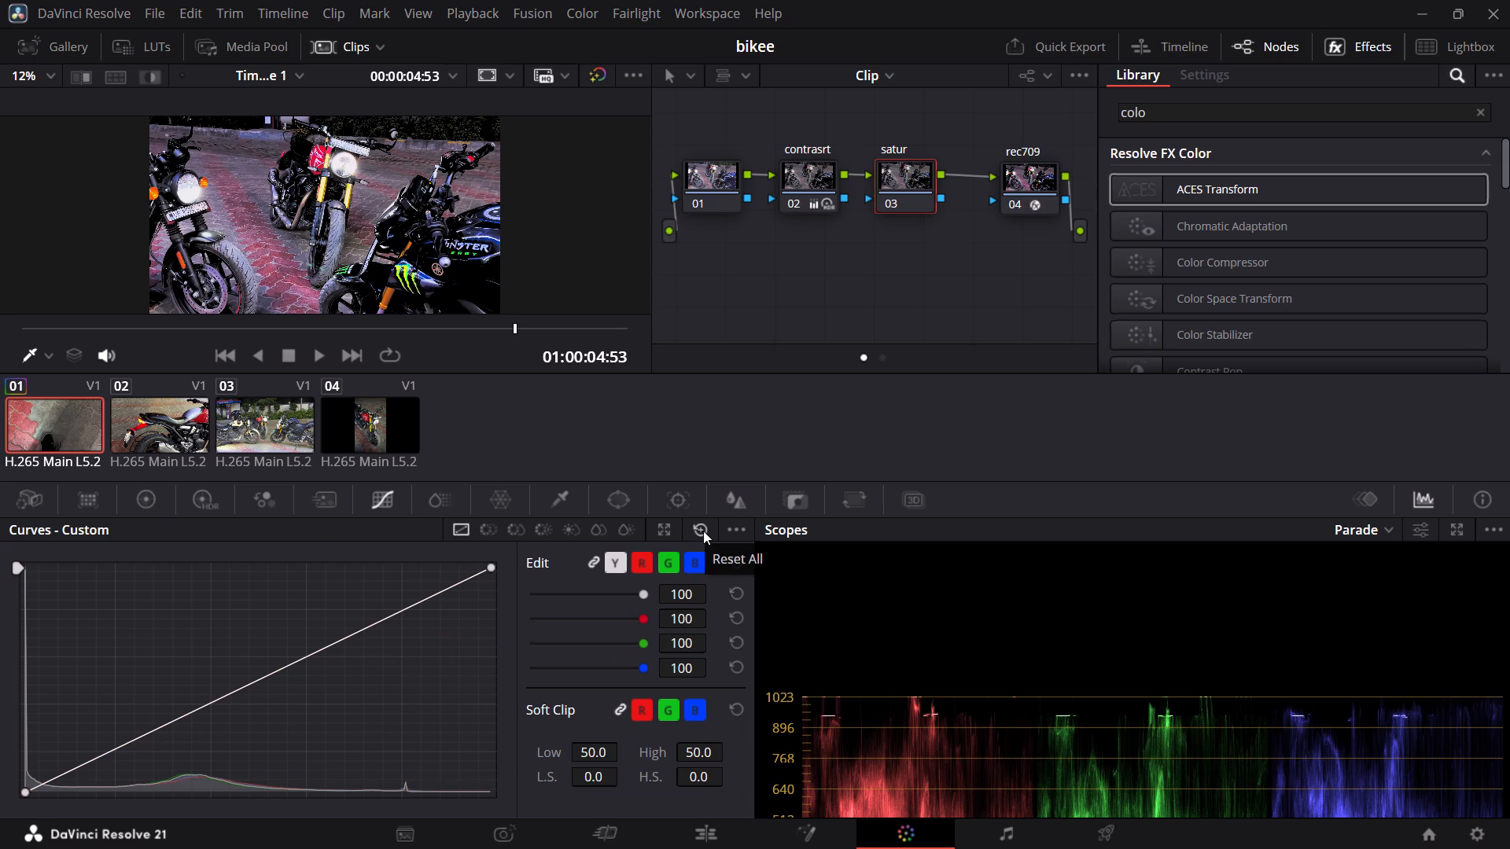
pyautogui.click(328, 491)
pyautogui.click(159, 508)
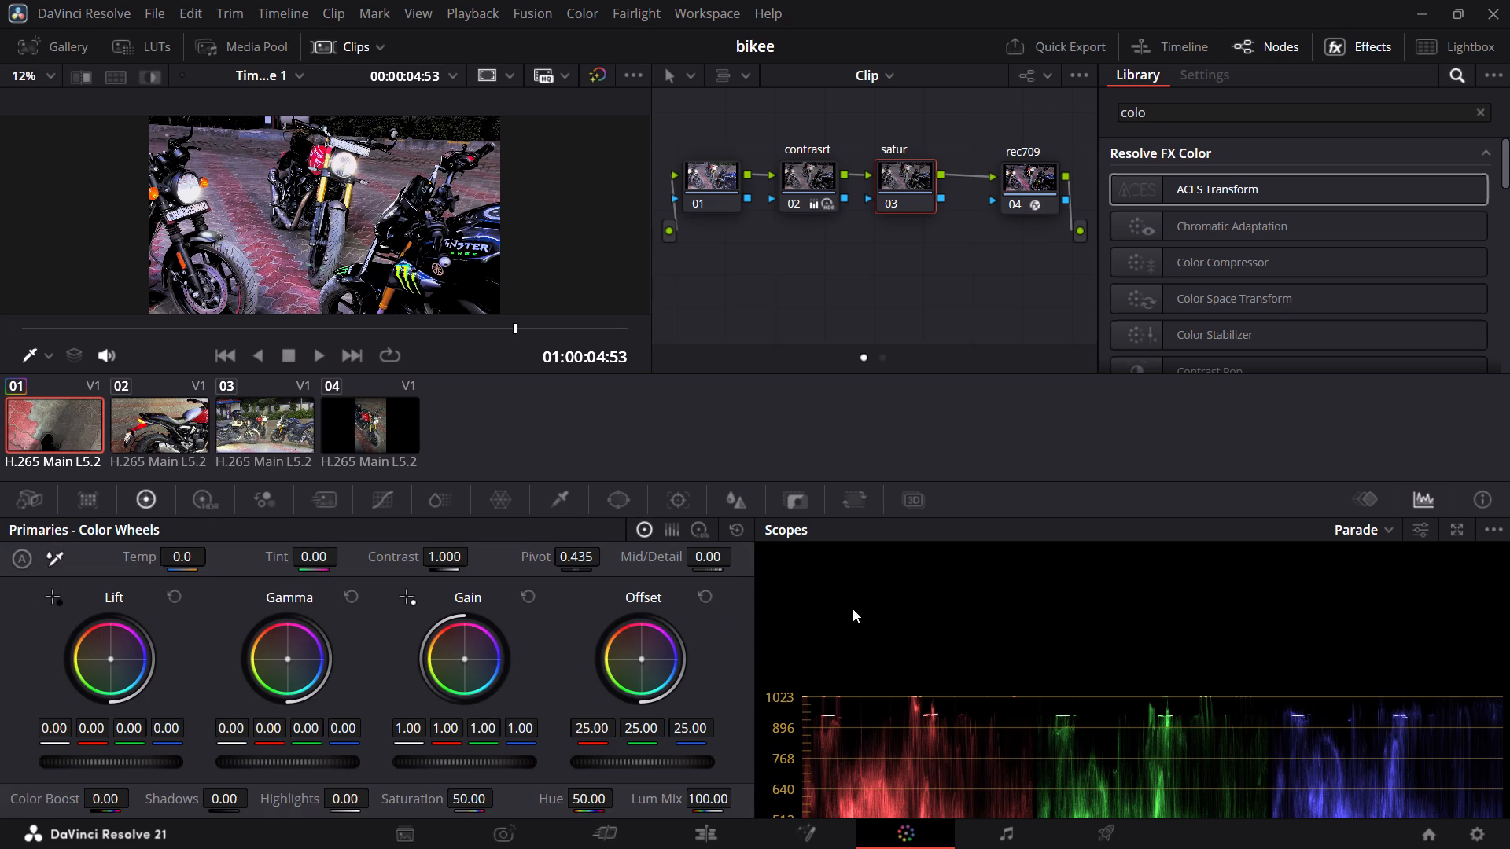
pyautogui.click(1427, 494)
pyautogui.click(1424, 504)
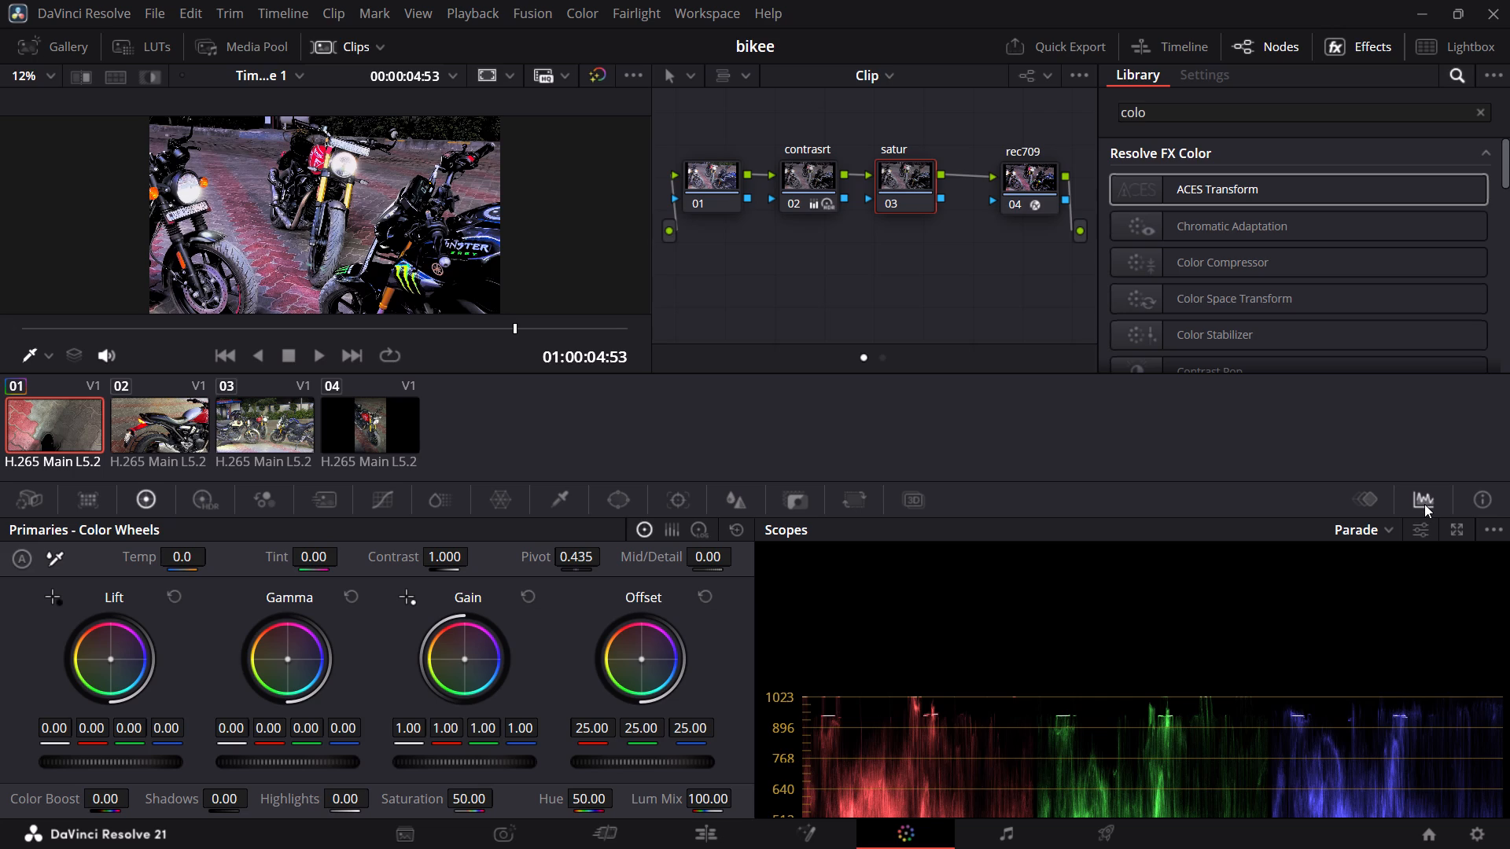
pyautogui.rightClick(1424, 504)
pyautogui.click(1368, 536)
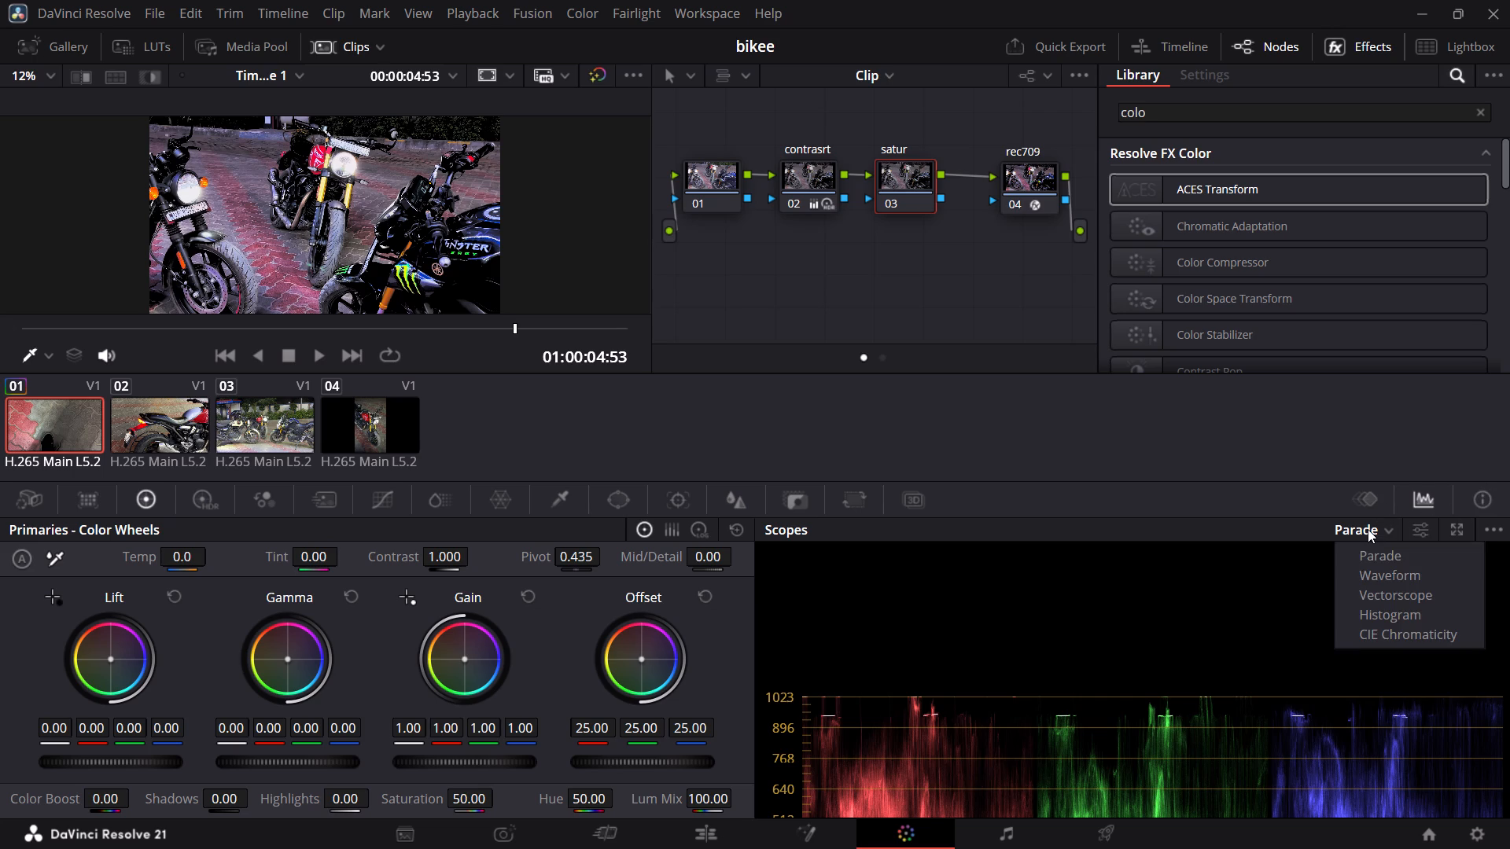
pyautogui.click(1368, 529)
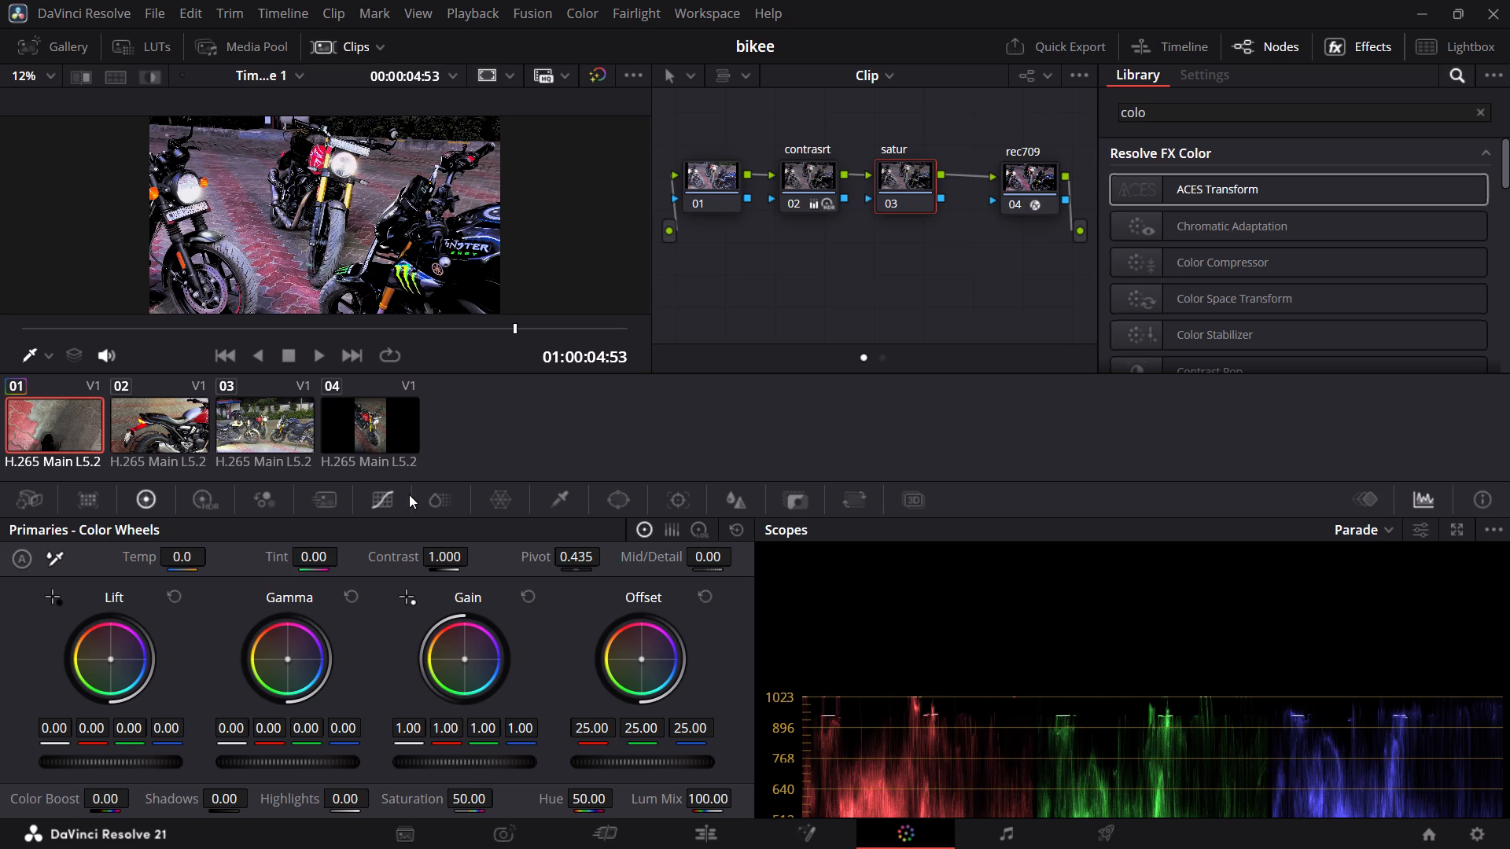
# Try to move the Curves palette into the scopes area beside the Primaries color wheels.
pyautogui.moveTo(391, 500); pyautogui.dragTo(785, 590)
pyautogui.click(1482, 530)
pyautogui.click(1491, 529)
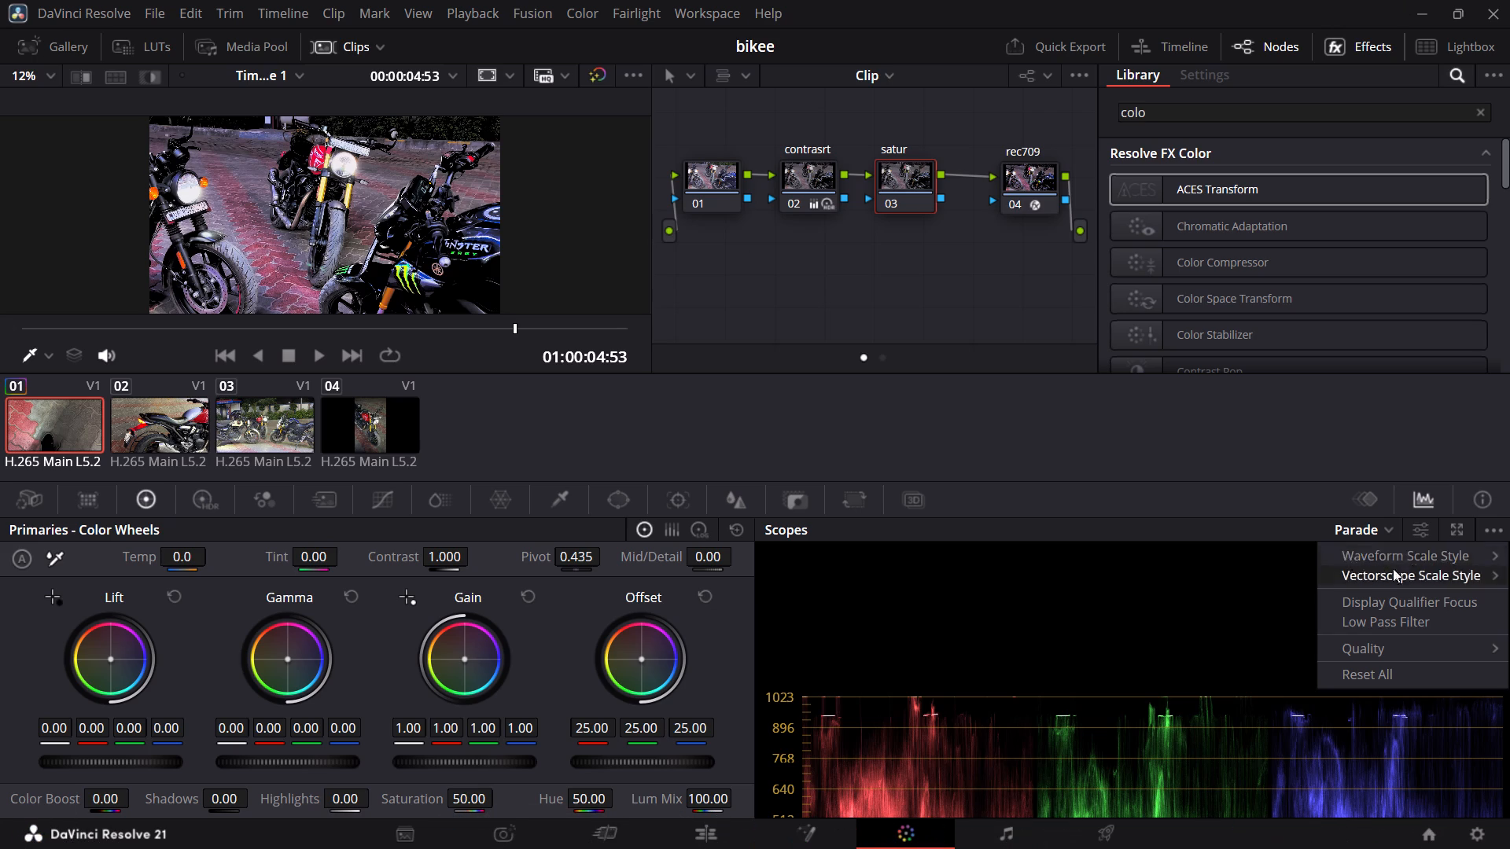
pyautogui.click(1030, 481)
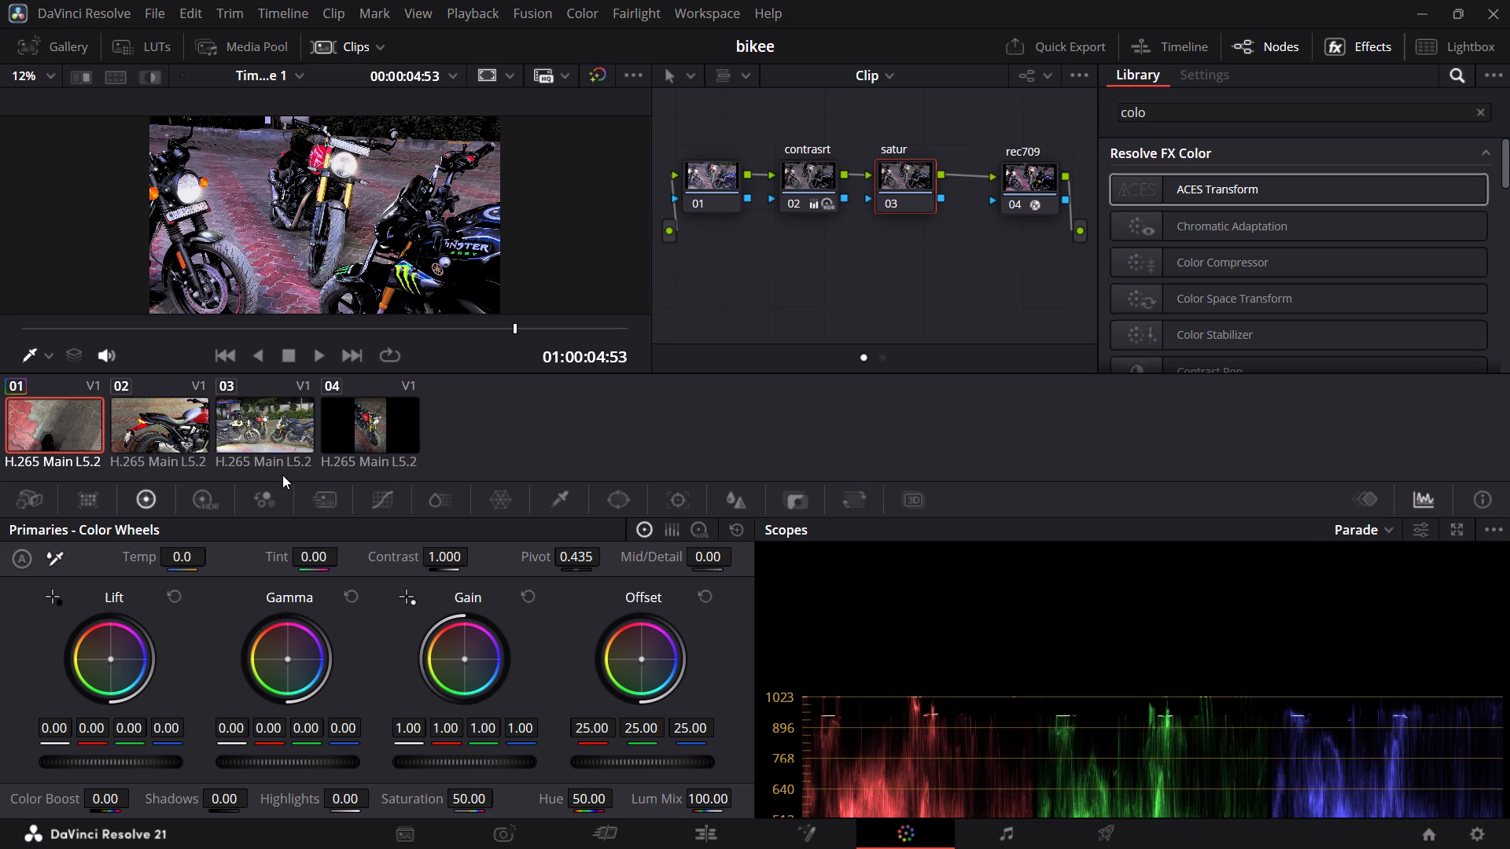
# Show the Hue Vs Hue curve for the satur node in place of the Primaries color wheels.
pyautogui.click(368, 493)
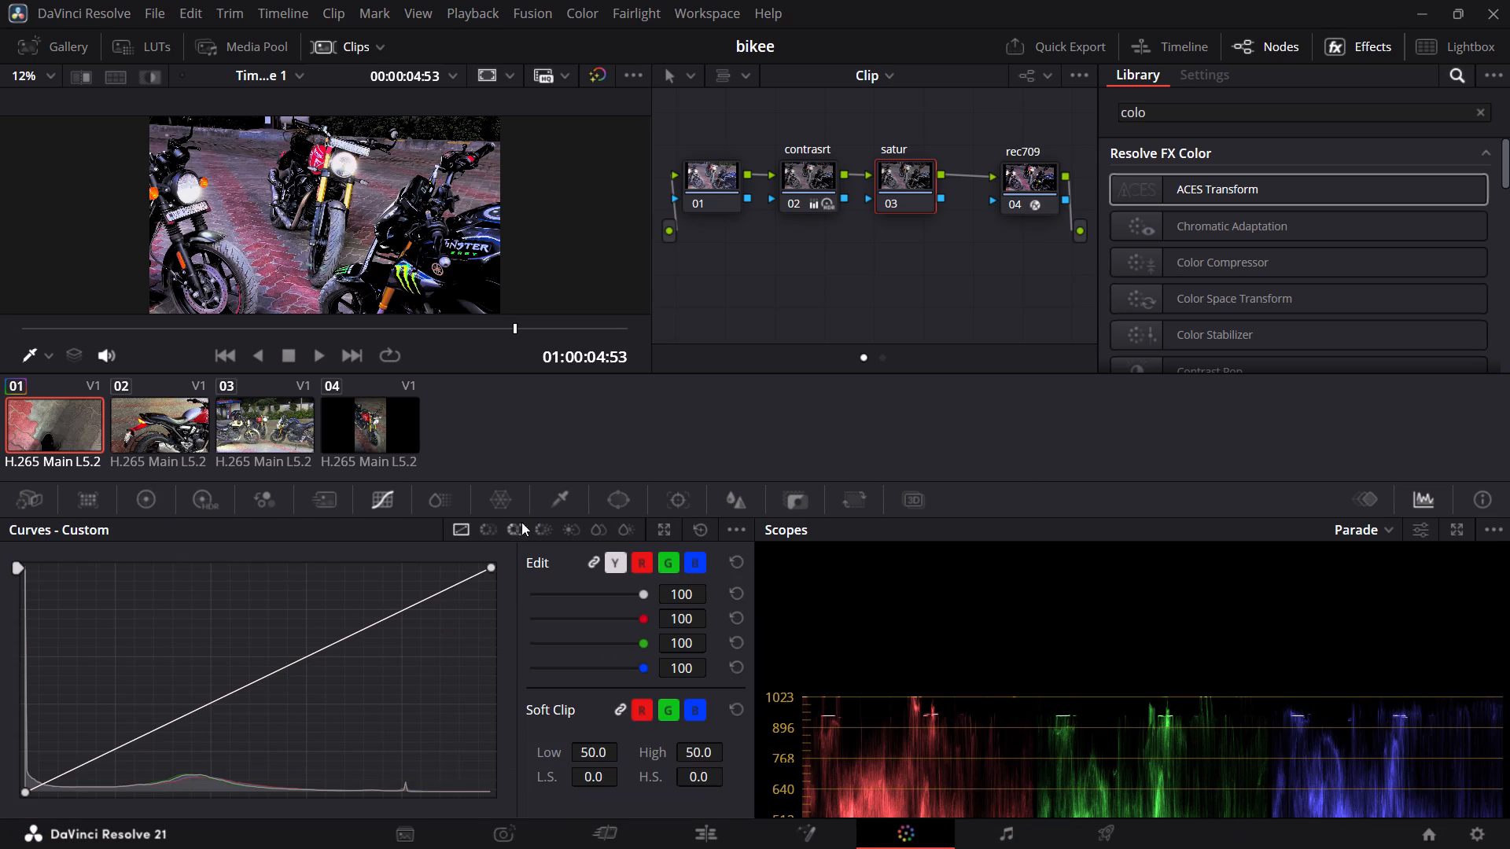
pyautogui.click(485, 522)
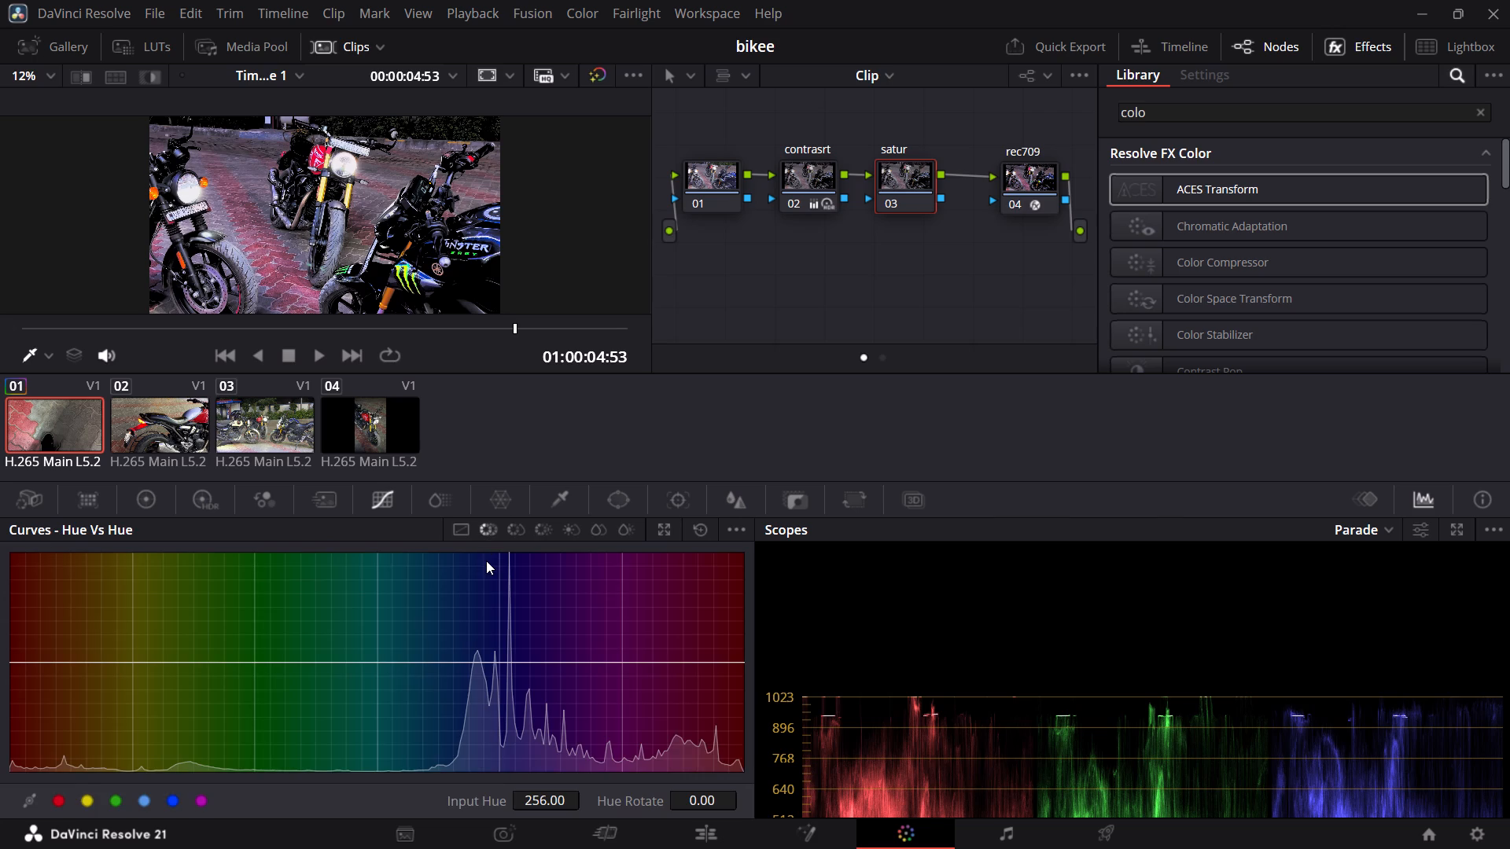
# Switch to the YouTube tutorial in Brave and watch its Hue Vs Hue curve adjustment.
pyautogui.click(486, 560)
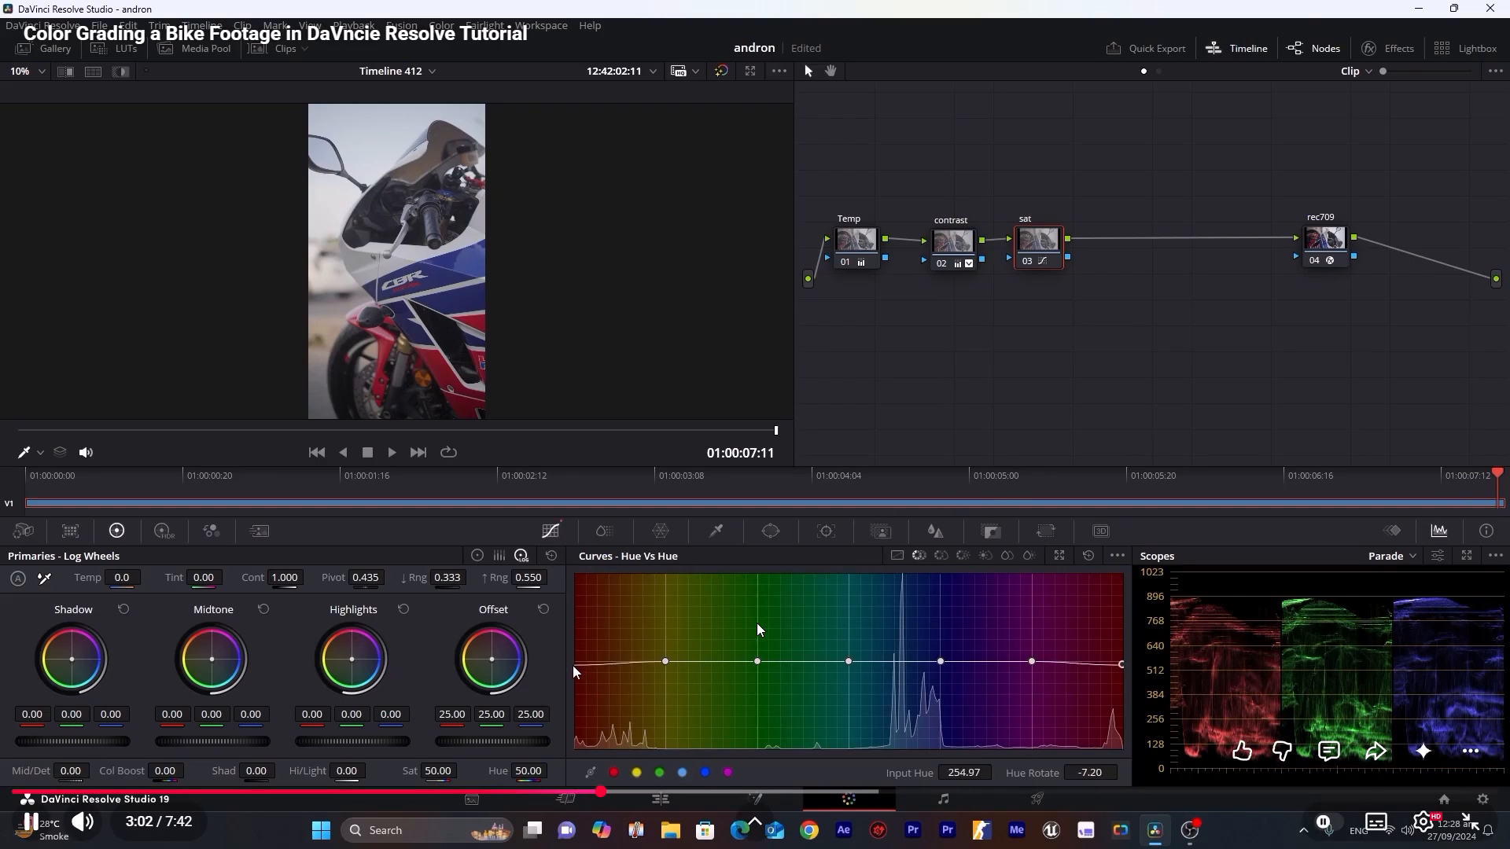
pyautogui.click(662, 640)
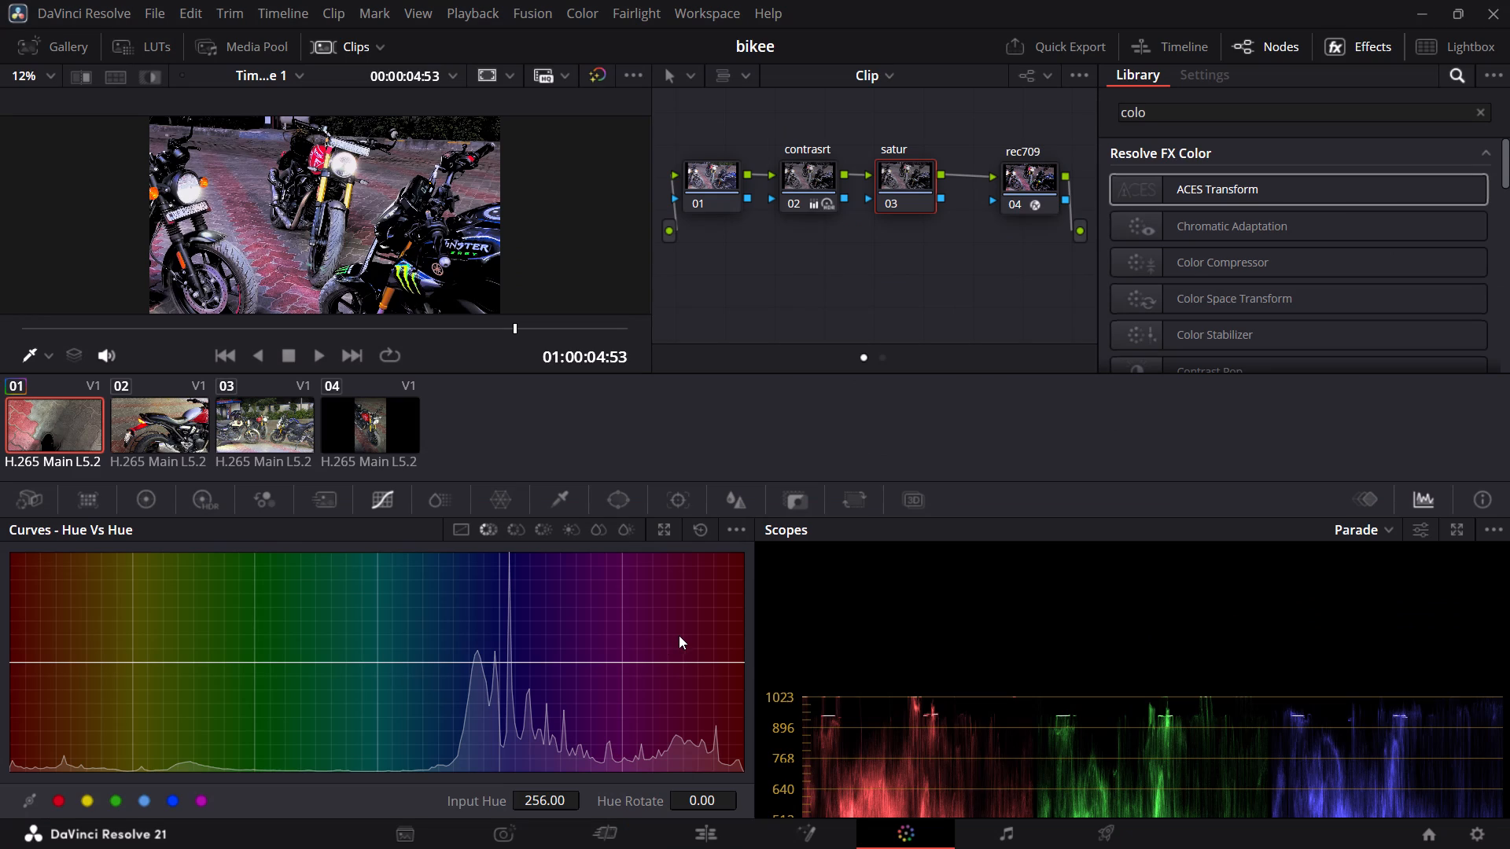
# In DaVinci Resolve, add red, yellow, green, cyan, blue and magenta control points to the satur node's Hue Vs Hue curve.
pyautogui.click(53, 805)
pyautogui.click(83, 805)
pyautogui.click(114, 810)
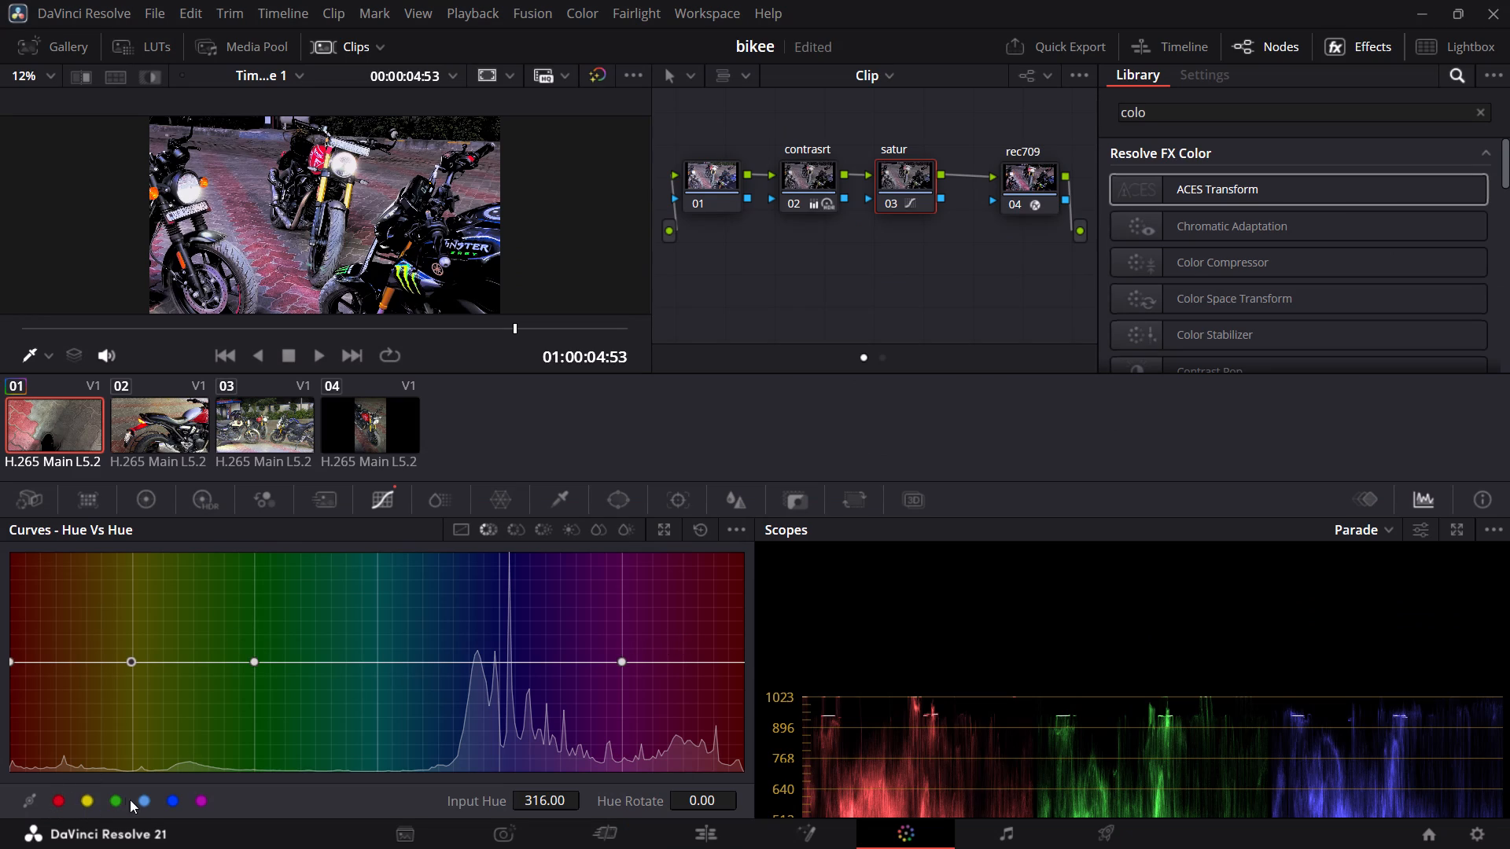
pyautogui.click(117, 796)
pyautogui.click(145, 803)
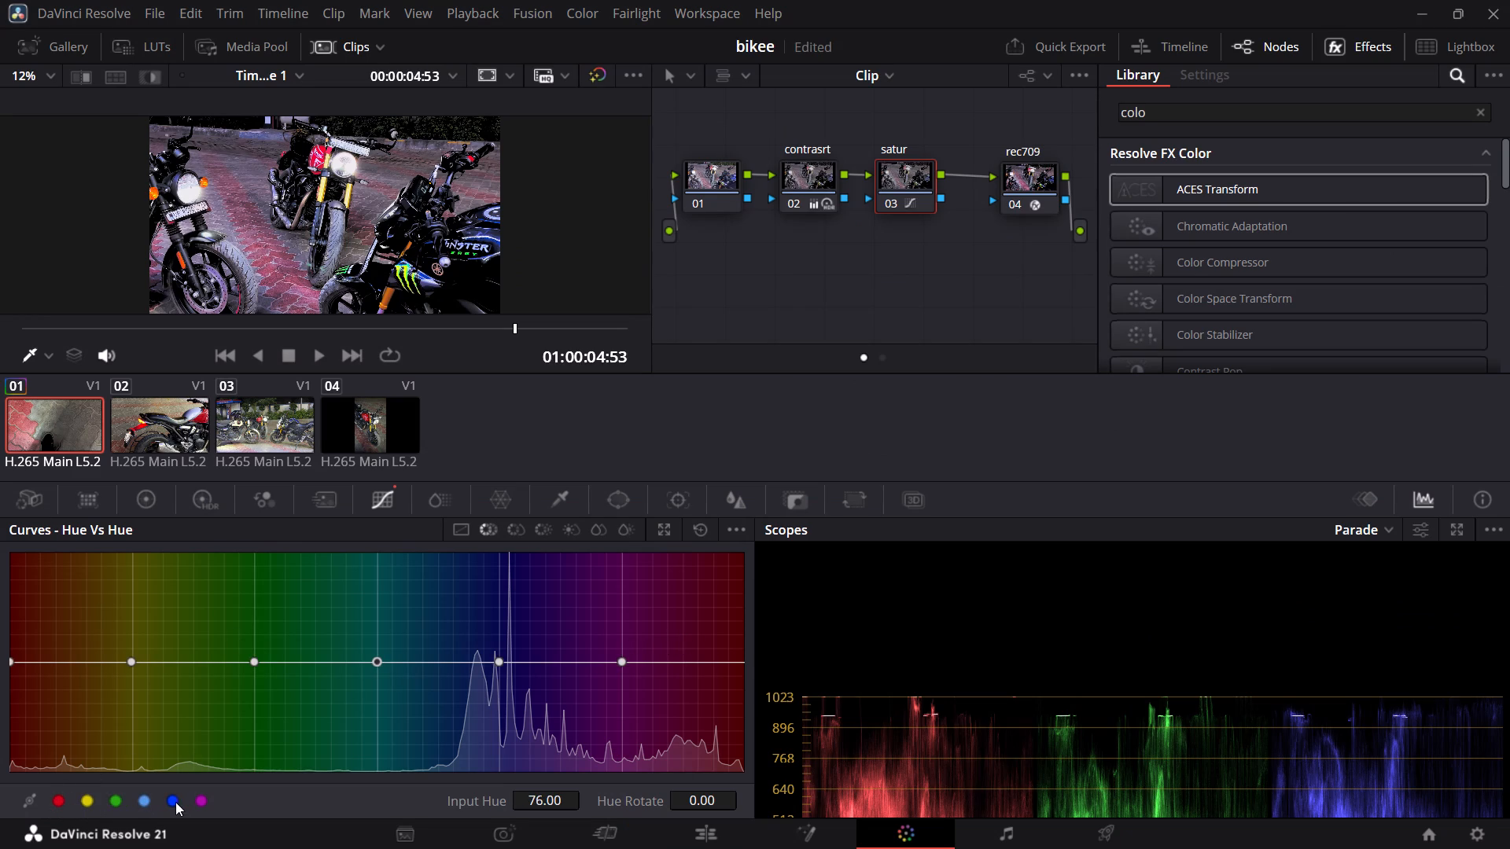
pyautogui.click(173, 802)
pyautogui.click(207, 800)
# Try different hue rotations on the red point of the Hue Vs Hue curve and leave it slightly below the centre line.
pyautogui.click(54, 800)
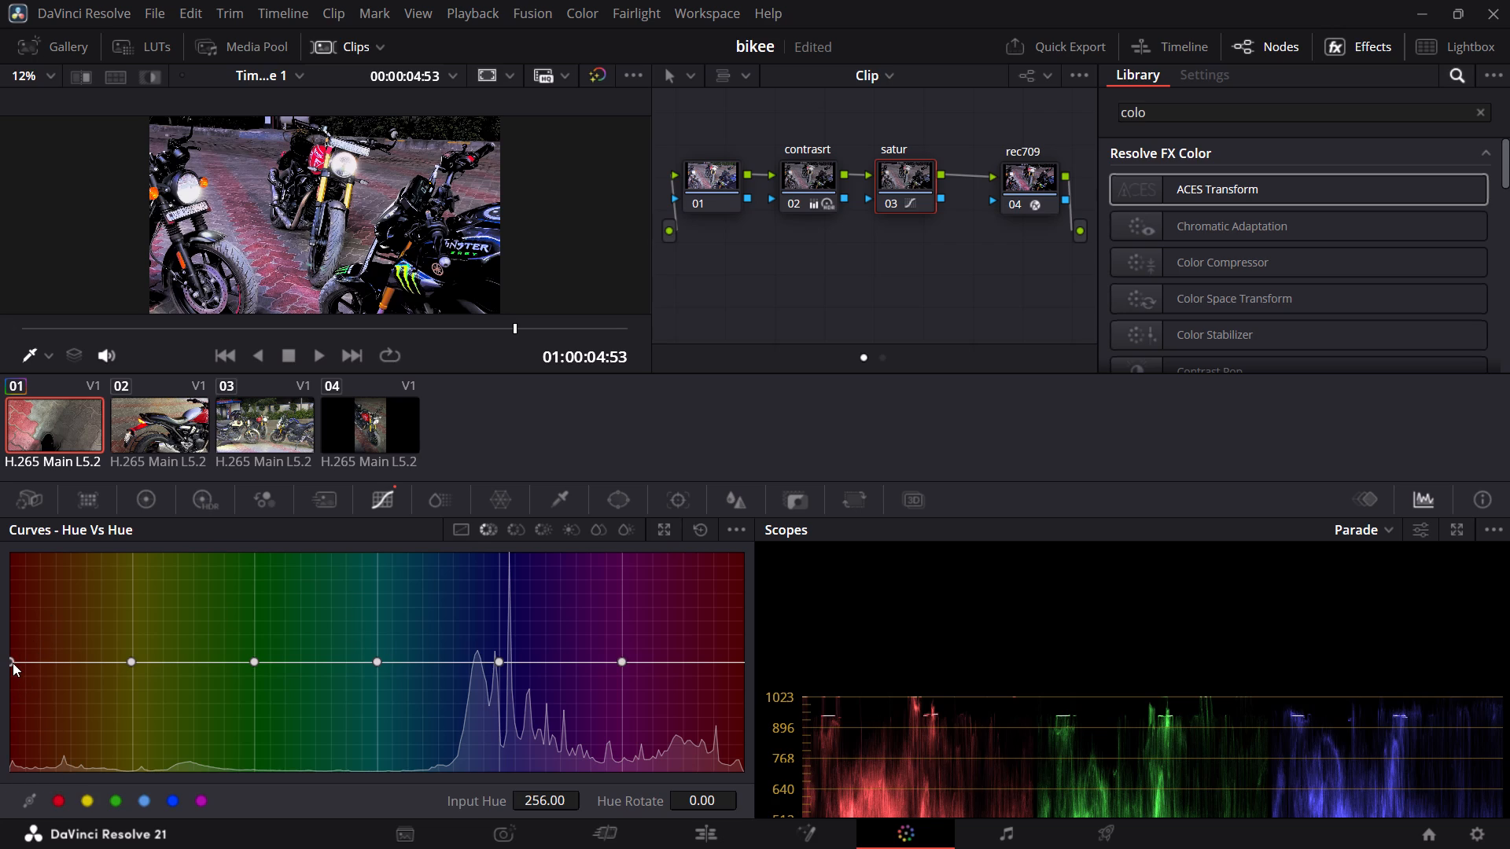
pyautogui.moveTo(13, 660); pyautogui.dragTo(13, 671)
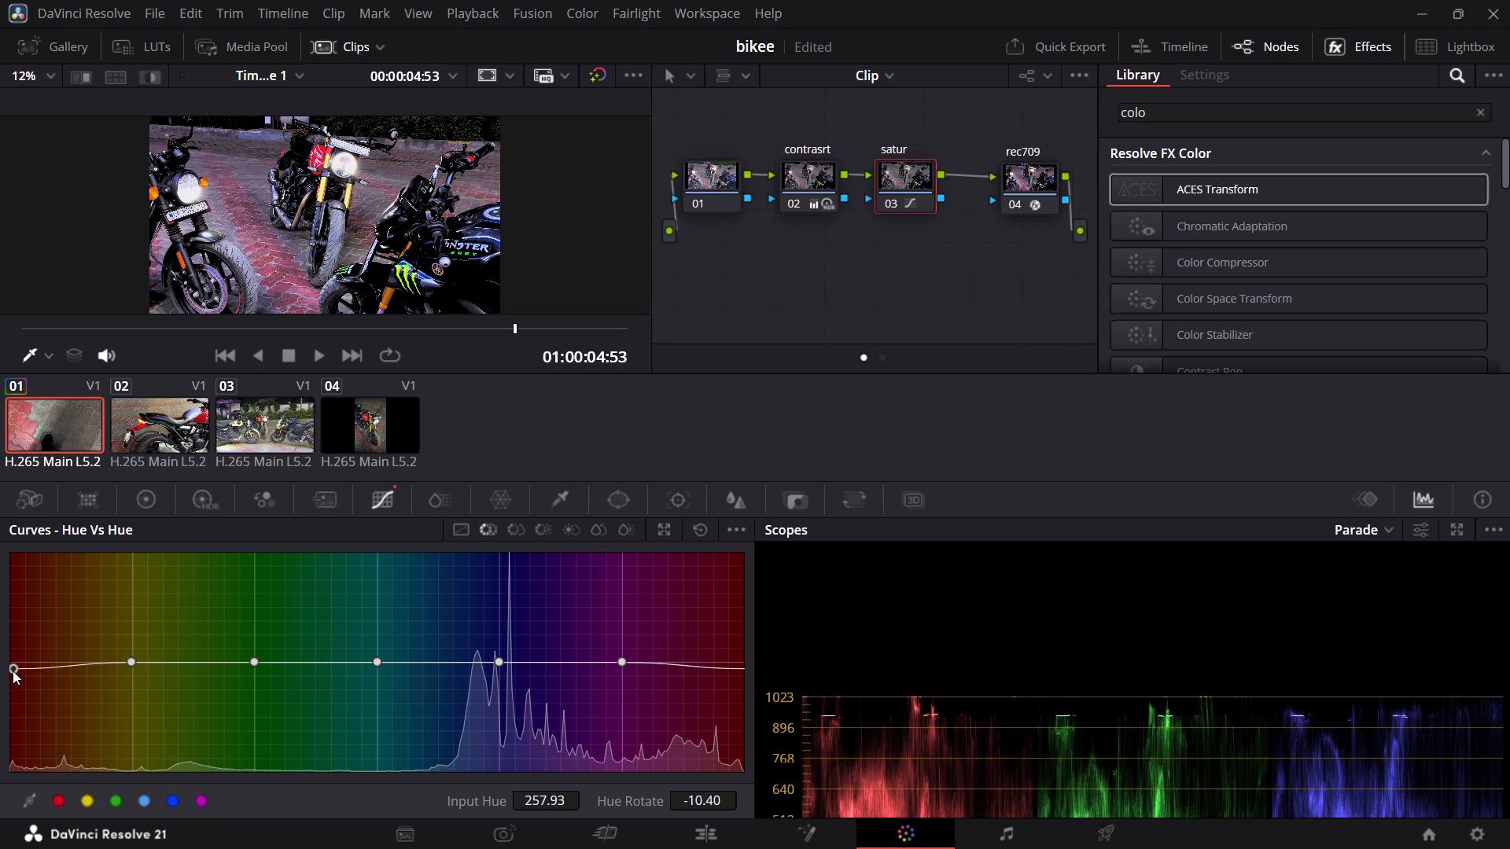
pyautogui.moveTo(13, 671); pyautogui.dragTo(13, 671)
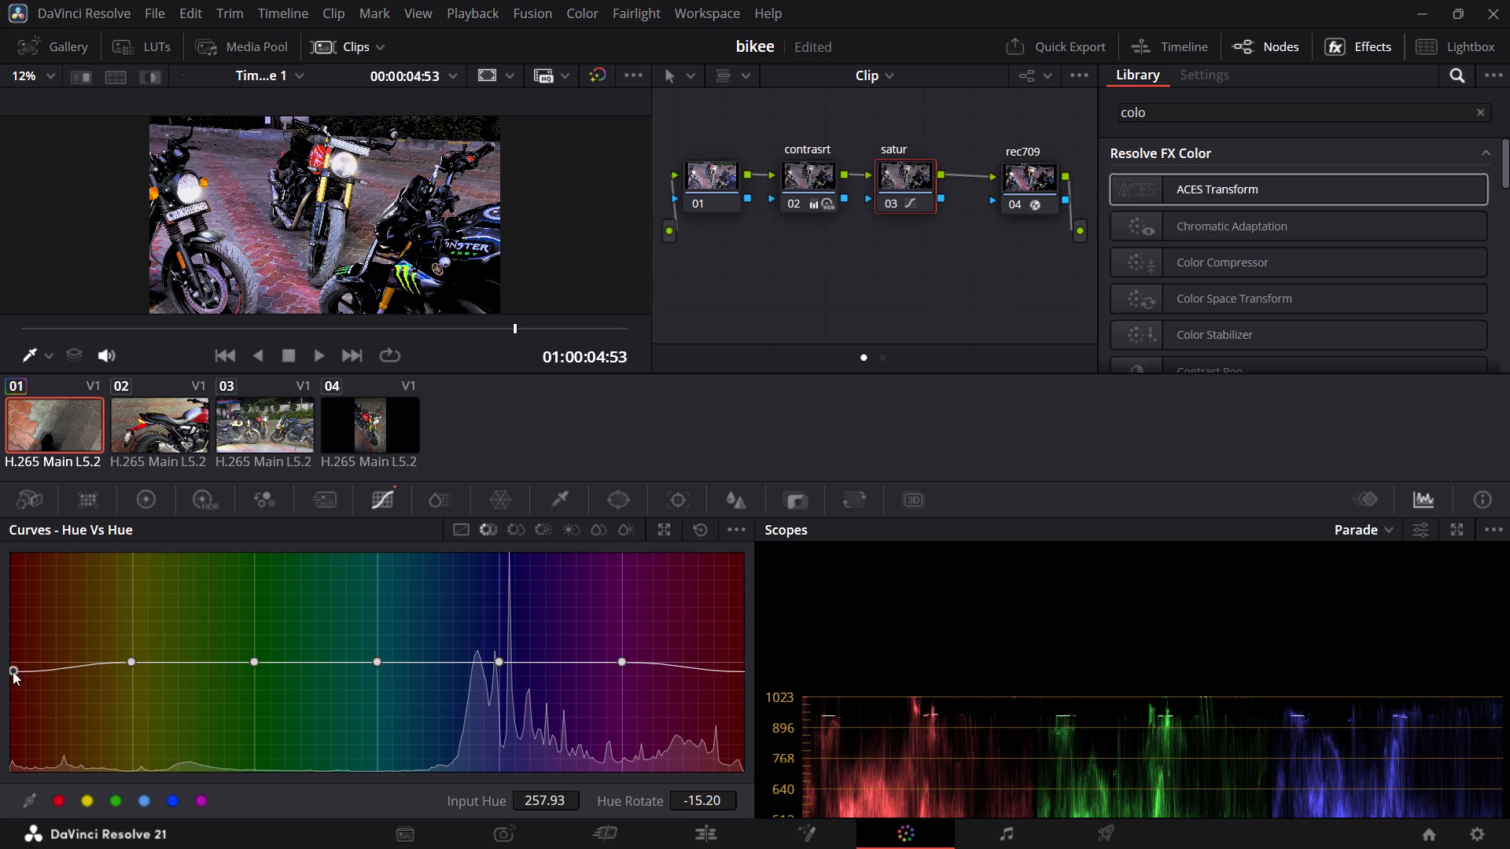
pyautogui.moveTo(13, 671); pyautogui.dragTo(13, 665)
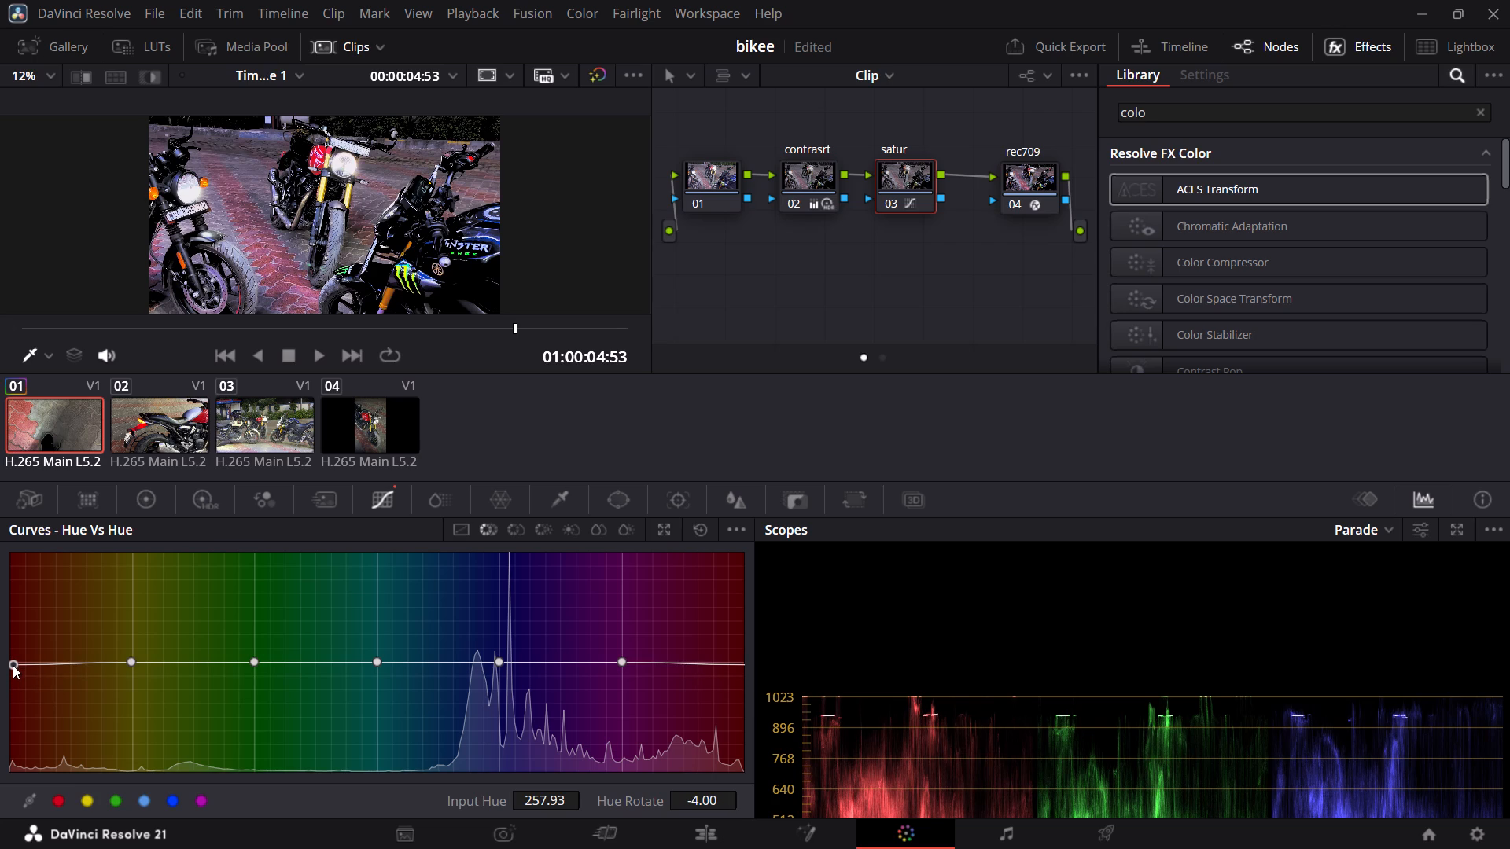
pyautogui.moveTo(13, 665); pyautogui.dragTo(10, 641)
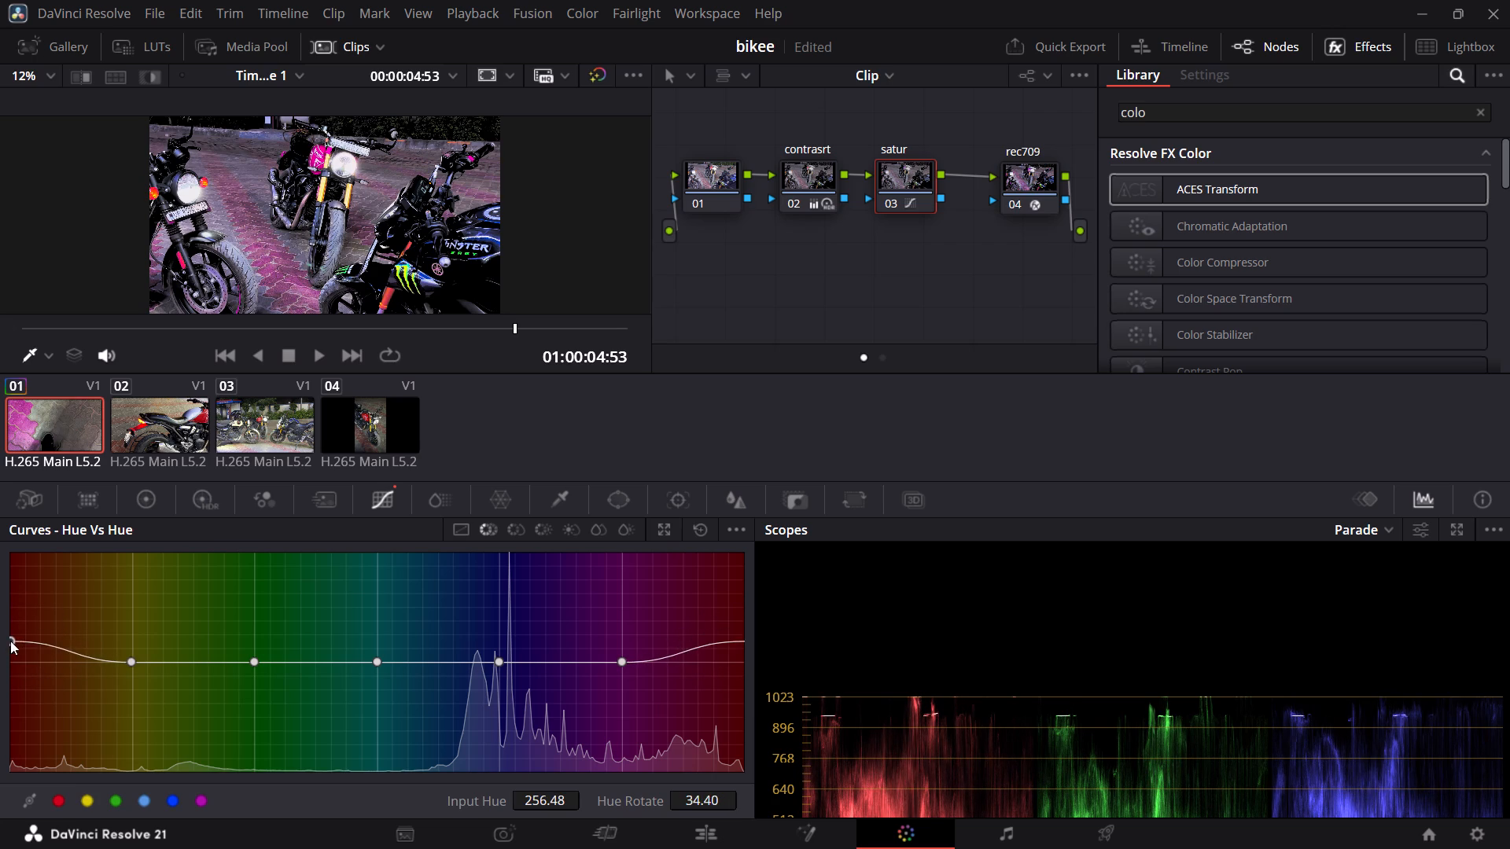
pyautogui.moveTo(10, 641); pyautogui.dragTo(6, 713)
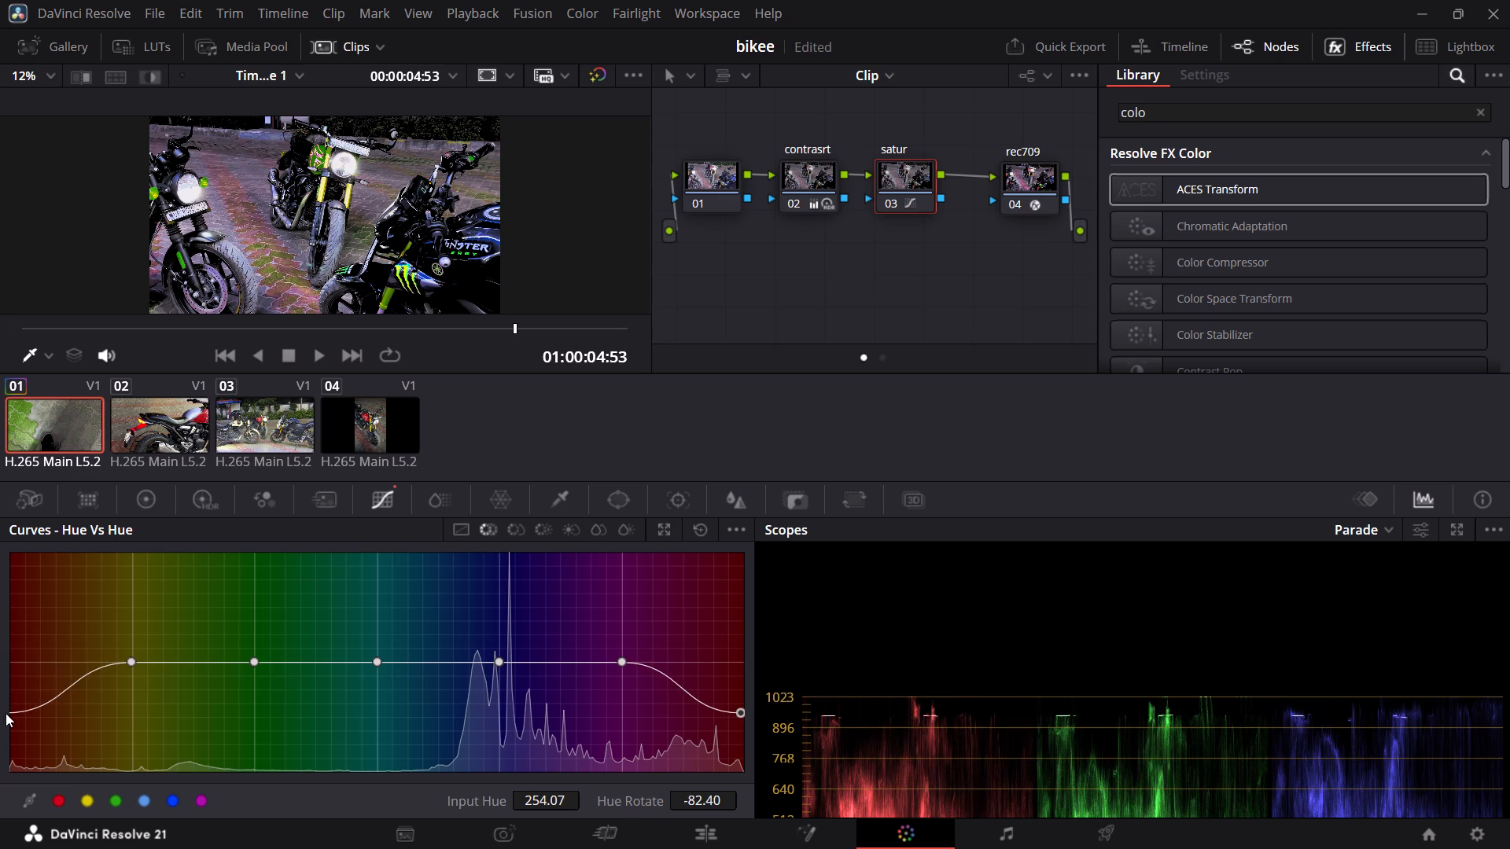
pyautogui.moveTo(6, 713); pyautogui.dragTo(0, 668)
# Move the yellow point of the Hue Vs Hue curve to an input hue of about 306 and a hue rotate of about -13.6.
pyautogui.moveTo(127, 660); pyautogui.dragTo(109, 671)
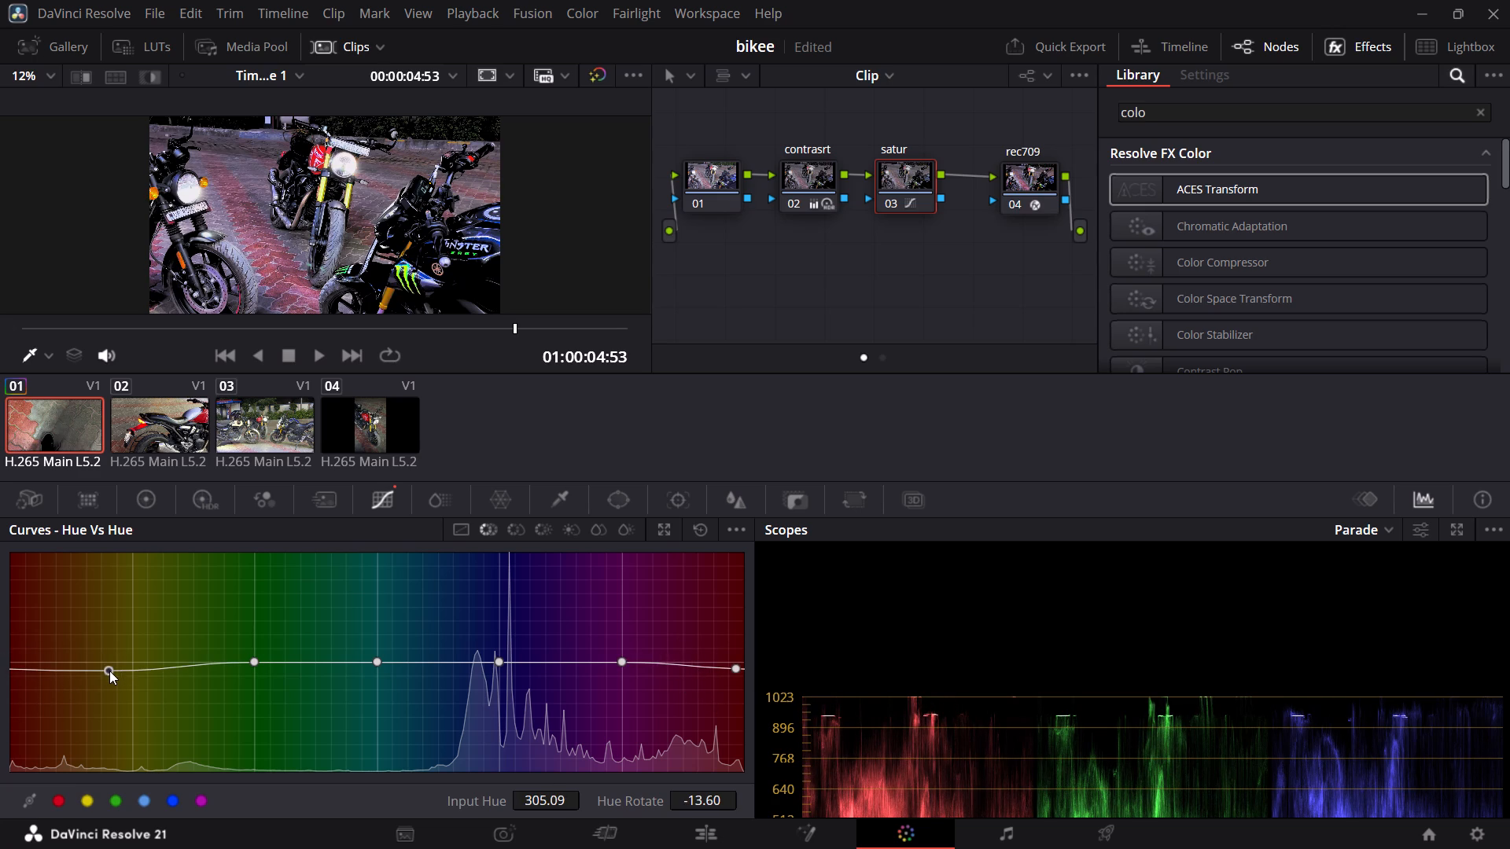
pyautogui.moveTo(109, 671); pyautogui.dragTo(111, 671)
# Try raising the magenta point of the Hue Vs Hue curve, then settle it at input hue about 197.8, hue rotate about 0.8.
pyautogui.moveTo(623, 652); pyautogui.dragTo(623, 648)
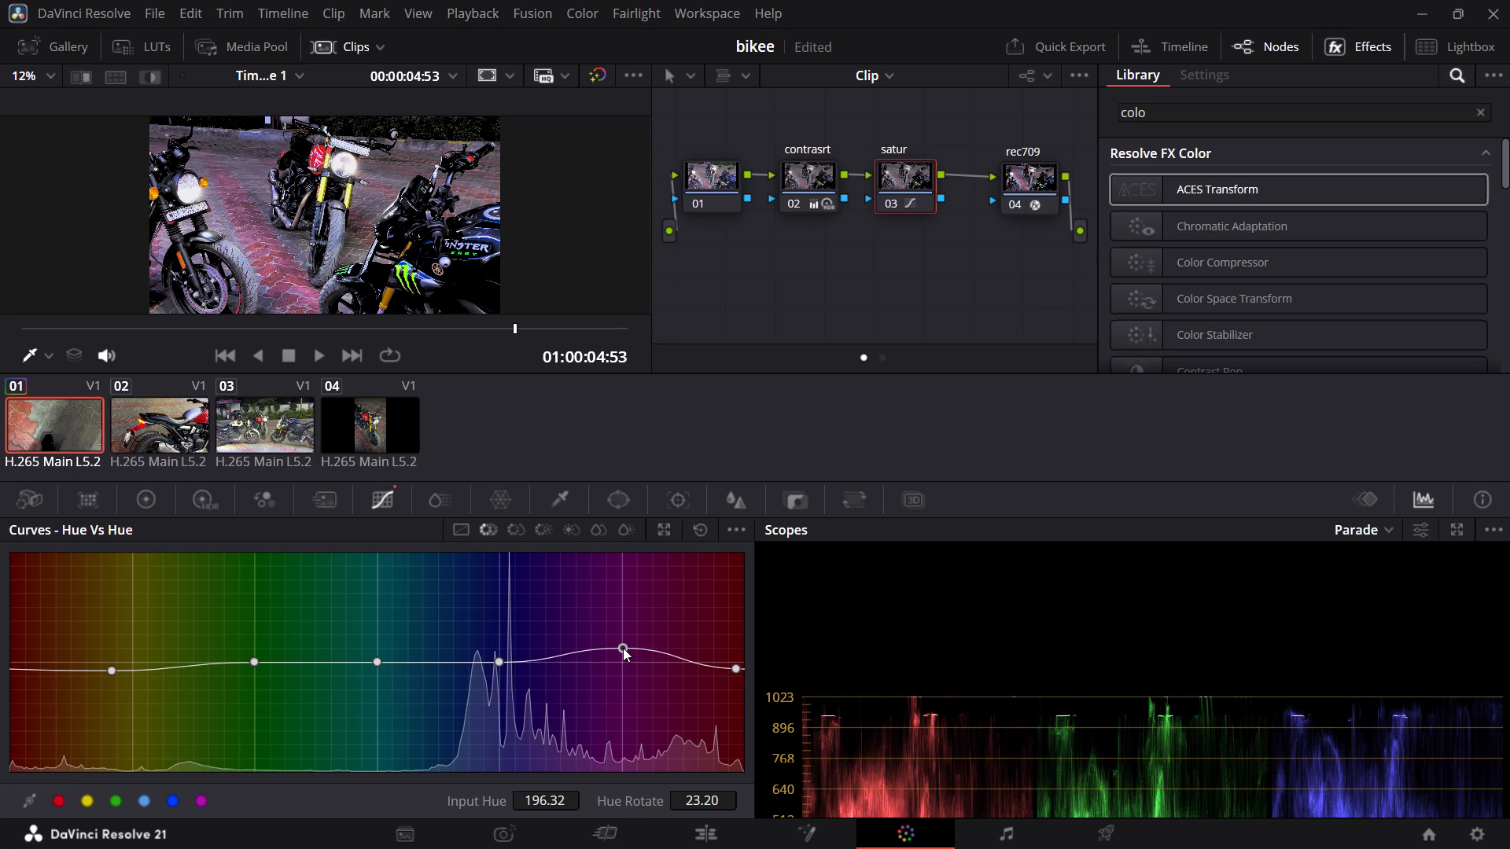
pyautogui.moveTo(623, 648); pyautogui.dragTo(641, 581)
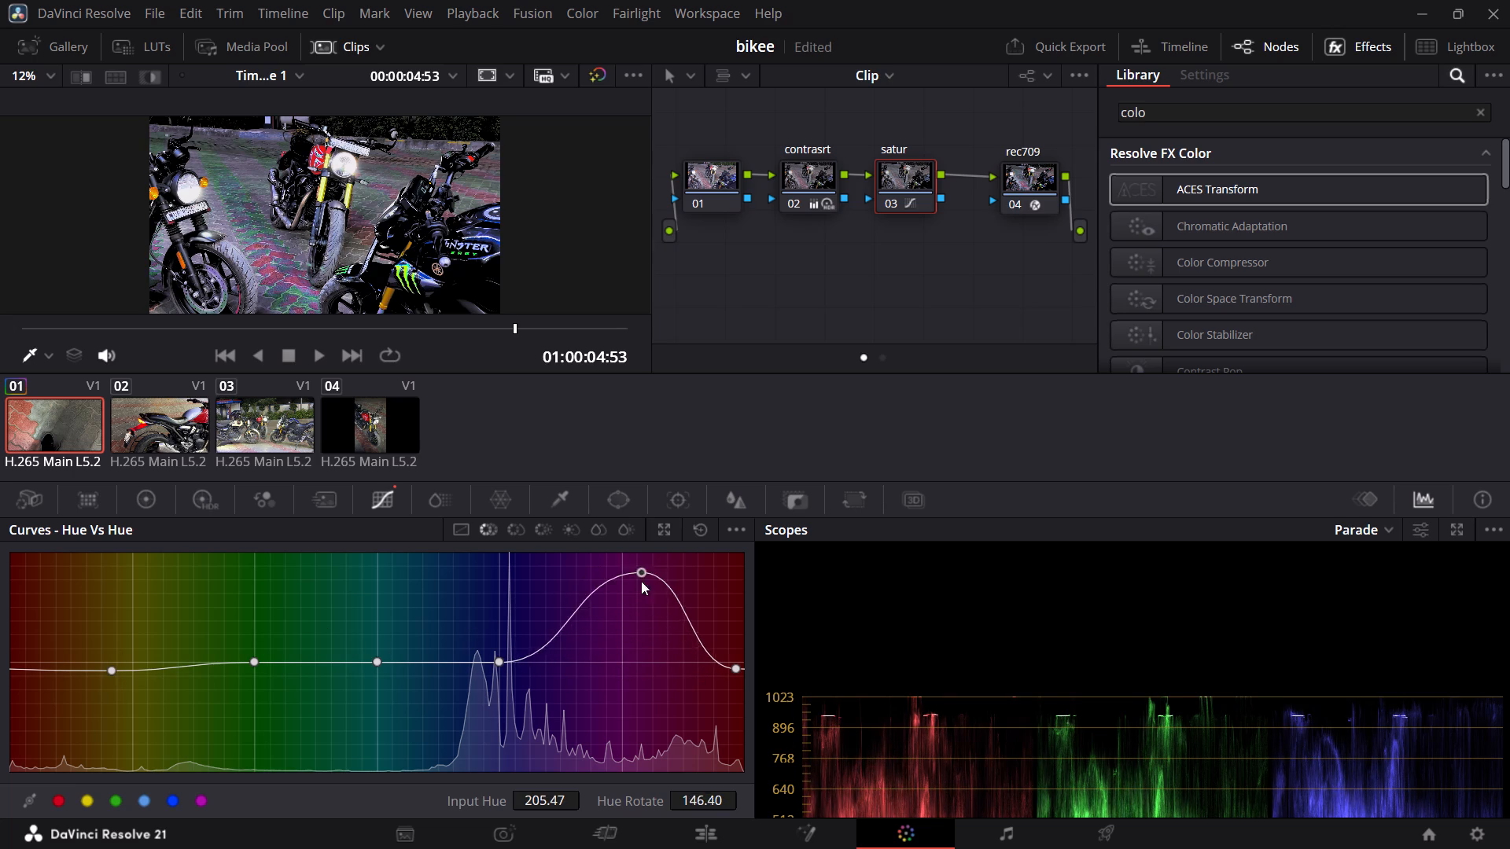
pyautogui.moveTo(641, 581); pyautogui.dragTo(625, 664)
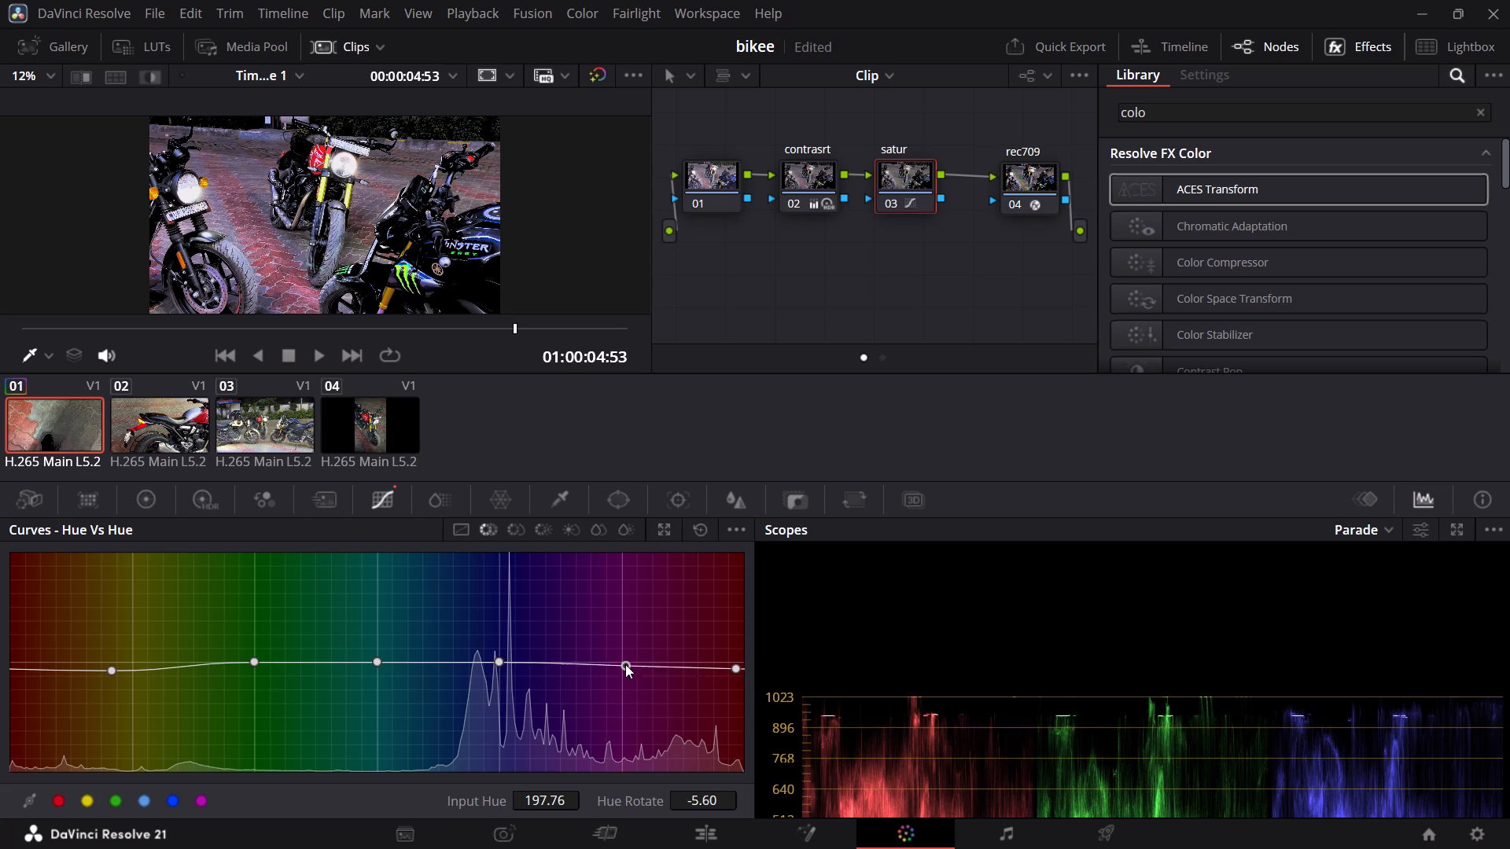
pyautogui.moveTo(625, 664); pyautogui.dragTo(625, 662)
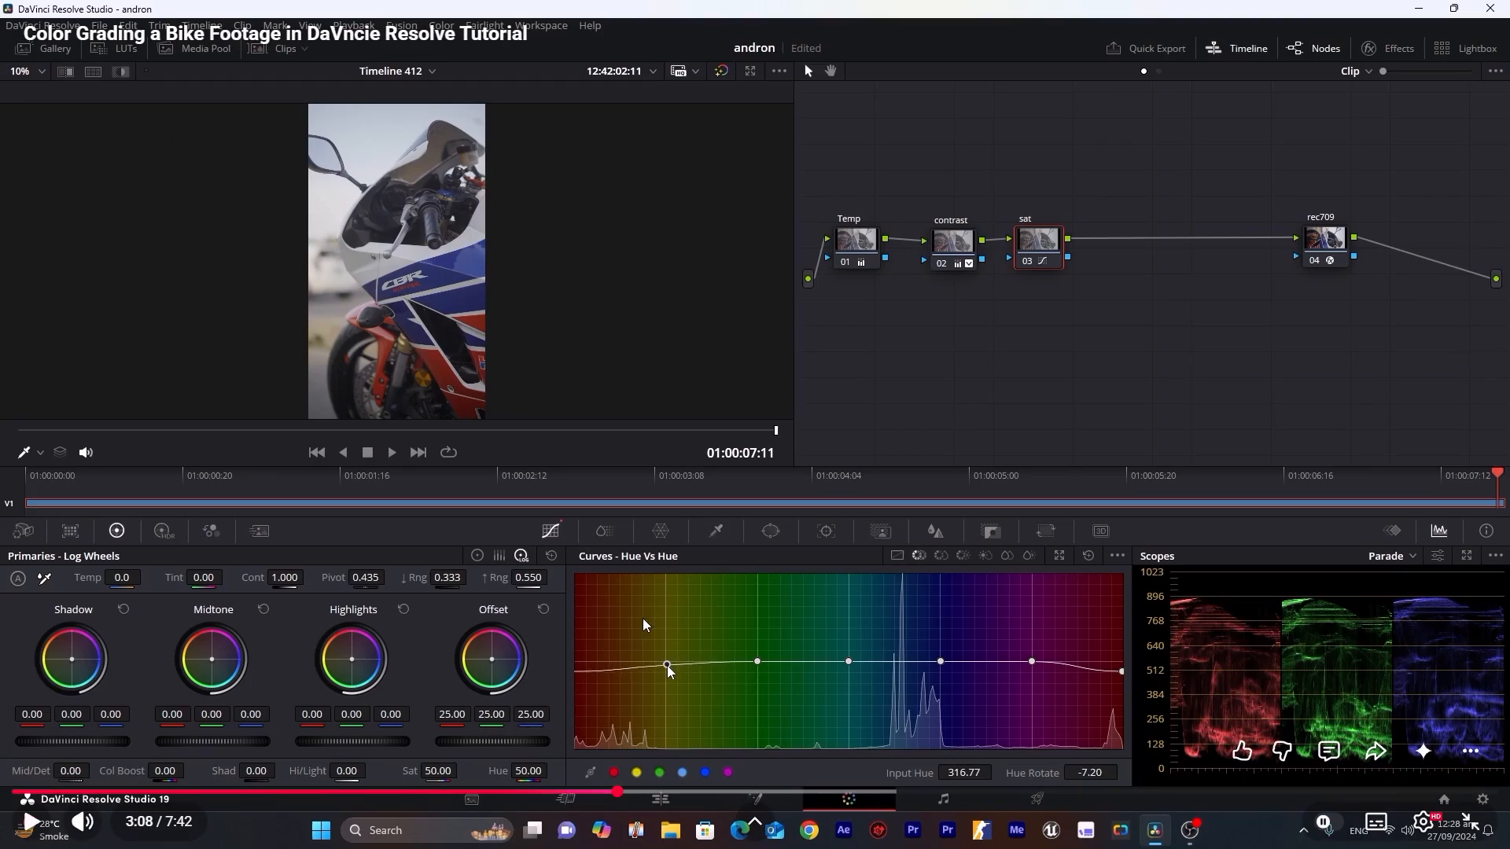
# Switch to the YouTube tutorial in Brave and watch the next part of its Hue Vs Hue adjustment.
pyautogui.click(701, 534)
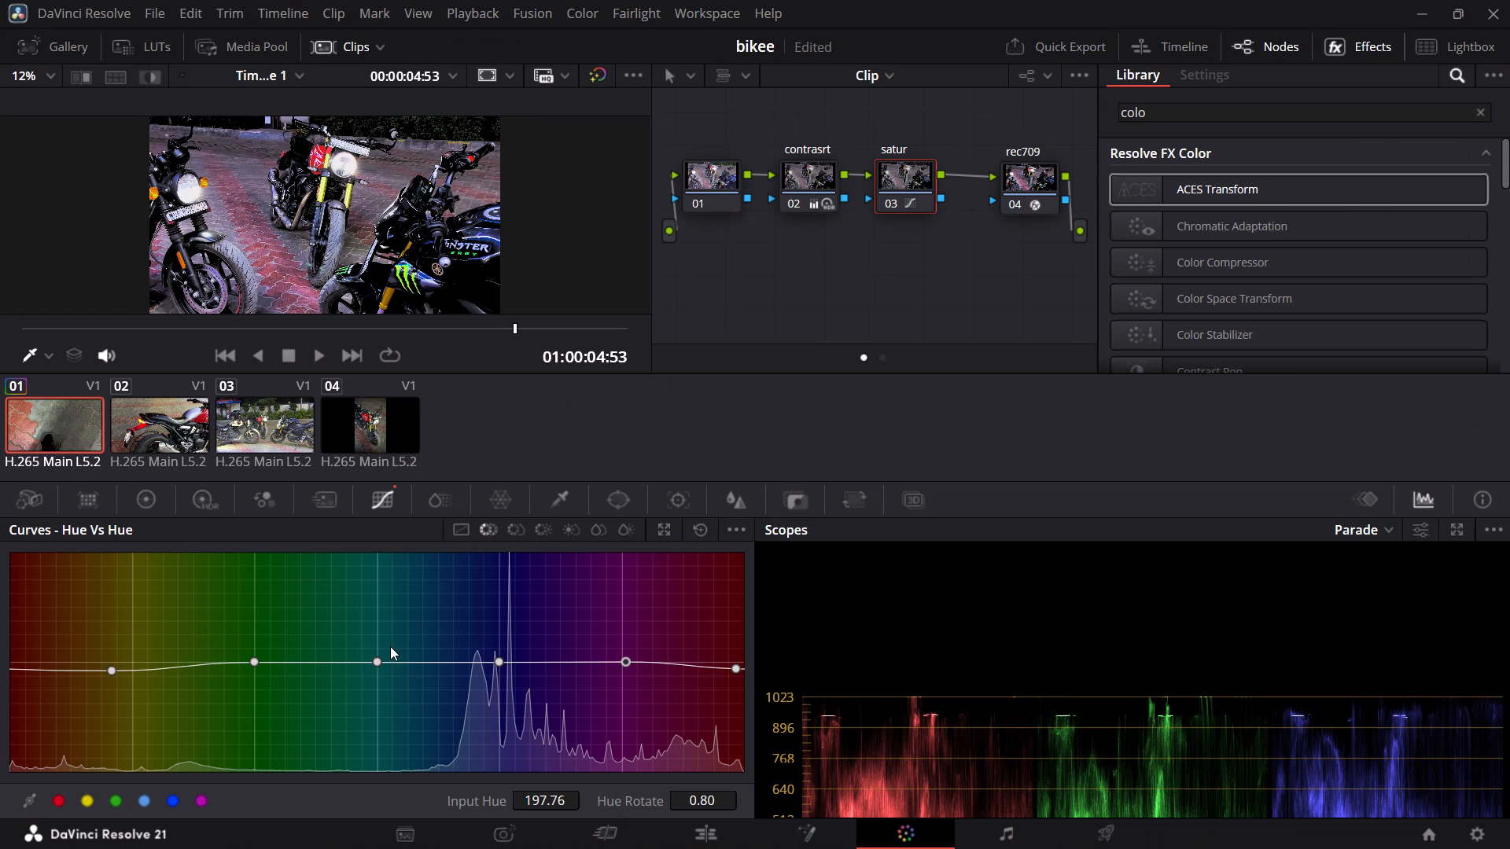
# Try strong hue rotations on the cyan point of the Hue Vs Hue curve, then settle it at input hue about 75.5, hue rotate about 16.8.
pyautogui.moveTo(379, 661); pyautogui.dragTo(377, 667)
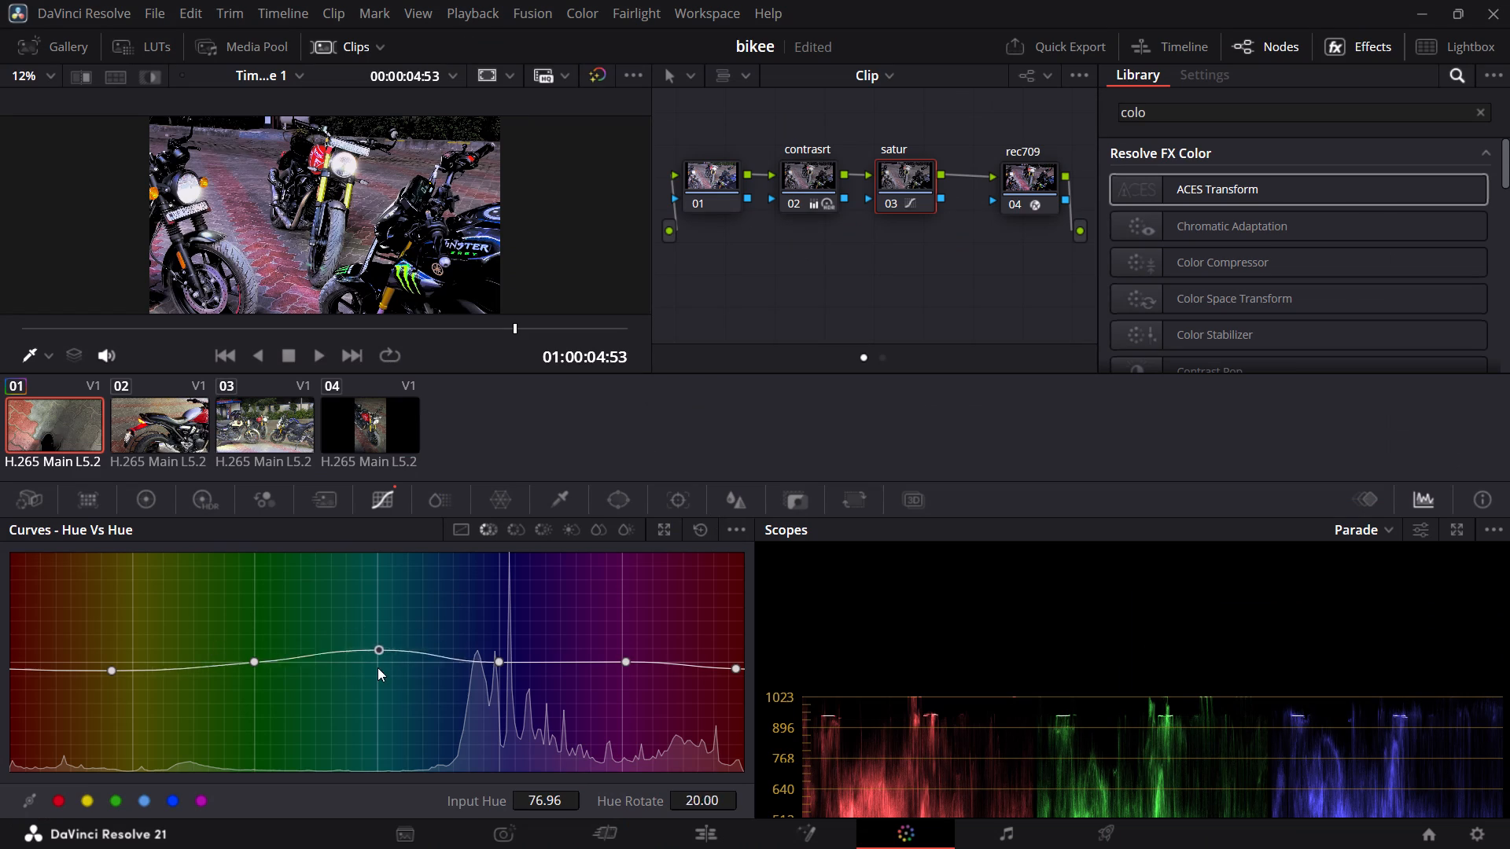
pyautogui.moveTo(377, 667); pyautogui.dragTo(397, 518)
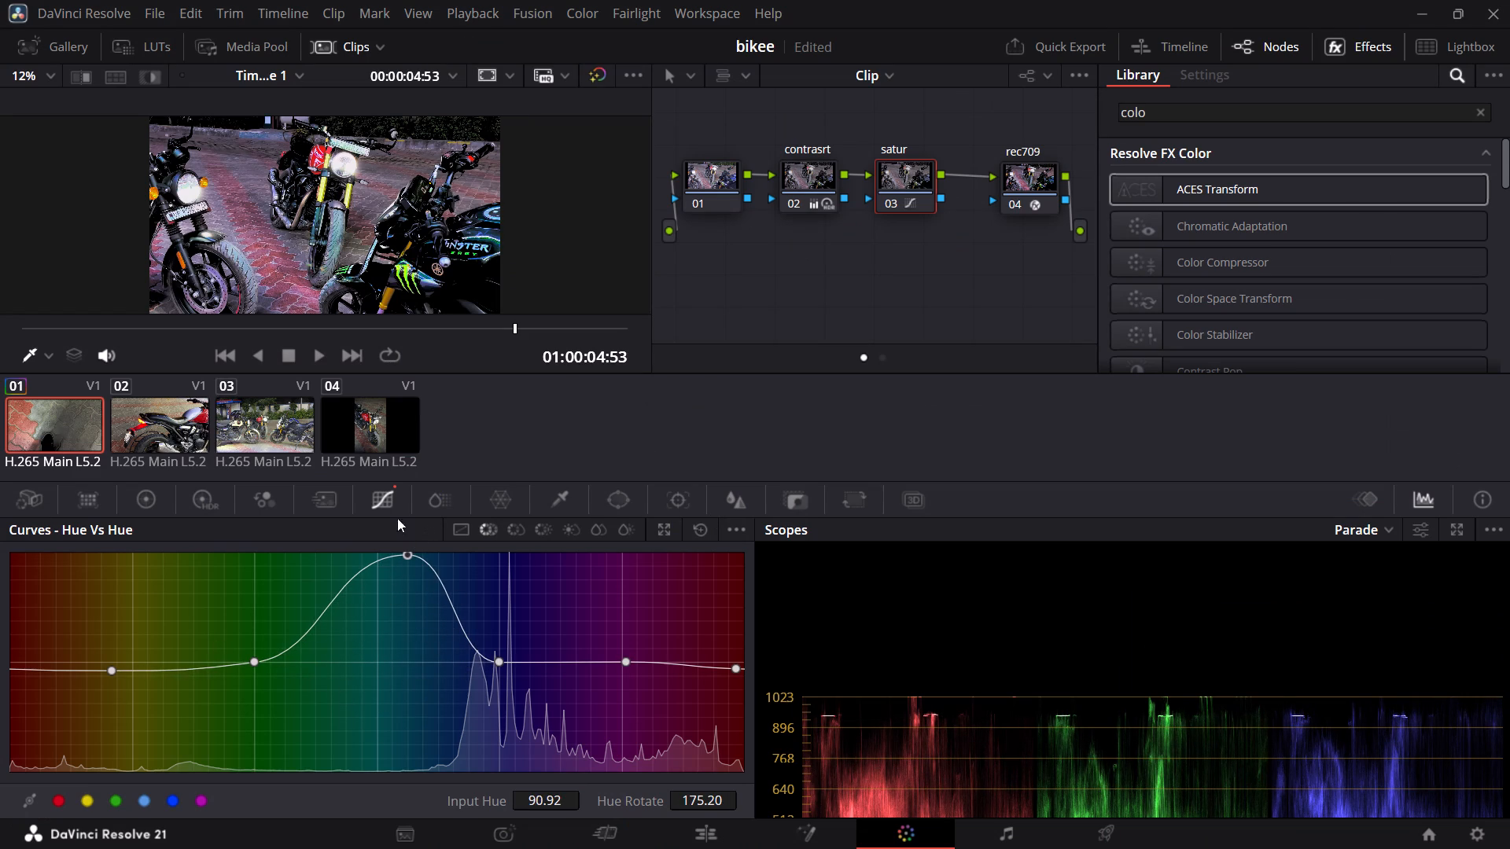
pyautogui.moveTo(397, 518); pyautogui.dragTo(407, 630)
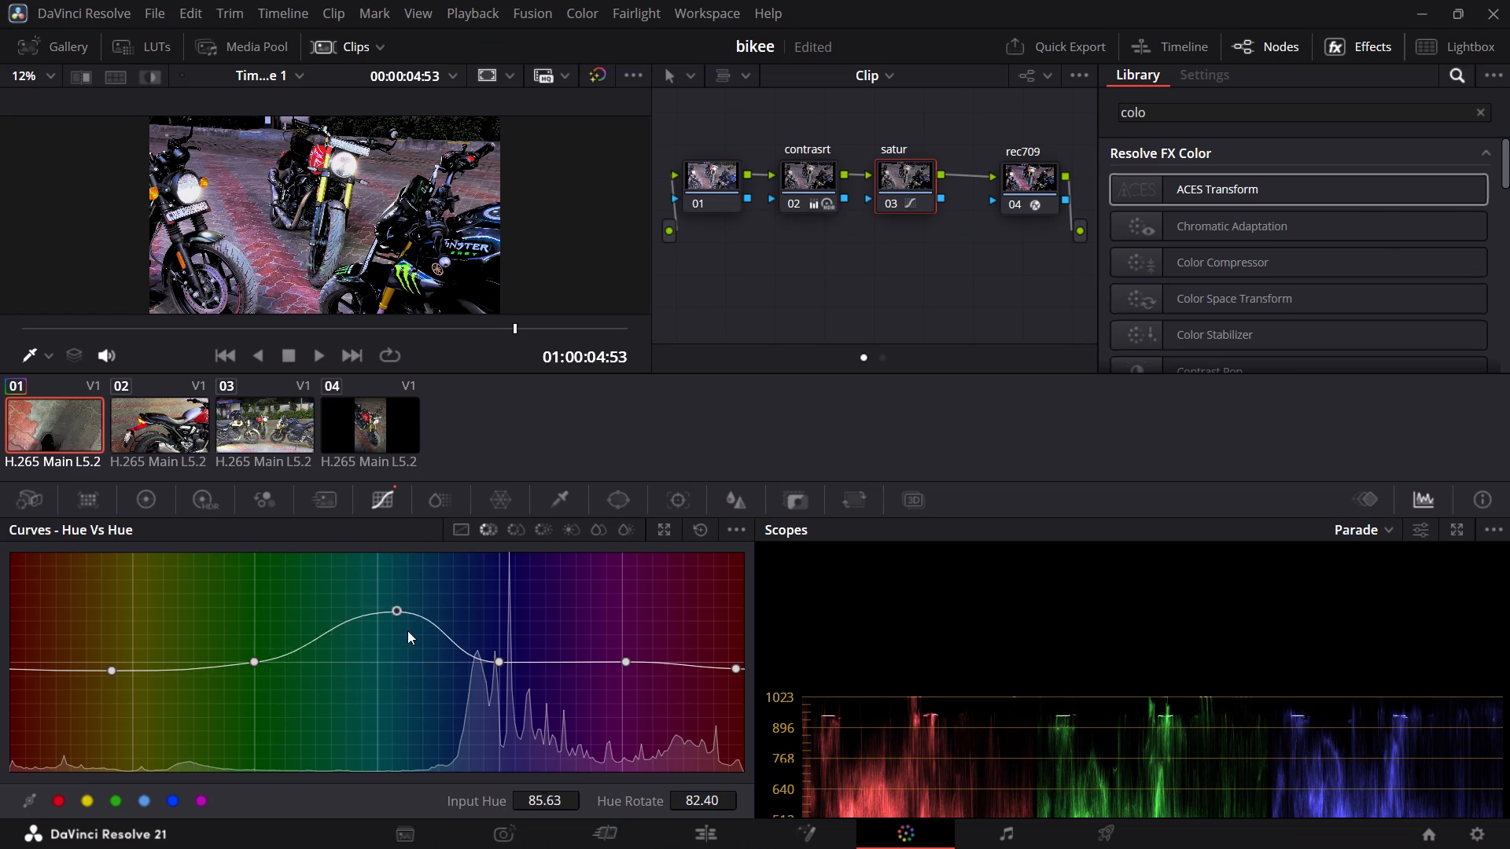
pyautogui.moveTo(407, 630); pyautogui.dragTo(348, 739)
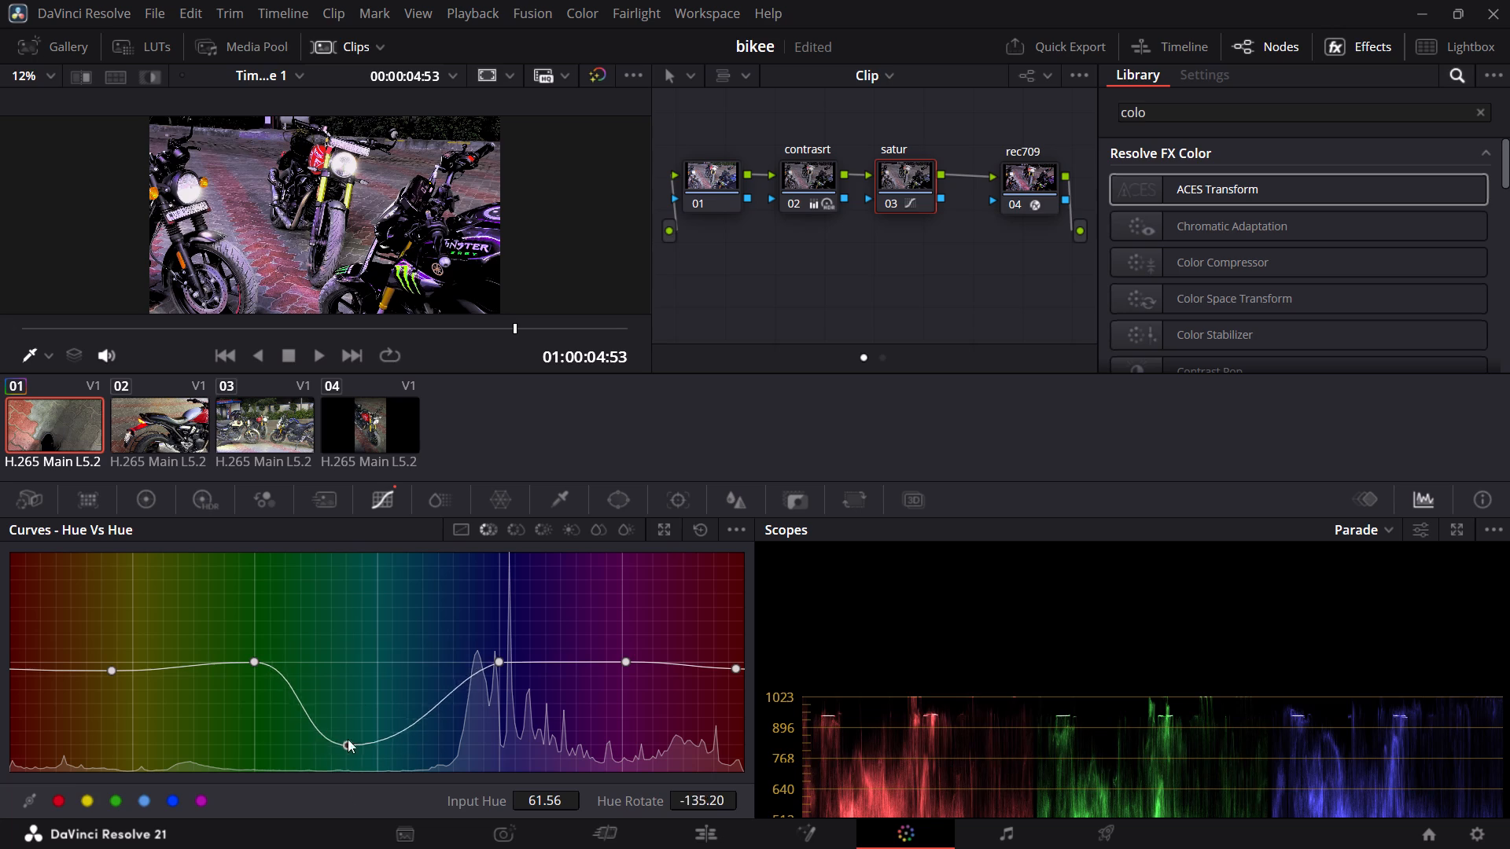
pyautogui.moveTo(348, 739); pyautogui.dragTo(382, 651)
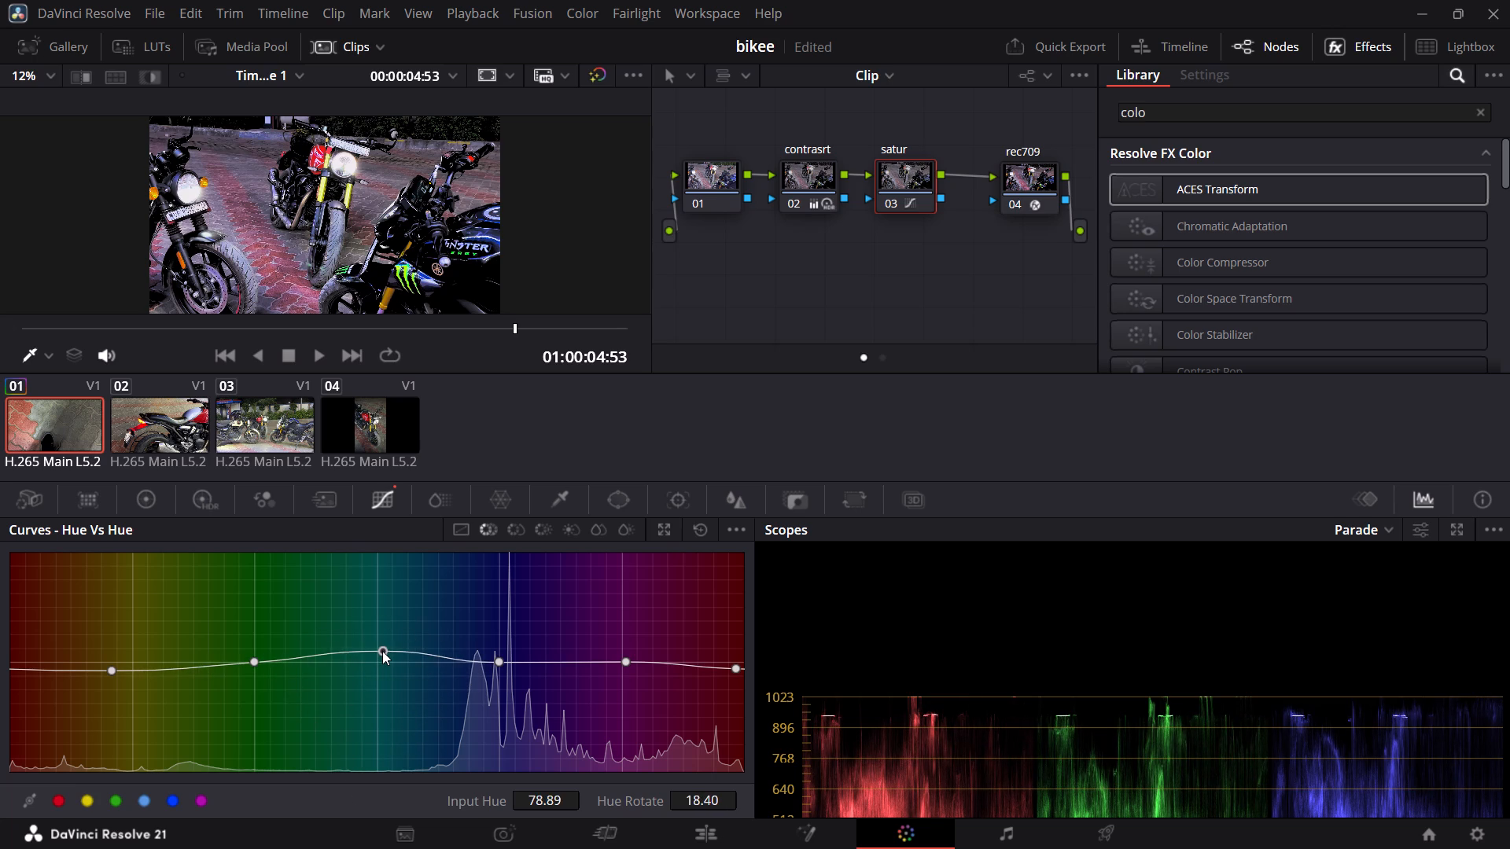
pyautogui.moveTo(382, 651); pyautogui.dragTo(376, 652)
# Try shifting the blue point of the Hue Vs Hue curve both ways, then settle it at input hue about 136.6, hue rotate about -2.4.
pyautogui.moveTo(498, 656); pyautogui.dragTo(492, 689)
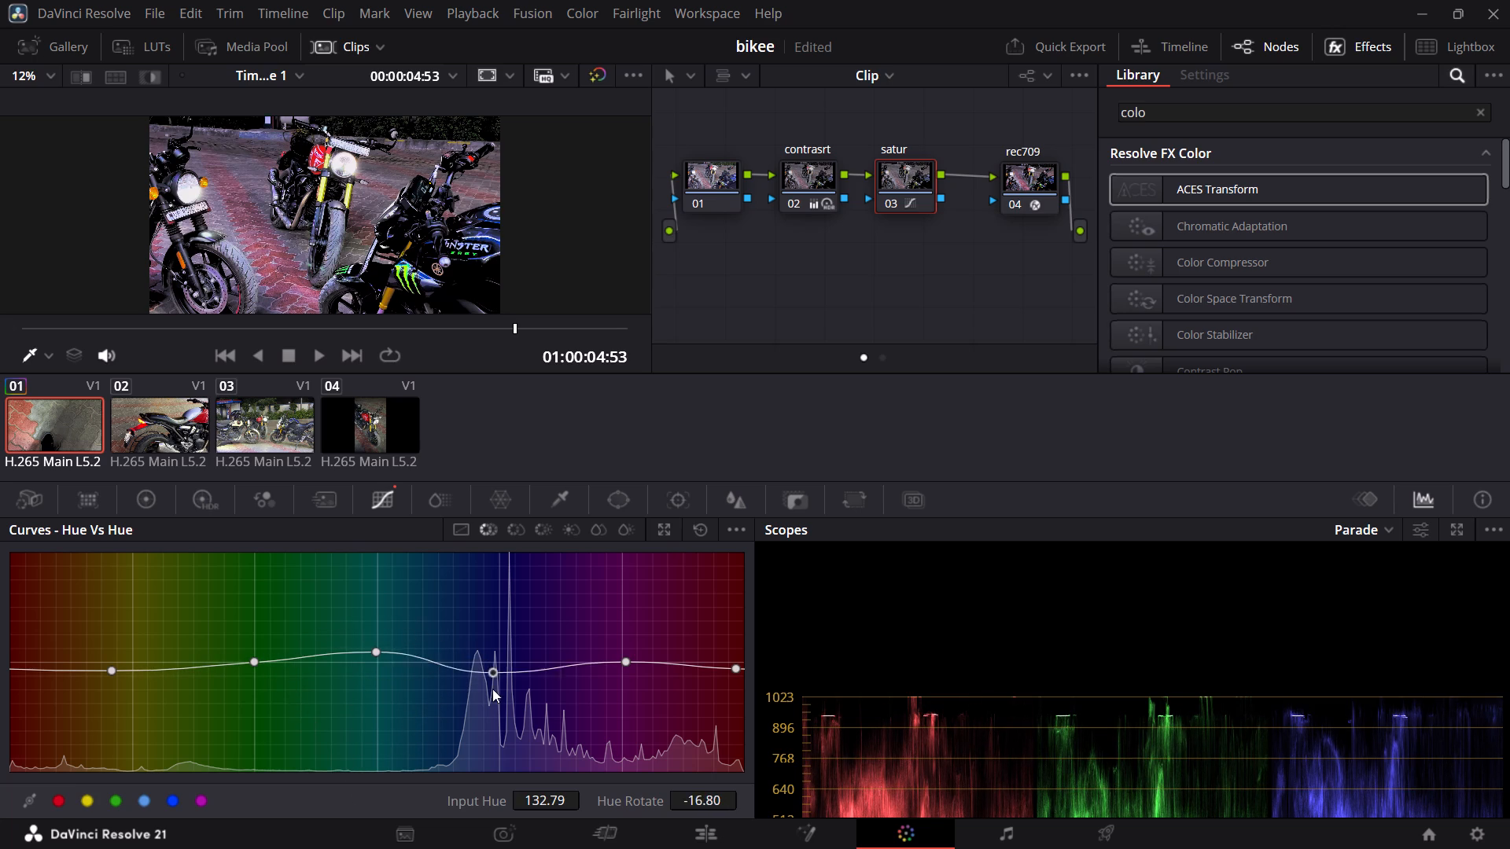
pyautogui.moveTo(492, 689); pyautogui.dragTo(496, 641)
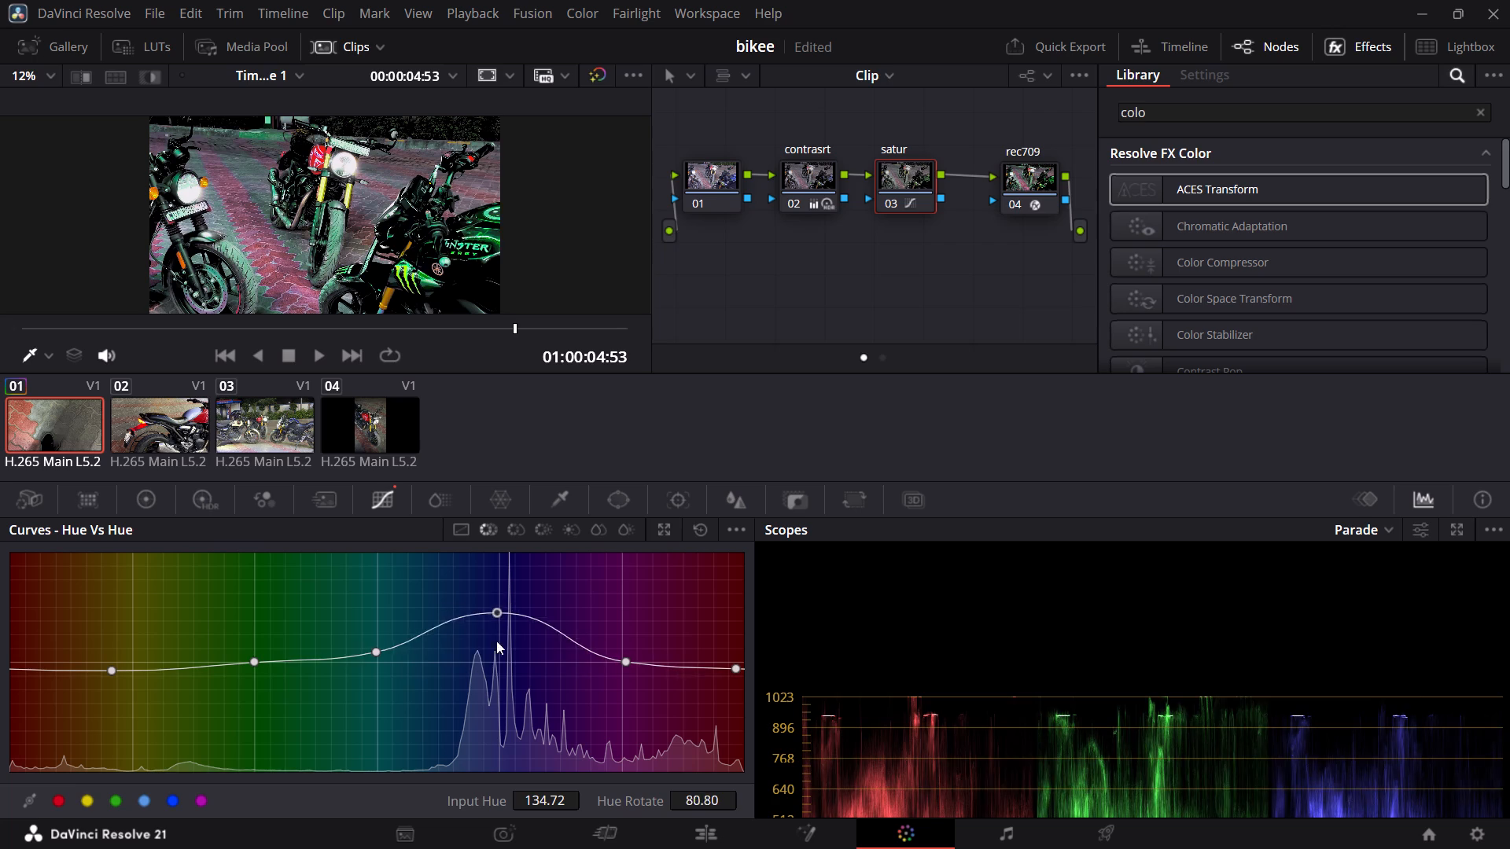
pyautogui.moveTo(496, 641); pyautogui.dragTo(490, 674)
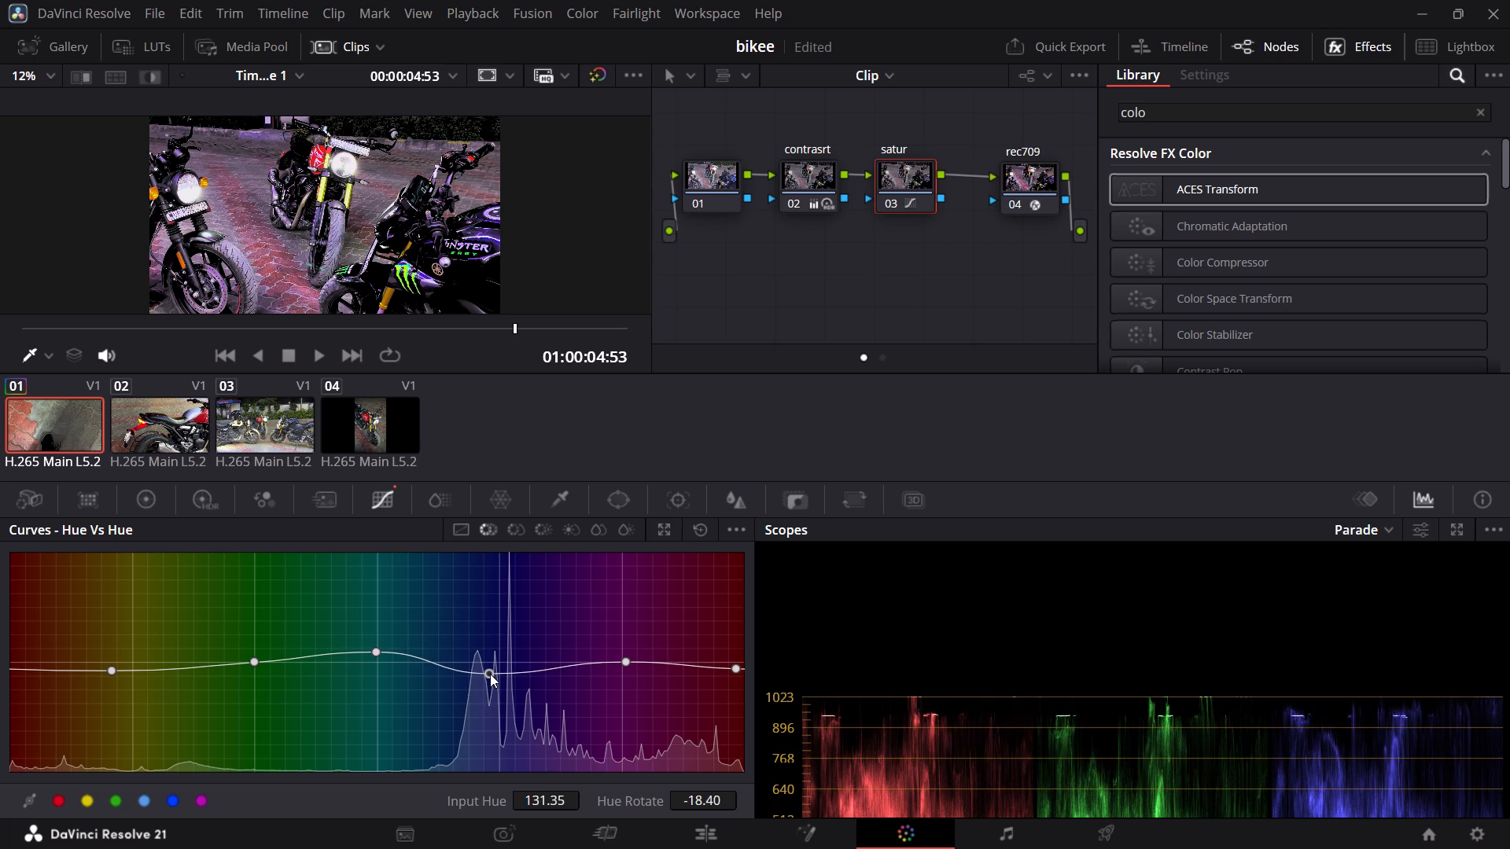
pyautogui.moveTo(490, 674); pyautogui.dragTo(489, 645)
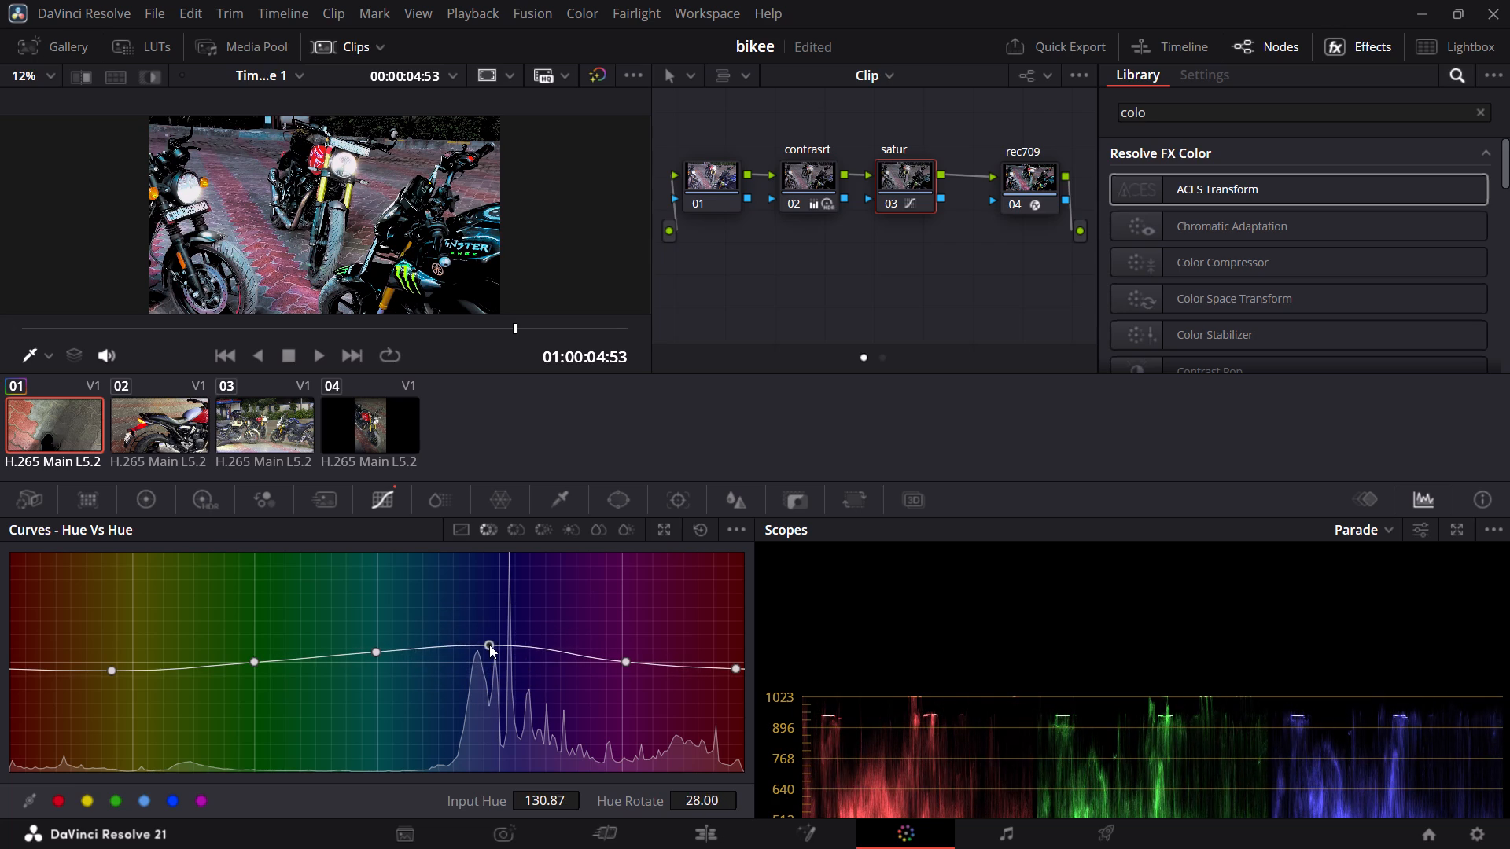
pyautogui.moveTo(489, 645); pyautogui.dragTo(500, 666)
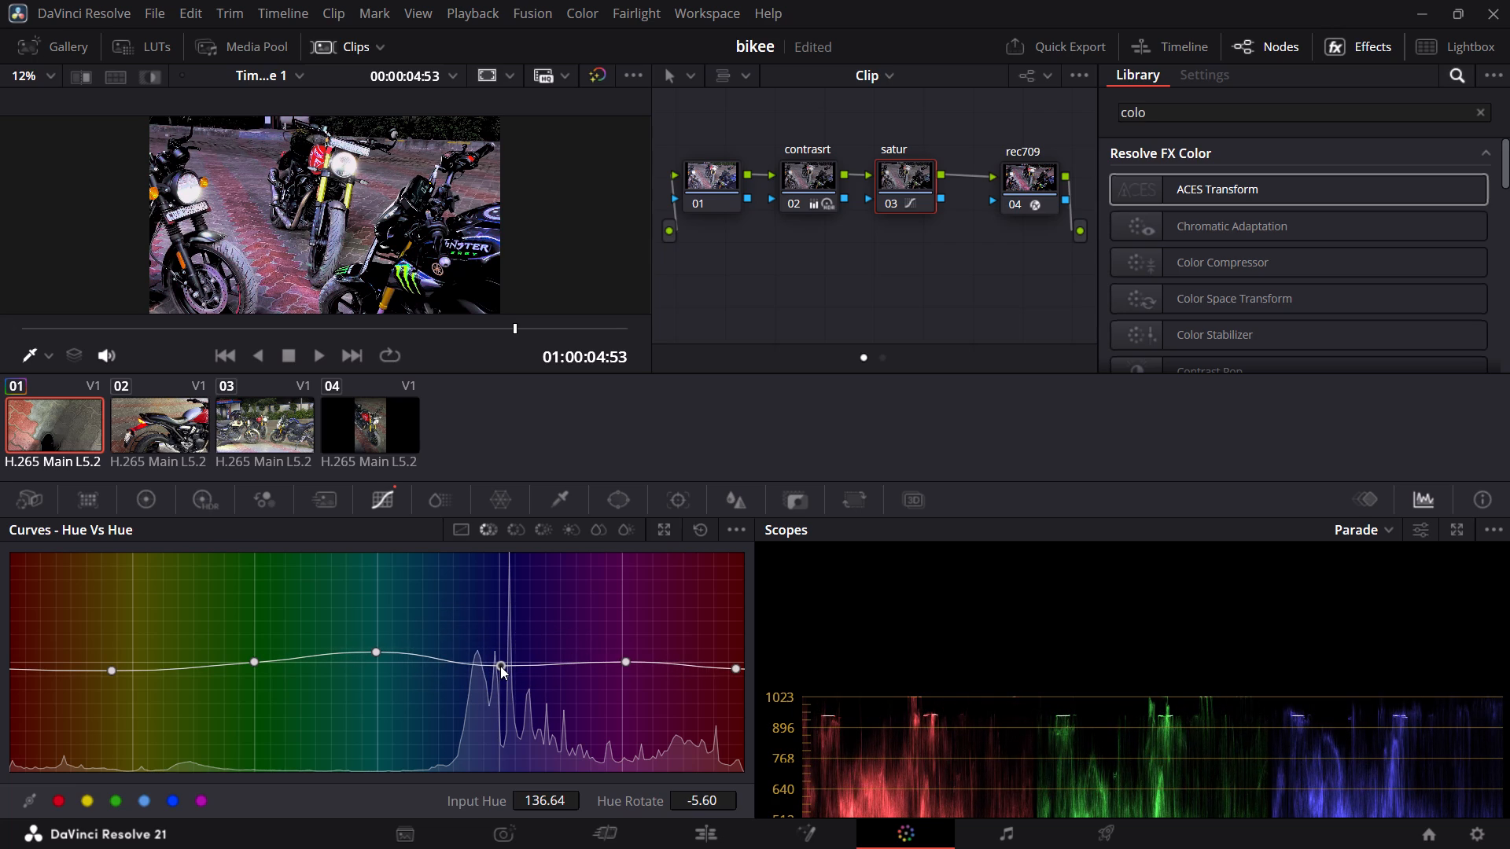
pyautogui.moveTo(500, 666); pyautogui.dragTo(500, 663)
# Move the yellow point to input hue about 317.6, hue rotate about 15.2, and the green point to about 15.4, hue rotate about -10.4.
pyautogui.click(255, 656)
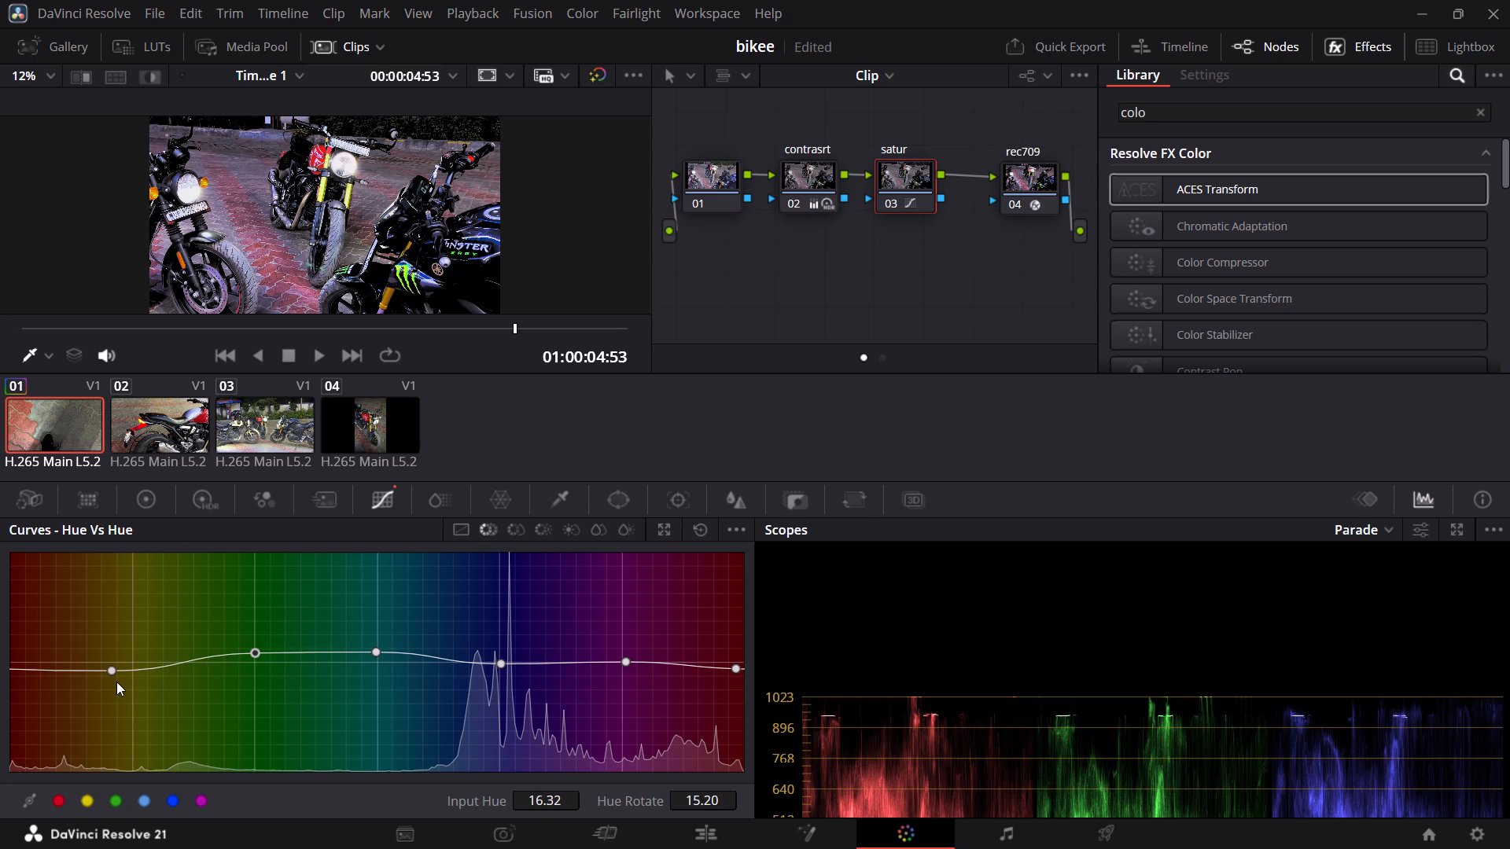
pyautogui.moveTo(108, 669); pyautogui.dragTo(134, 645)
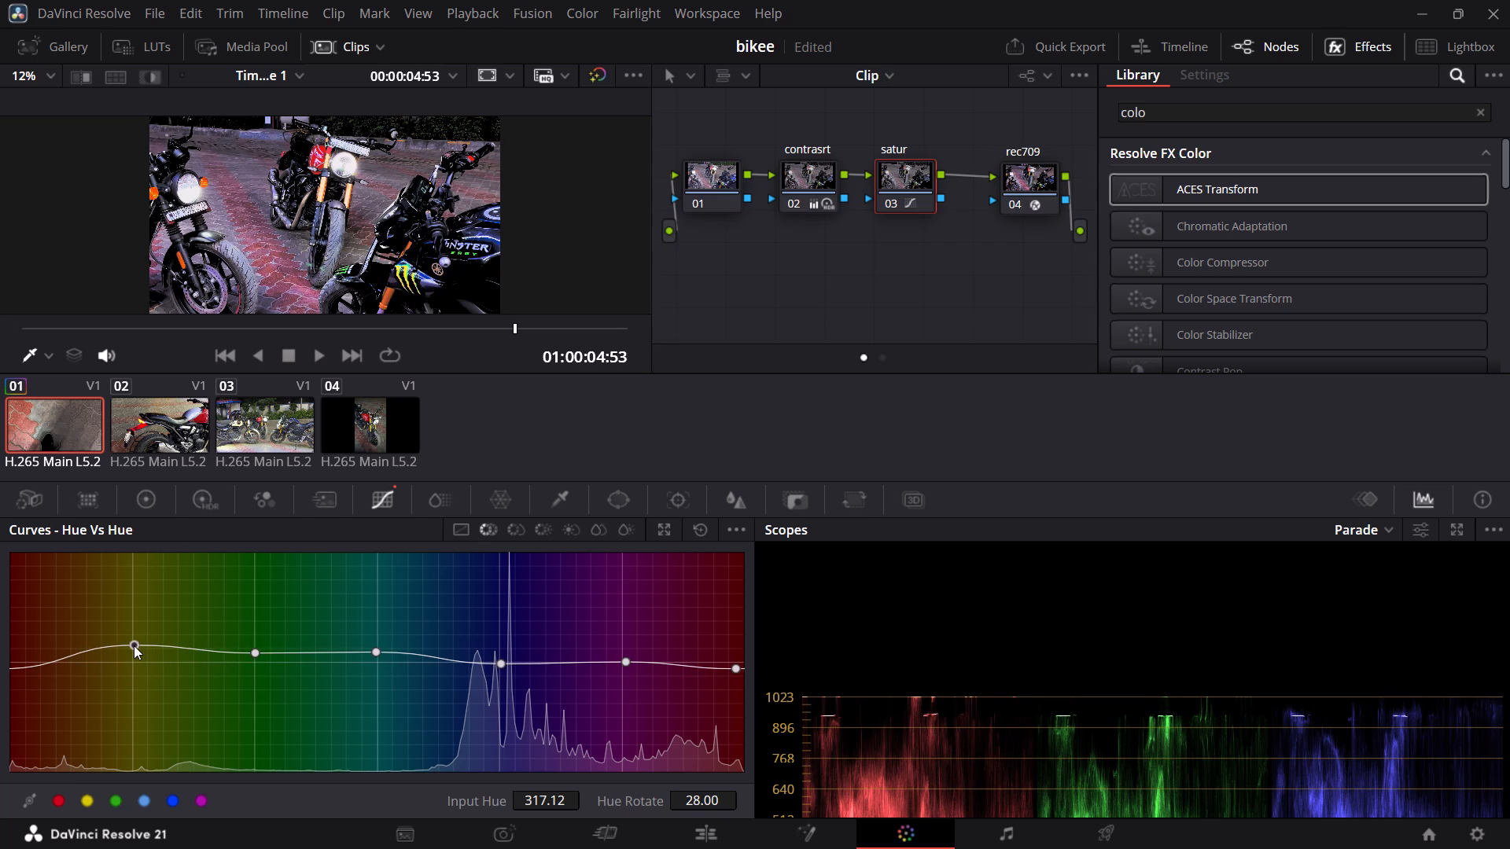
pyautogui.moveTo(134, 645); pyautogui.dragTo(134, 652)
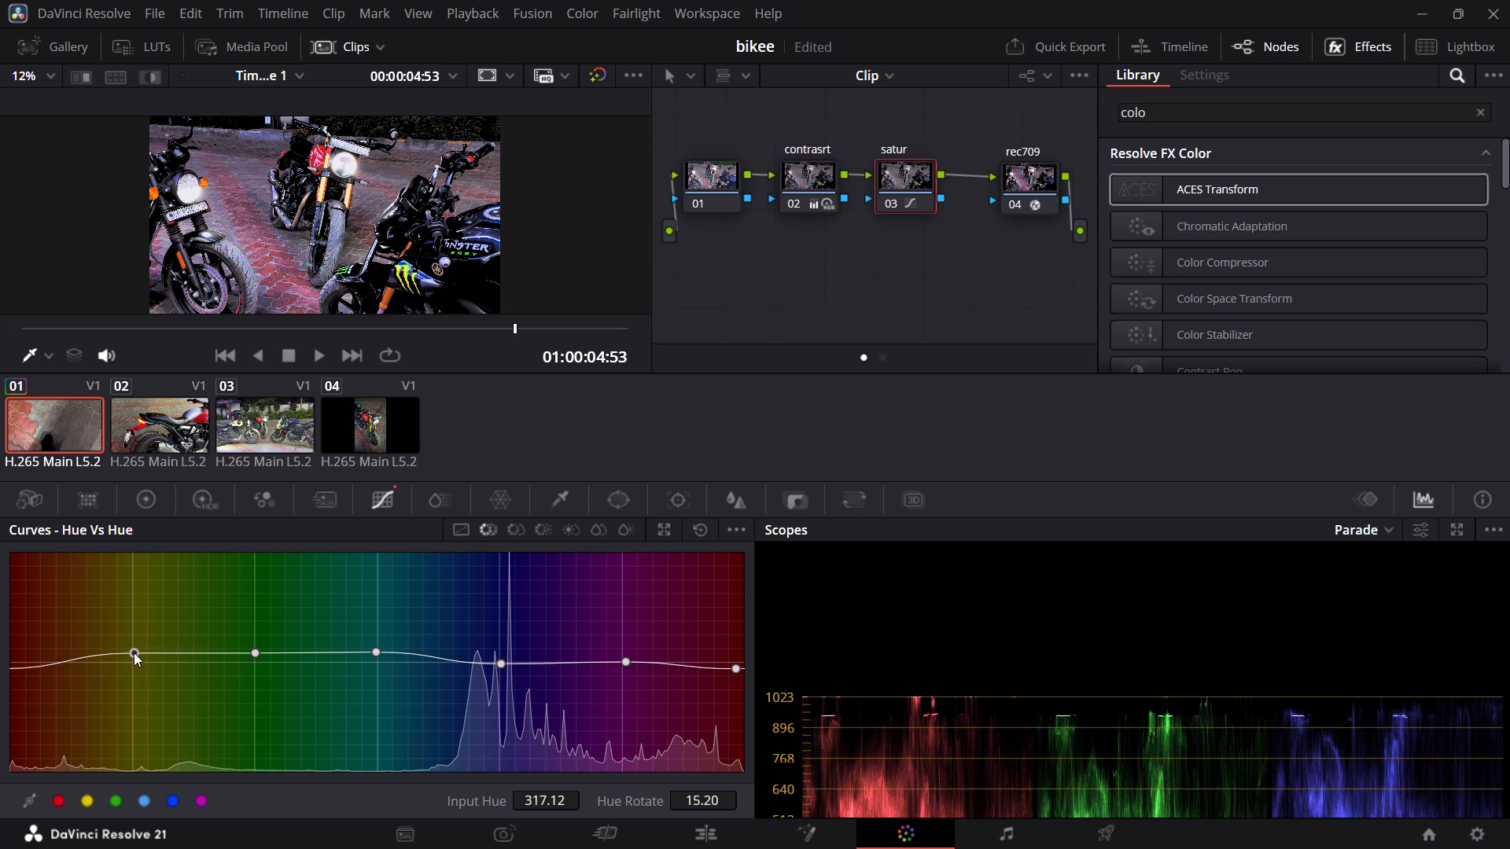
pyautogui.moveTo(134, 652); pyautogui.dragTo(135, 652)
pyautogui.moveTo(250, 654); pyautogui.dragTo(252, 669)
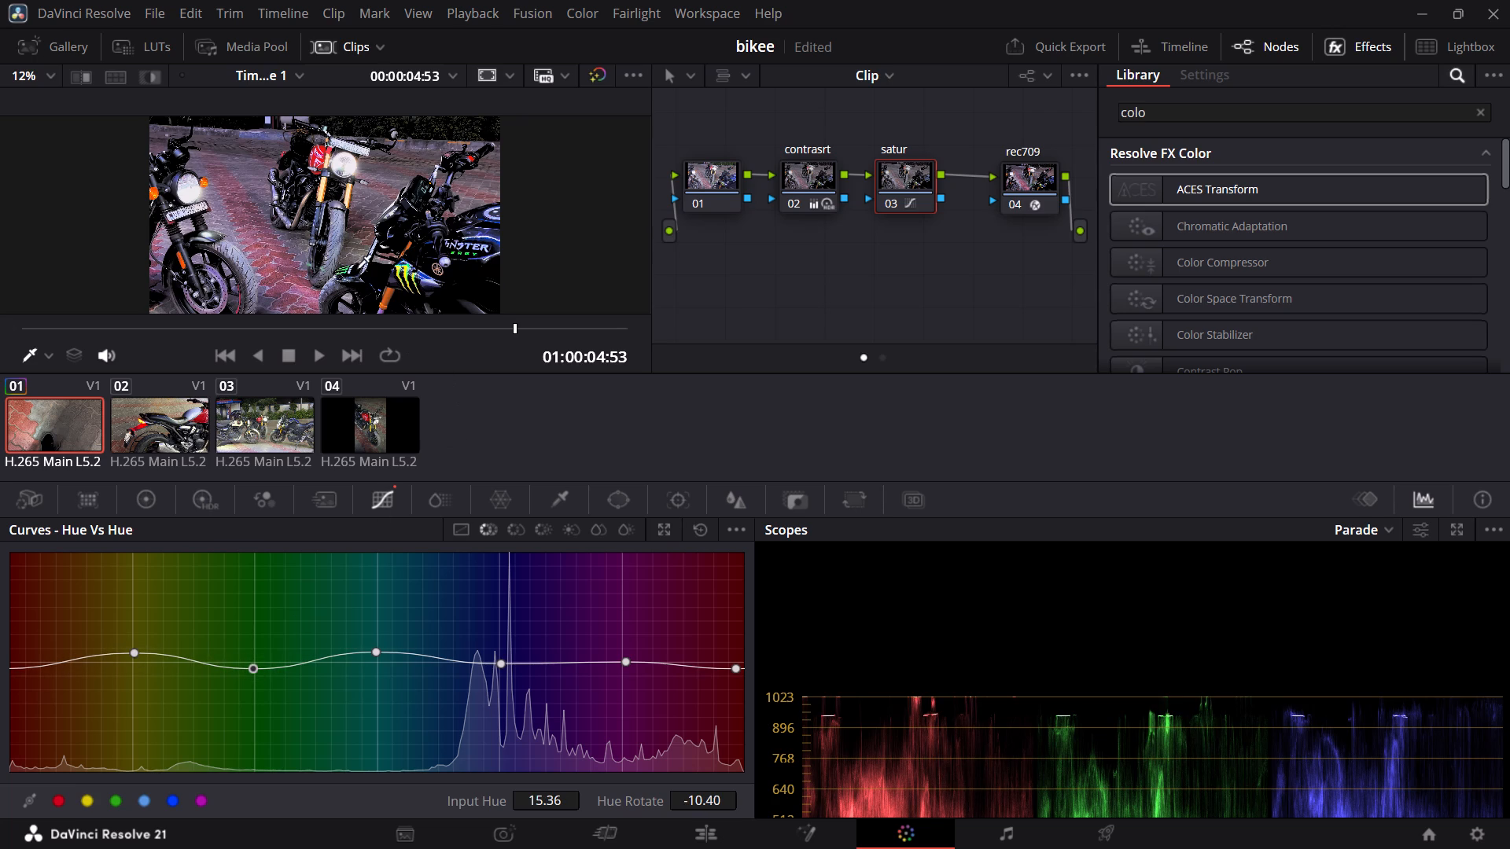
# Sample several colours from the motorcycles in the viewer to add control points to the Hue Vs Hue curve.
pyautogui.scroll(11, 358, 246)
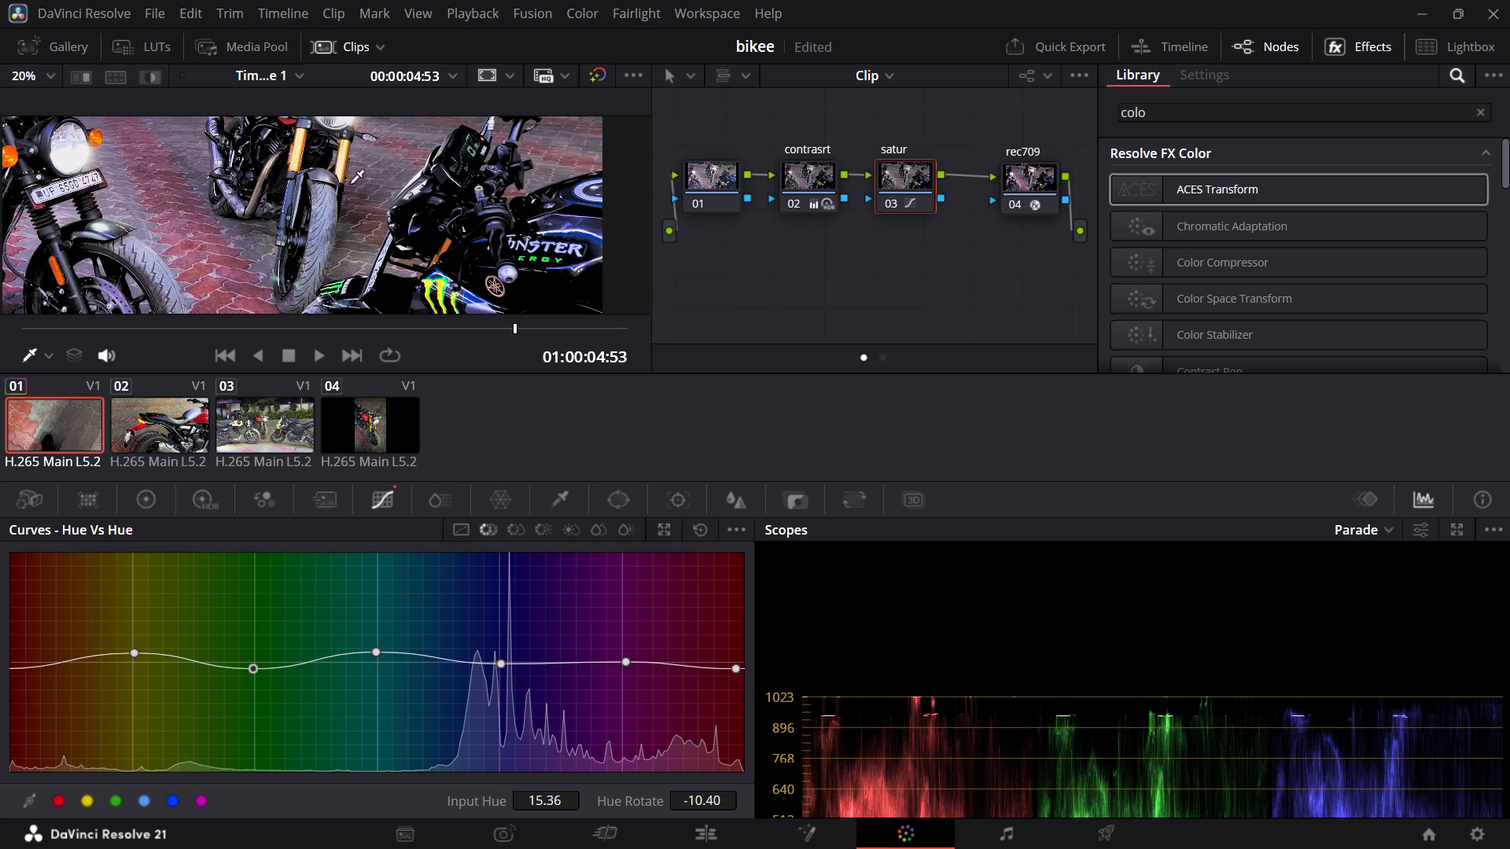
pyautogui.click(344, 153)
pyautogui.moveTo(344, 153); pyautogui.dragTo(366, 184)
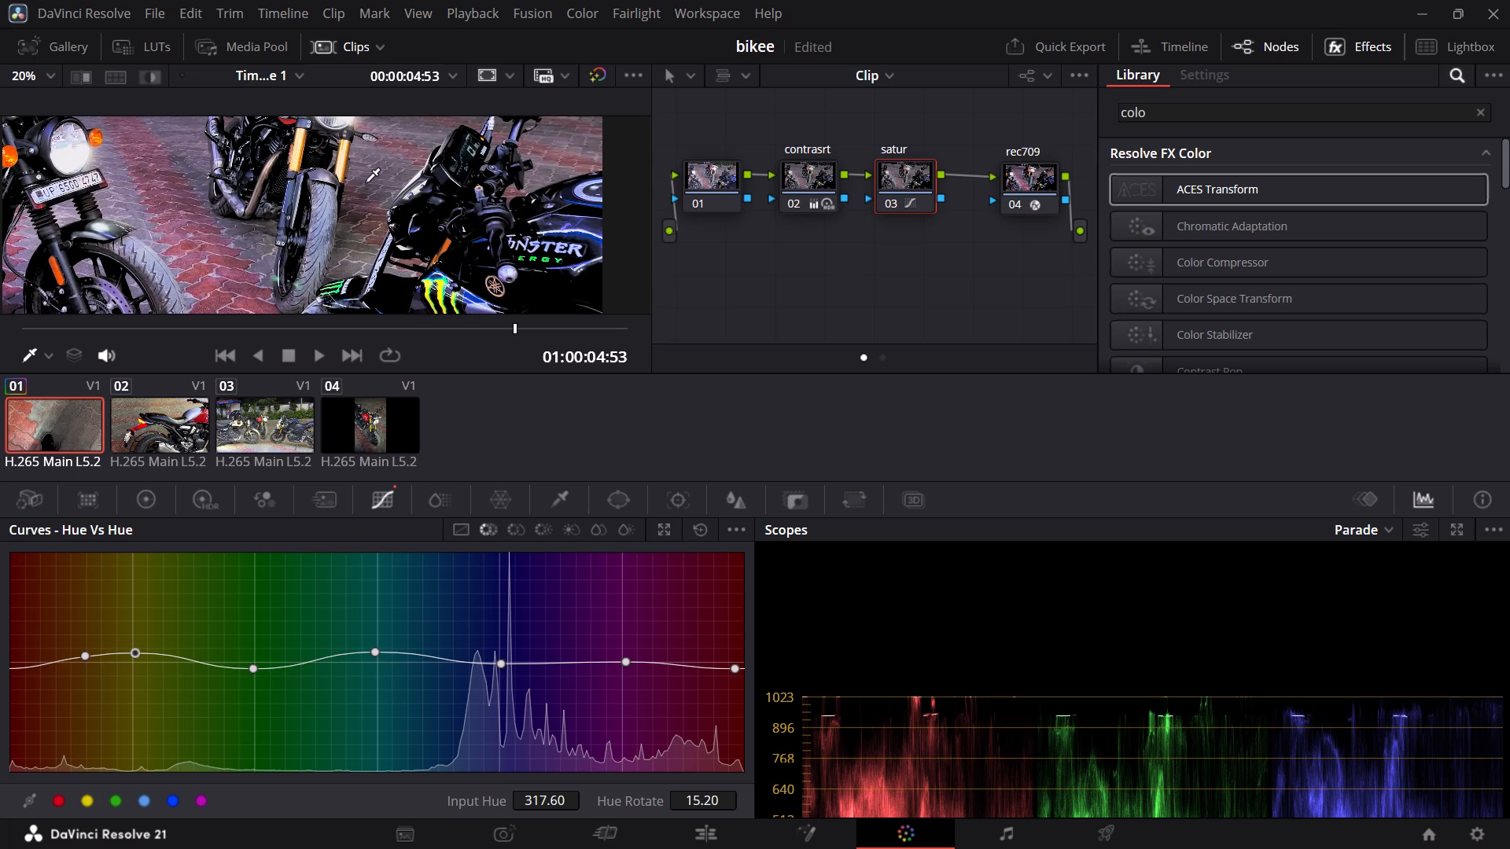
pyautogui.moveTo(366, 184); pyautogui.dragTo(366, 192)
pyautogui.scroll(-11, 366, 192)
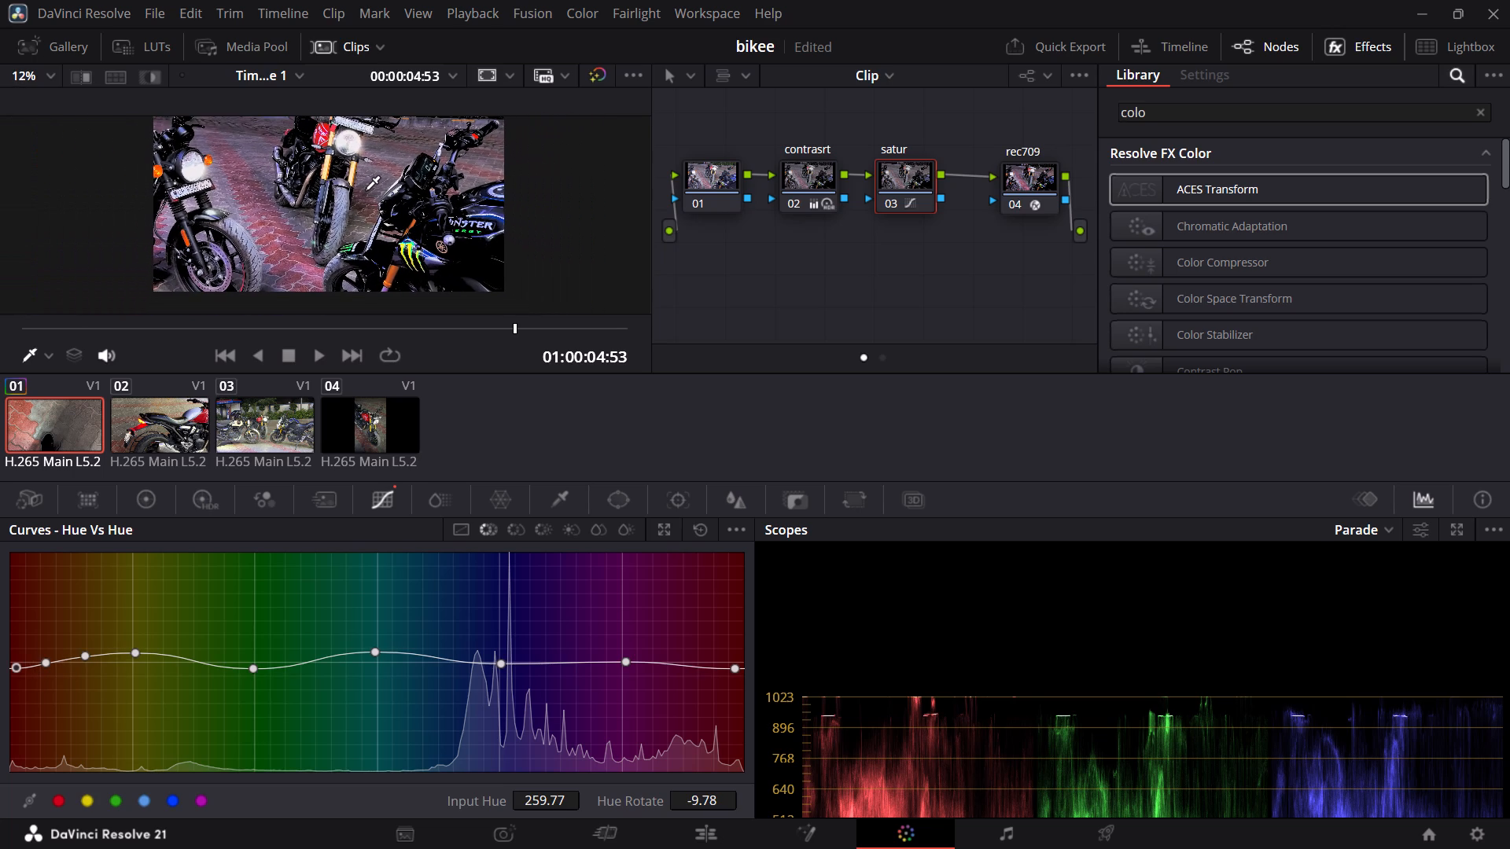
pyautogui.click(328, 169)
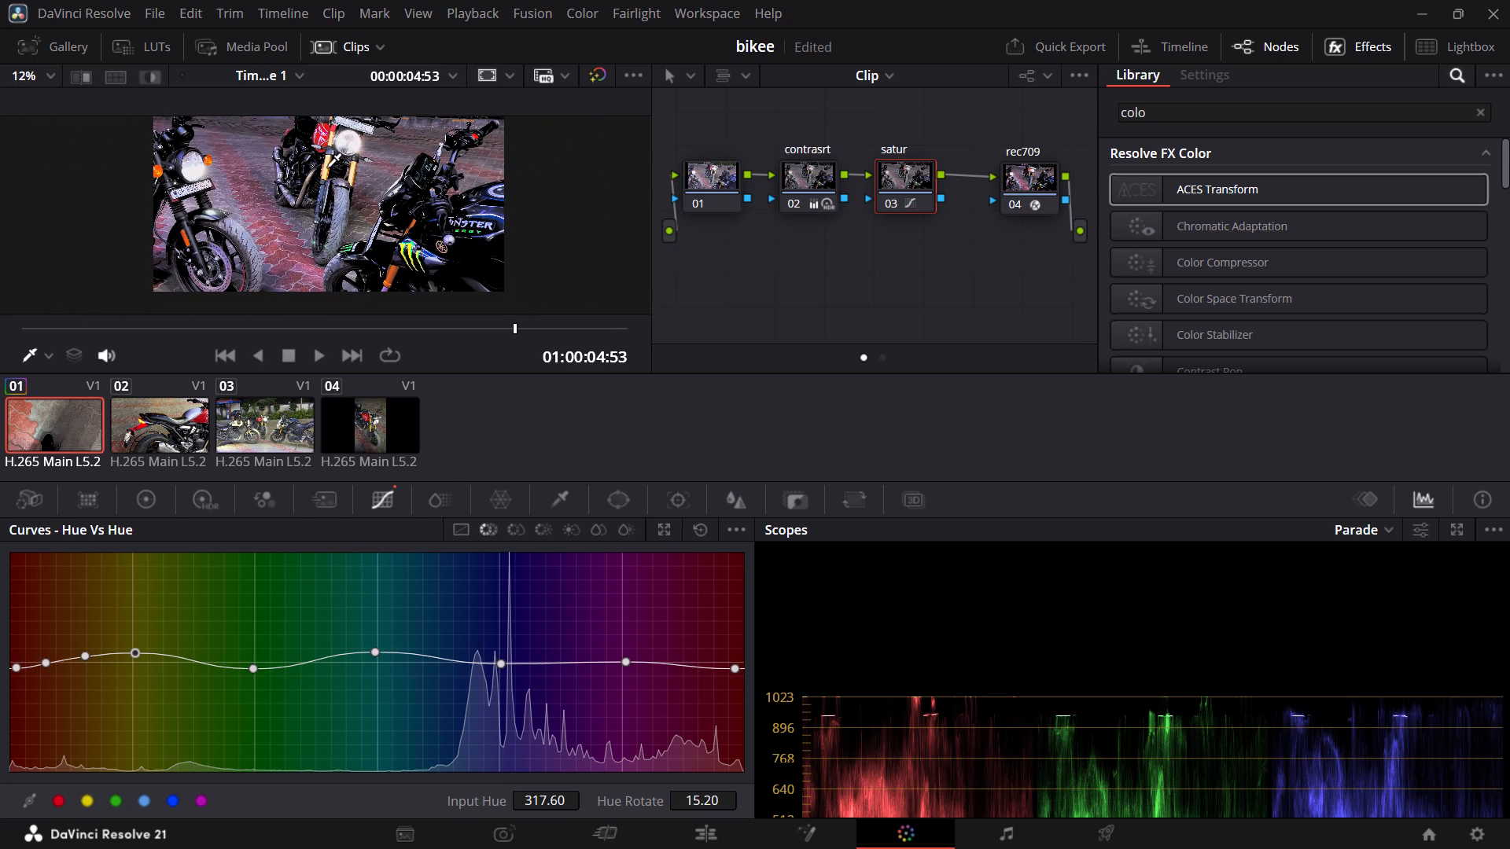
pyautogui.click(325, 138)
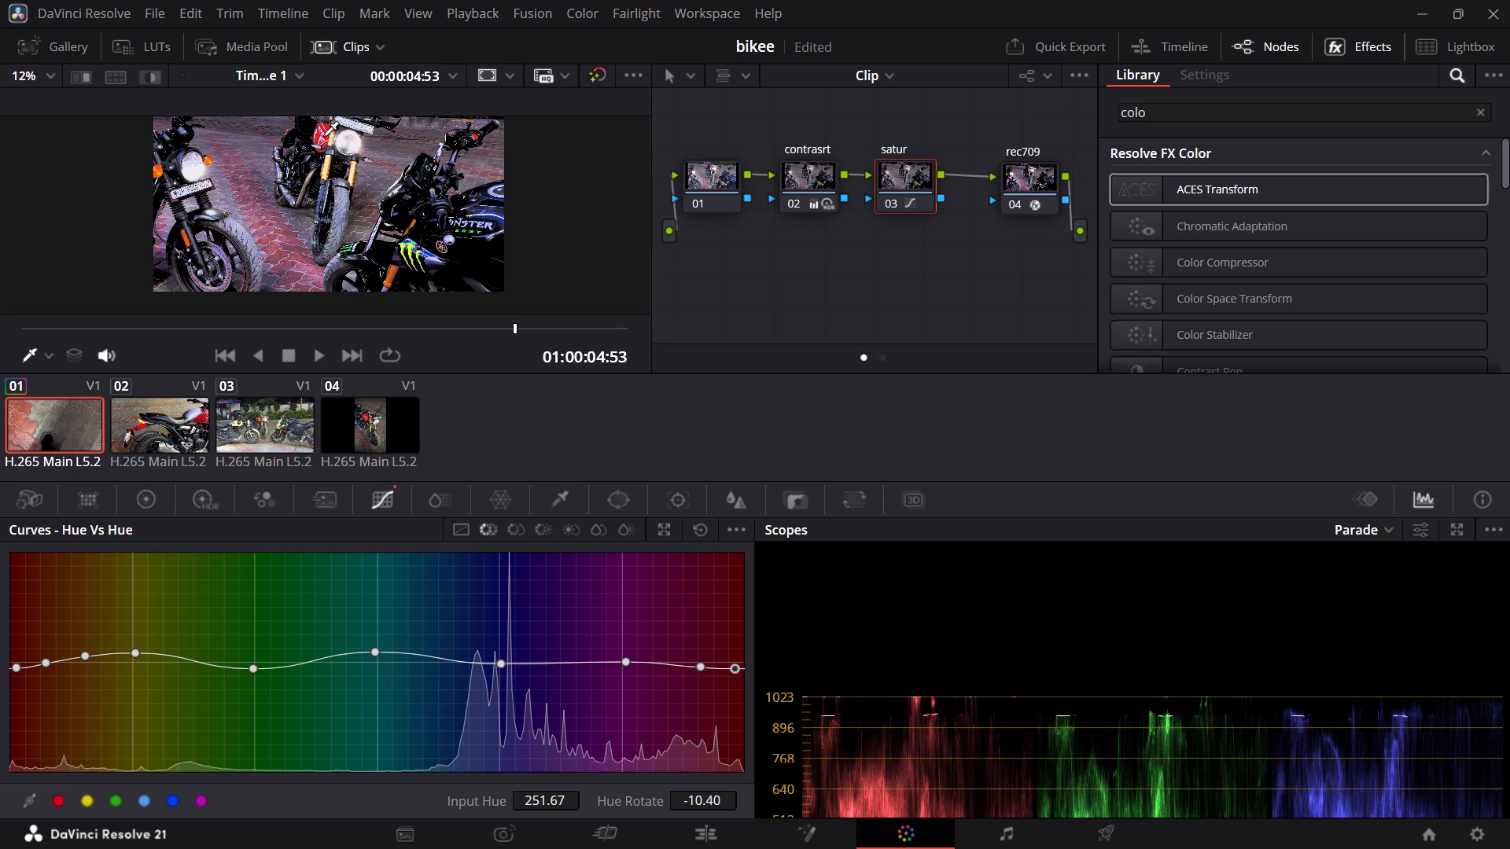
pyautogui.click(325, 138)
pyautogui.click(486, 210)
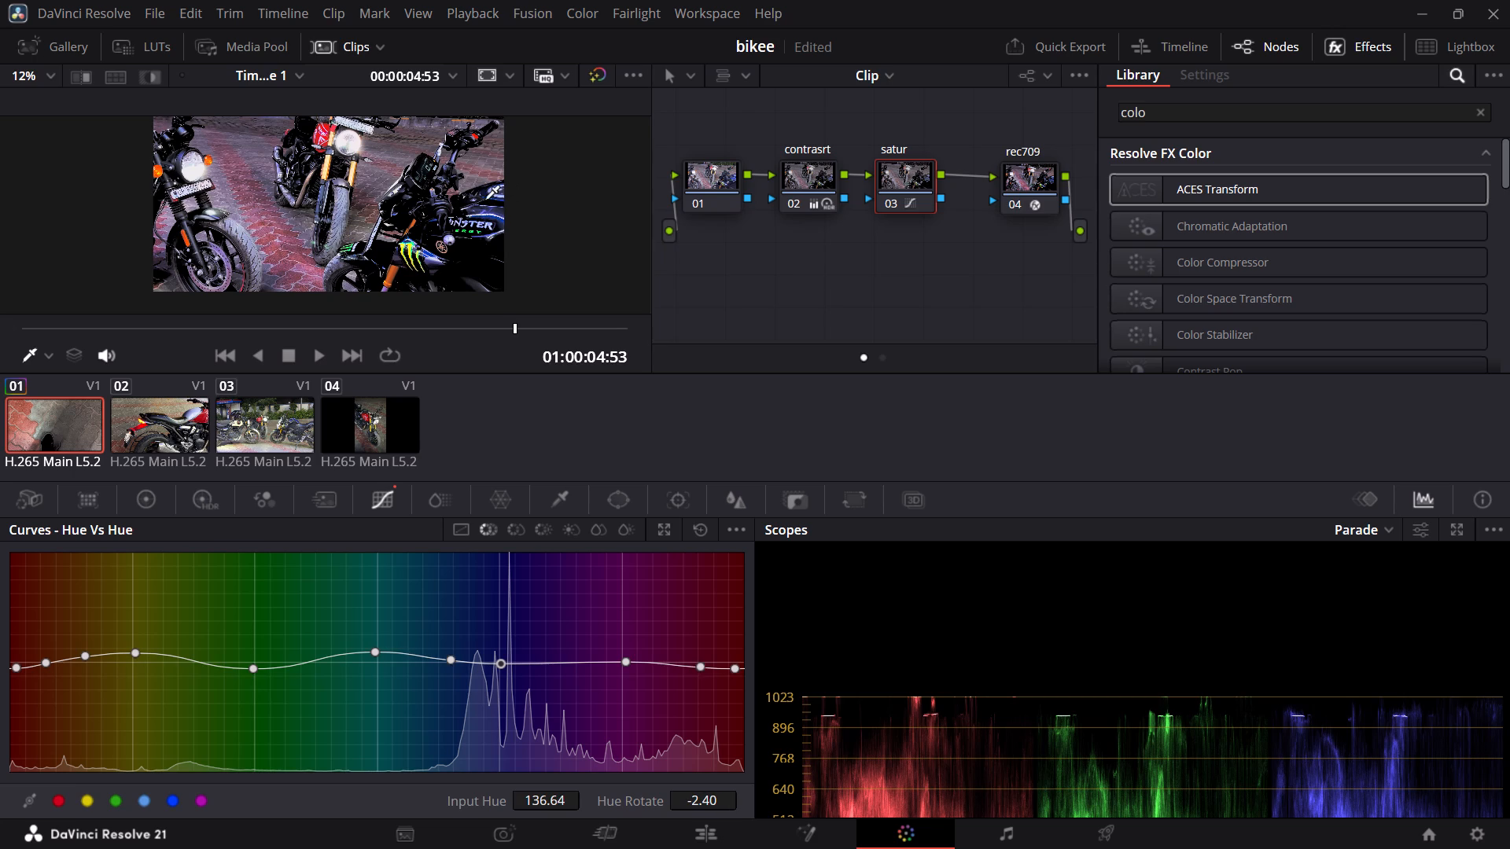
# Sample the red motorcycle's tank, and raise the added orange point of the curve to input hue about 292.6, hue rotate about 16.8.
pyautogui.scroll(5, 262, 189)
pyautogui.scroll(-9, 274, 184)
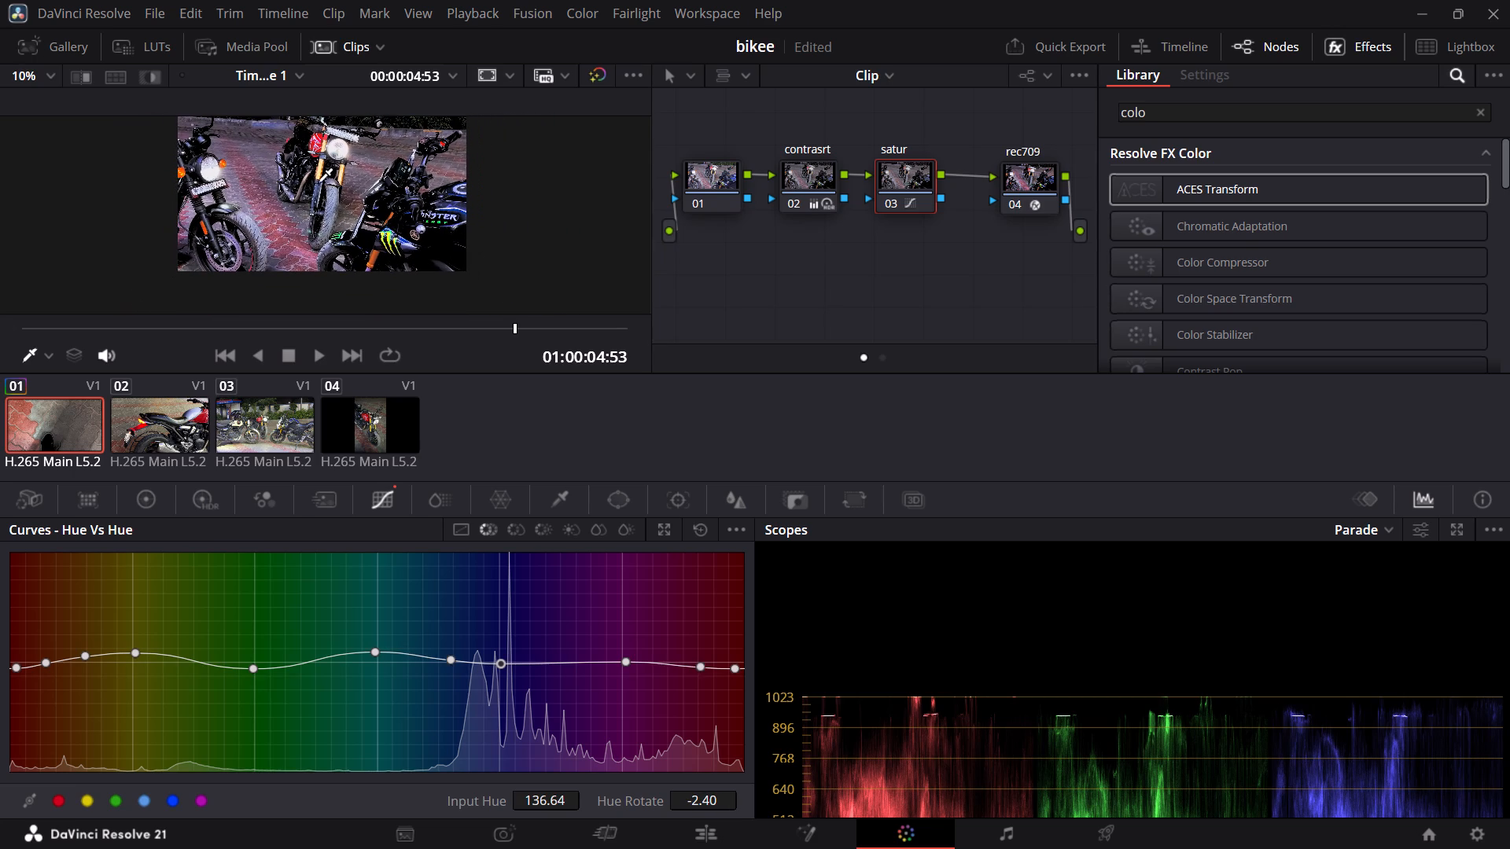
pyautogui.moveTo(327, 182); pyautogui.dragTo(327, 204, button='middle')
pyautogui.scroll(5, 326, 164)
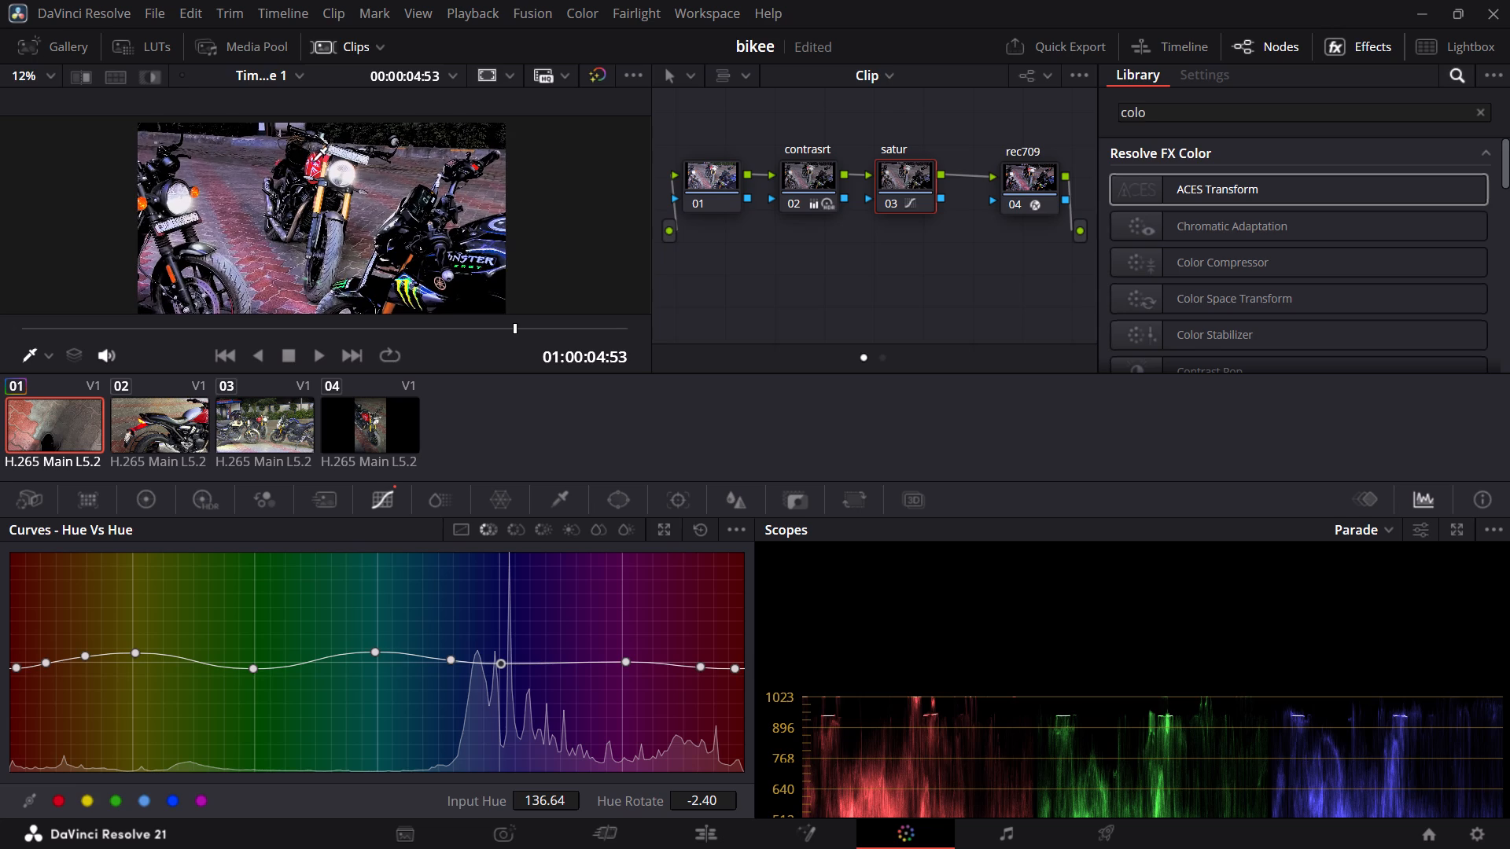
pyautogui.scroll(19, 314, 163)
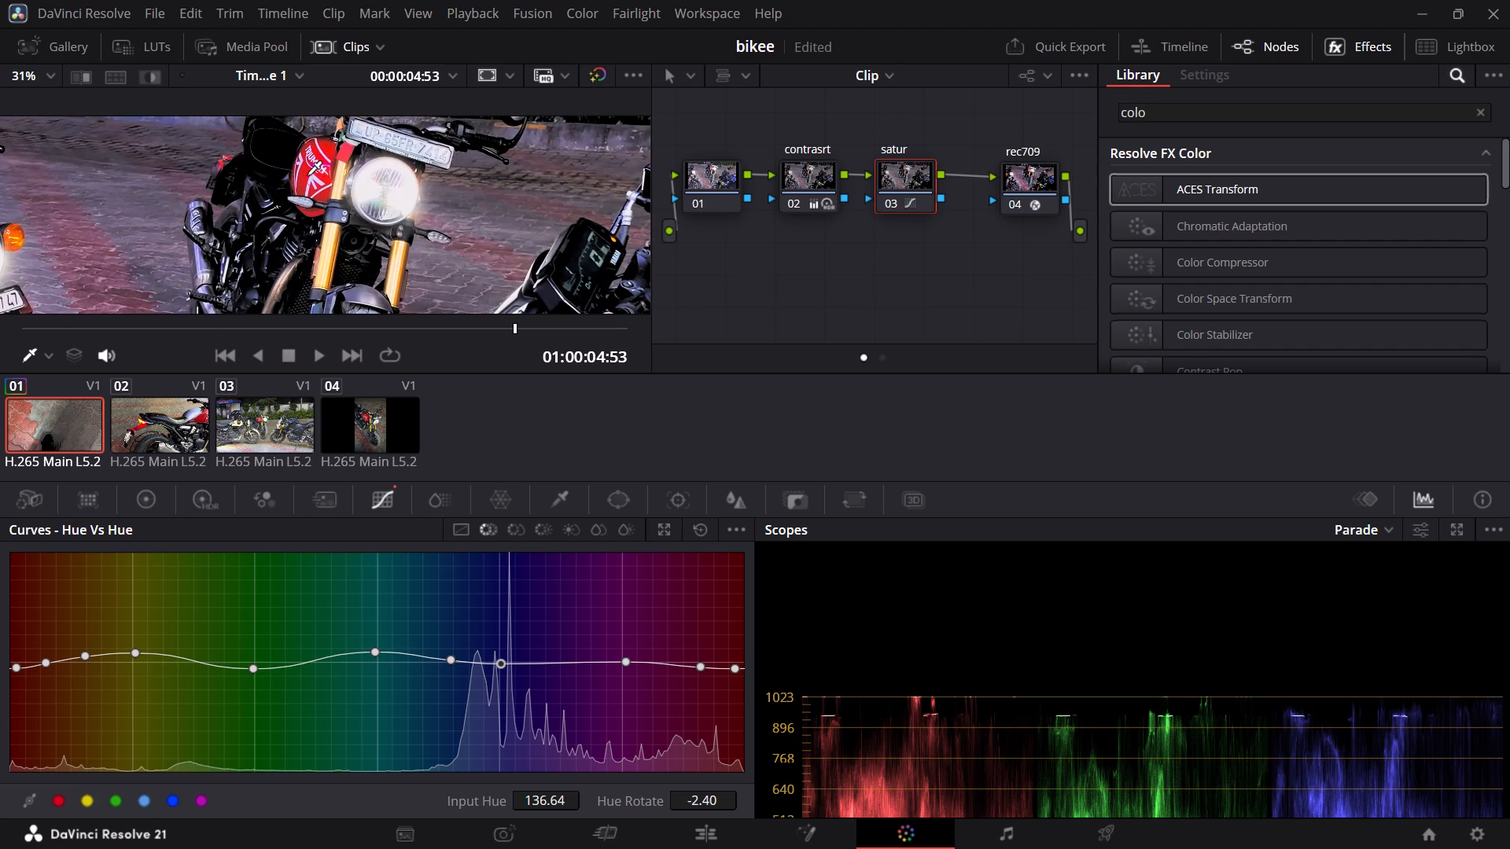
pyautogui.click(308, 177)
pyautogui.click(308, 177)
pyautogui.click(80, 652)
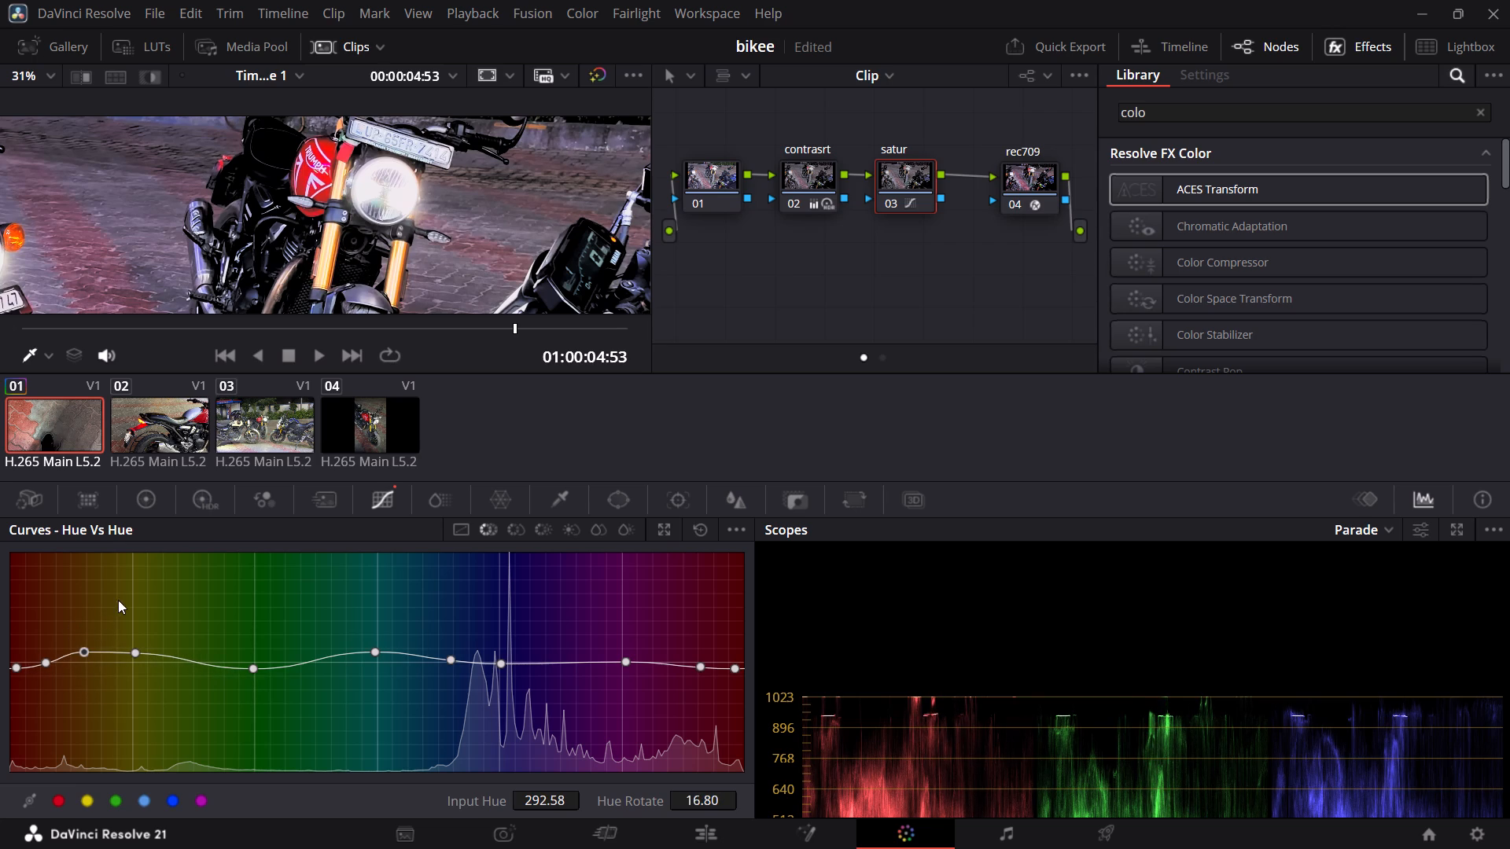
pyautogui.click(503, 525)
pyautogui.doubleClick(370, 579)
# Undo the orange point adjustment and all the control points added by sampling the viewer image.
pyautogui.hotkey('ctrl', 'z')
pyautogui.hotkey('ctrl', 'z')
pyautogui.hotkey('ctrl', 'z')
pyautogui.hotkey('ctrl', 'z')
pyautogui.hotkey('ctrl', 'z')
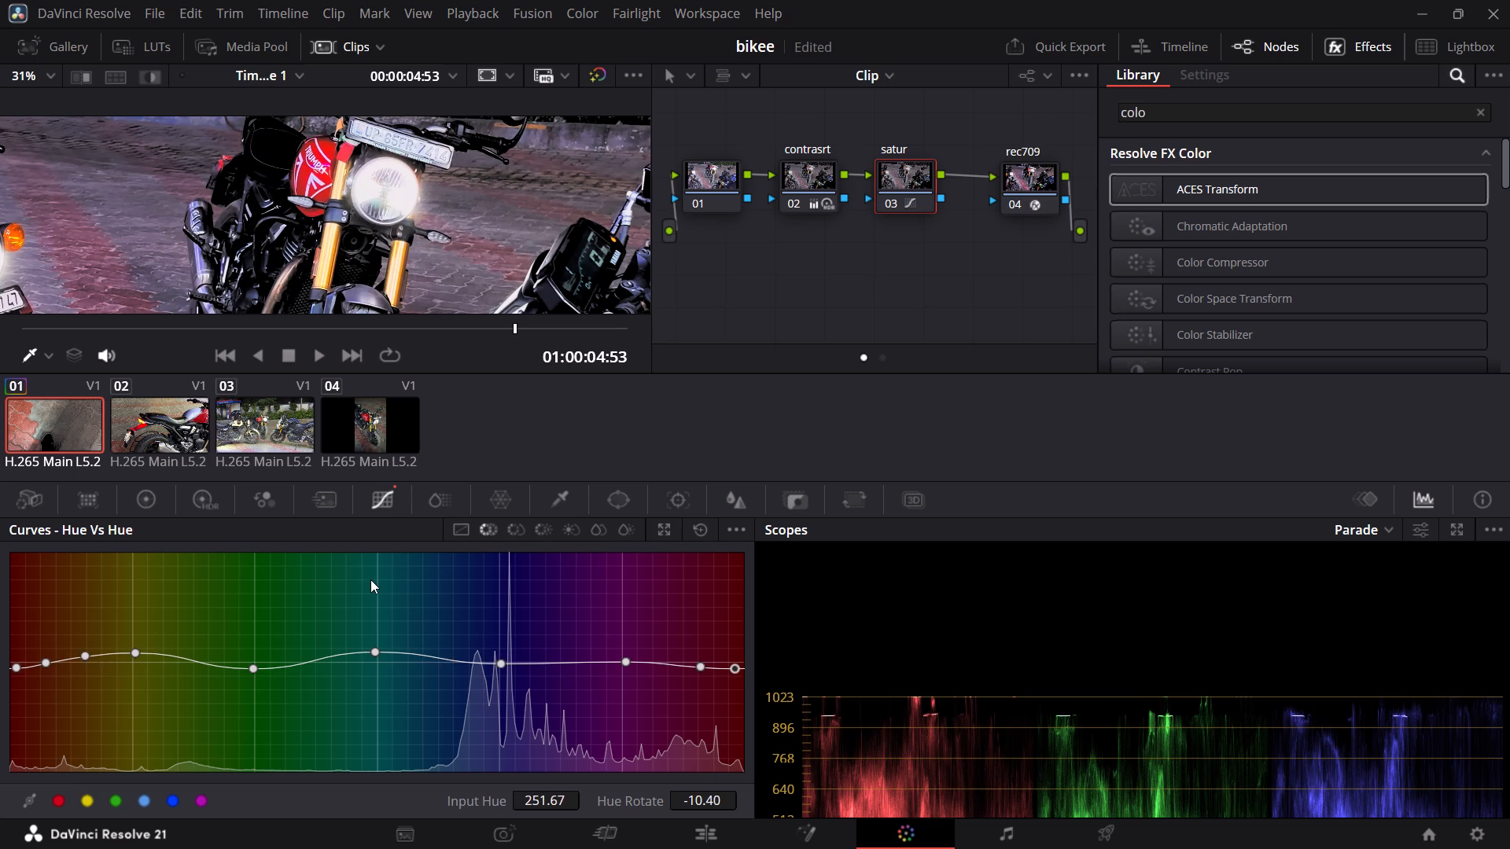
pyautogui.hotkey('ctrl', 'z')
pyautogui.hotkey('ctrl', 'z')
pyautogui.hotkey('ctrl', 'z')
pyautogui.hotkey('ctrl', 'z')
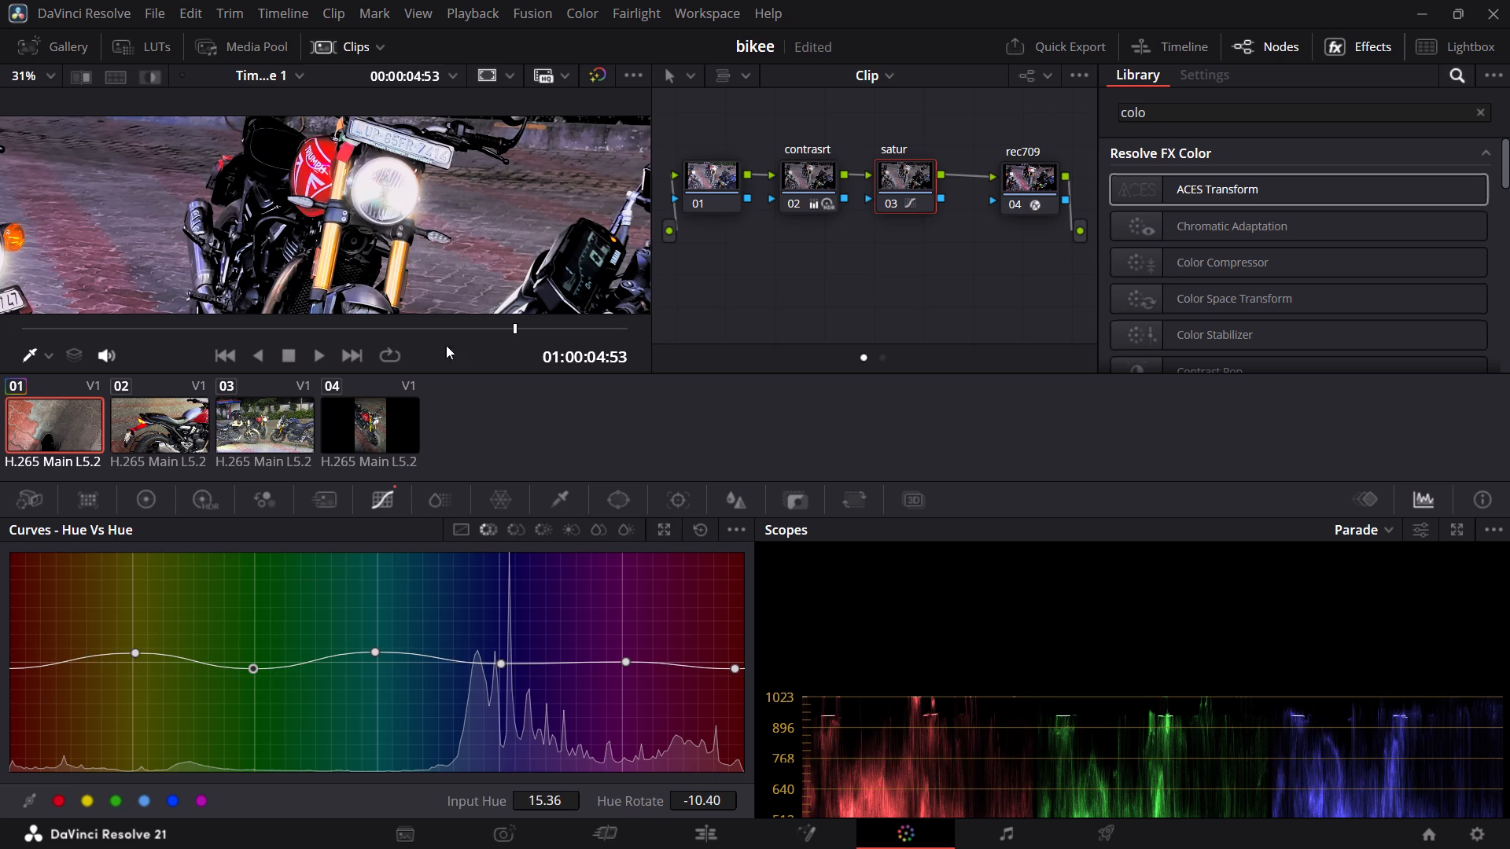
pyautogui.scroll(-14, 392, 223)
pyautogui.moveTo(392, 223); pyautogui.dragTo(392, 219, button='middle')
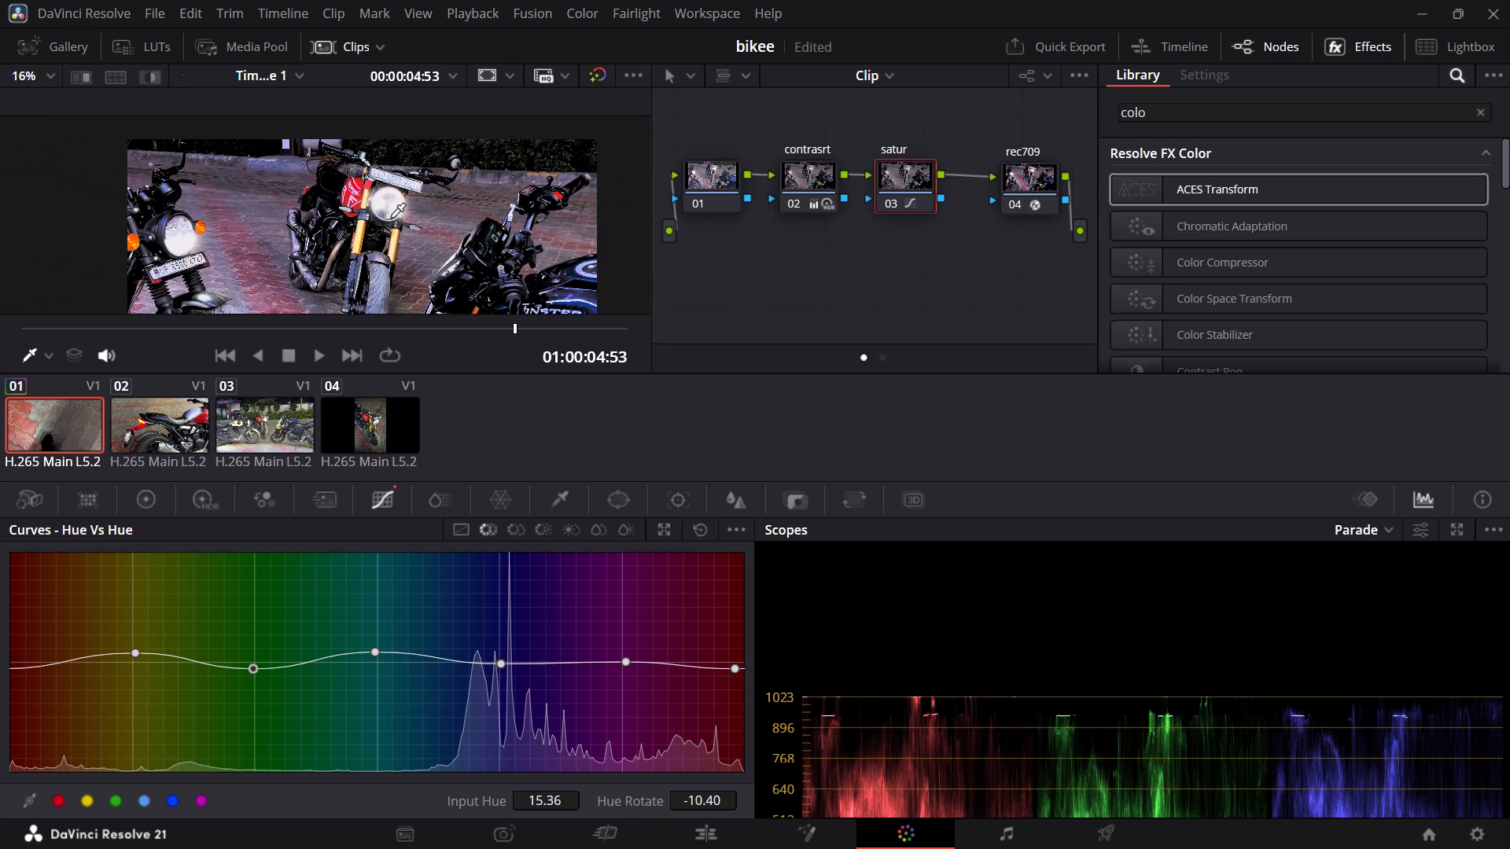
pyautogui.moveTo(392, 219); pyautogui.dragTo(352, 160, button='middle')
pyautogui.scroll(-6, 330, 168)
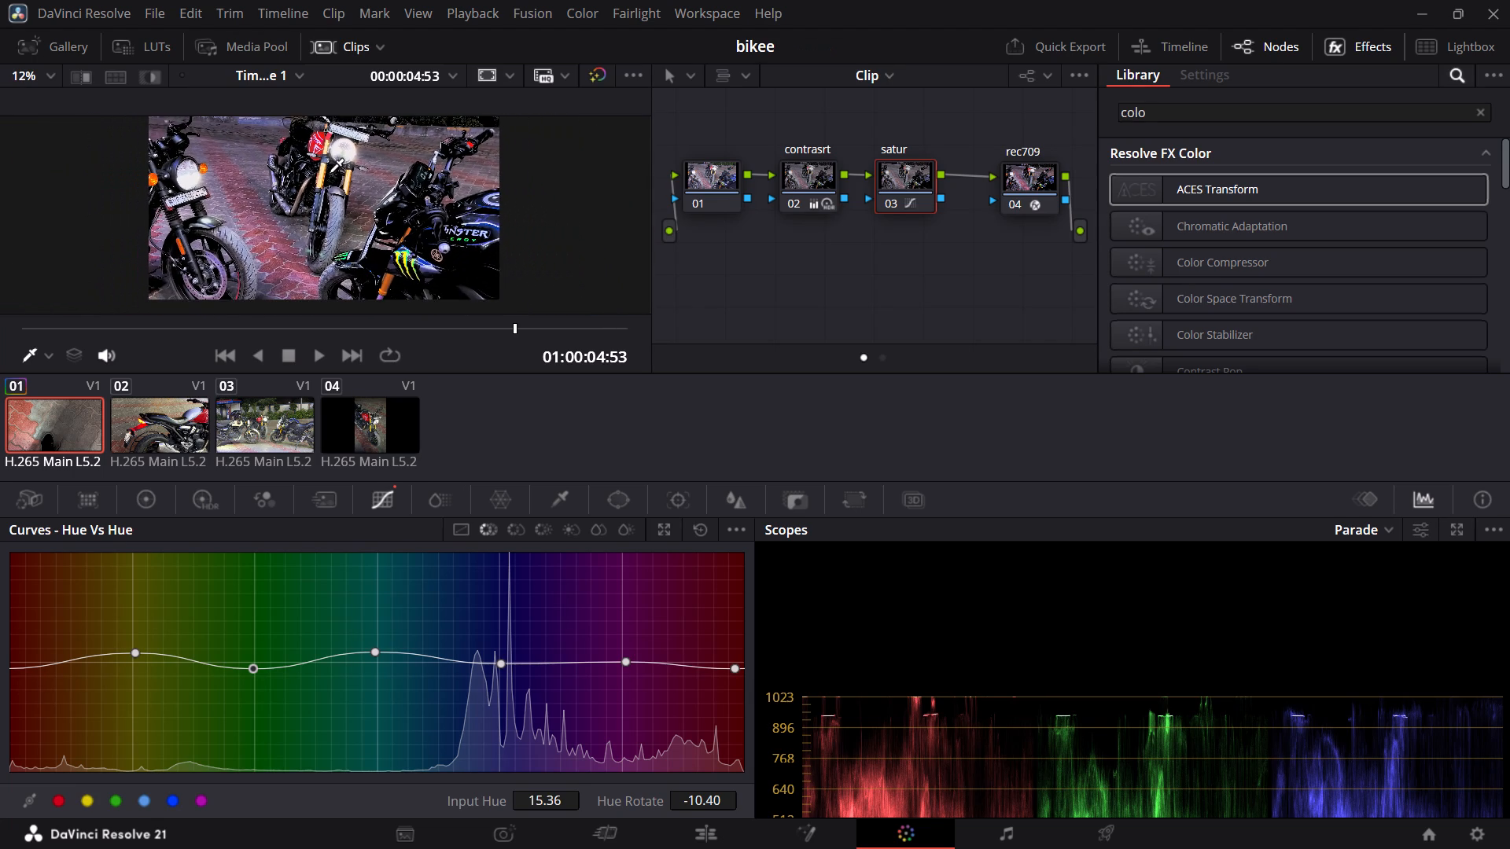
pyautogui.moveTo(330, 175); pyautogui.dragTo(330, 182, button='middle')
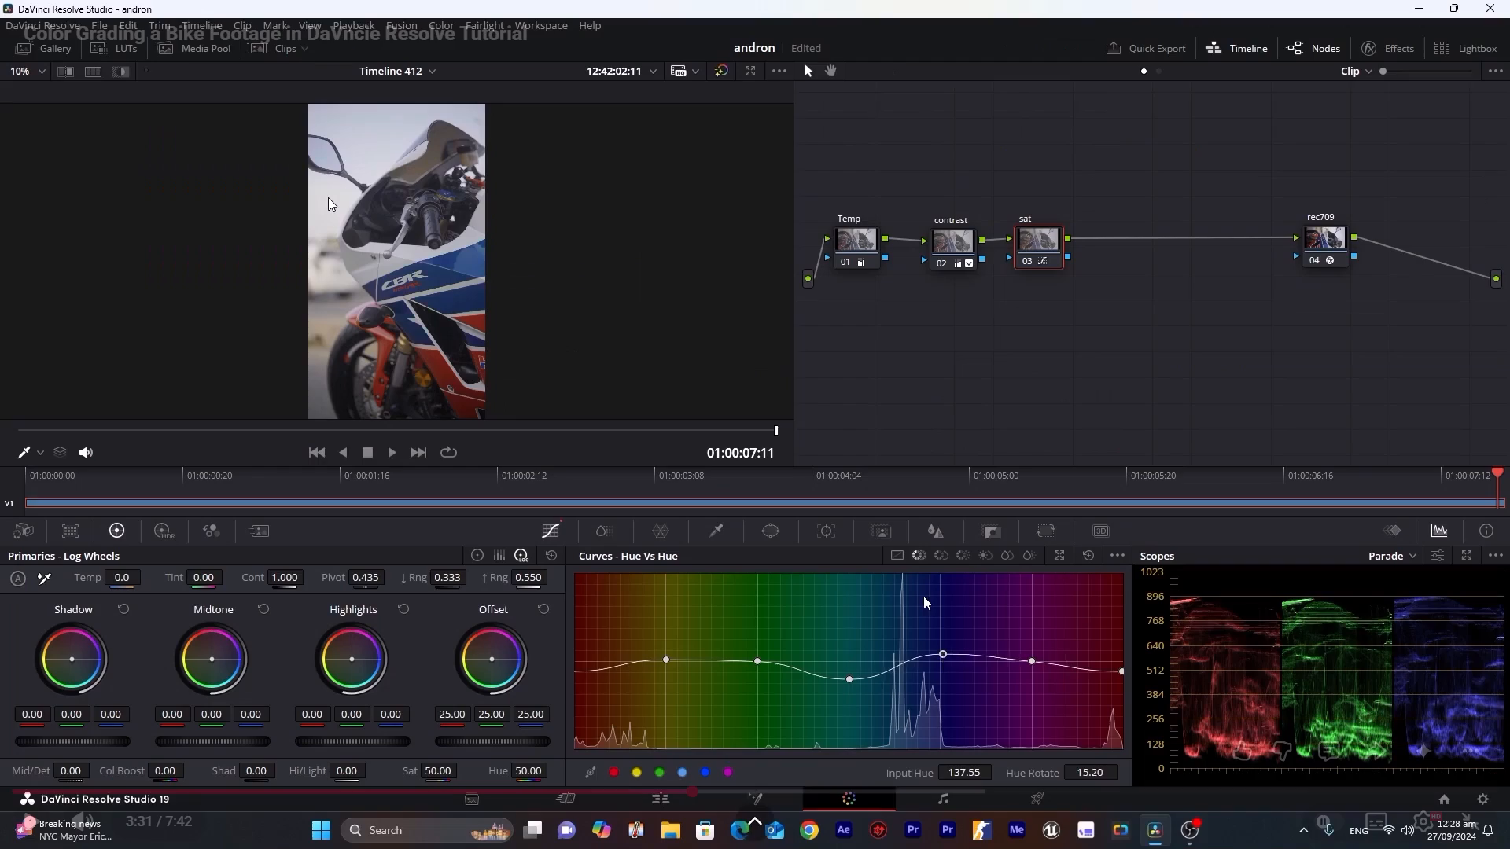
# Follow the tutorial's Hue Vs Sat section in the browser, and add red, yellow, green, cyan, blue and magenta points to satur's Hue Vs Sat curve.
pyautogui.click(338, 196)
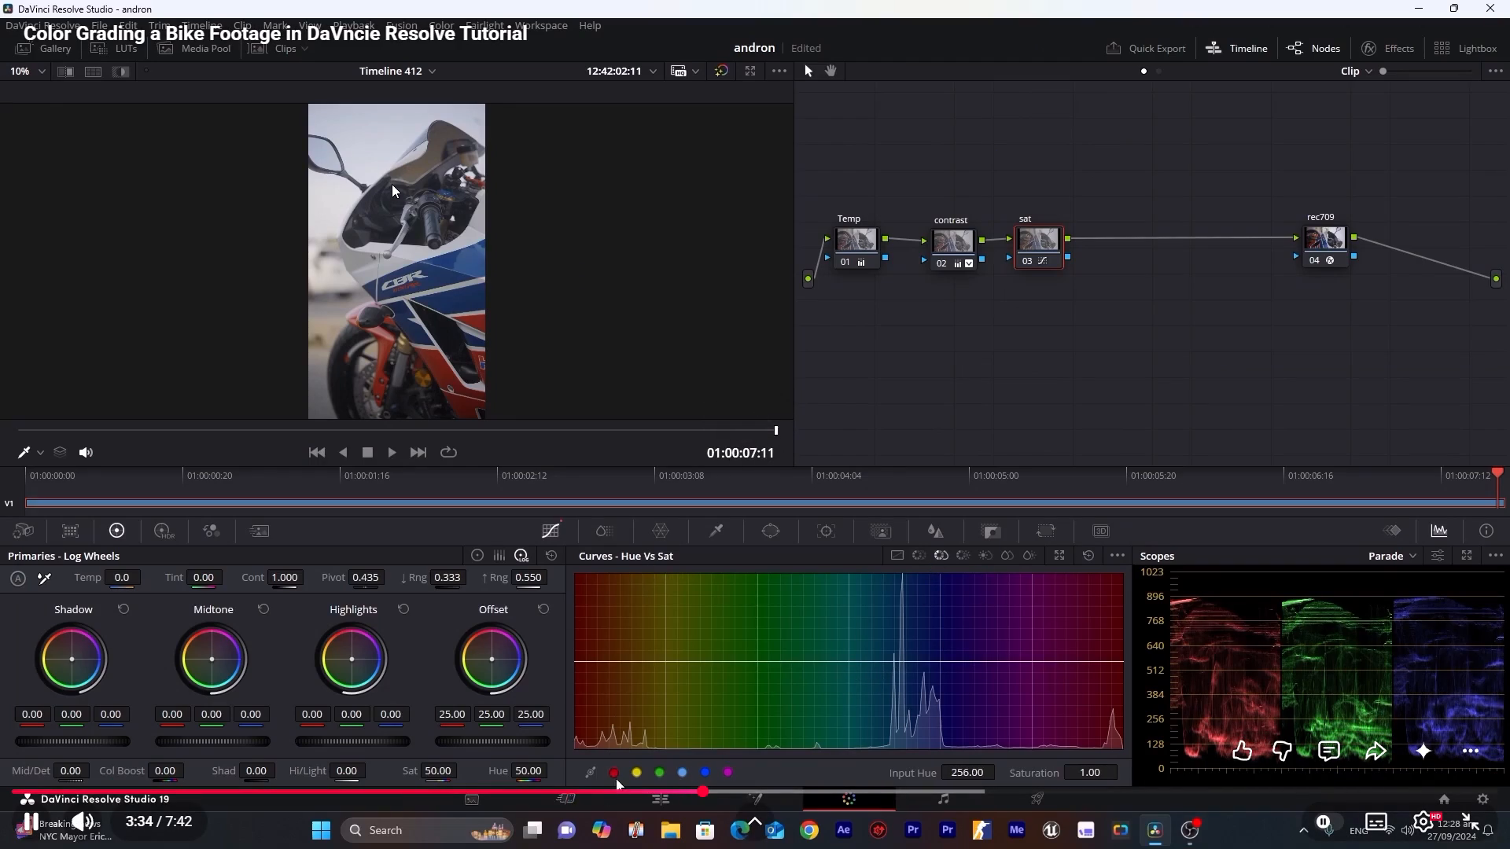
pyautogui.click(392, 184)
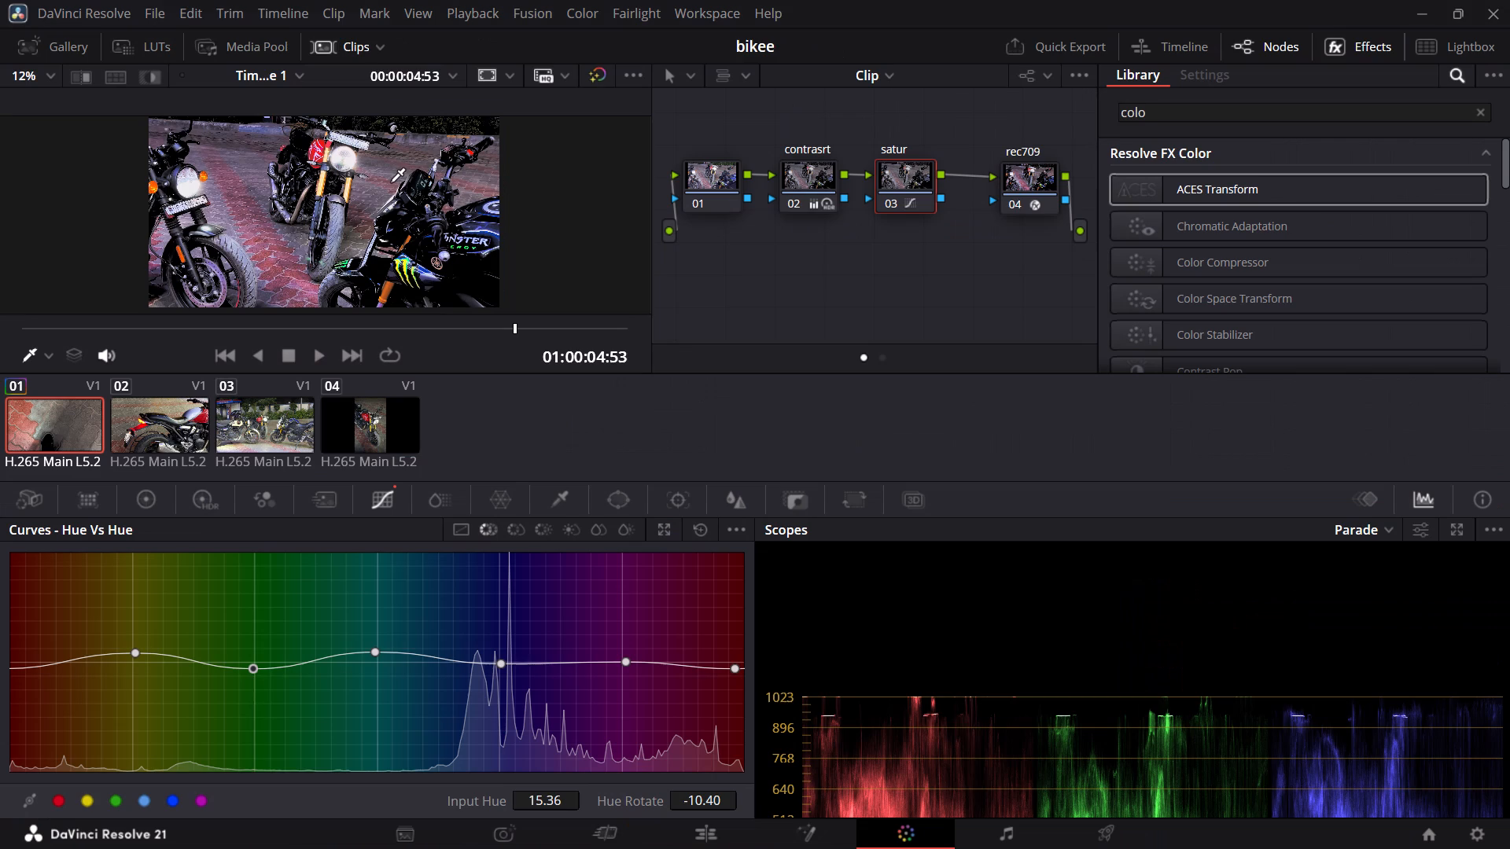
pyautogui.click(512, 529)
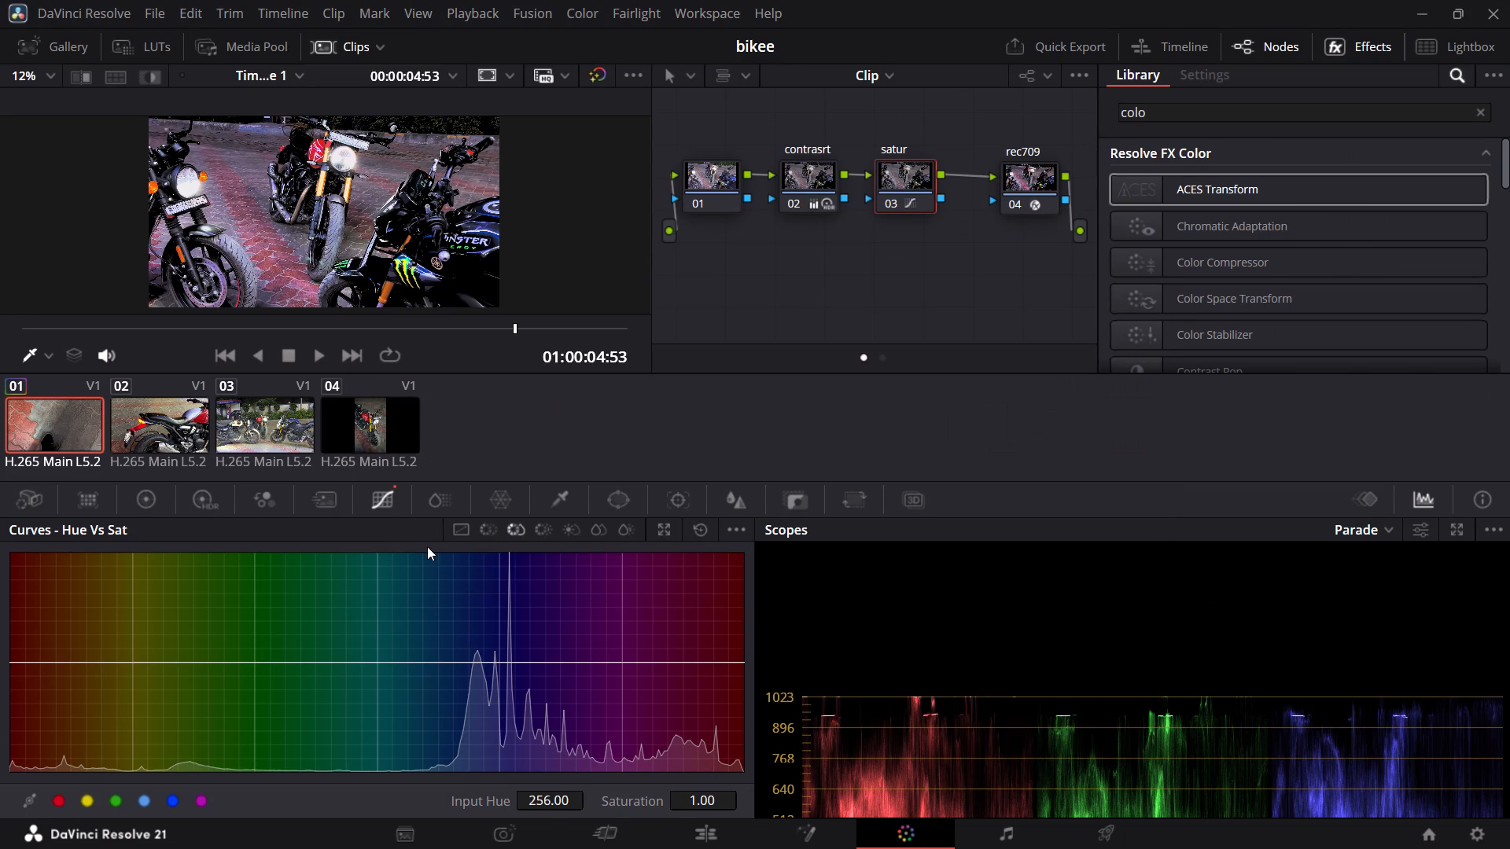
pyautogui.click(438, 505)
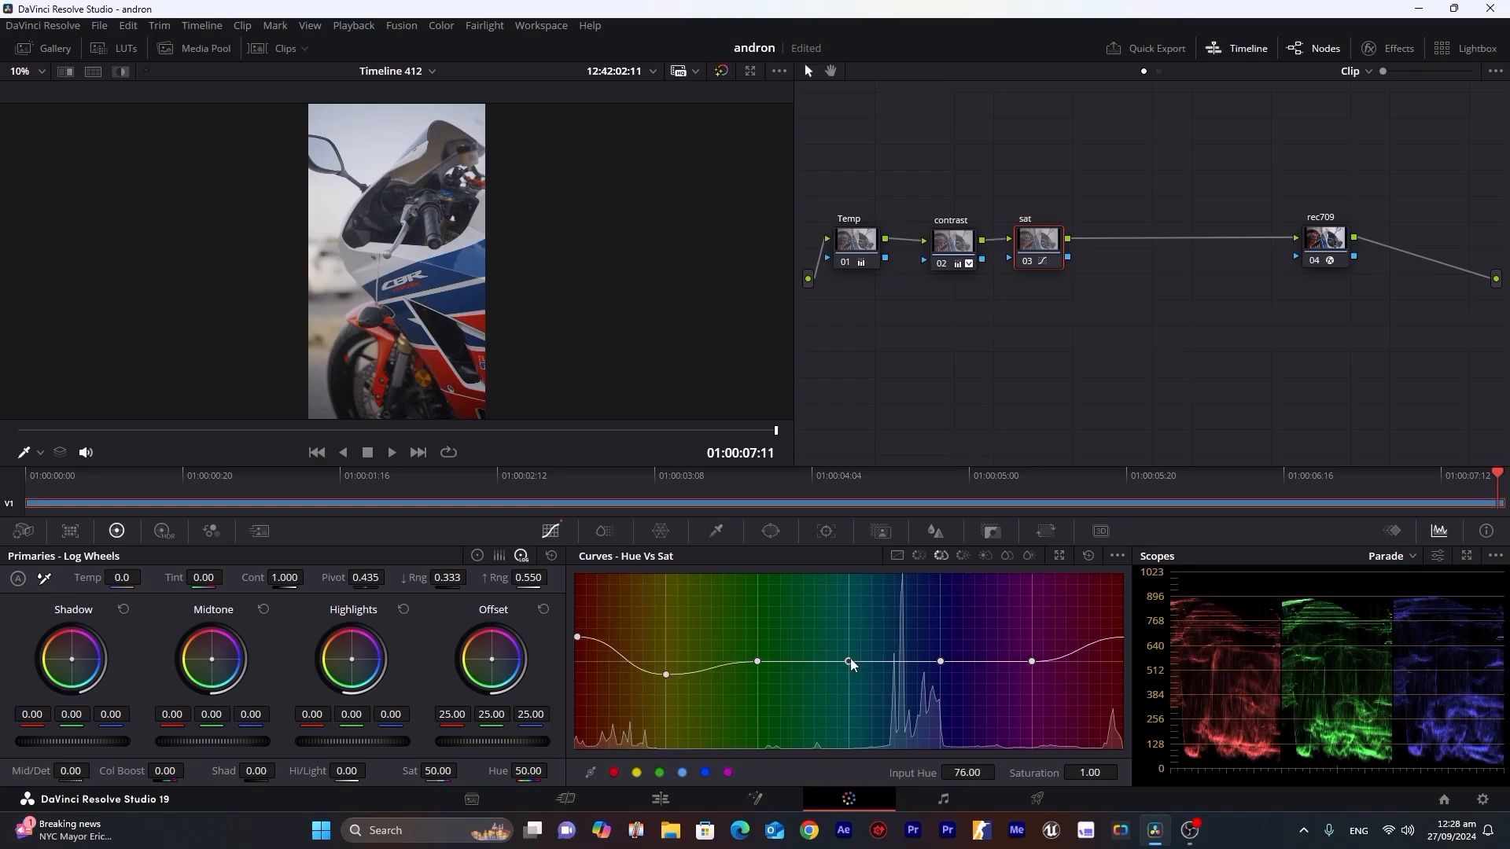
pyautogui.click(438, 505)
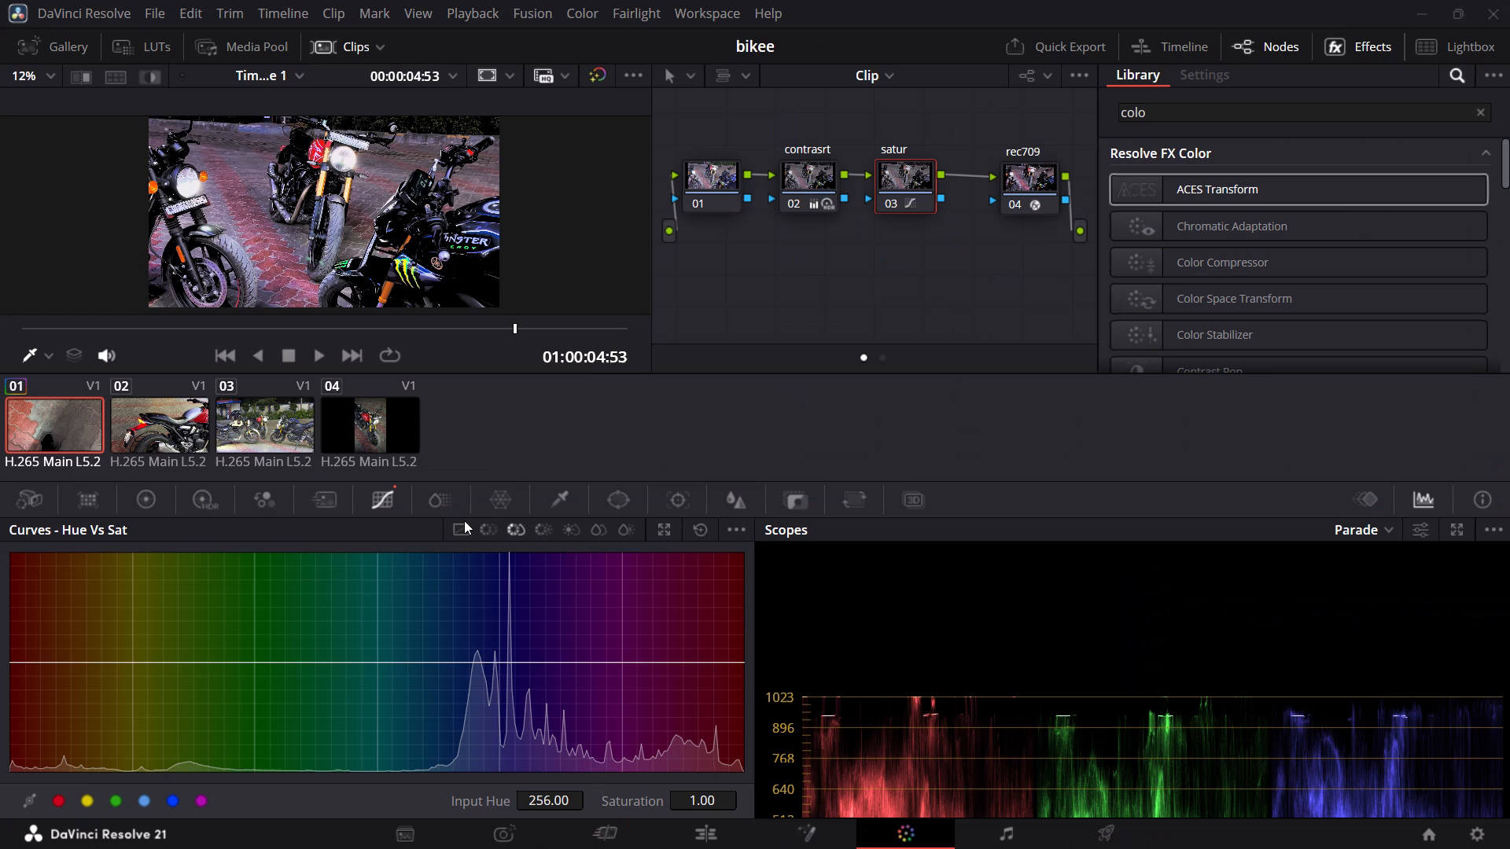
pyautogui.click(55, 798)
pyautogui.click(81, 798)
pyautogui.click(109, 802)
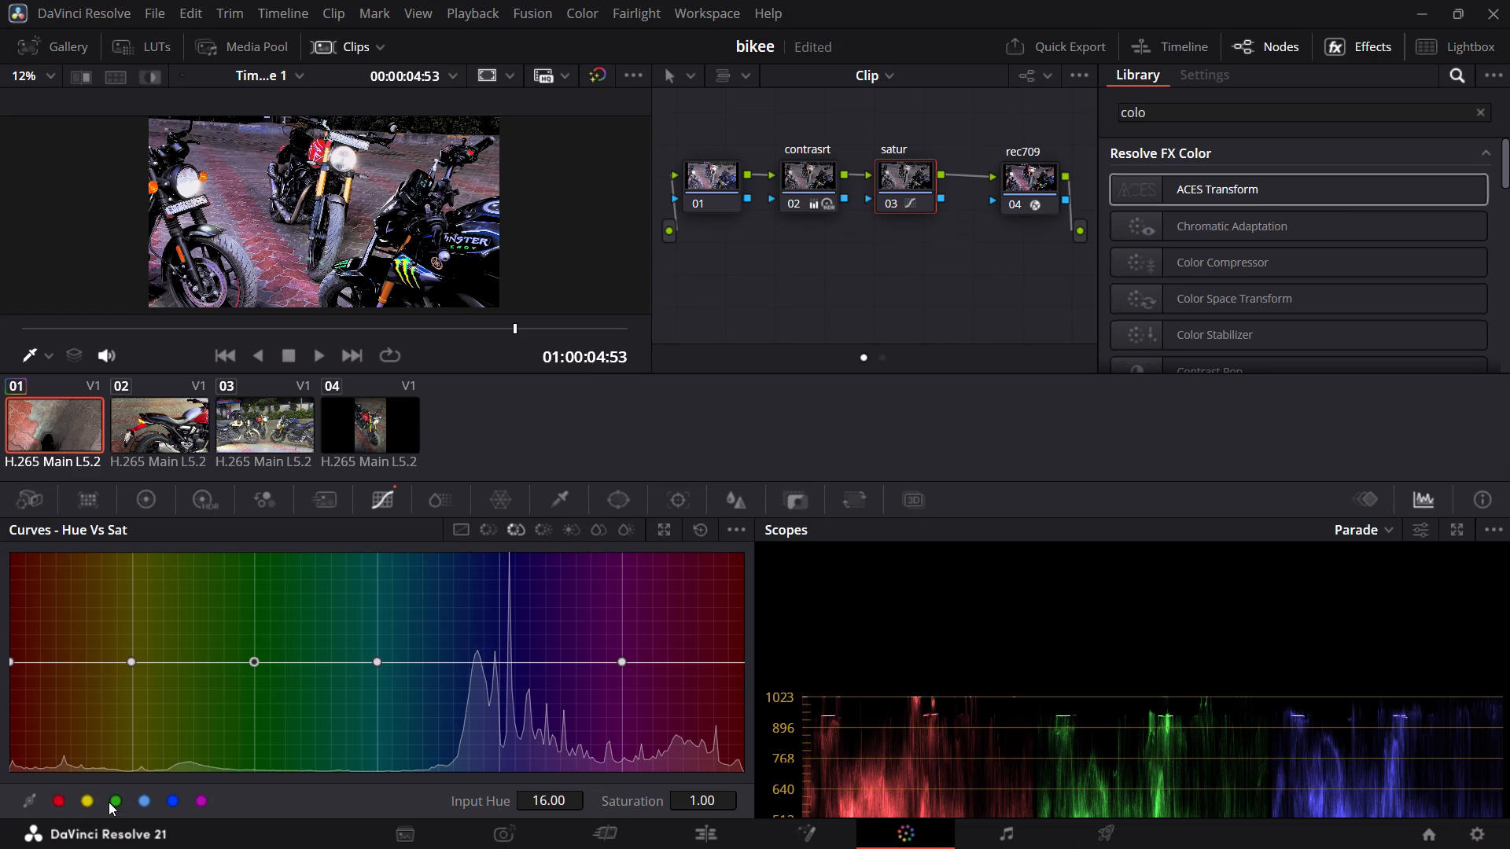
pyautogui.click(141, 800)
pyautogui.click(171, 793)
pyautogui.click(201, 795)
# Lower the red Hue Vs Sat point slightly, and raise yellow at input hue about 315.7 and green at about 14.9 to saturation about 1.08.
pyautogui.moveTo(7, 660); pyautogui.dragTo(7, 668)
pyautogui.moveTo(9, 663); pyautogui.dragTo(9, 630)
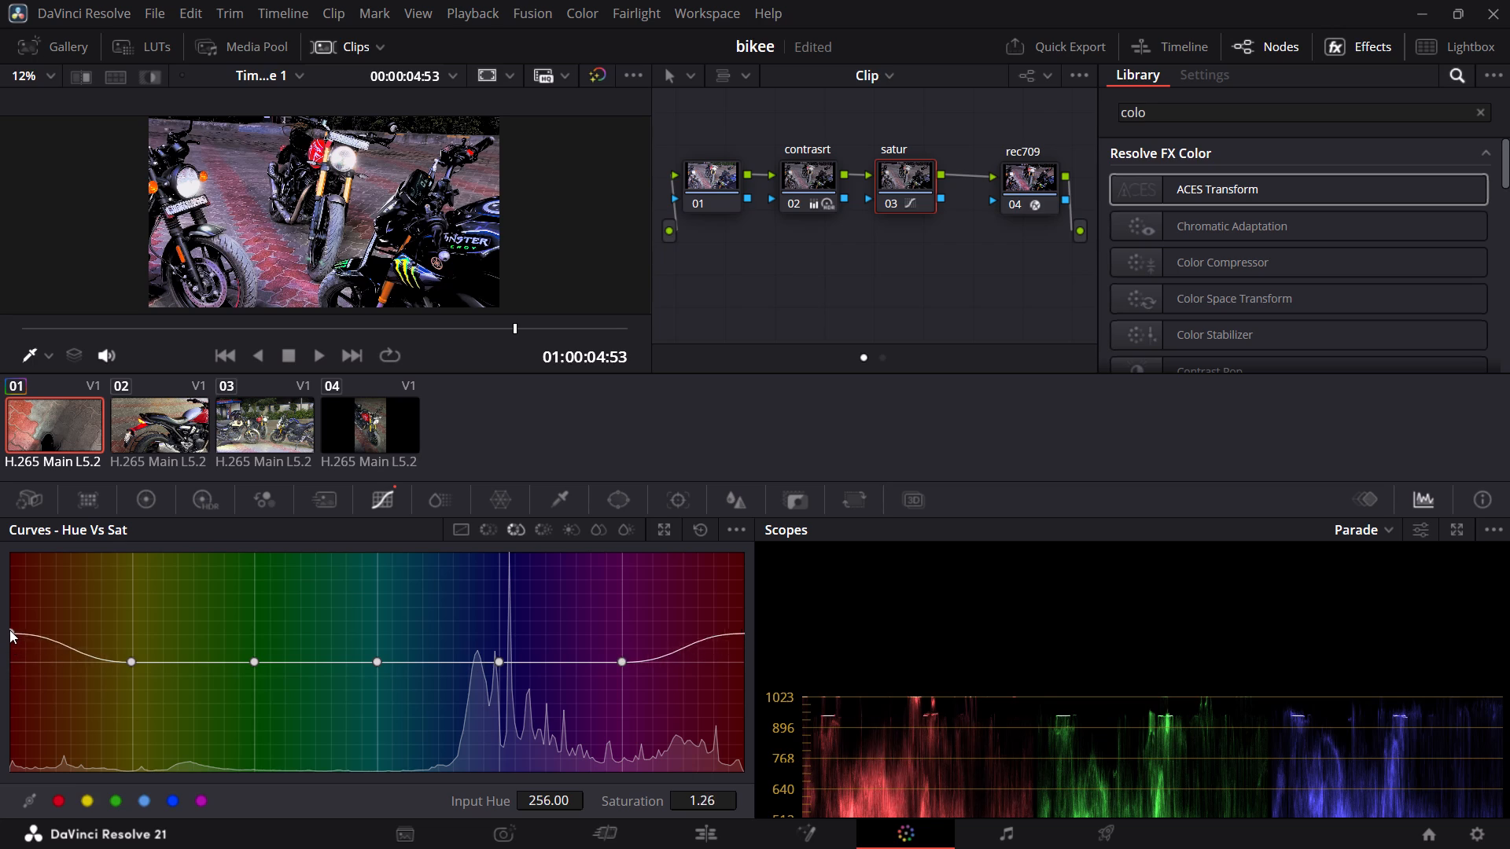
pyautogui.moveTo(9, 630); pyautogui.dragTo(0, 688)
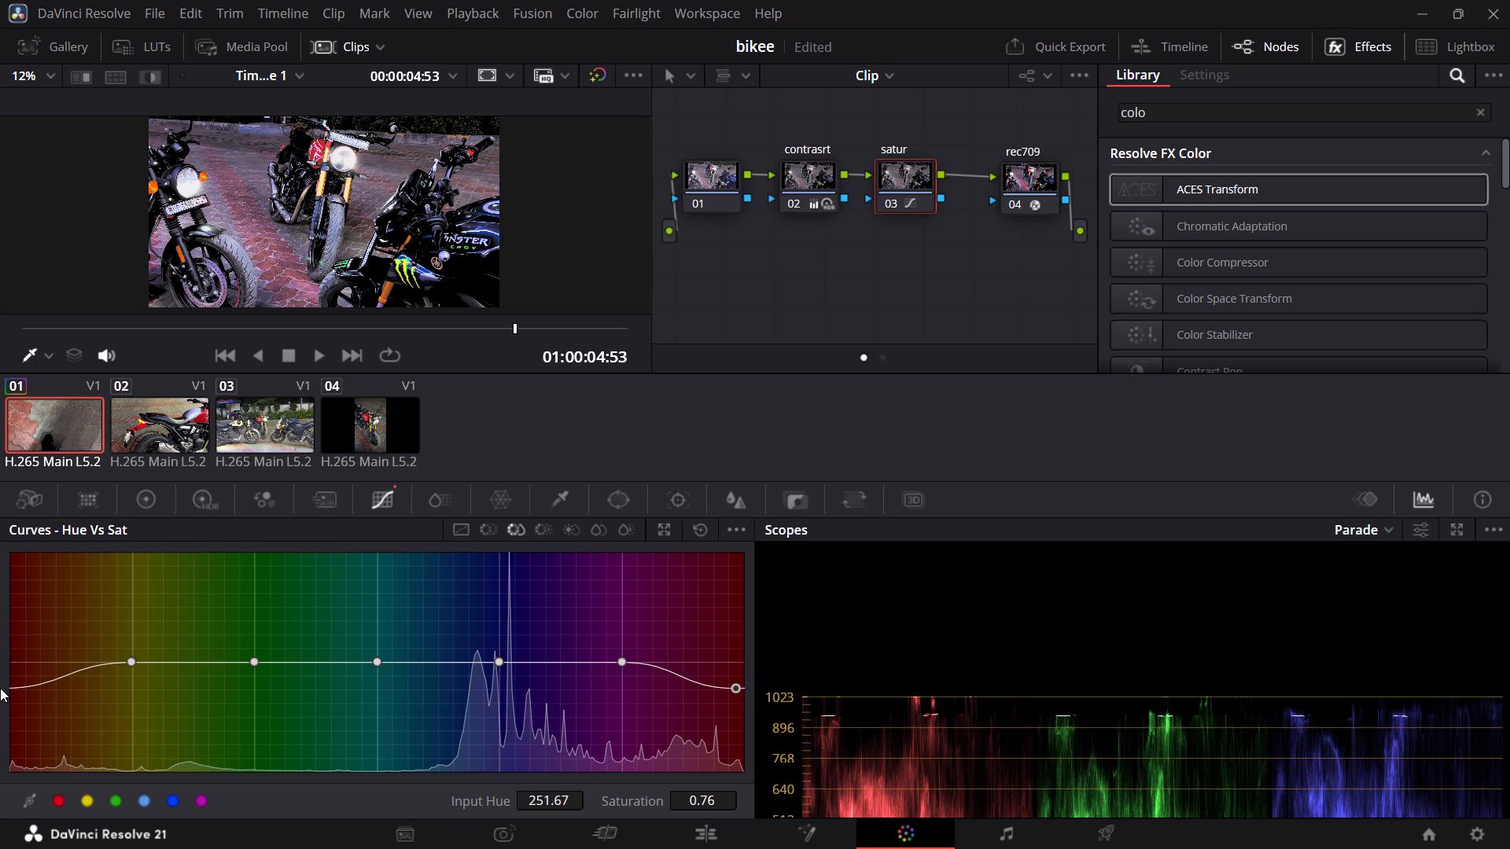
pyautogui.moveTo(0, 688); pyautogui.dragTo(4, 671)
pyautogui.click(134, 659)
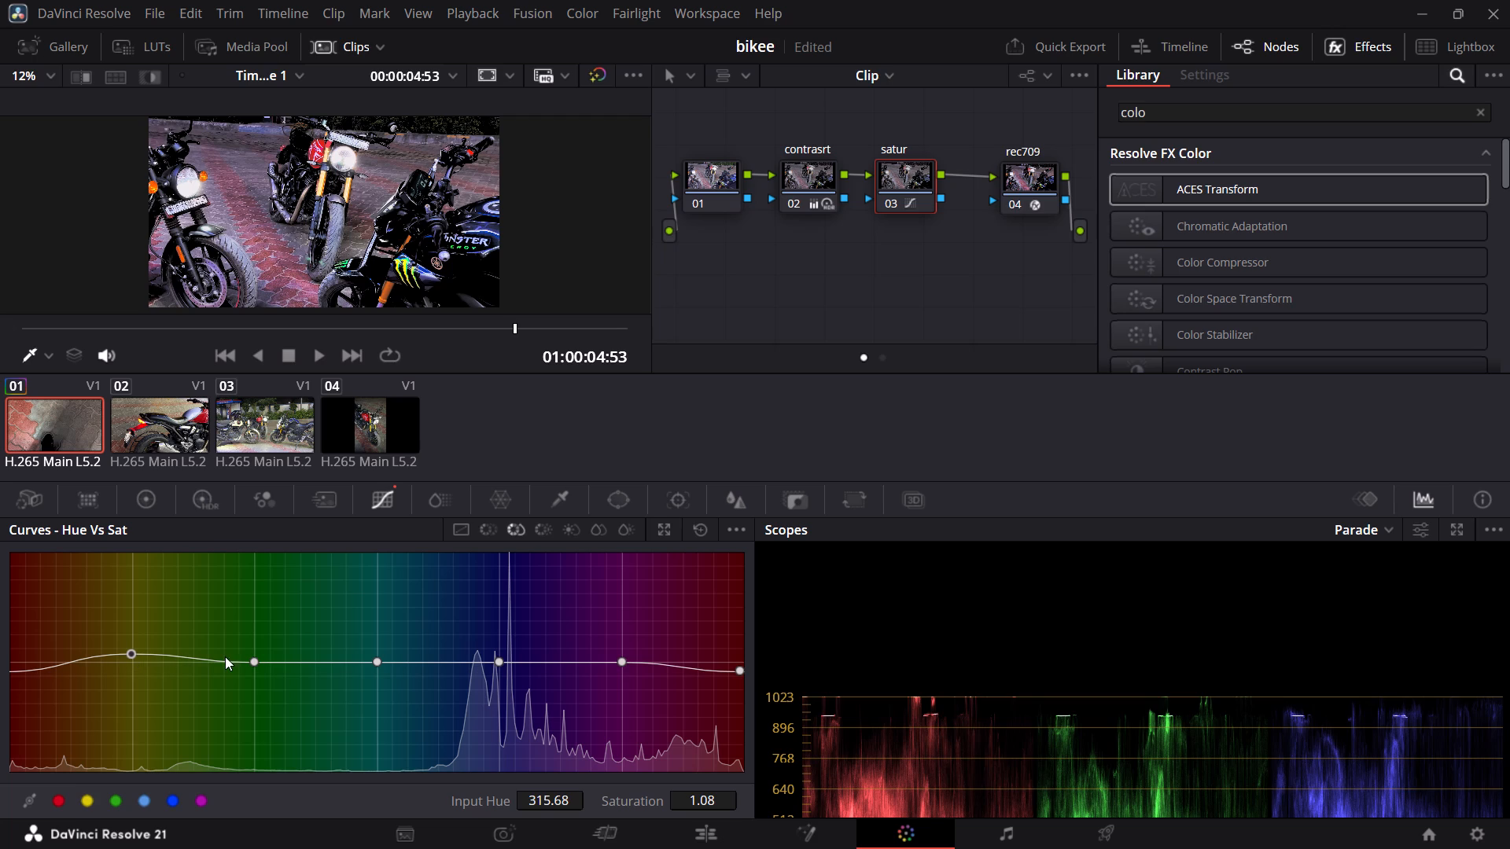
pyautogui.click(256, 659)
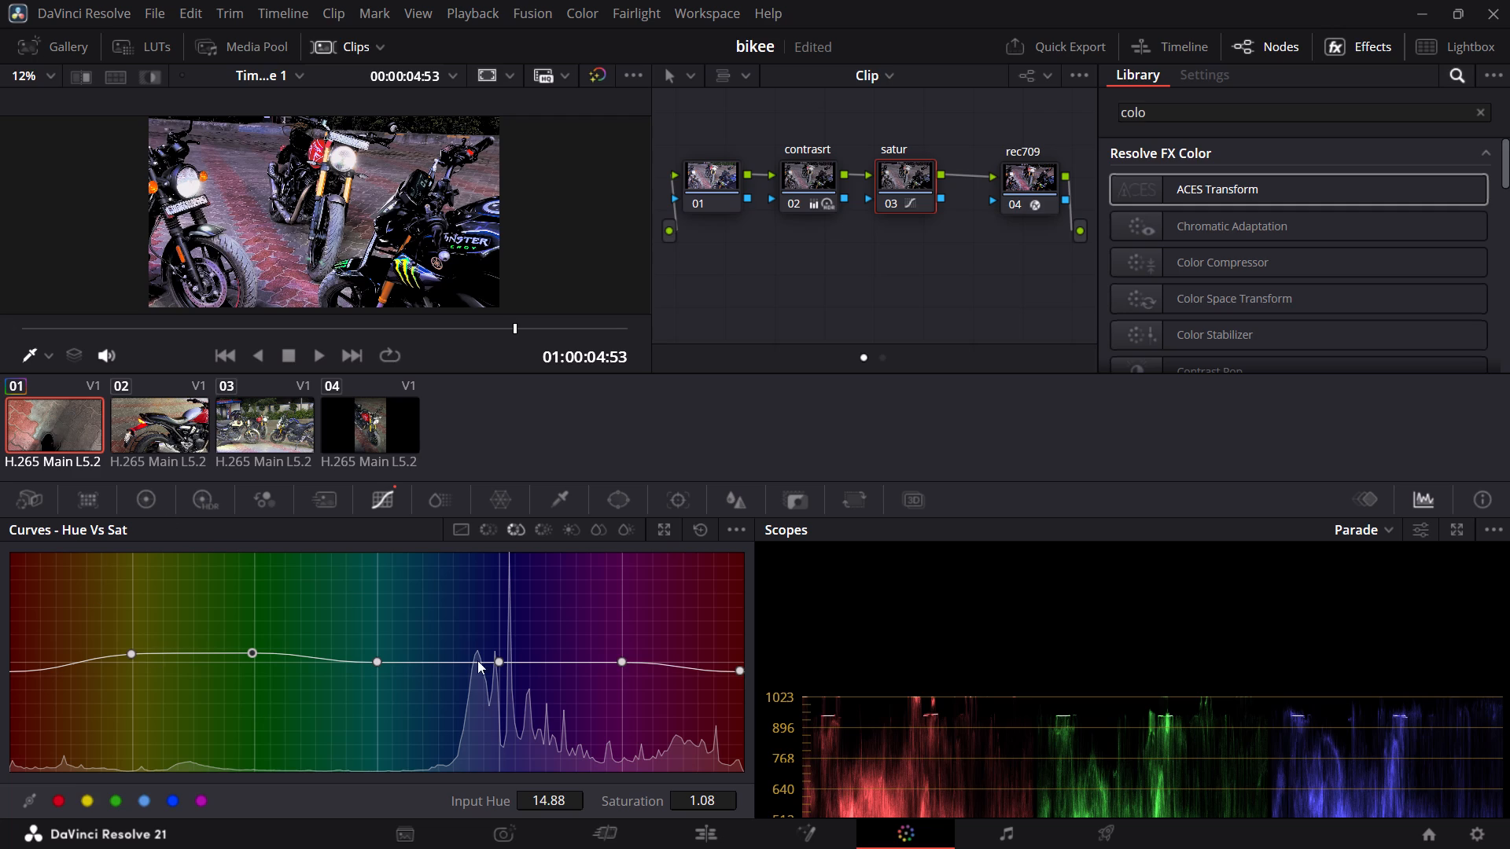
# Review the Hue Vs Hue and Hue Vs Sat curves, and compare the red motorcycle up close with the grade bypassed and enabled.
pyautogui.click(479, 526)
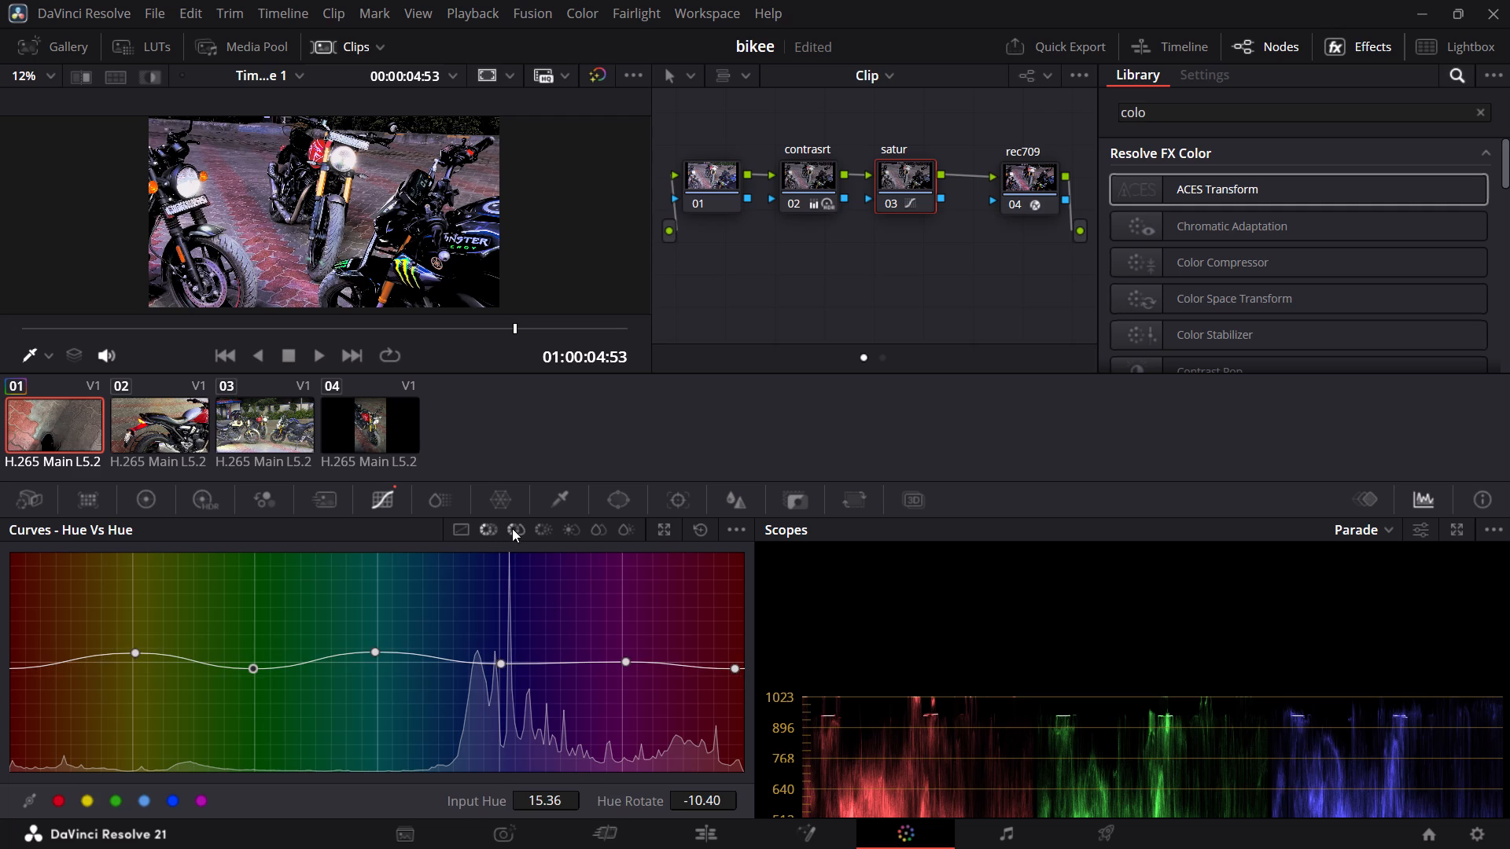
pyautogui.click(512, 528)
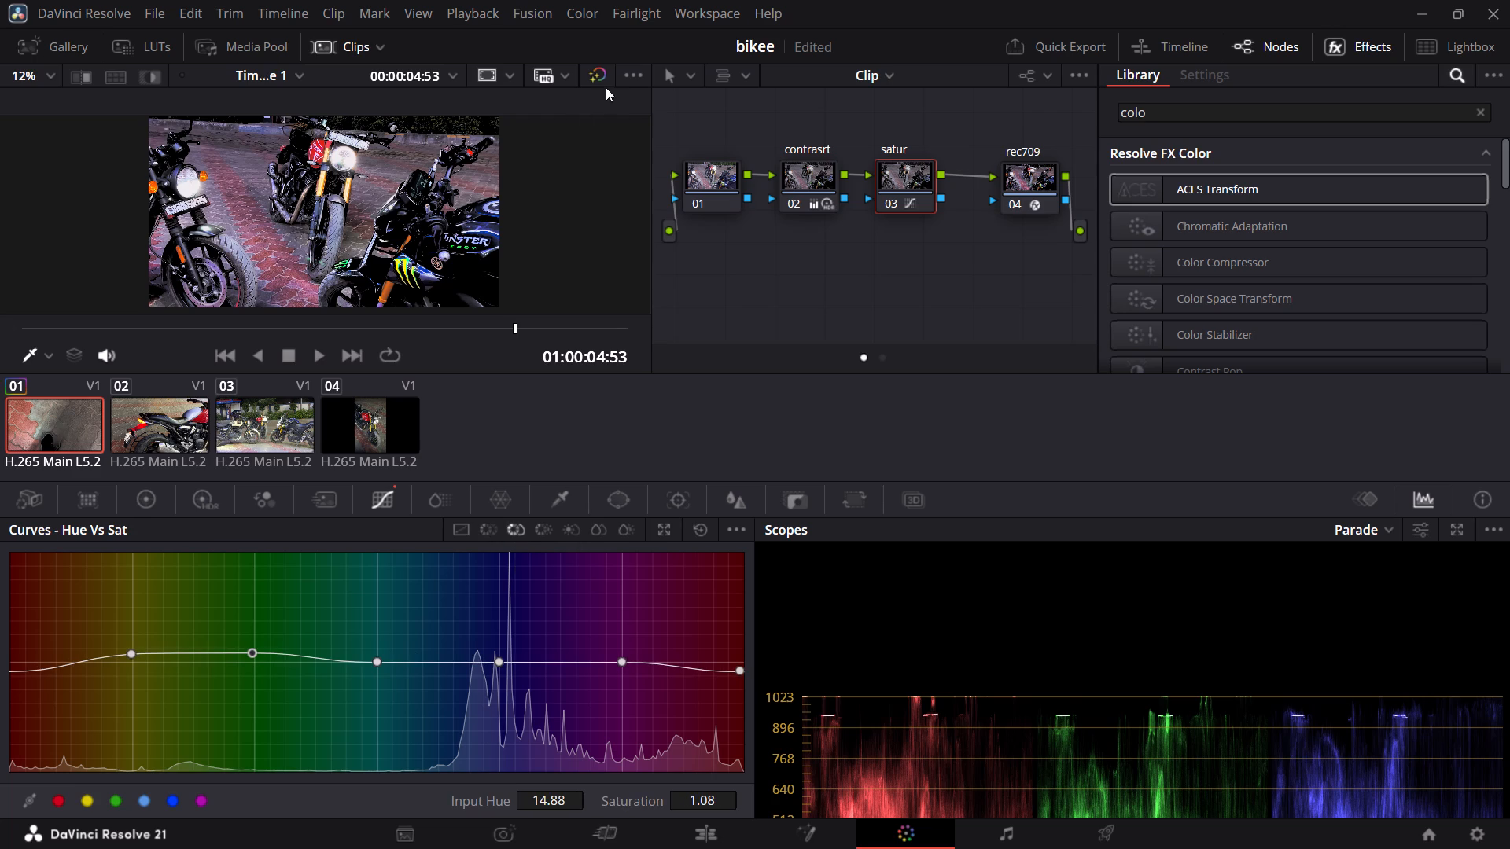
pyautogui.click(597, 68)
pyautogui.click(597, 68)
pyautogui.scroll(8, 445, 155)
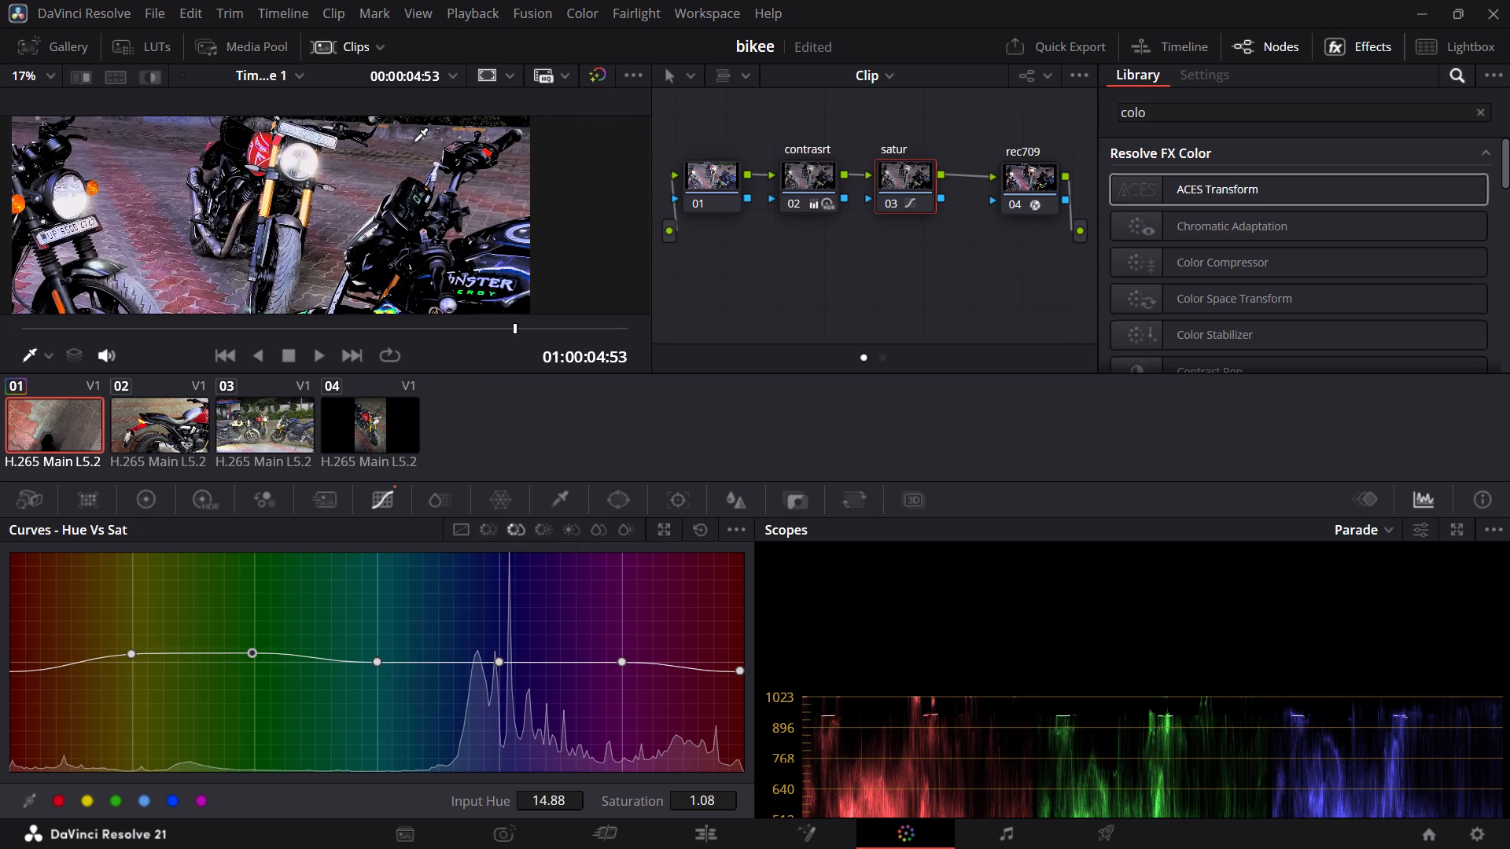
pyautogui.scroll(1, 414, 144)
pyautogui.moveTo(317, 189); pyautogui.dragTo(366, 219, button='middle')
pyautogui.scroll(11, 337, 219)
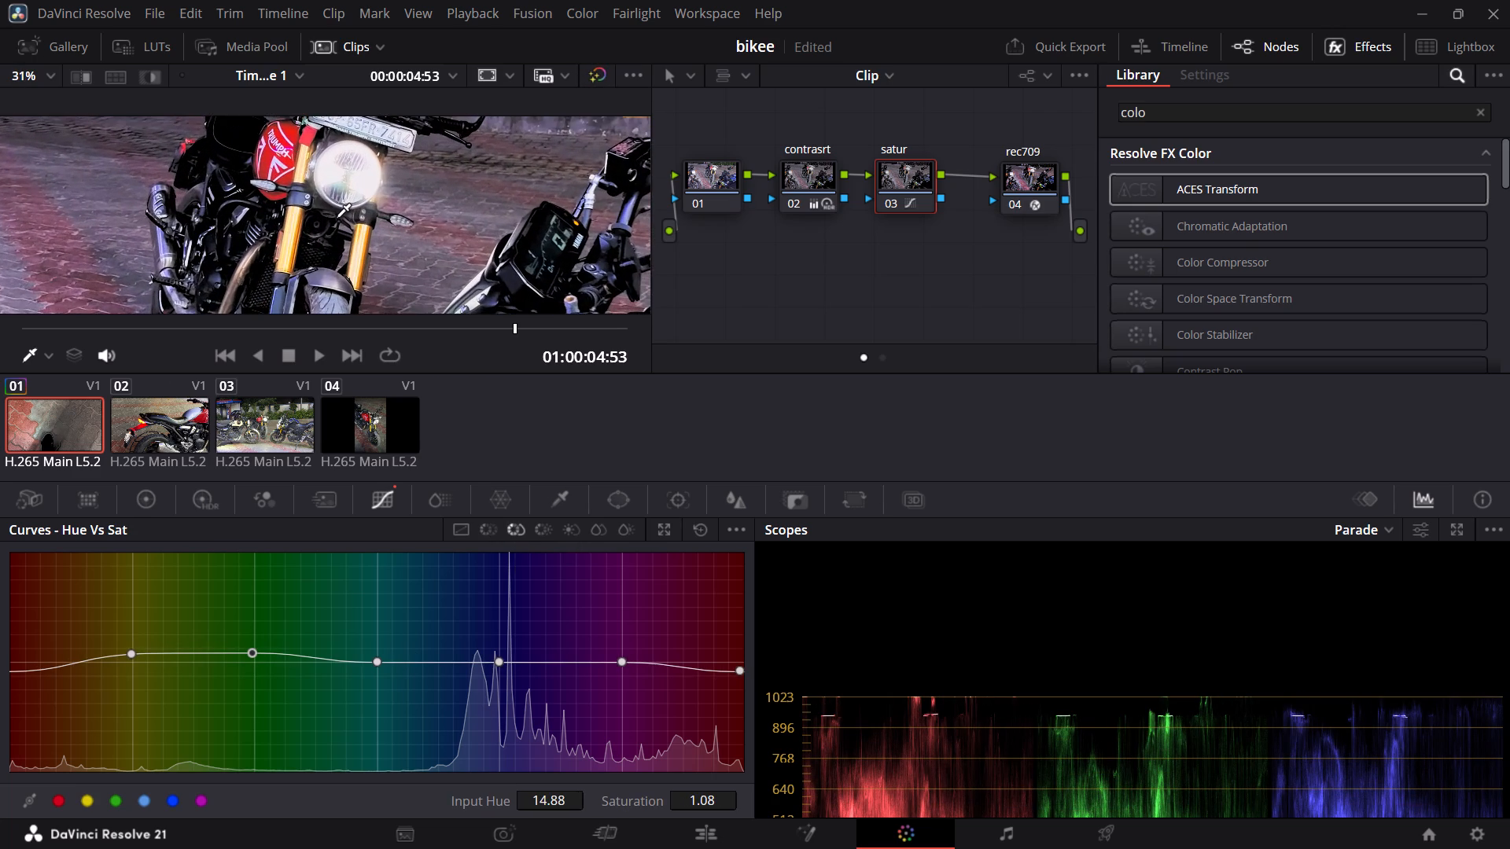
pyautogui.moveTo(337, 219); pyautogui.dragTo(337, 250, button='middle')
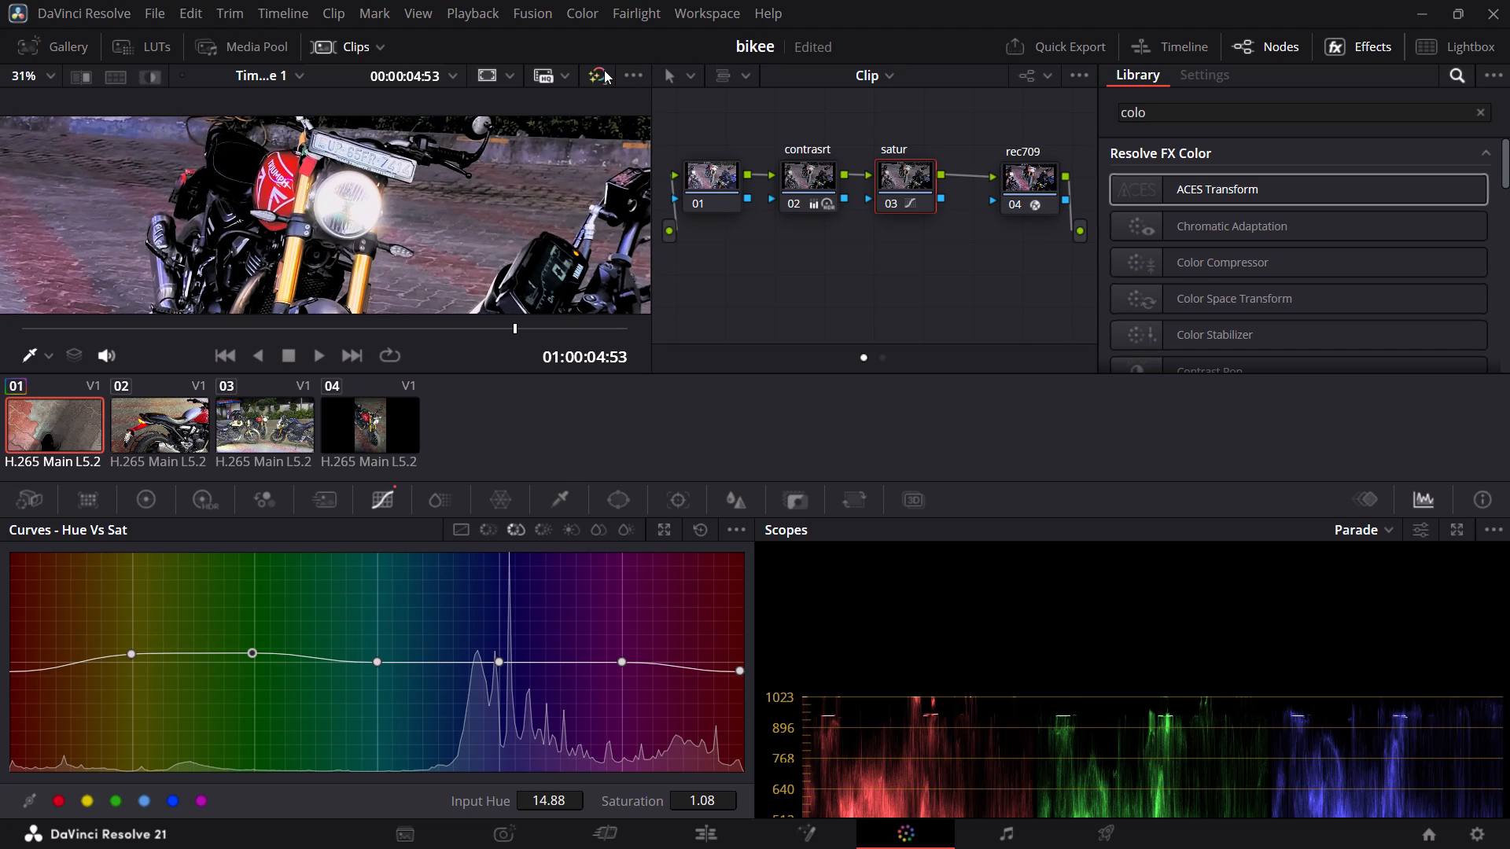
pyautogui.click(604, 70)
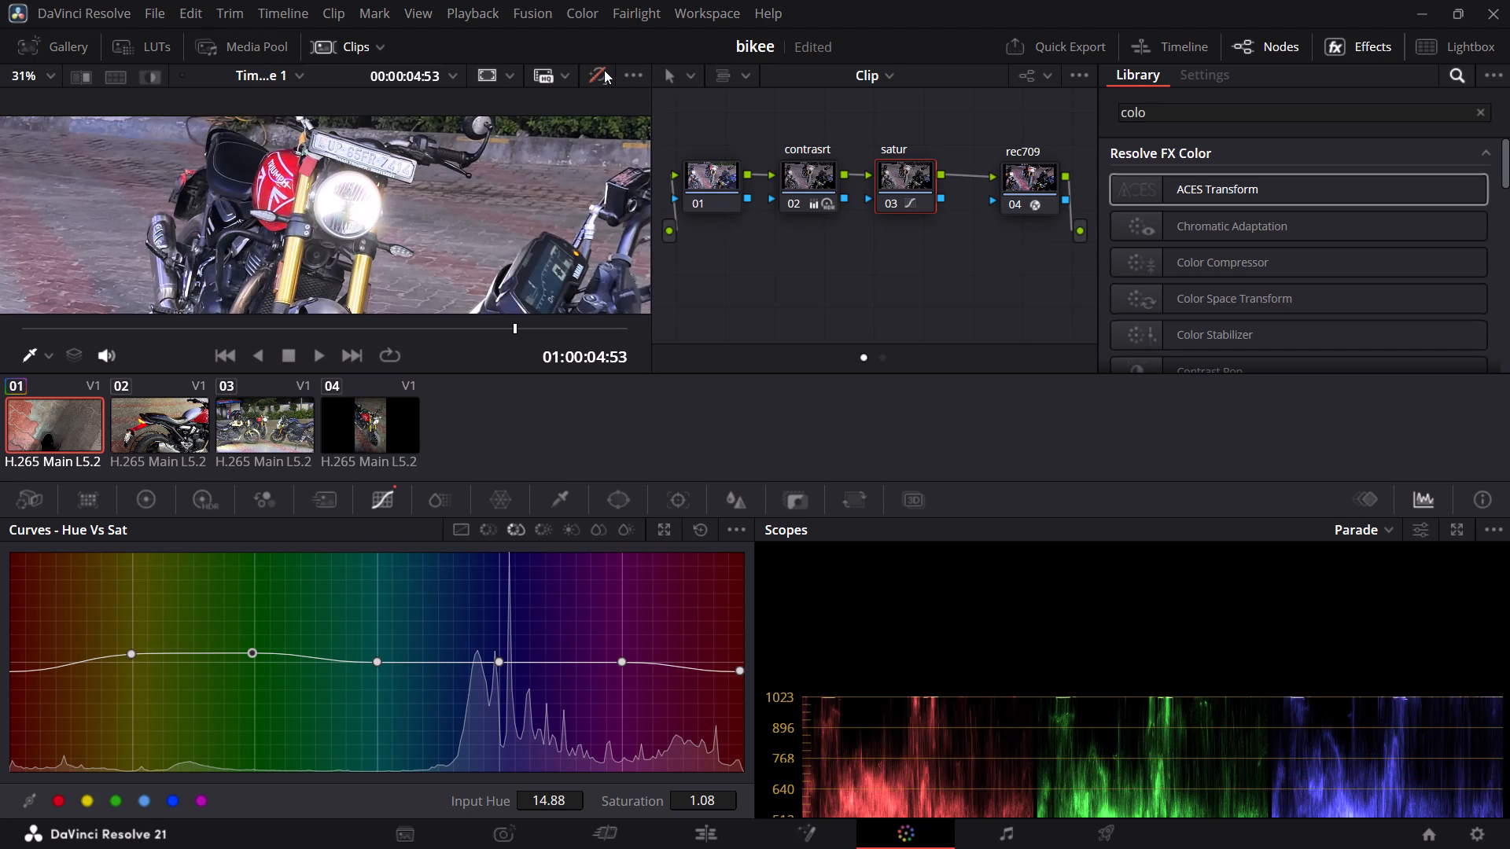
pyautogui.click(604, 70)
pyautogui.click(604, 70)
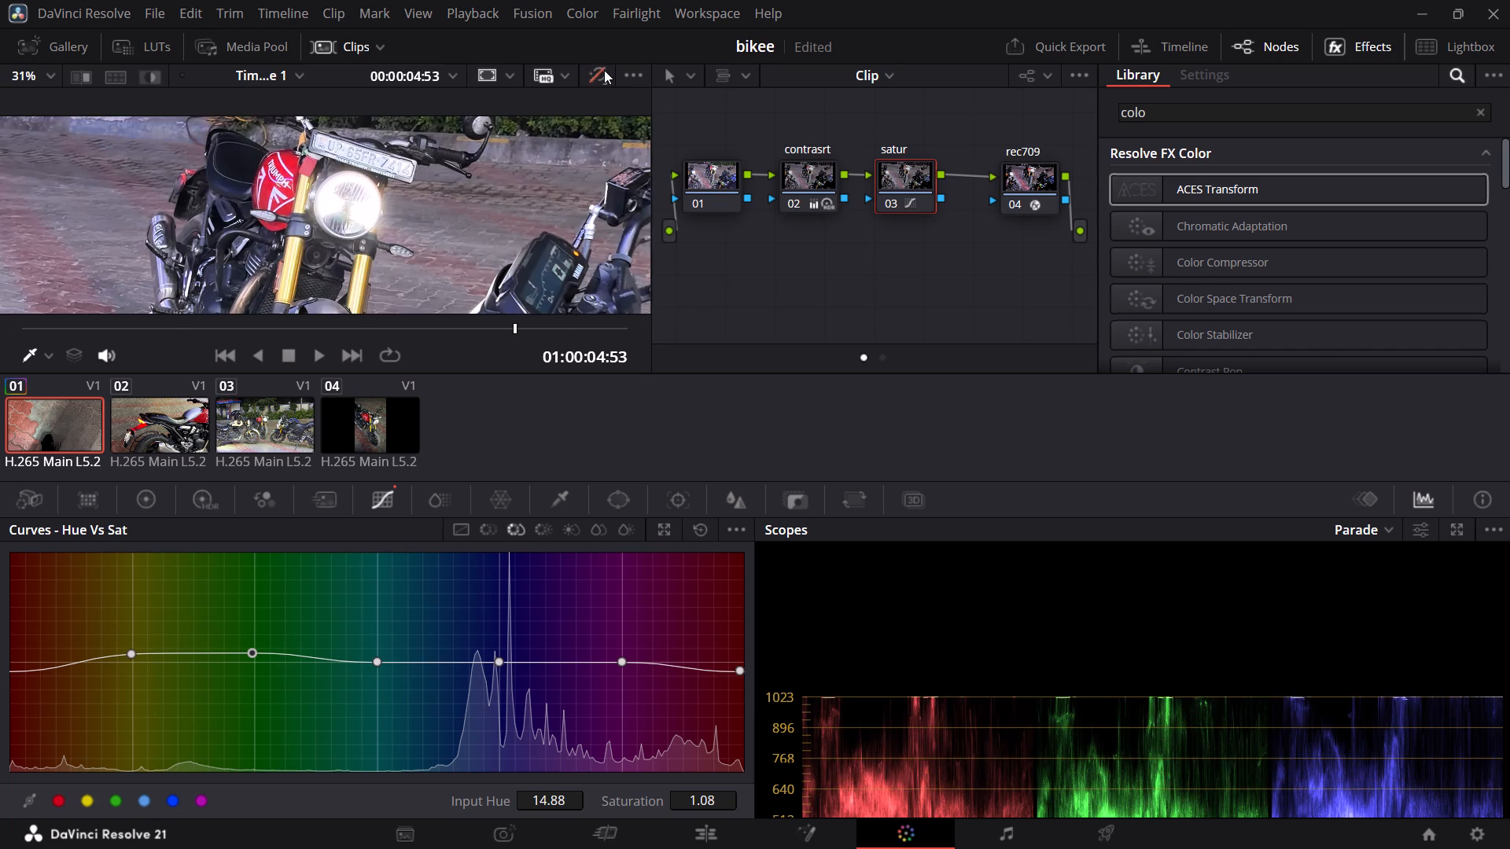
pyautogui.click(604, 70)
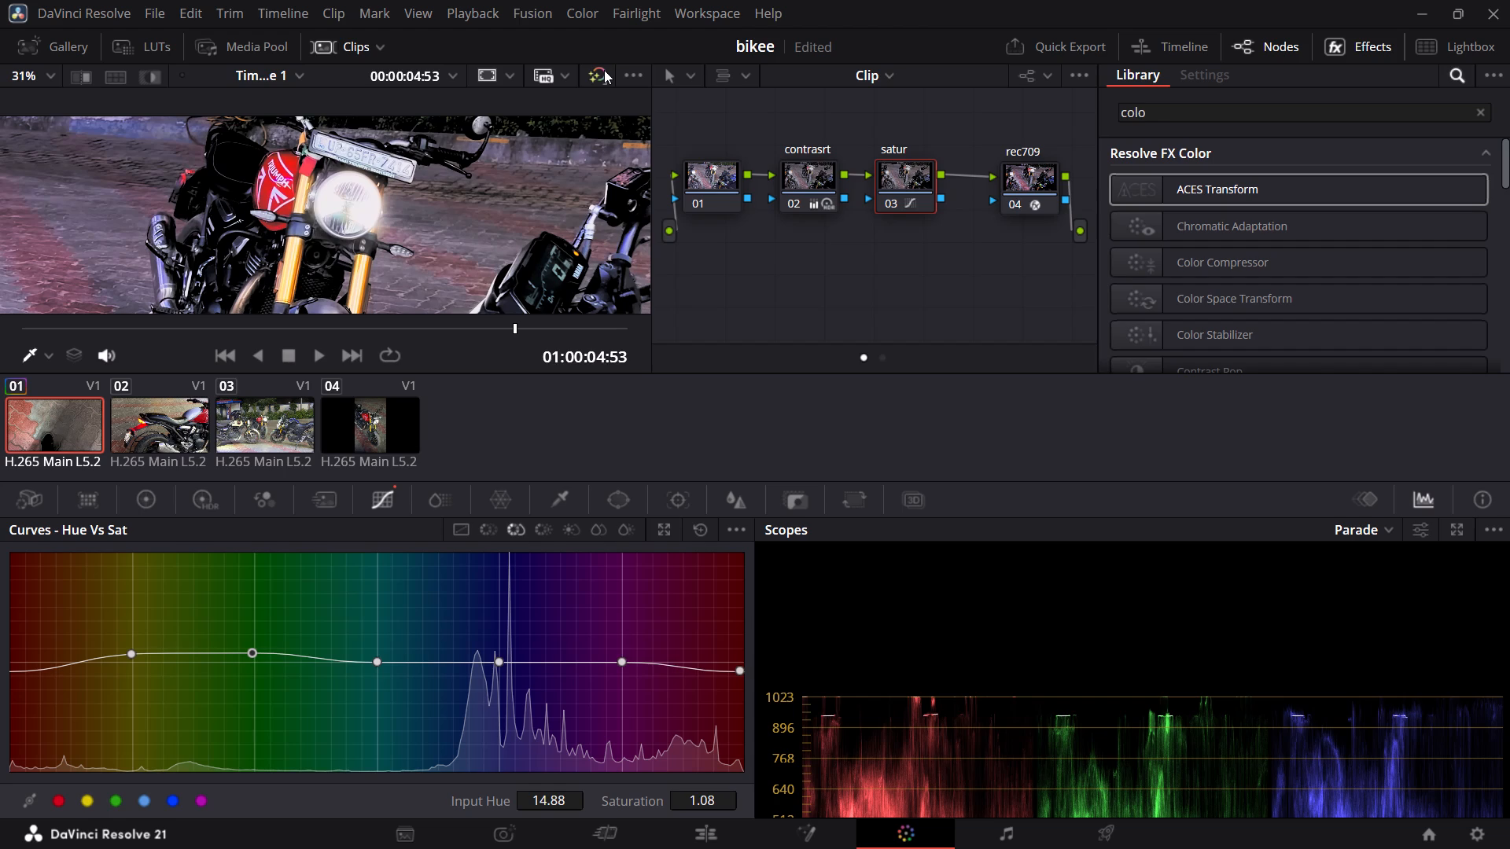
# Move the blue Hue Vs Sat point to input hue about 136.2, saturation about 0.94, and the cyan point to about 77.0, saturation about 0.97.
pyautogui.scroll(-2, 604, 70)
pyautogui.scroll(-2, 450, 165)
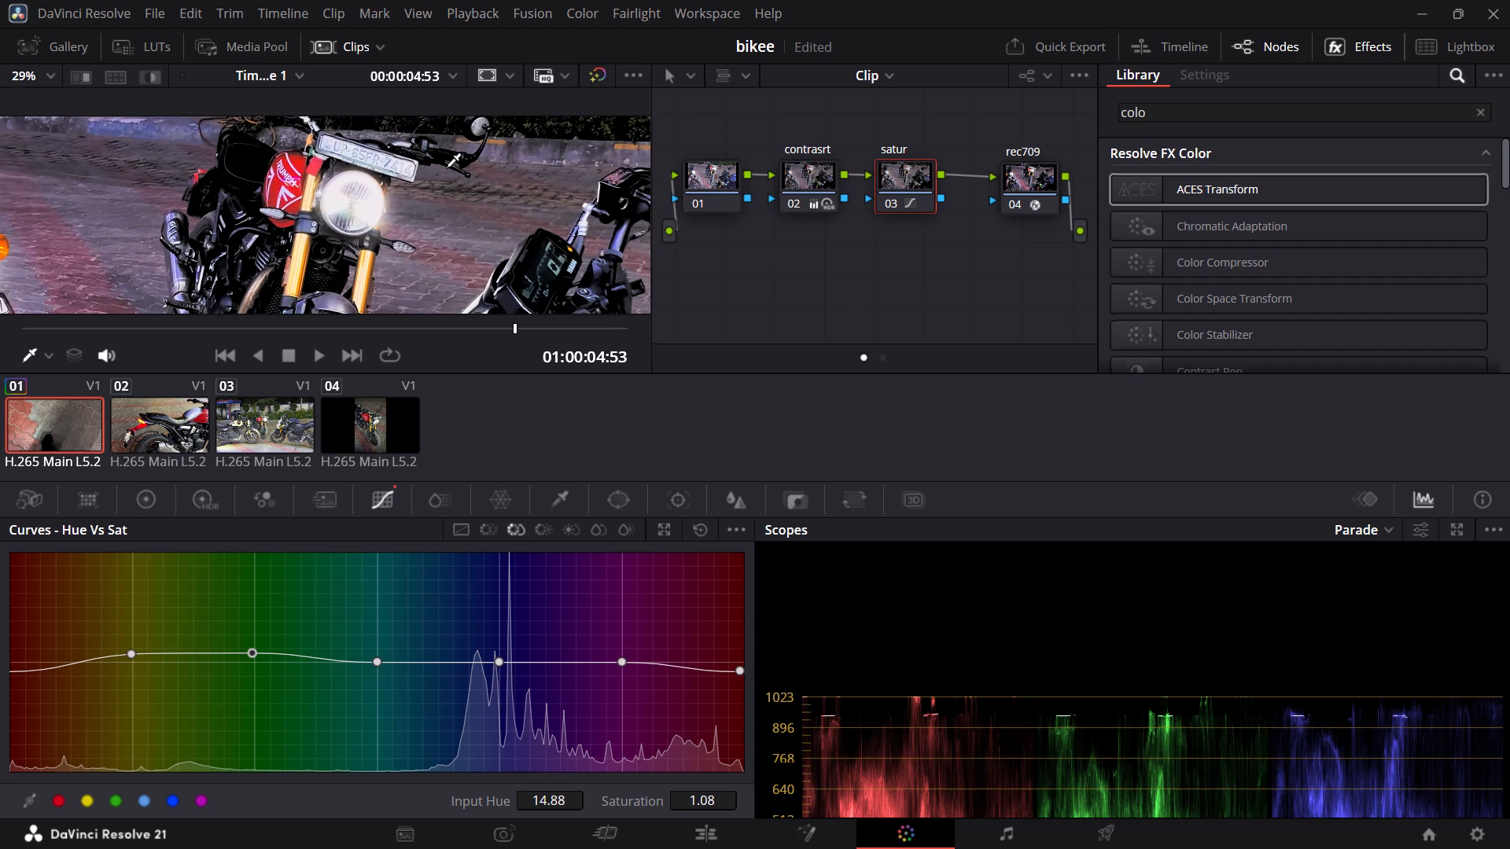
pyautogui.scroll(-8, 447, 169)
pyautogui.moveTo(418, 206); pyautogui.dragTo(381, 182, button='middle')
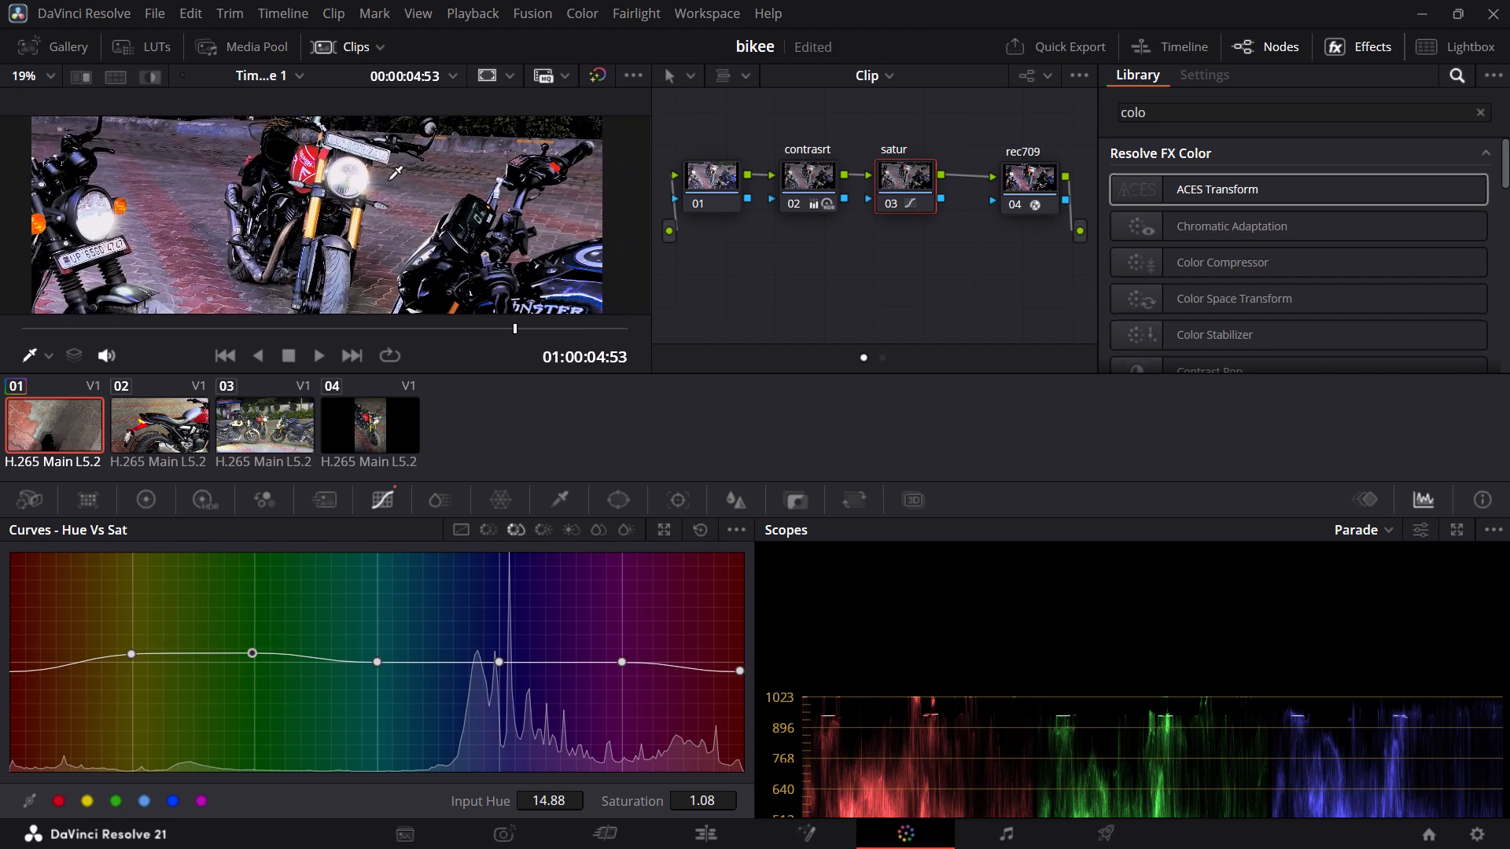
pyautogui.scroll(-4, 389, 182)
pyautogui.moveTo(389, 182); pyautogui.dragTo(411, 164, button='middle')
pyautogui.scroll(-2, 411, 164)
pyautogui.middleClick(411, 164)
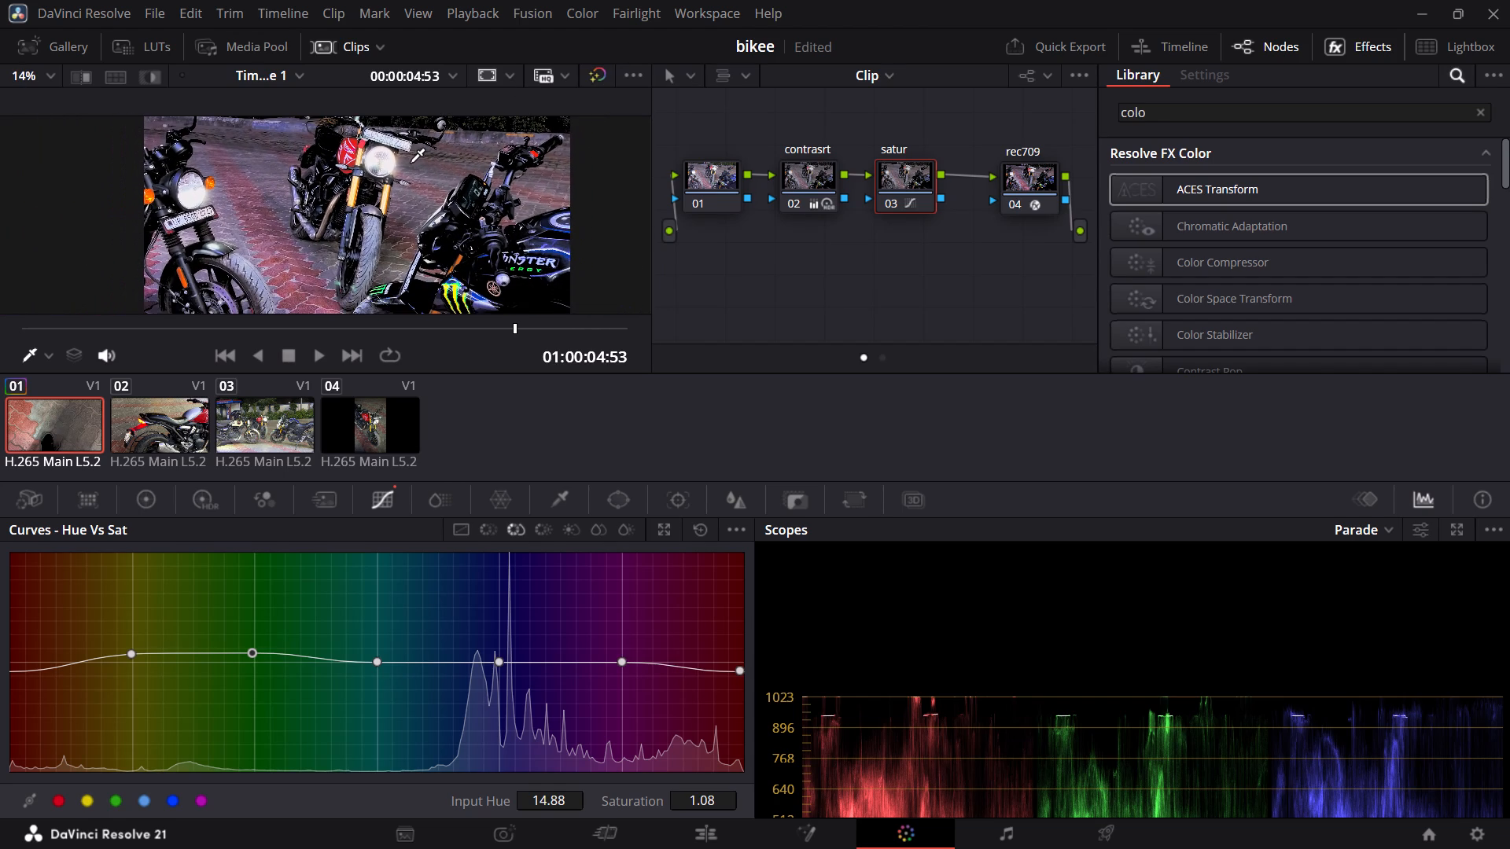
pyautogui.scroll(-2, 411, 164)
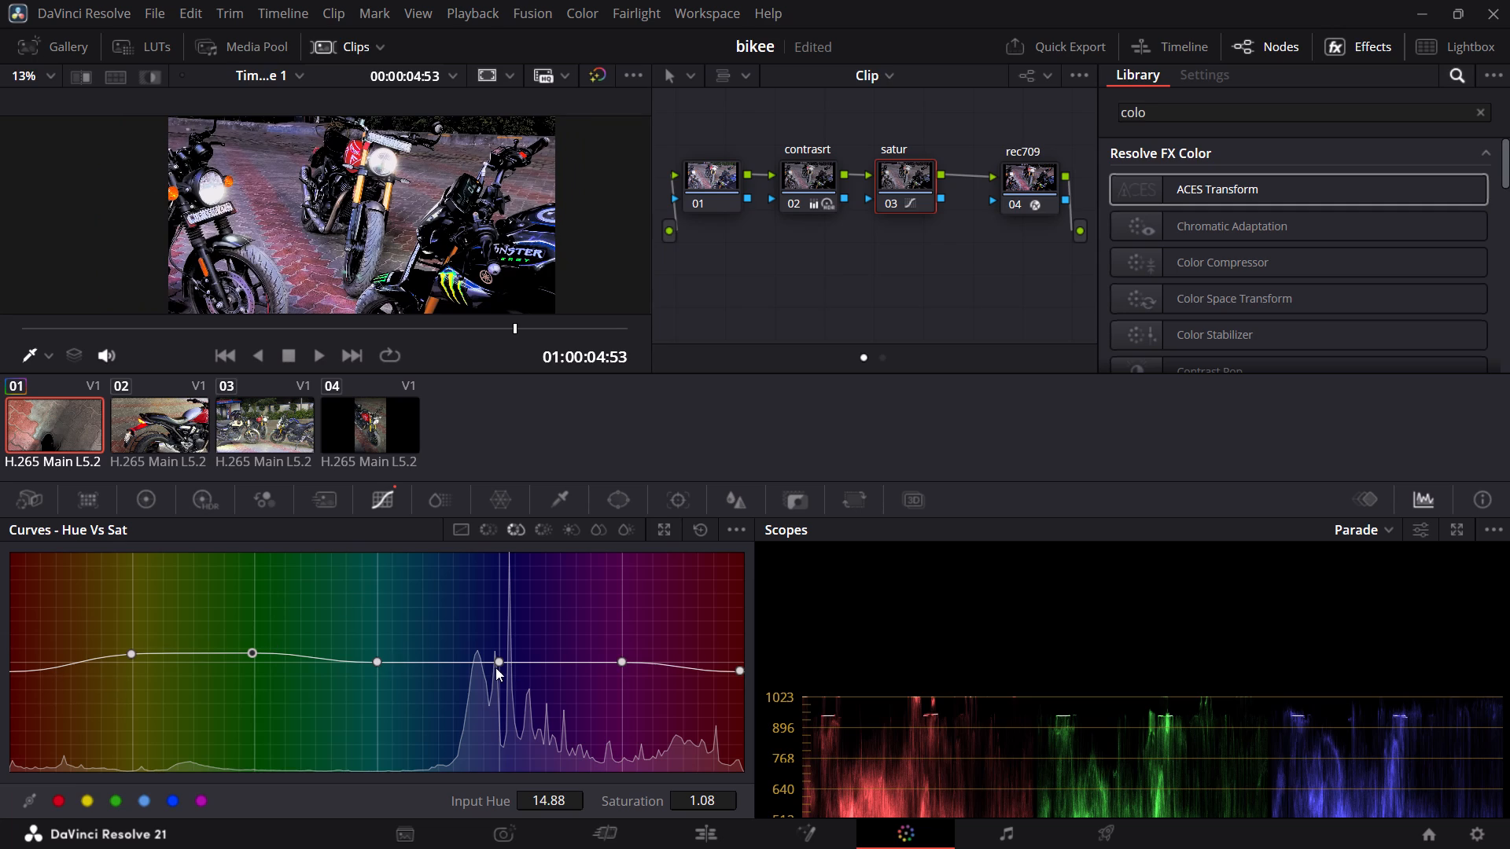
pyautogui.moveTo(497, 659); pyautogui.dragTo(497, 693)
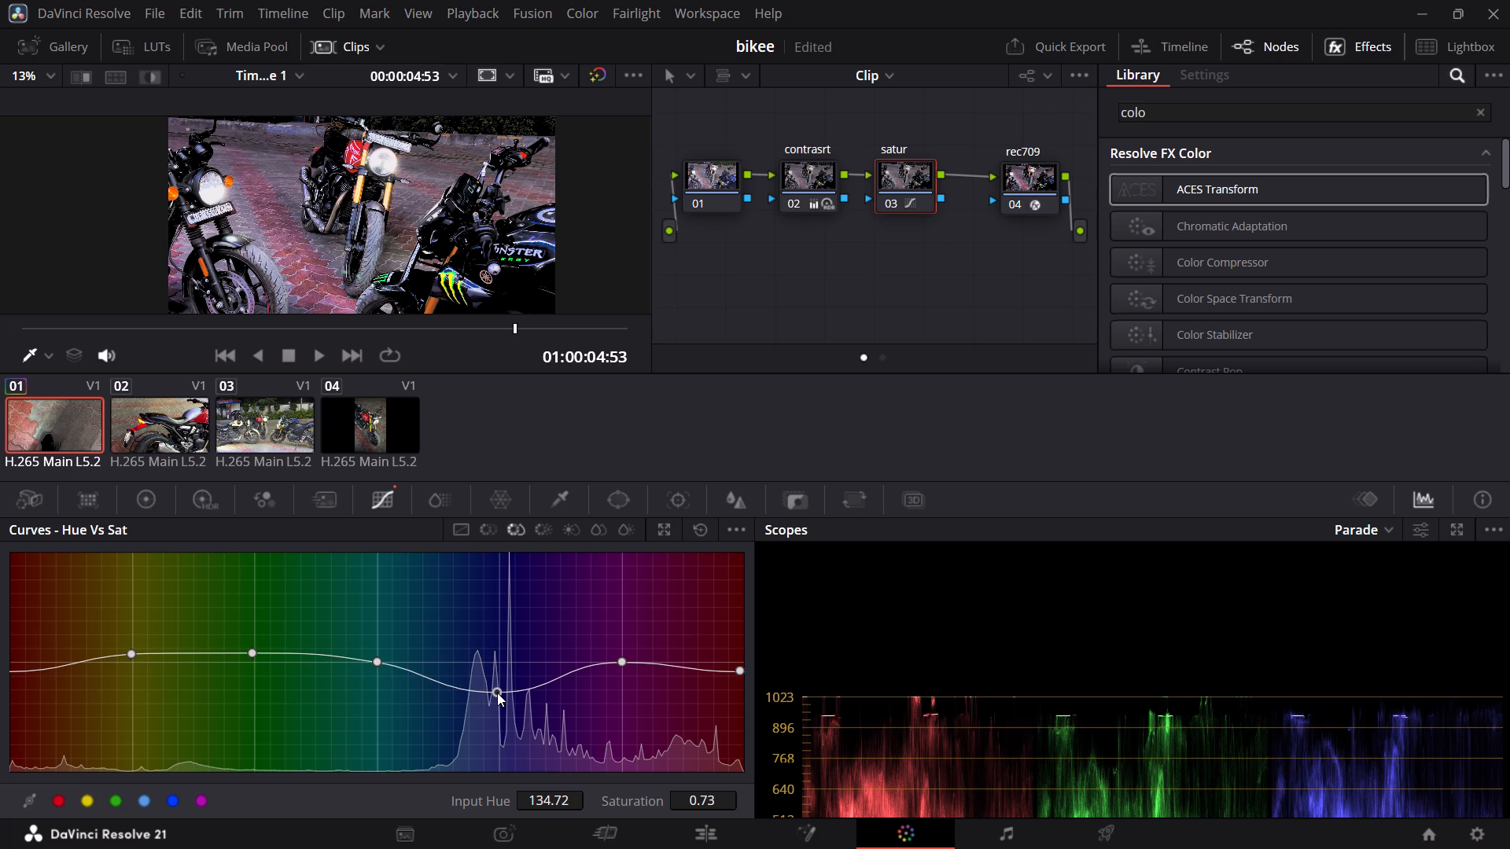
pyautogui.moveTo(497, 693); pyautogui.dragTo(499, 669)
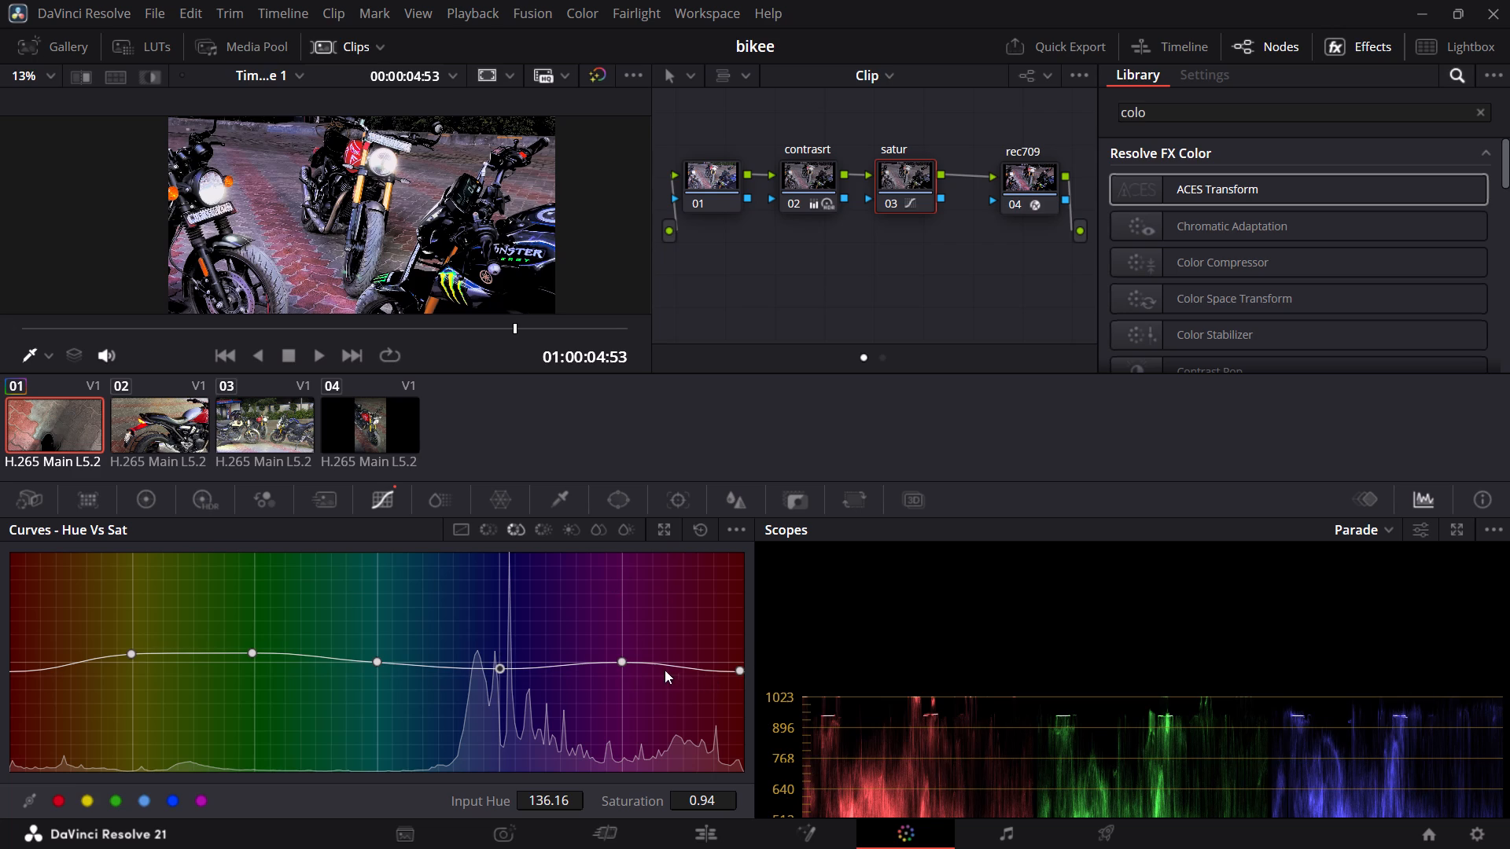
pyautogui.click(378, 663)
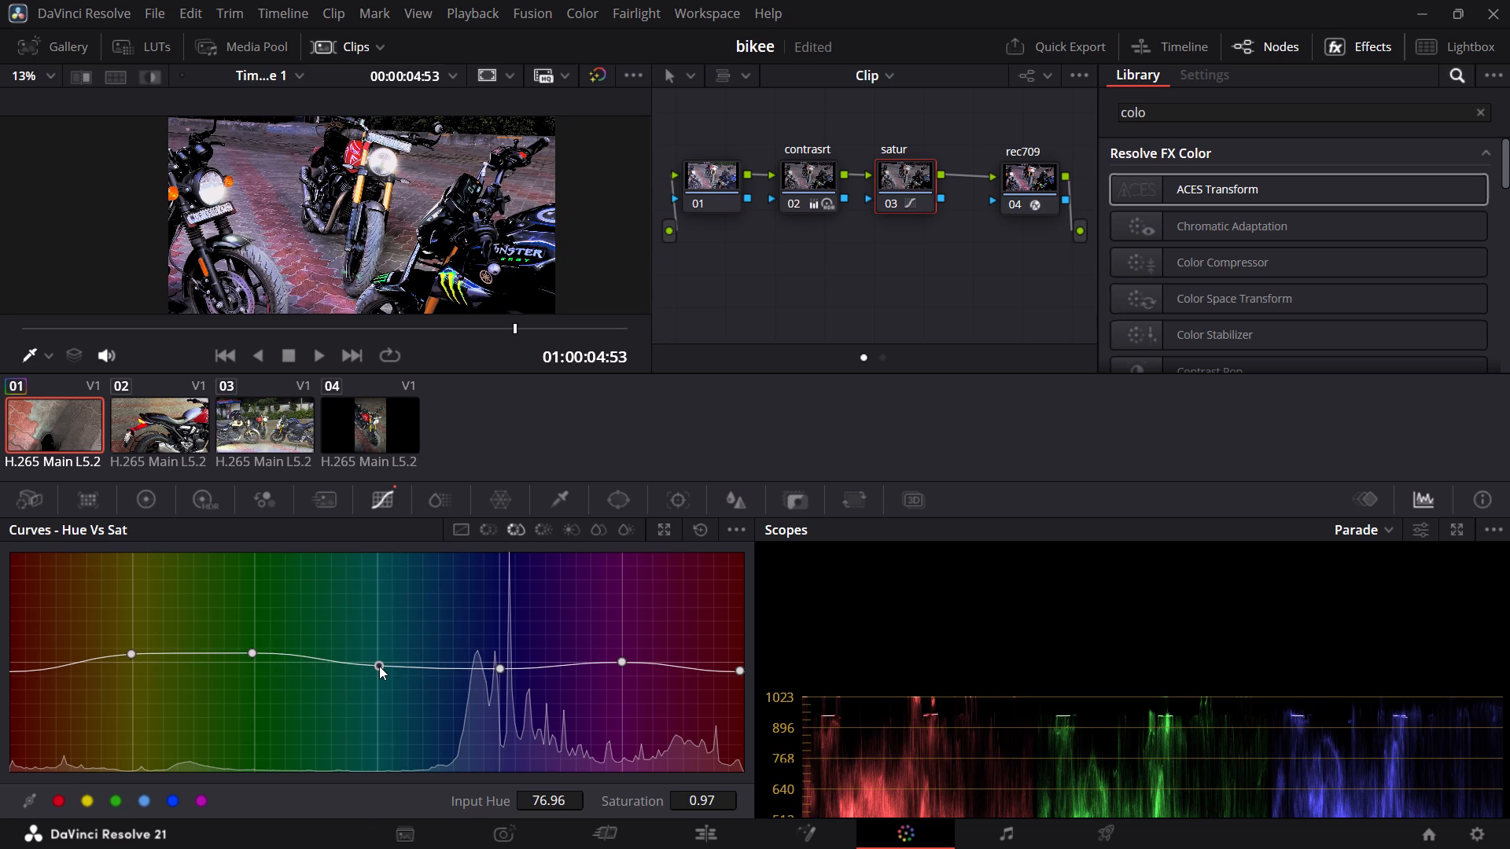
# Follow the tutorial's Hue Vs Lum section in the browser, and add red, yellow, green, cyan, blue and magenta points to satur's Hue Vs Lum curve.
pyautogui.click(348, 663)
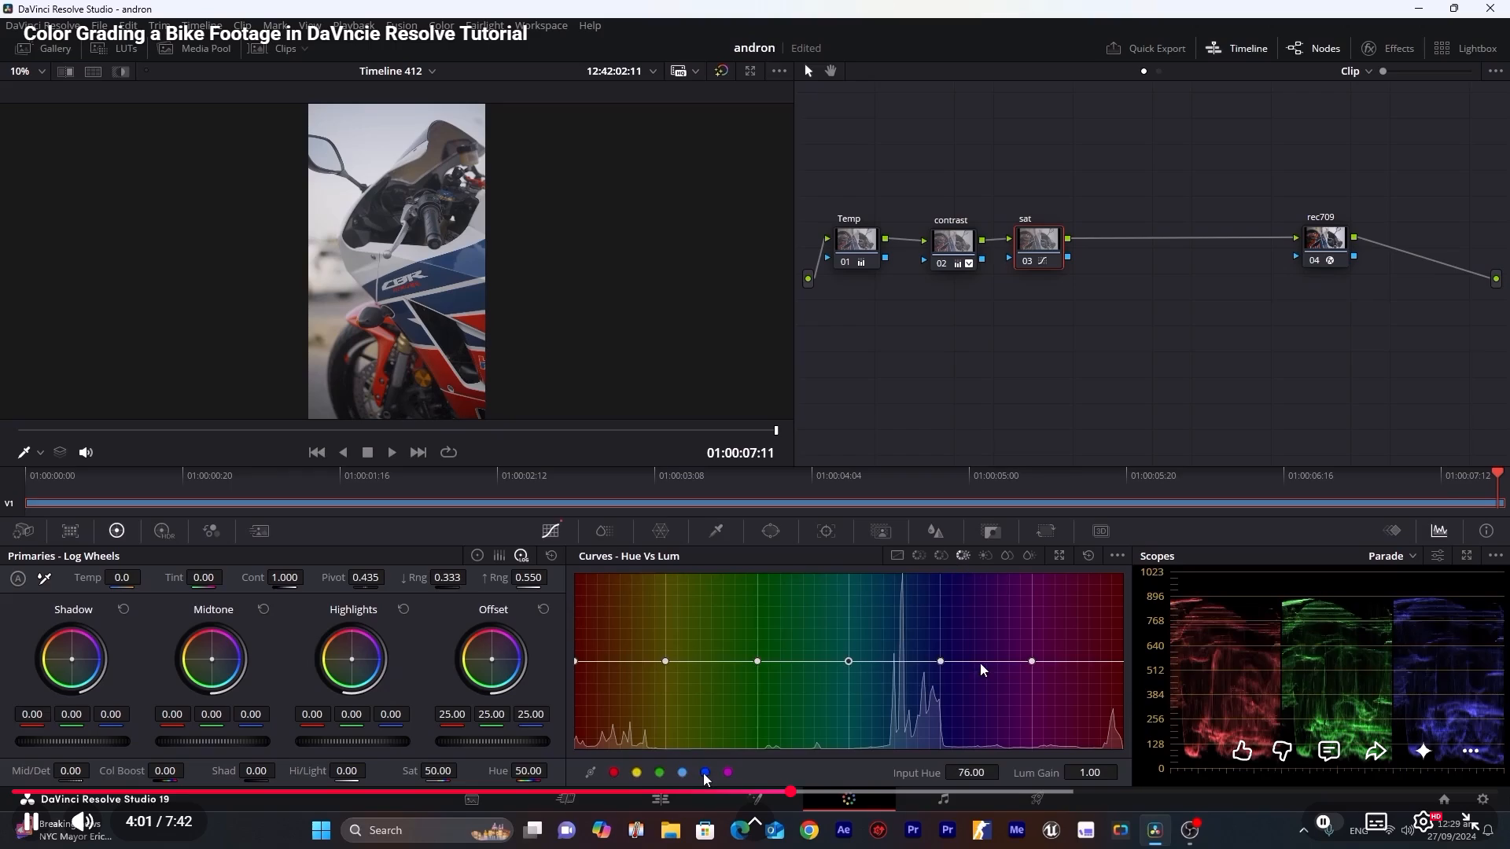
pyautogui.click(798, 555)
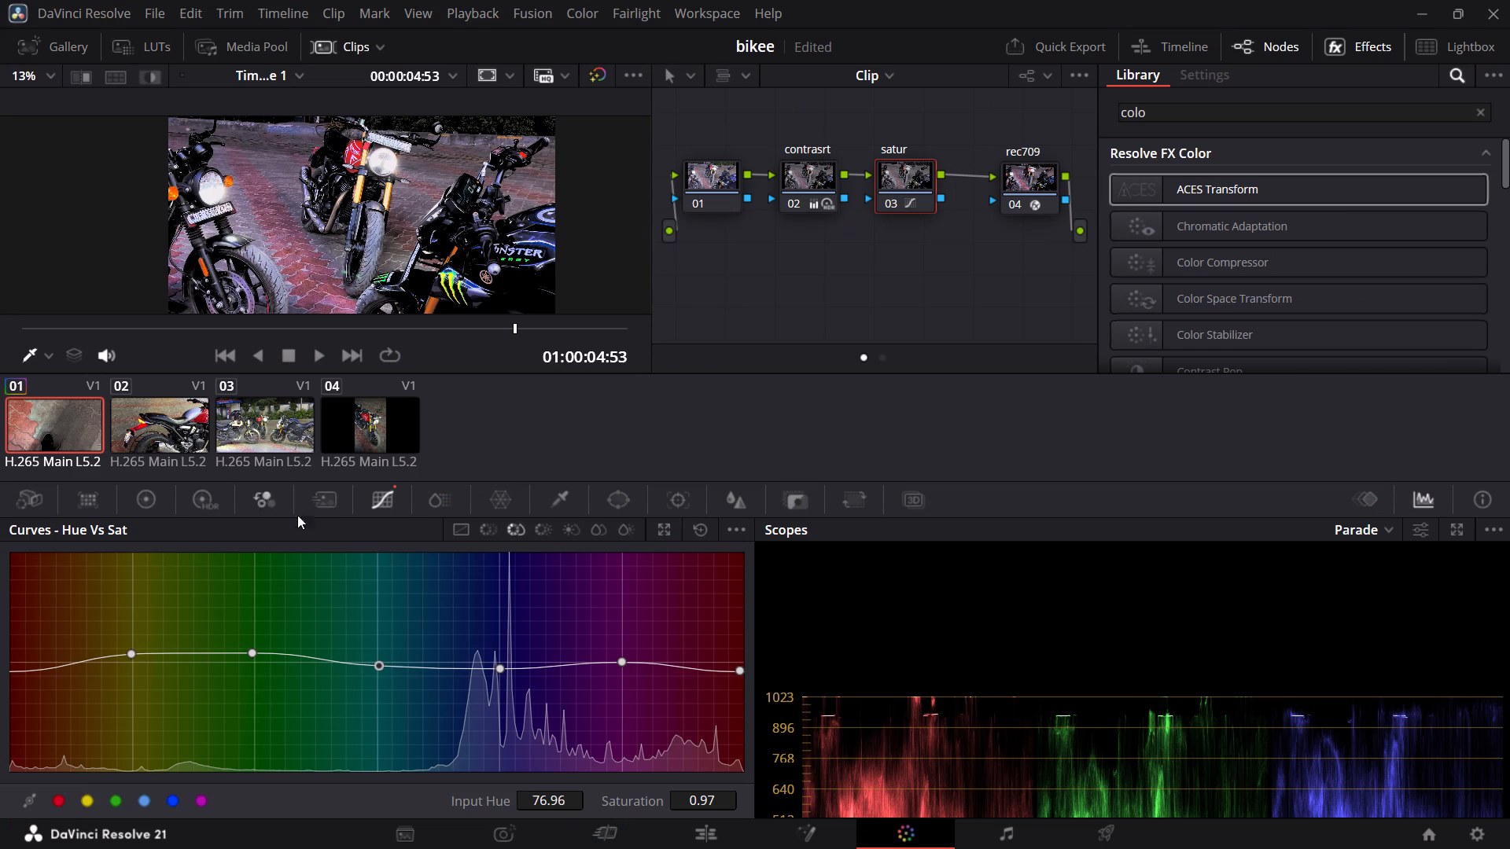
pyautogui.click(547, 526)
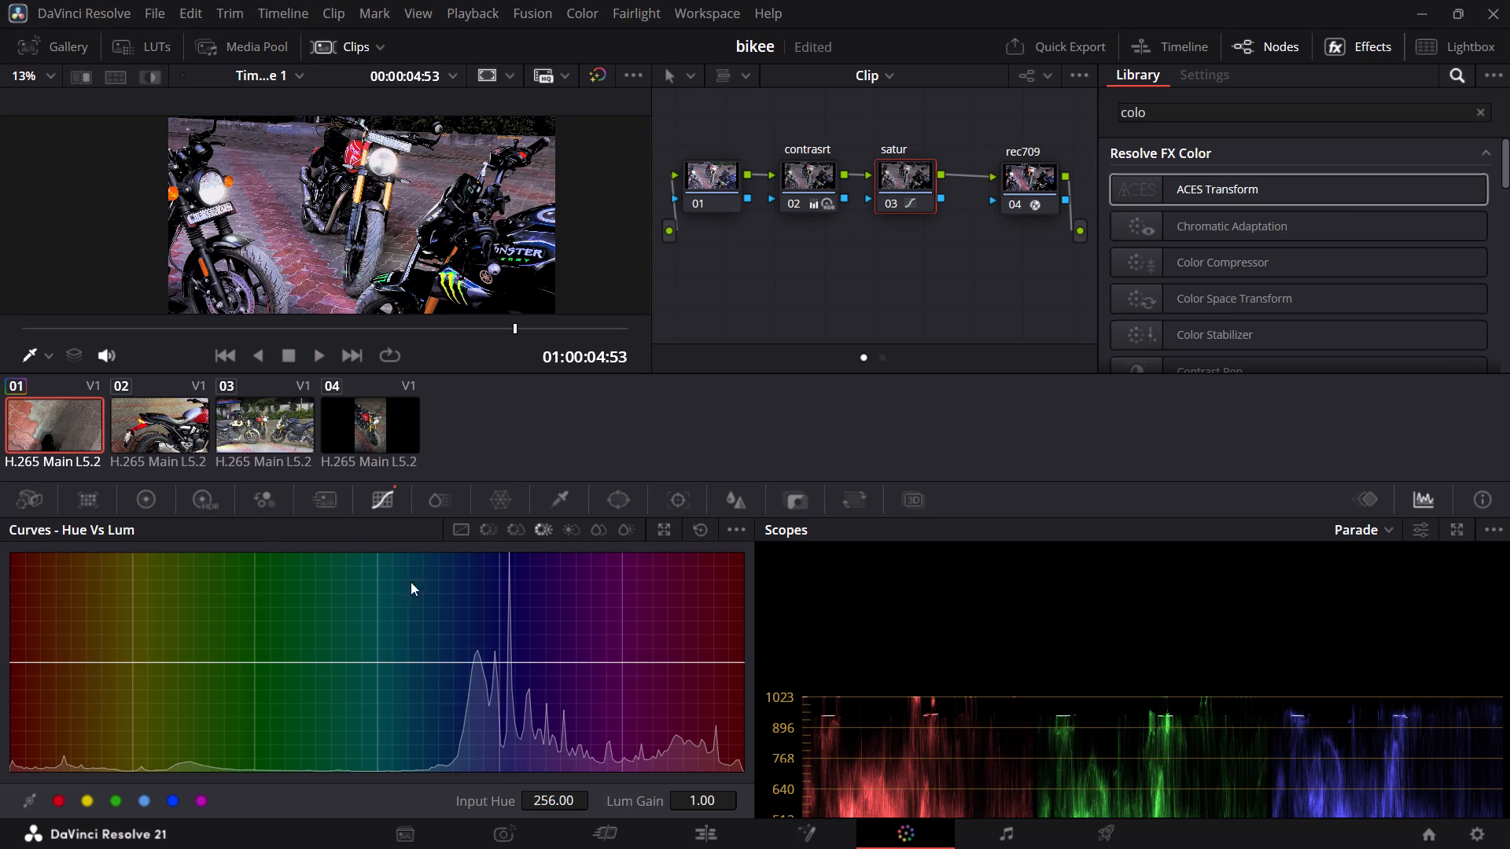
pyautogui.click(57, 807)
pyautogui.click(78, 798)
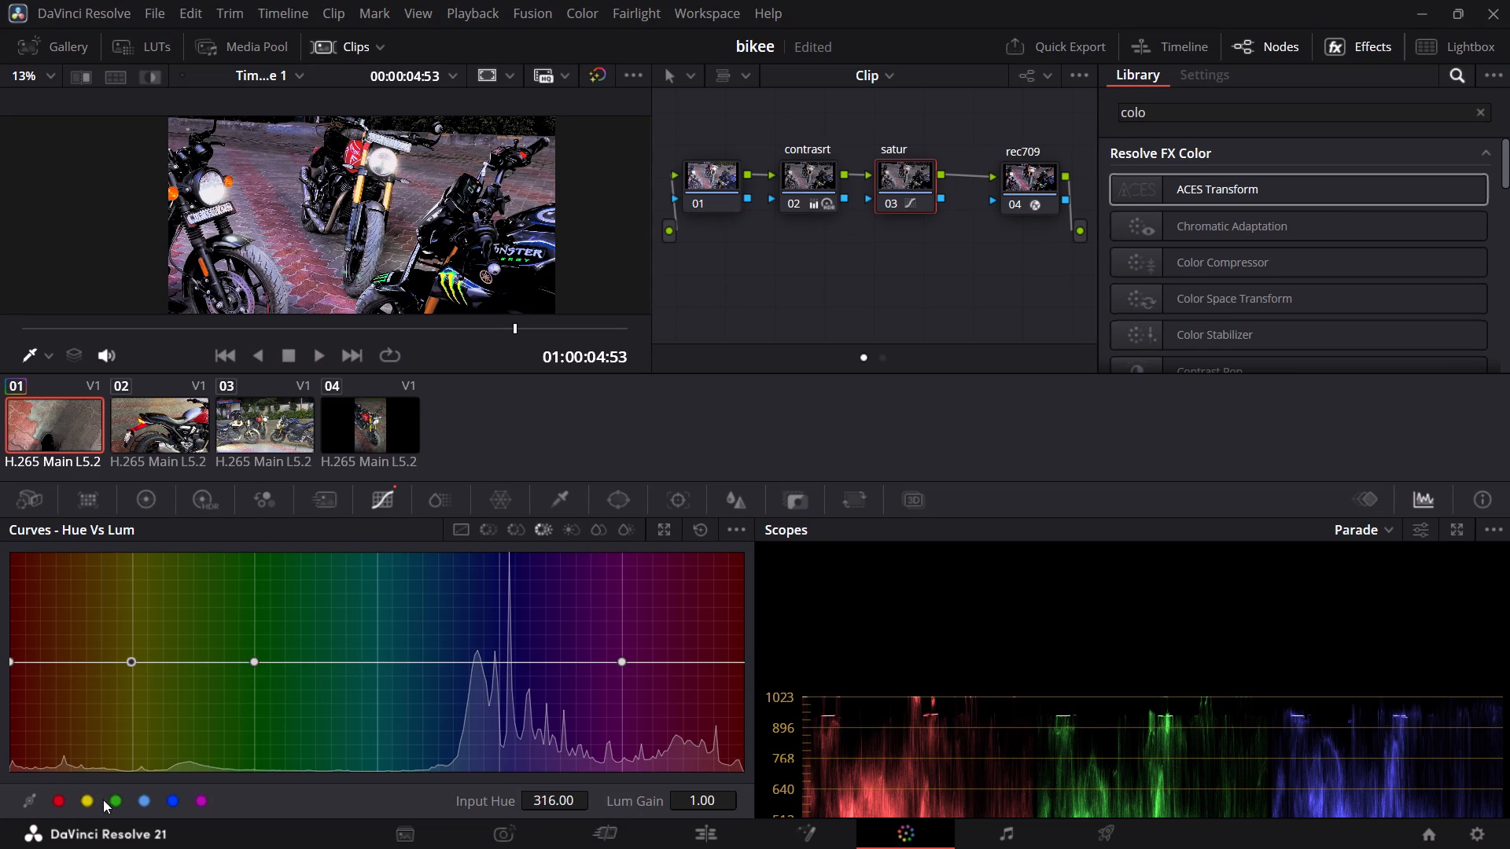
pyautogui.click(116, 799)
pyautogui.click(142, 799)
pyautogui.click(183, 799)
pyautogui.click(170, 809)
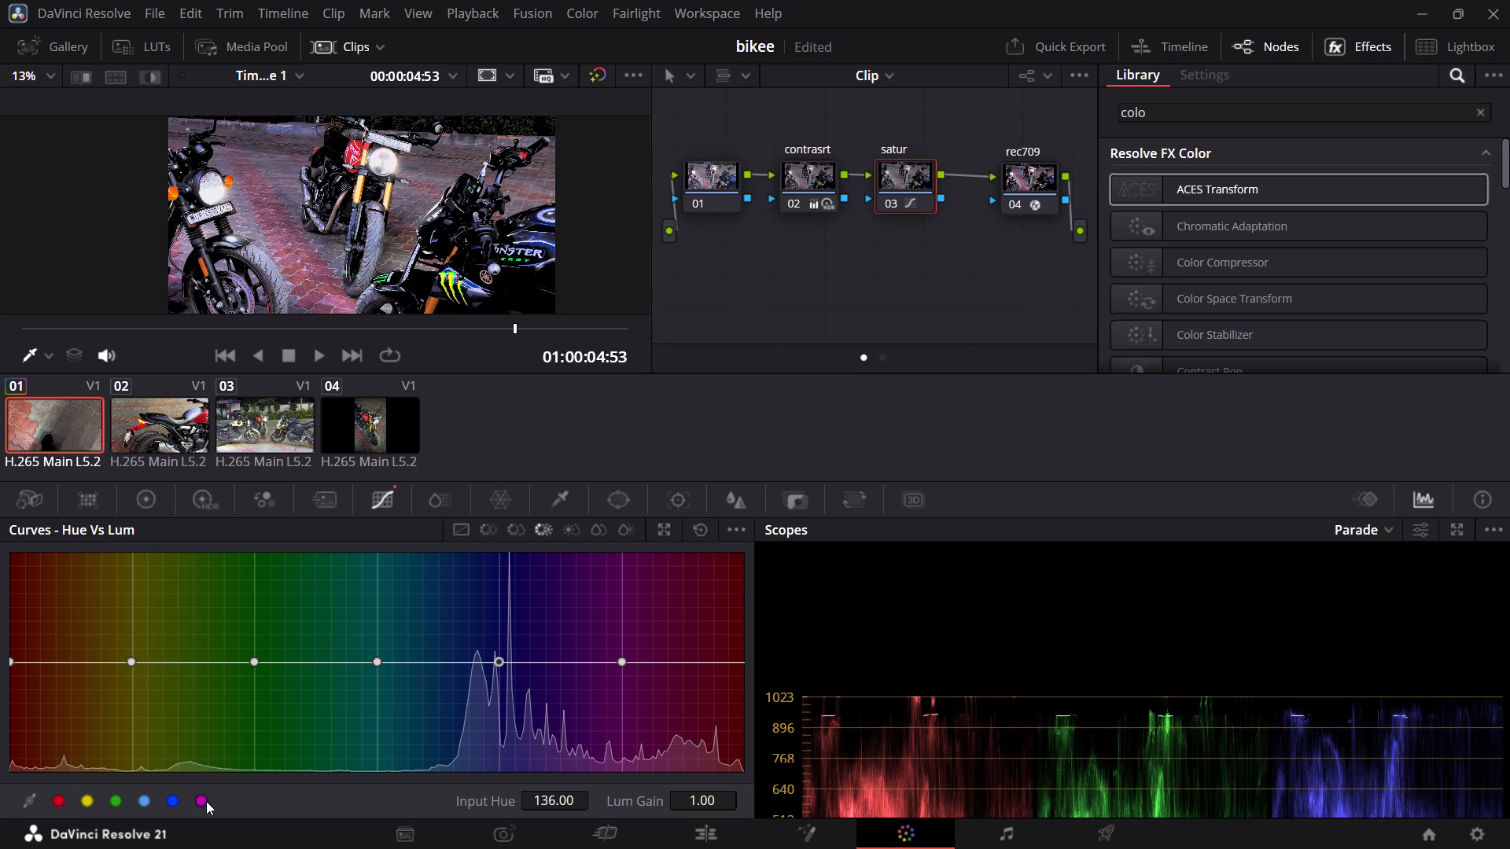
pyautogui.click(206, 801)
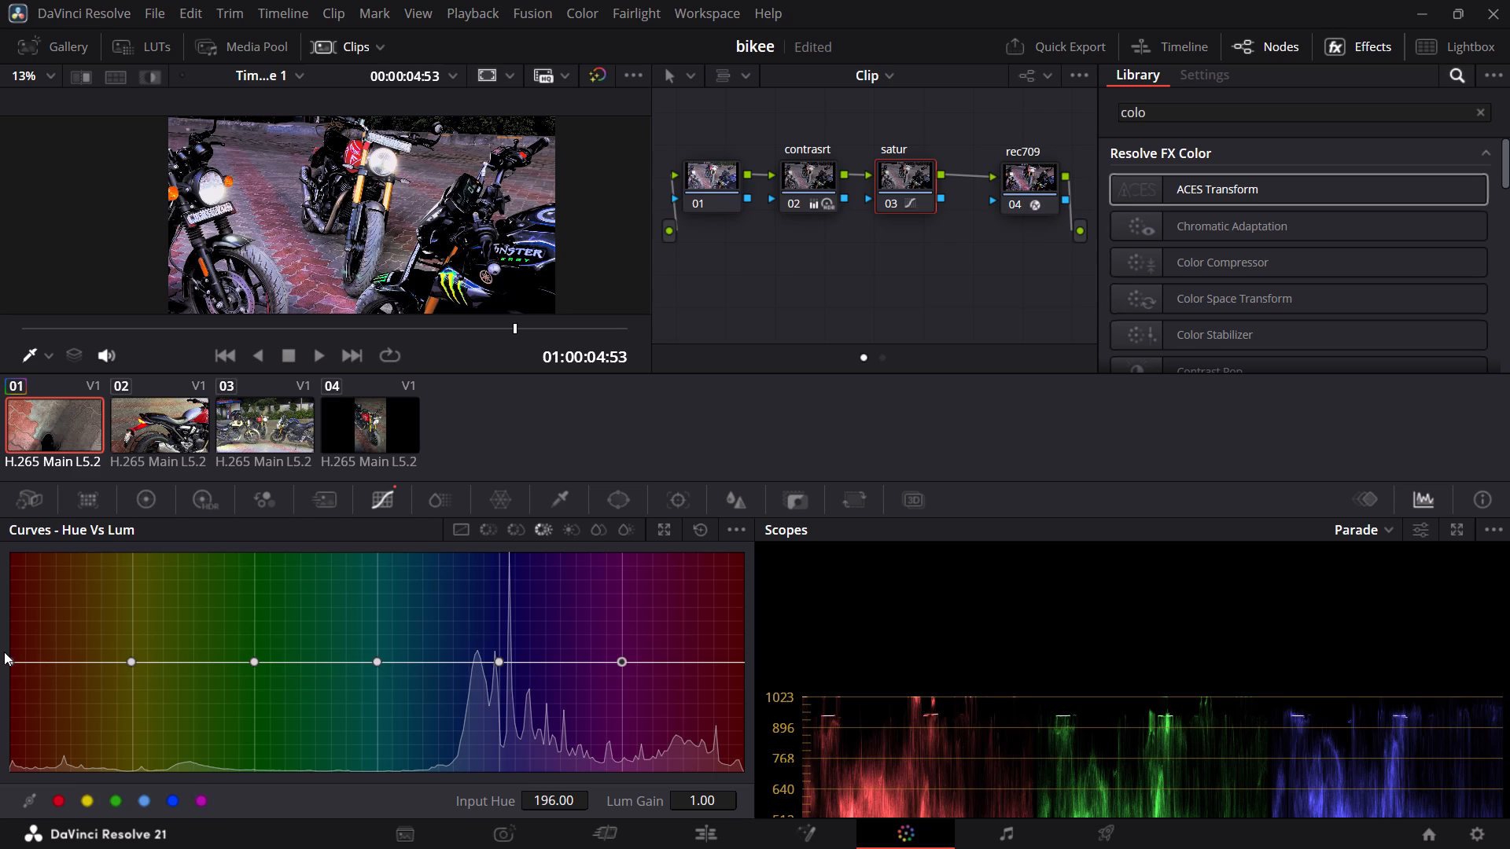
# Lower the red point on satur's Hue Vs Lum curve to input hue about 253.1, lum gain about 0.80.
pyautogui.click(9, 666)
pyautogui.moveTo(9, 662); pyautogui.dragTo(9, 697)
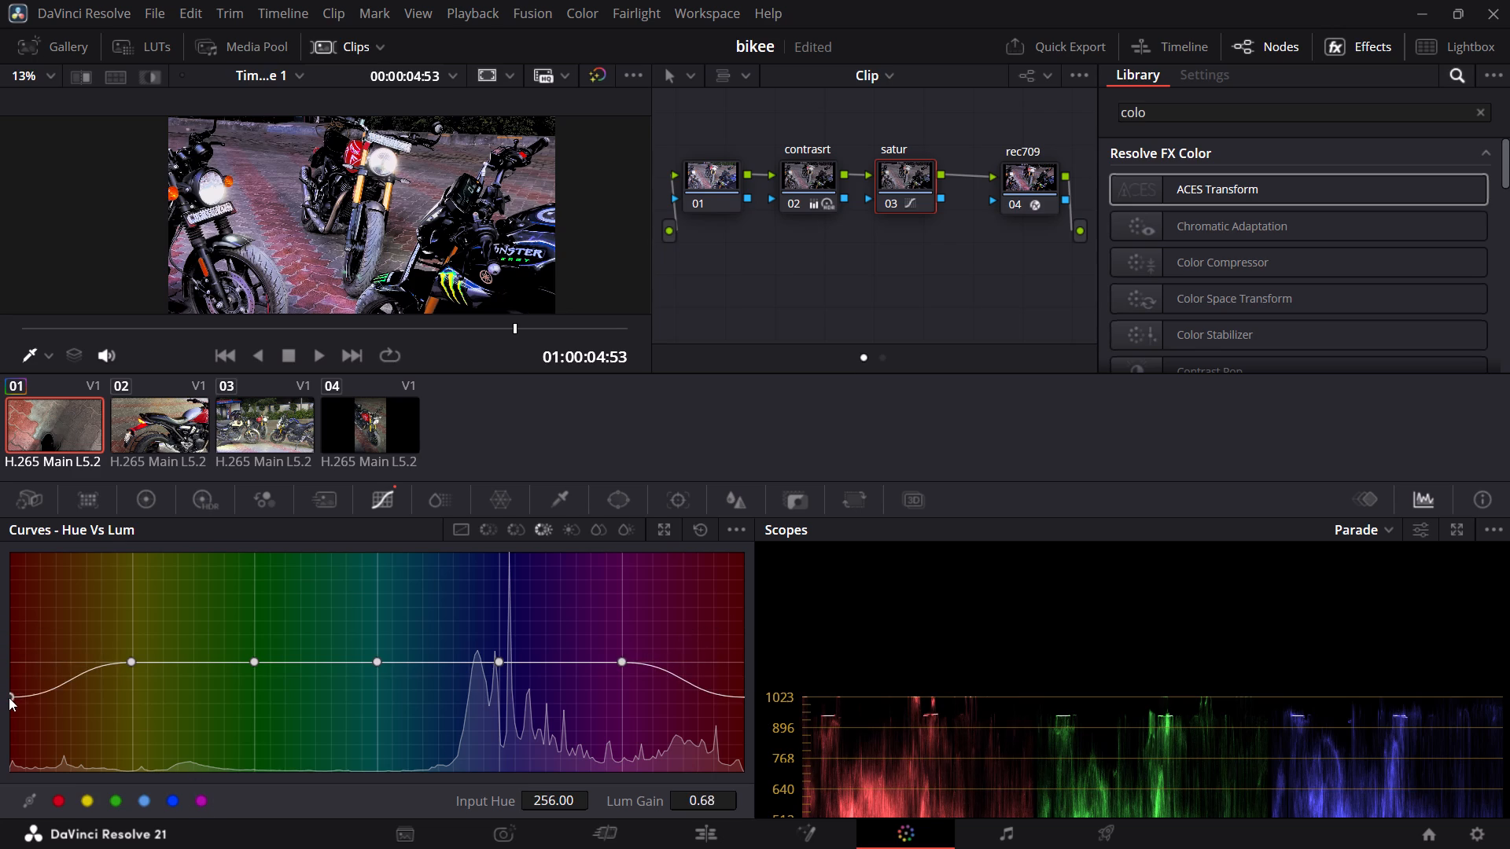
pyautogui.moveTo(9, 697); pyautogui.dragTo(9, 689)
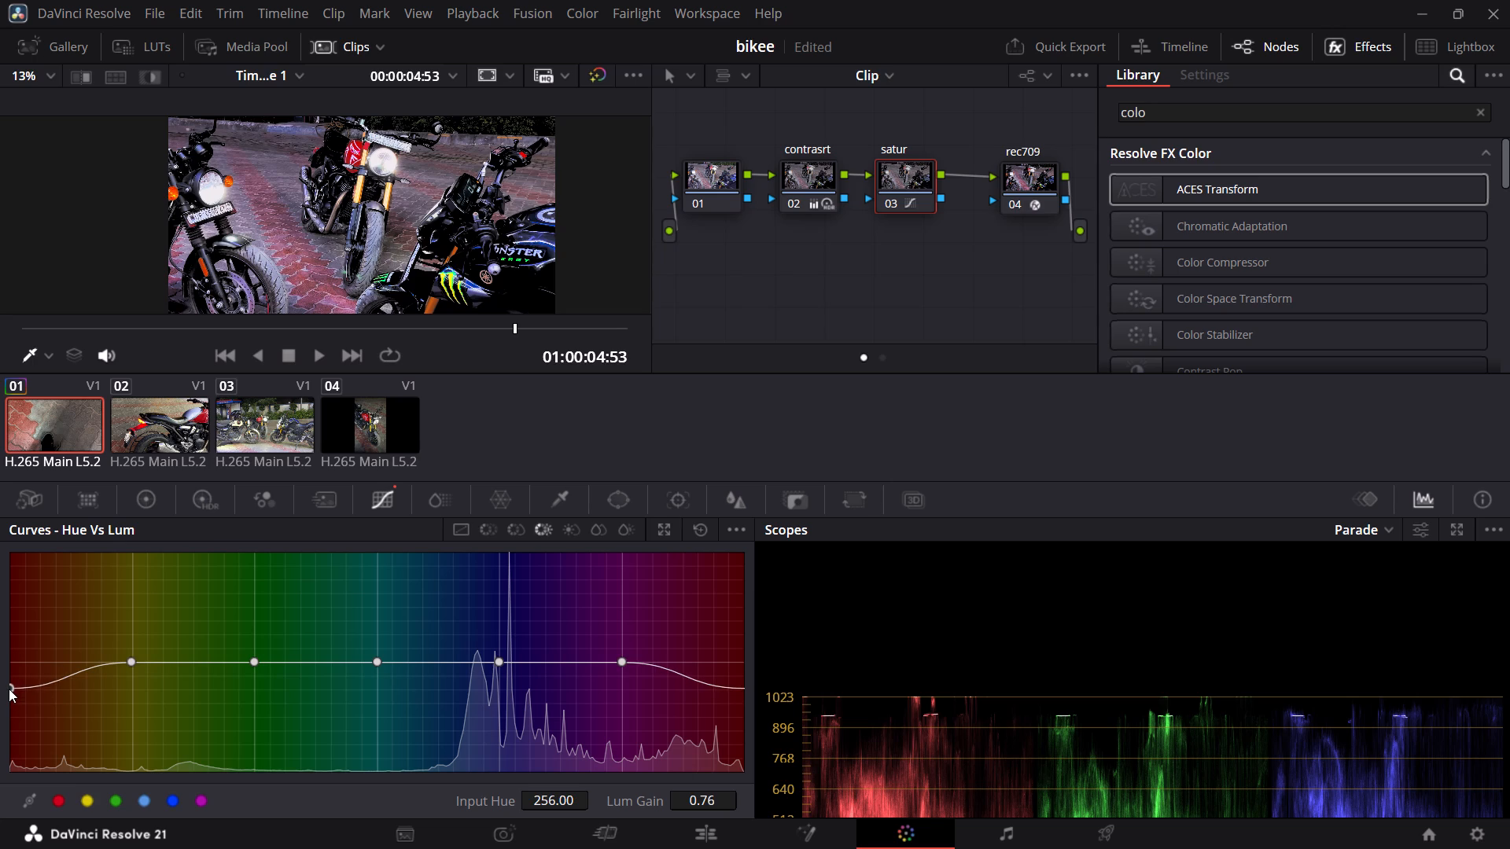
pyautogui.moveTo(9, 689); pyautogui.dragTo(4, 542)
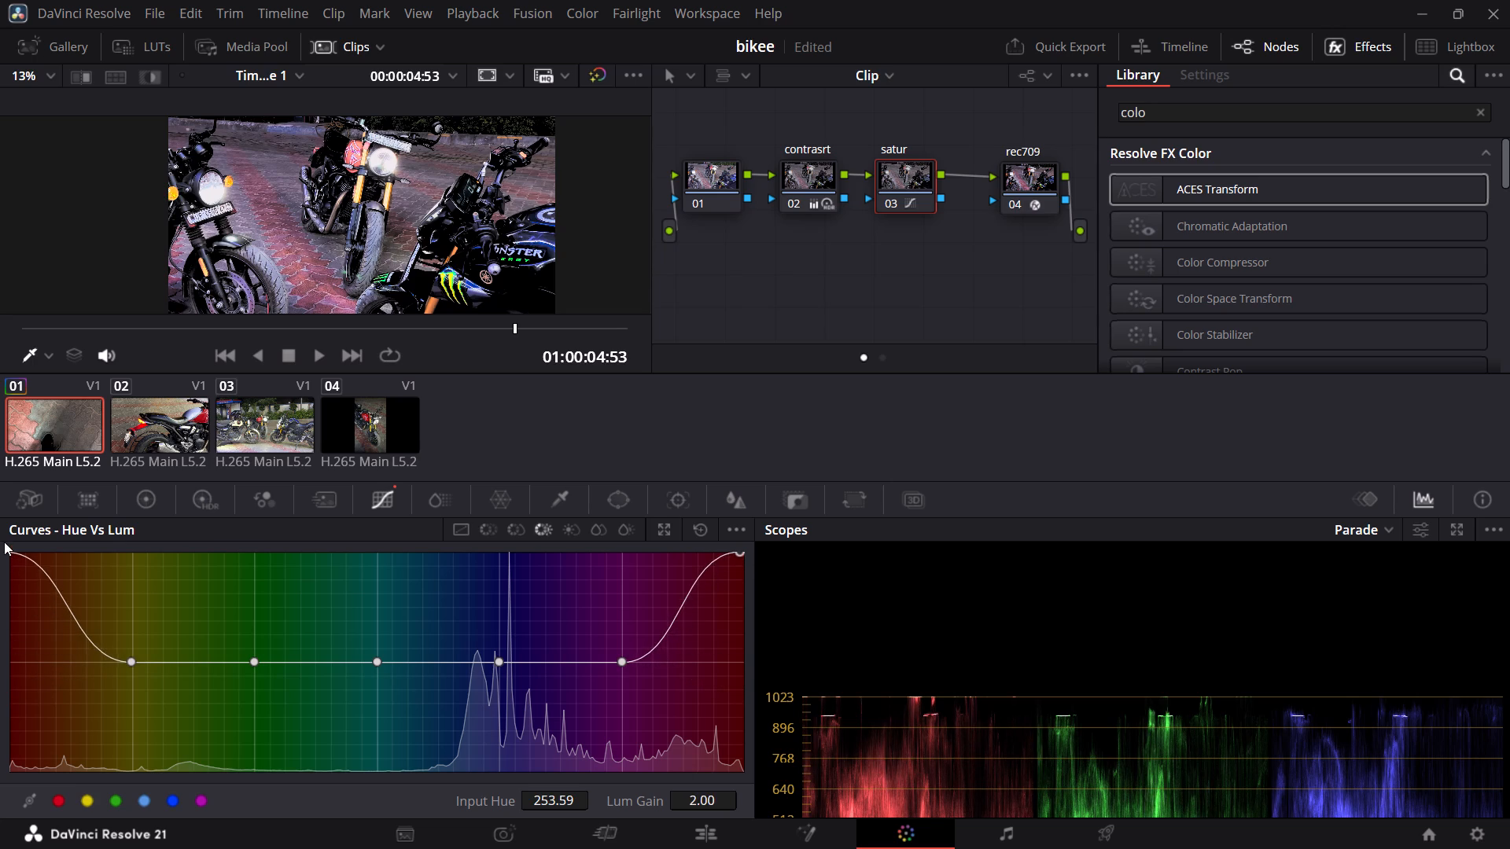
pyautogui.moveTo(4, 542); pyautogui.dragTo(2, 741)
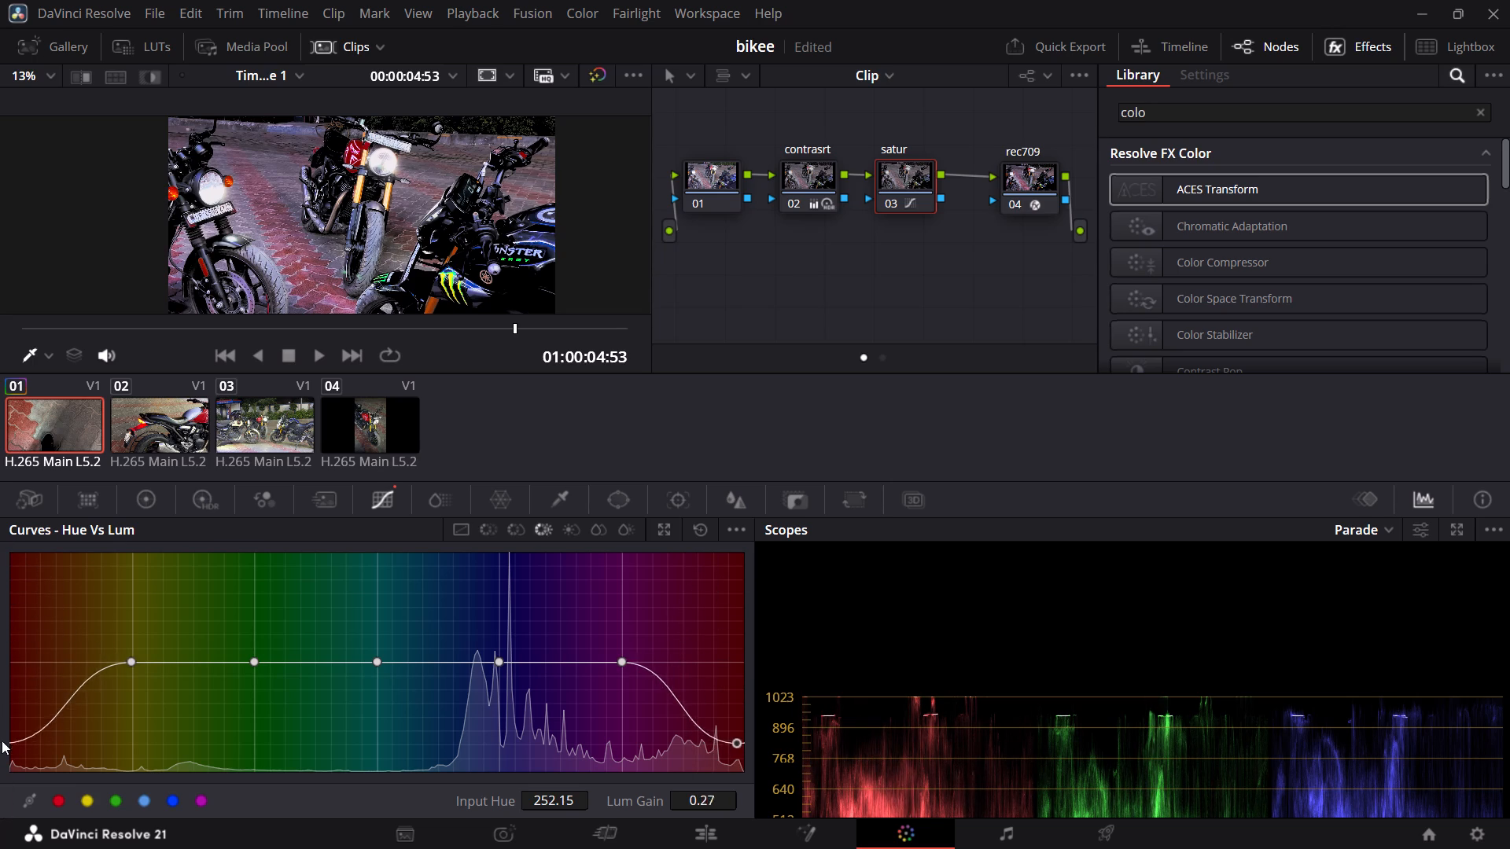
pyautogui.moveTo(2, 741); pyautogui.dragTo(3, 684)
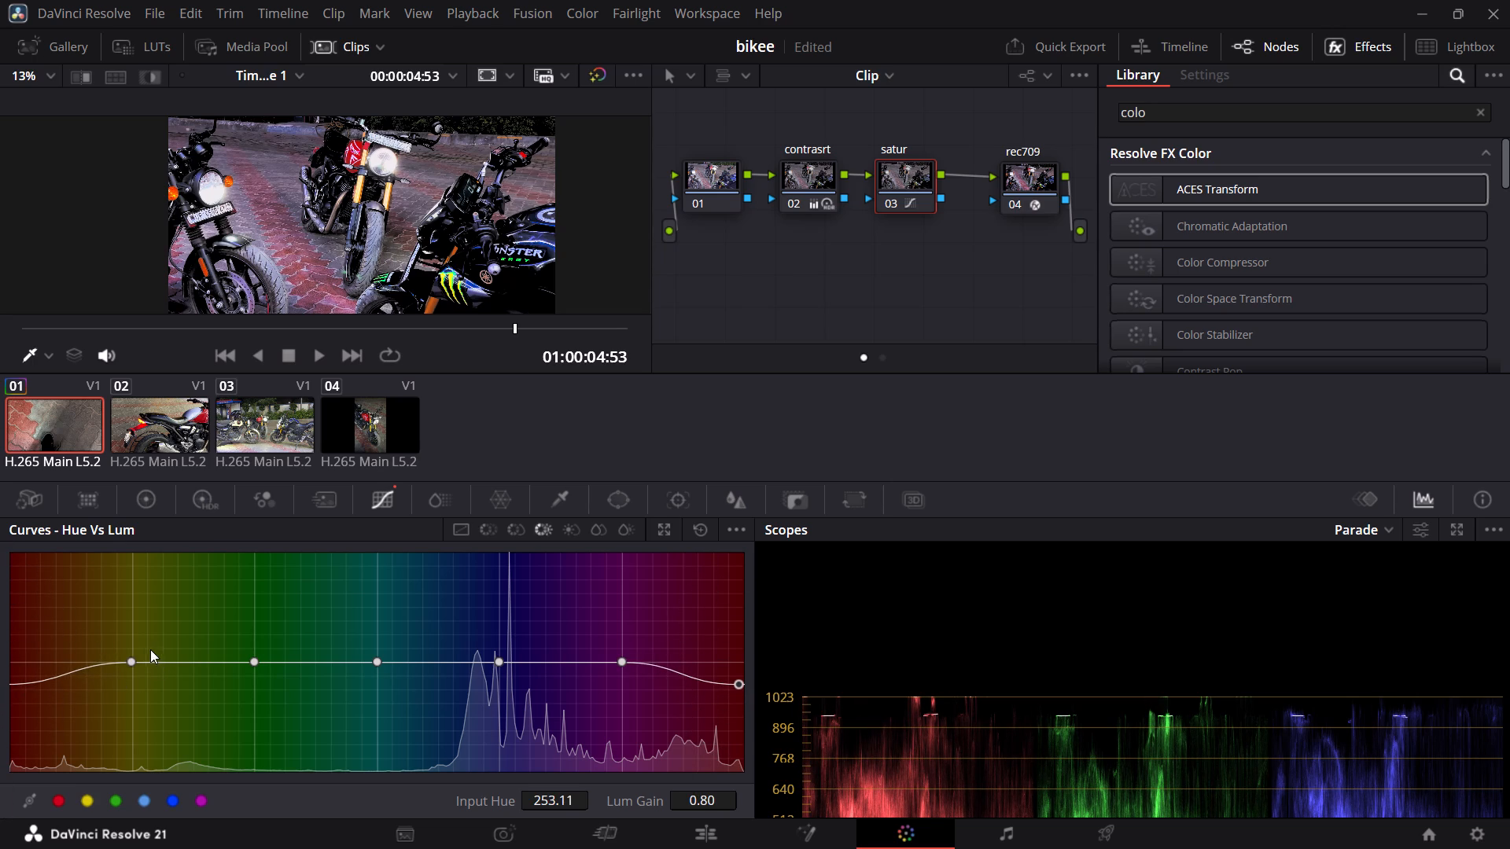
# Lower the yellow Hue Vs Lum point to input hue about 314.7, lum gain about 0.91.
pyautogui.moveTo(128, 660); pyautogui.dragTo(122, 693)
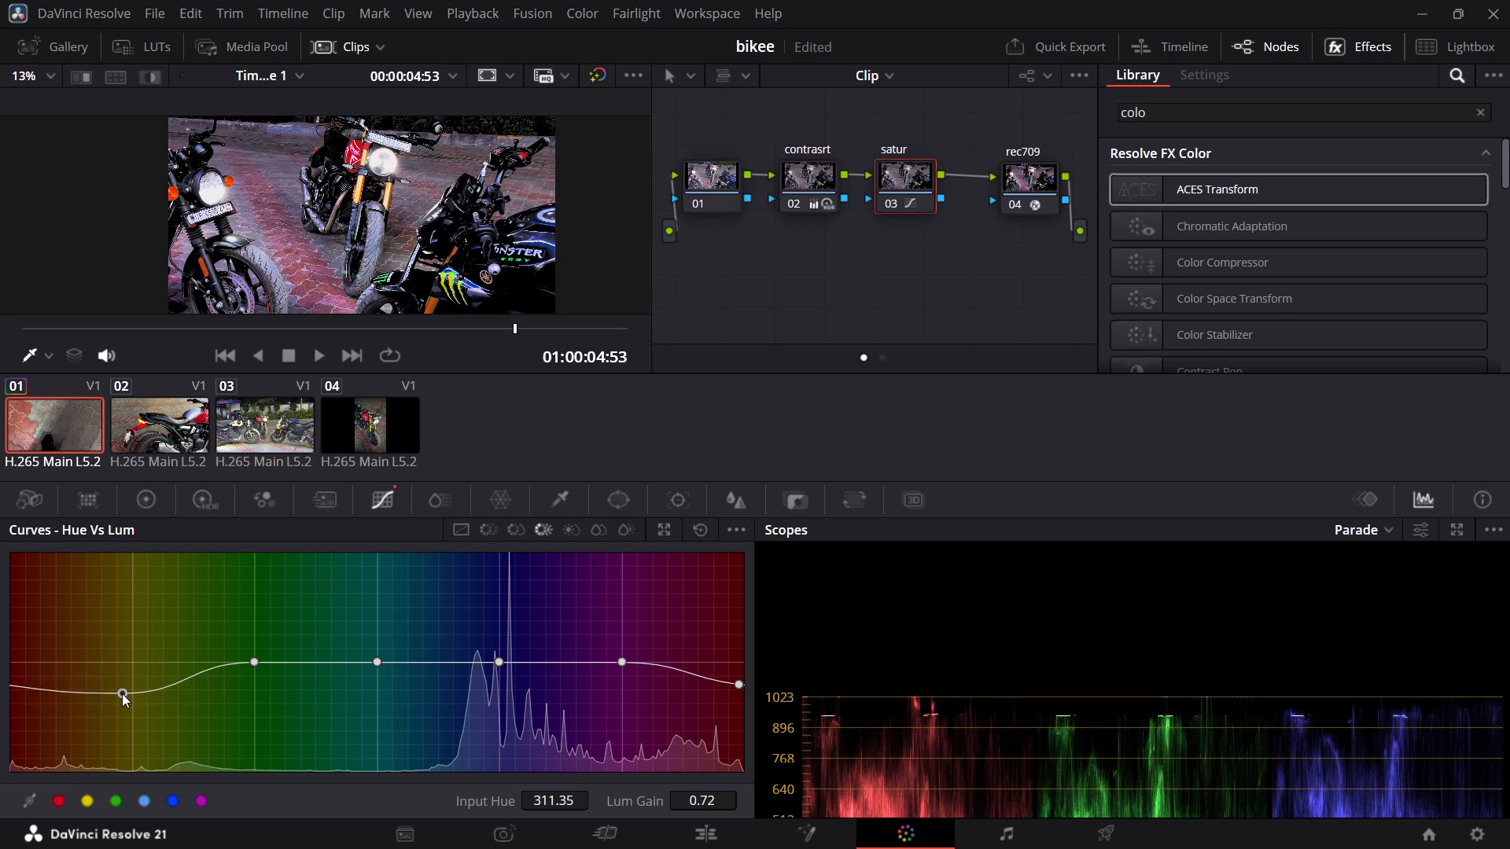
pyautogui.moveTo(122, 693); pyautogui.dragTo(137, 681)
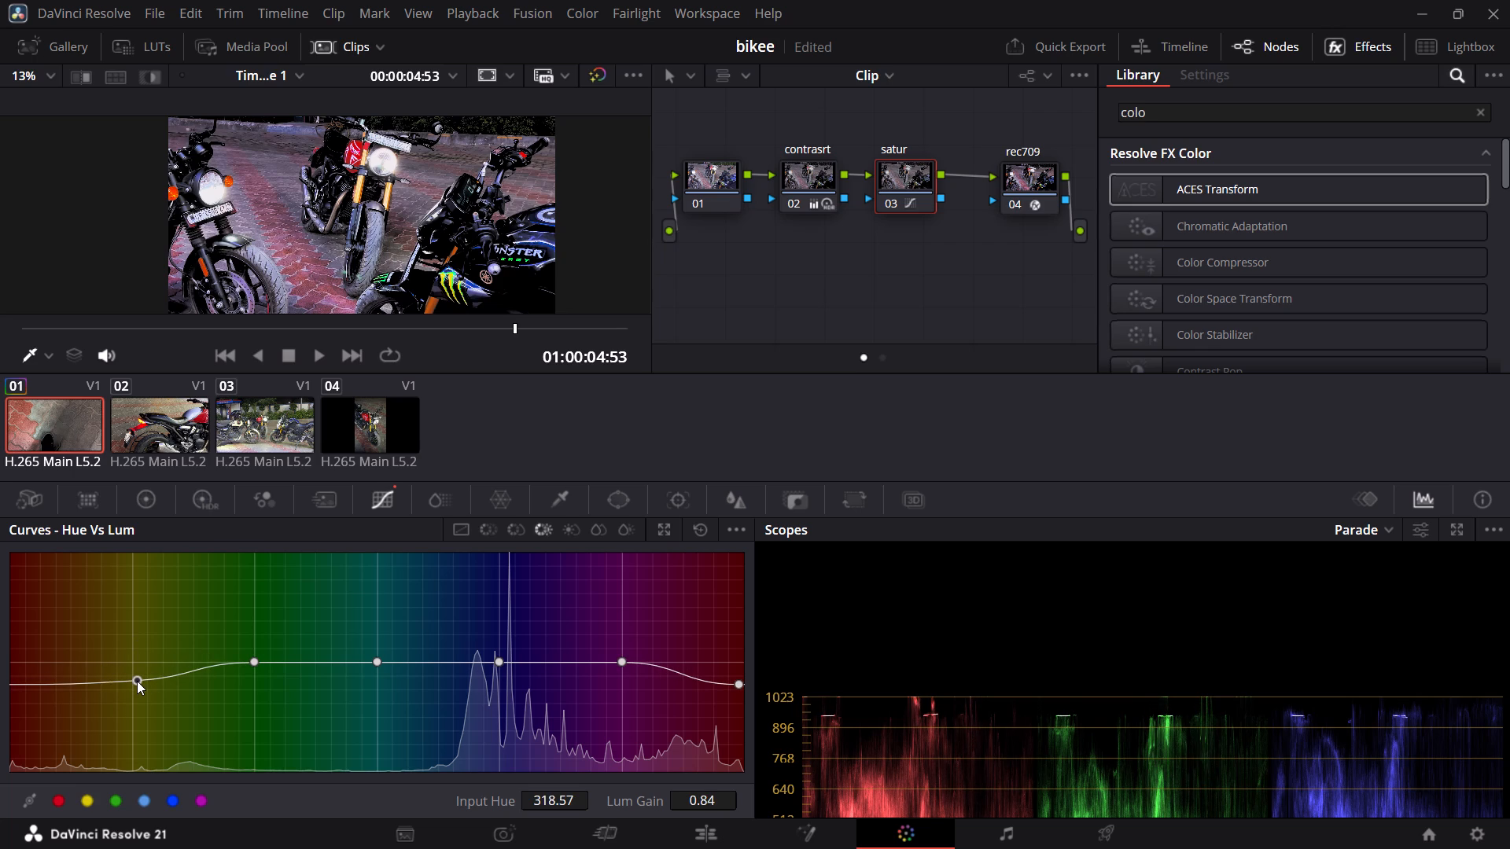
pyautogui.moveTo(137, 681); pyautogui.dragTo(136, 669)
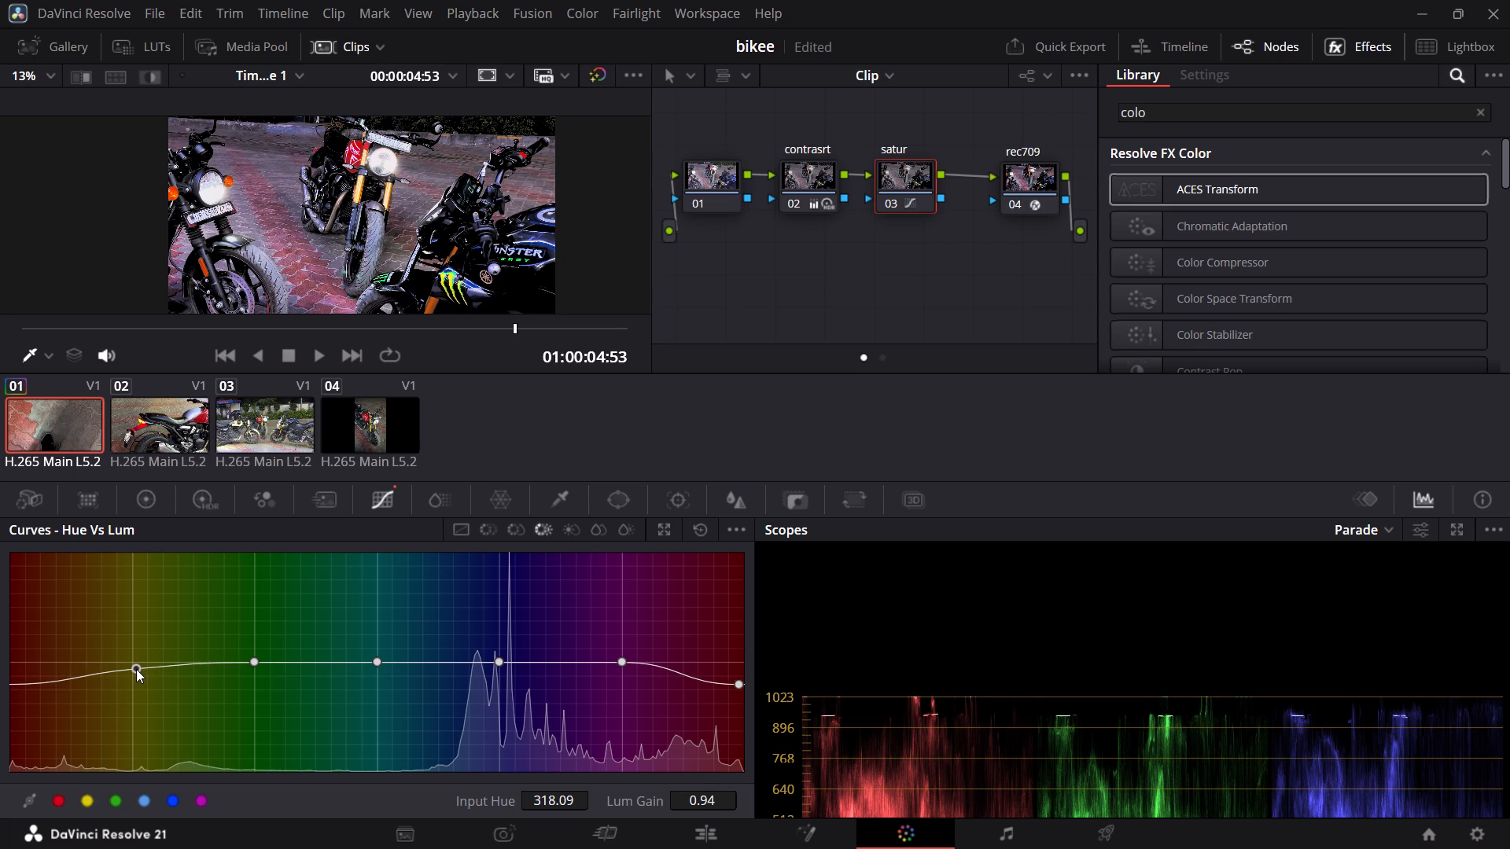
pyautogui.moveTo(136, 669); pyautogui.dragTo(129, 673)
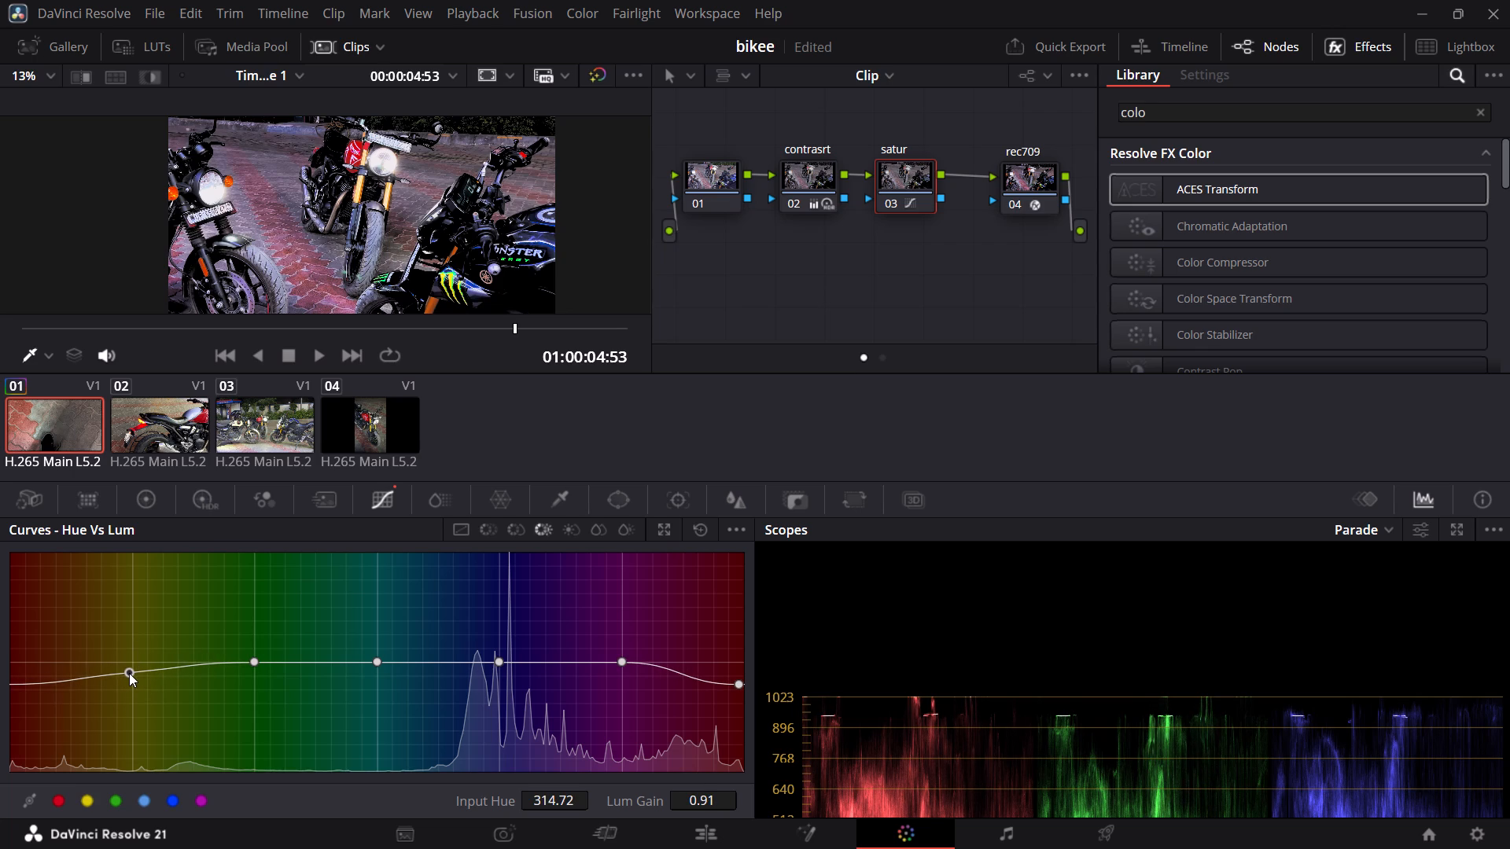
pyautogui.moveTo(129, 673); pyautogui.dragTo(129, 672)
# Test the green Hue Vs Lum point at high and low extremes, and settle it at input hue about 16.3, lum gain about 0.92.
pyautogui.moveTo(250, 652); pyautogui.dragTo(250, 659)
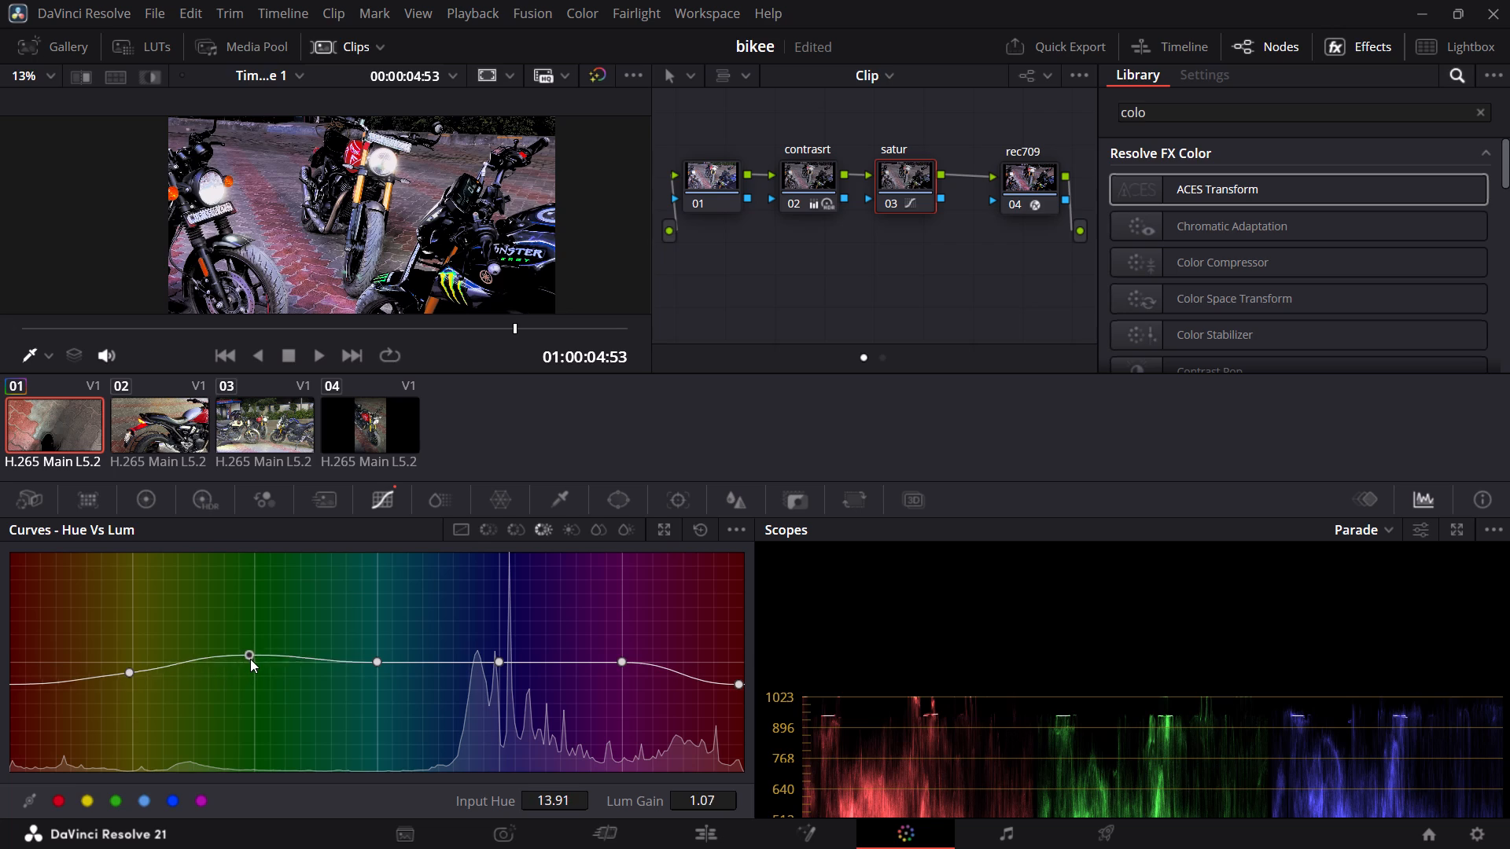
pyautogui.moveTo(250, 659); pyautogui.dragTo(253, 548)
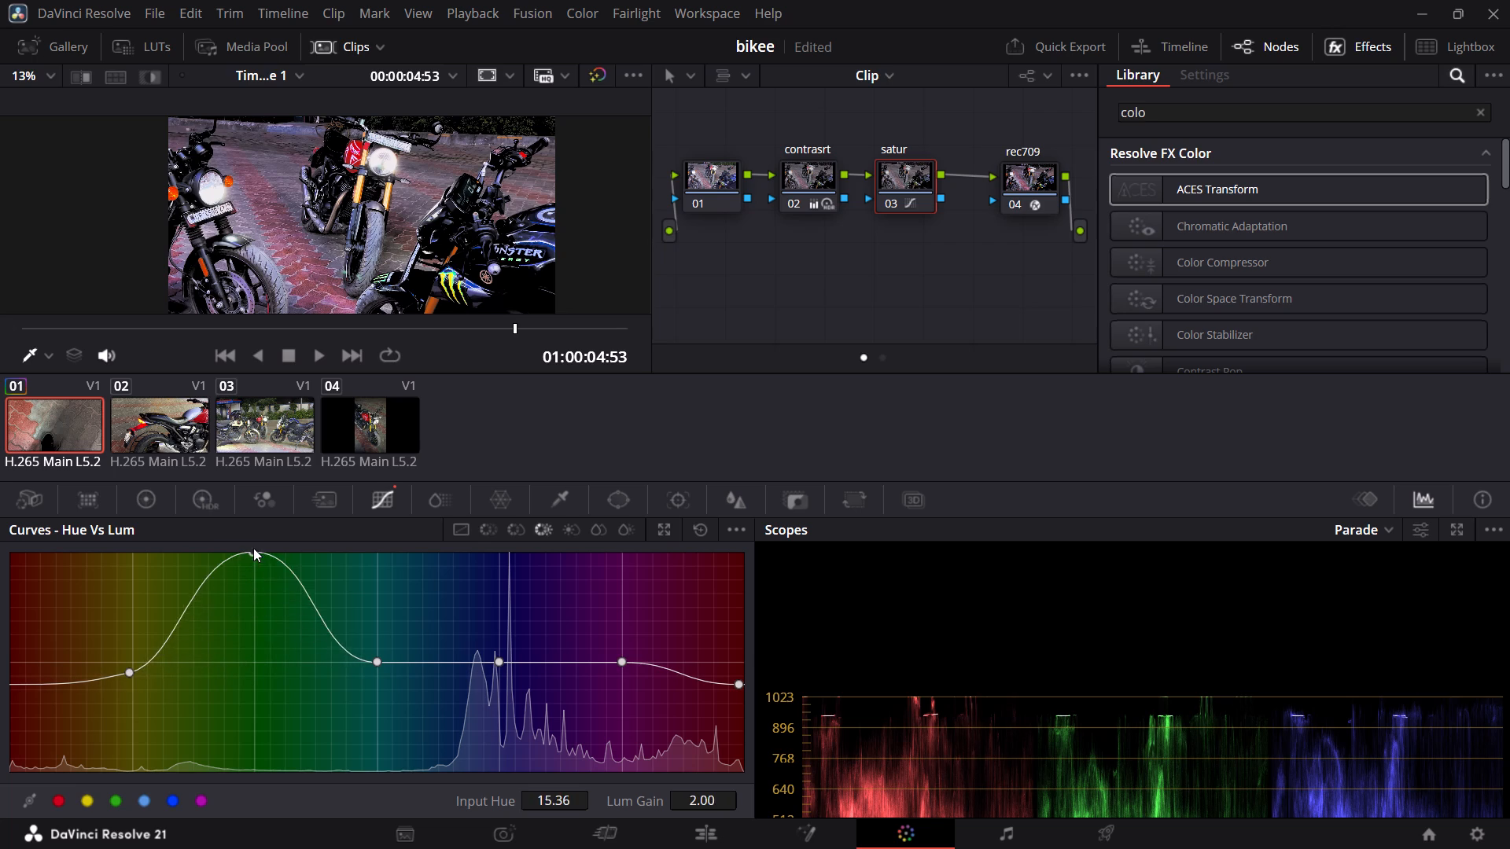
pyautogui.moveTo(253, 548); pyautogui.dragTo(254, 782)
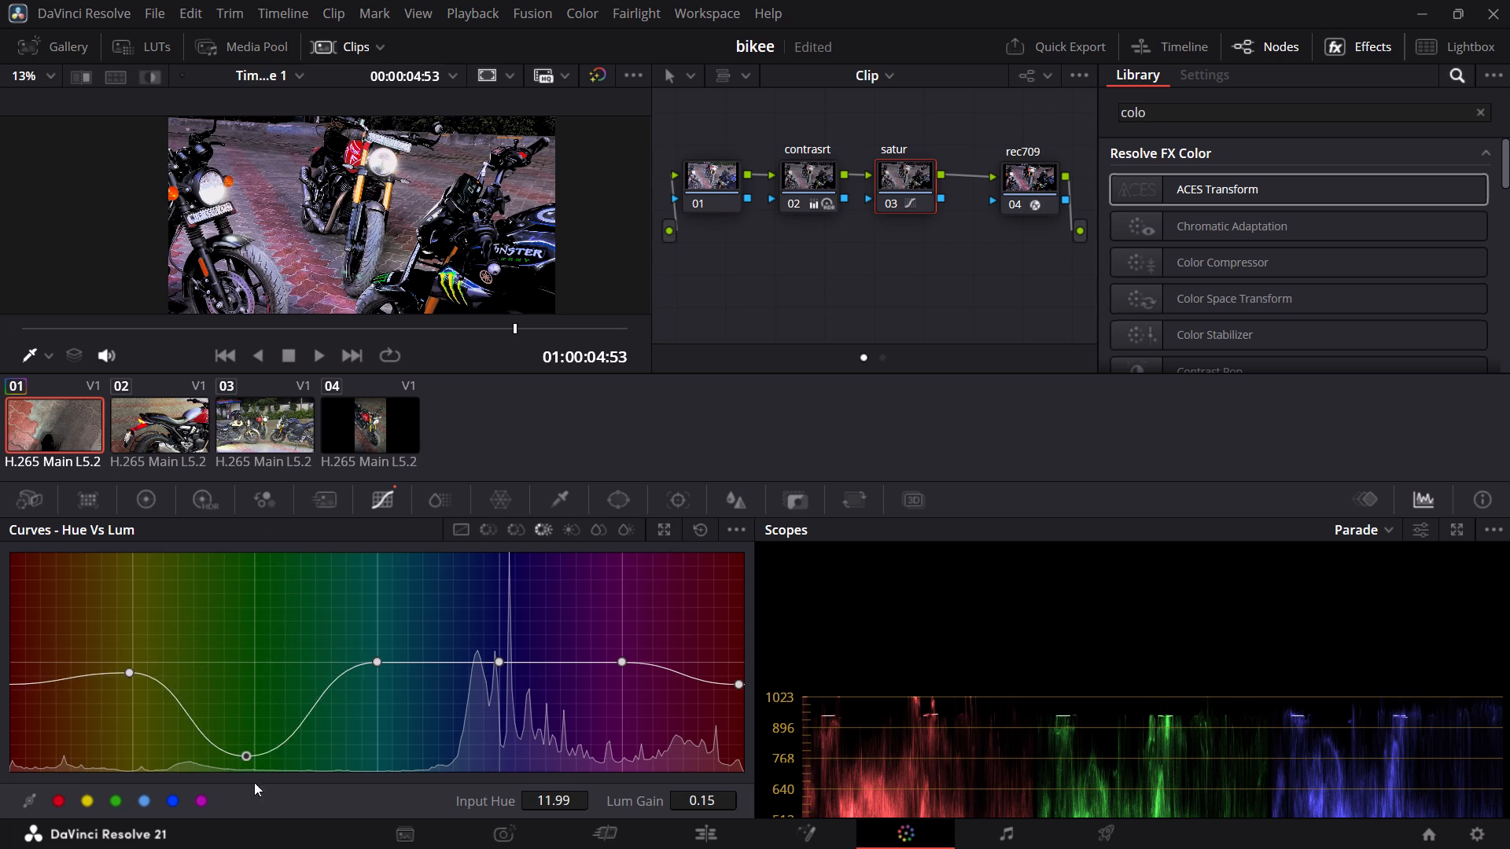
pyautogui.moveTo(254, 782); pyautogui.dragTo(260, 619)
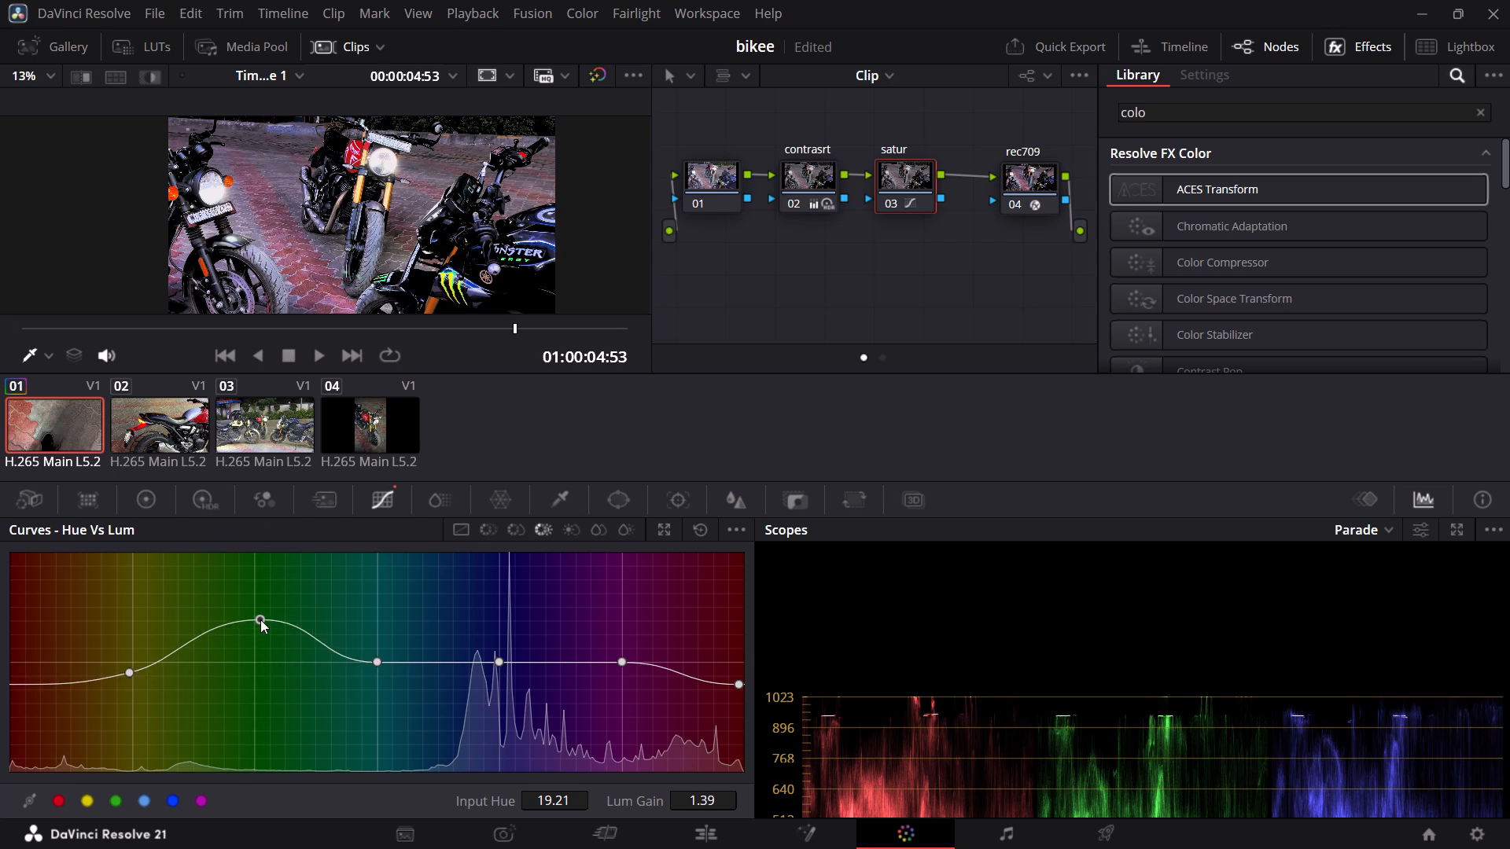
pyautogui.moveTo(260, 619); pyautogui.dragTo(289, 513)
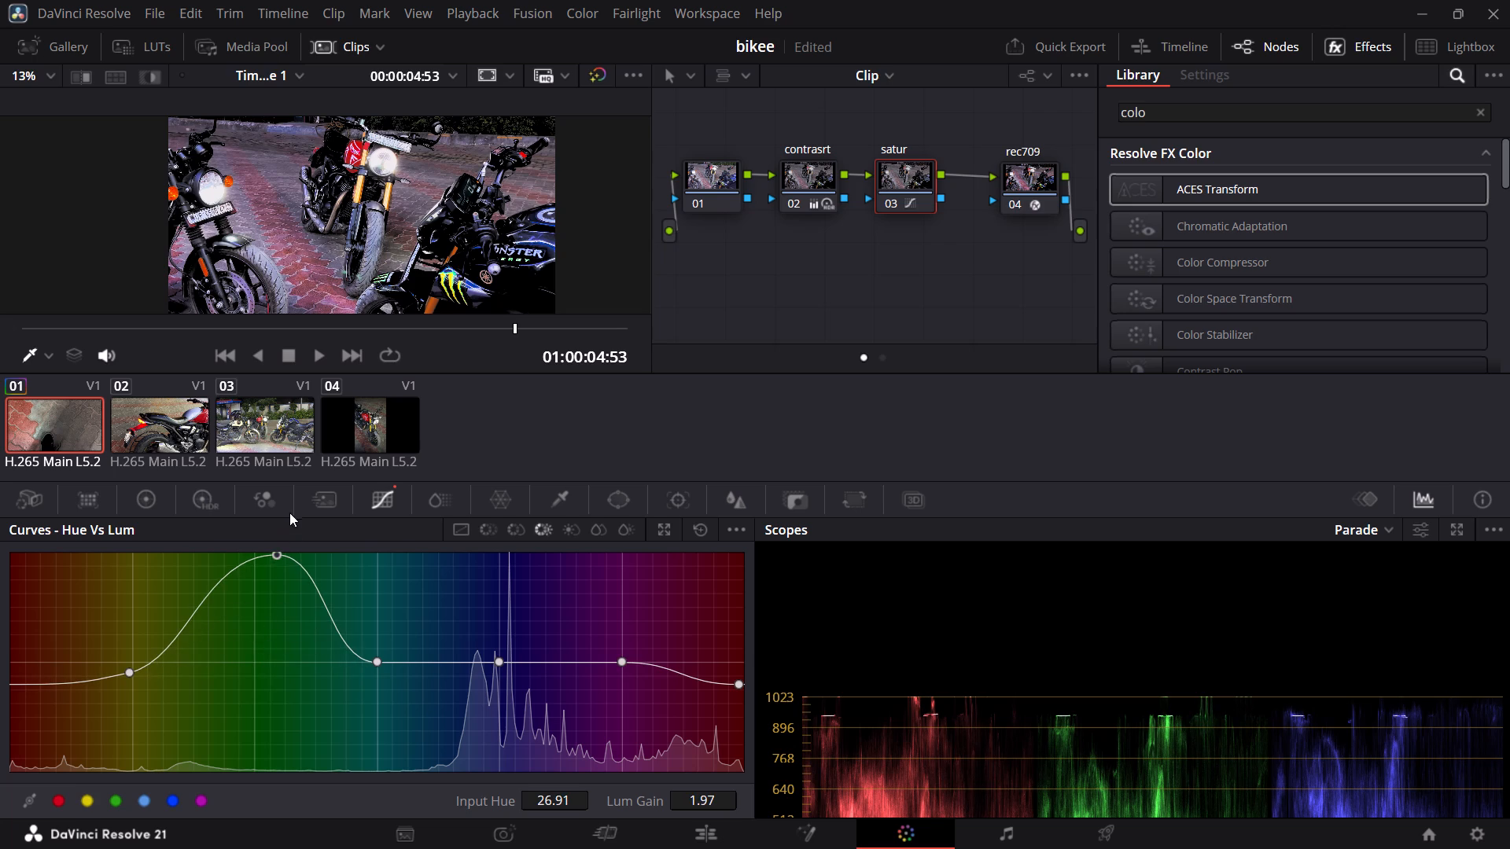
pyautogui.moveTo(289, 513); pyautogui.dragTo(254, 671)
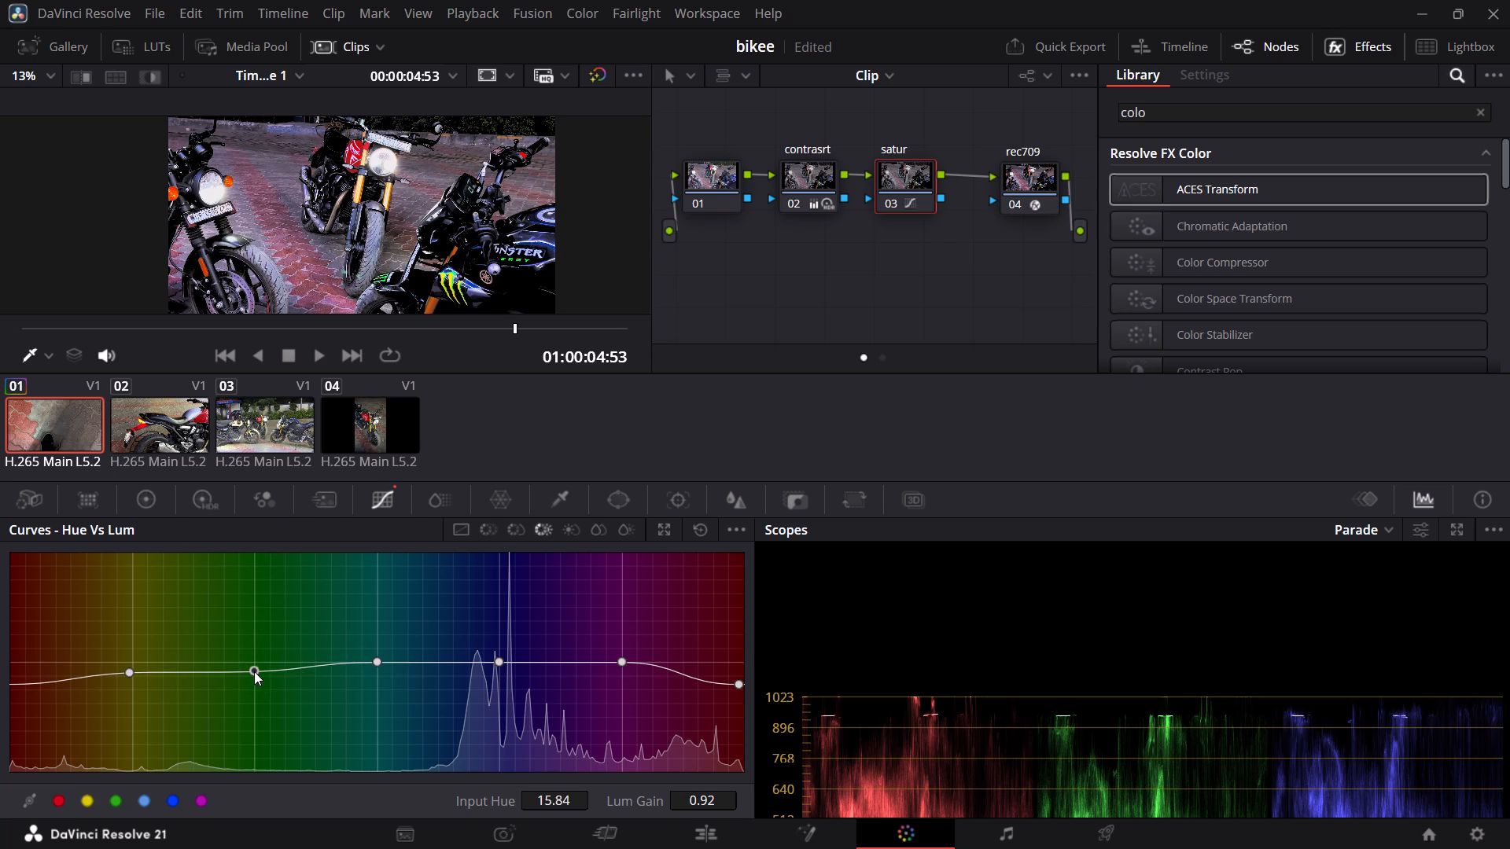
pyautogui.moveTo(254, 671); pyautogui.dragTo(260, 671)
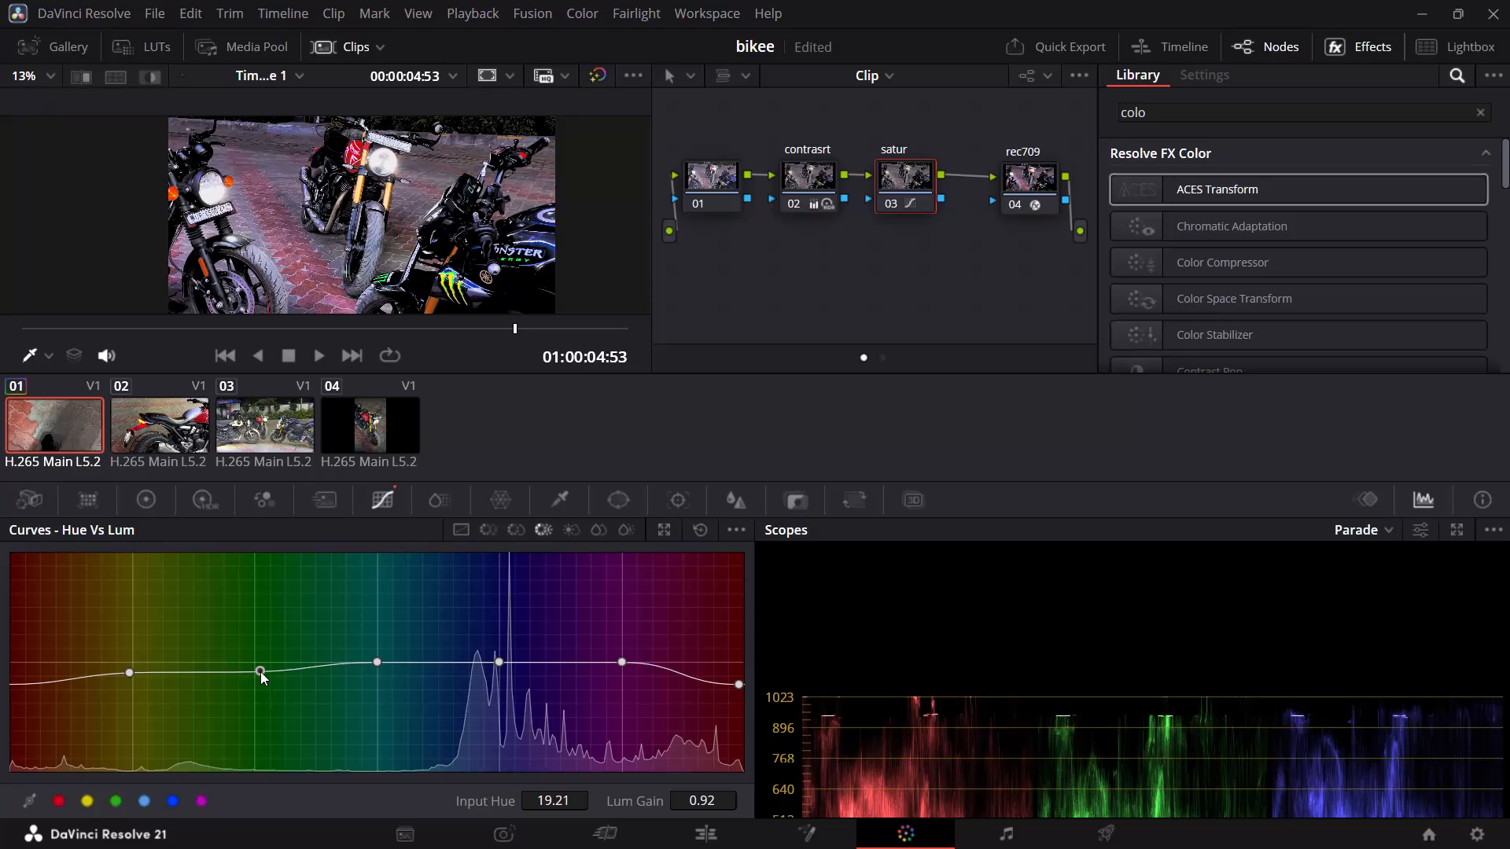
pyautogui.moveTo(260, 671); pyautogui.dragTo(263, 667)
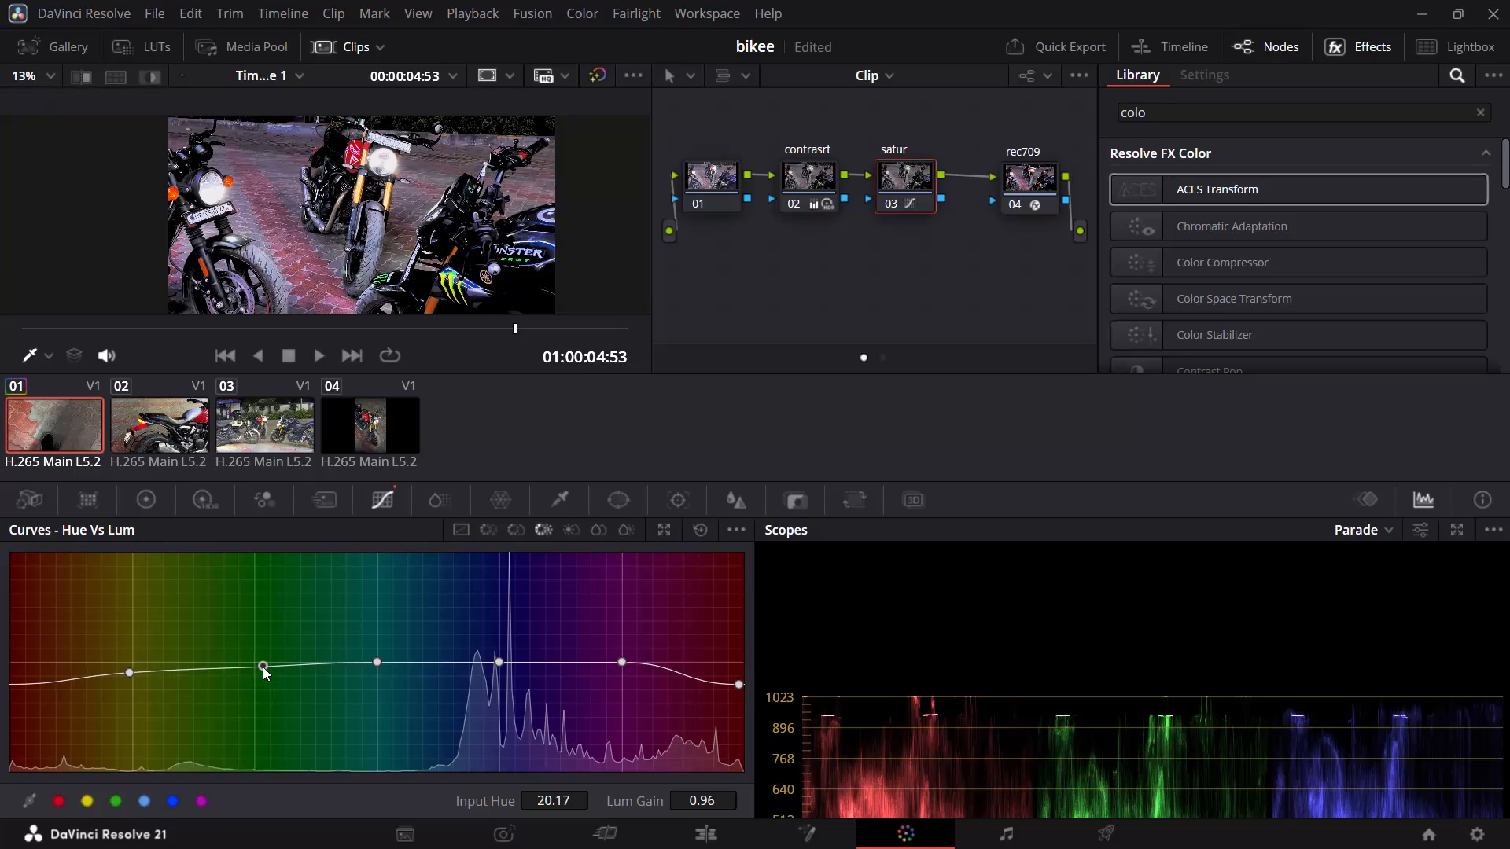
pyautogui.moveTo(263, 667); pyautogui.dragTo(204, 766)
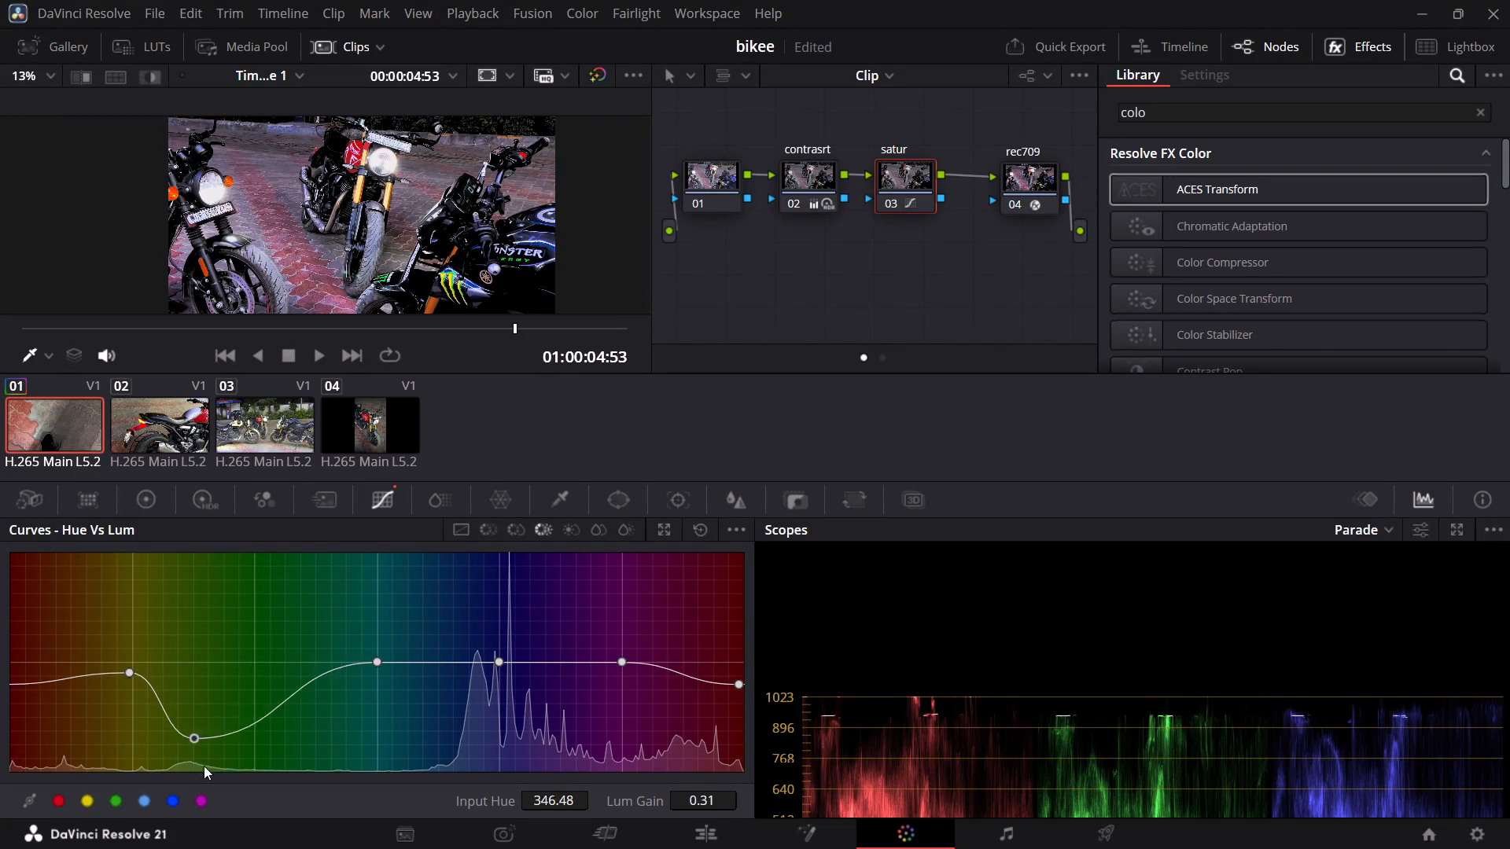
pyautogui.moveTo(204, 766); pyautogui.dragTo(233, 549)
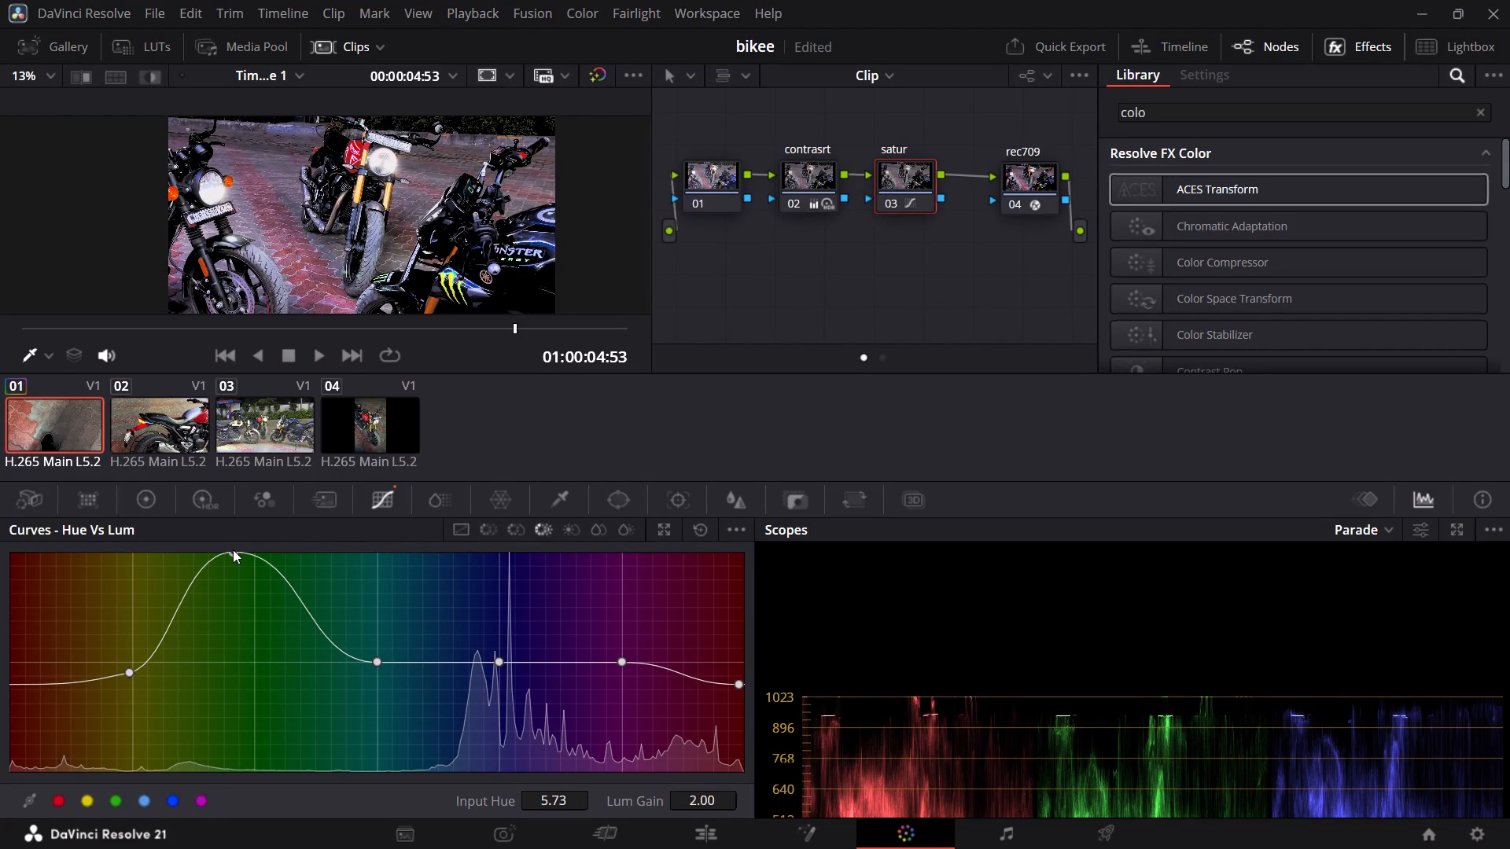
pyautogui.moveTo(233, 549); pyautogui.dragTo(223, 677)
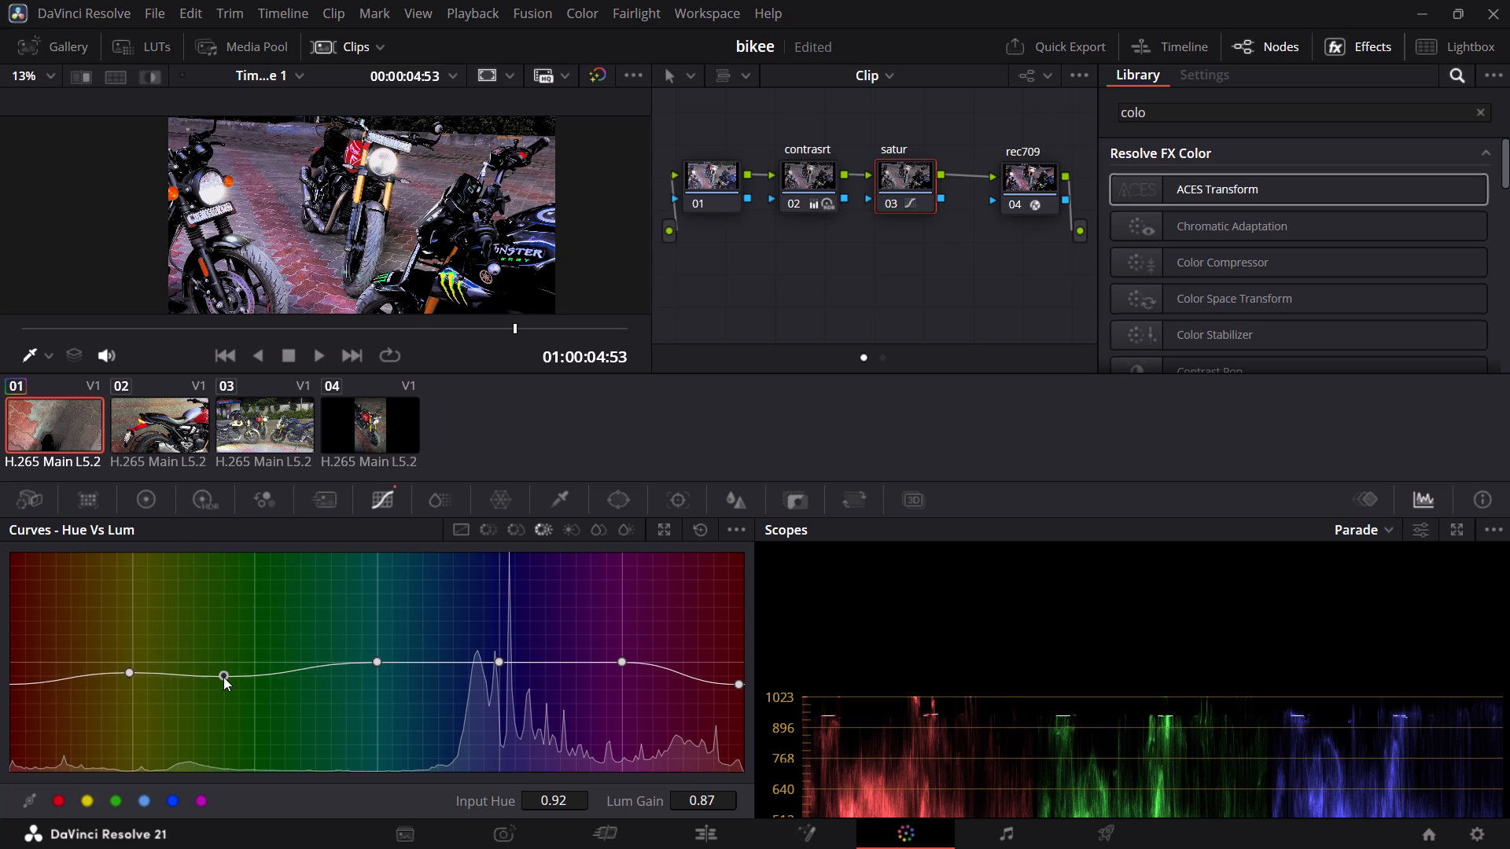
pyautogui.moveTo(223, 677); pyautogui.dragTo(255, 650)
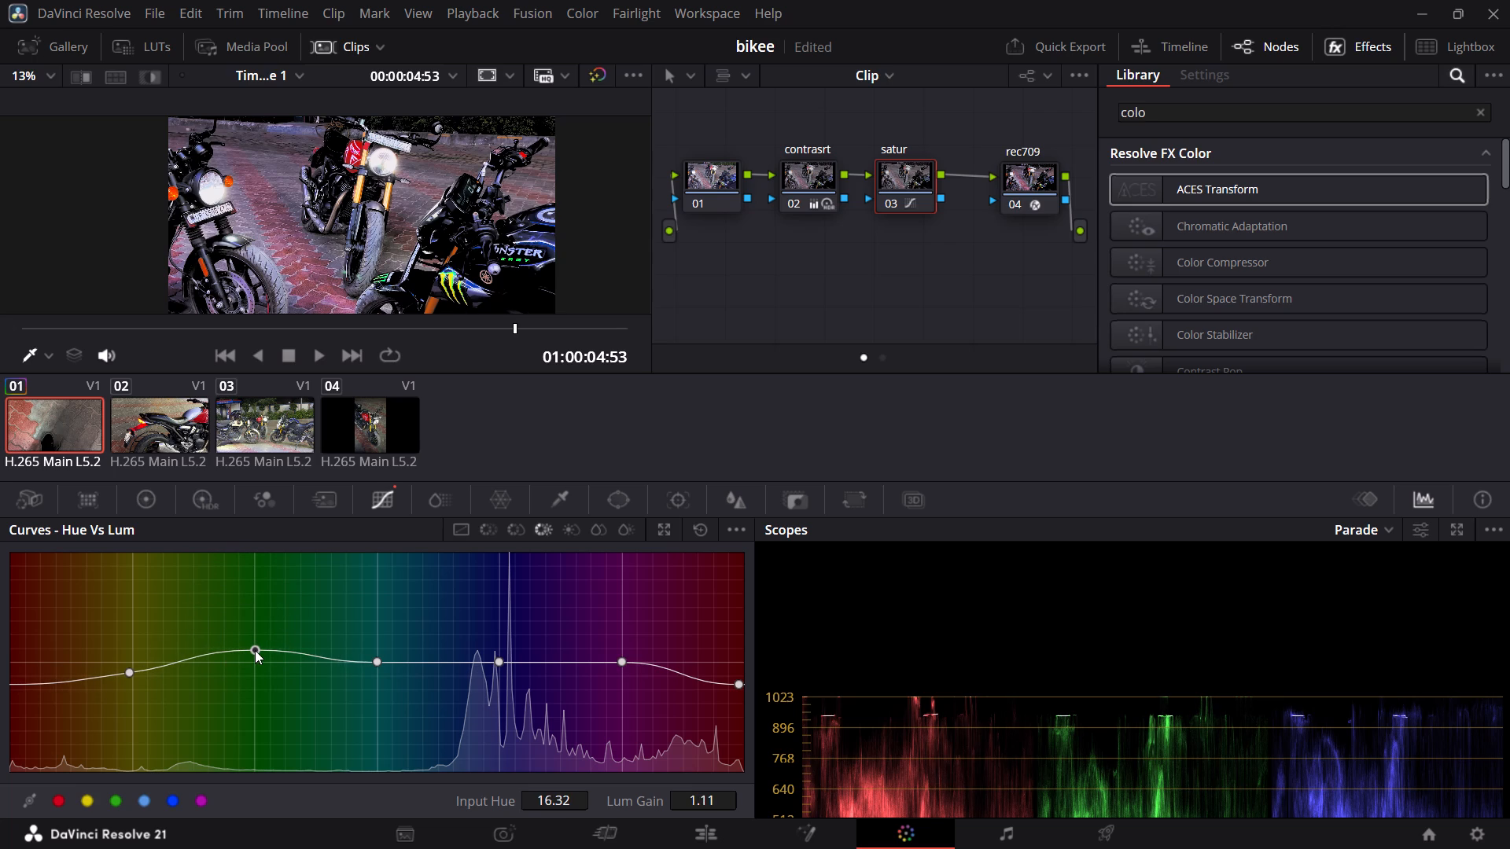
pyautogui.moveTo(255, 650); pyautogui.dragTo(255, 671)
# Shift the cyan Hue Vs Lum point to input hue about 77.9, and raise blue to input hue about 140.0, lum gain about 1.13.
pyautogui.click(374, 658)
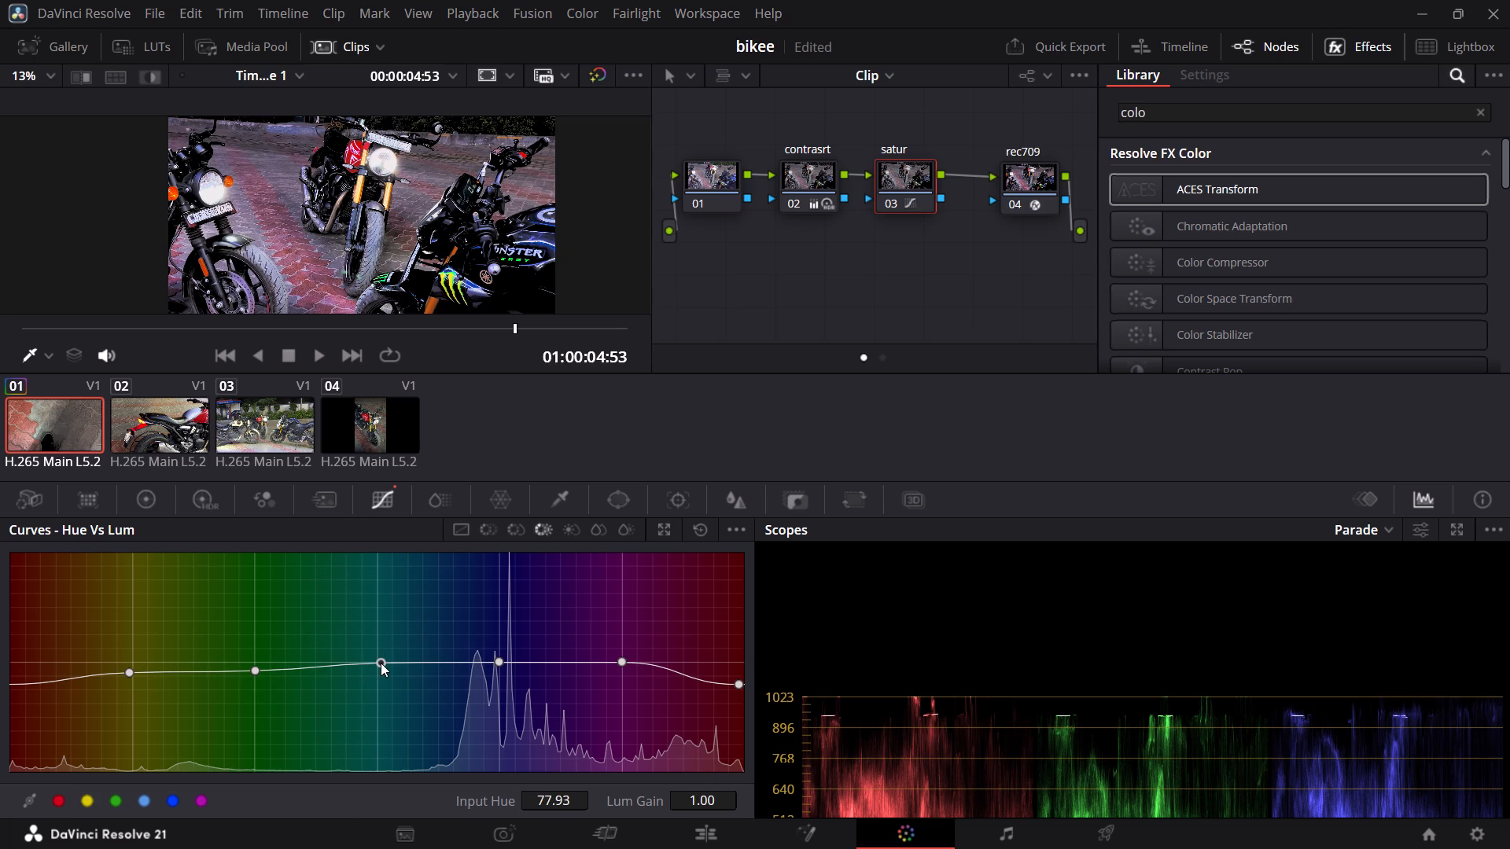
pyautogui.moveTo(496, 659); pyautogui.dragTo(494, 659)
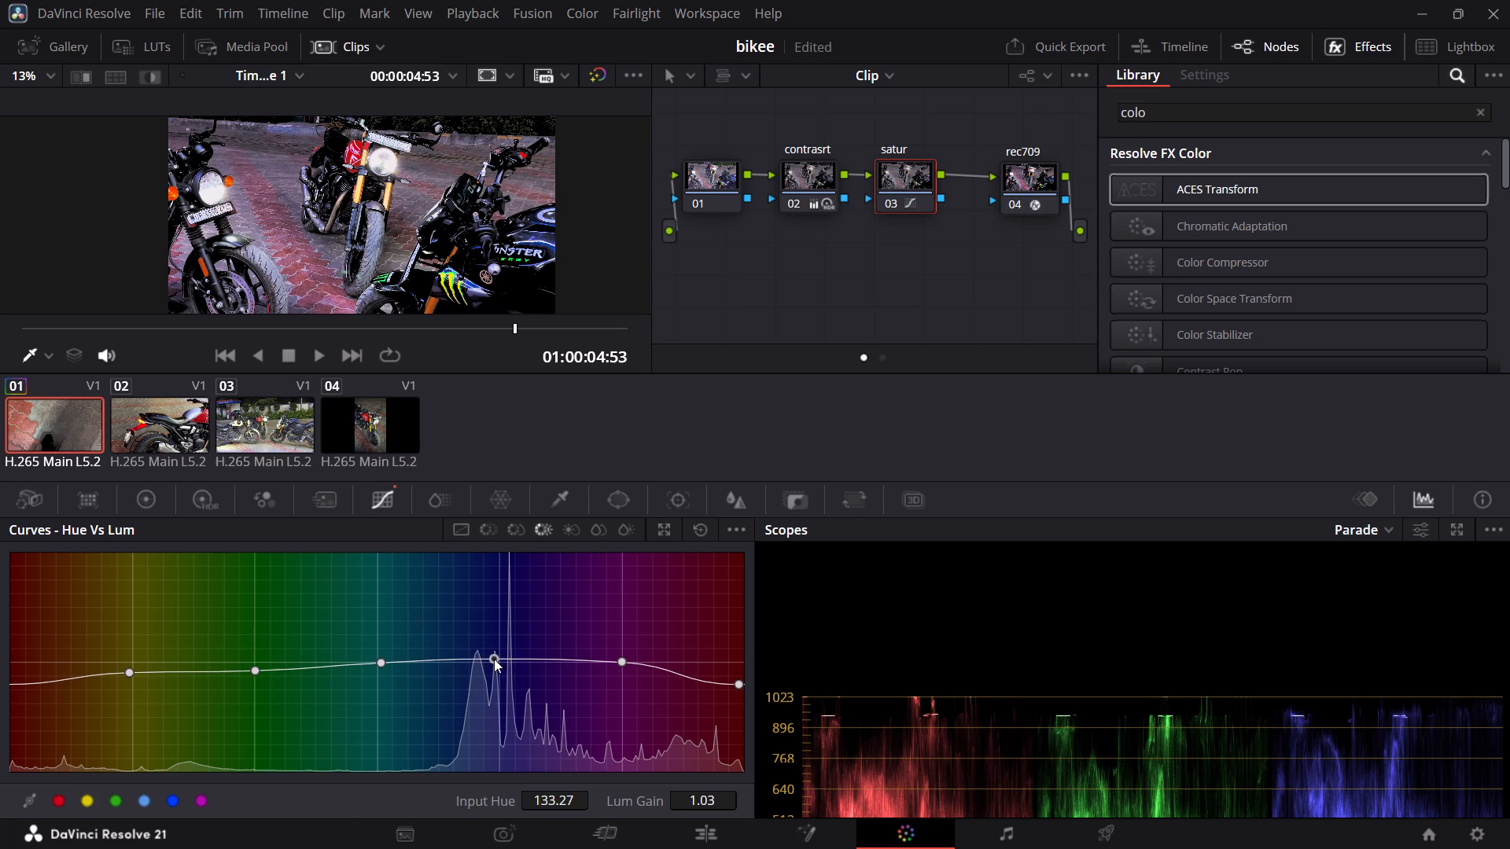
pyautogui.moveTo(494, 659); pyautogui.dragTo(524, 512)
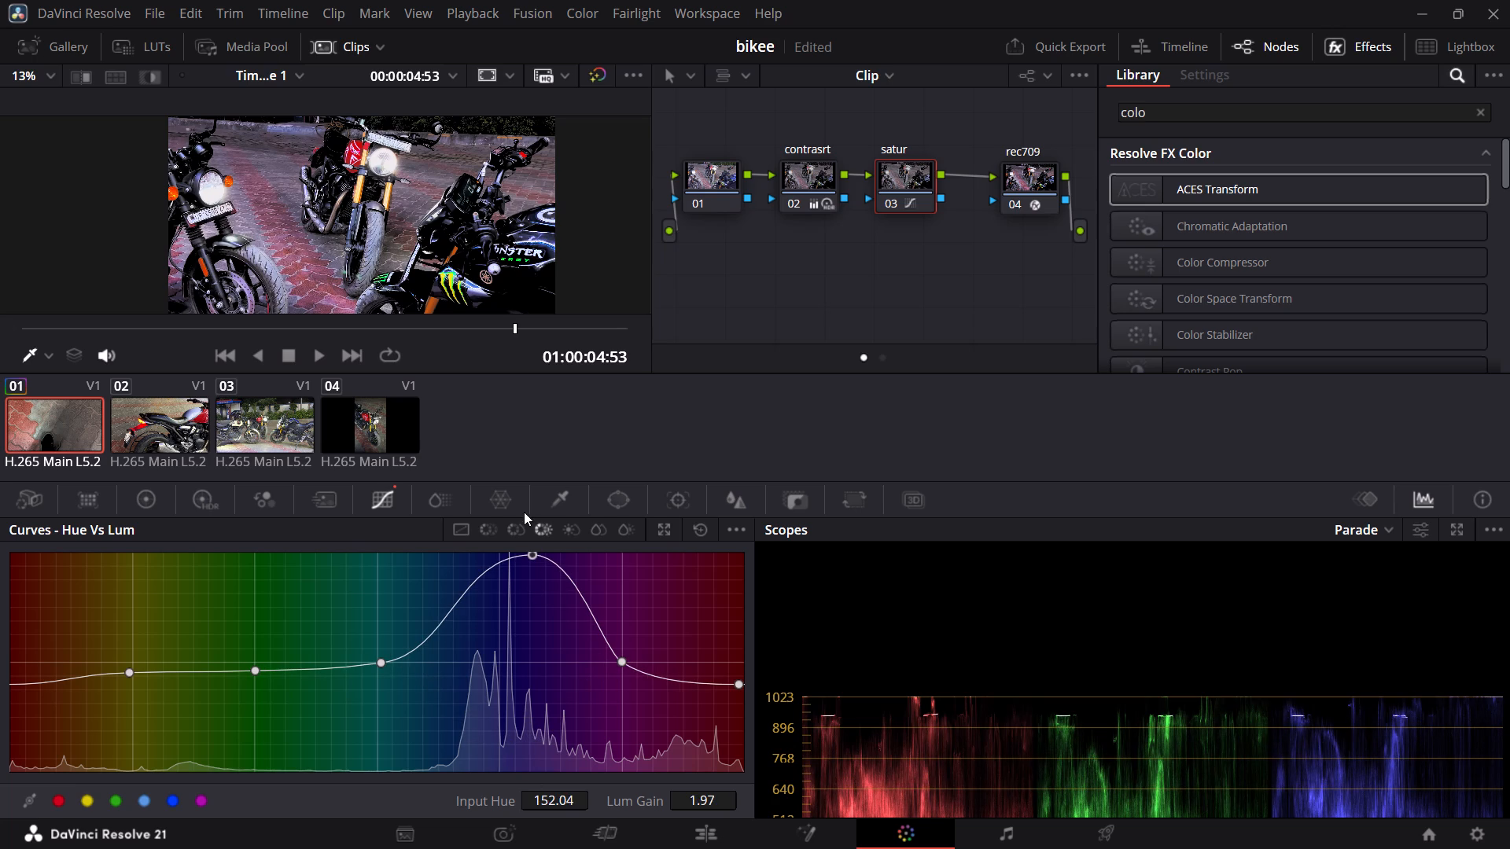
pyautogui.moveTo(524, 512); pyautogui.dragTo(519, 720)
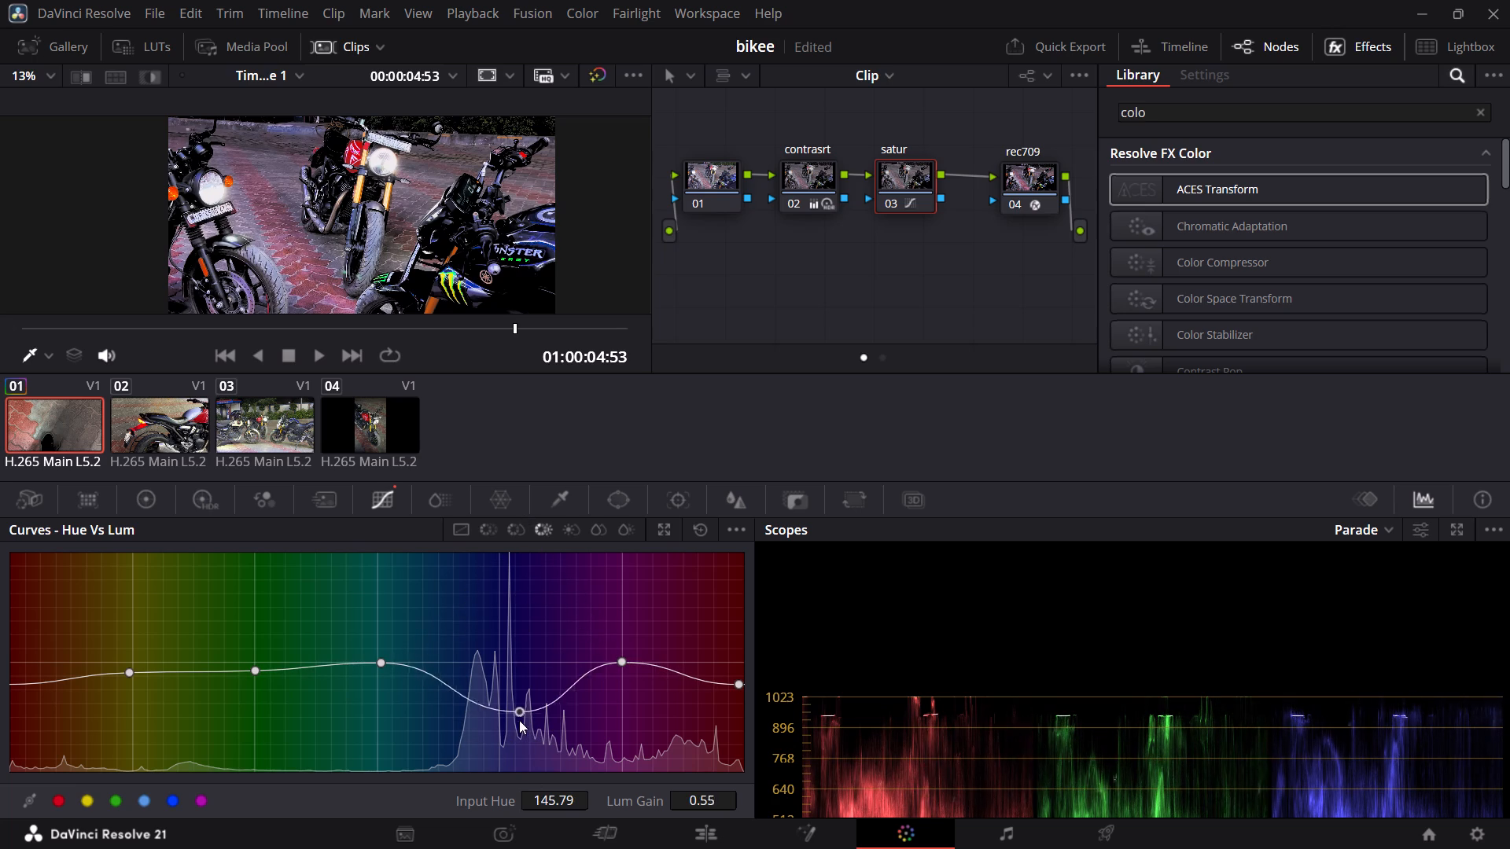
pyautogui.moveTo(519, 720); pyautogui.dragTo(506, 487)
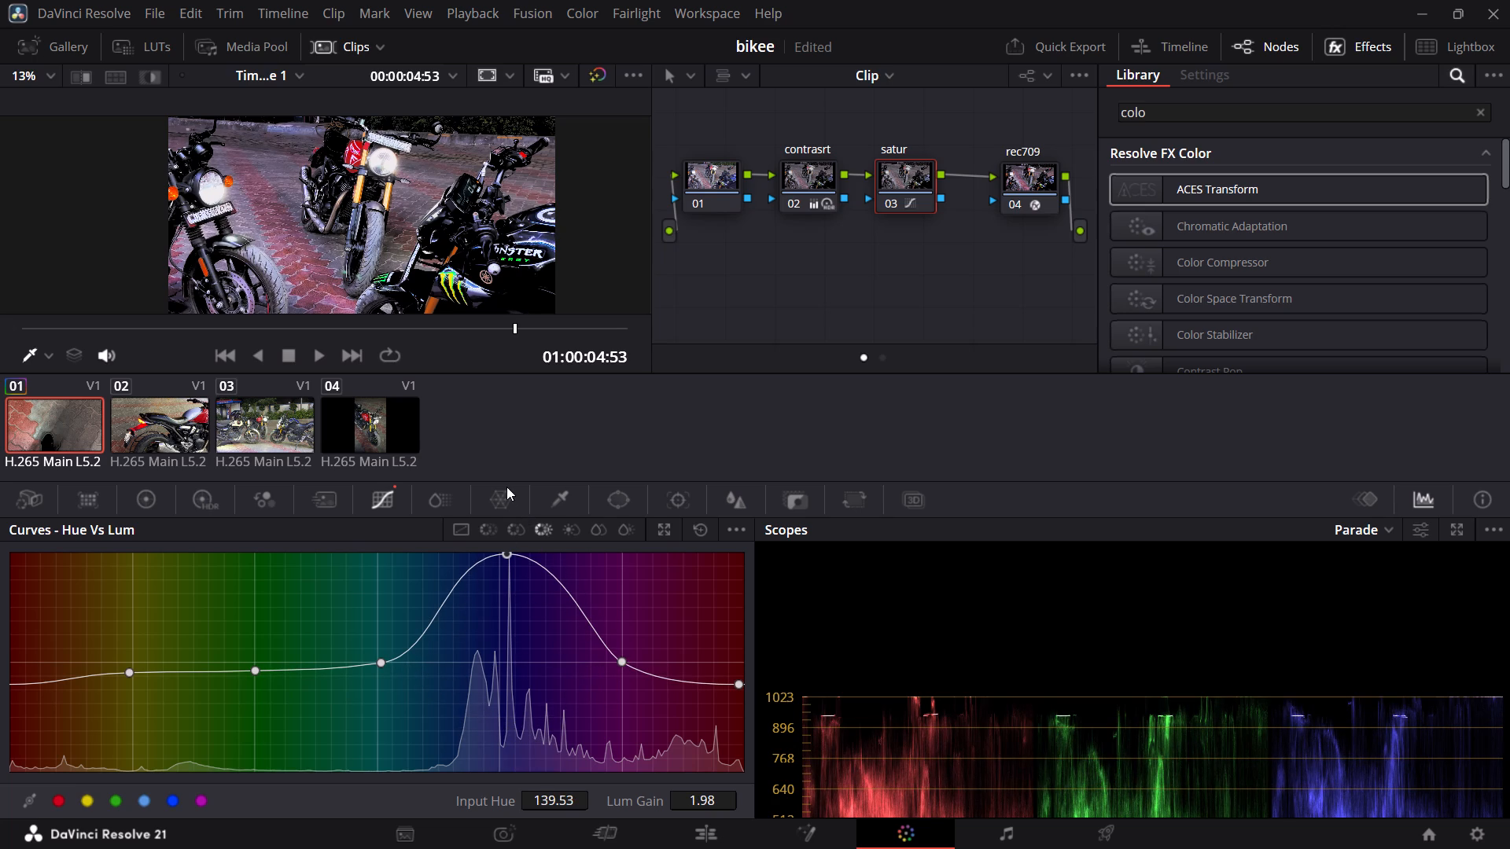
pyautogui.moveTo(506, 487); pyautogui.dragTo(453, 467)
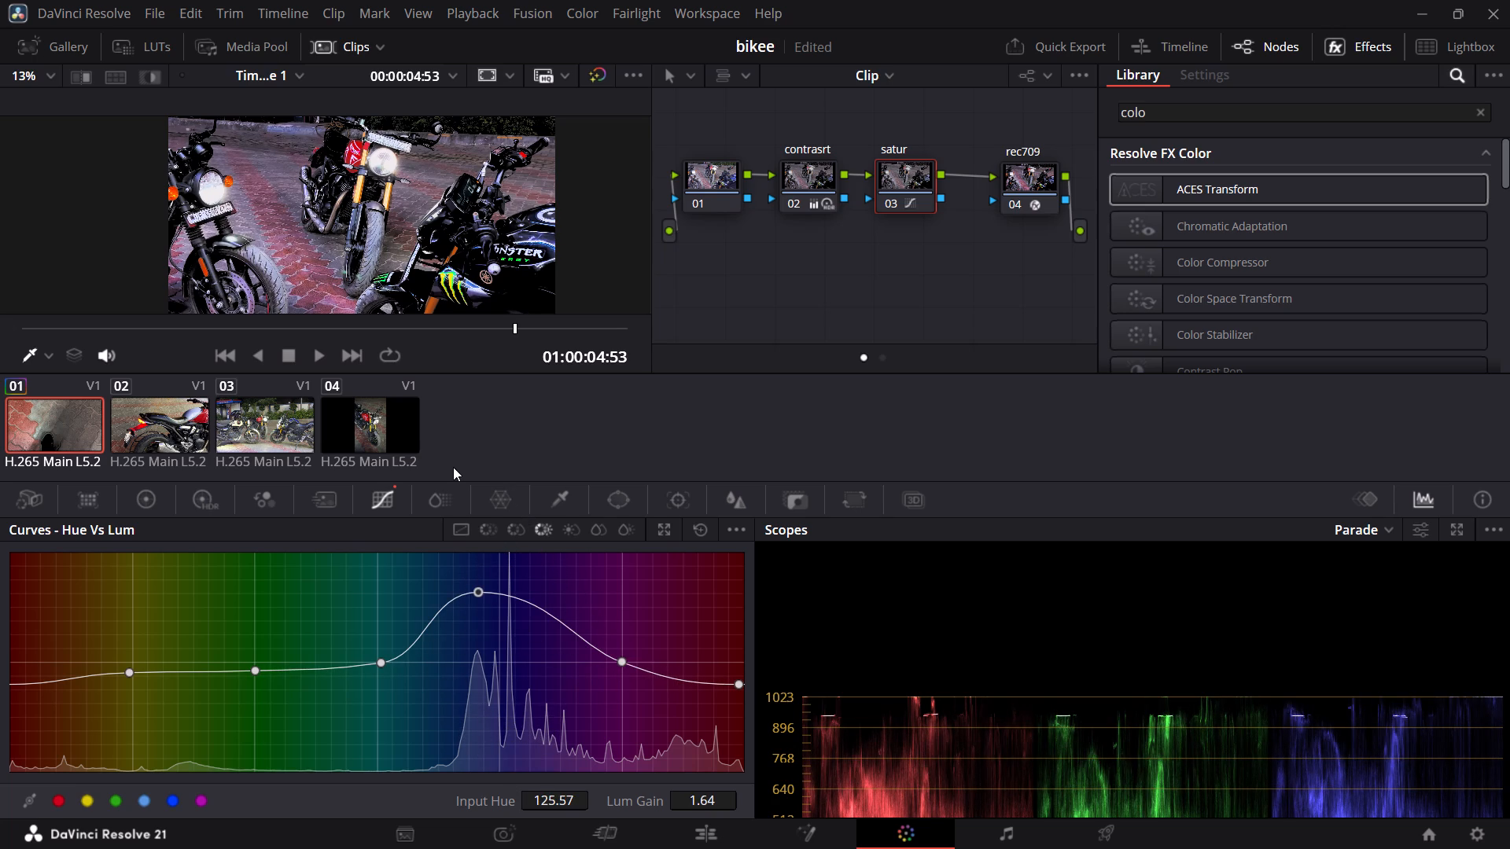
pyautogui.moveTo(453, 467); pyautogui.dragTo(497, 726)
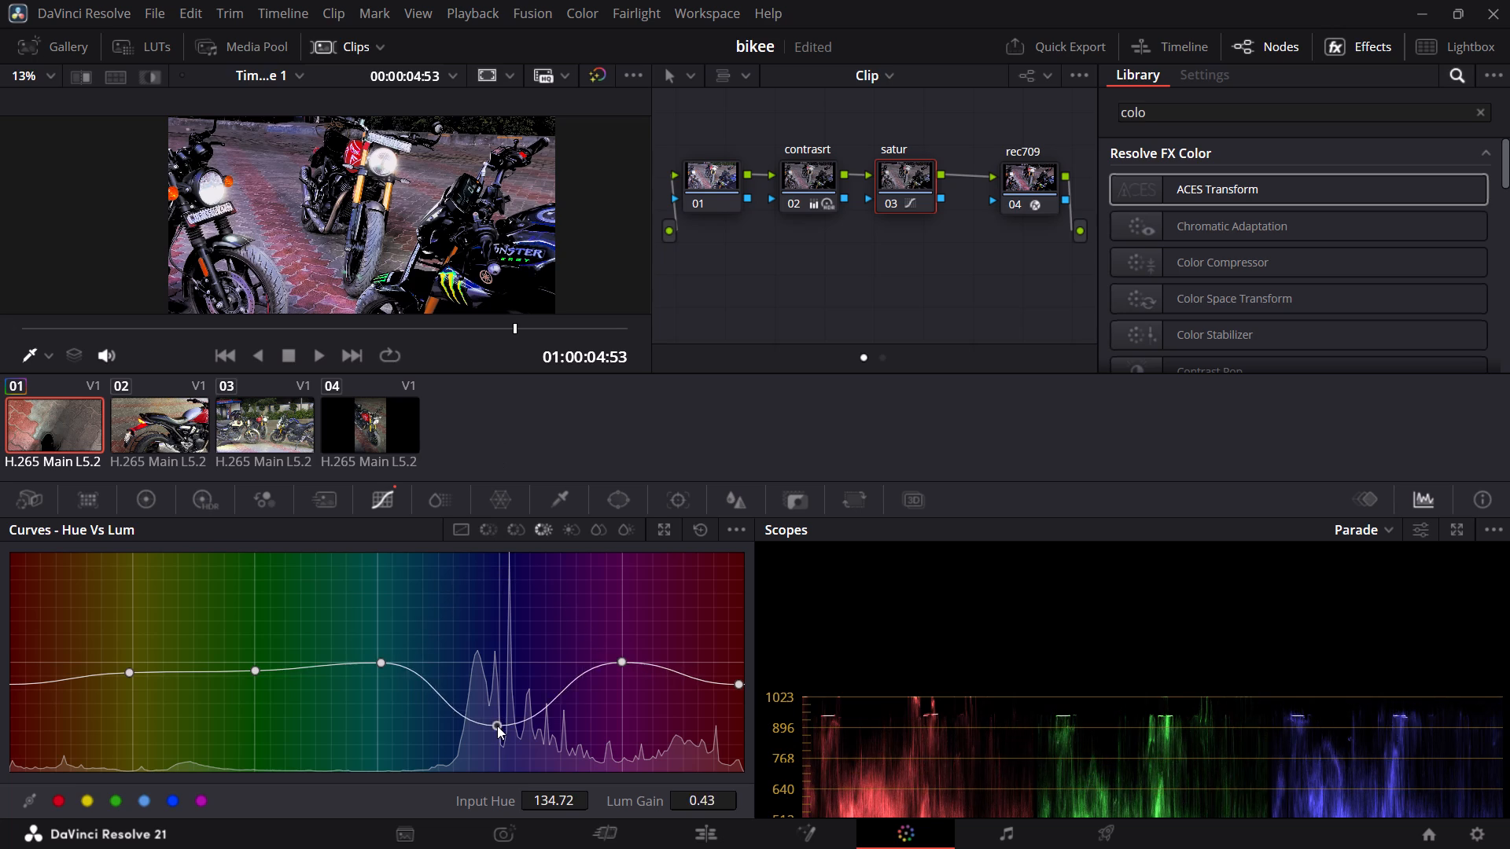
pyautogui.moveTo(497, 726); pyautogui.dragTo(505, 648)
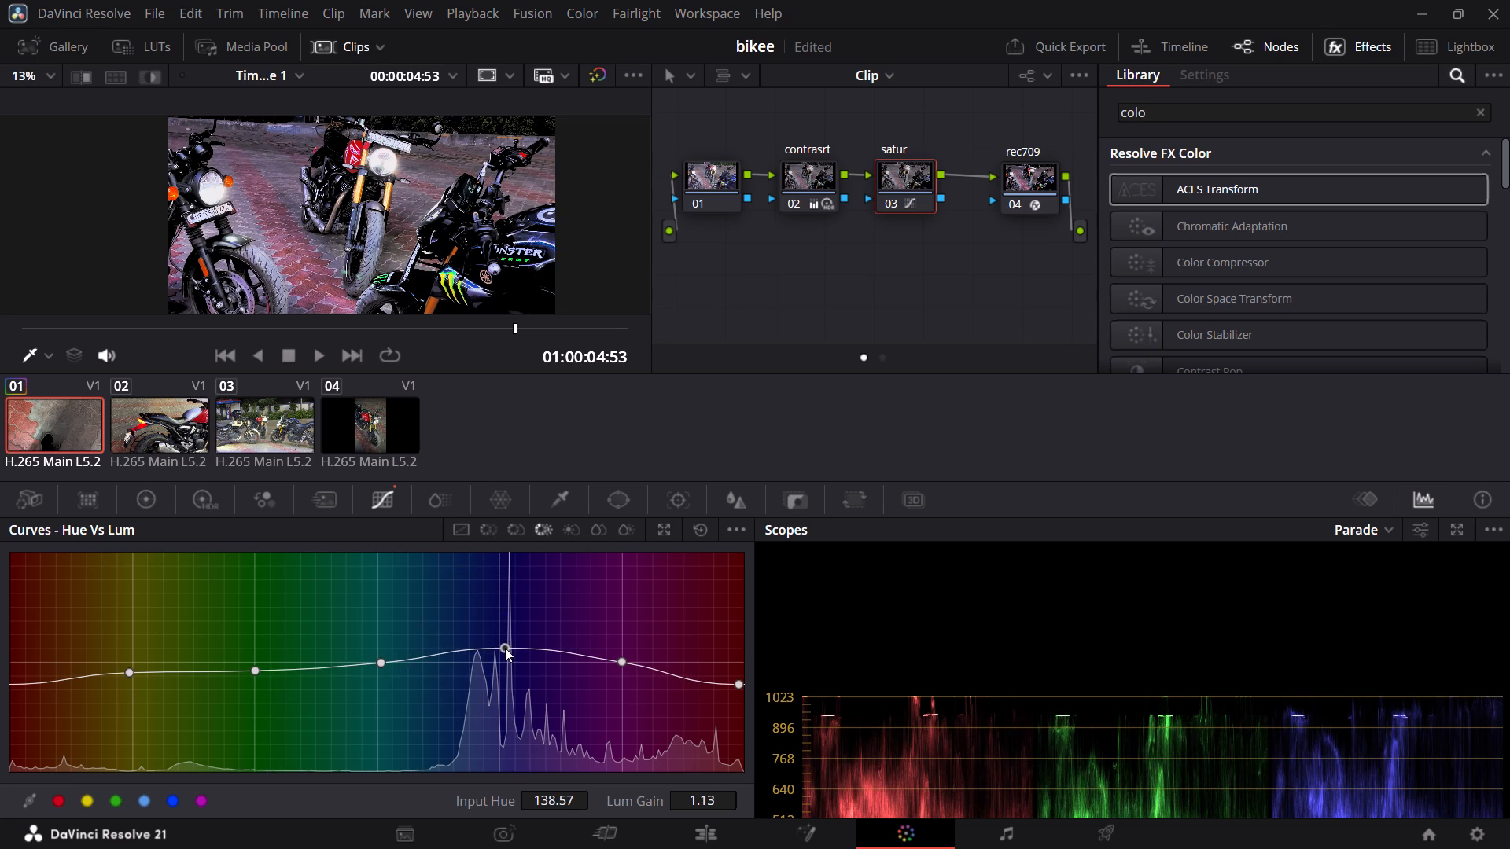
pyautogui.moveTo(505, 648); pyautogui.dragTo(507, 648)
# Lower the magenta Hue Vs Lum point to lum gain about 0.8, and set red to input hue about 251.2, lum gain about 0.91.
pyautogui.moveTo(617, 658); pyautogui.dragTo(625, 693)
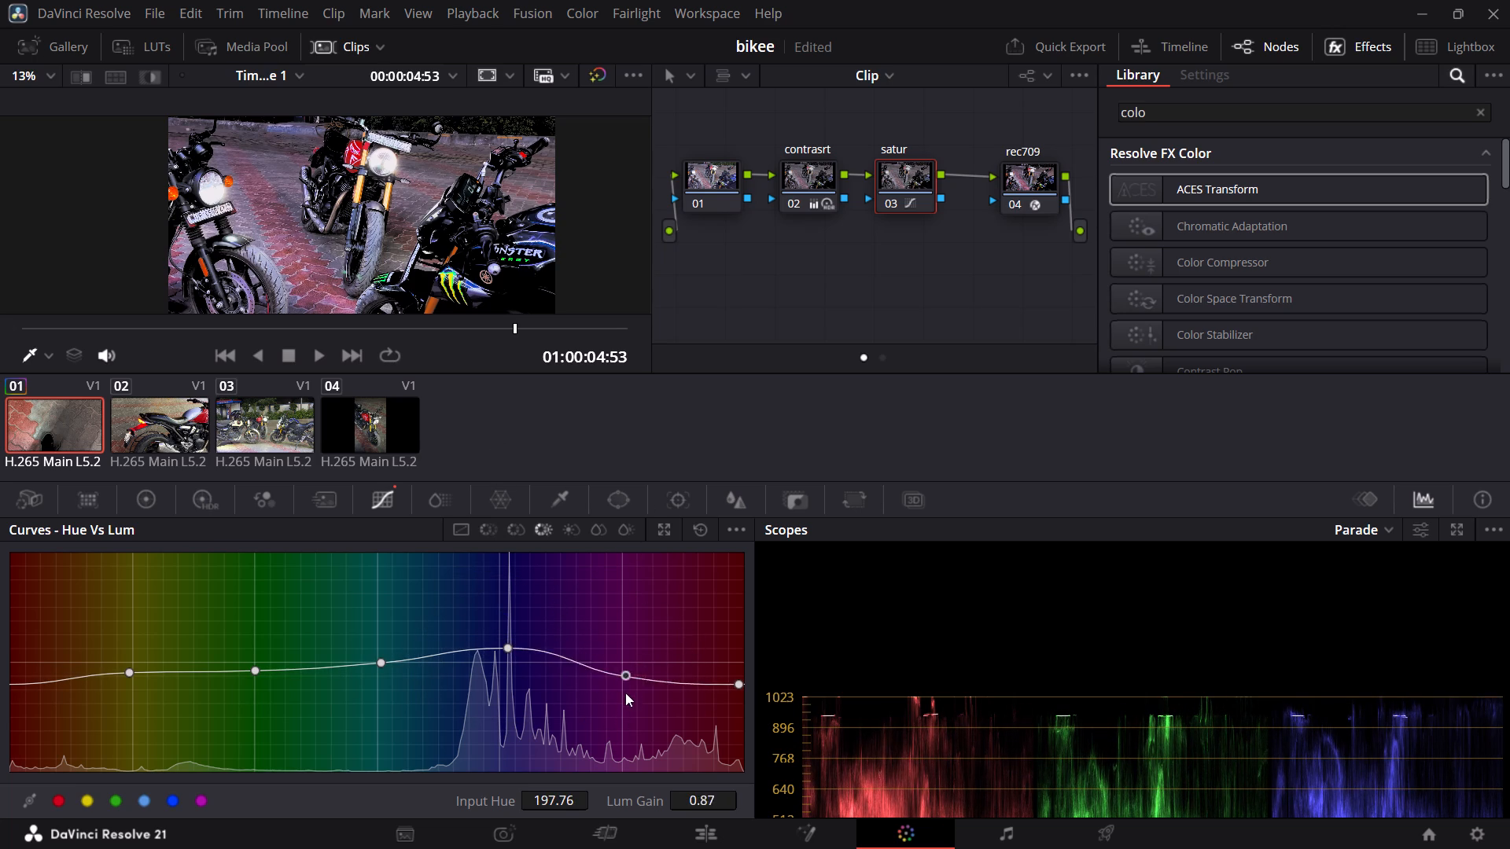
pyautogui.moveTo(625, 693); pyautogui.dragTo(671, 397)
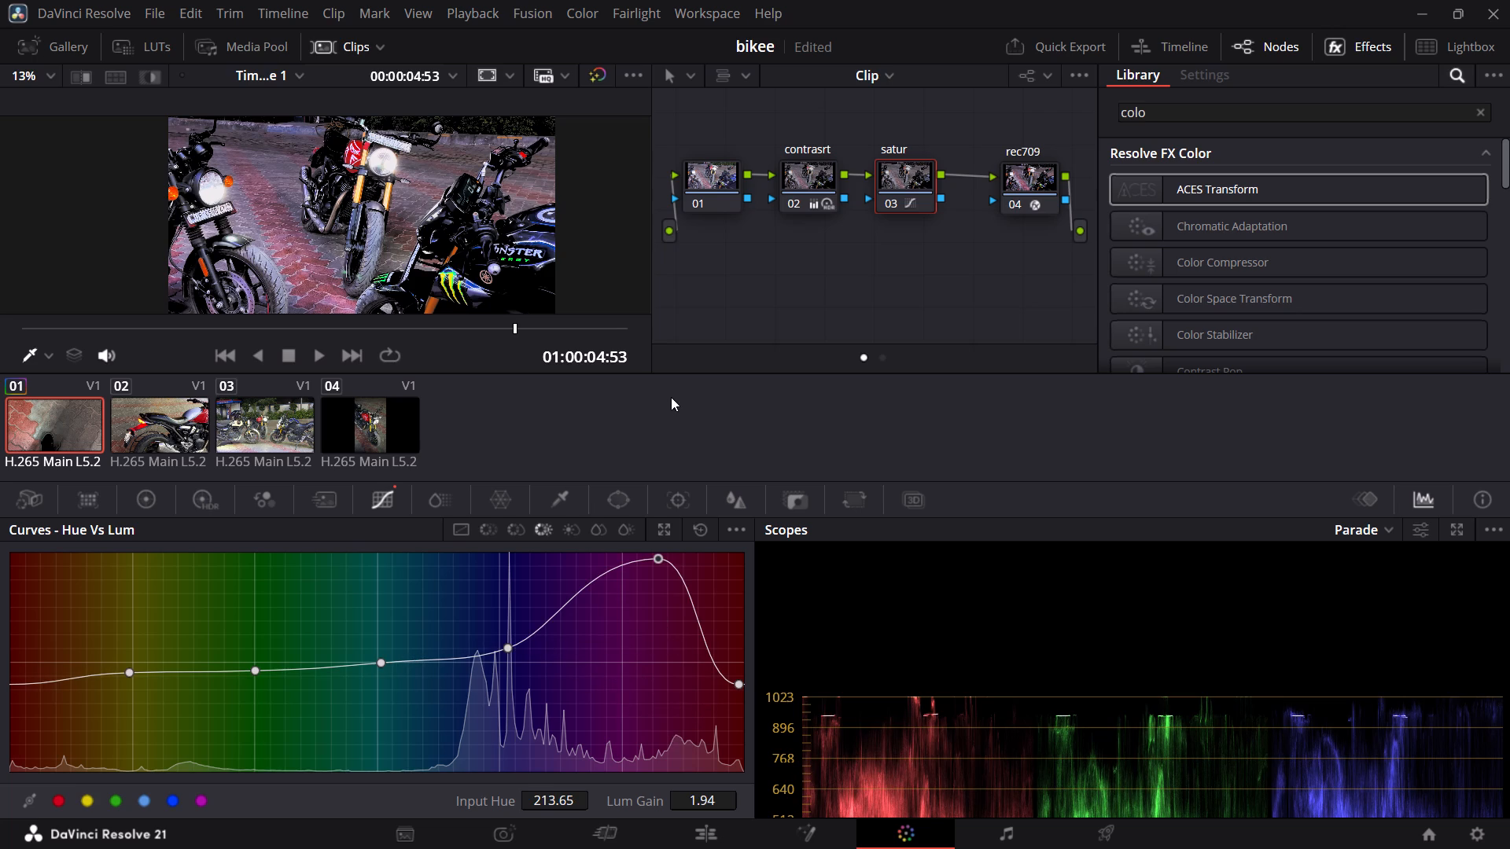
pyautogui.moveTo(671, 397); pyautogui.dragTo(614, 684)
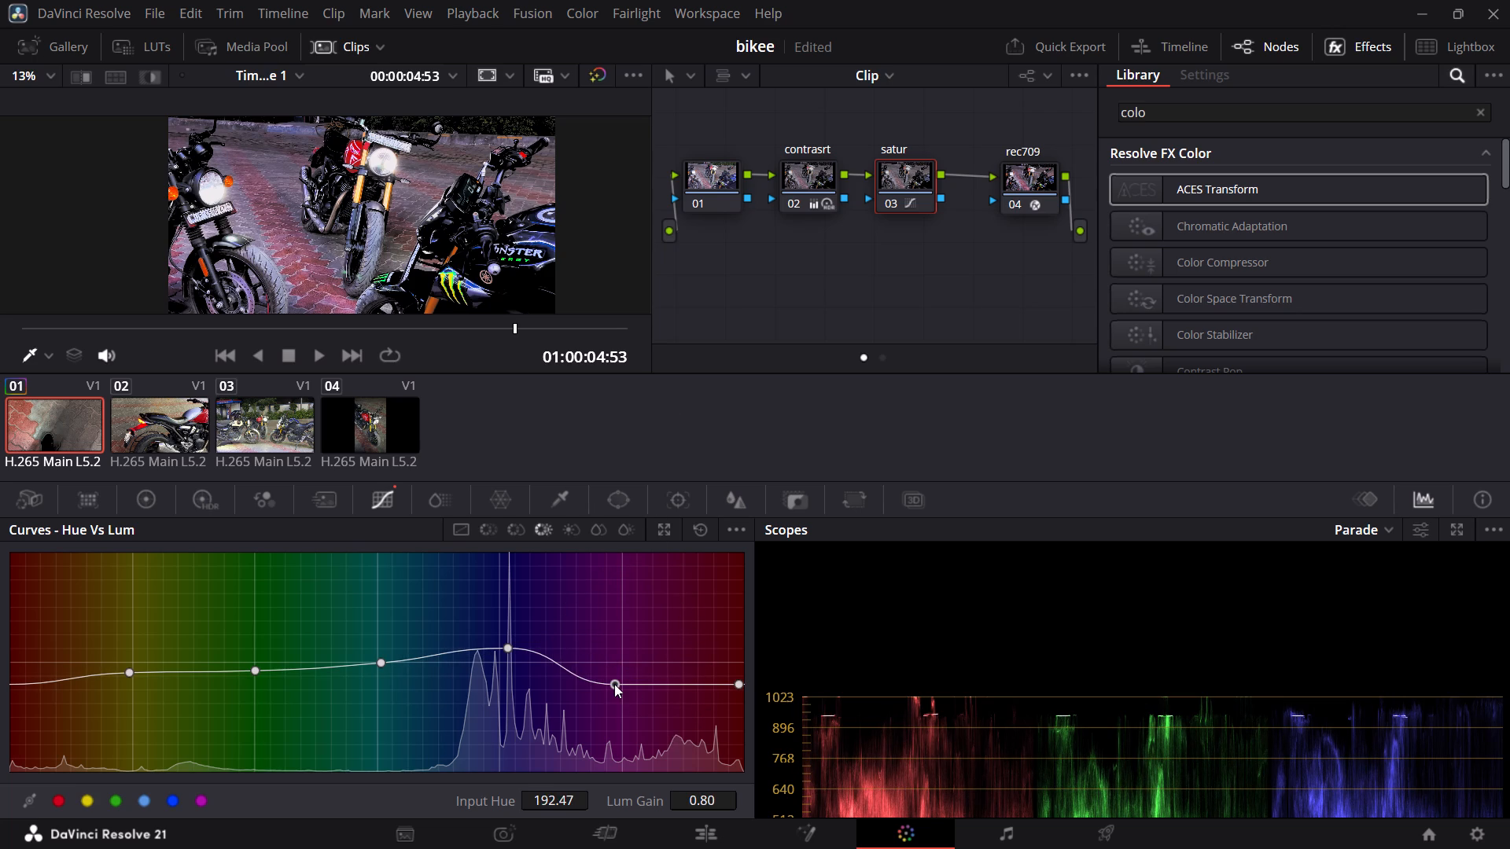
pyautogui.moveTo(614, 684); pyautogui.dragTo(621, 682)
pyautogui.click(739, 677)
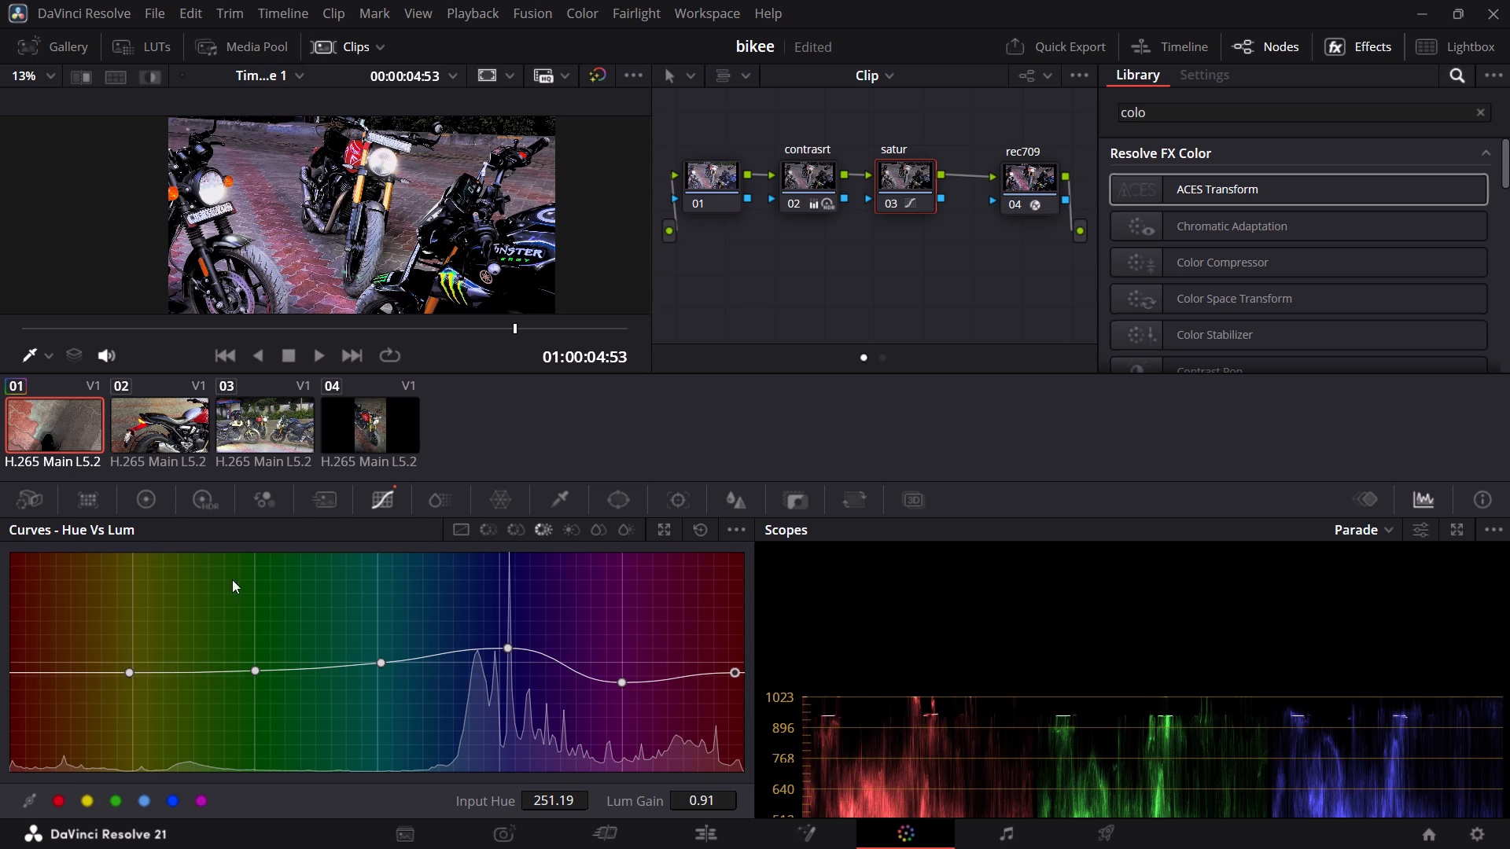
# Compare the bike shot with and without the grade by toggling the bypass of all grades, leaving the grade enabled.
pyautogui.click(602, 67)
pyautogui.click(602, 72)
pyautogui.click(605, 72)
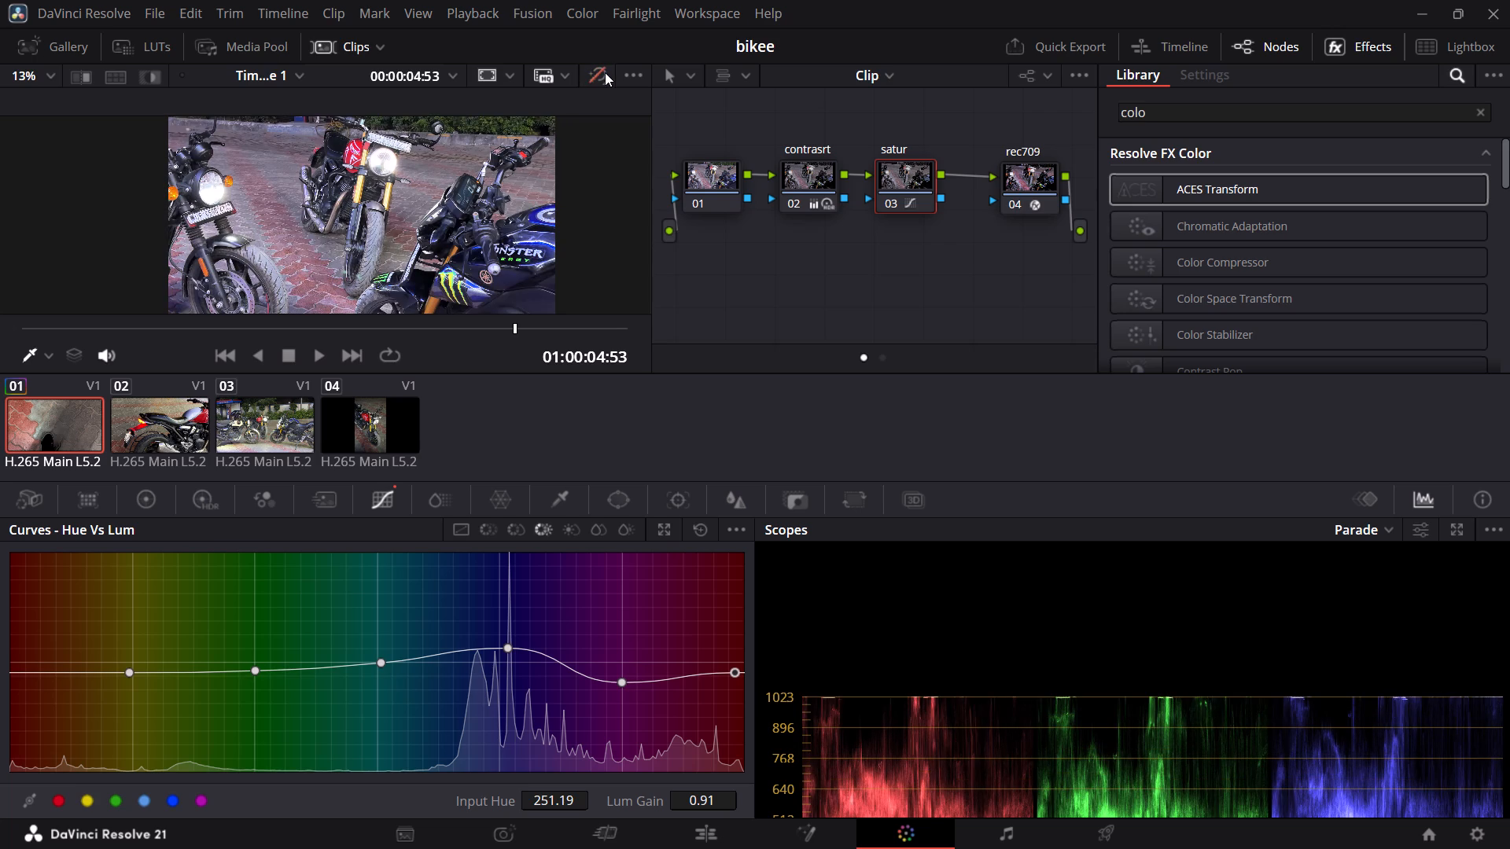
pyautogui.click(605, 72)
pyautogui.click(605, 72)
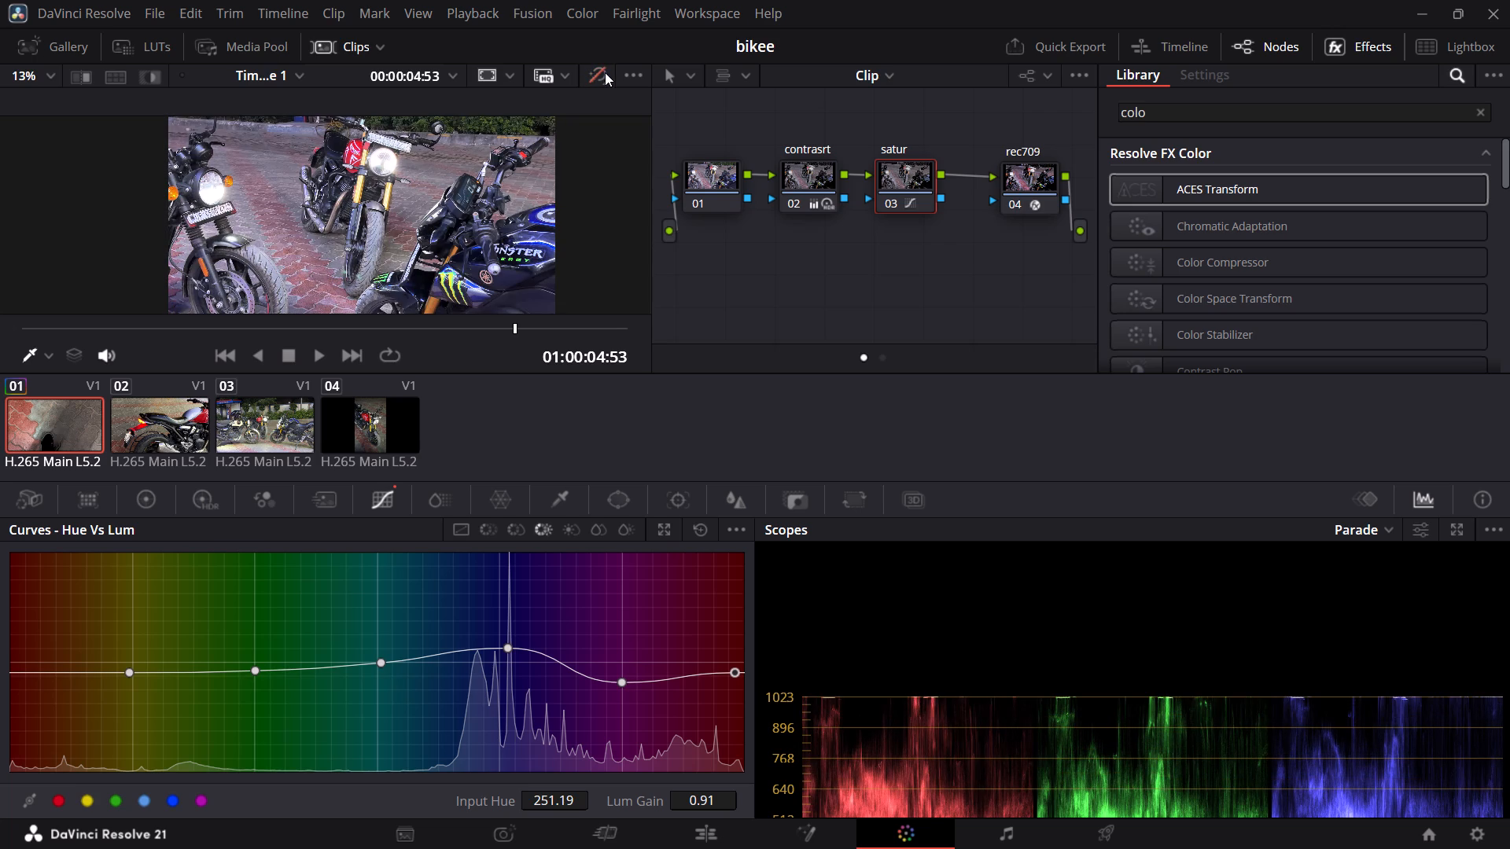
pyautogui.click(605, 72)
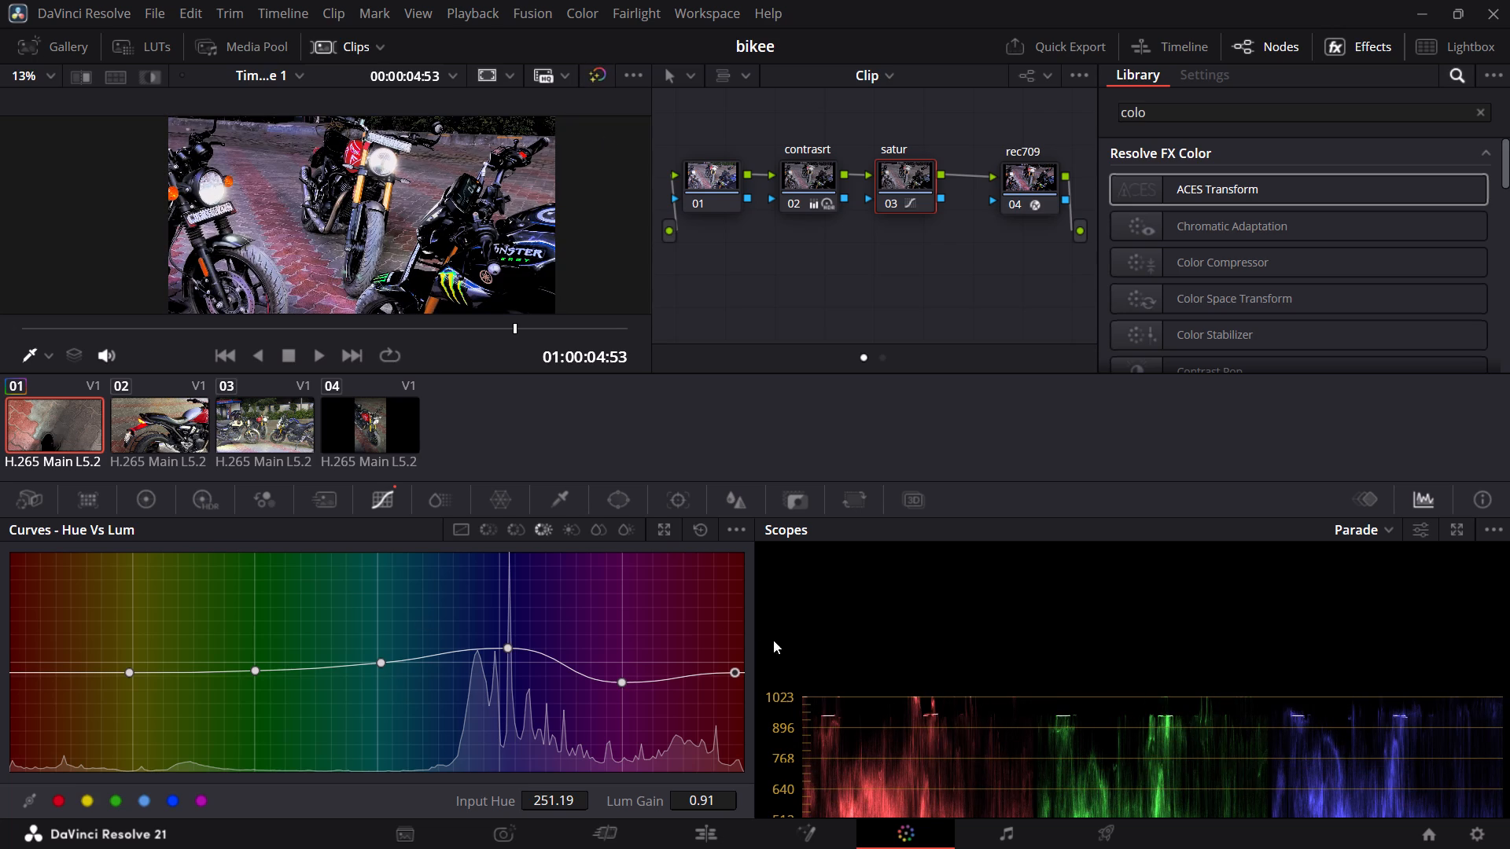
# Switch to the bike color grading tutorial in Brave and play a short stretch of its Hue Vs Lum section.
pyautogui.click(757, 619)
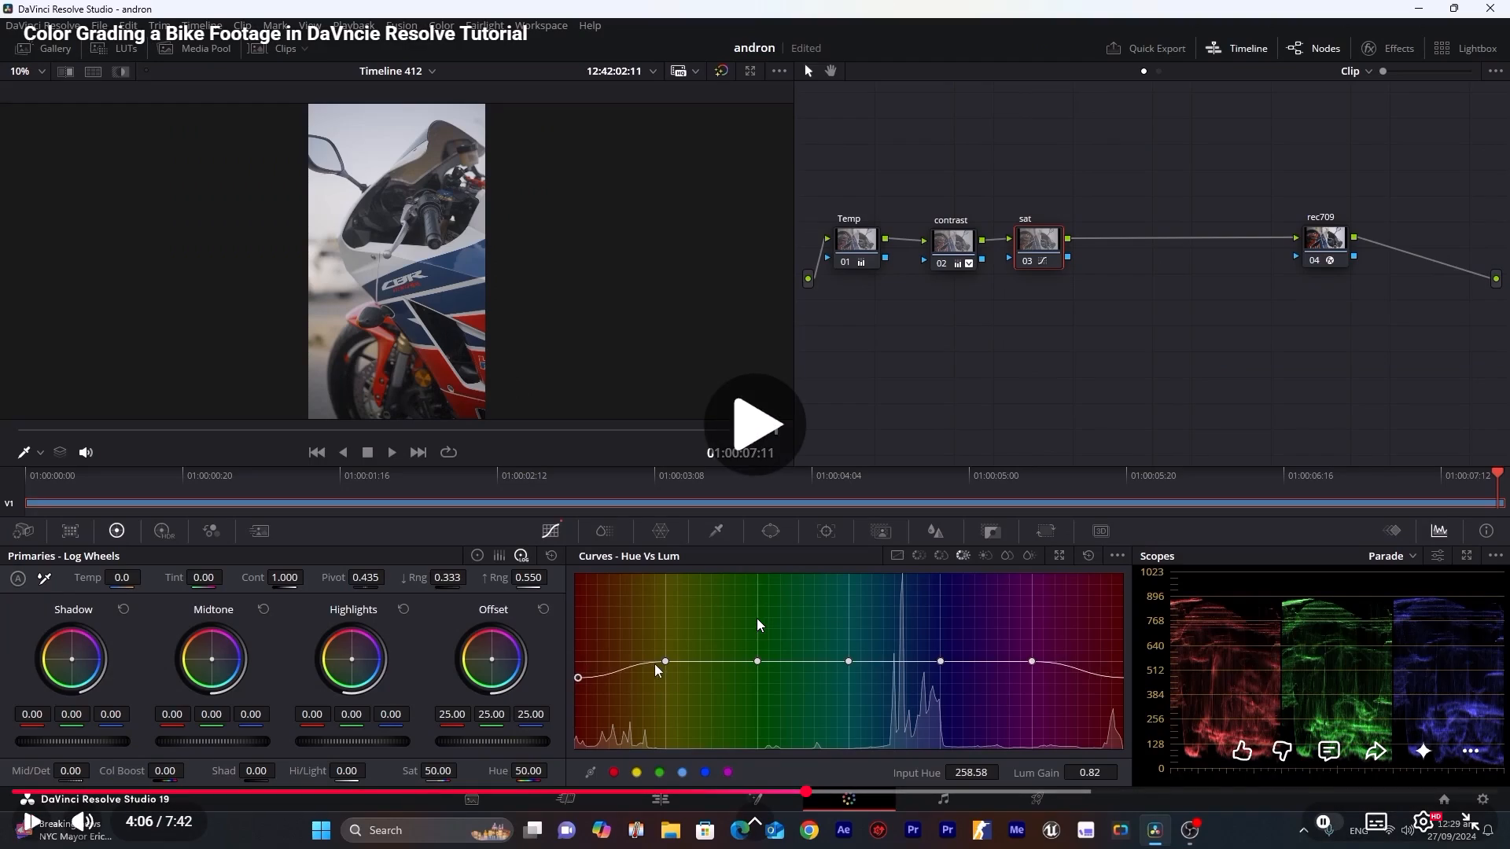
pyautogui.click(757, 618)
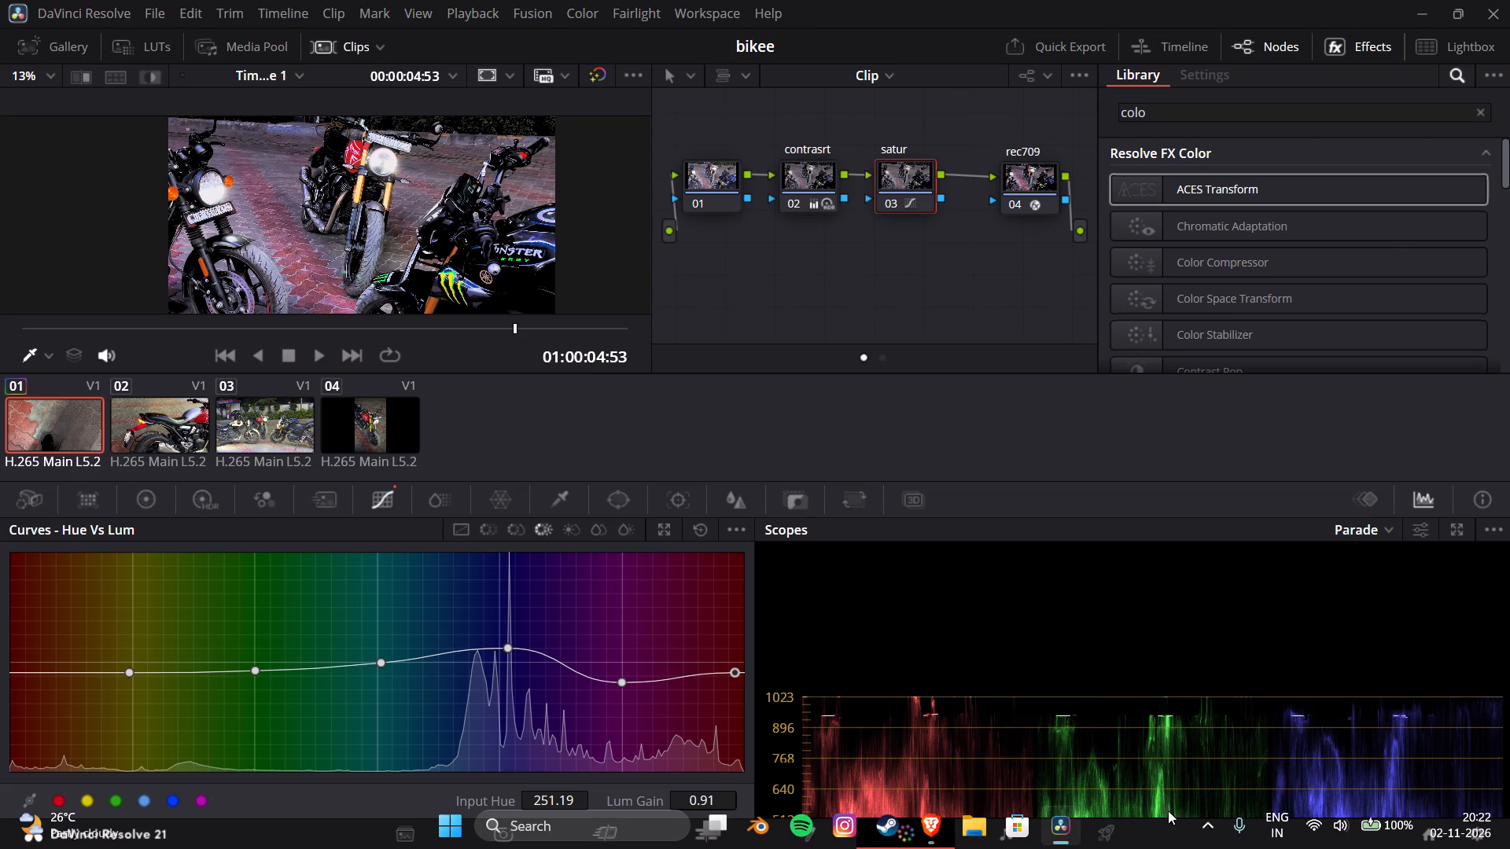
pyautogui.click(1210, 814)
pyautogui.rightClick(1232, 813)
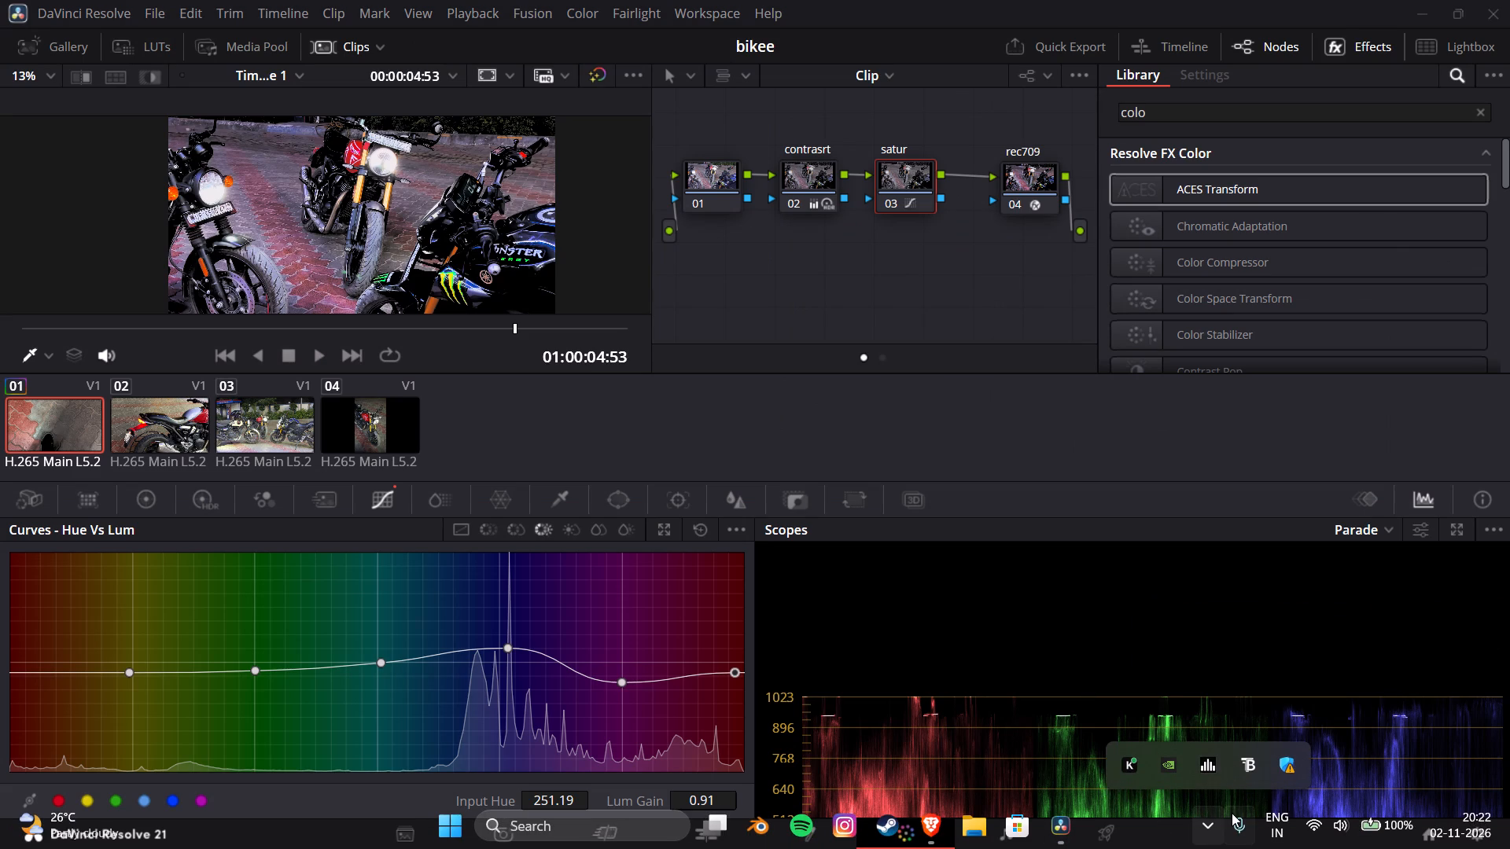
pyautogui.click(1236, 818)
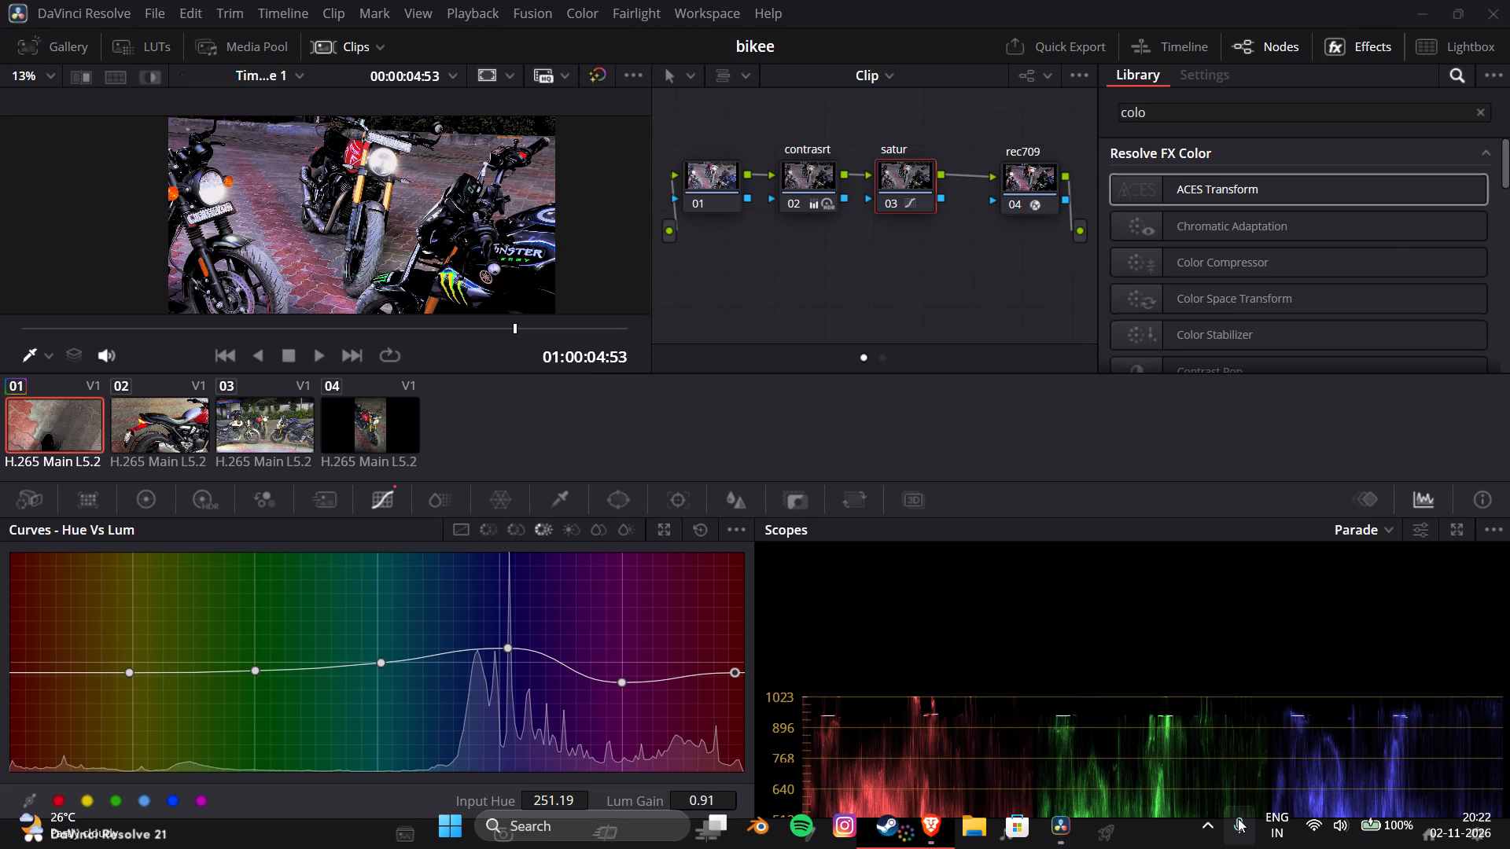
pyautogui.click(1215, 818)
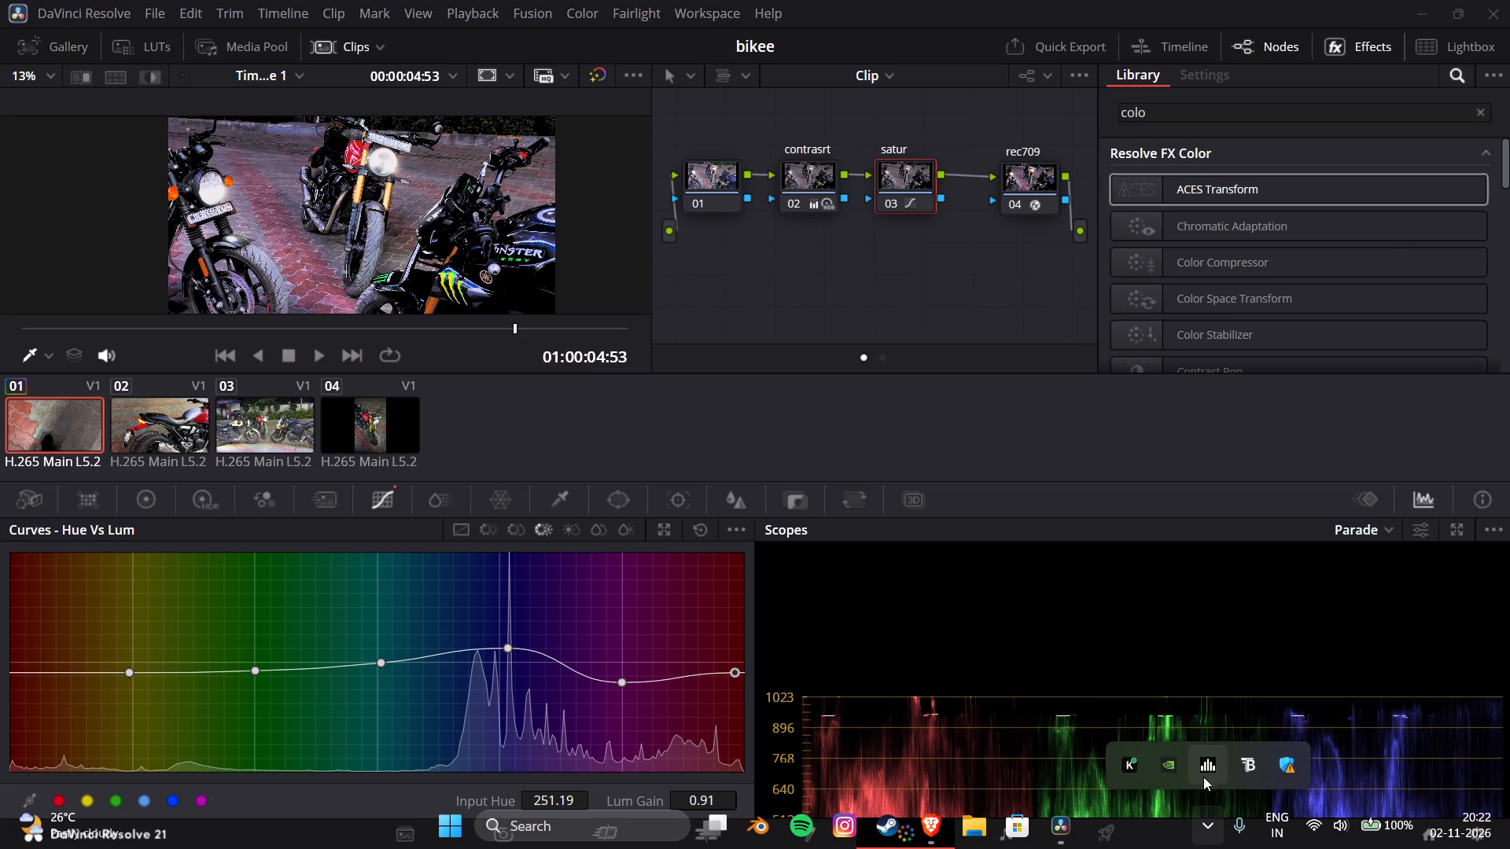
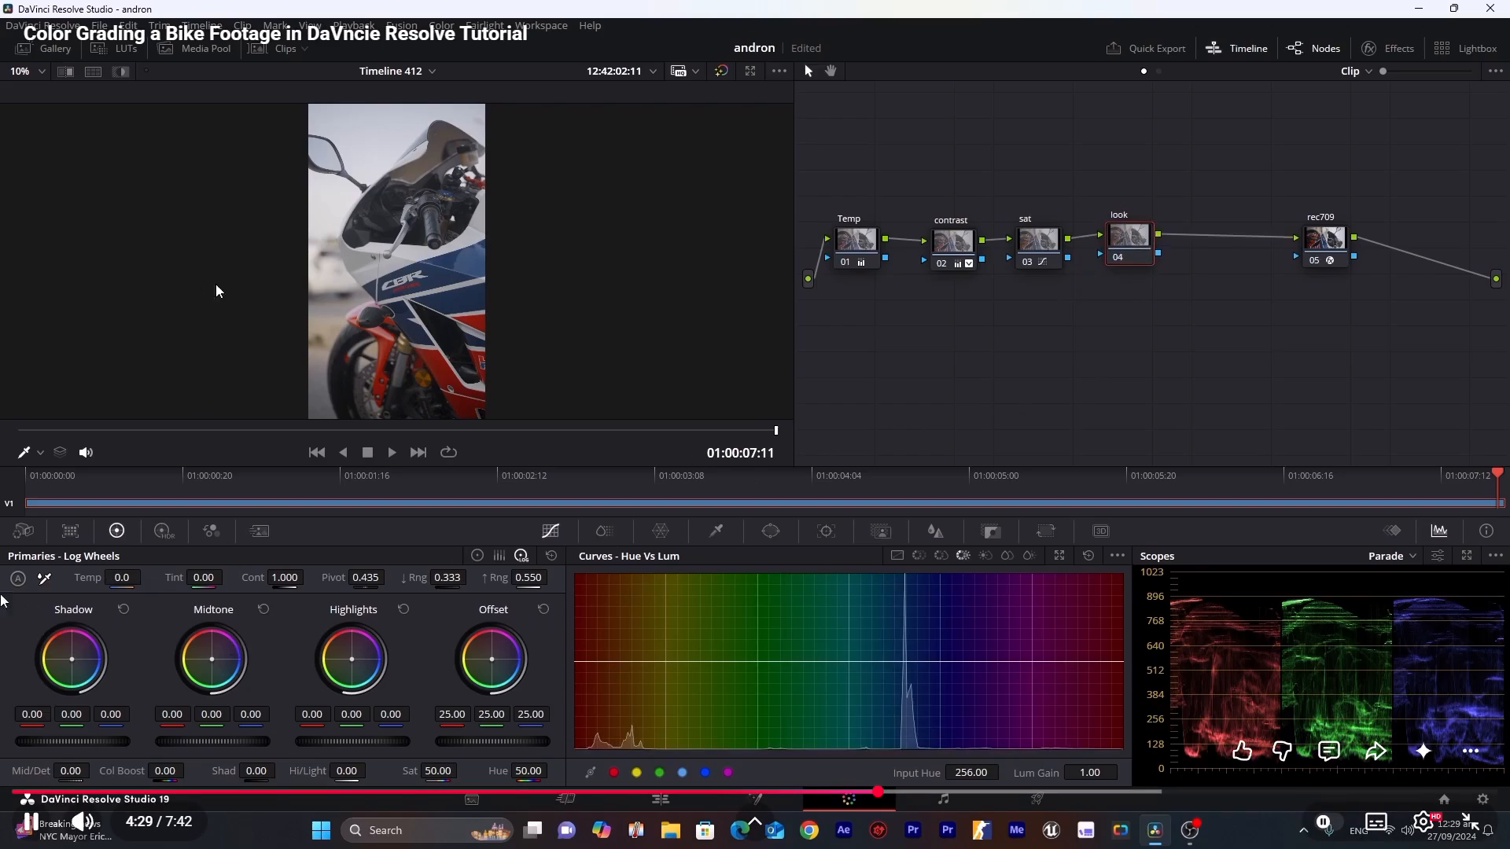
# Pause the tutorial, and in DaVinci Resolve clear the effects search and hide the Effects library to widen the node graph.
pyautogui.click(432, 311)
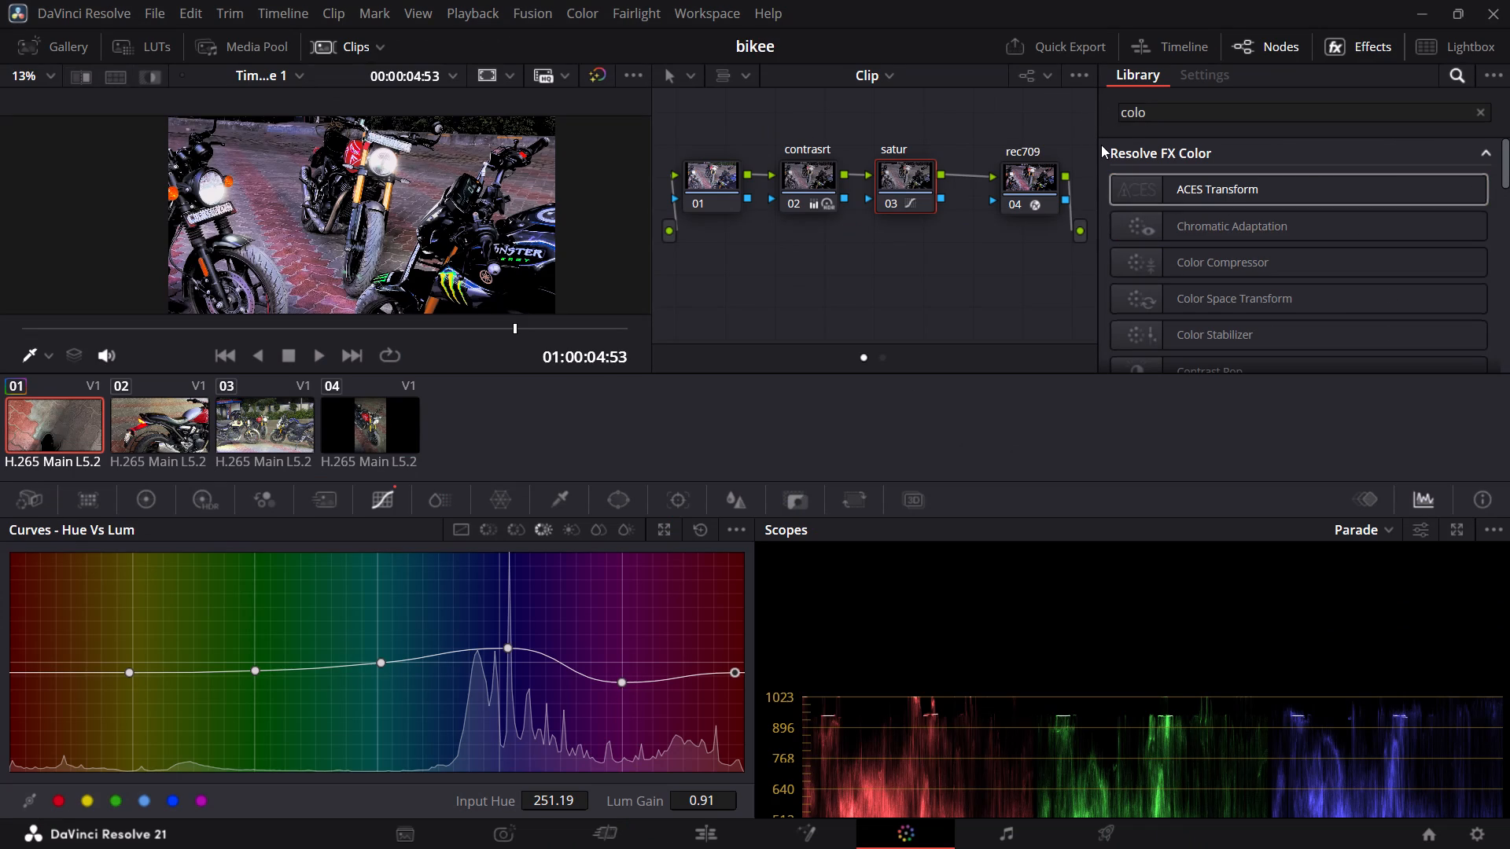
pyautogui.moveTo(1099, 149); pyautogui.dragTo(1125, 149)
pyautogui.moveTo(1125, 149); pyautogui.dragTo(1509, 185)
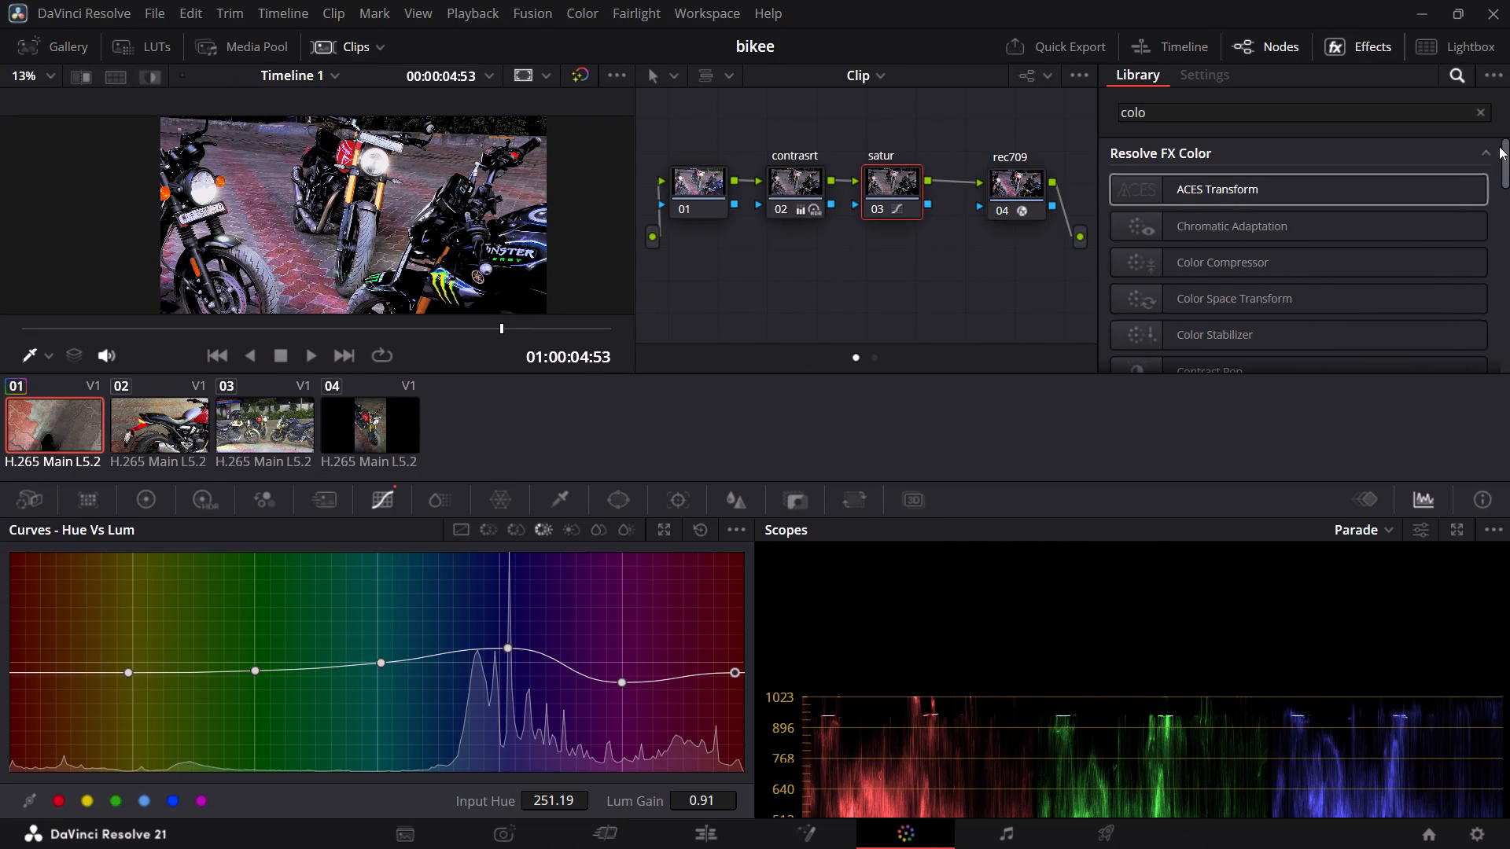
pyautogui.click(1484, 116)
pyautogui.click(1350, 49)
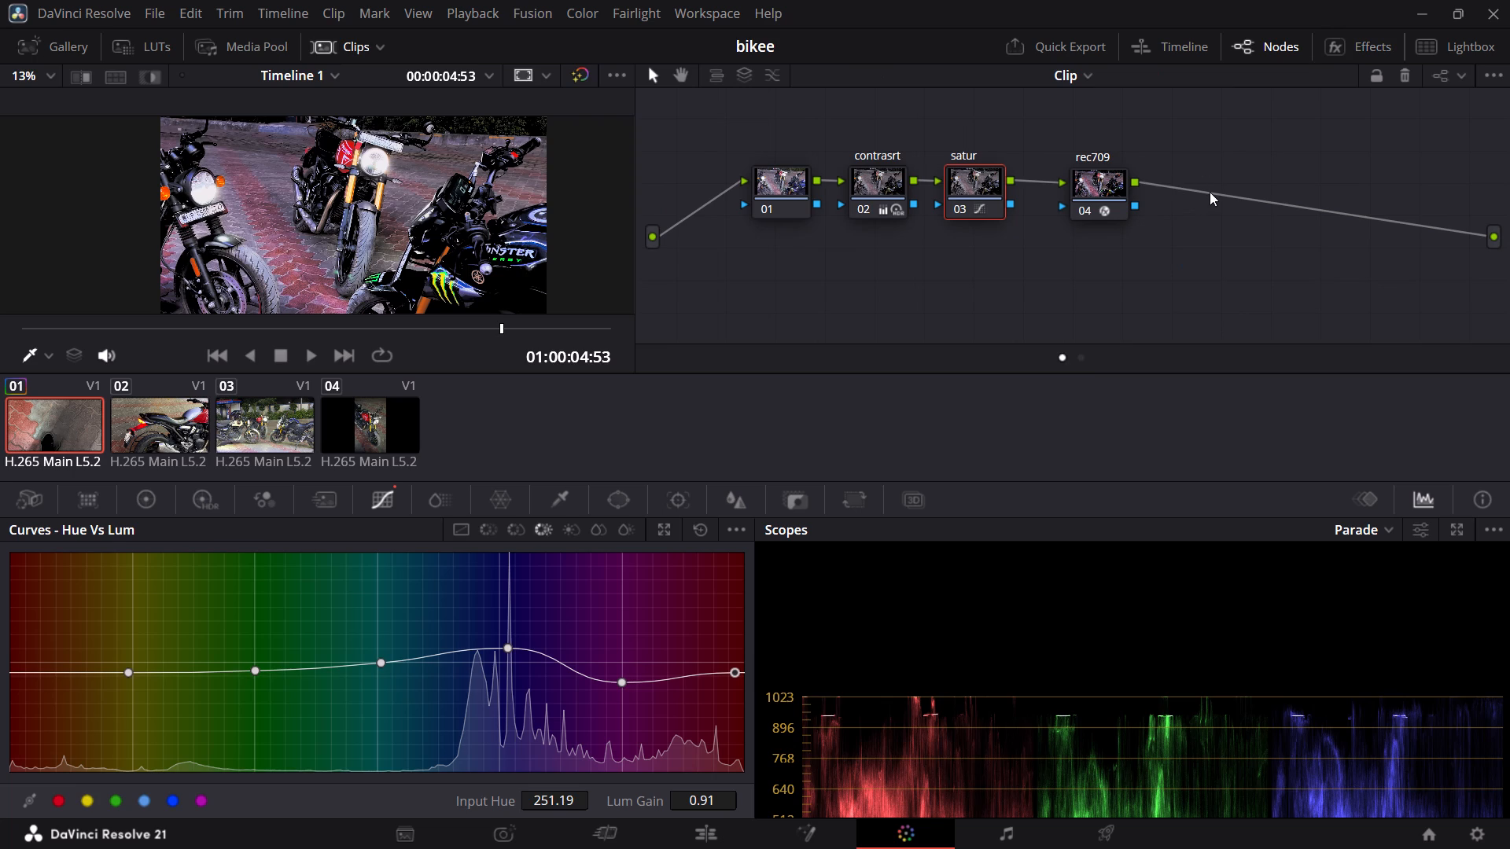
# Move the rec709 node toward the graph's output, leaving a wide gap after the satur node.
pyautogui.click(1114, 173)
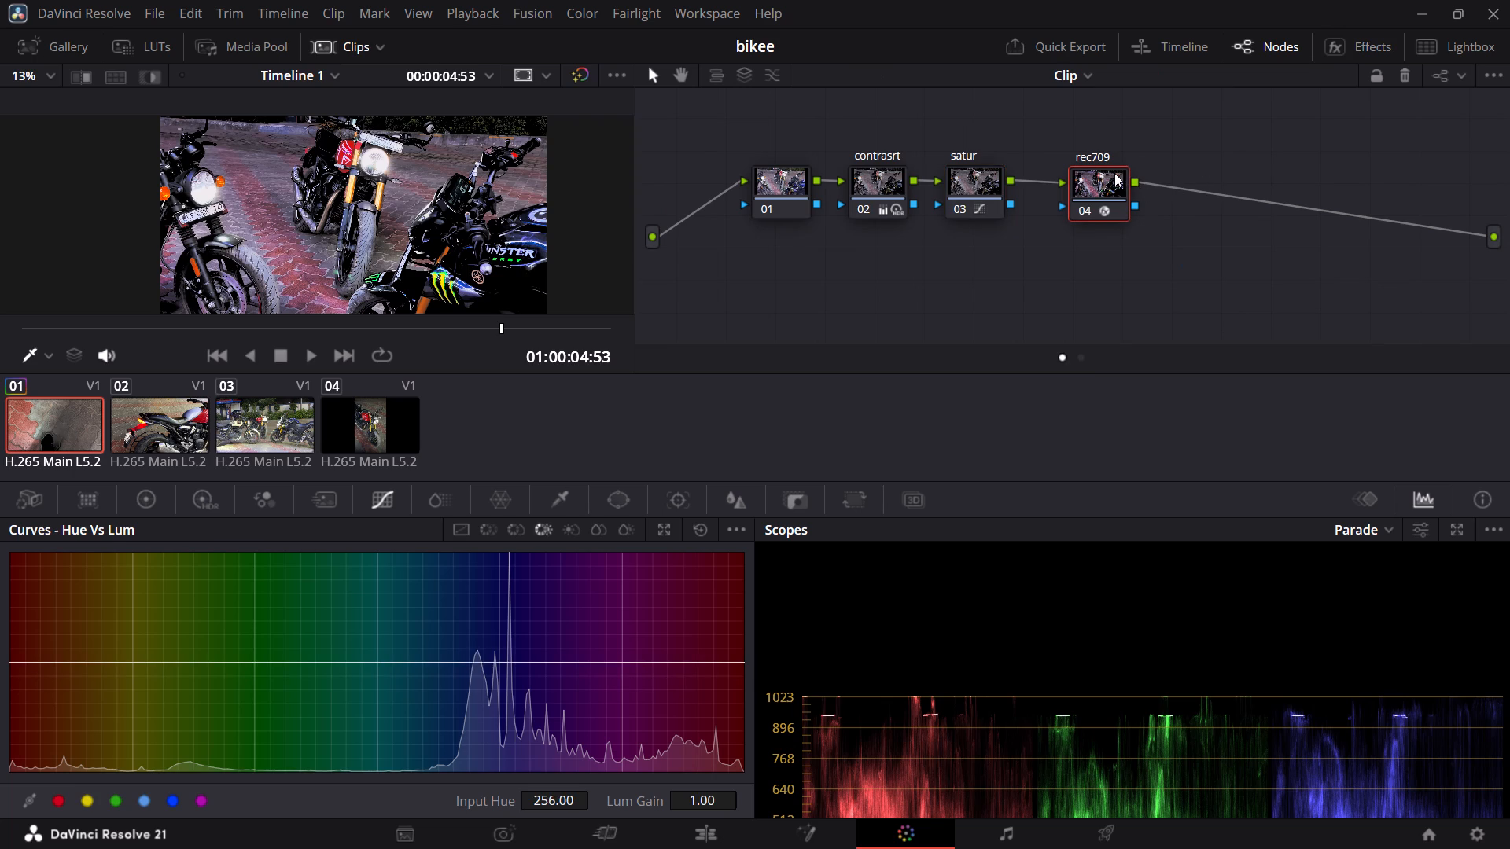
pyautogui.moveTo(1114, 173); pyautogui.dragTo(1220, 176)
pyautogui.moveTo(1098, 187); pyautogui.dragTo(1386, 185)
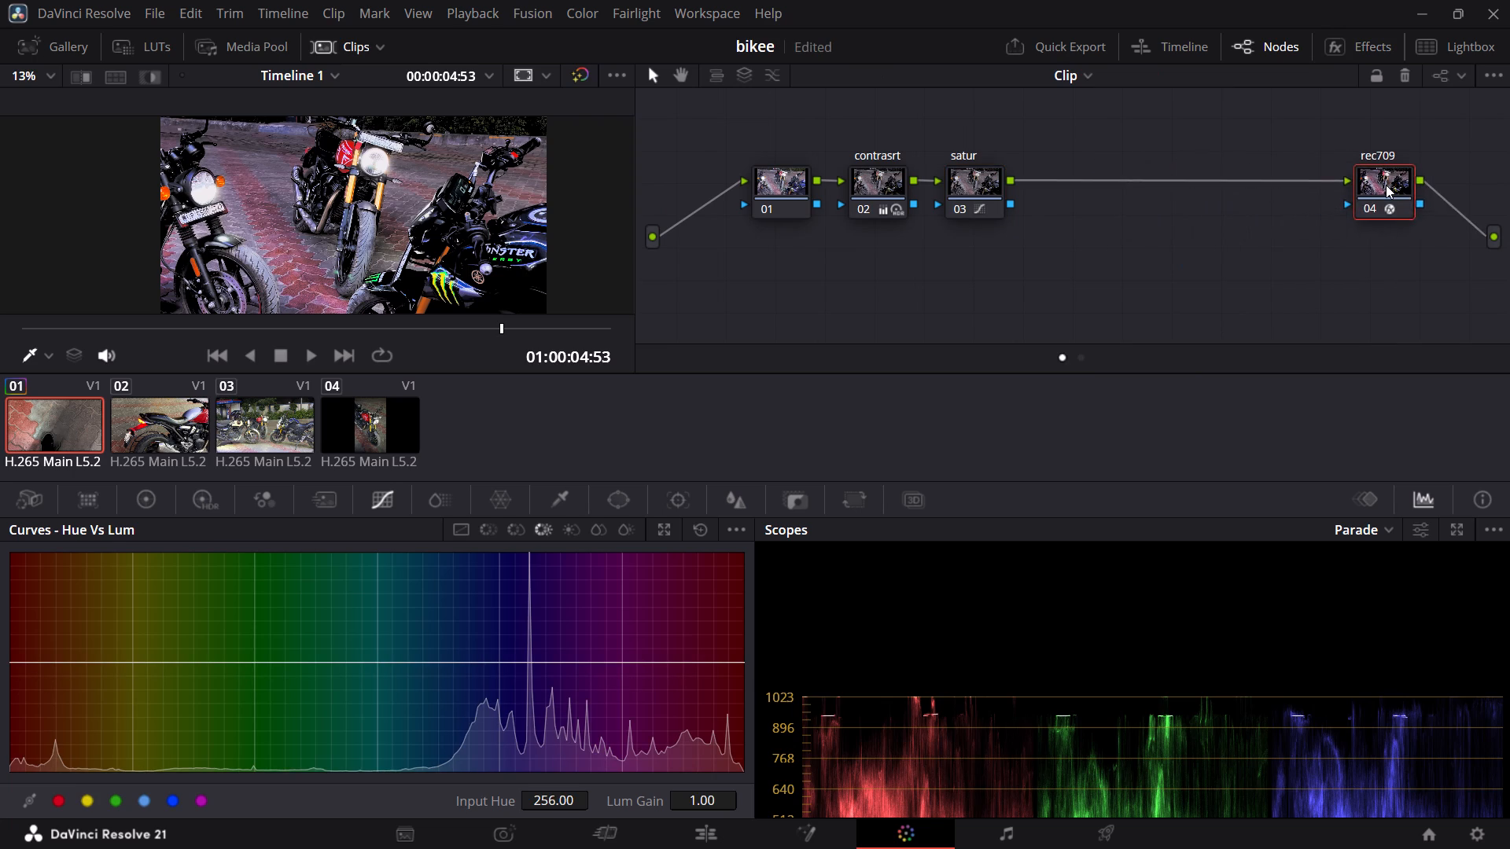
pyautogui.moveTo(1386, 185); pyautogui.dragTo(1390, 185)
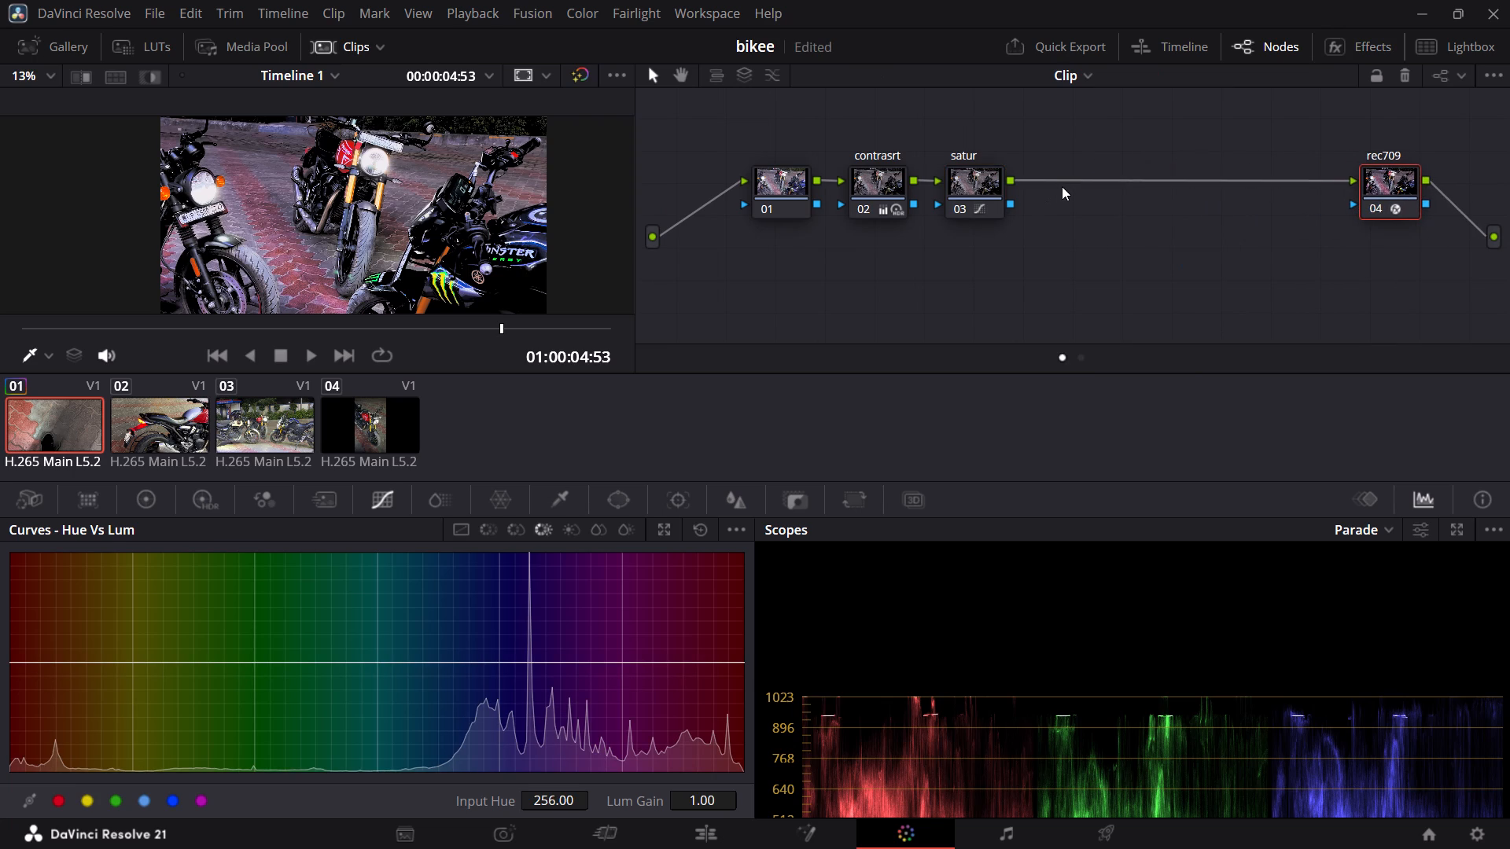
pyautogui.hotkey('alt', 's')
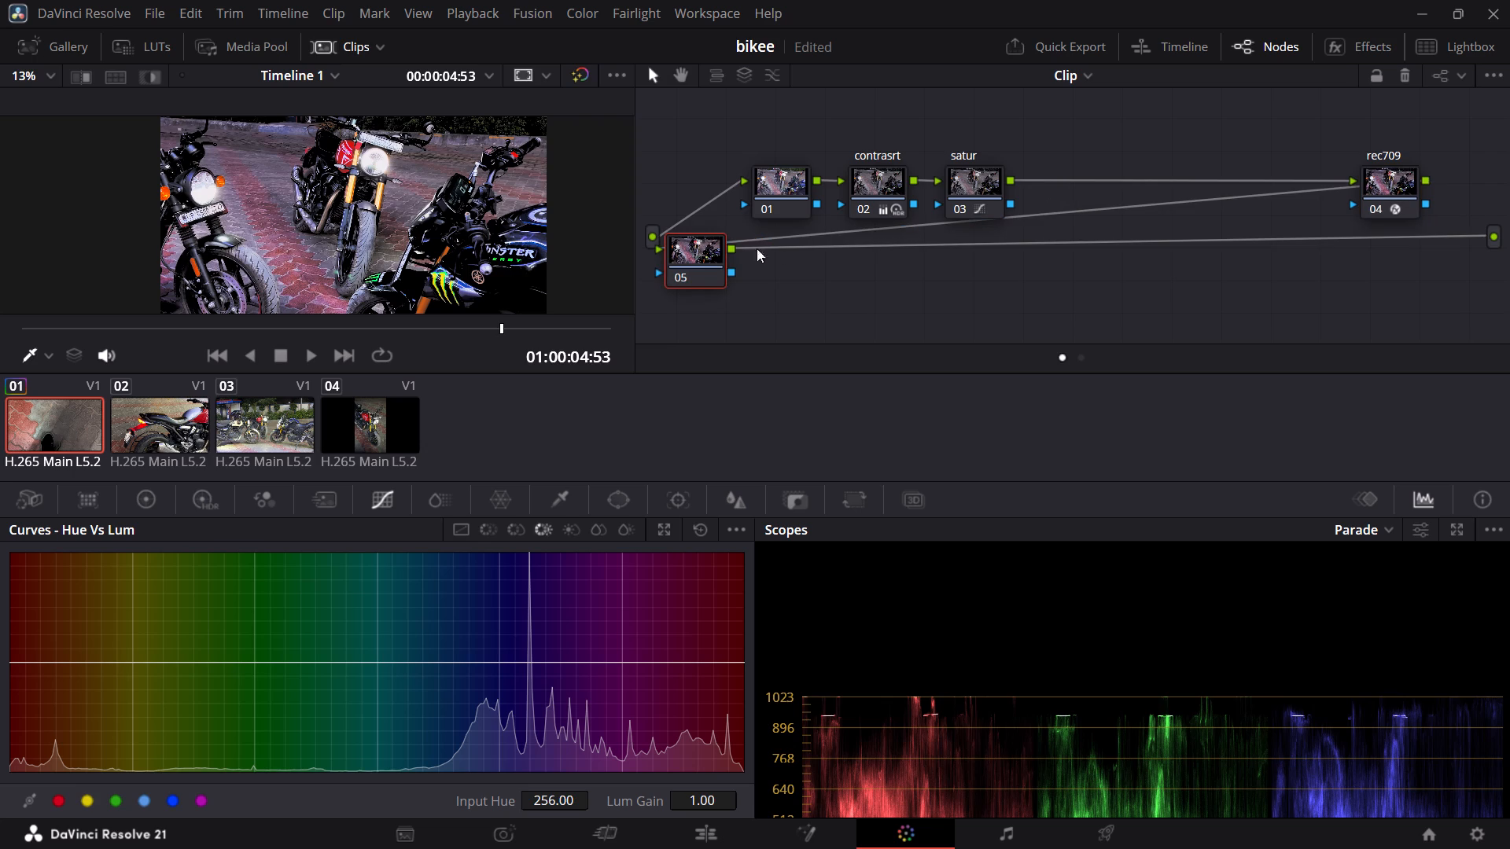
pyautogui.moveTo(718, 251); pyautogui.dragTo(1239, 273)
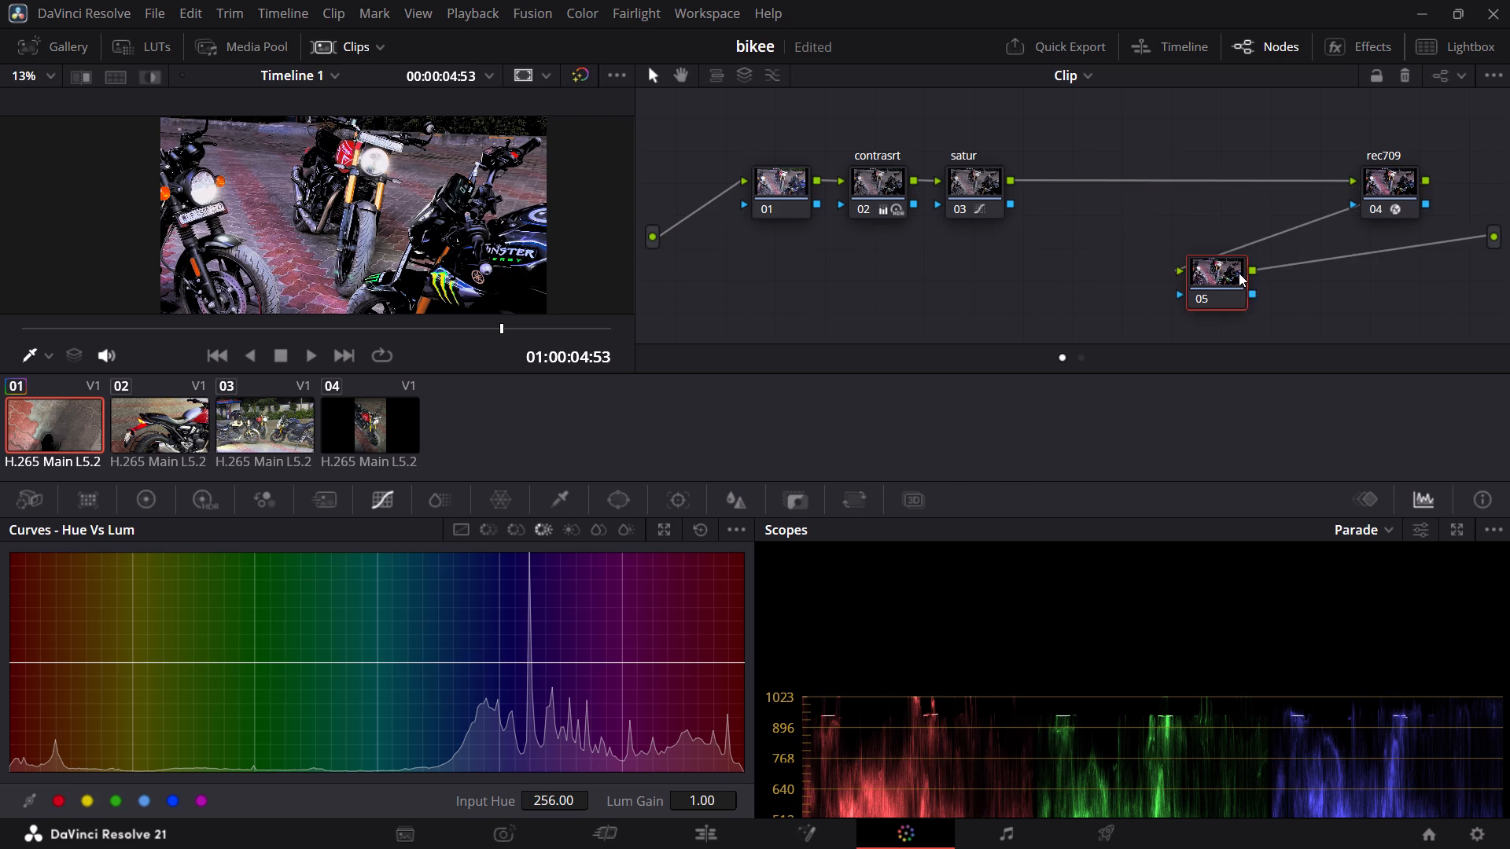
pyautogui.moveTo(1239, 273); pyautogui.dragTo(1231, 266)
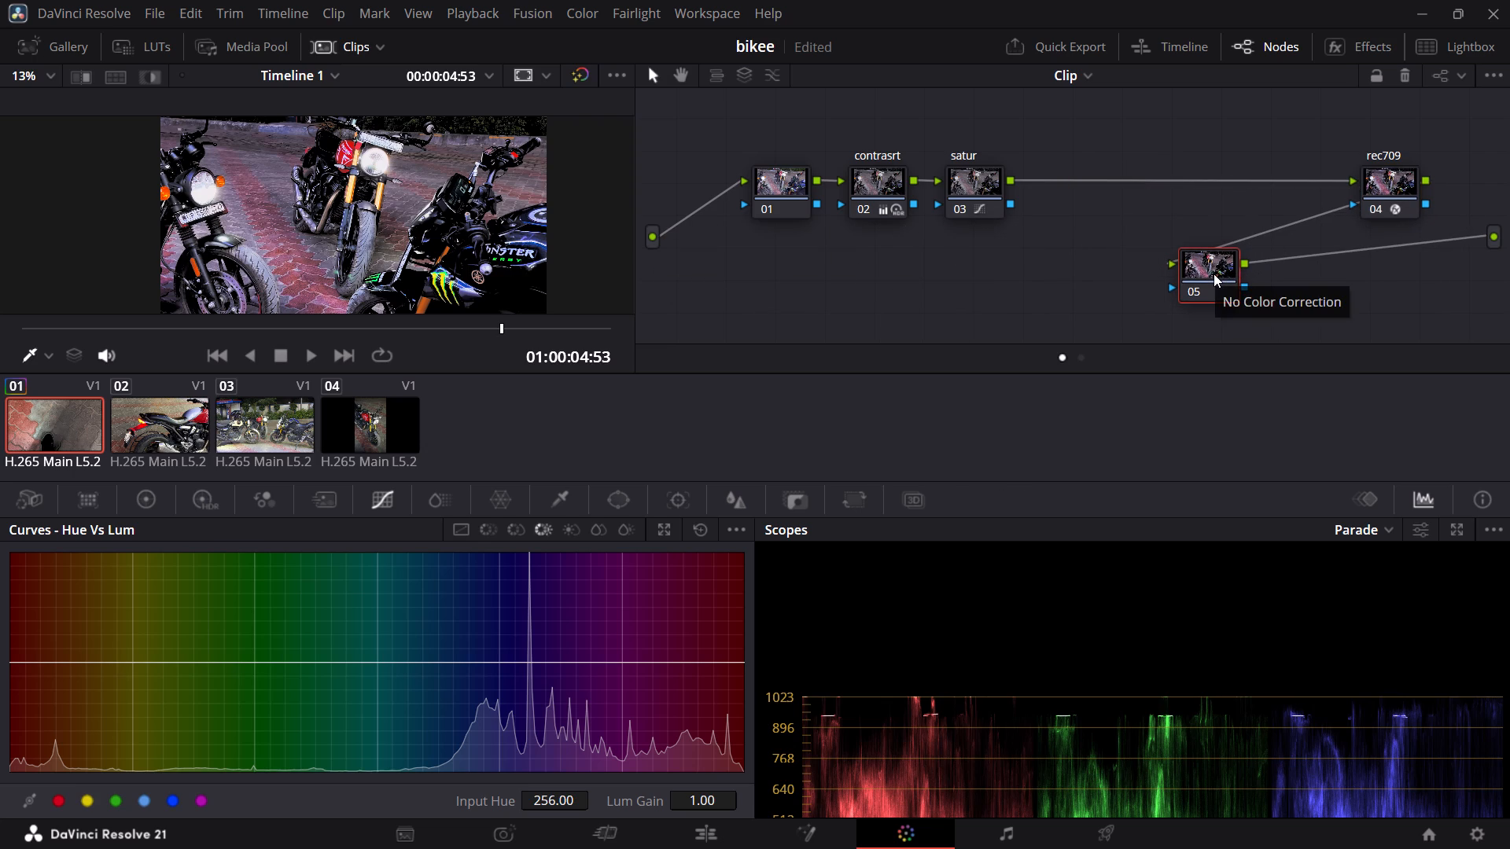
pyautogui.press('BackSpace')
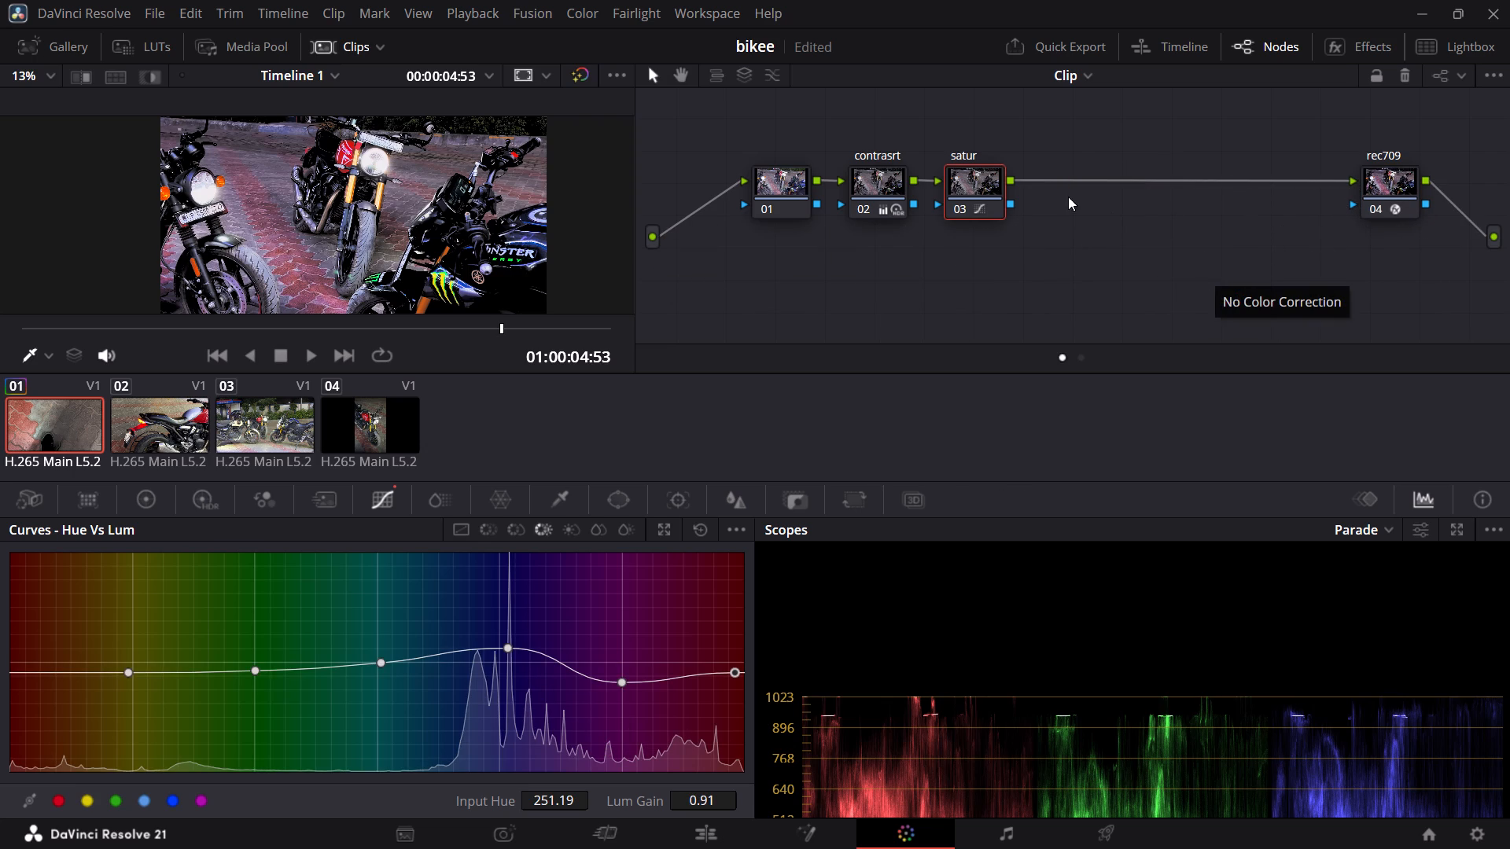
# Add a serial node between satur and rec709 and label it "look".
pyautogui.click(1066, 180)
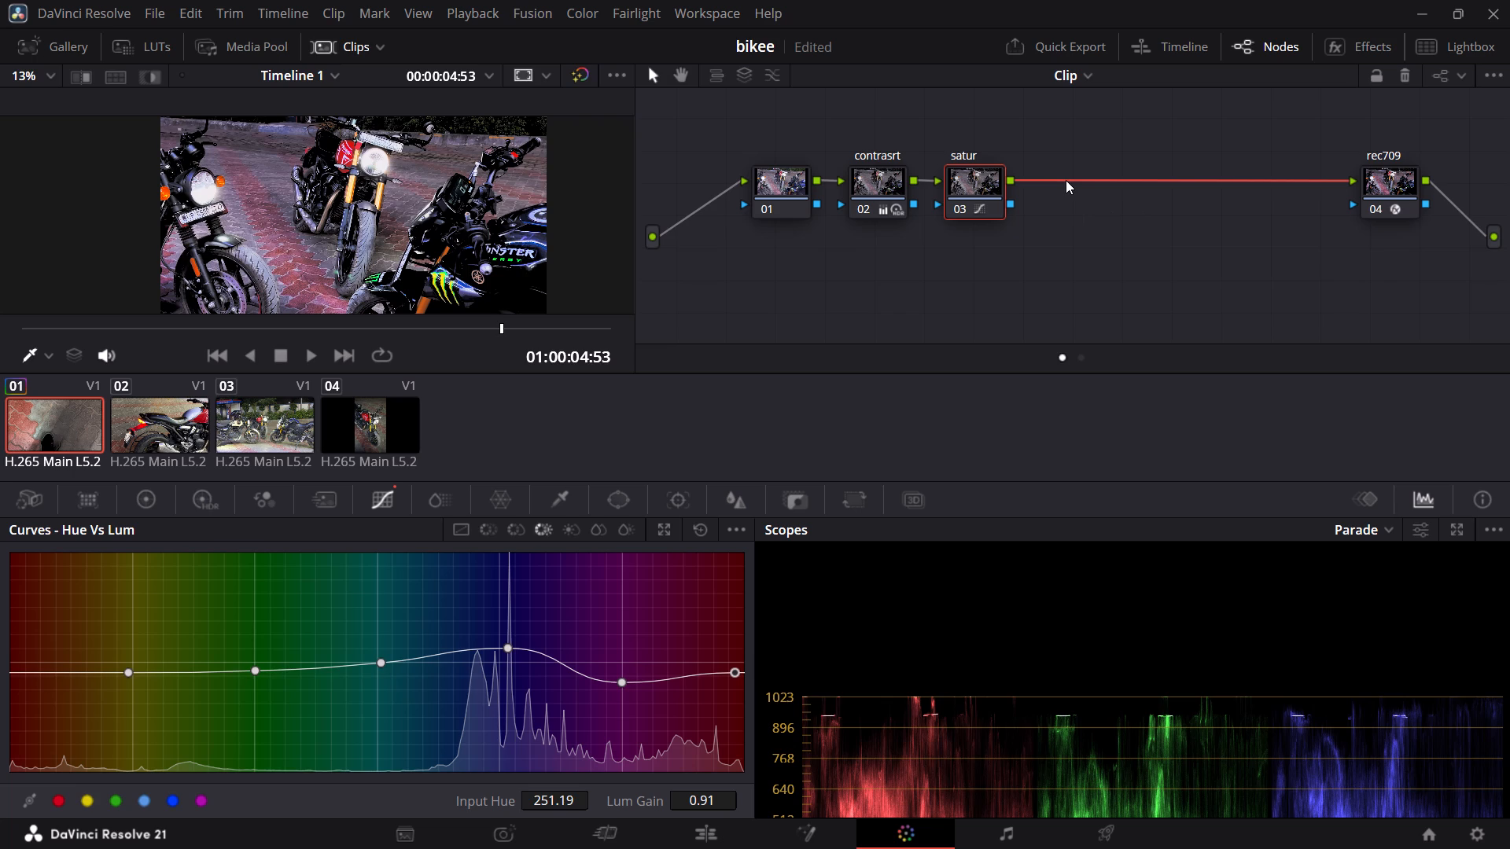
pyautogui.hotkey('alt', 's')
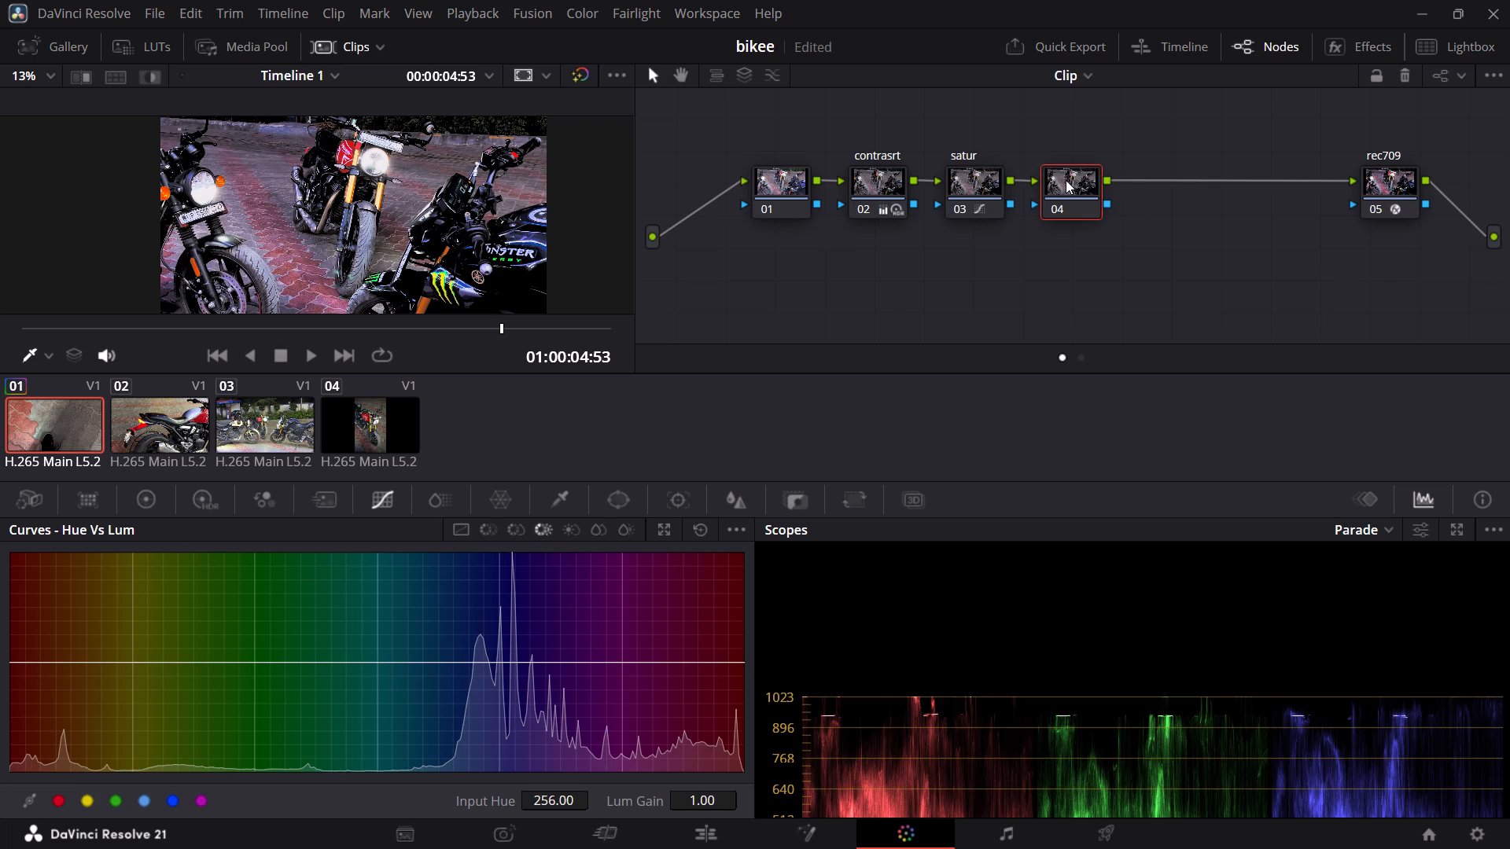
pyautogui.click(1066, 180)
pyautogui.rightClick(1067, 178)
pyautogui.click(1097, 209)
pyautogui.write('look')
pyautogui.press('Return')
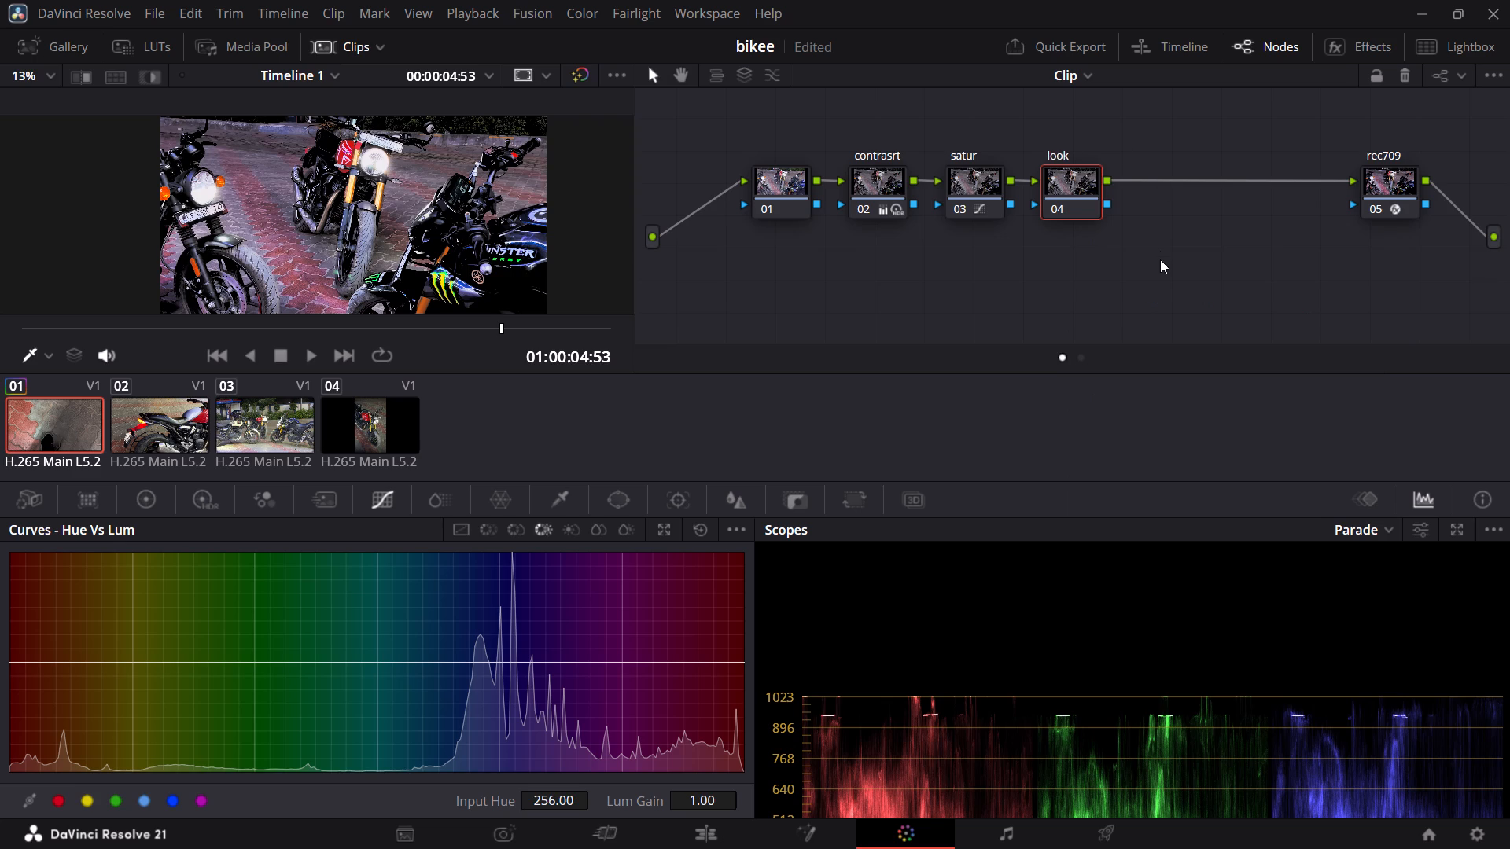
# Switch to the bike color grading tutorial in Brave and watch how the look node's color wheels are adjusted.
pyautogui.click(1160, 259)
pyautogui.click(1099, 230)
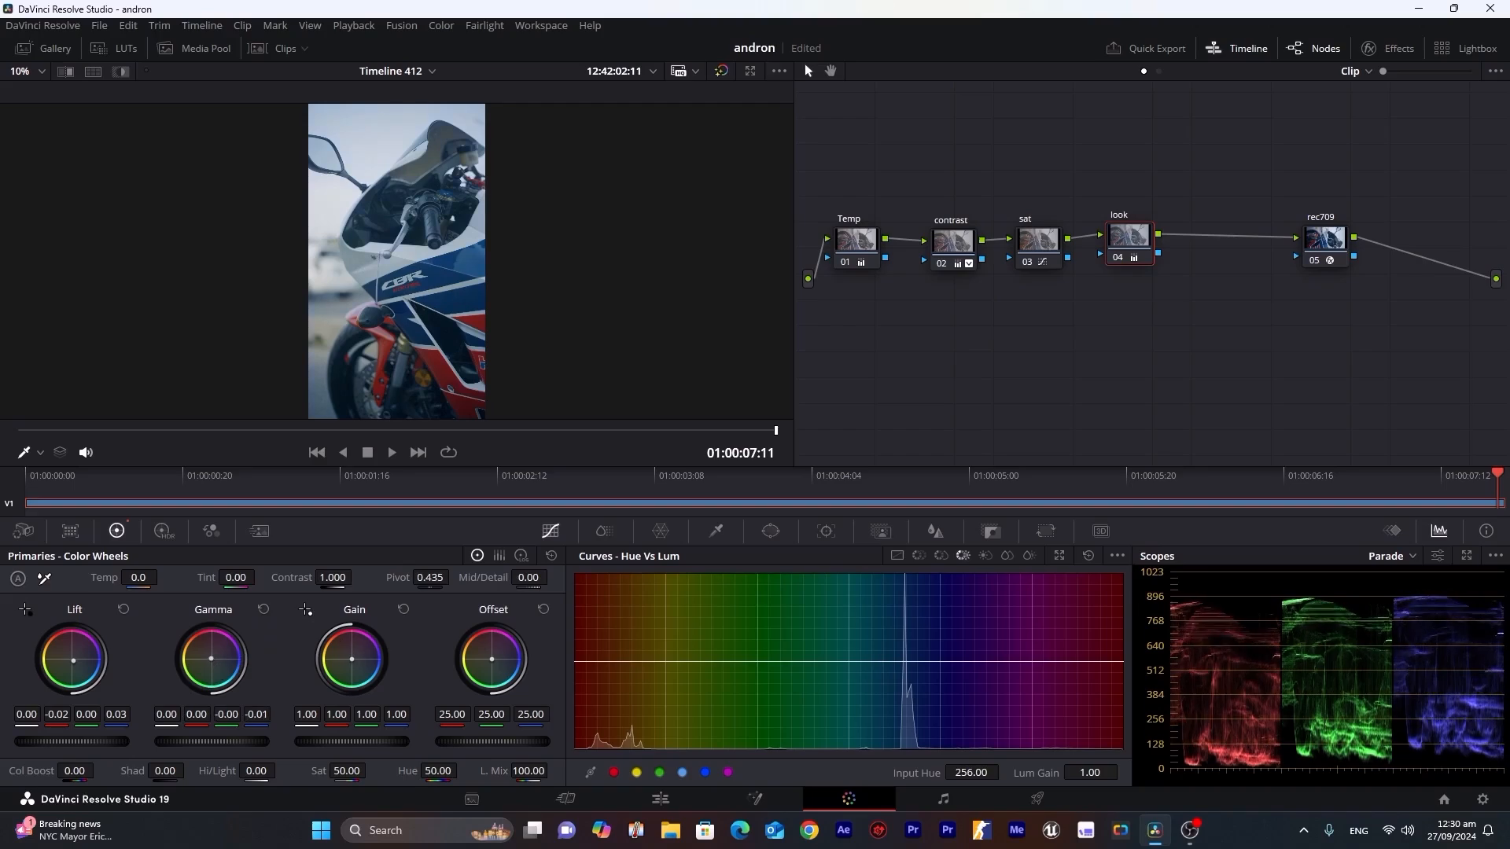
pyautogui.click(572, 267)
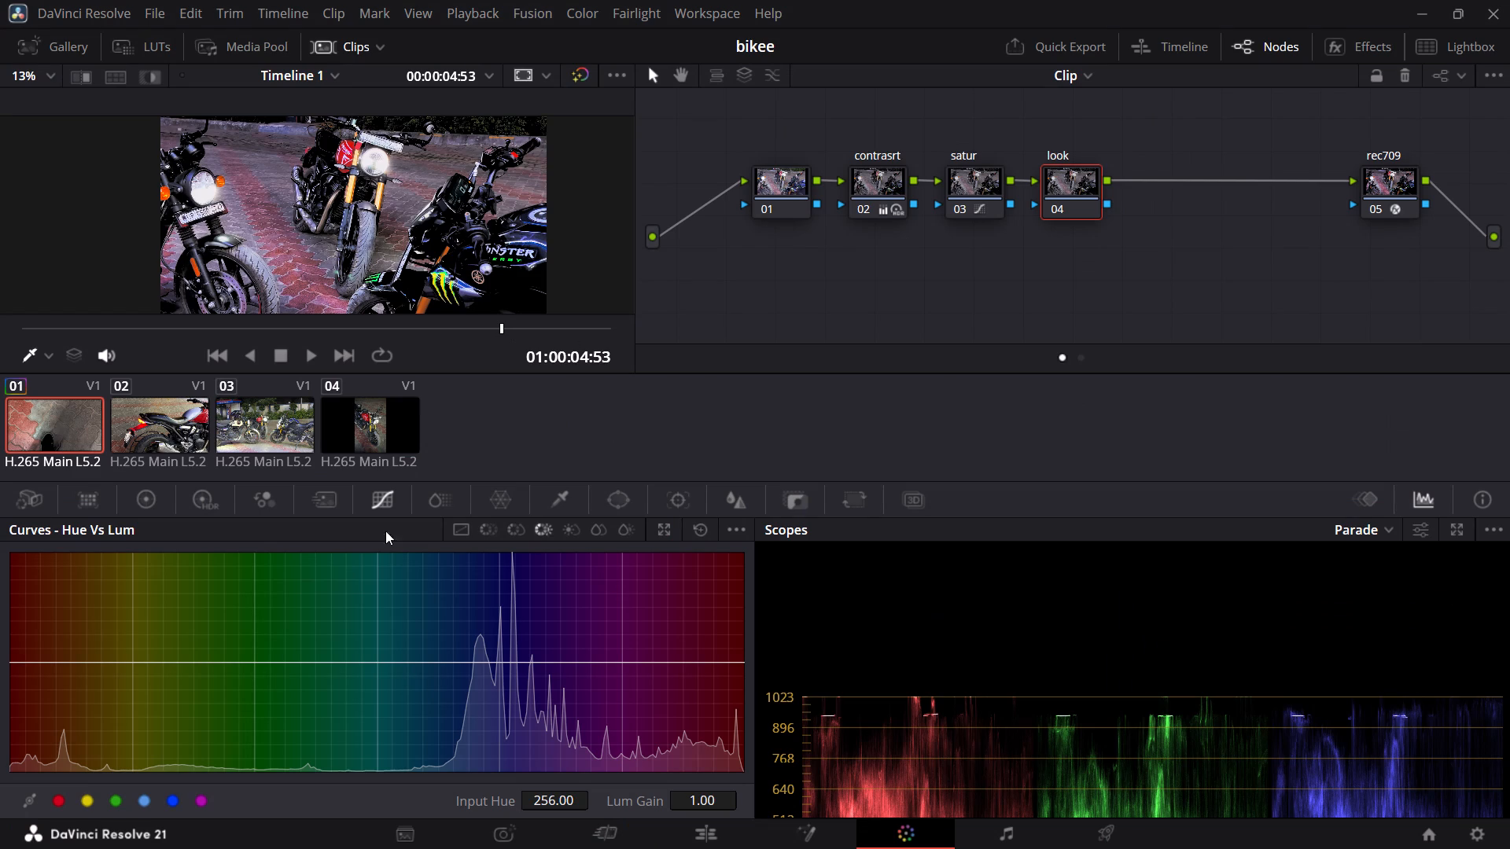
# In DaVinci Resolve, tint the look node's Lift to about red -0.01, green -0.01, blue 0.02, and nudge Gamma barely off centre.
pyautogui.click(142, 483)
pyautogui.click(142, 490)
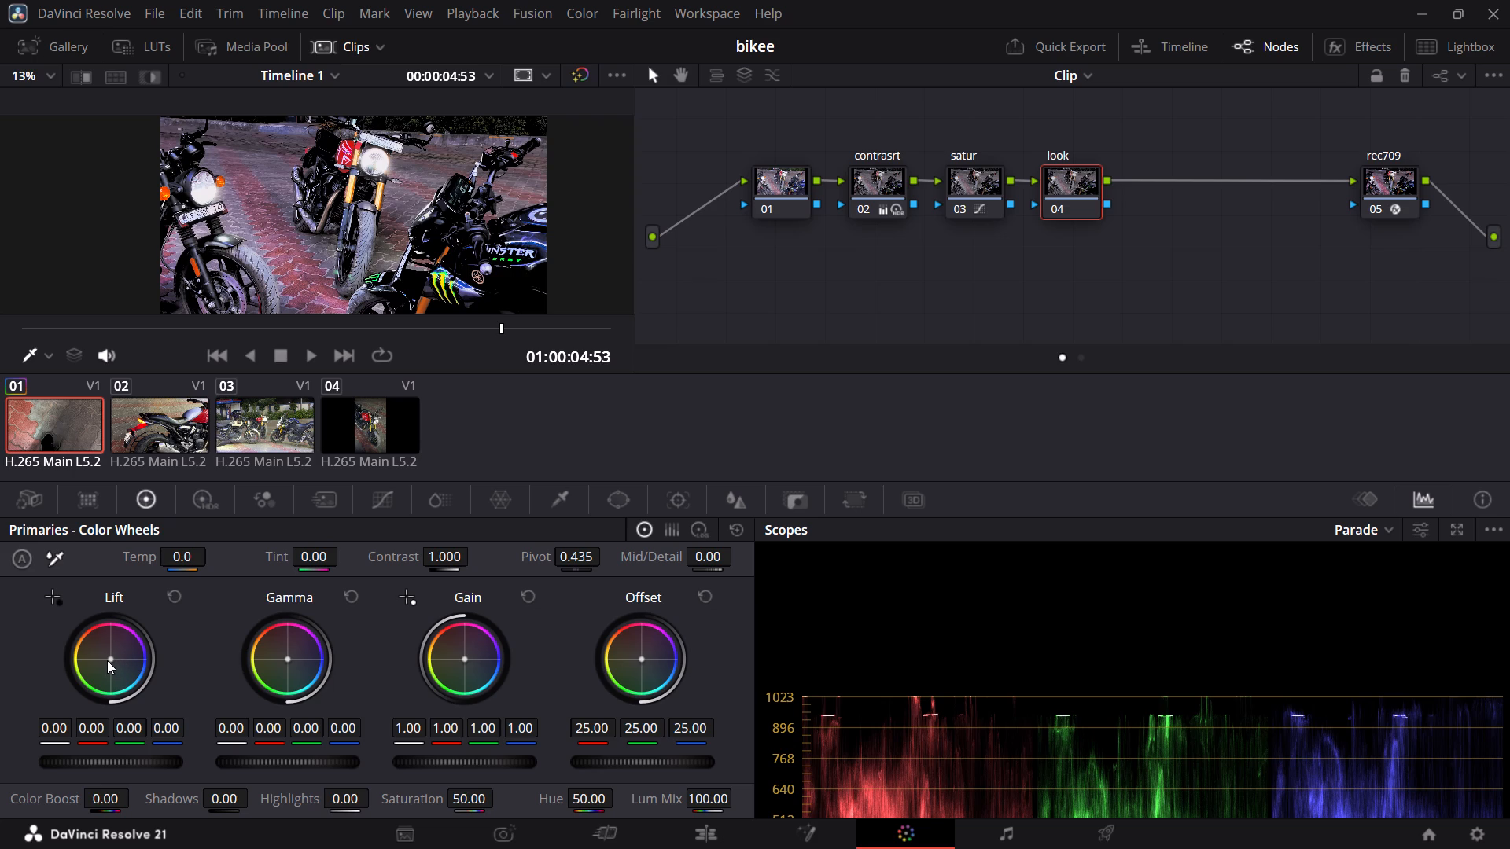
pyautogui.moveTo(110, 656); pyautogui.dragTo(134, 680)
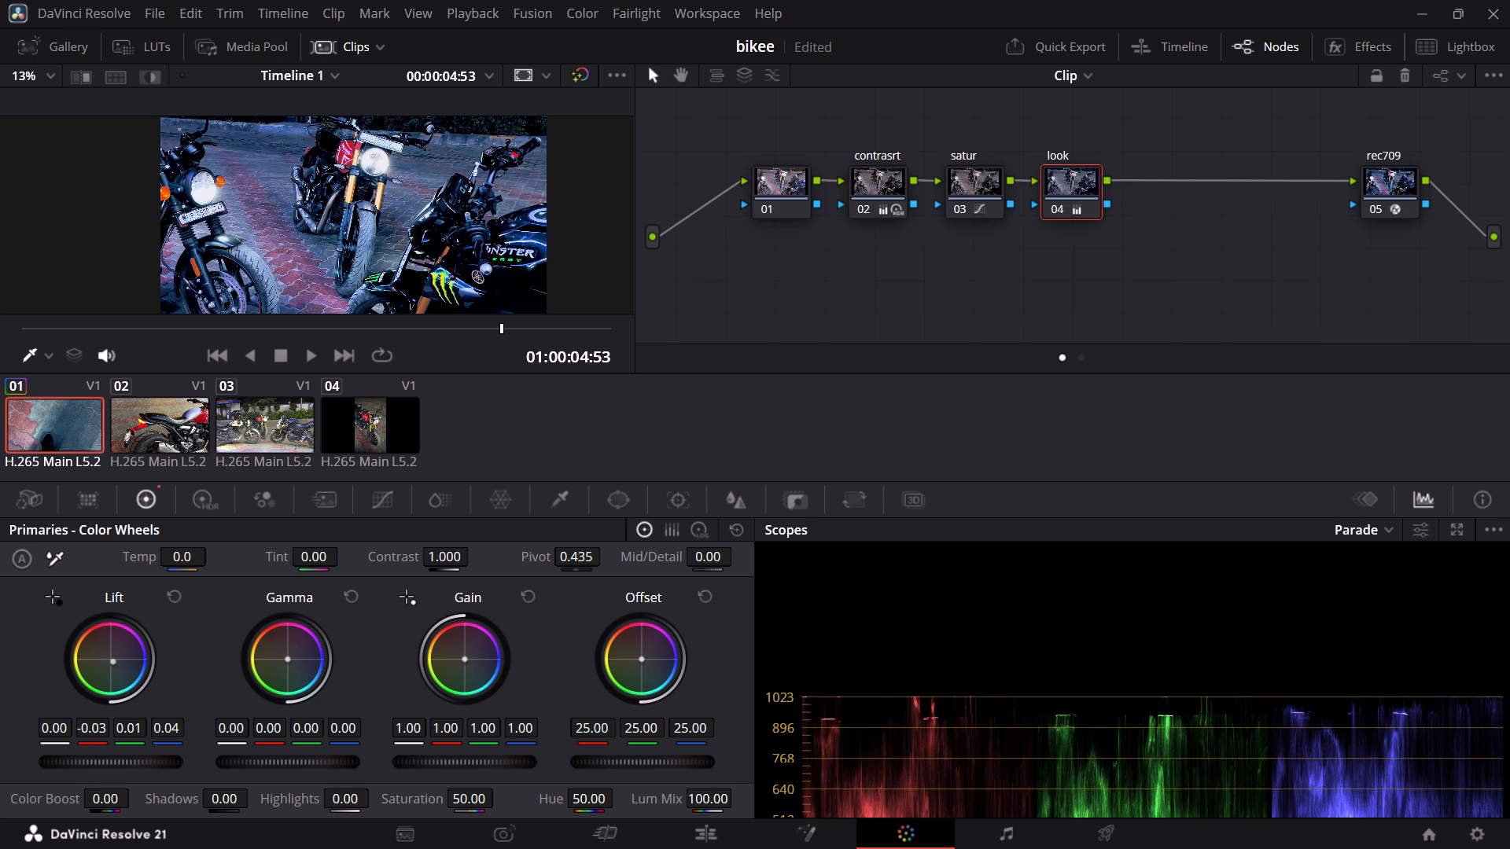
pyautogui.moveTo(134, 680); pyautogui.dragTo(137, 680)
pyautogui.scroll(-5, 1037, 752)
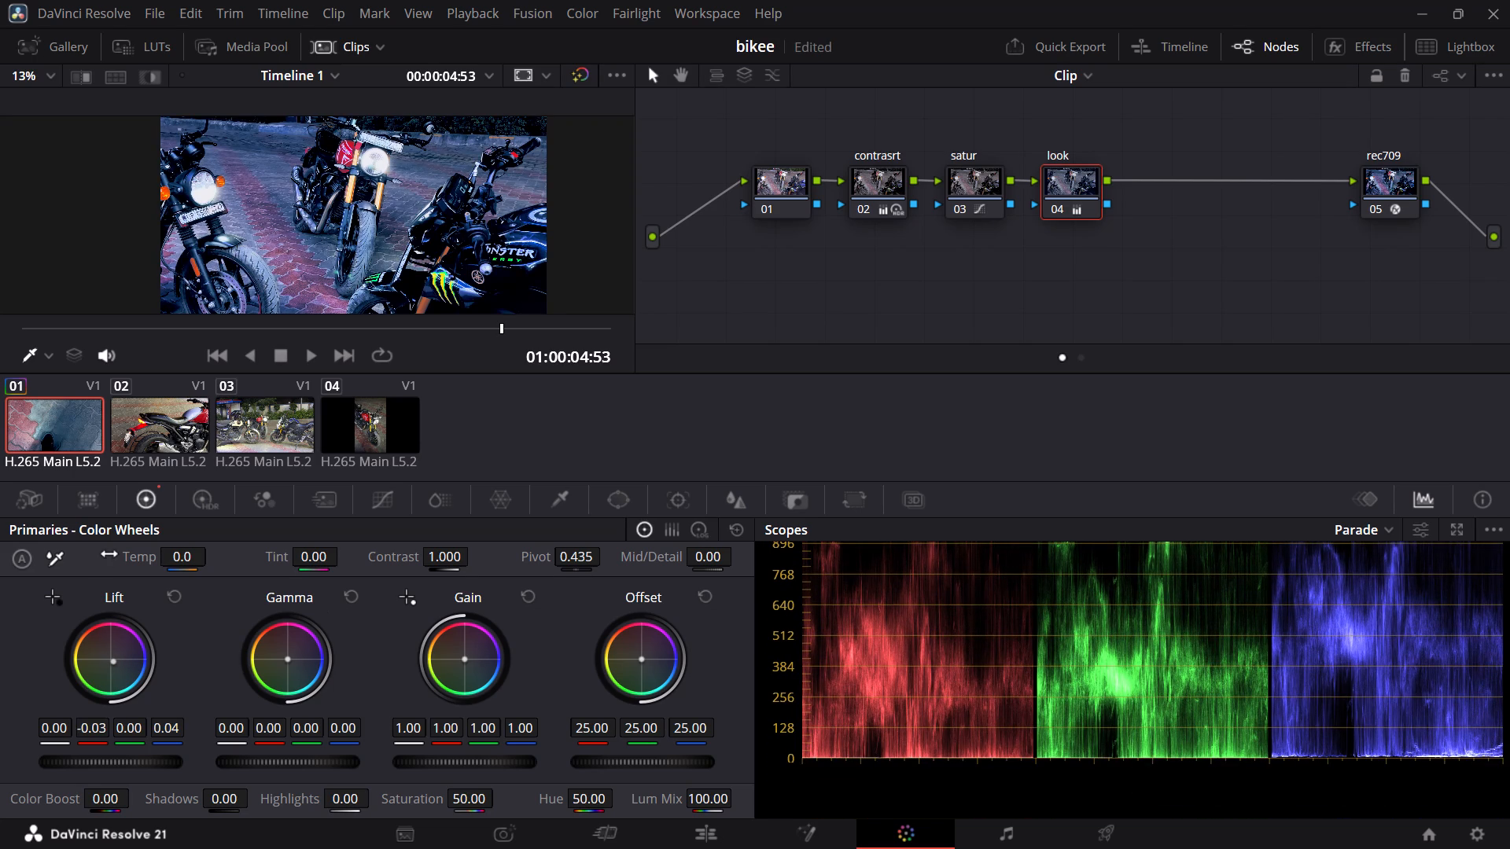
pyautogui.moveTo(113, 660); pyautogui.dragTo(109, 660)
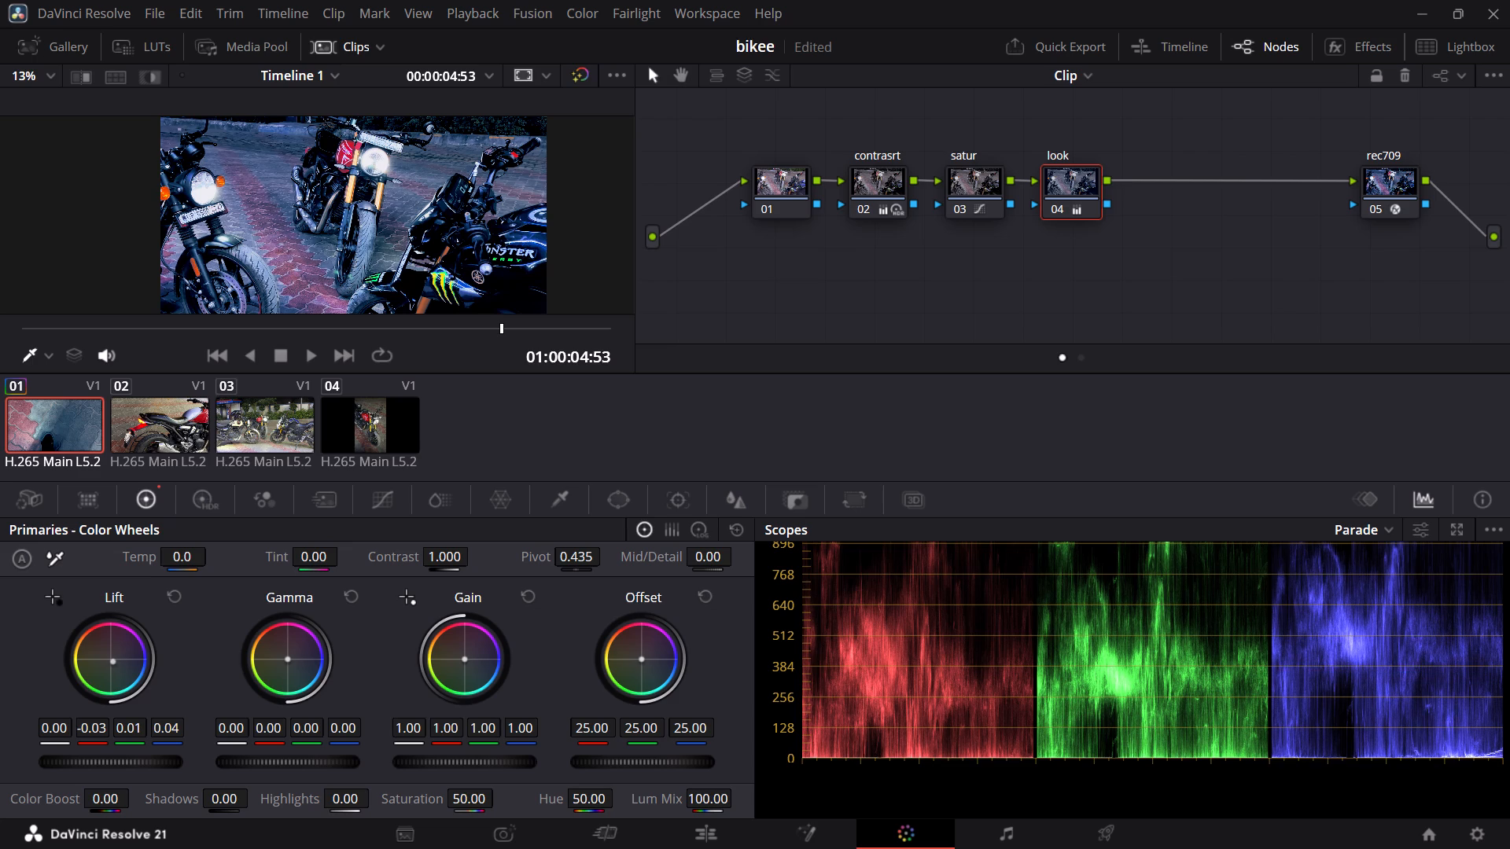
pyautogui.moveTo(109, 660); pyautogui.dragTo(102, 645)
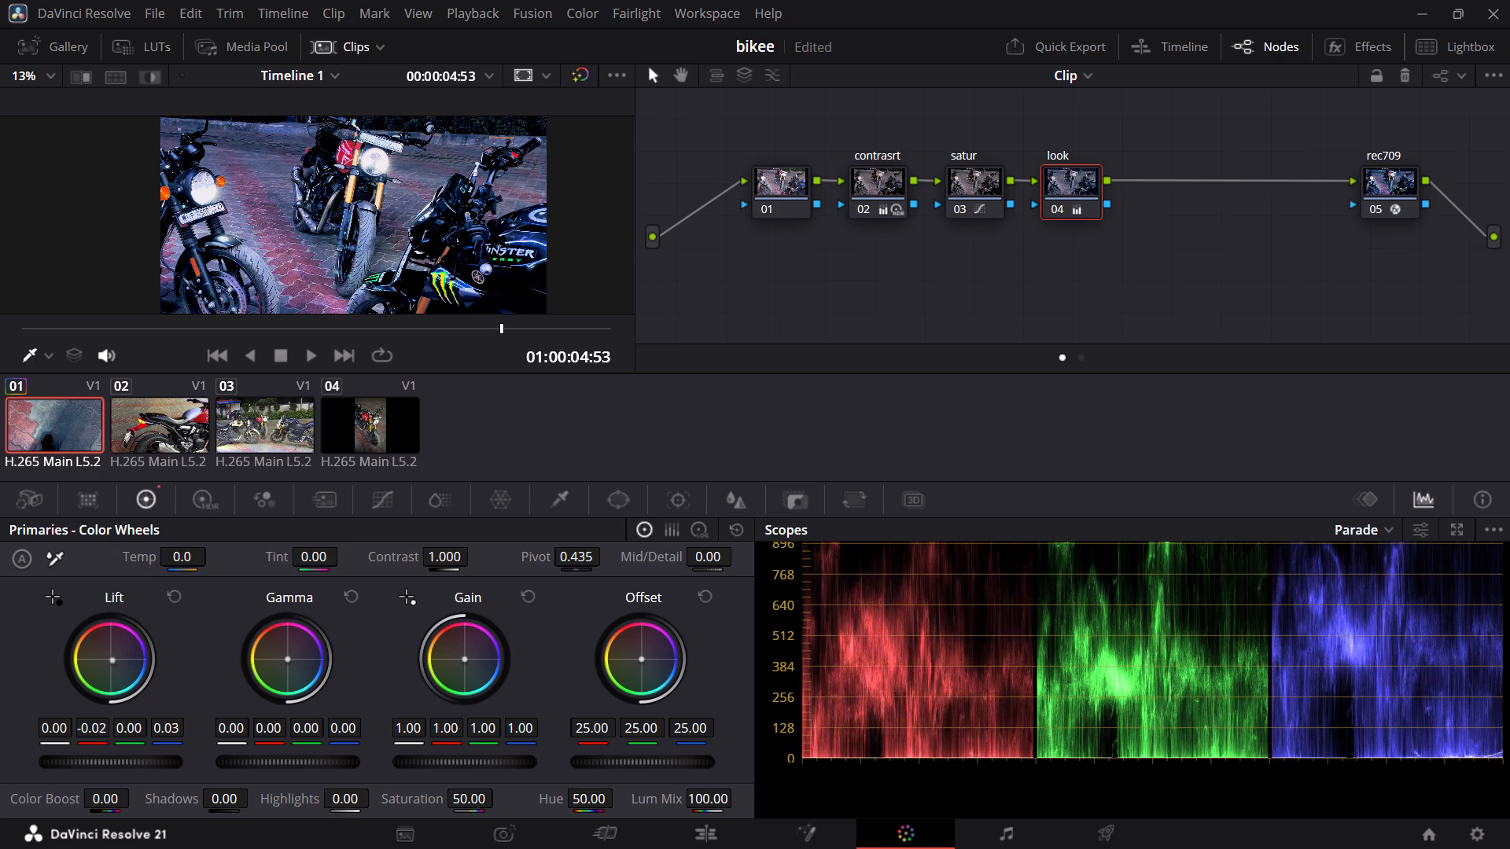
pyautogui.moveTo(102, 645); pyautogui.dragTo(112, 637)
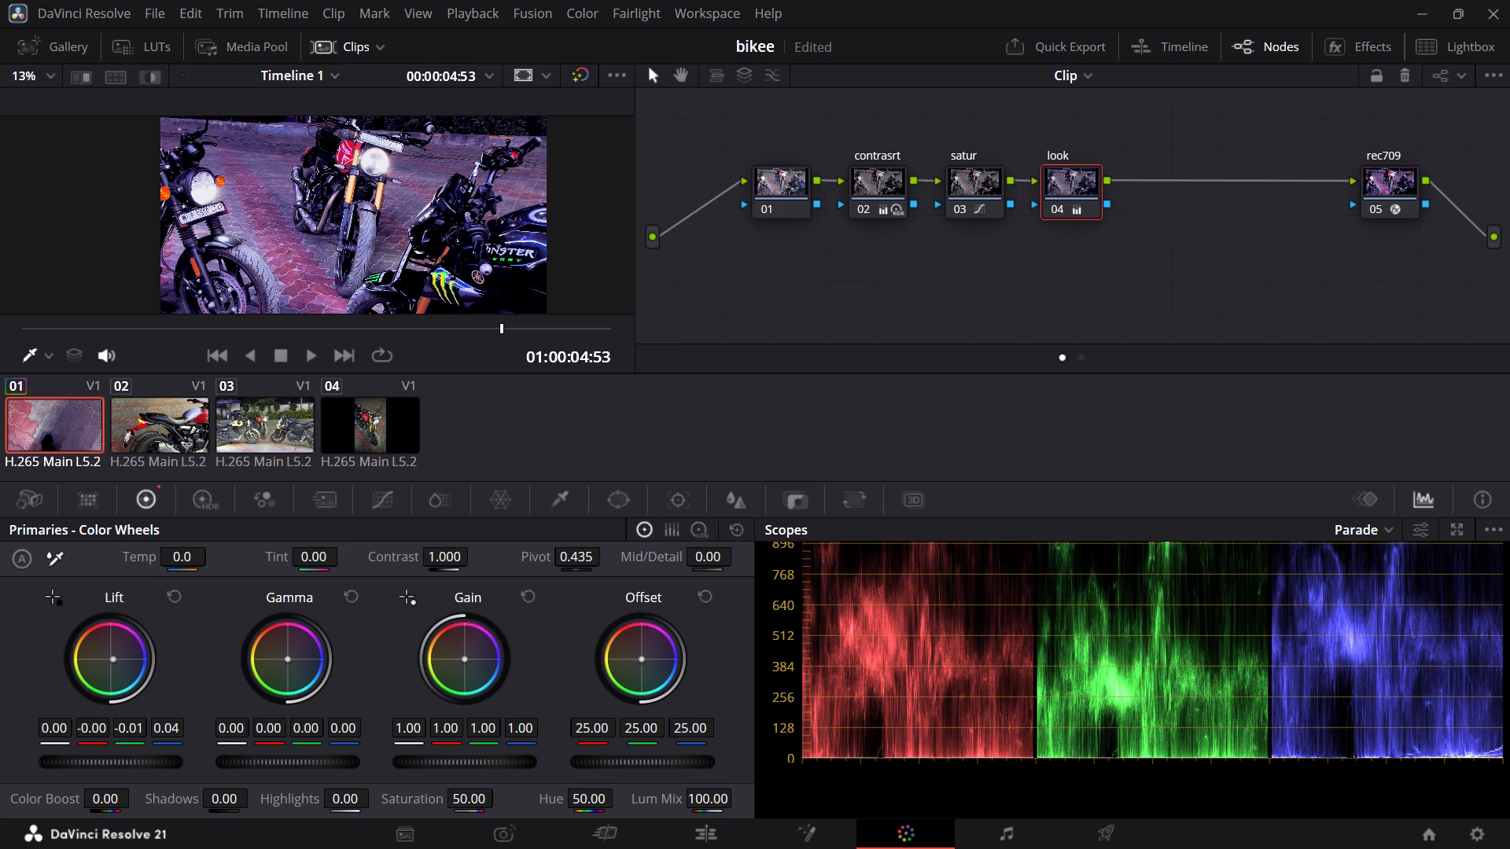
pyautogui.moveTo(112, 637); pyautogui.dragTo(92, 631)
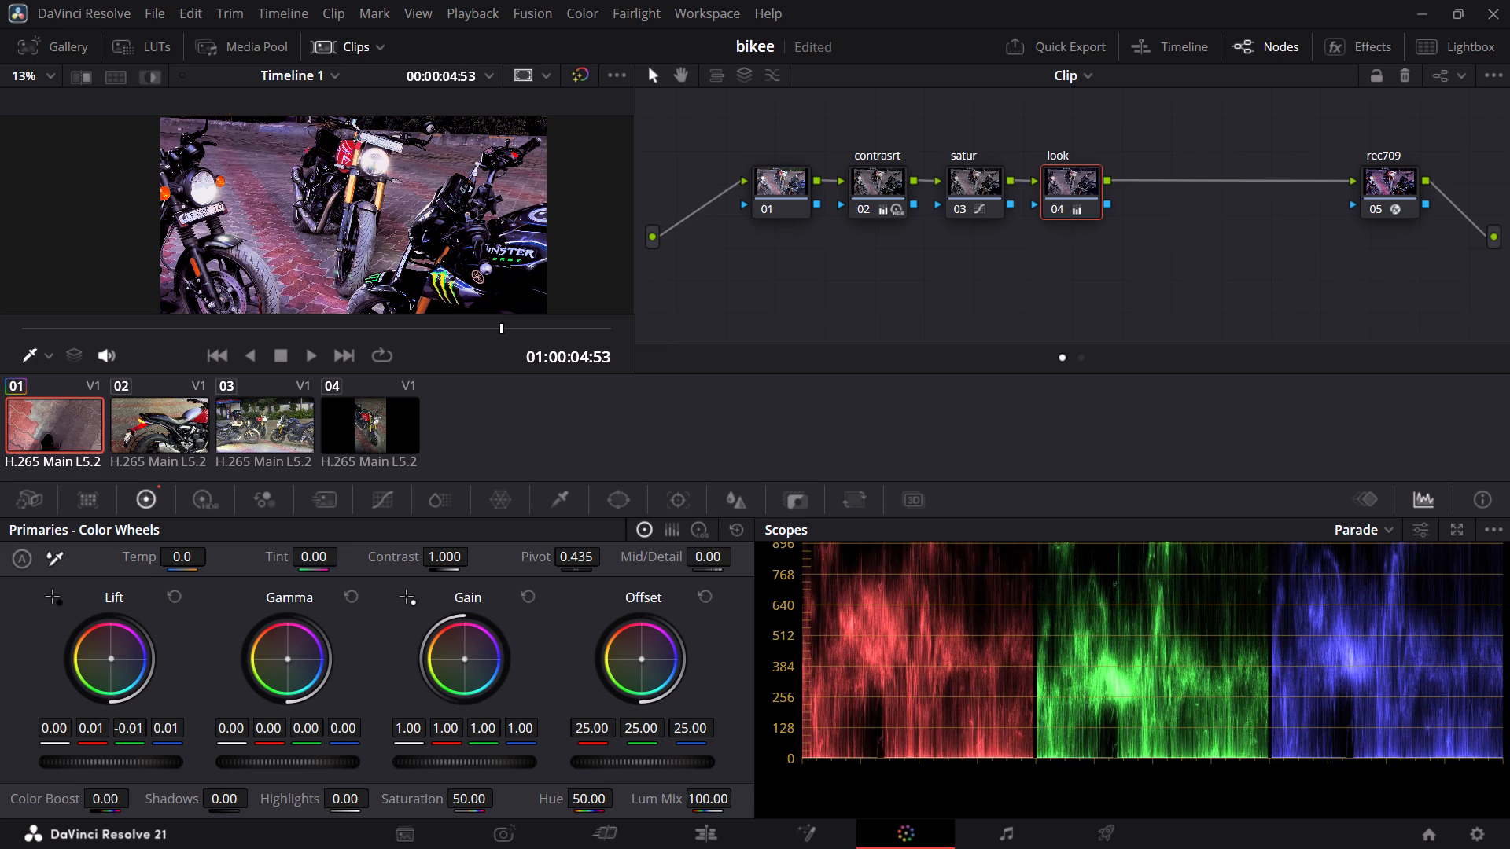
pyautogui.moveTo(92, 631); pyautogui.dragTo(106, 639)
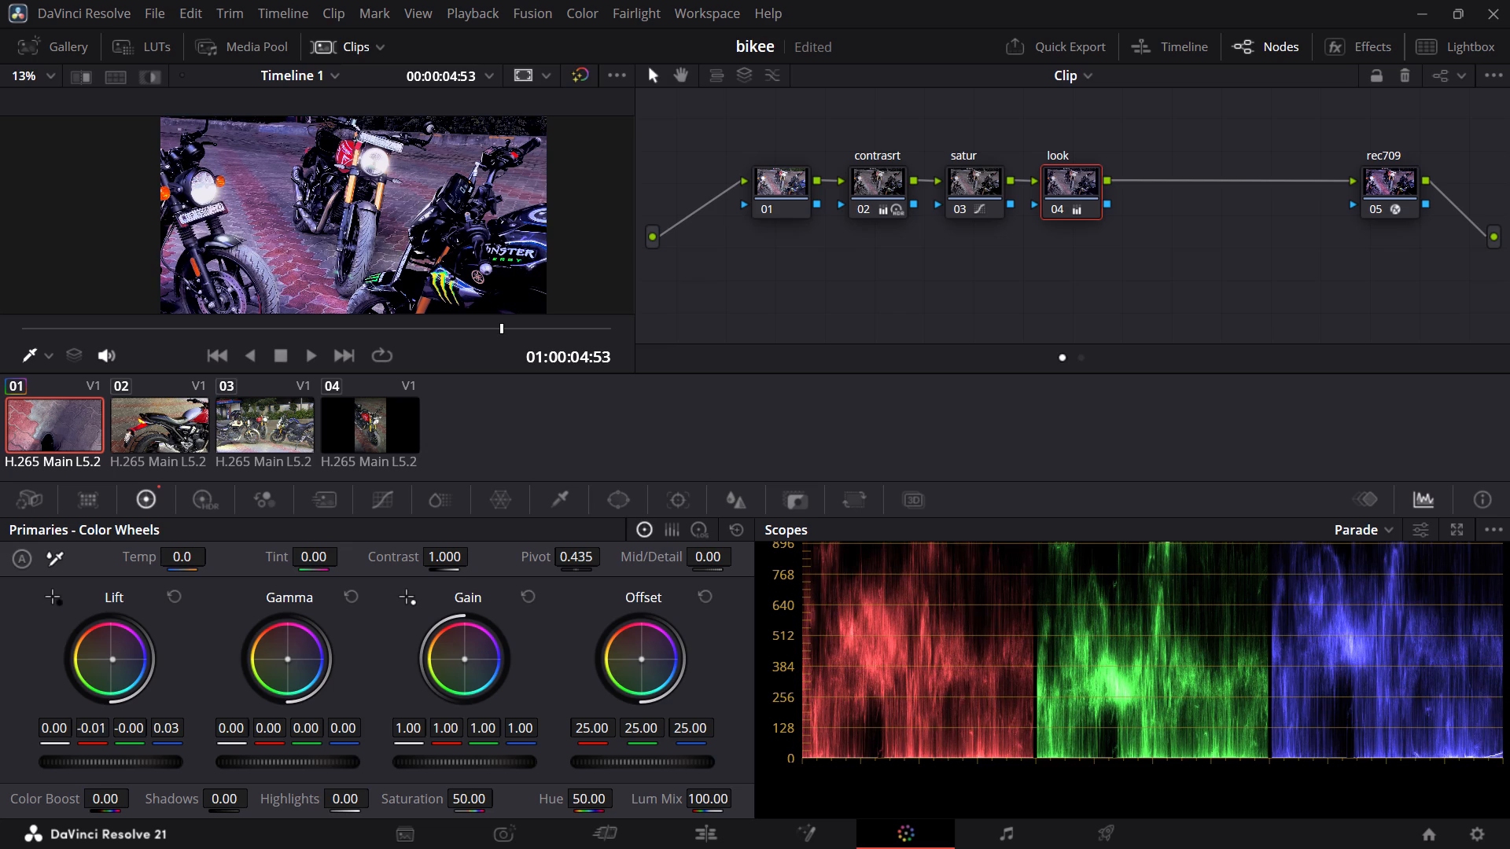
pyautogui.moveTo(106, 639); pyautogui.dragTo(94, 615)
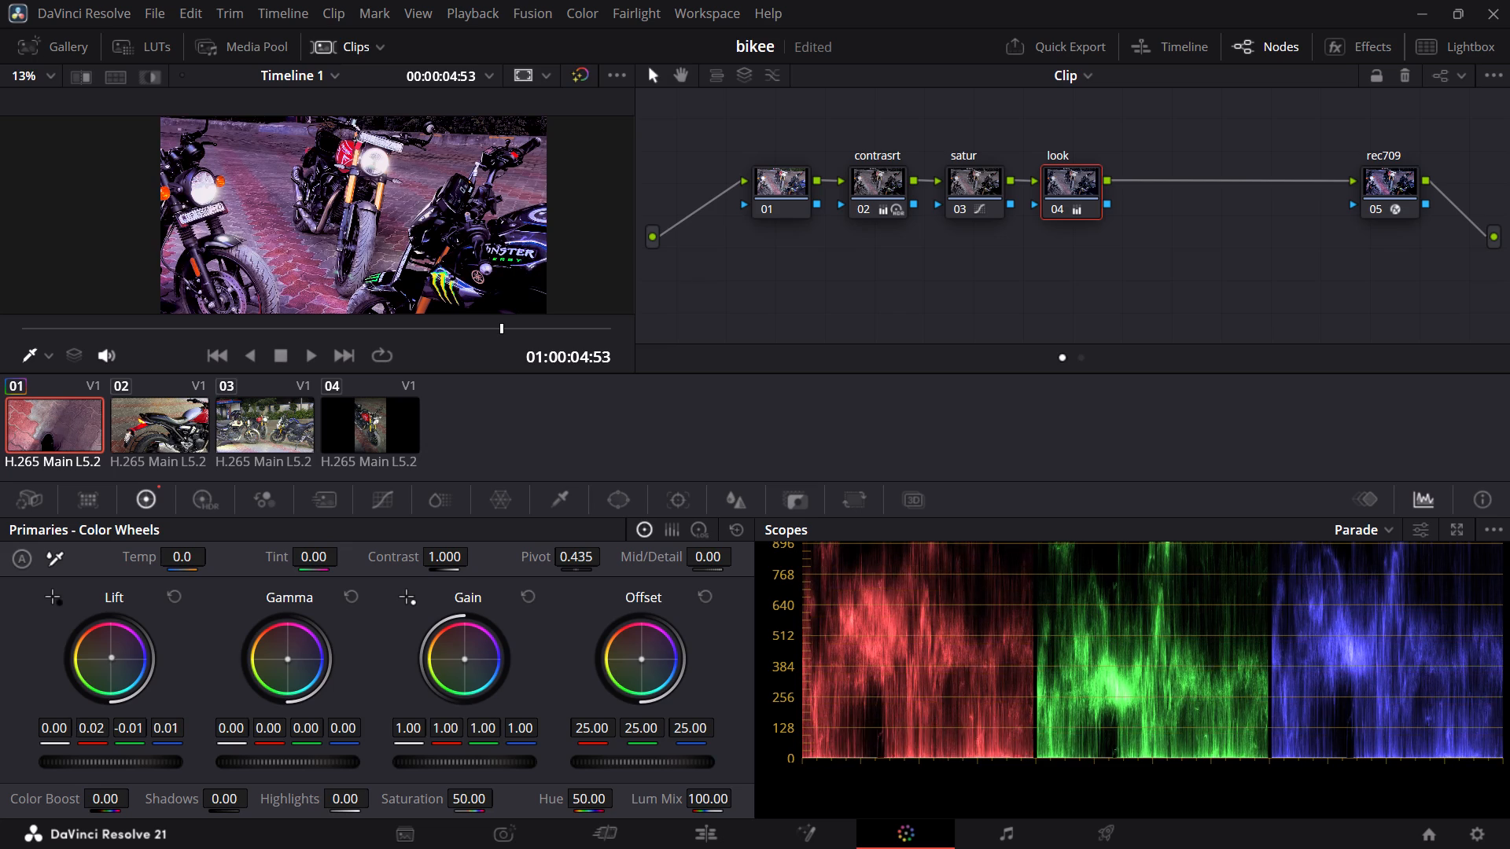
pyautogui.moveTo(94, 615); pyautogui.dragTo(95, 627)
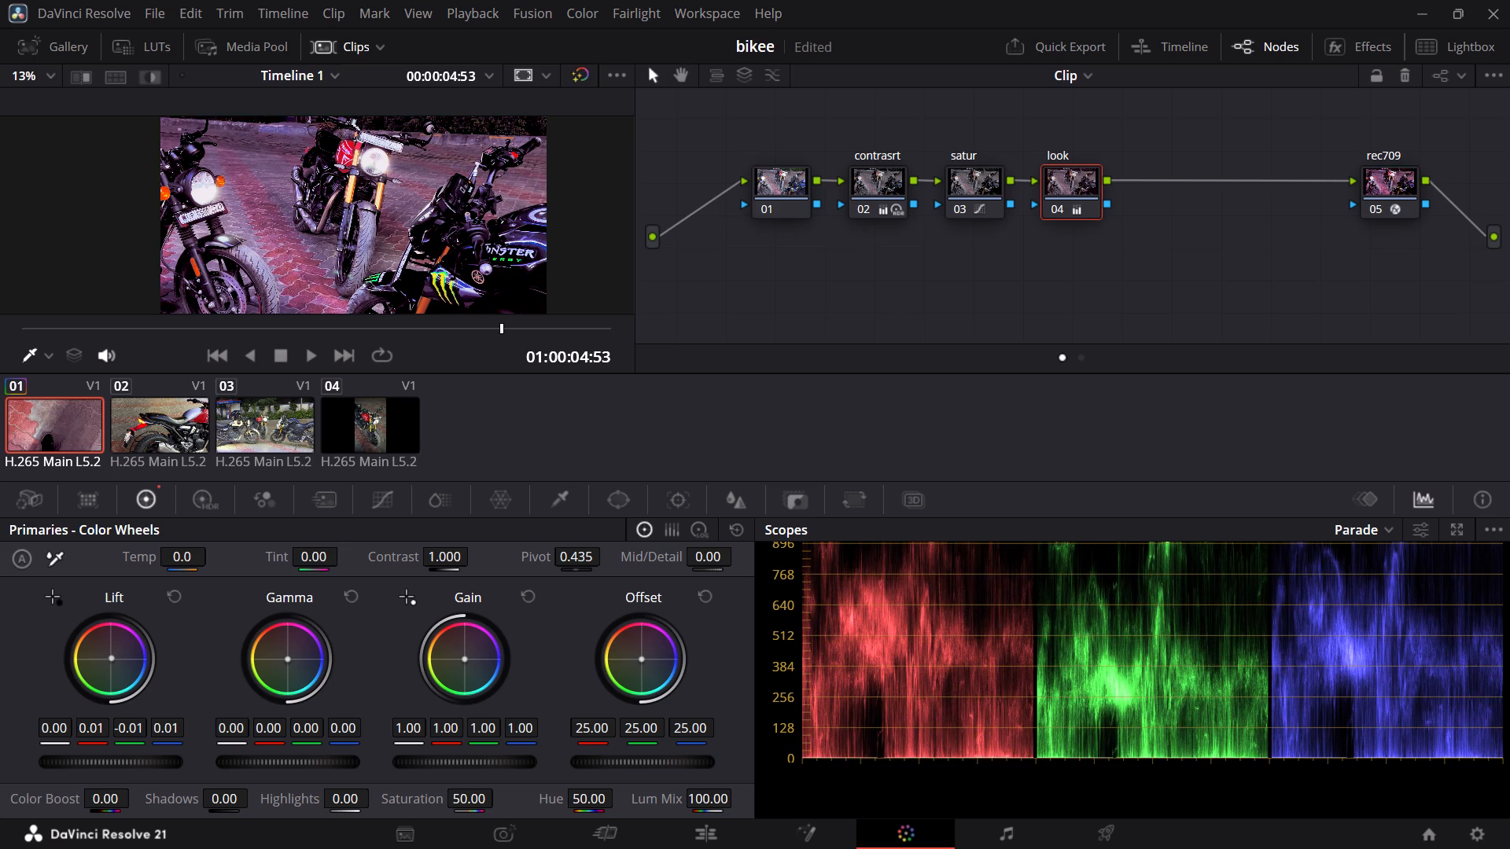
pyautogui.moveTo(95, 627); pyautogui.dragTo(101, 638)
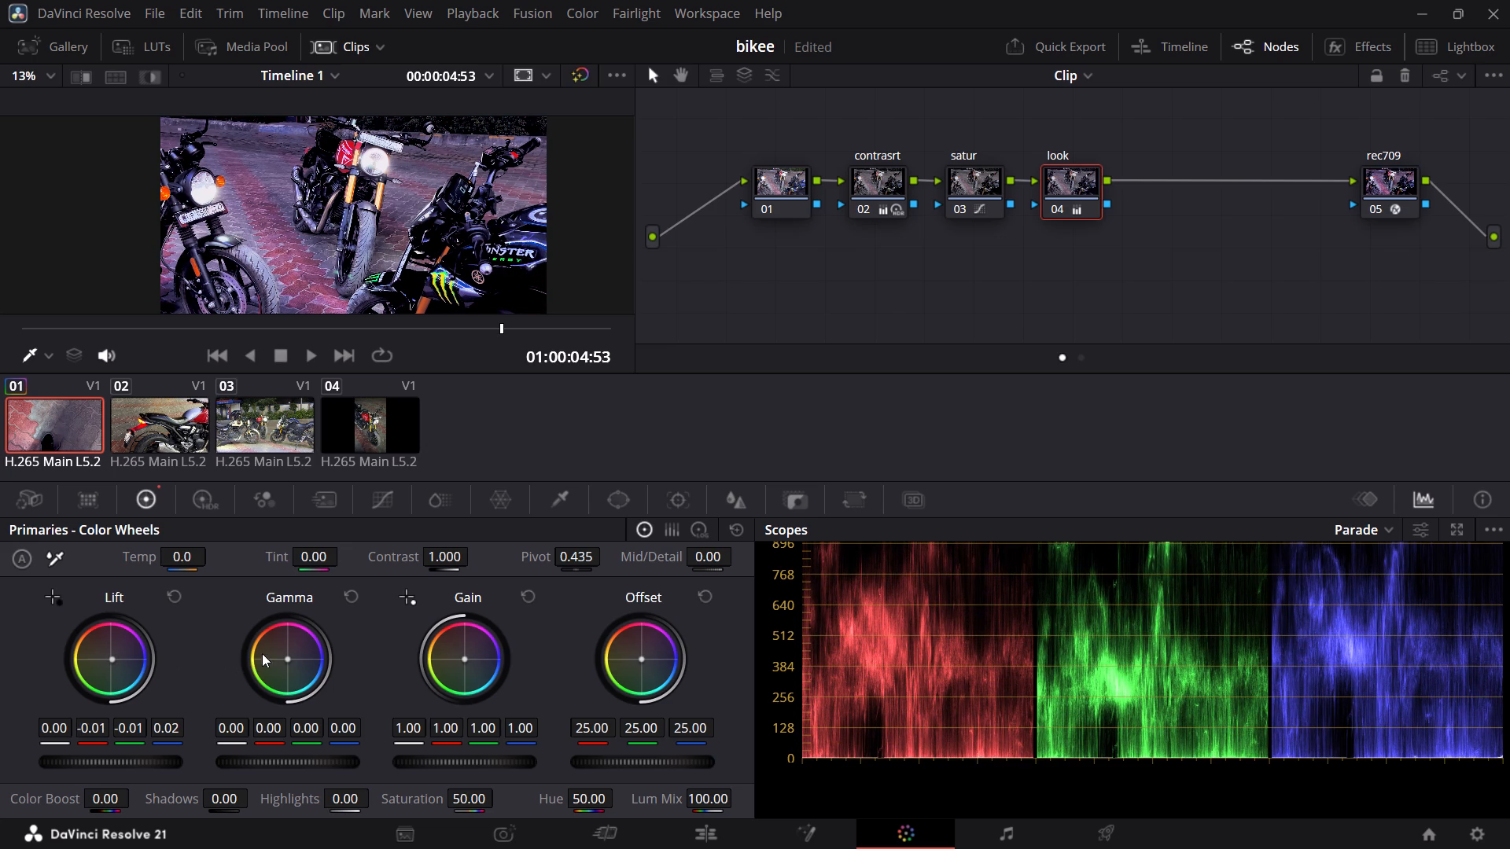
pyautogui.click(286, 656)
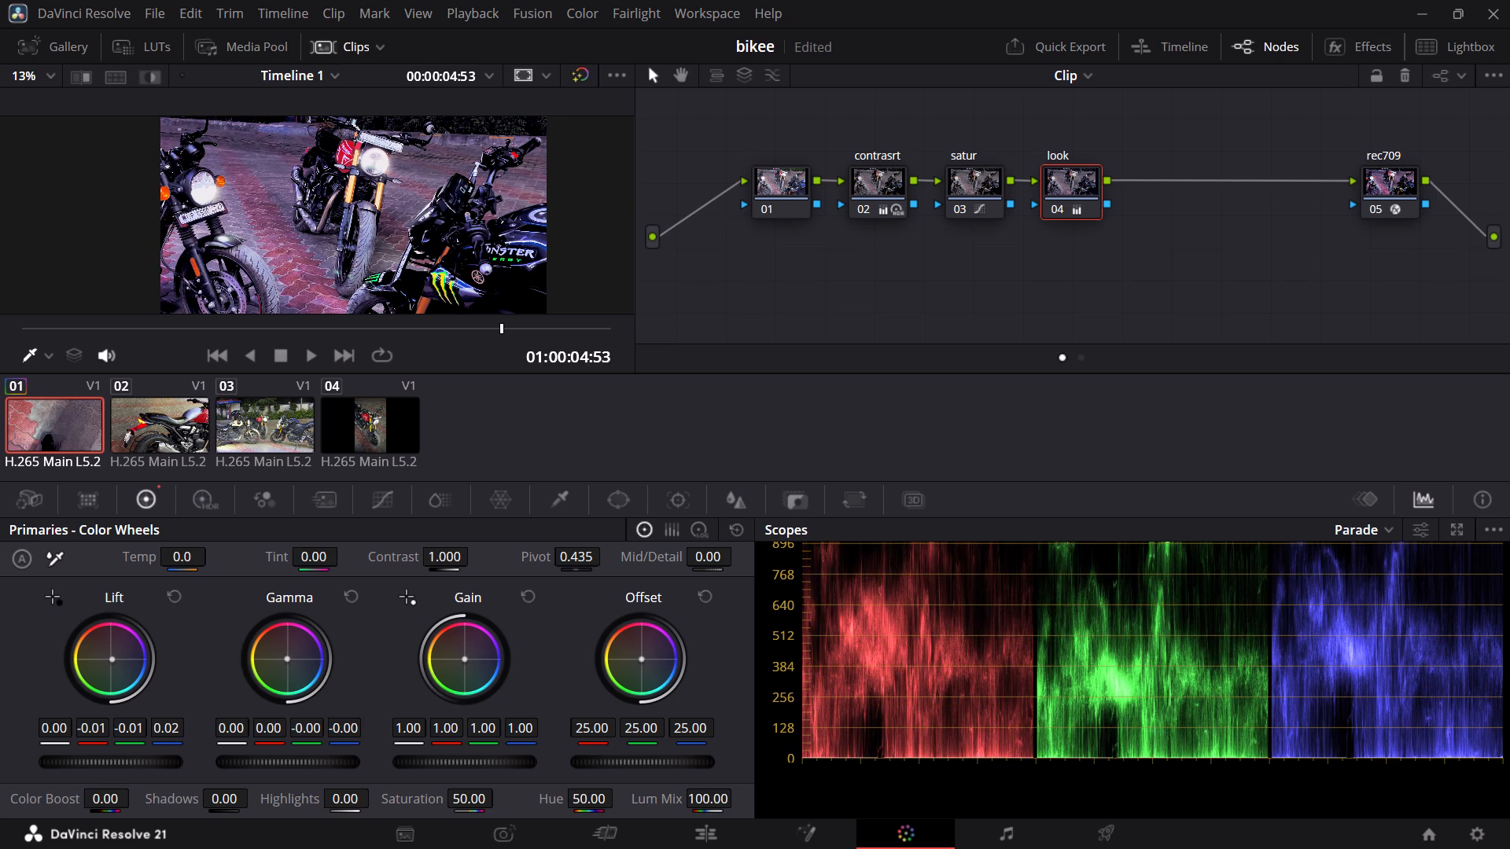
# Compare the bike shot with and without the grade by toggling the bypass of all grades twice, leaving the grade enabled.
pyautogui.click(580, 75)
pyautogui.click(580, 75)
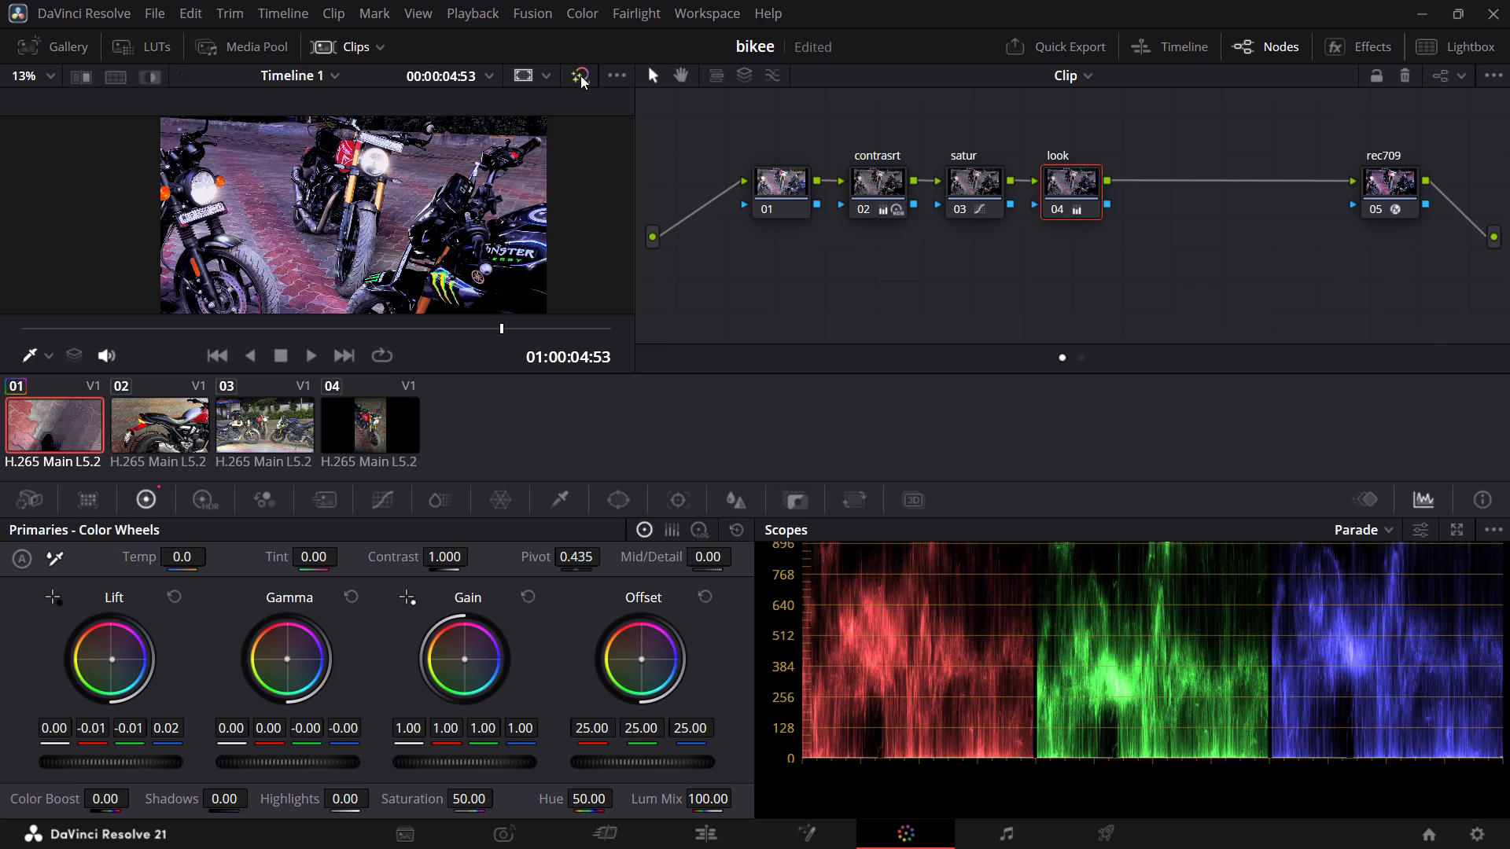
pyautogui.click(580, 75)
pyautogui.click(580, 75)
# Fine-tune the look node's Lift wheel to about red 0.00, green -0.01, blue 0.02.
pyautogui.click(112, 659)
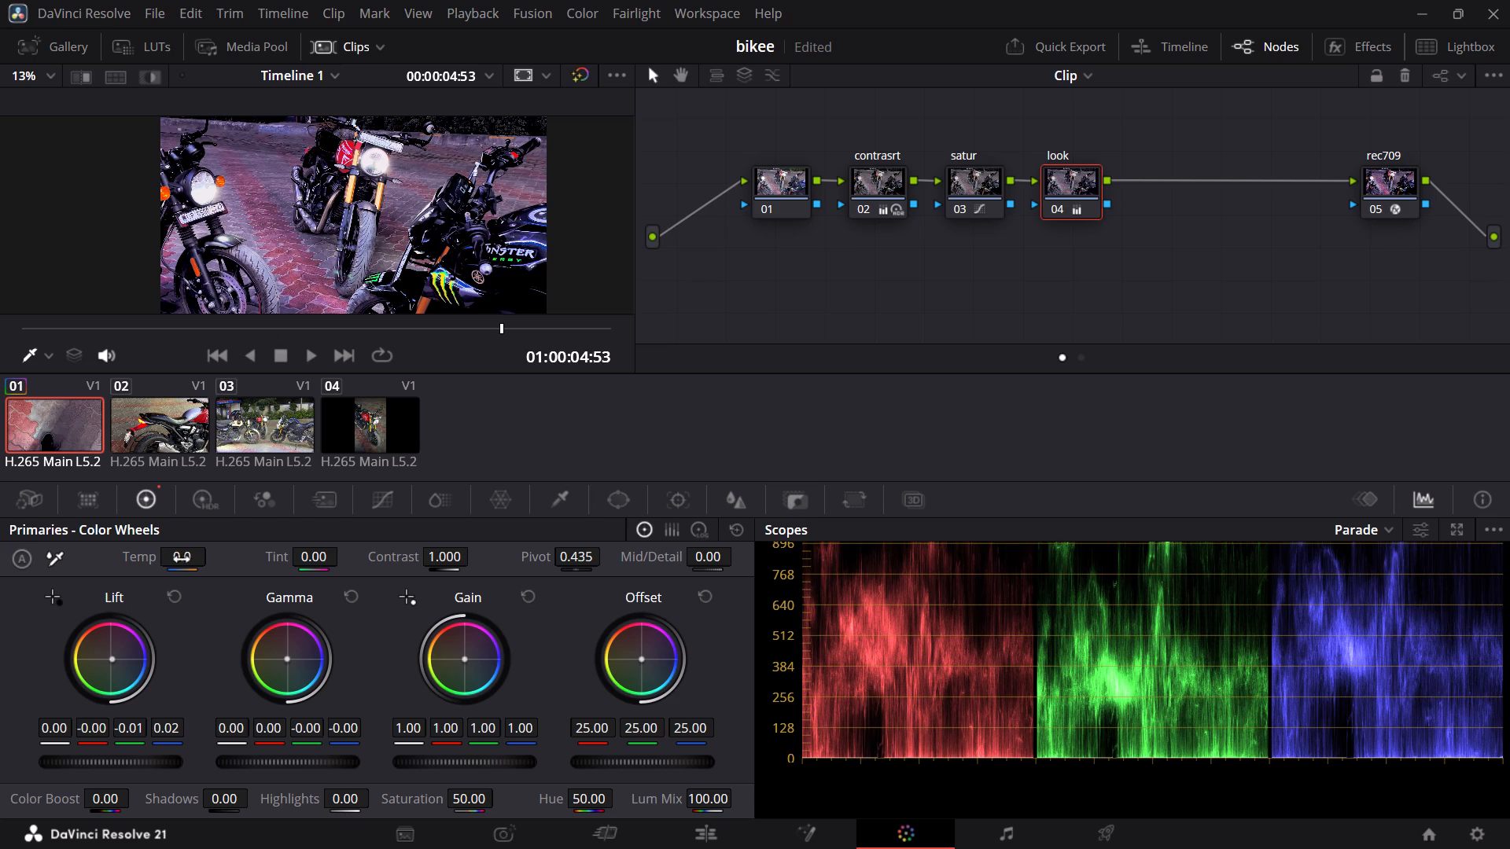
# Switch to the tutorial in Brave and watch its Log Wheels section on the look node, pausing after the Highlights adjustment.
pyautogui.hscroll(2, 662, 466)
pyautogui.click(655, 456)
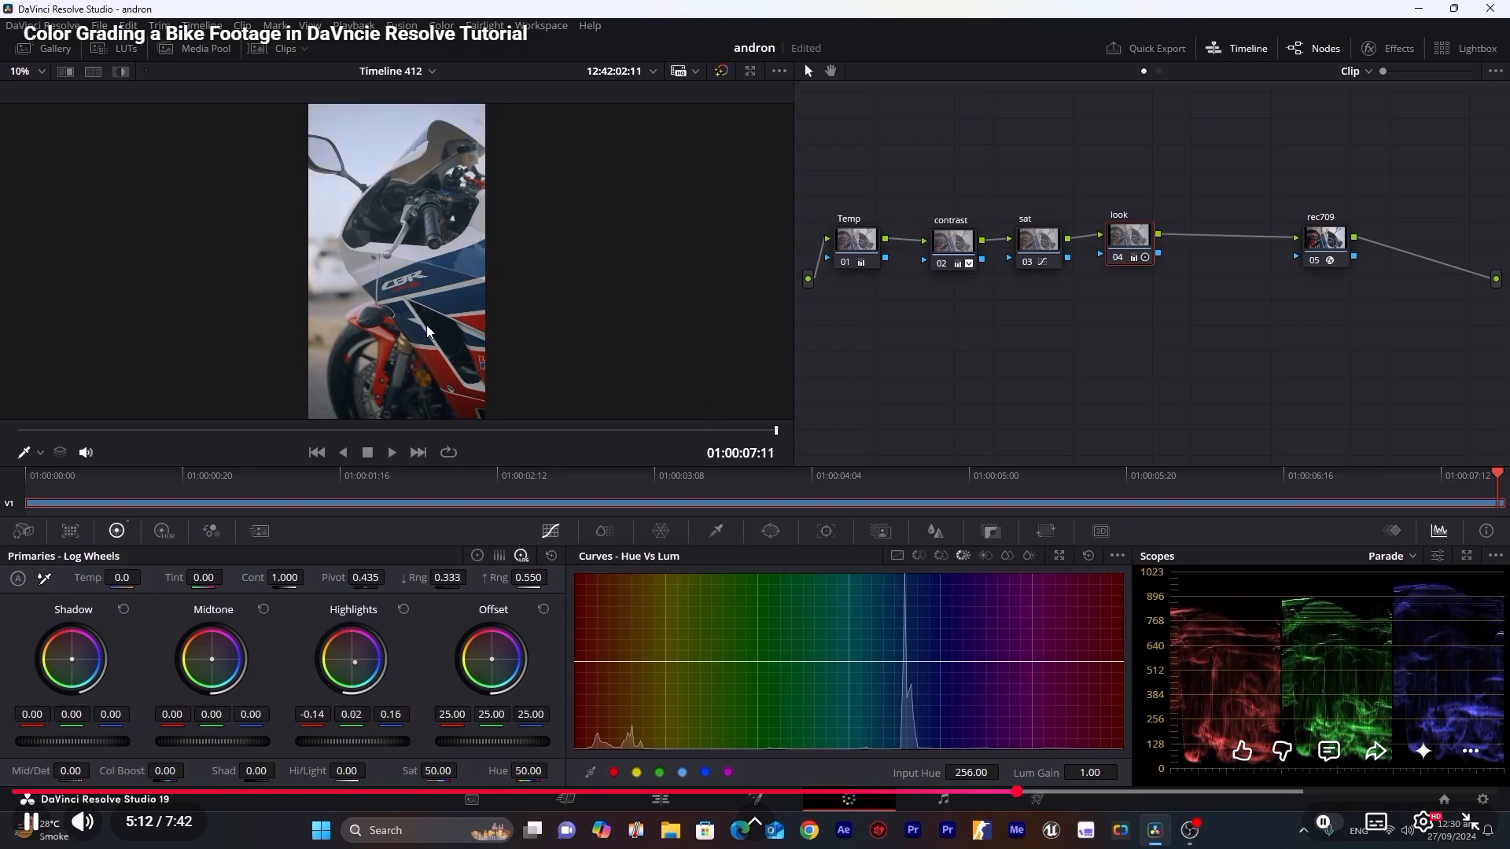
pyautogui.click(458, 286)
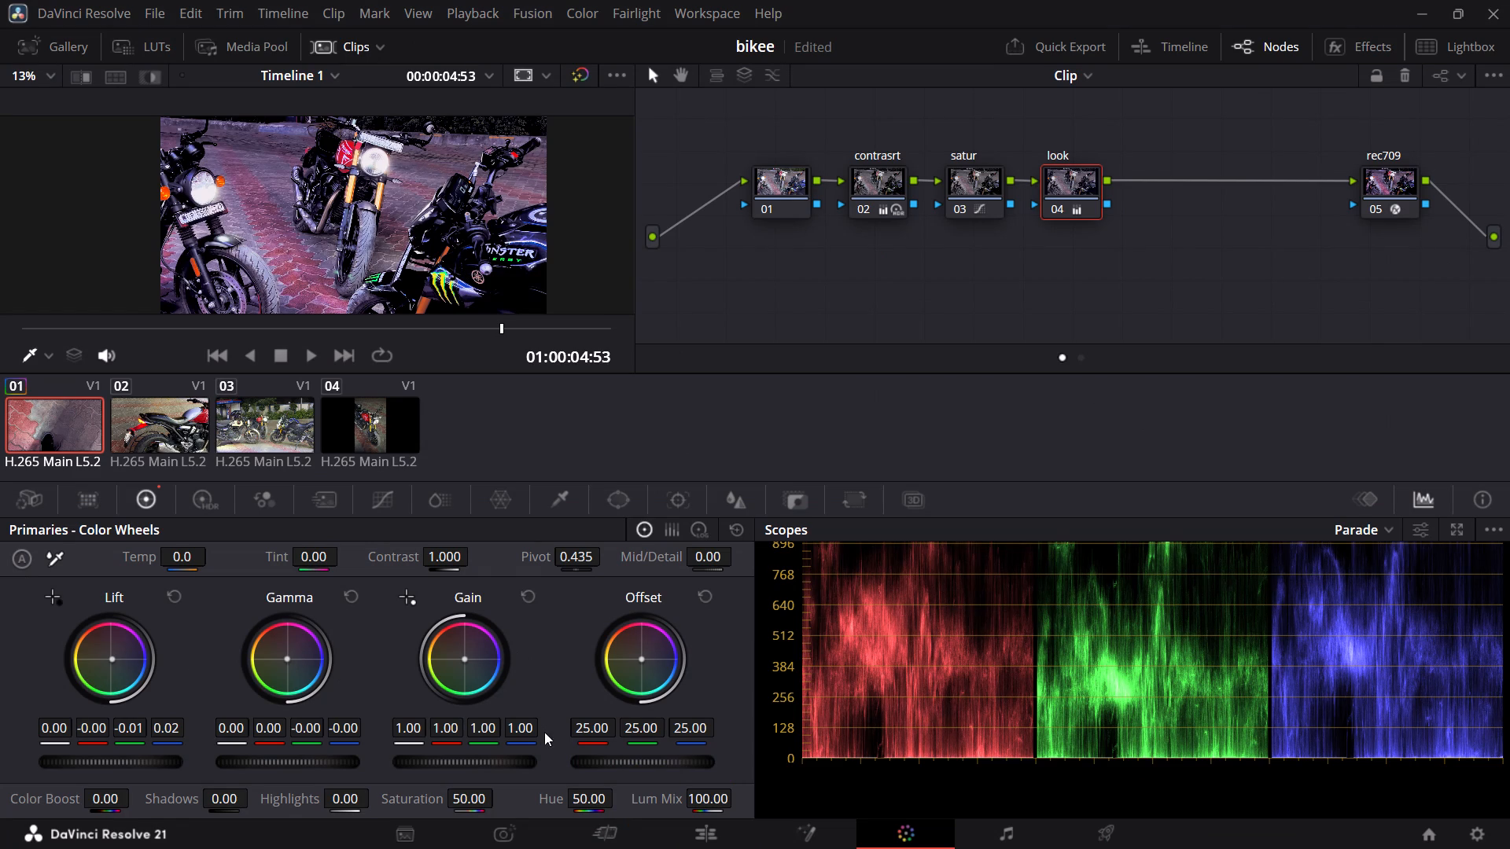
# In DaVinci Resolve, set the look node's Gain to about luminance 0.98, red 0.99, green 1.00 and blue 0.95.
pyautogui.moveTo(519, 728); pyautogui.dragTo(557, 728)
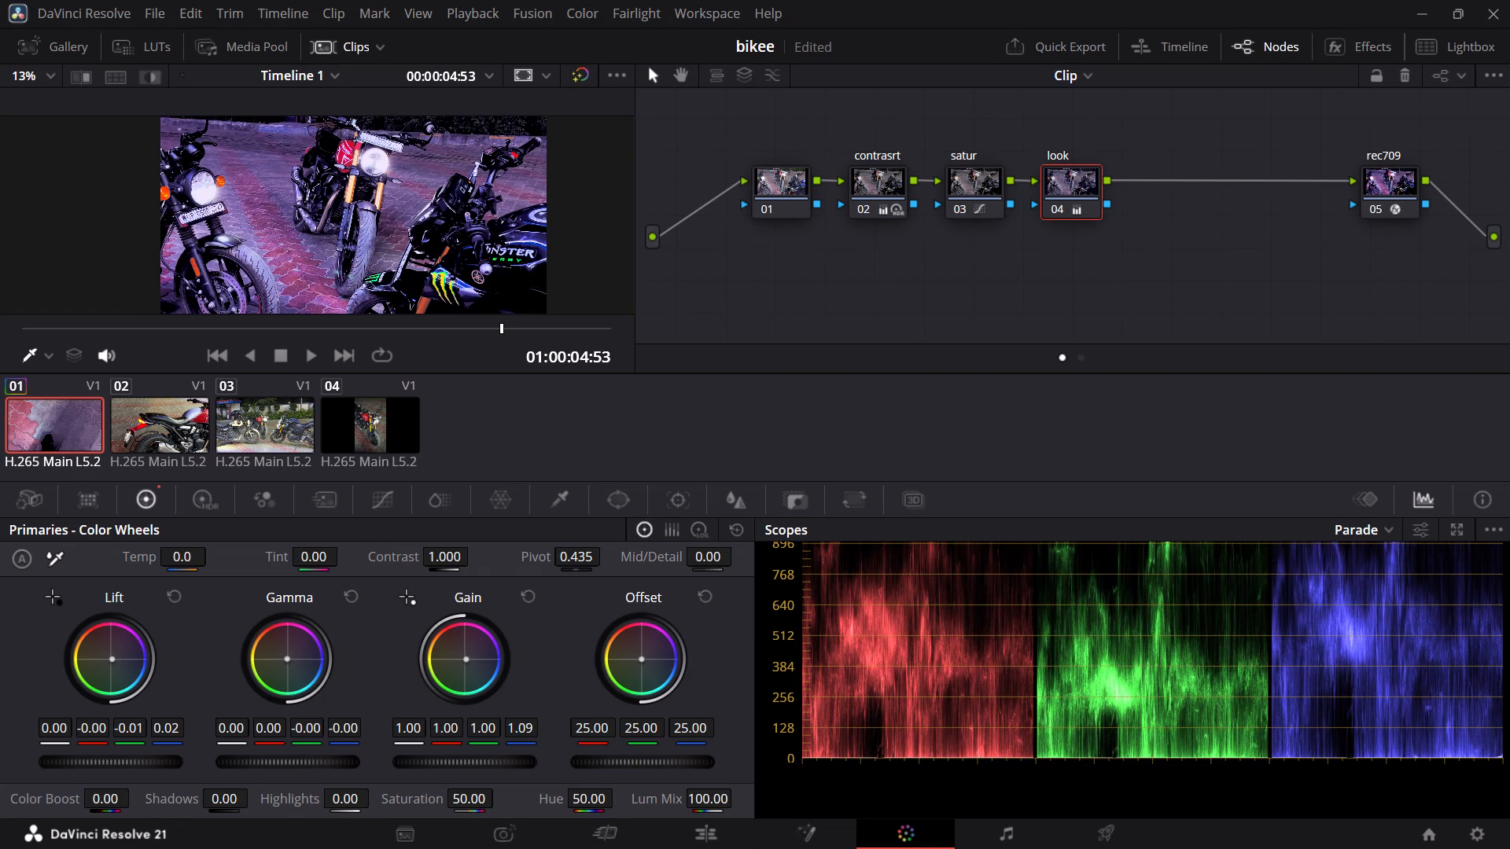
pyautogui.moveTo(557, 728); pyautogui.dragTo(421, 728)
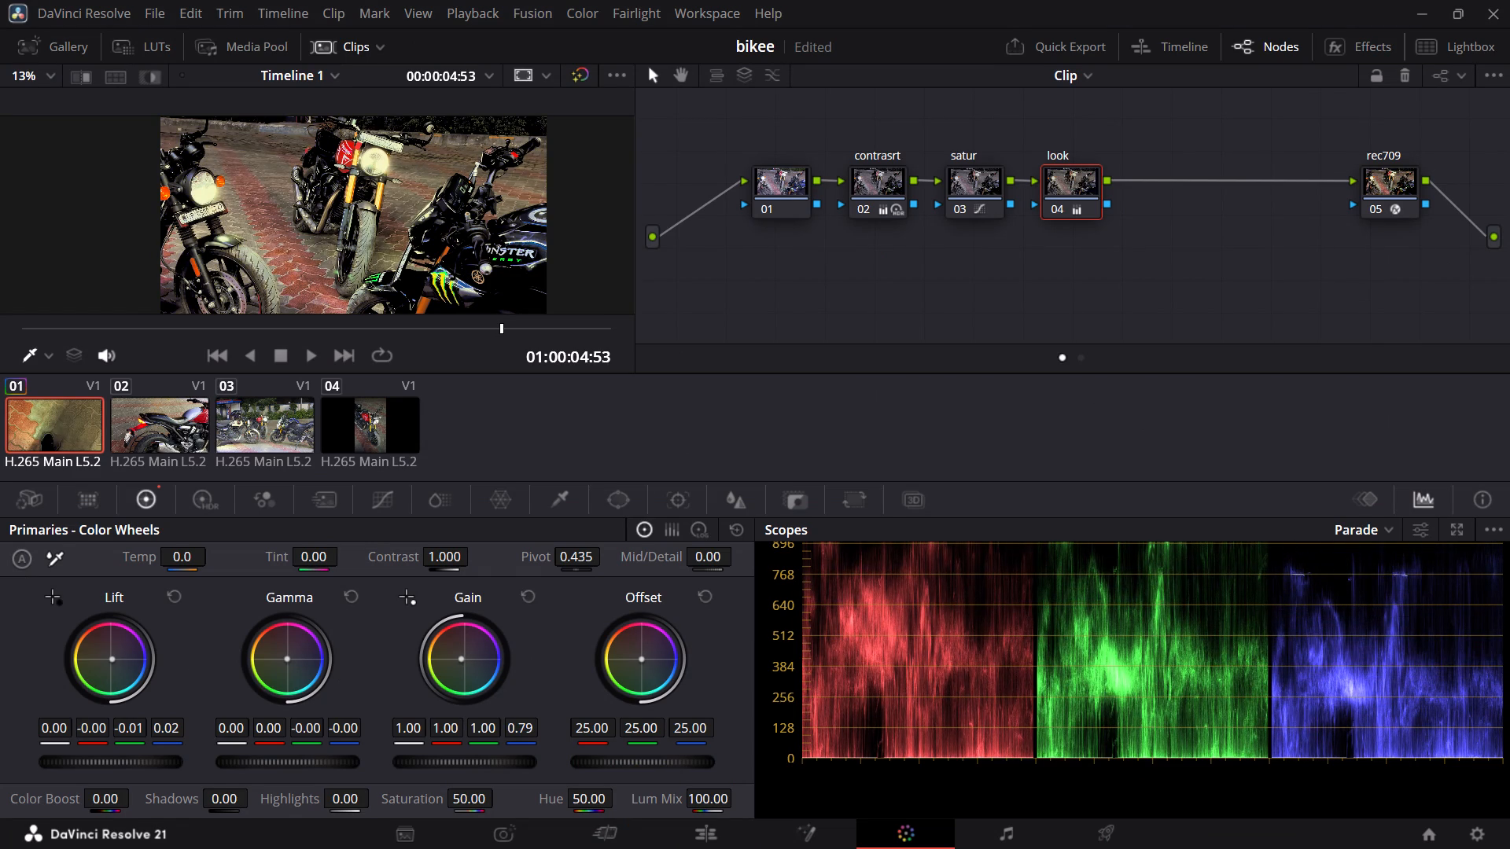
pyautogui.moveTo(421, 728); pyautogui.dragTo(508, 728)
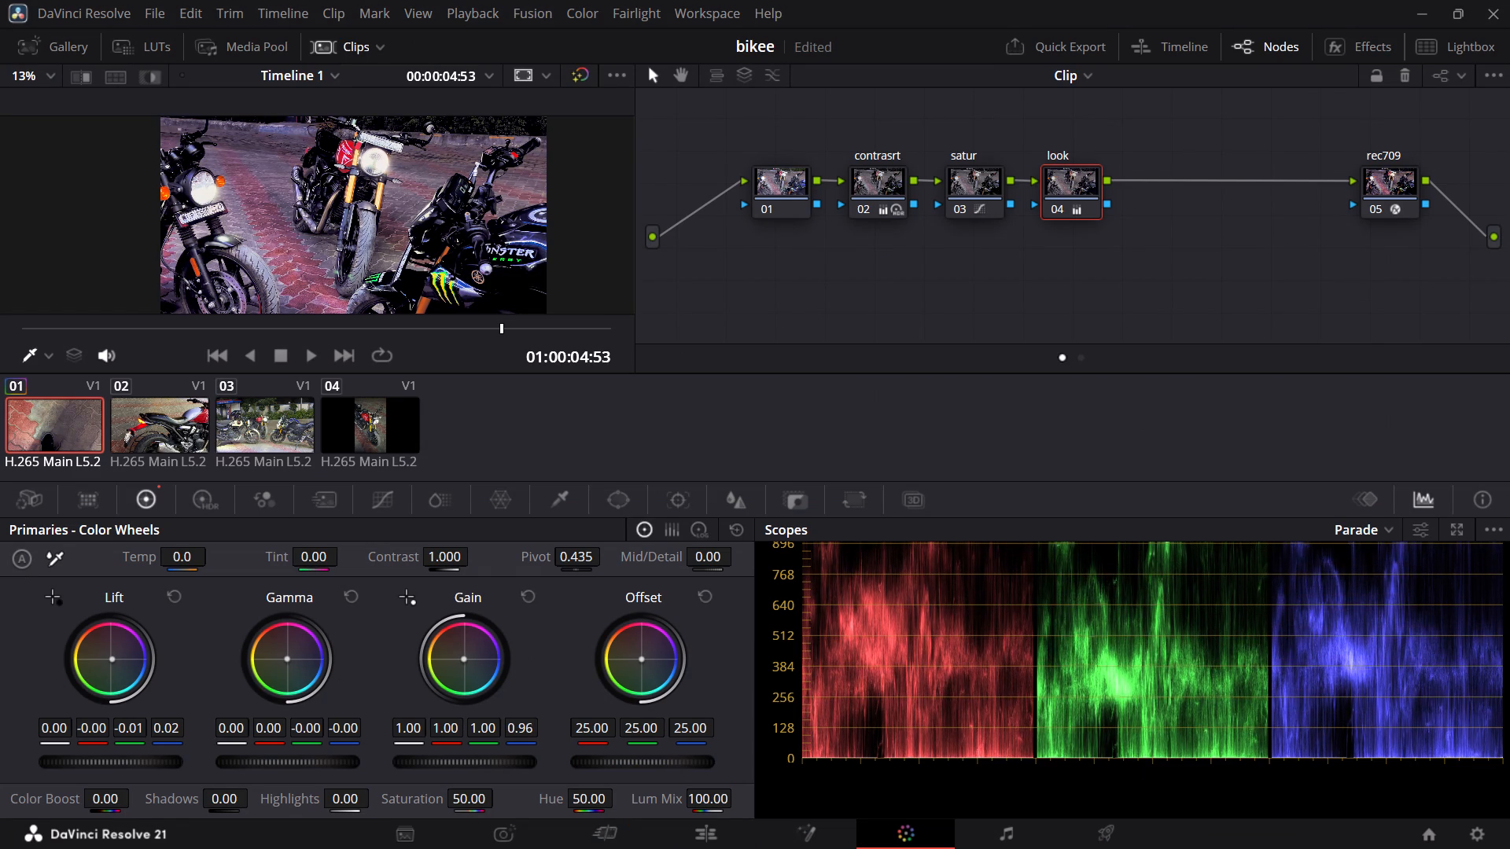
pyautogui.moveTo(508, 728); pyautogui.dragTo(525, 731)
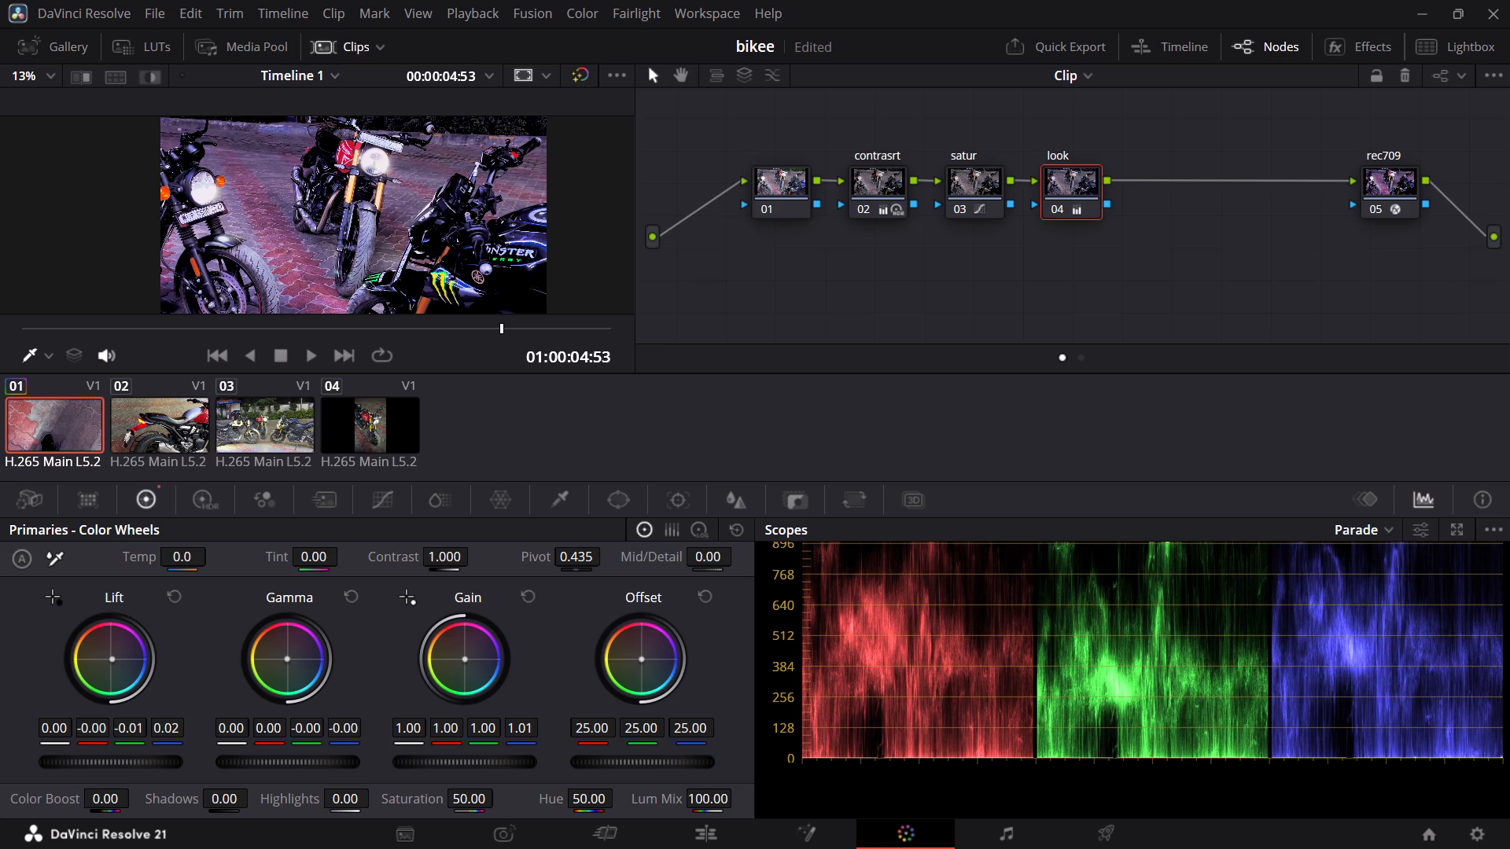
pyautogui.moveTo(525, 731); pyautogui.dragTo(496, 731)
pyautogui.click(441, 733)
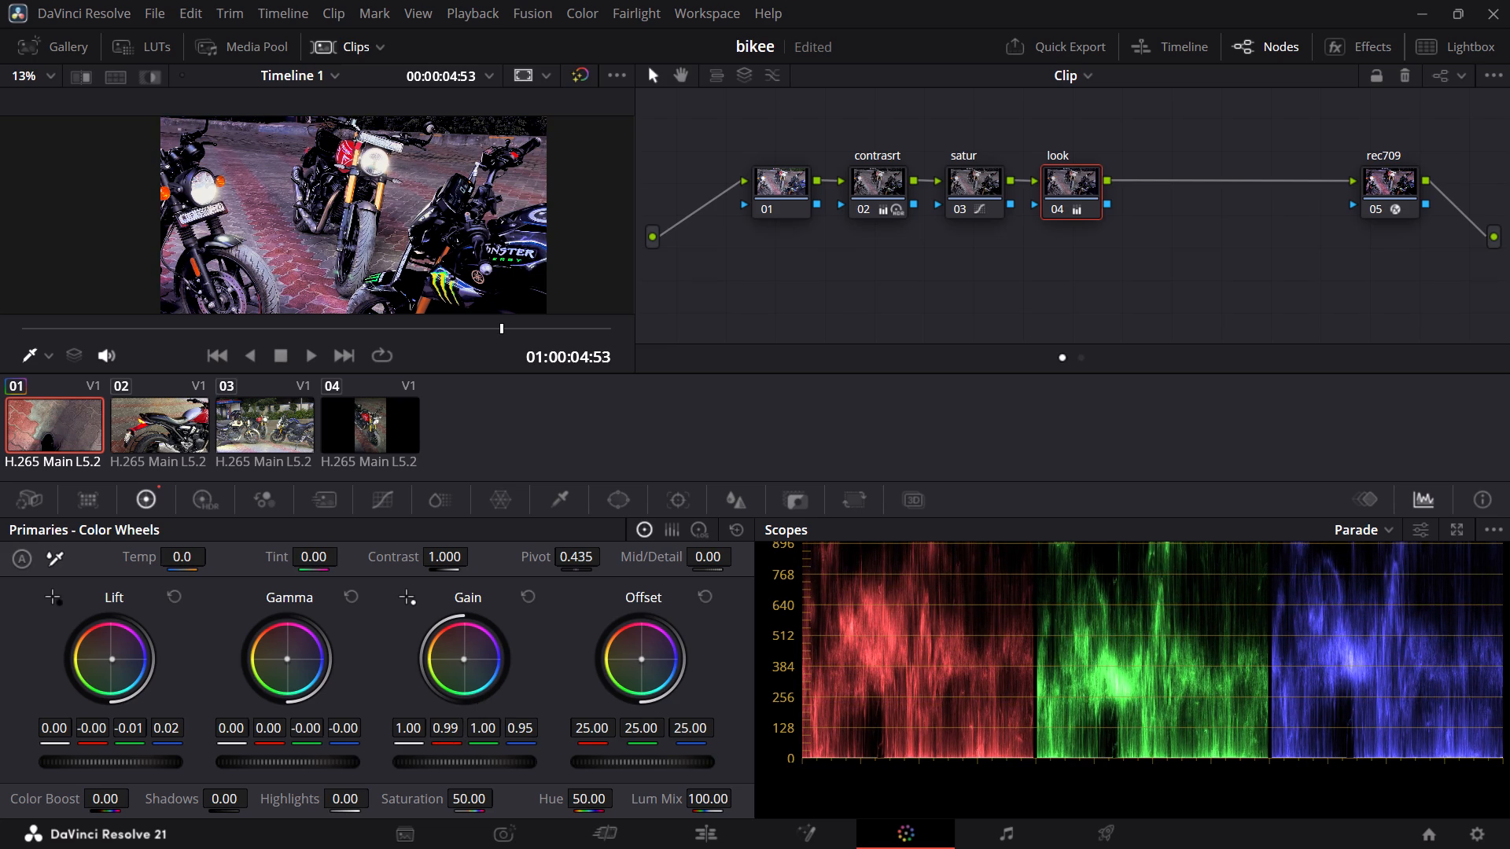
pyautogui.moveTo(409, 733); pyautogui.dragTo(449, 731)
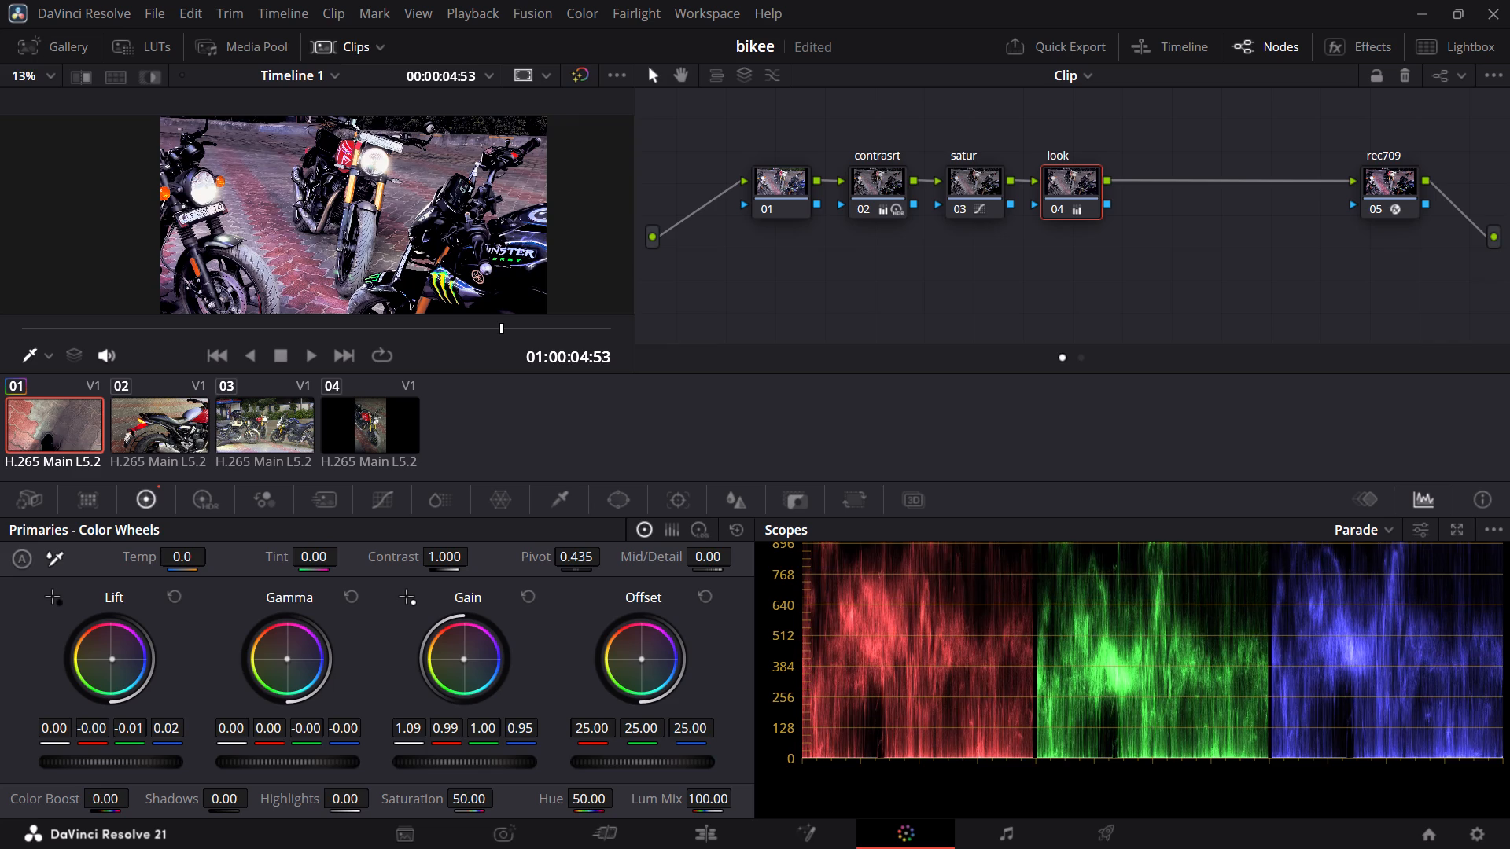
pyautogui.moveTo(449, 731); pyautogui.dragTo(374, 731)
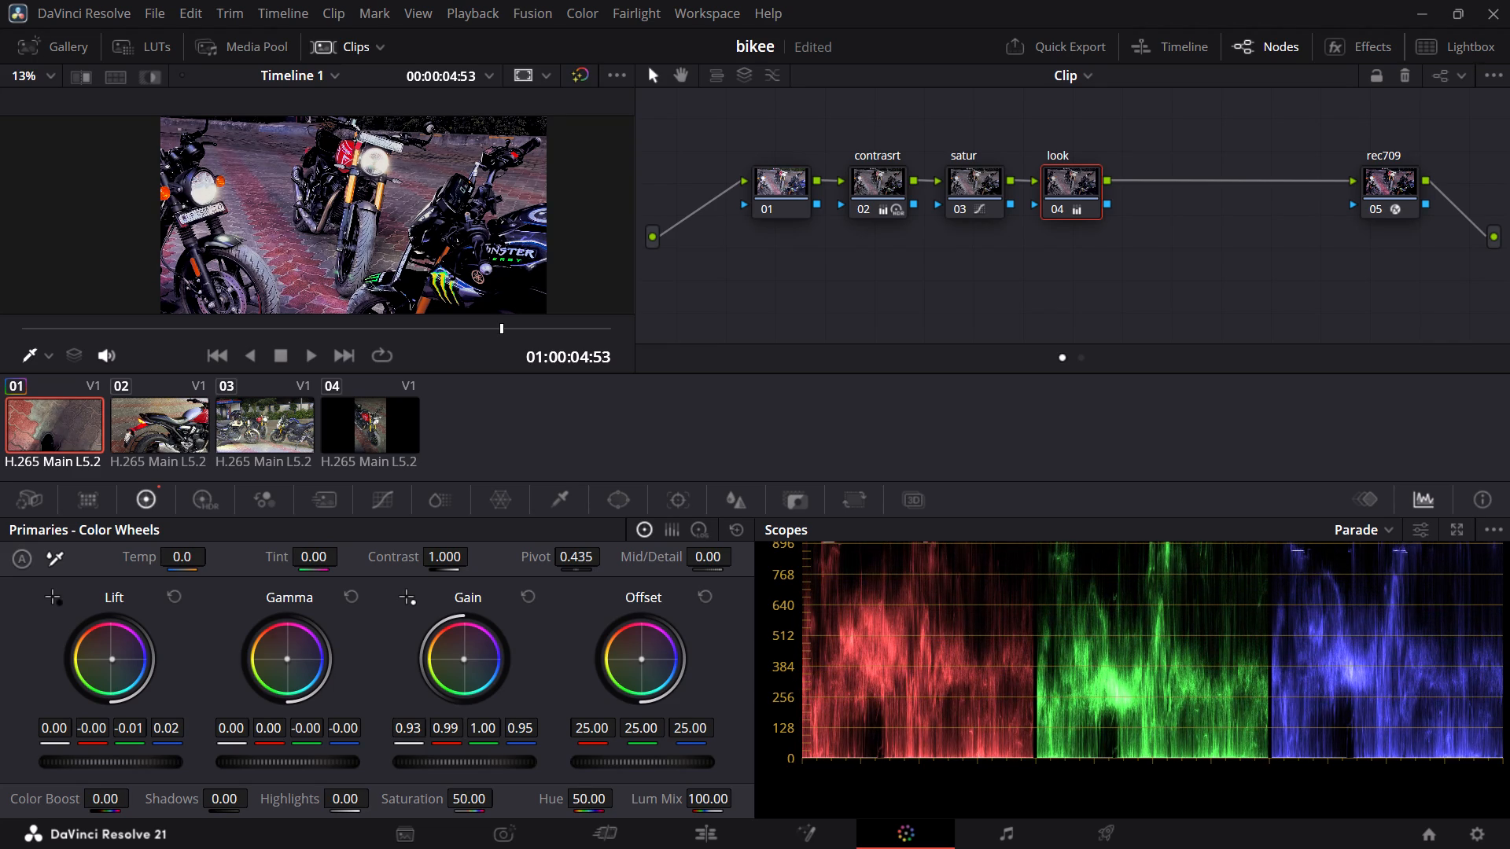
pyautogui.moveTo(374, 731); pyautogui.dragTo(399, 731)
pyautogui.click(493, 731)
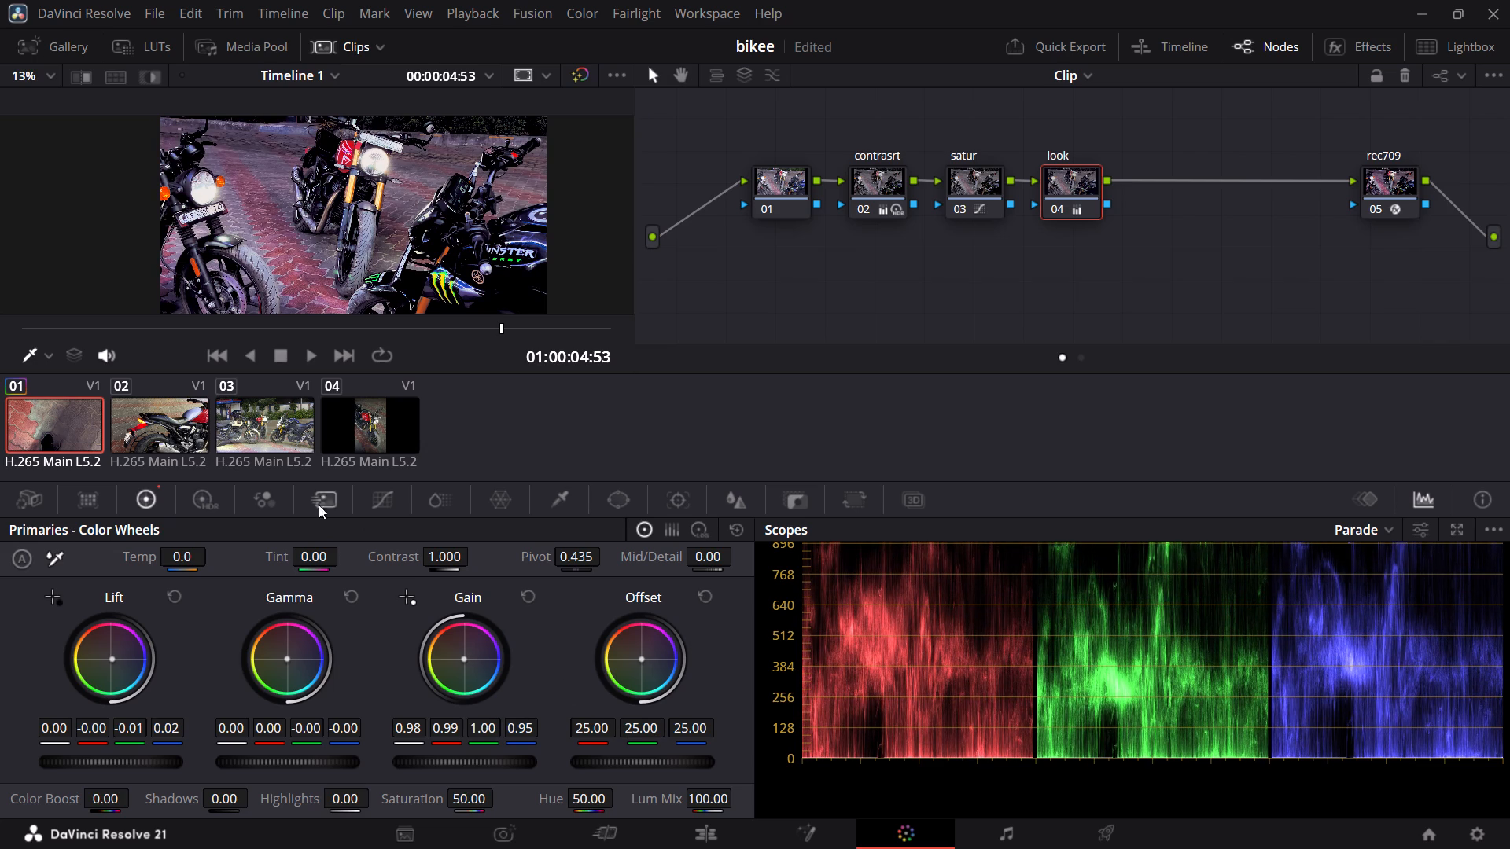
# In the look node's Log Wheels, lower Highlights to about -0.20 in red, green and blue.
pyautogui.click(214, 498)
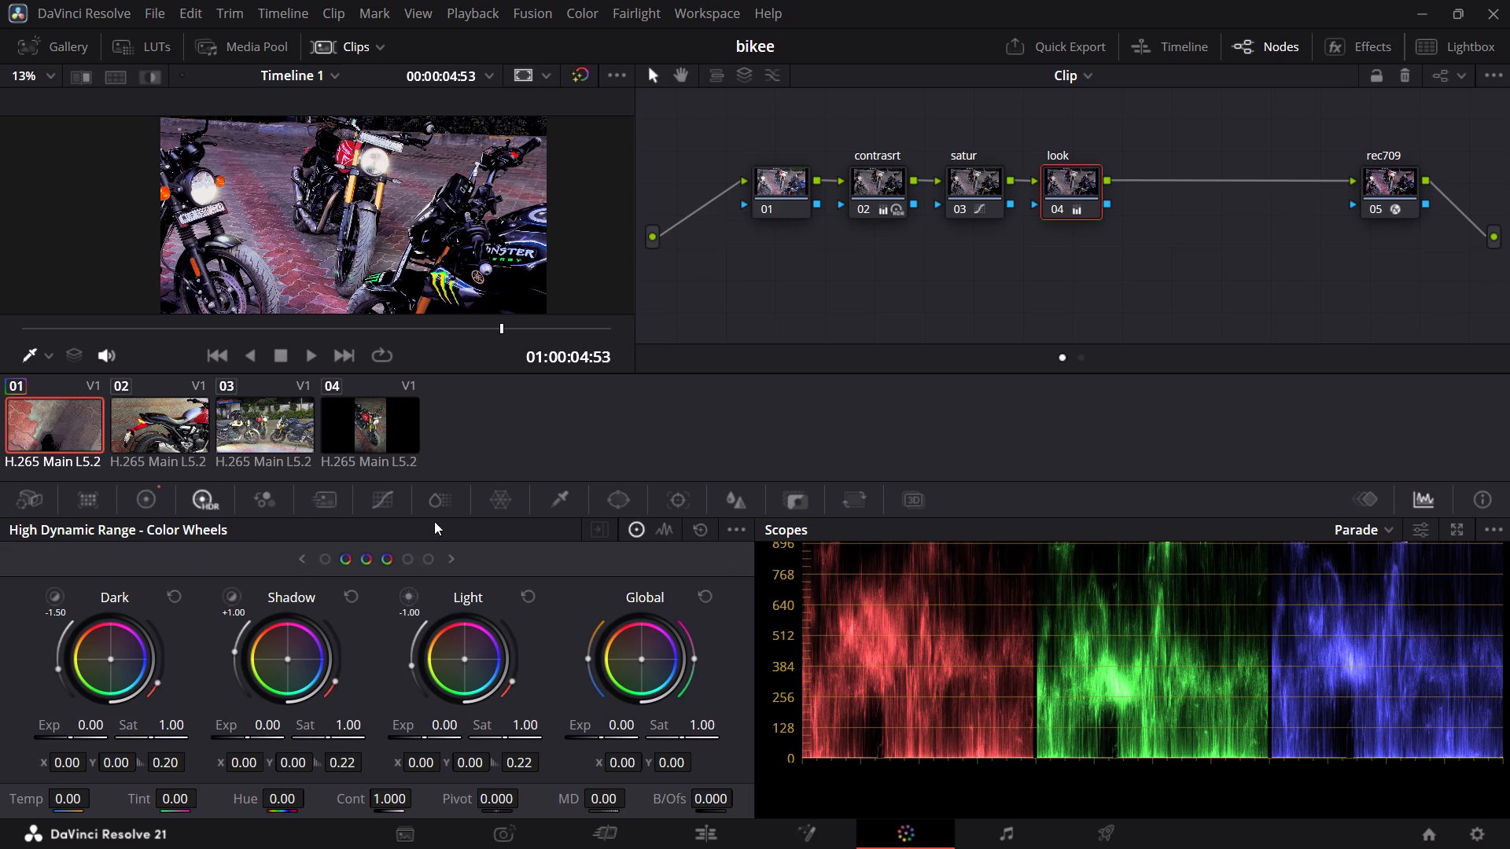
pyautogui.click(157, 494)
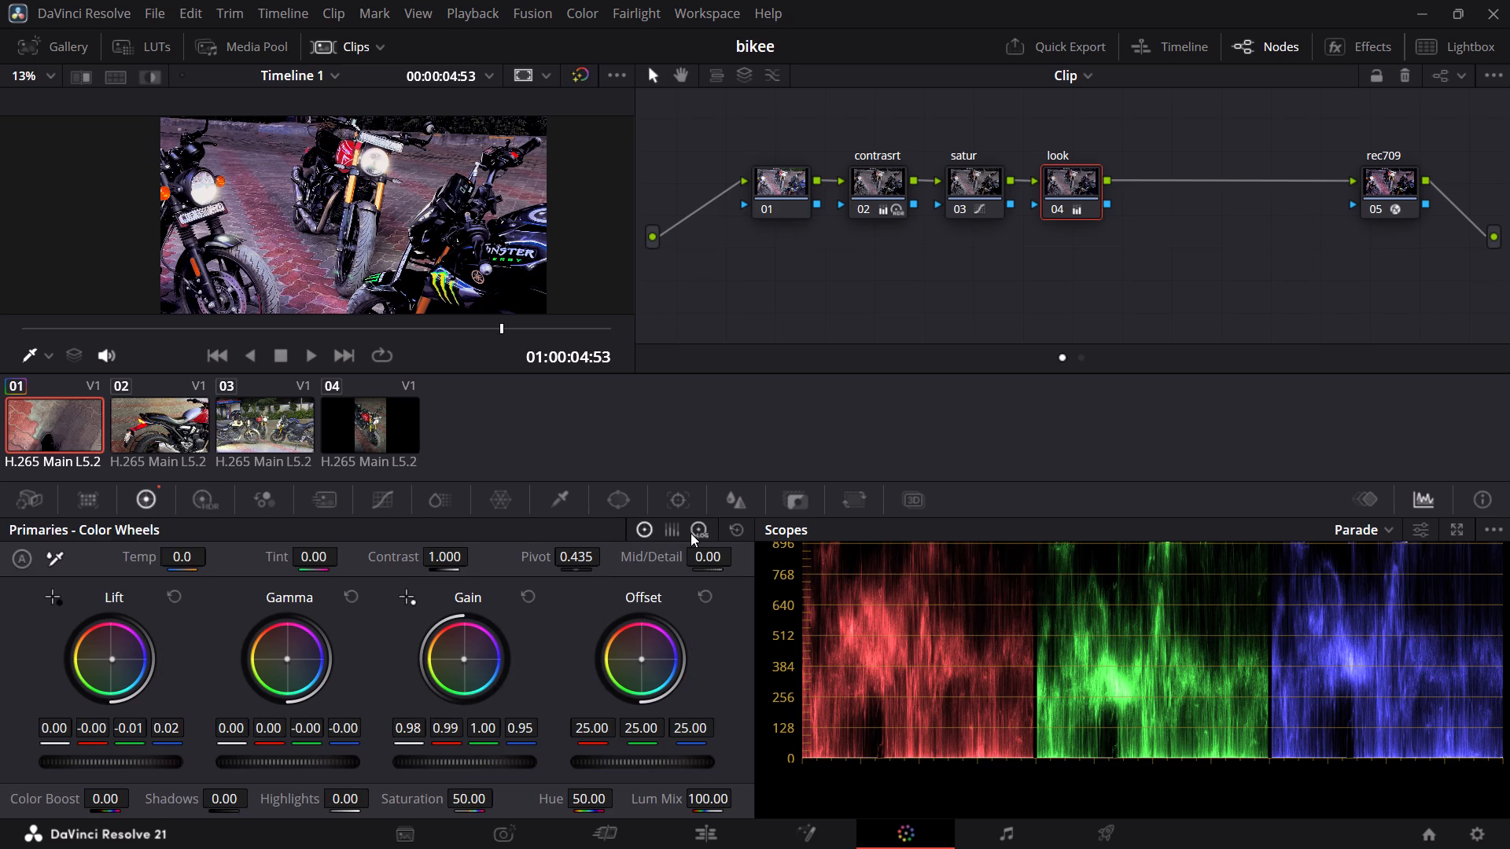
pyautogui.click(698, 533)
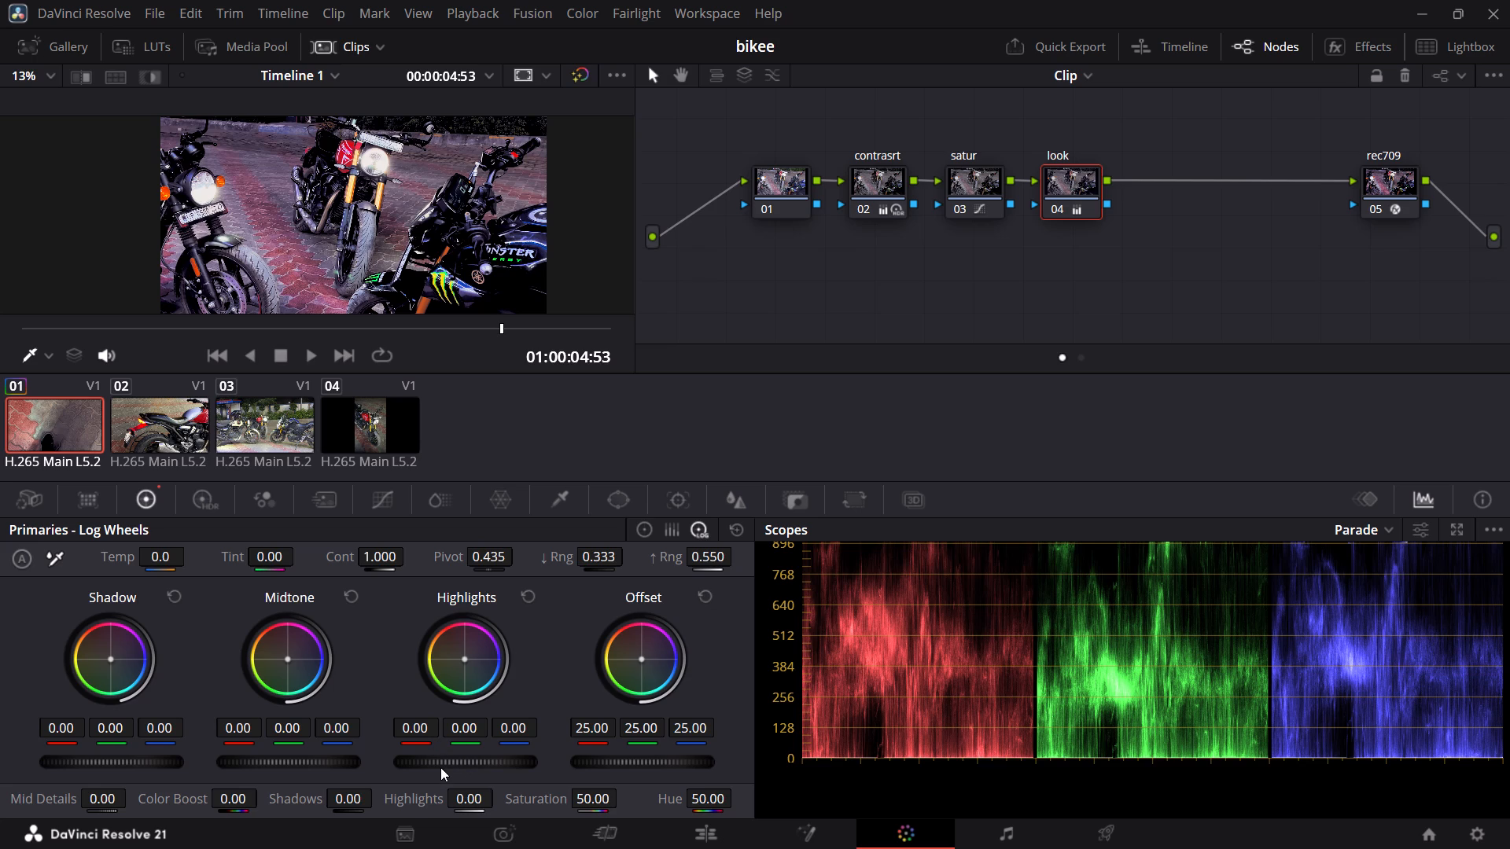
pyautogui.moveTo(437, 755); pyautogui.dragTo(537, 755)
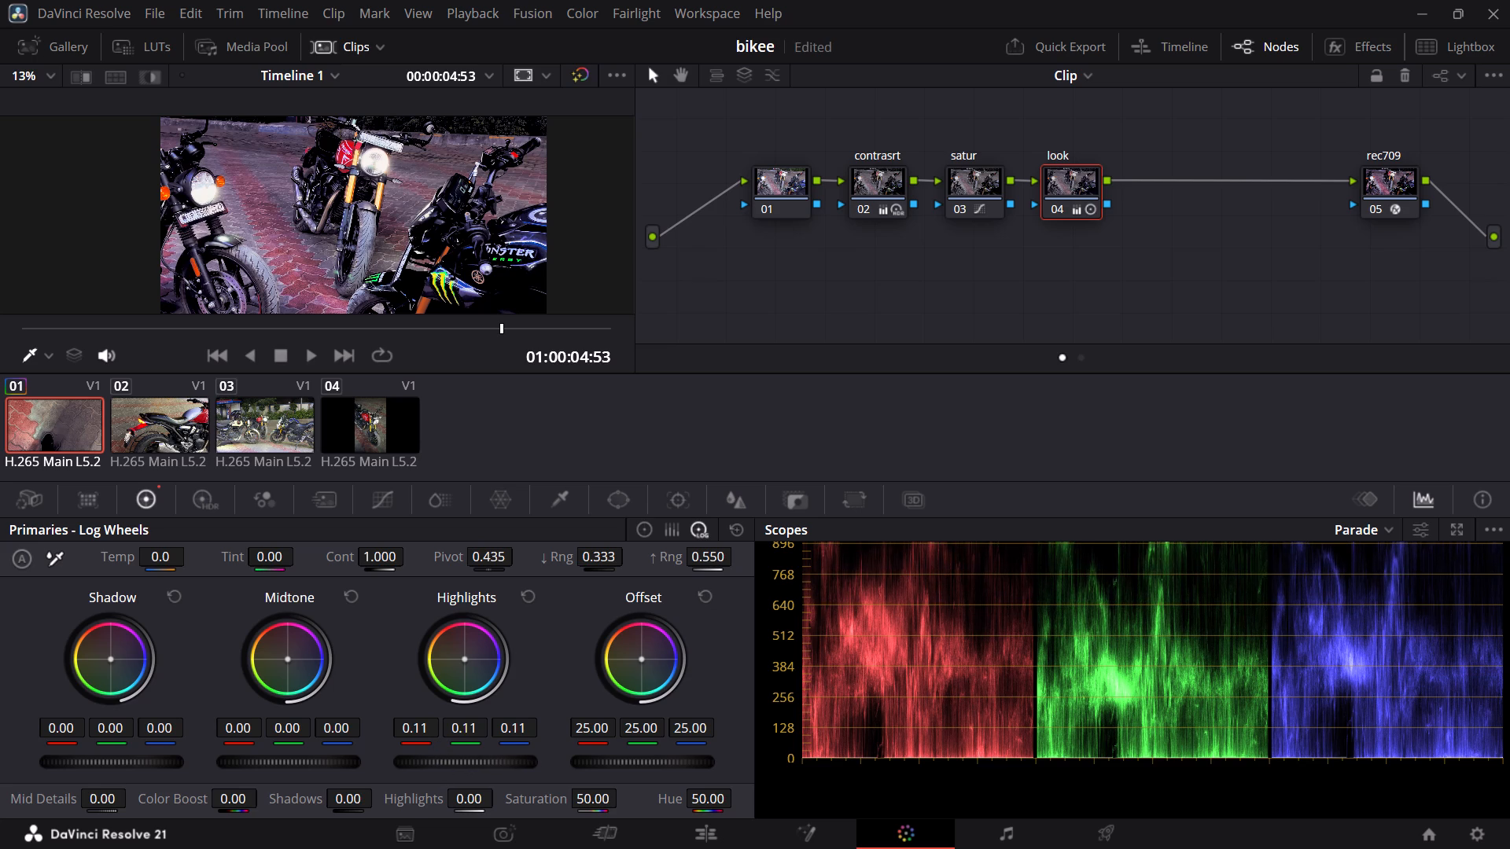
pyautogui.moveTo(537, 755); pyautogui.dragTo(0, 347)
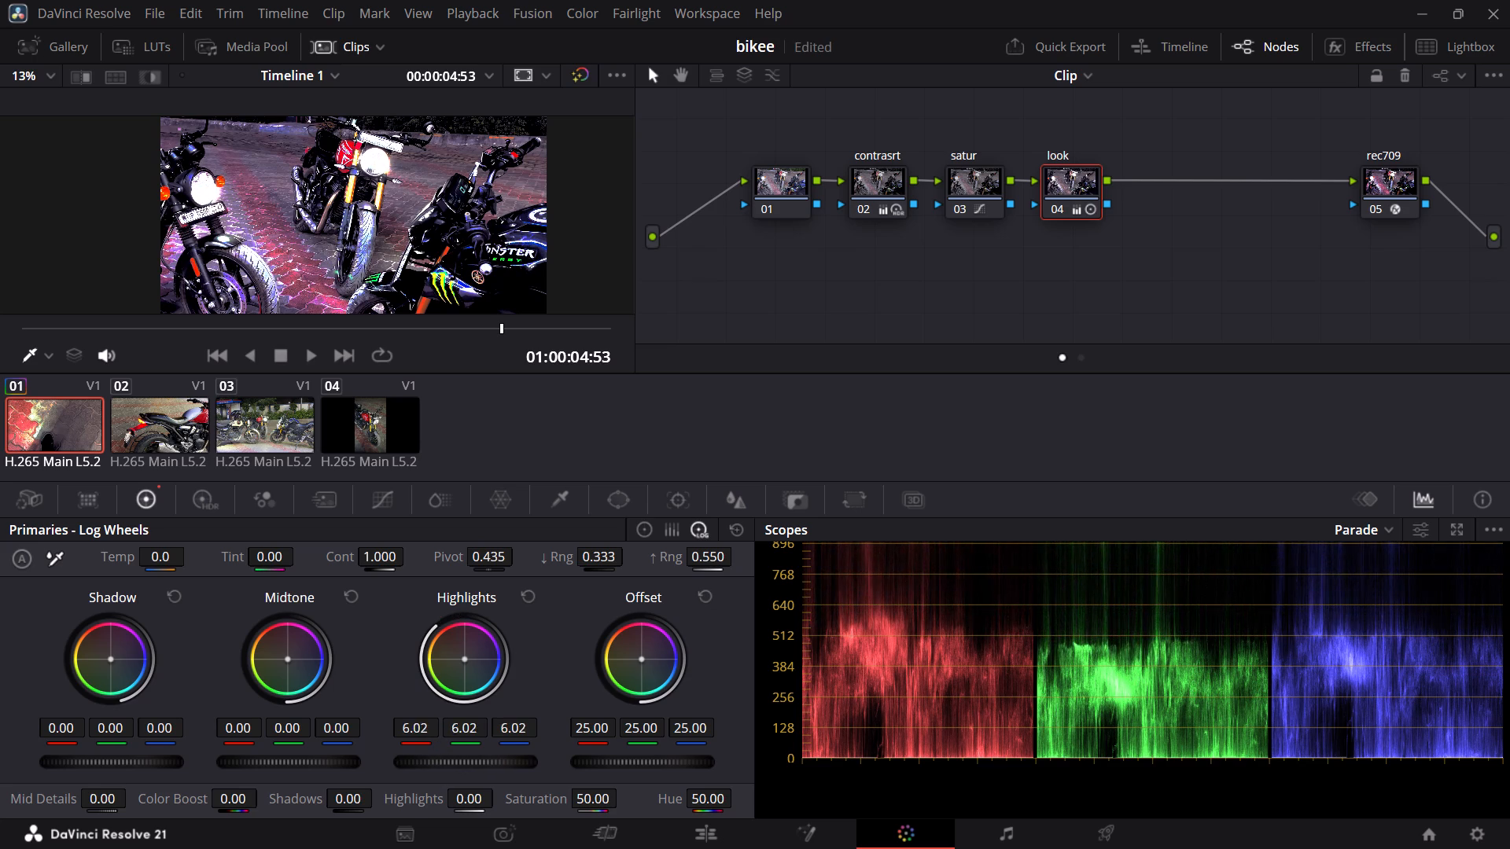
pyautogui.moveTo(0, 347); pyautogui.dragTo(875, 428)
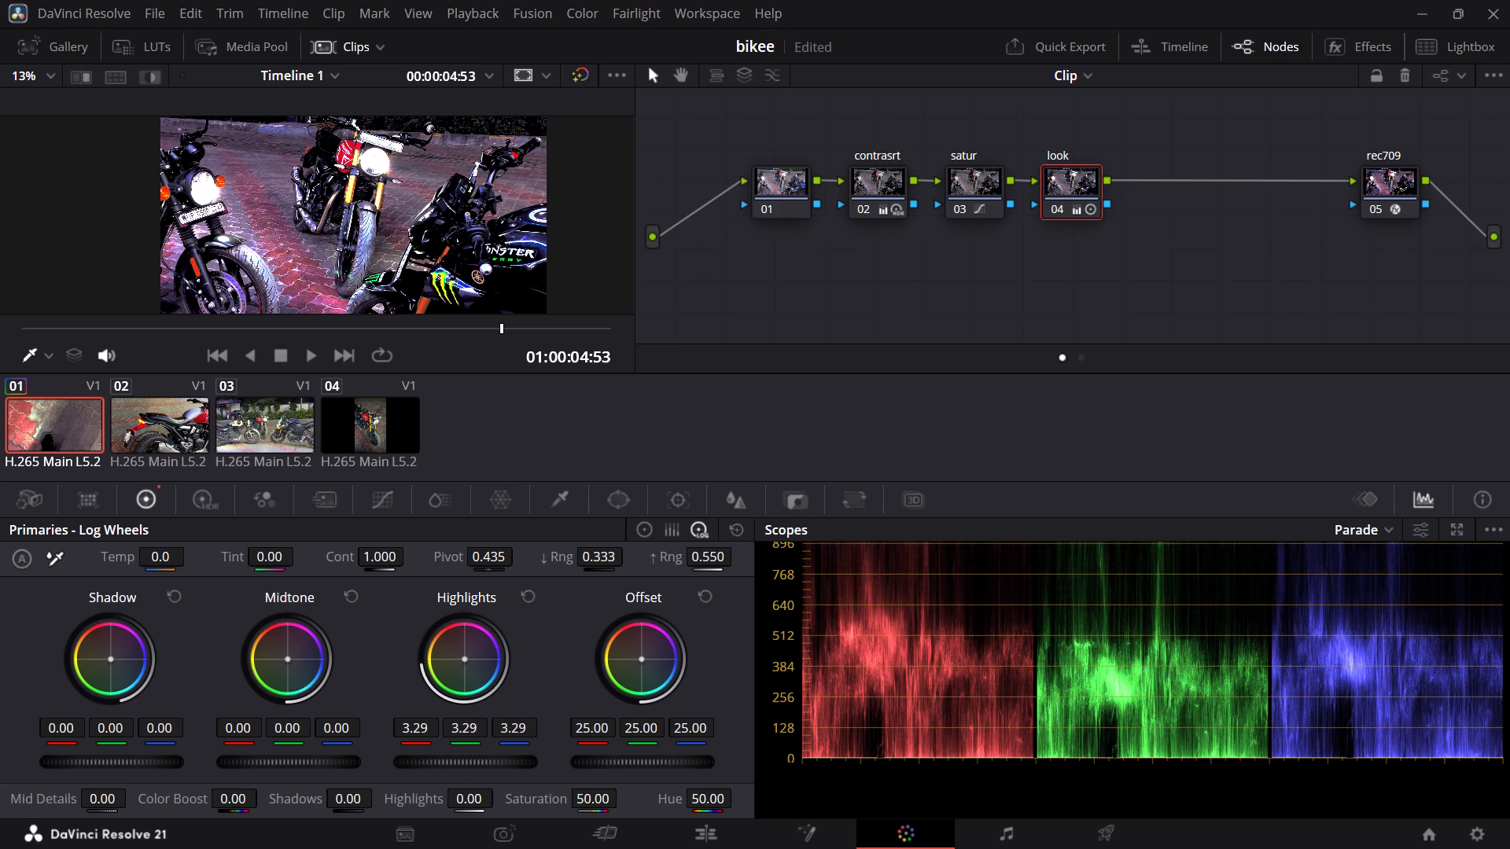
pyautogui.moveTo(875, 428); pyautogui.dragTo(654, 424)
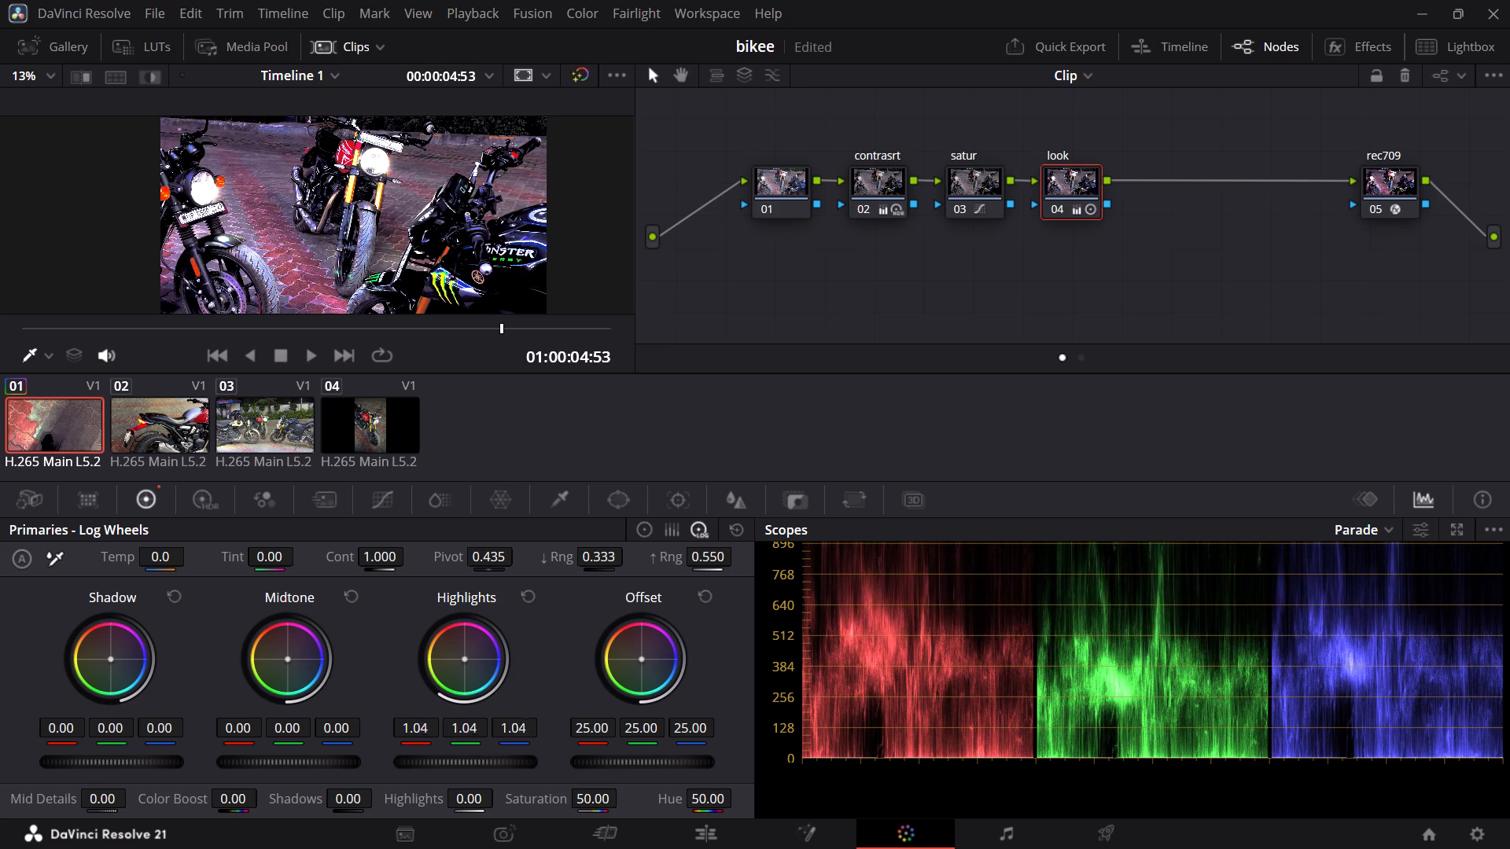
pyautogui.moveTo(654, 424); pyautogui.dragTo(676, 411)
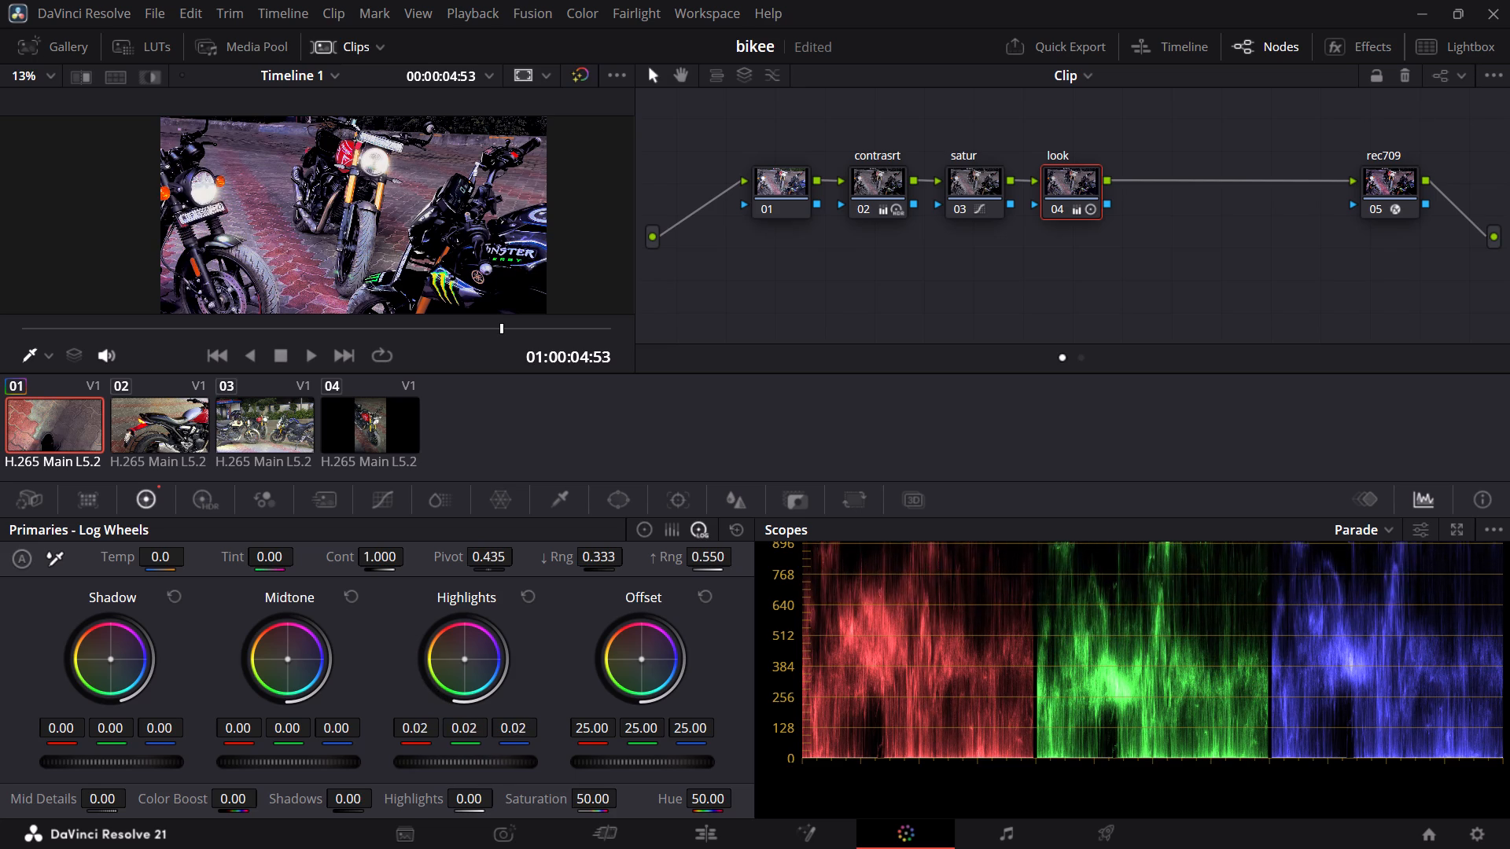
pyautogui.moveTo(676, 411); pyautogui.dragTo(631, 445)
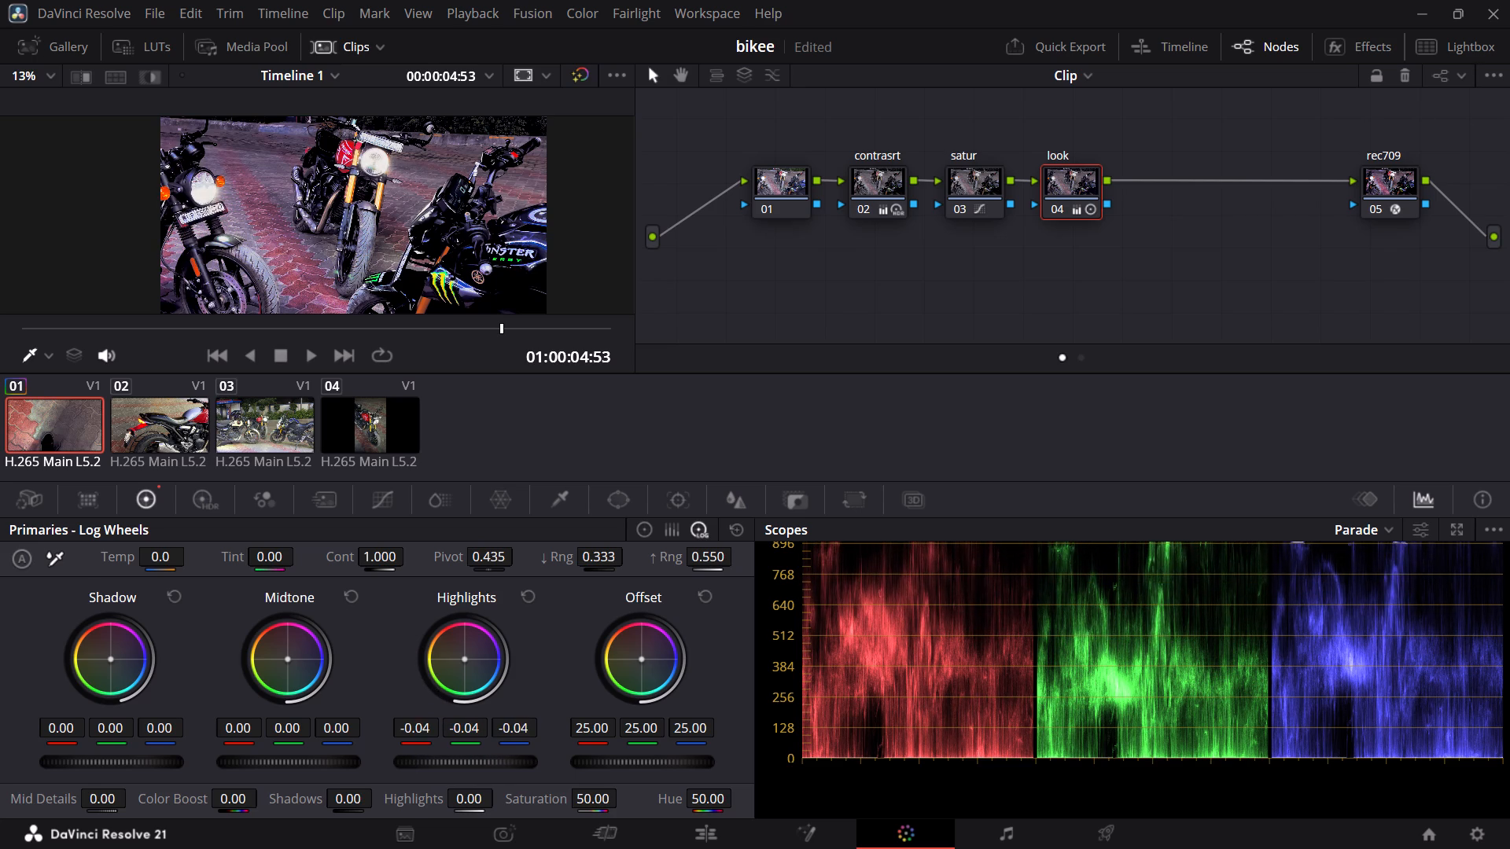
pyautogui.moveTo(631, 445); pyautogui.dragTo(304, 437)
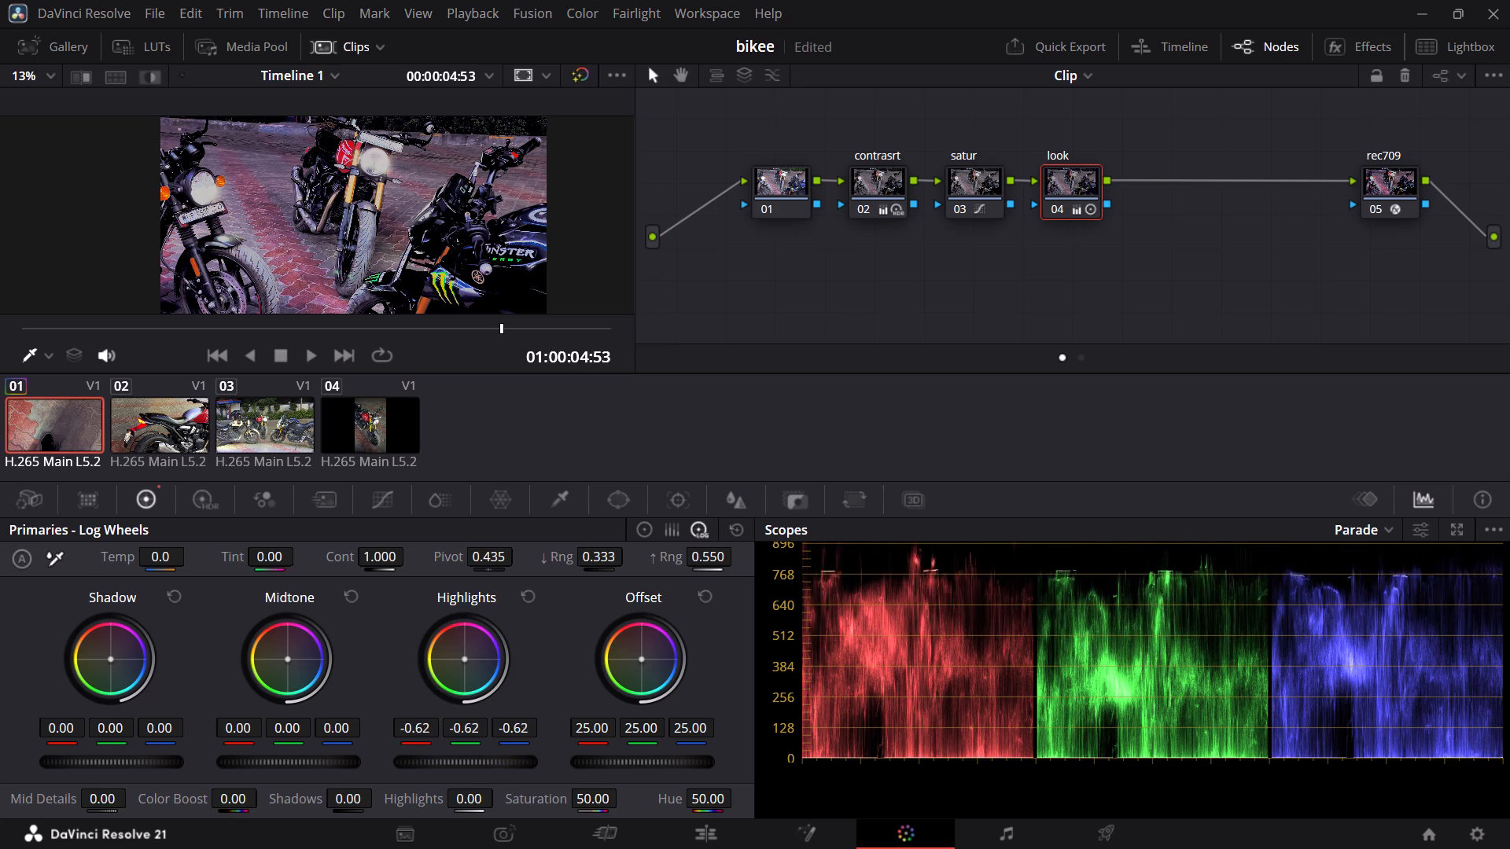
pyautogui.moveTo(304, 437); pyautogui.dragTo(467, 435)
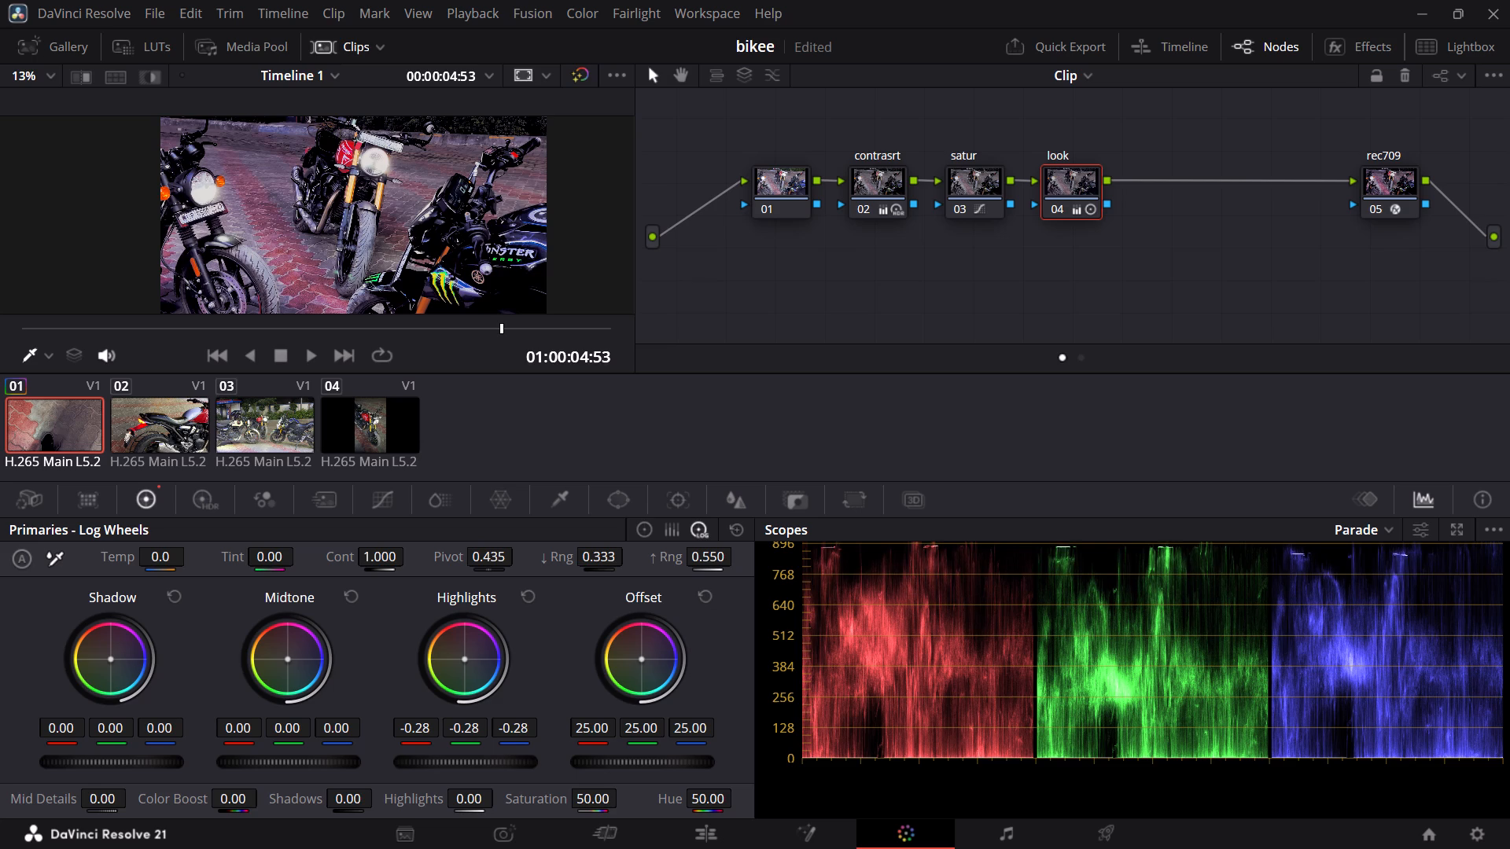
pyautogui.moveTo(467, 435); pyautogui.dragTo(541, 435)
# Compare the bike shot with and without the grade by toggling the bypass of all grades twice, leaving the grade enabled.
pyautogui.click(588, 70)
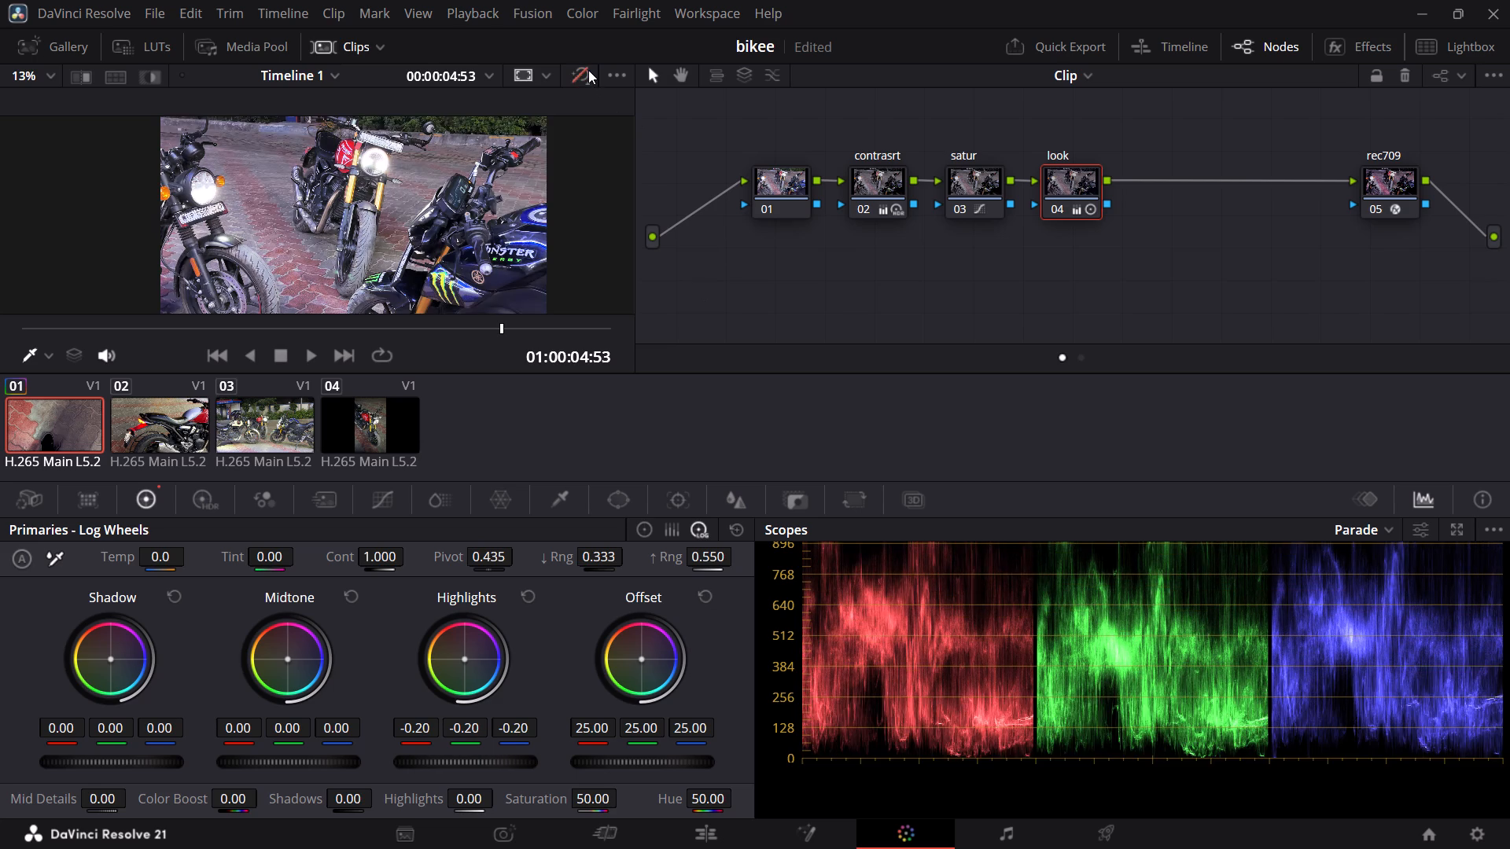
pyautogui.click(588, 70)
pyautogui.click(588, 70)
pyautogui.click(588, 70)
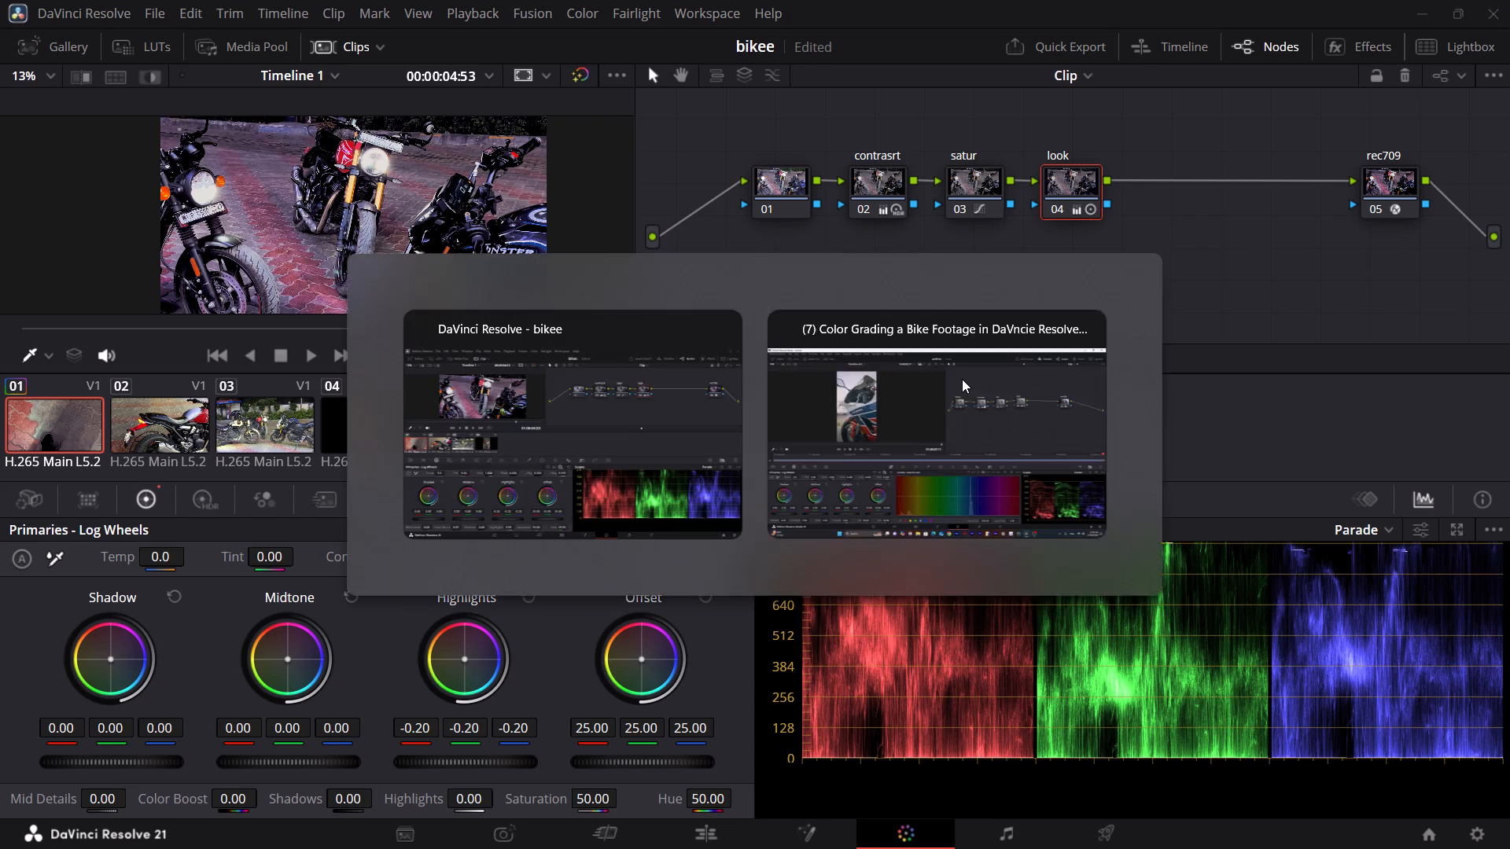
# Switch to the tutorial in Brave and watch a little more of its log wheel adjustments on the look node.
pyautogui.click(540, 324)
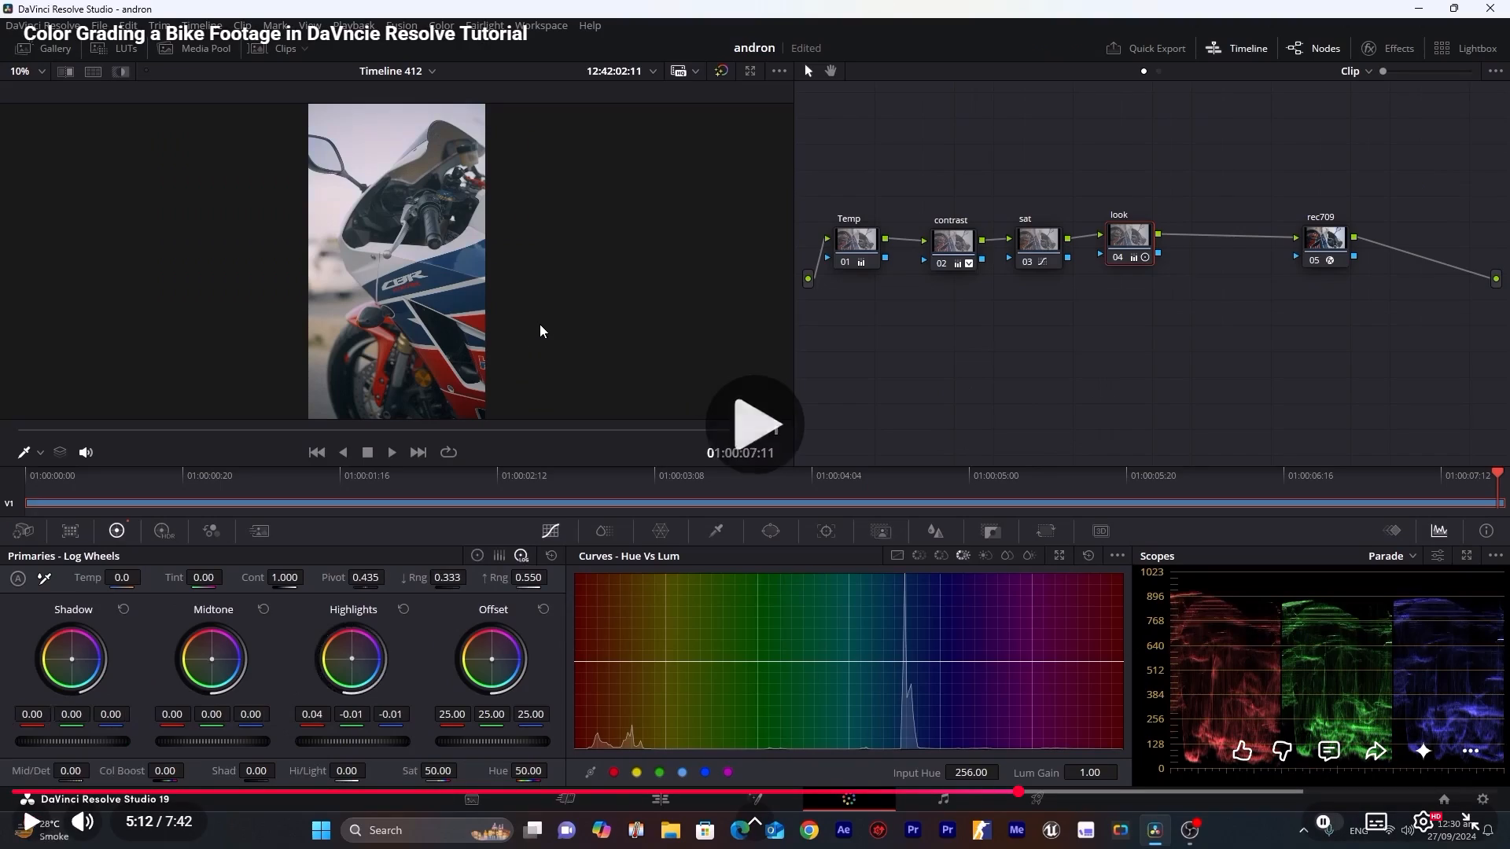
pyautogui.click(540, 324)
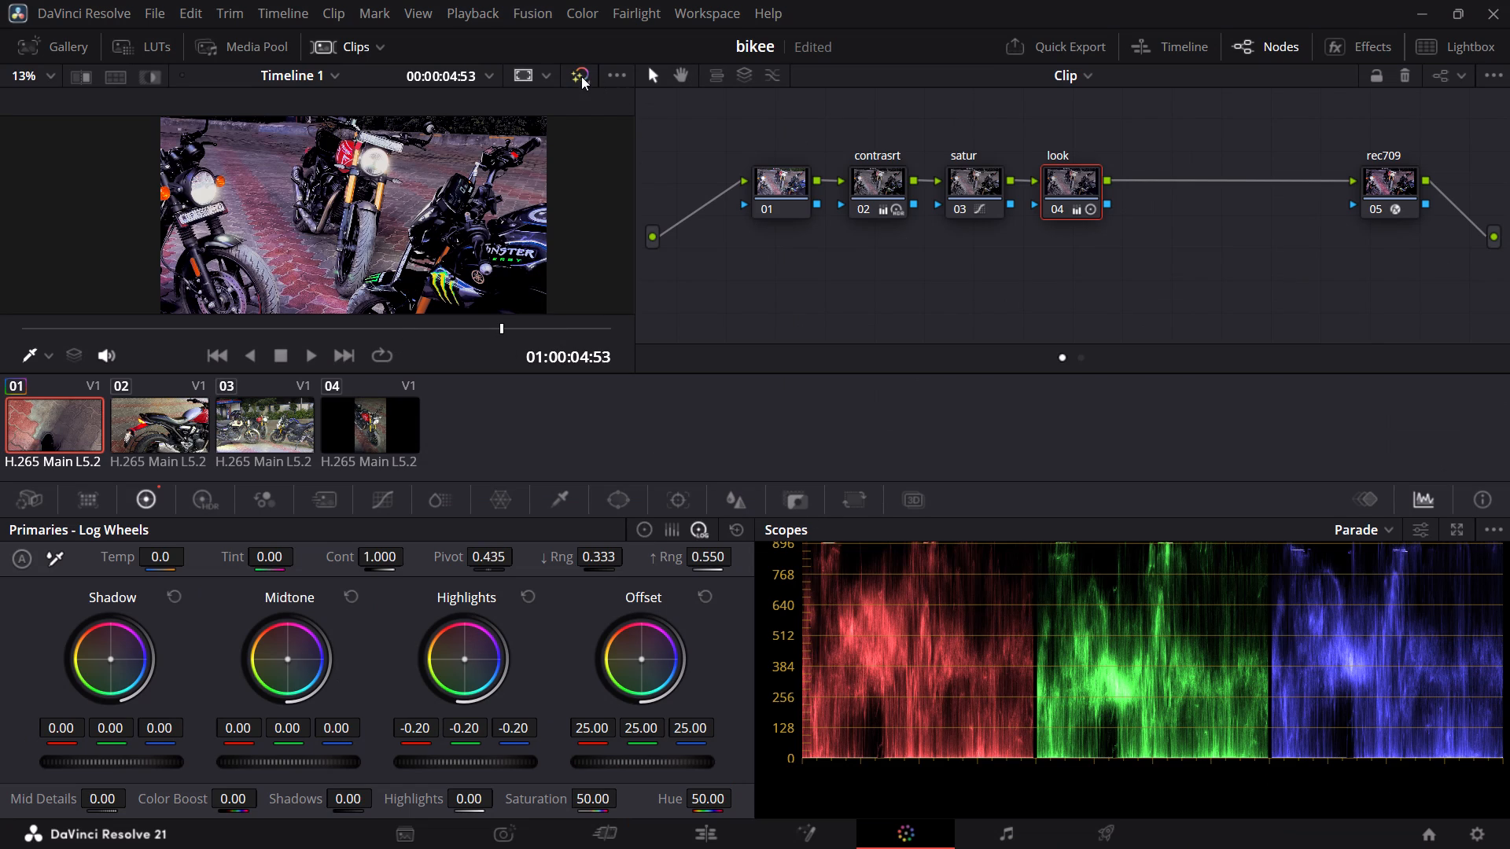
# Back in DaVinci Resolve, play the first clip from its start with grades bypassed, re-enabling the grade during playback to compare.
pyautogui.moveTo(504, 326); pyautogui.dragTo(499, 328)
pyautogui.moveTo(499, 328); pyautogui.dragTo(0, 283)
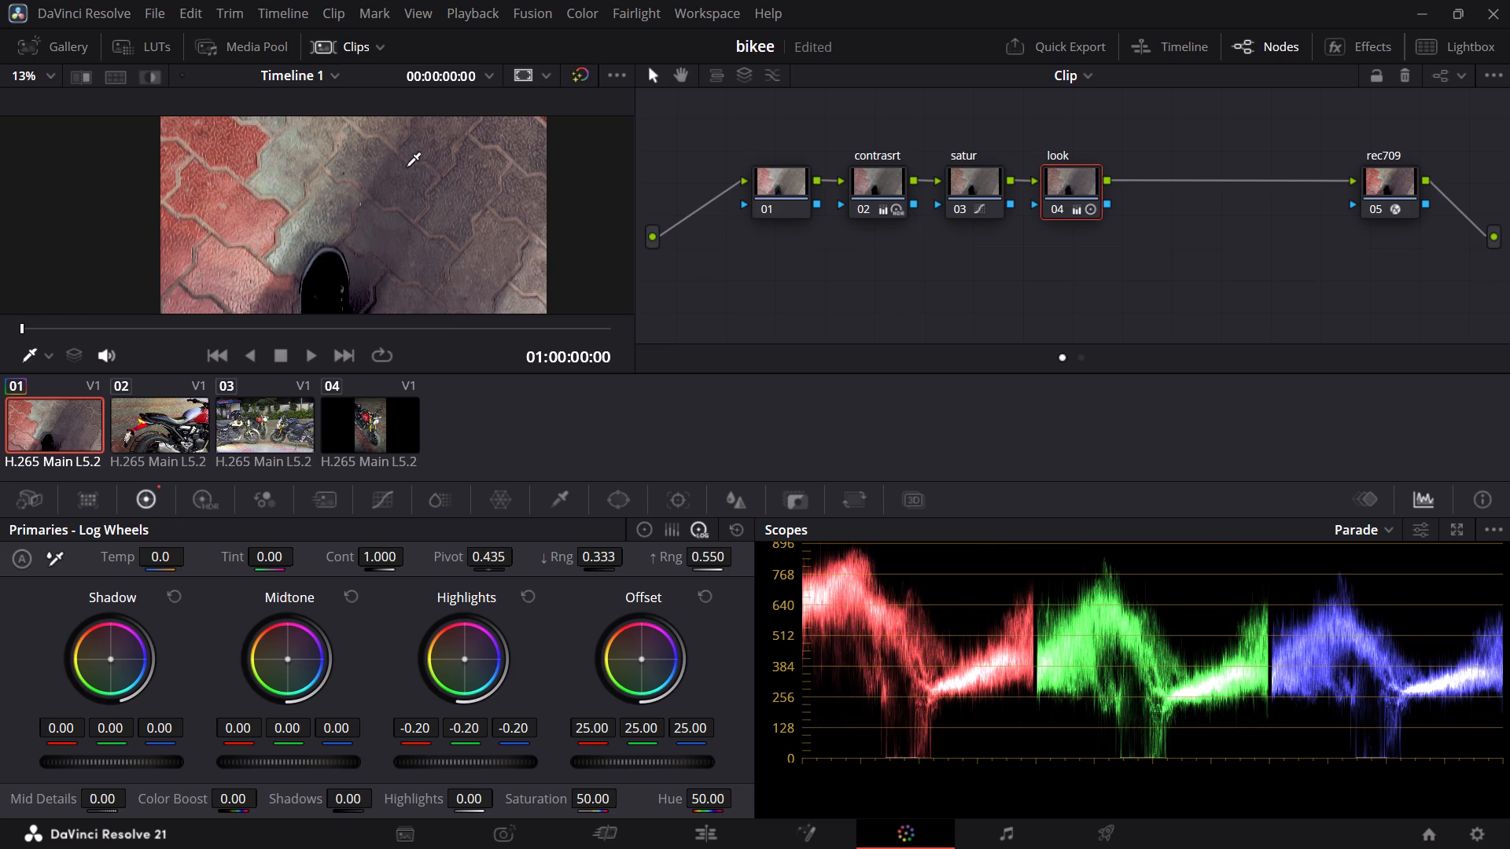
pyautogui.click(585, 75)
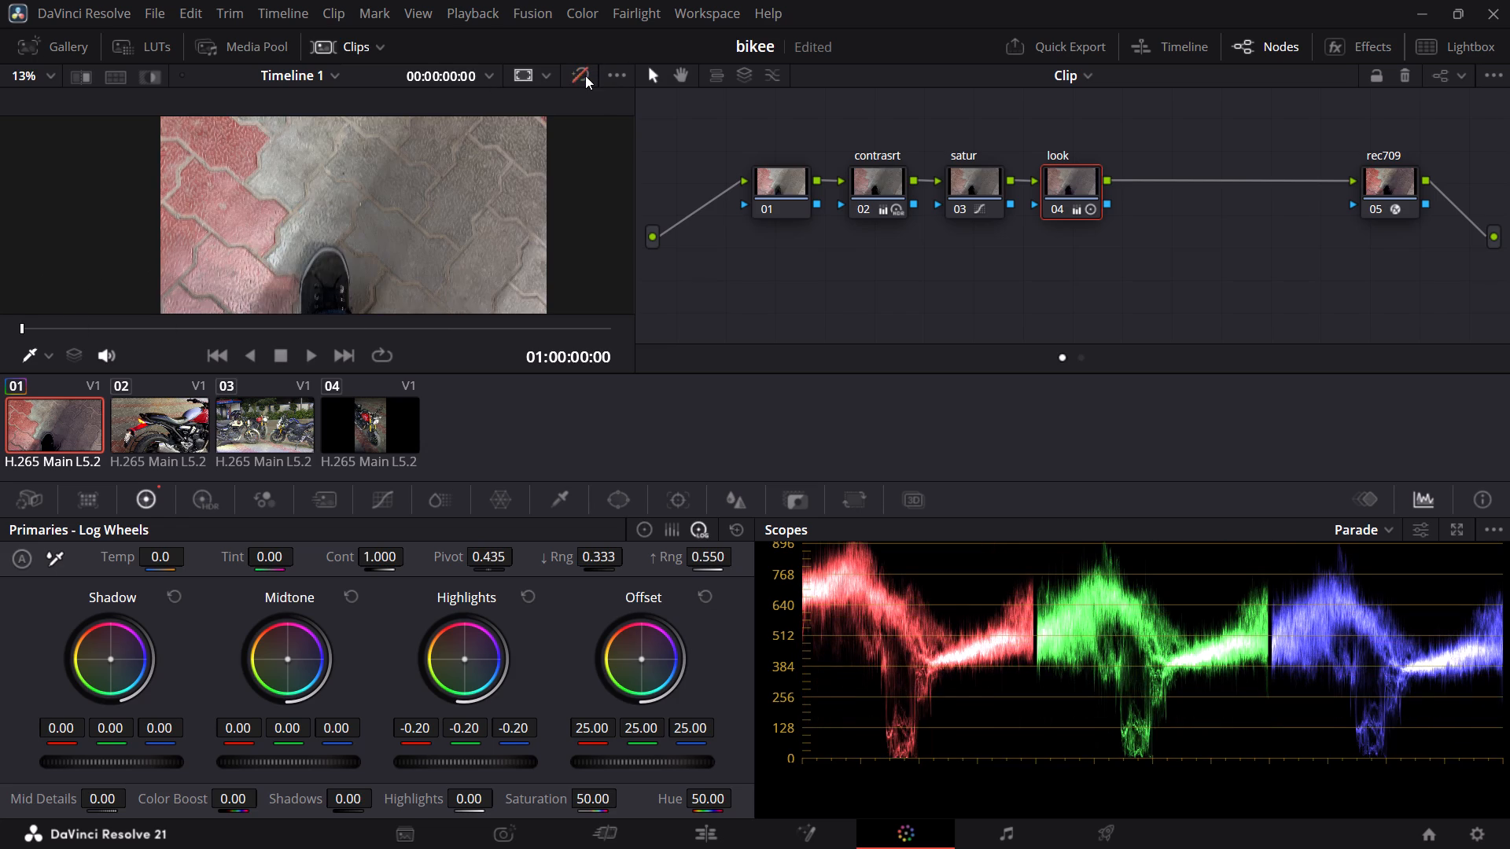
pyautogui.press('space')
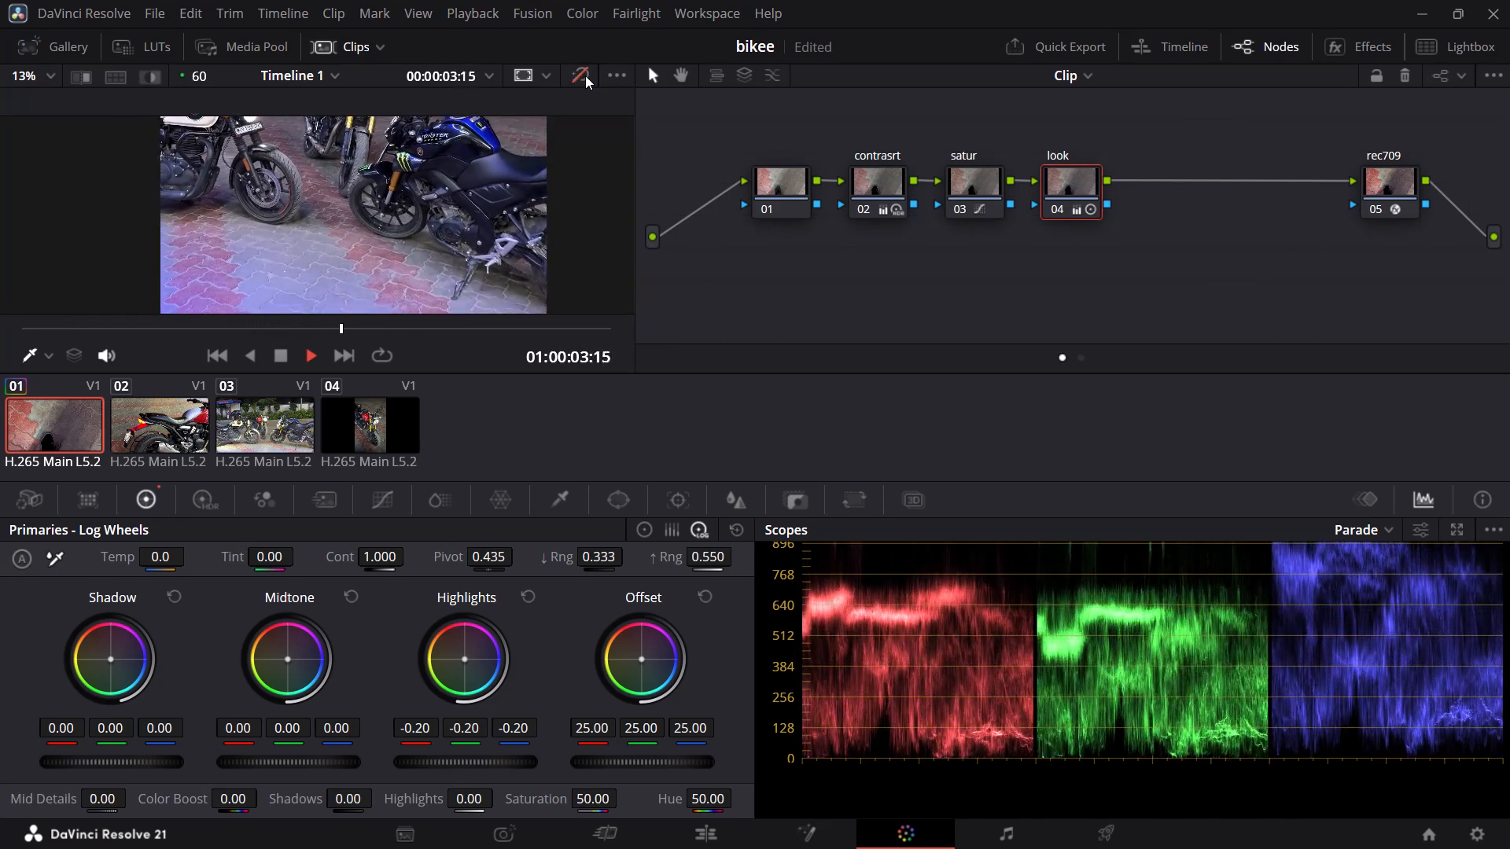
pyautogui.click(585, 75)
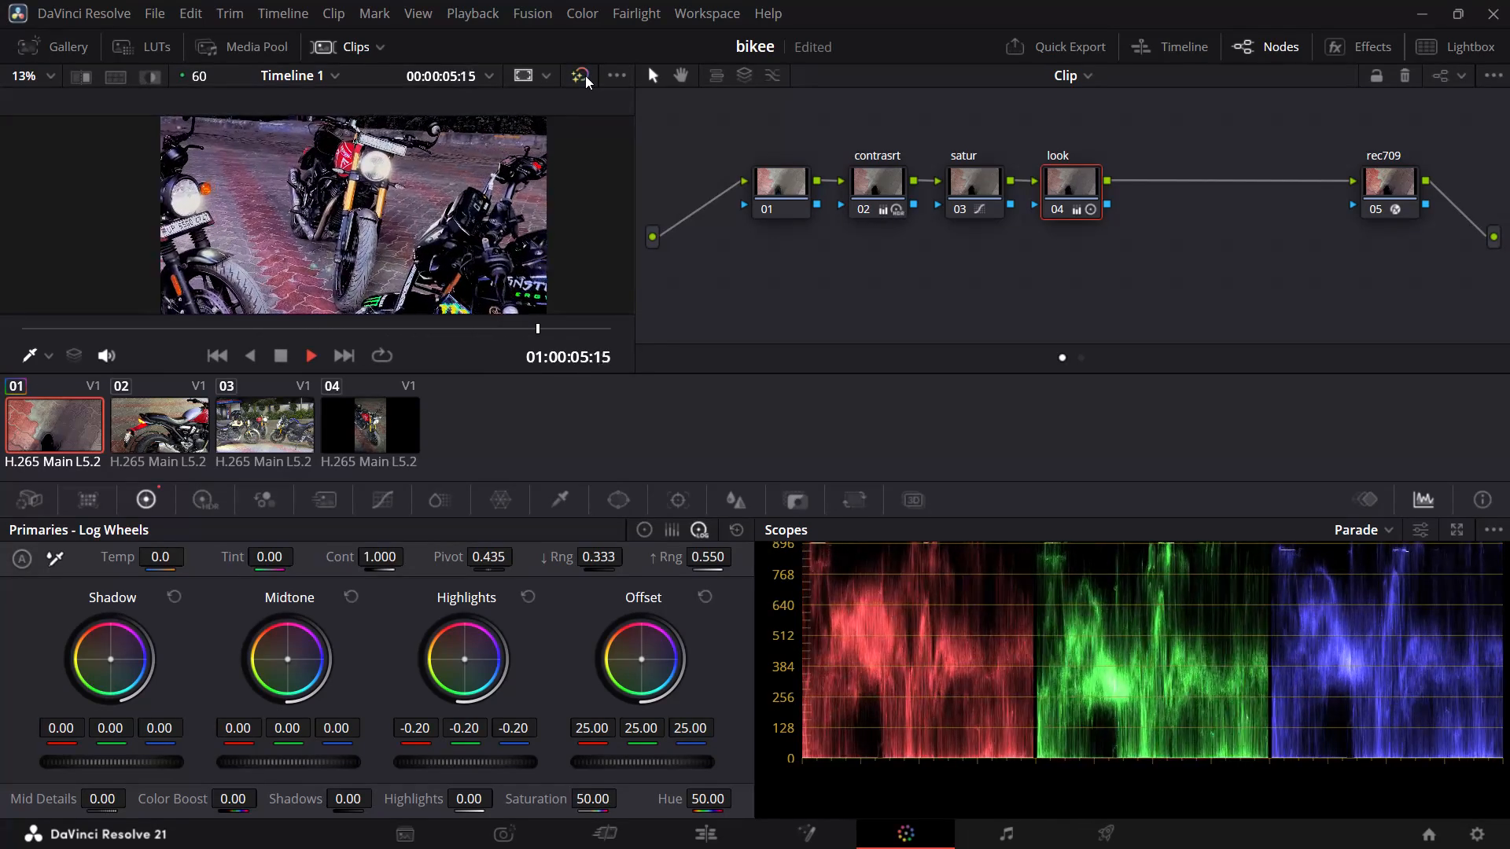
pyautogui.press('space')
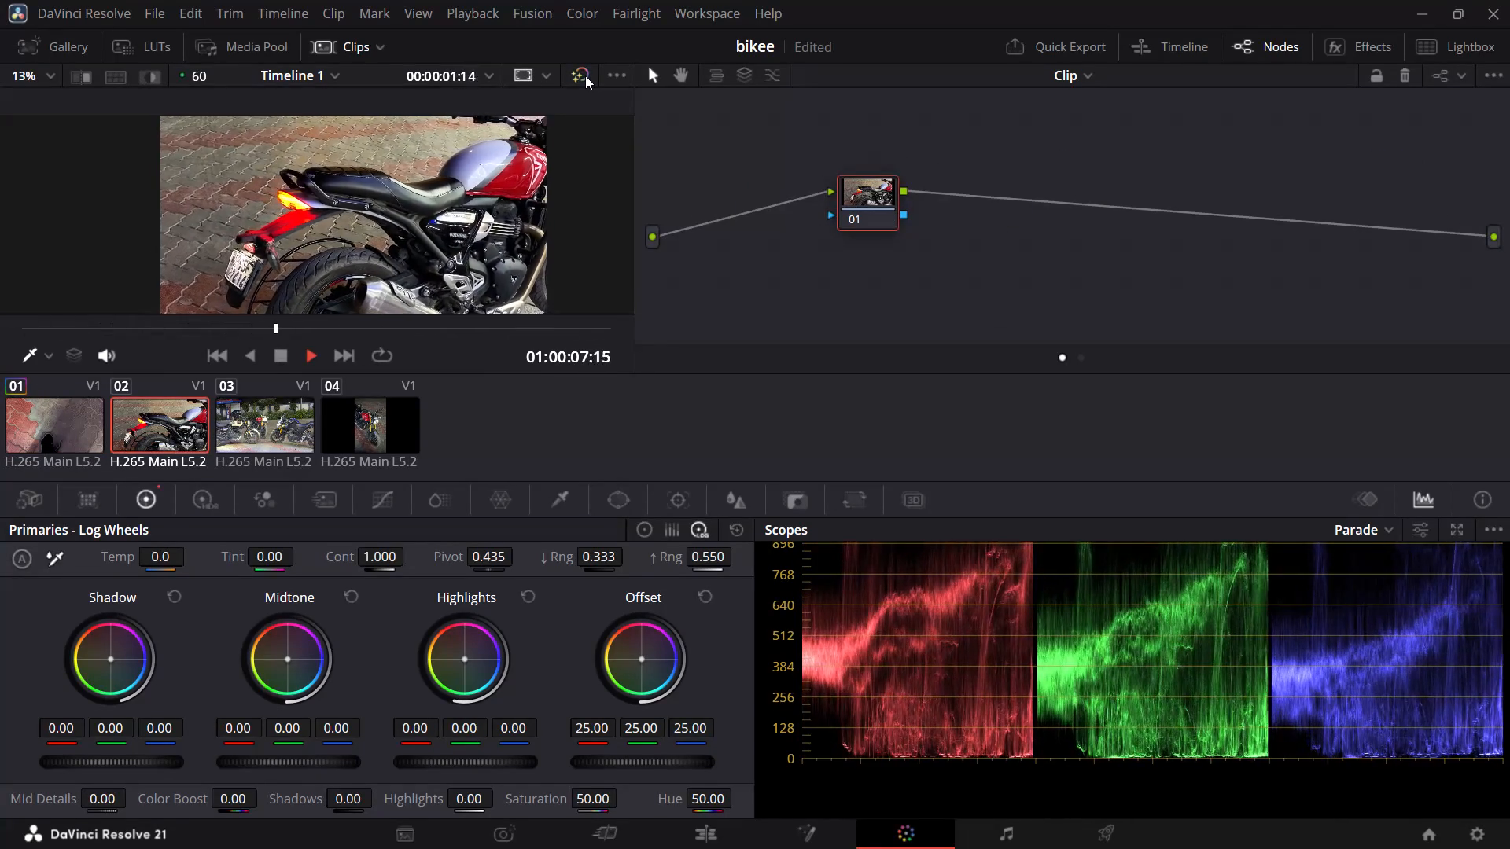
# Replay the first clip from its start with grades bypassed, pause at 01:00:04:10, and compare that frame with the grade enabled.
pyautogui.click(205, 351)
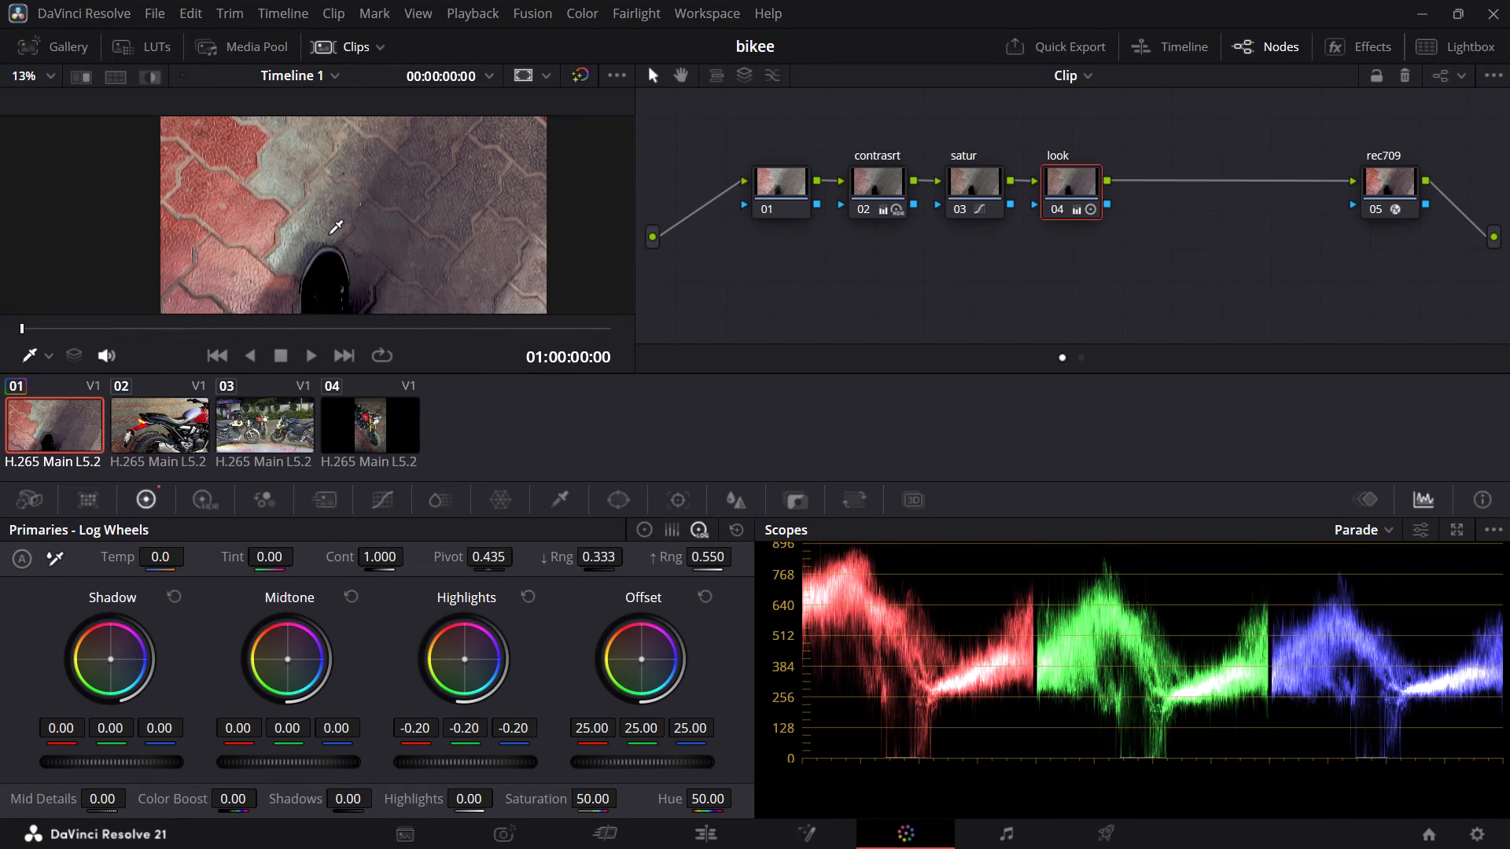
pyautogui.click(584, 79)
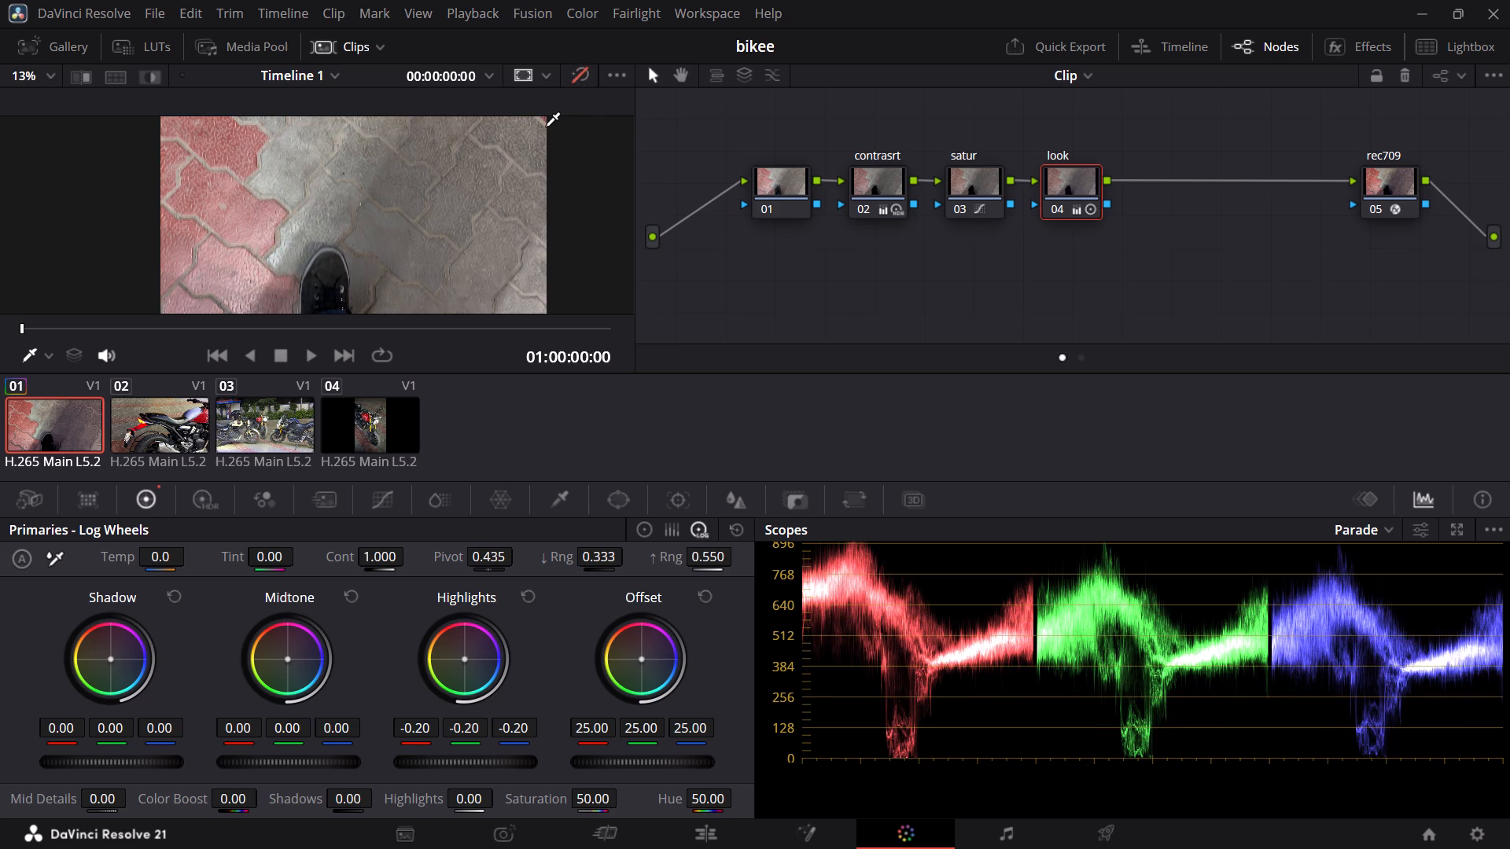
pyautogui.press('space')
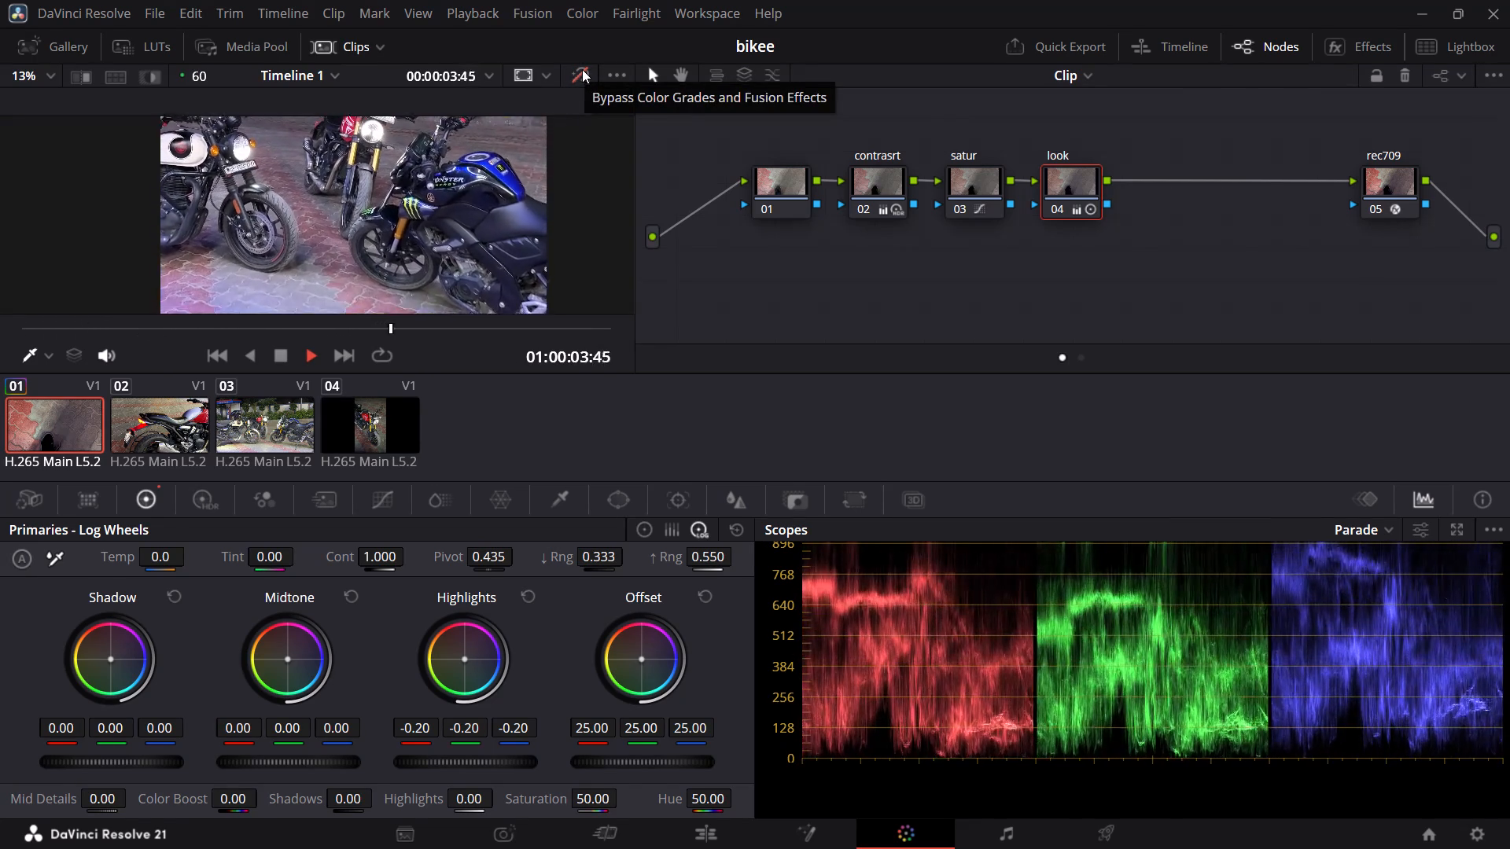
pyautogui.press('space')
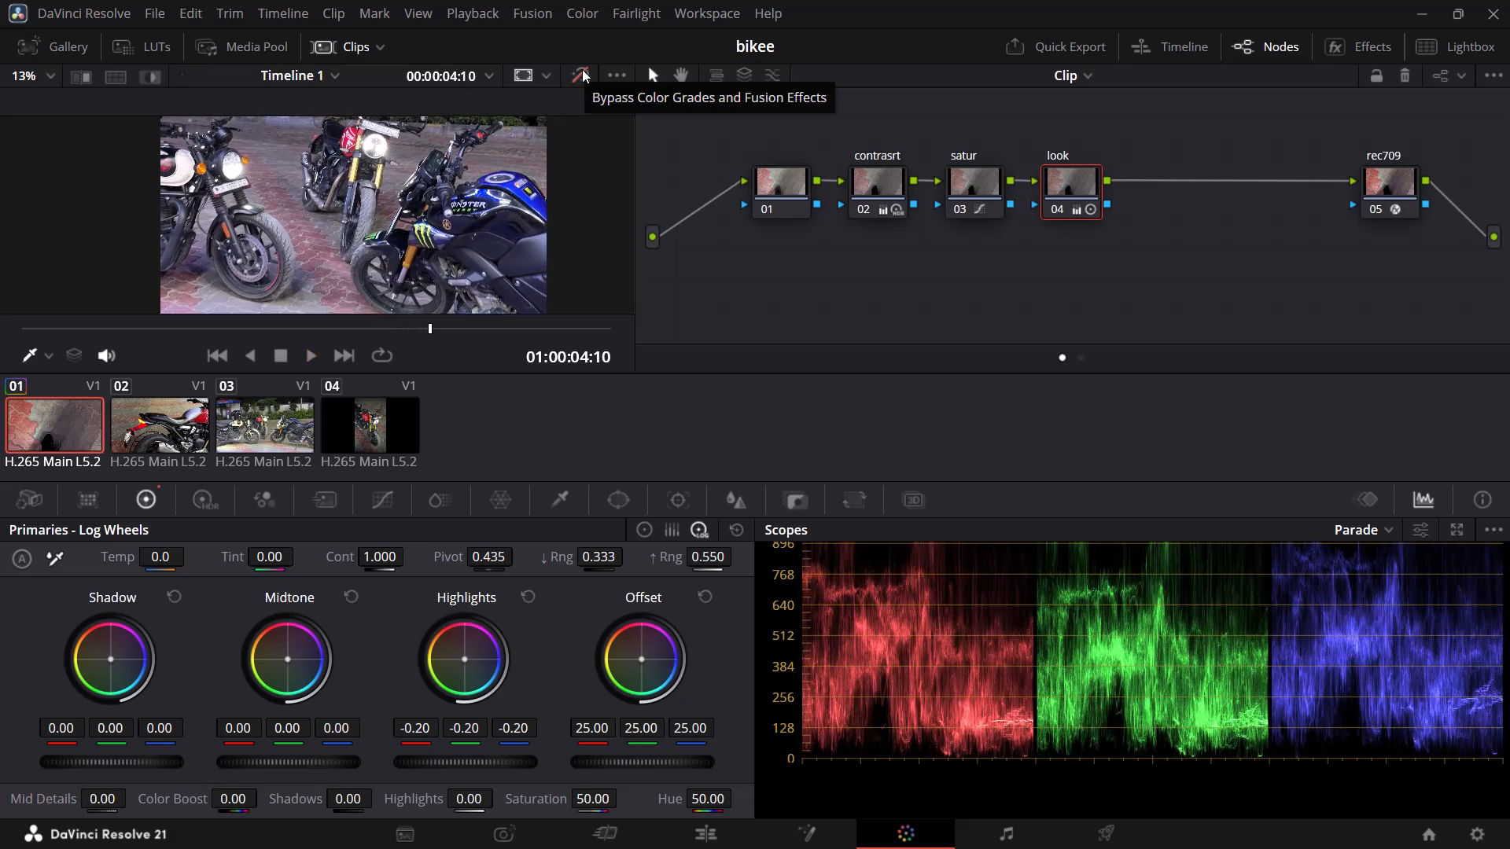
pyautogui.click(582, 69)
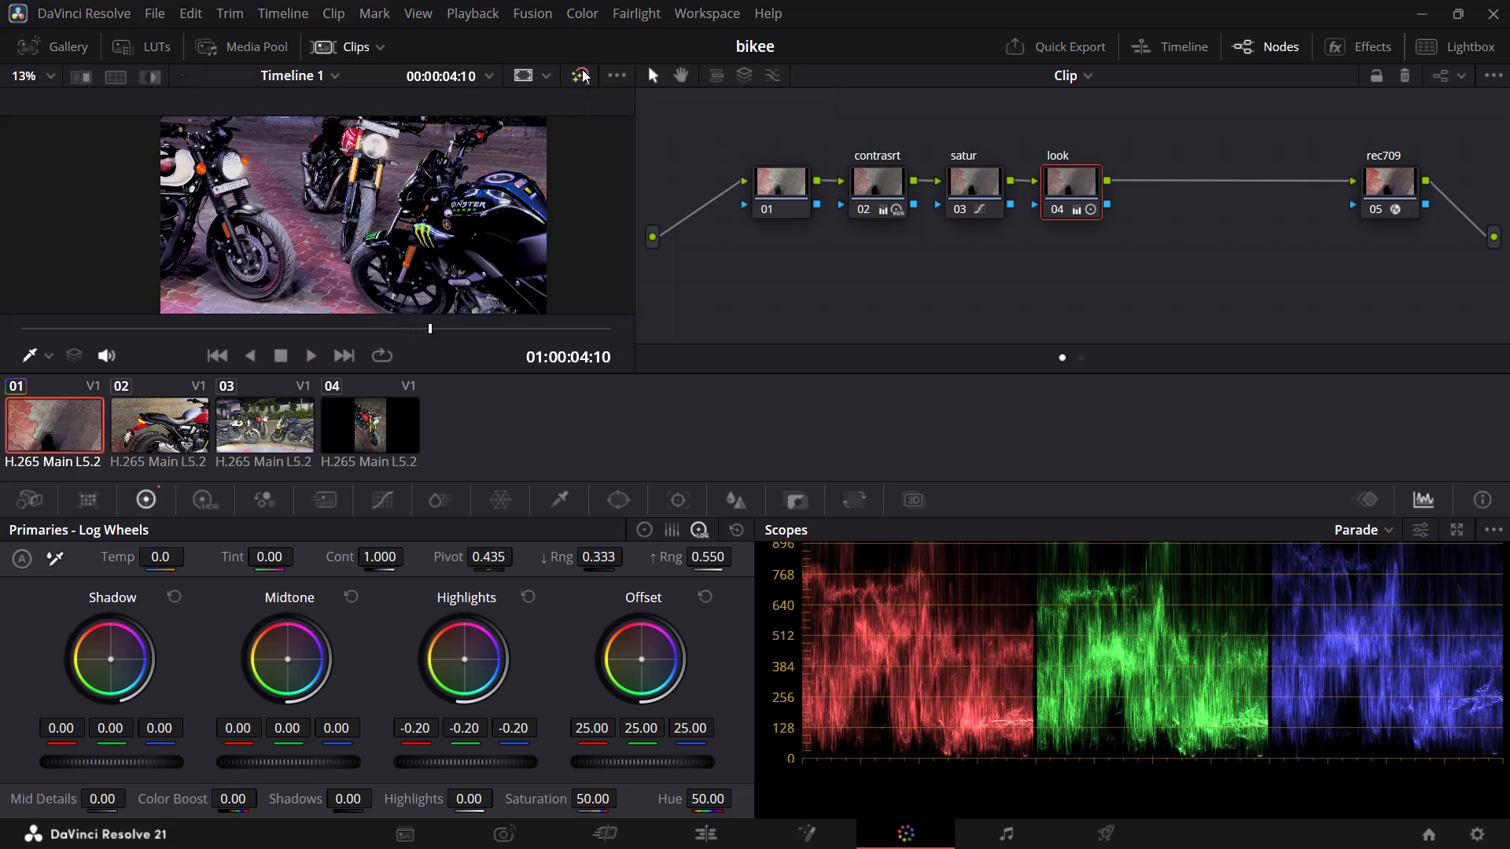
pyautogui.click(582, 69)
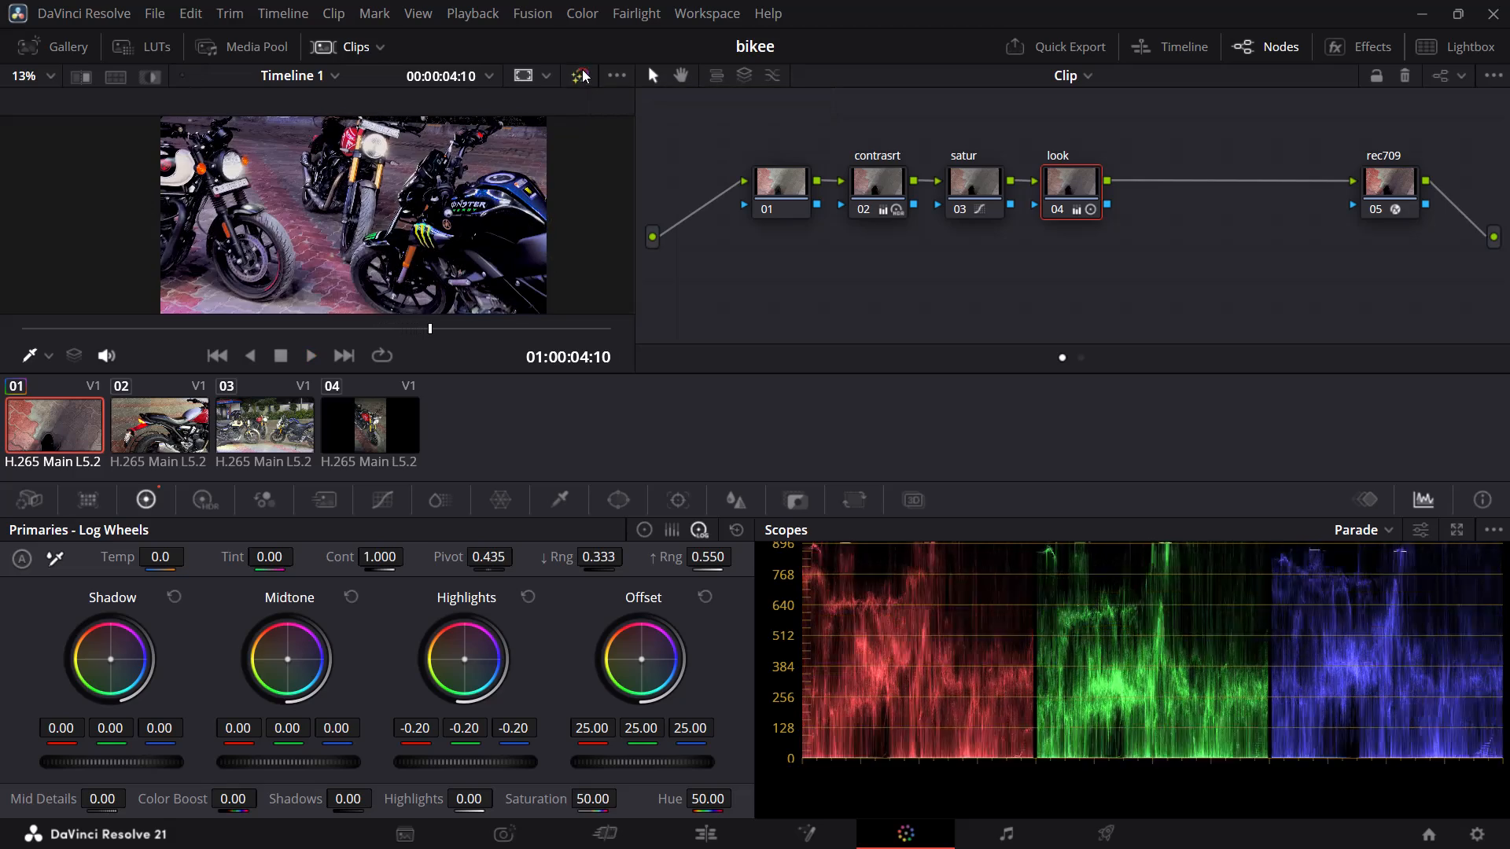
# Finish comparing the grade, switch to the tutorial in Brave and watch a little more of its log wheel adjustments.
pyautogui.click(582, 69)
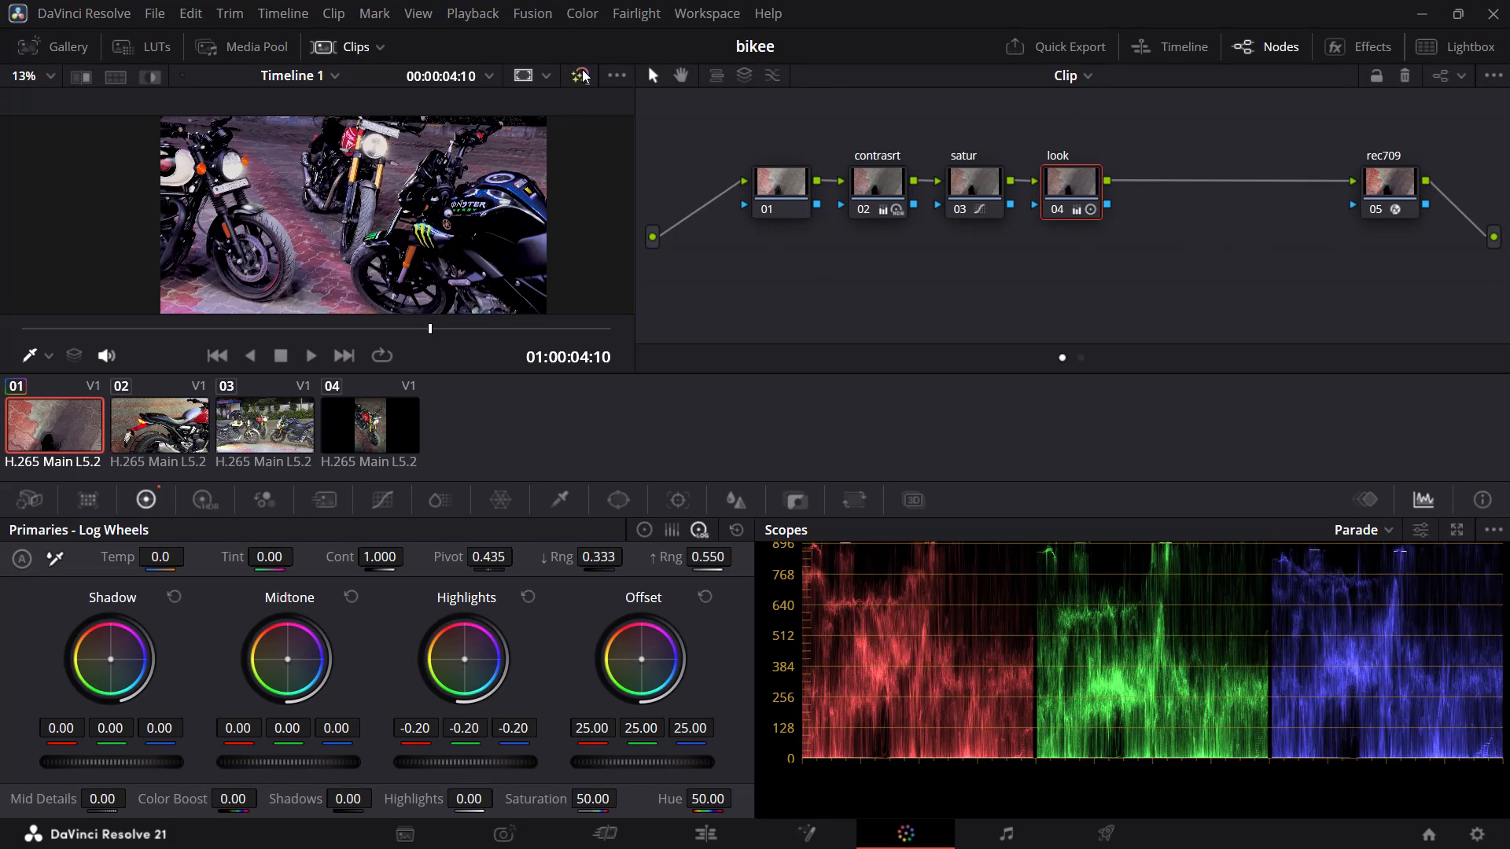
pyautogui.click(578, 240)
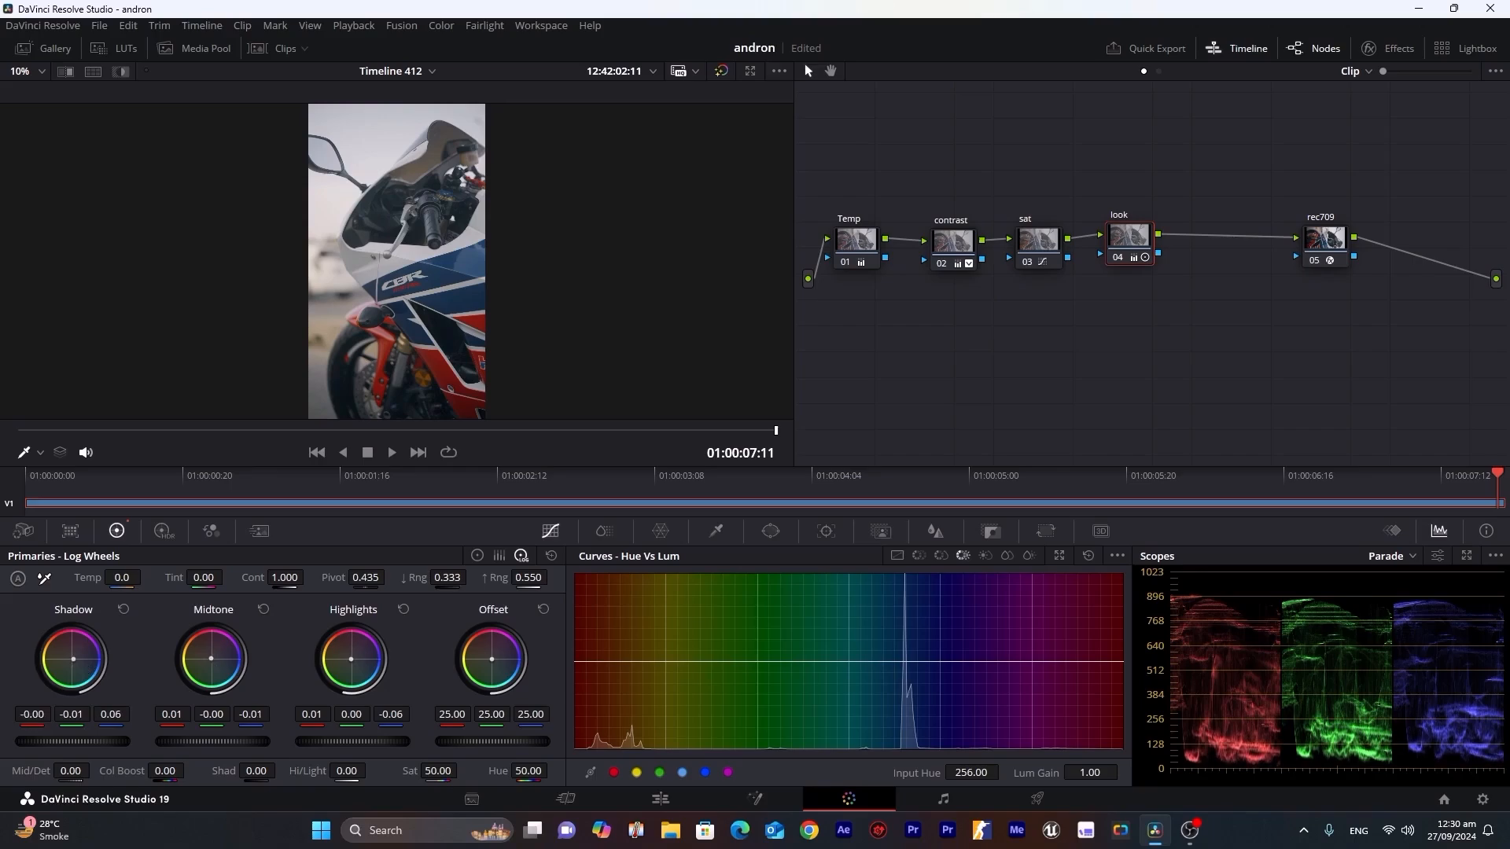
pyautogui.click(706, 255)
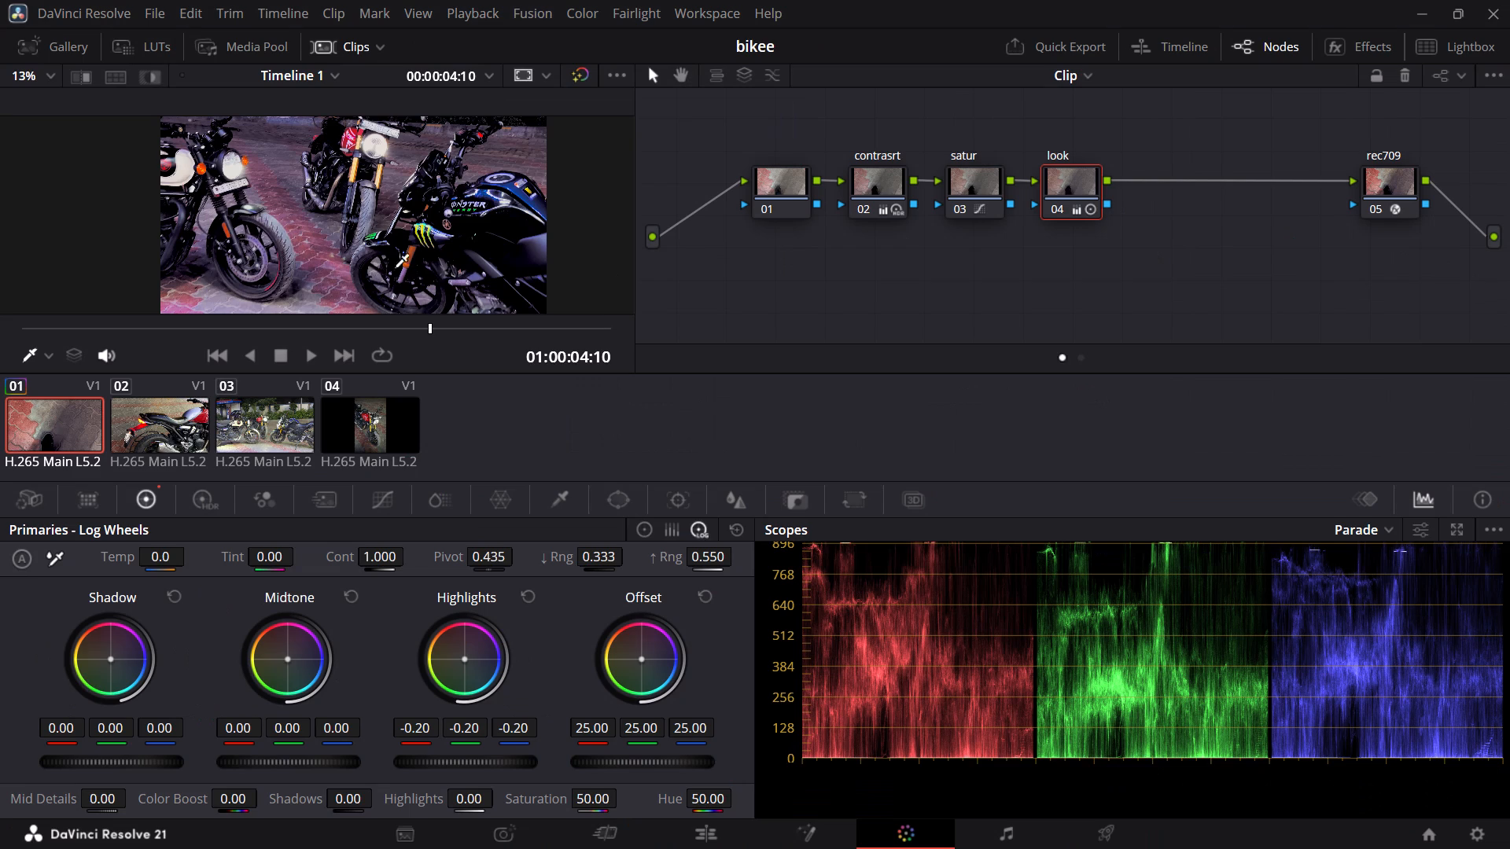
# In DaVinci Resolve, shift the look node's Midtone log wheel colour balance to about -0.01 red, 0.01 green and -0.03 blue.
pyautogui.scroll(-2, 361, 233)
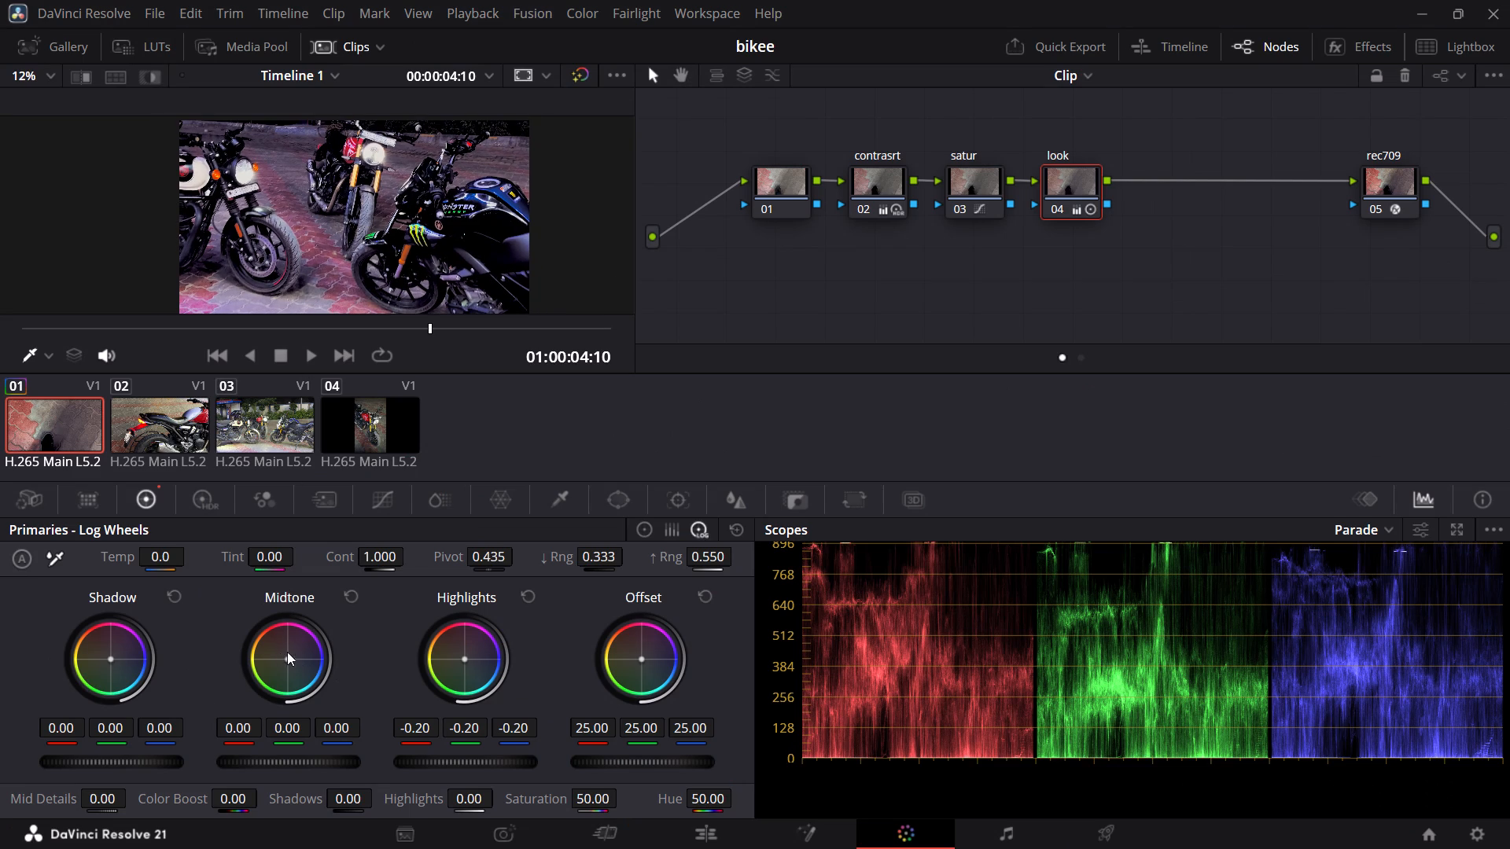
pyautogui.moveTo(289, 661); pyautogui.dragTo(308, 684)
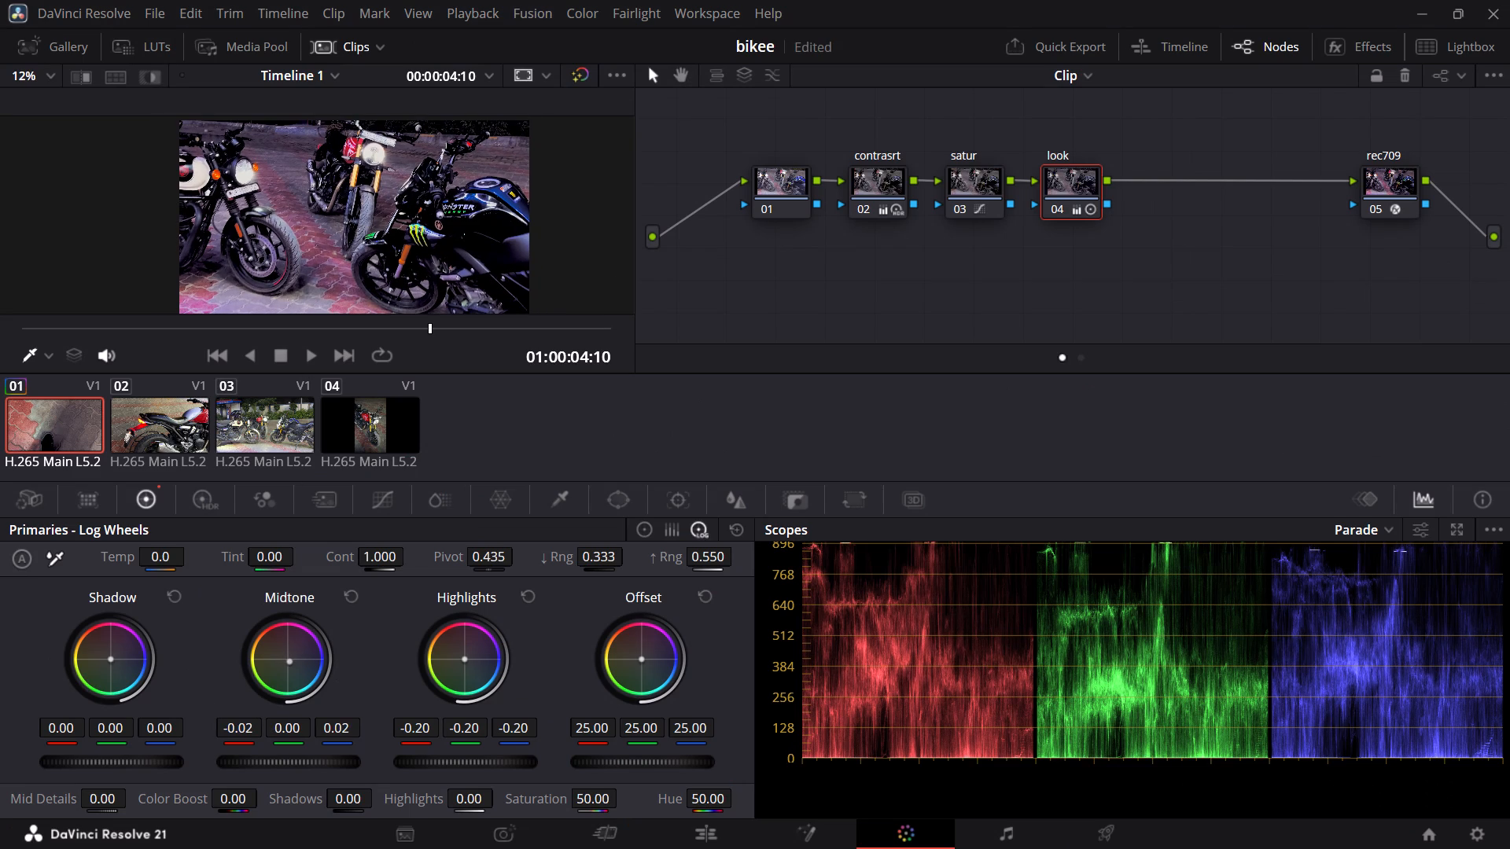
pyautogui.moveTo(308, 684); pyautogui.dragTo(617, 450)
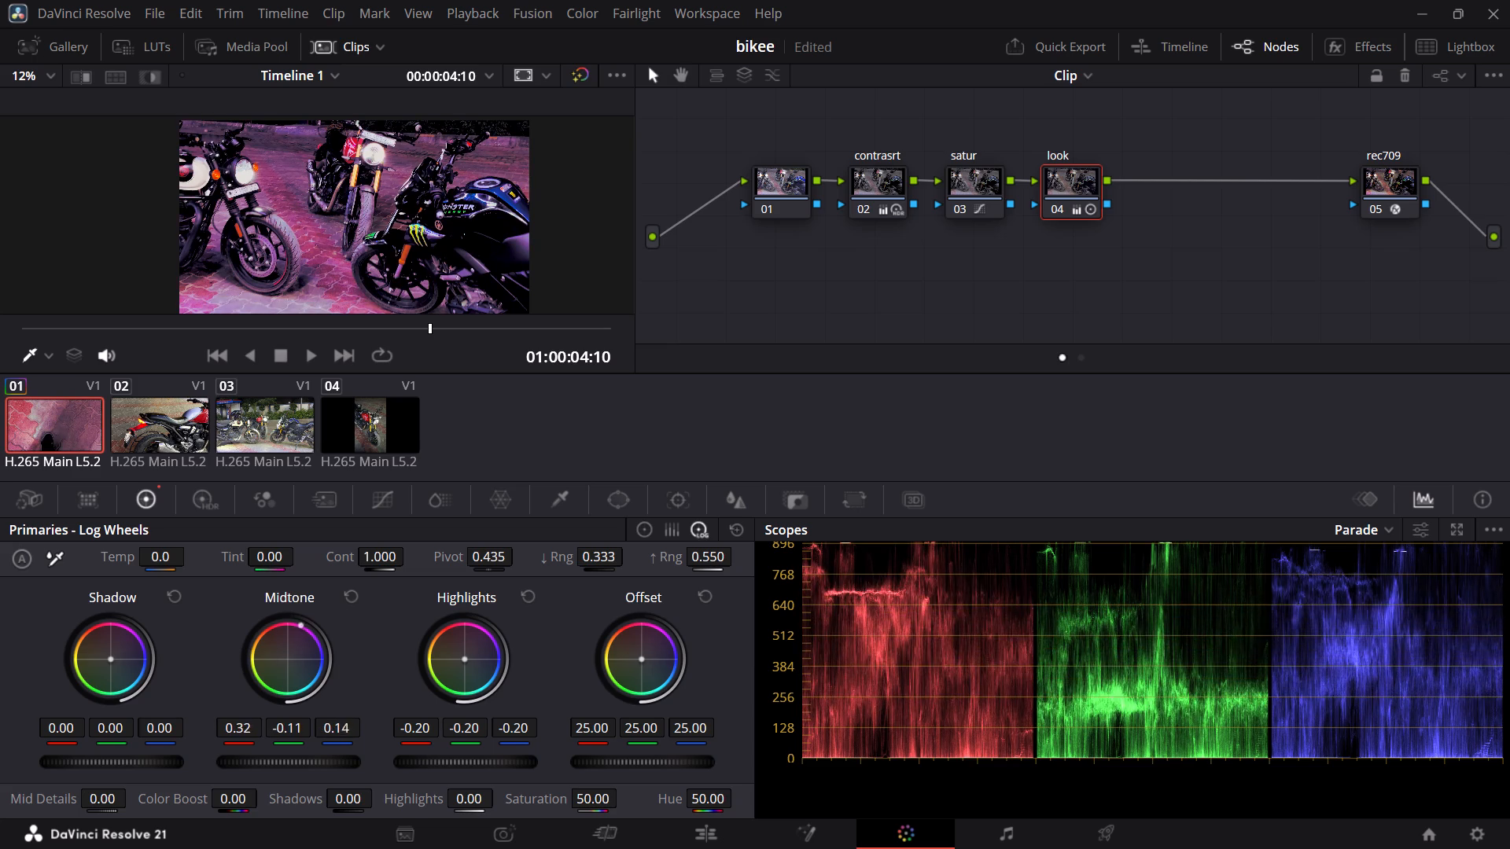
pyautogui.moveTo(617, 450); pyautogui.dragTo(389, 637)
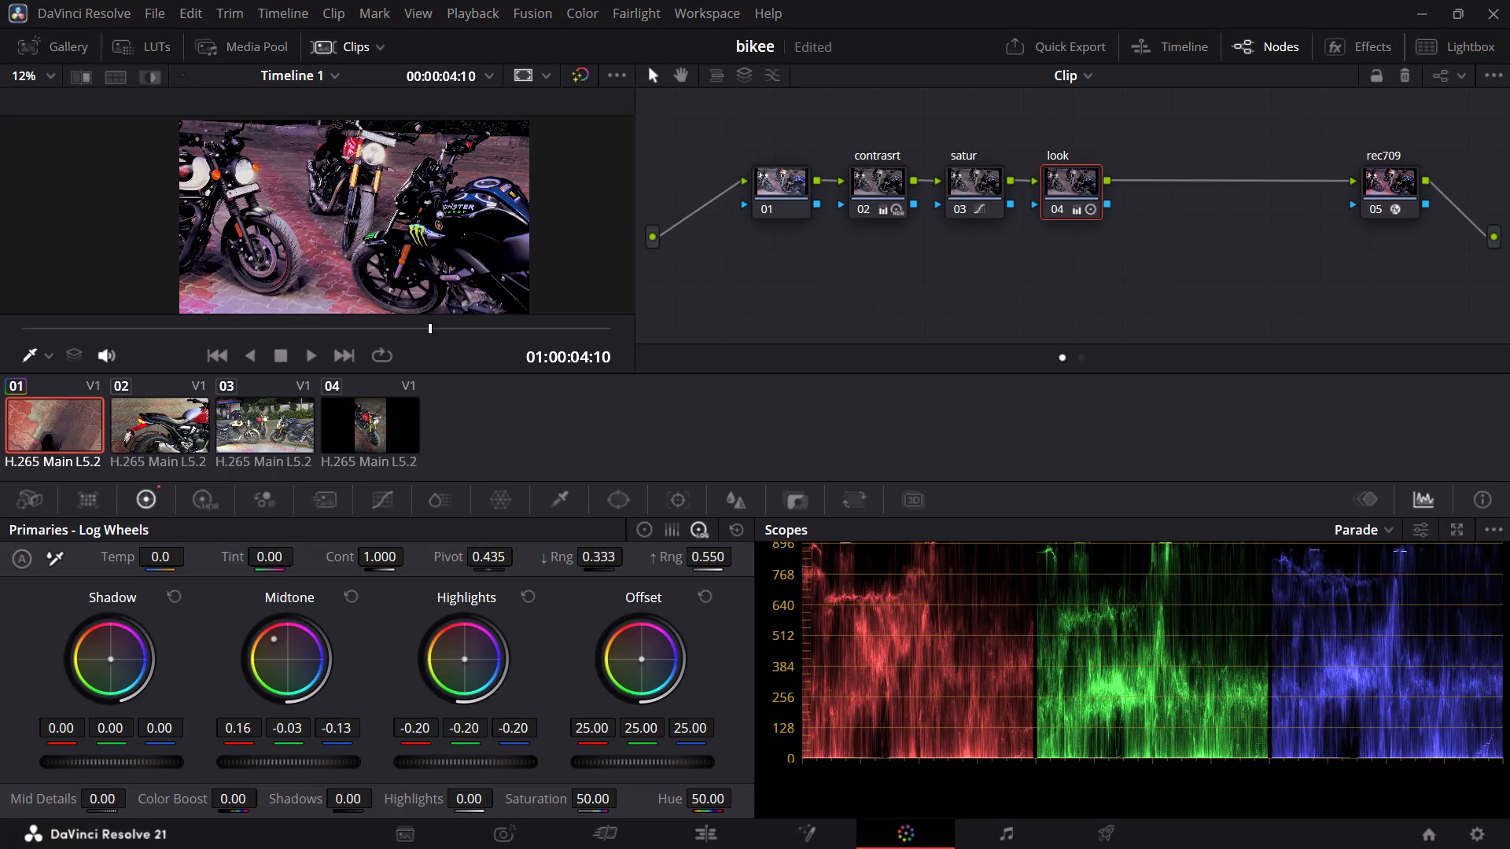
pyautogui.moveTo(389, 637); pyautogui.dragTo(693, 460)
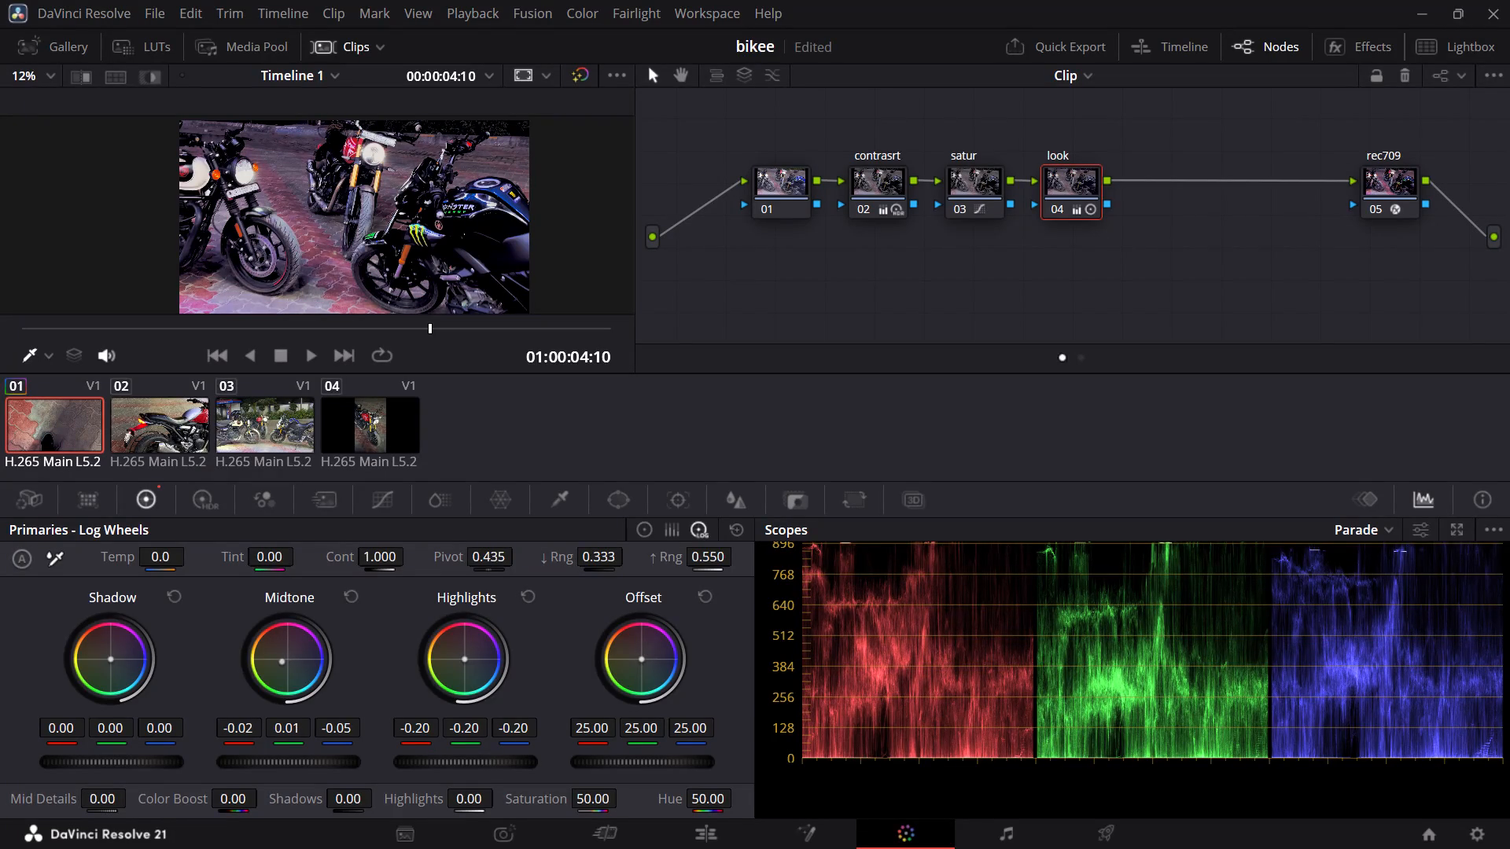
pyautogui.moveTo(693, 460); pyautogui.dragTo(719, 451)
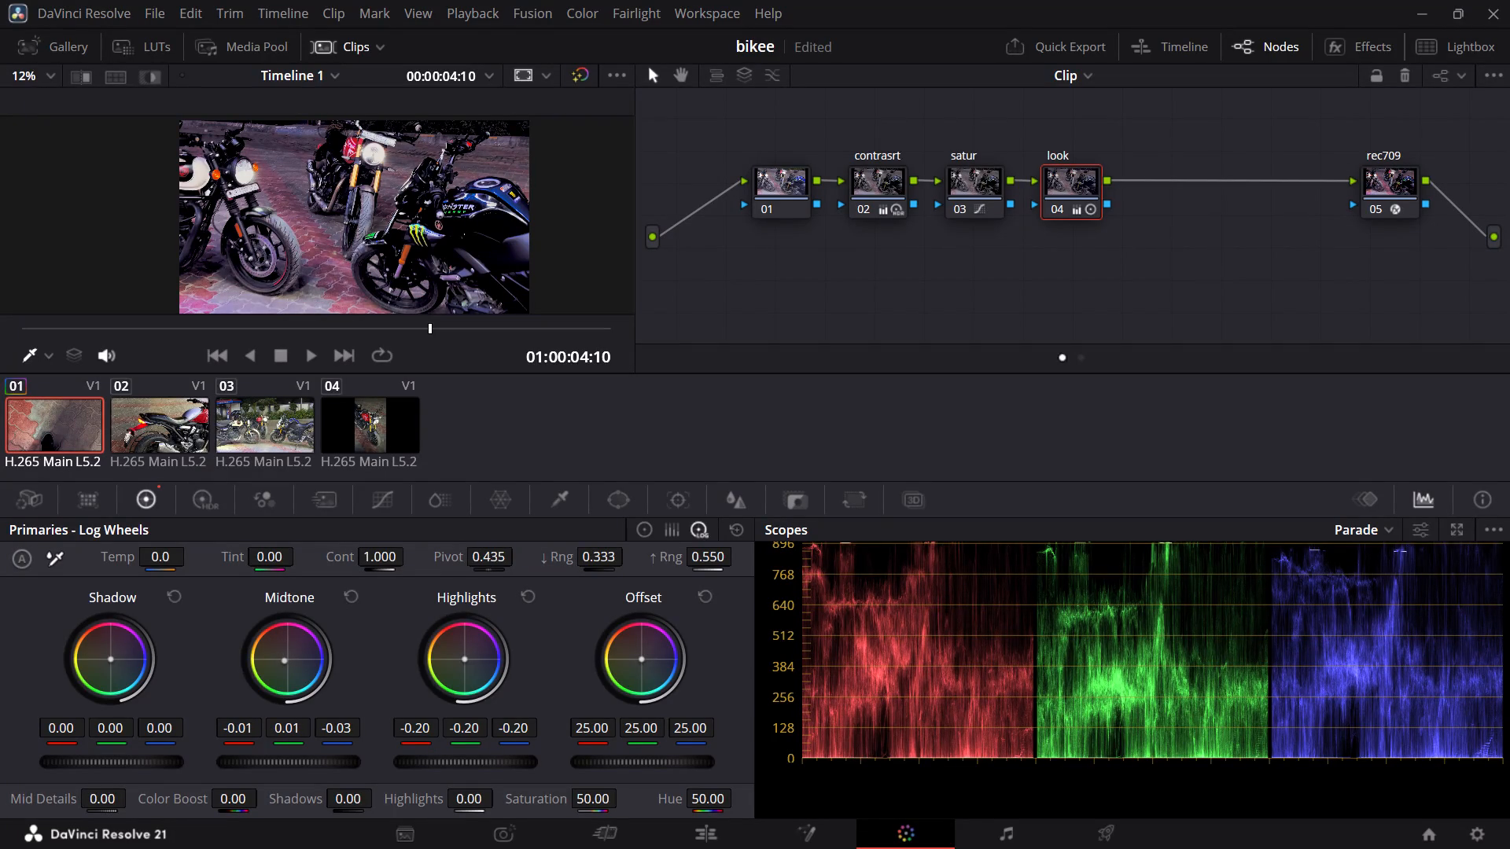
pyautogui.moveTo(719, 451); pyautogui.dragTo(725, 448)
pyautogui.moveTo(725, 448); pyautogui.dragTo(724, 448)
# Shift the look node's Shadow log wheel colour balance to about 0.10 red, -0.03 green and -0.07 blue.
pyautogui.moveTo(109, 656); pyautogui.dragTo(113, 656)
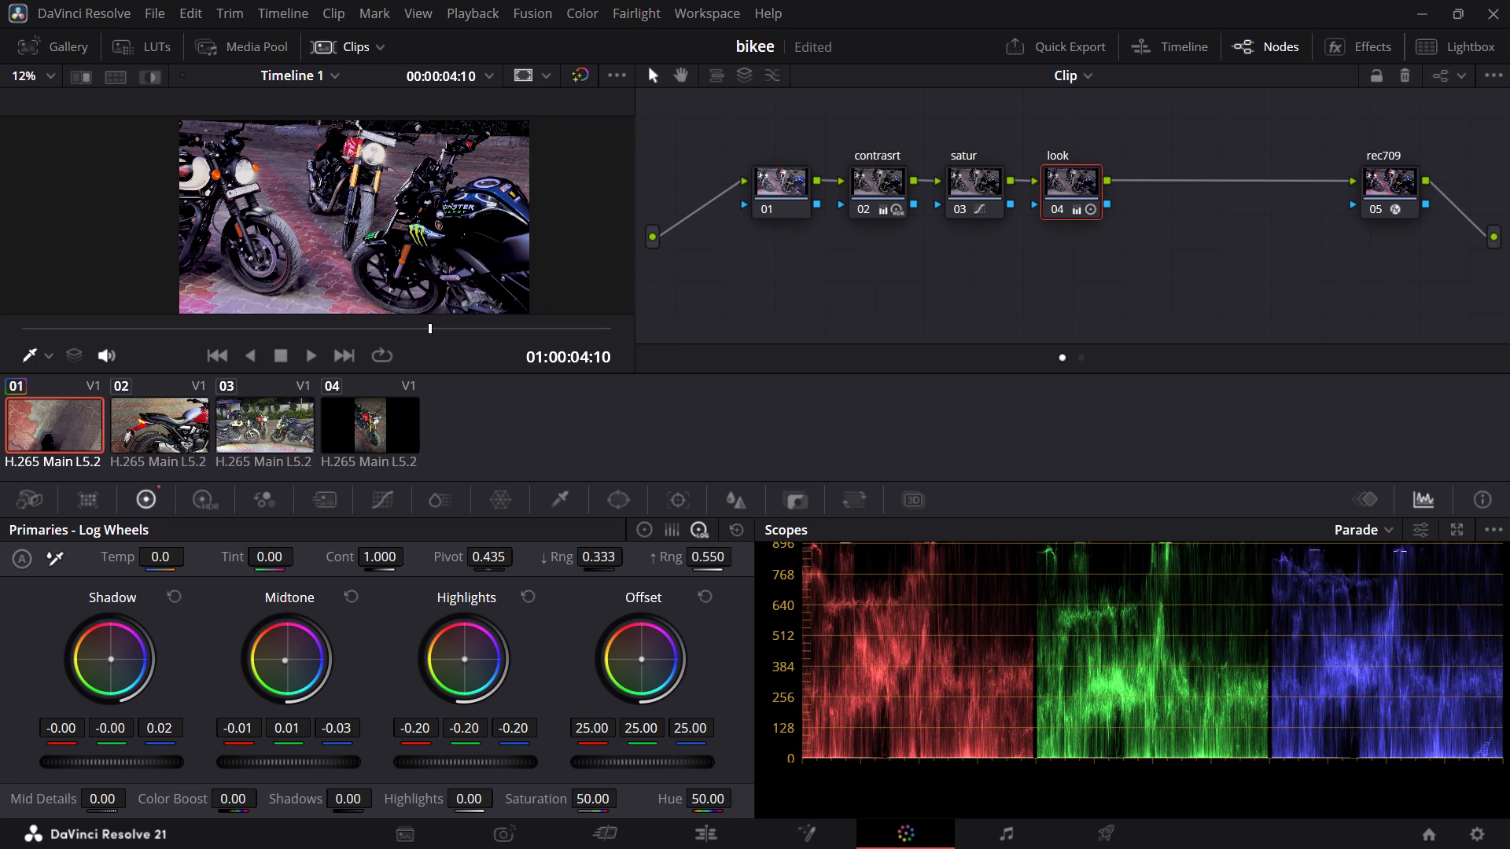
pyautogui.moveTo(113, 656); pyautogui.dragTo(133, 671)
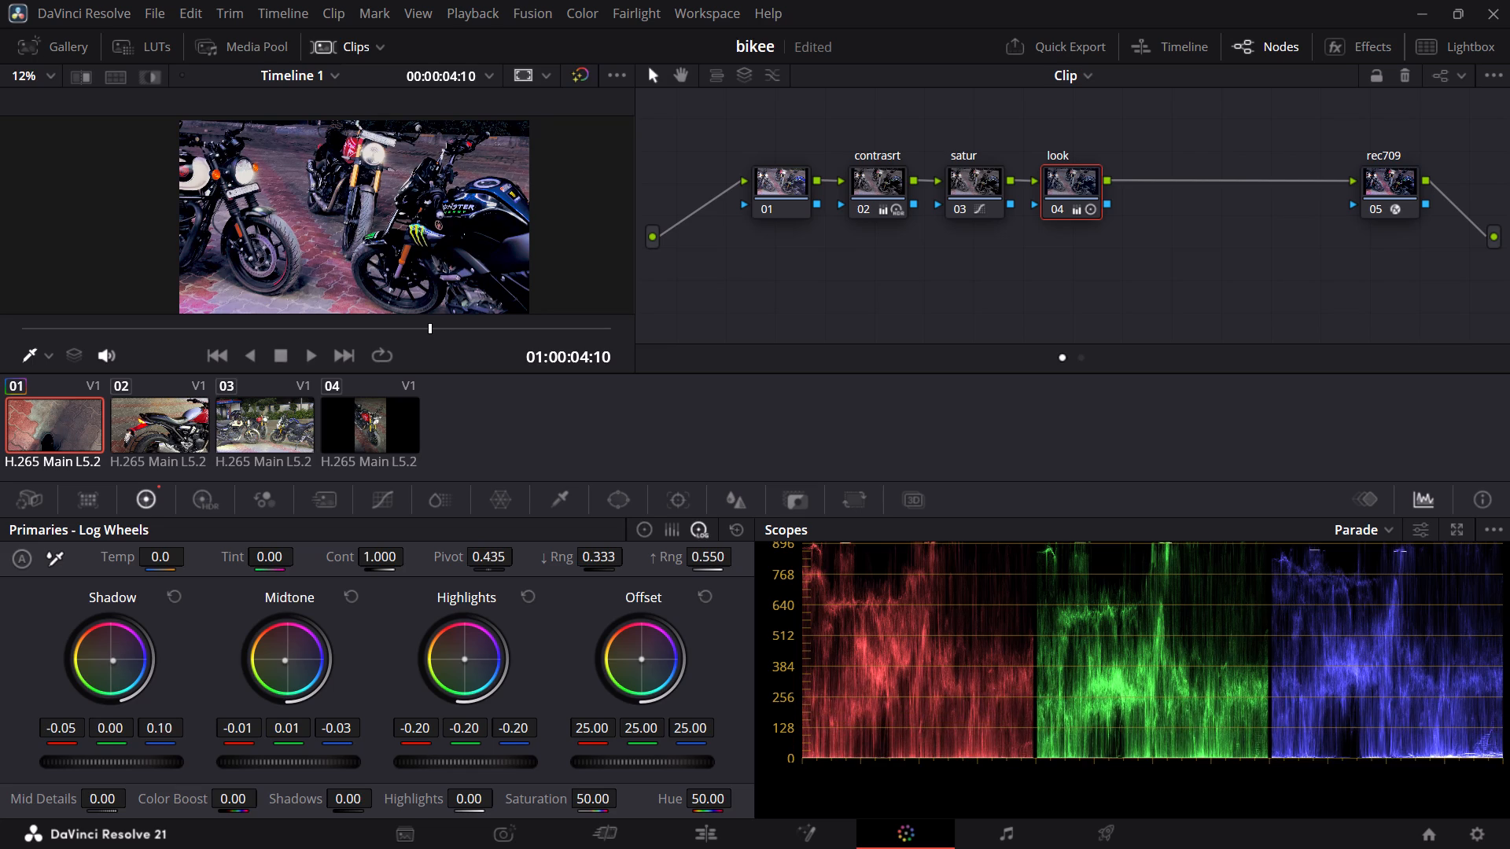
pyautogui.moveTo(133, 671); pyautogui.dragTo(219, 737)
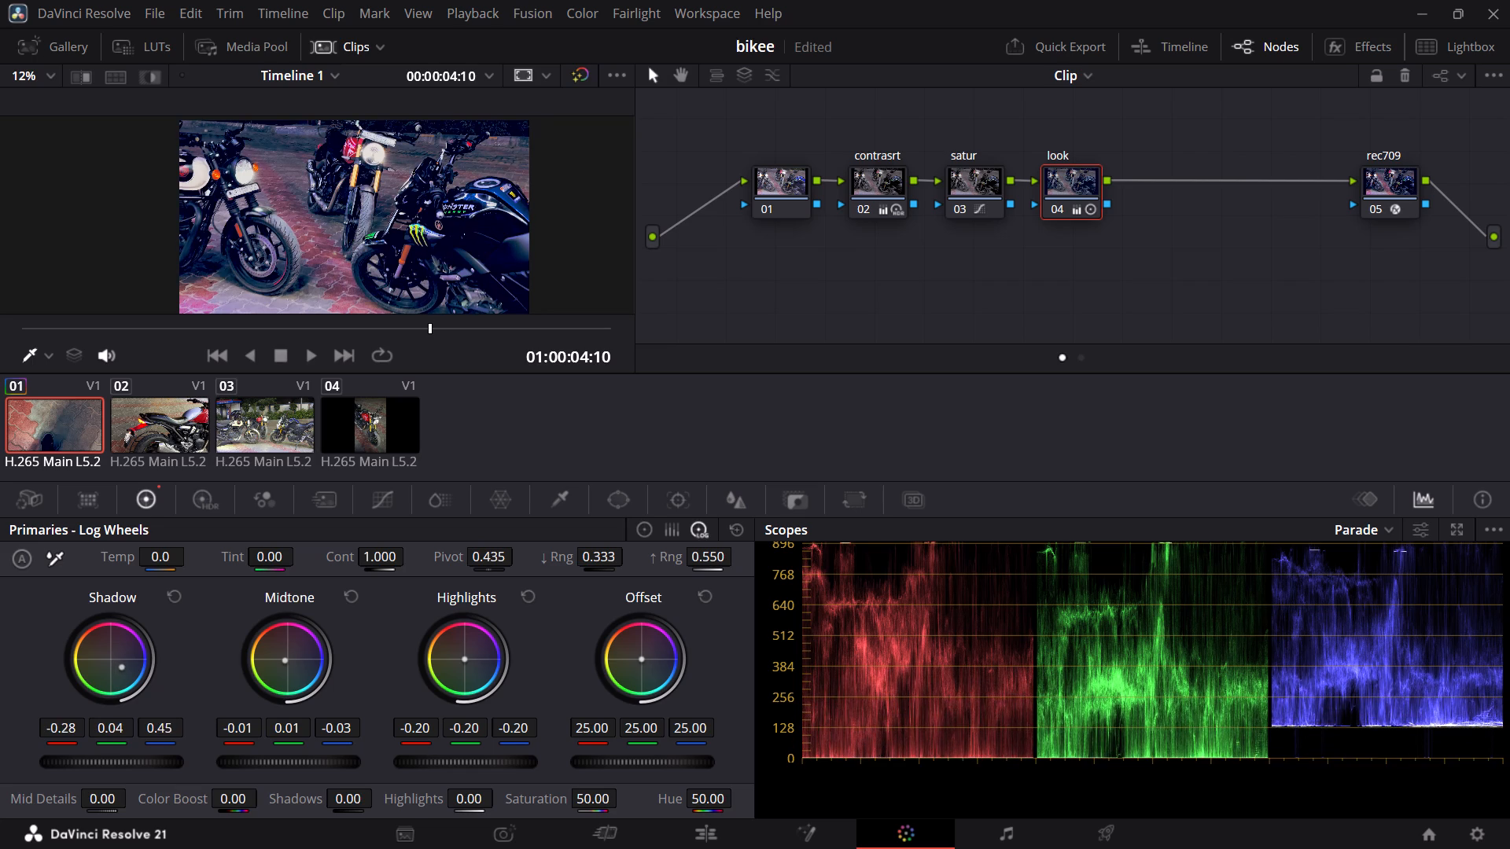
pyautogui.moveTo(219, 737); pyautogui.dragTo(122, 631)
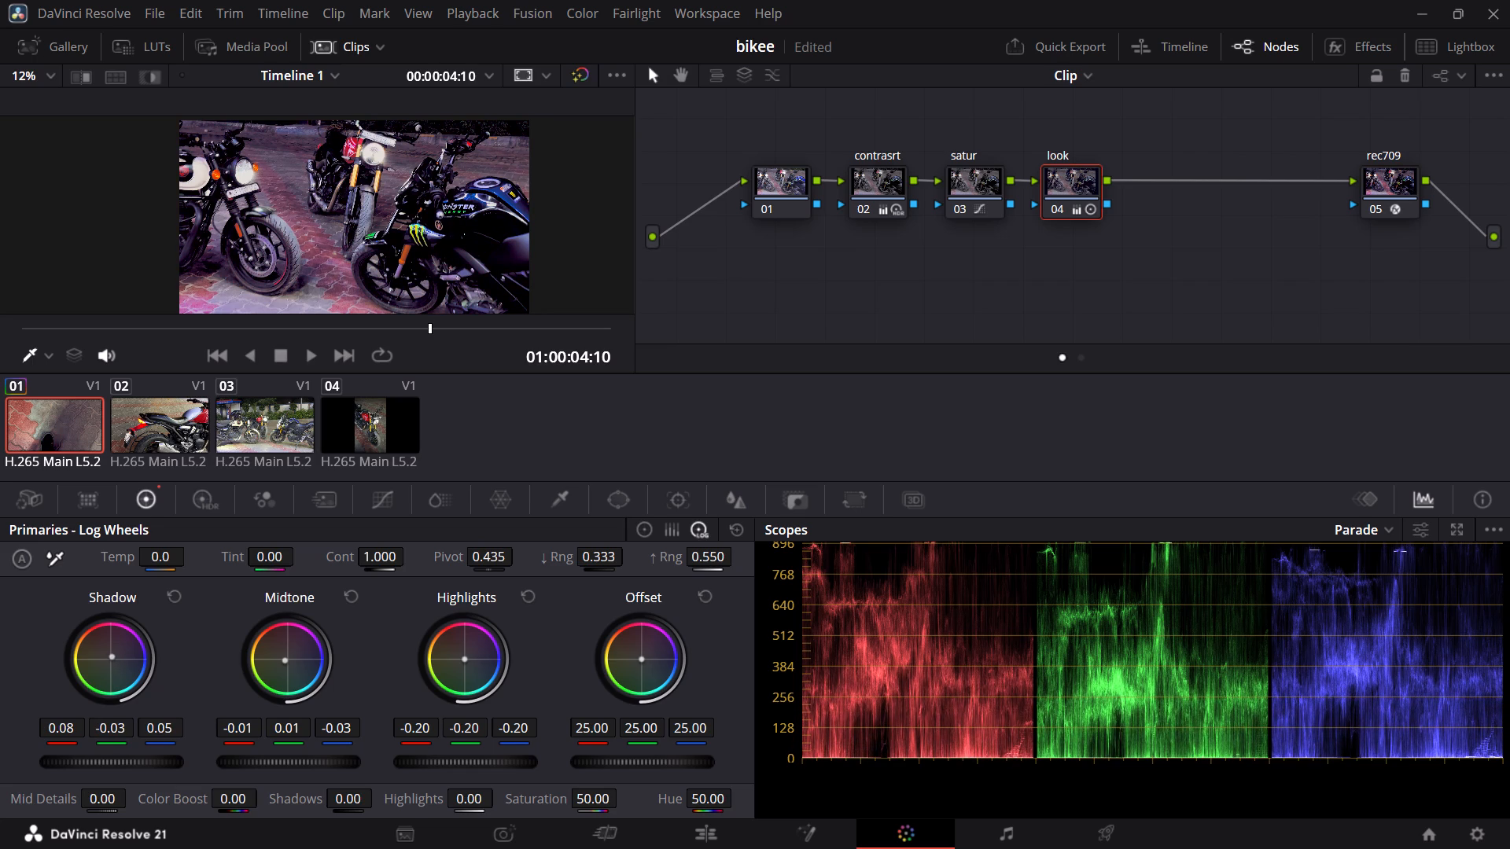
pyautogui.moveTo(122, 631); pyautogui.dragTo(98, 633)
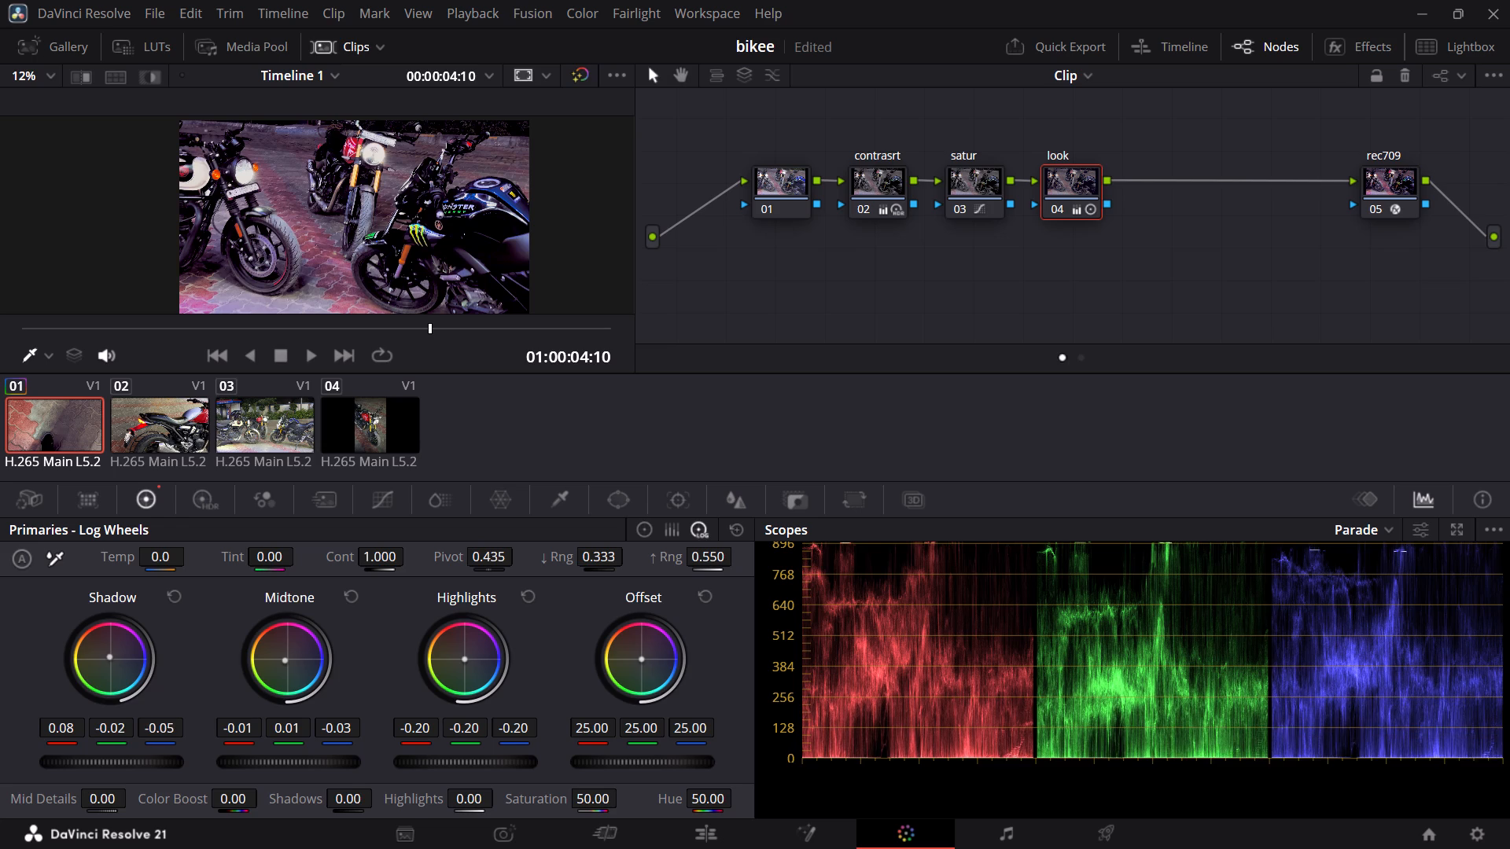
pyautogui.moveTo(98, 633); pyautogui.dragTo(84, 633)
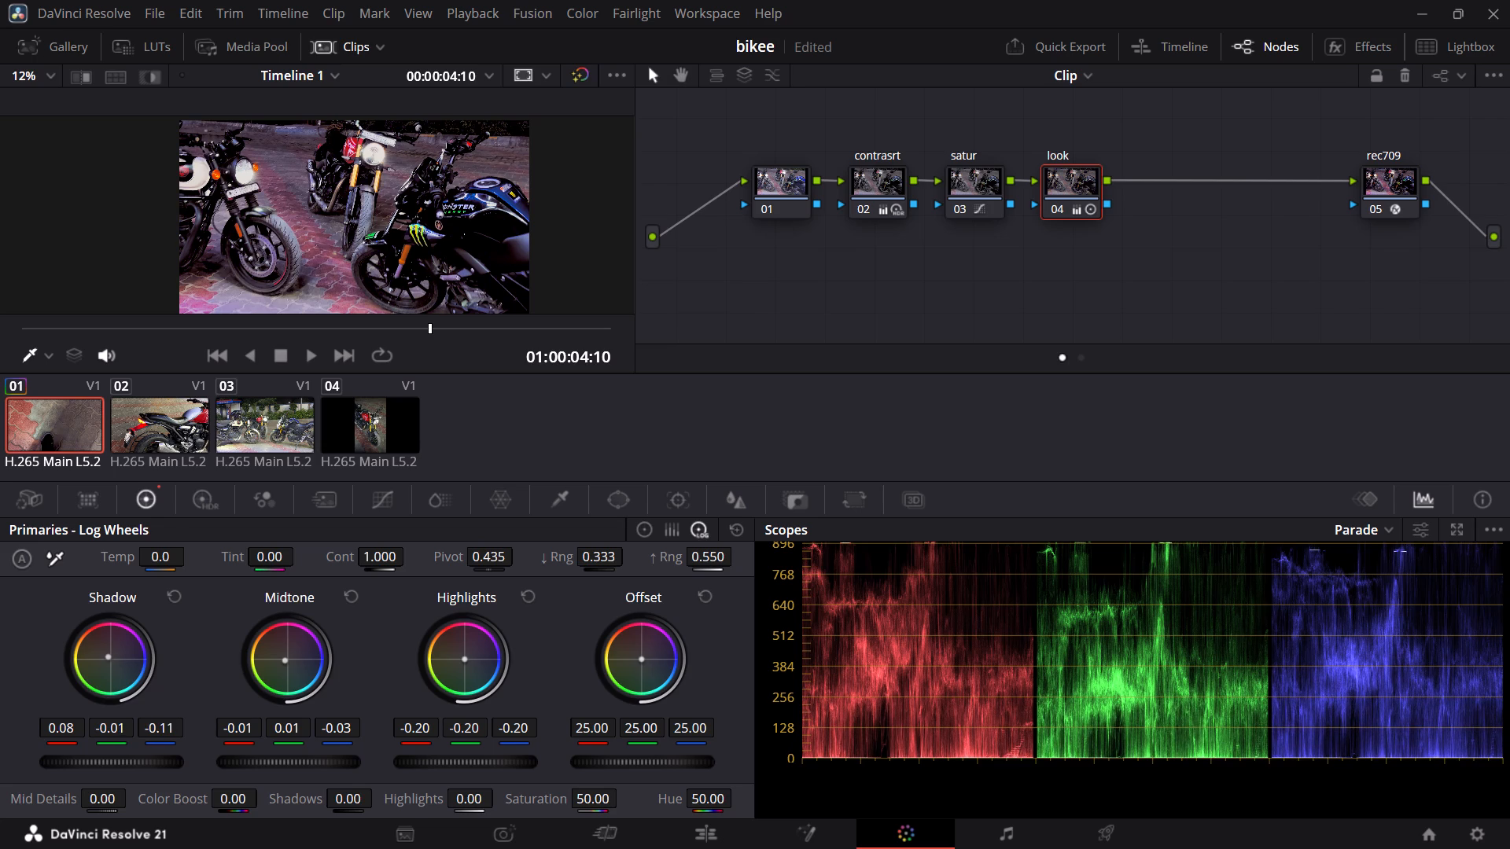
pyautogui.moveTo(84, 633); pyautogui.dragTo(94, 625)
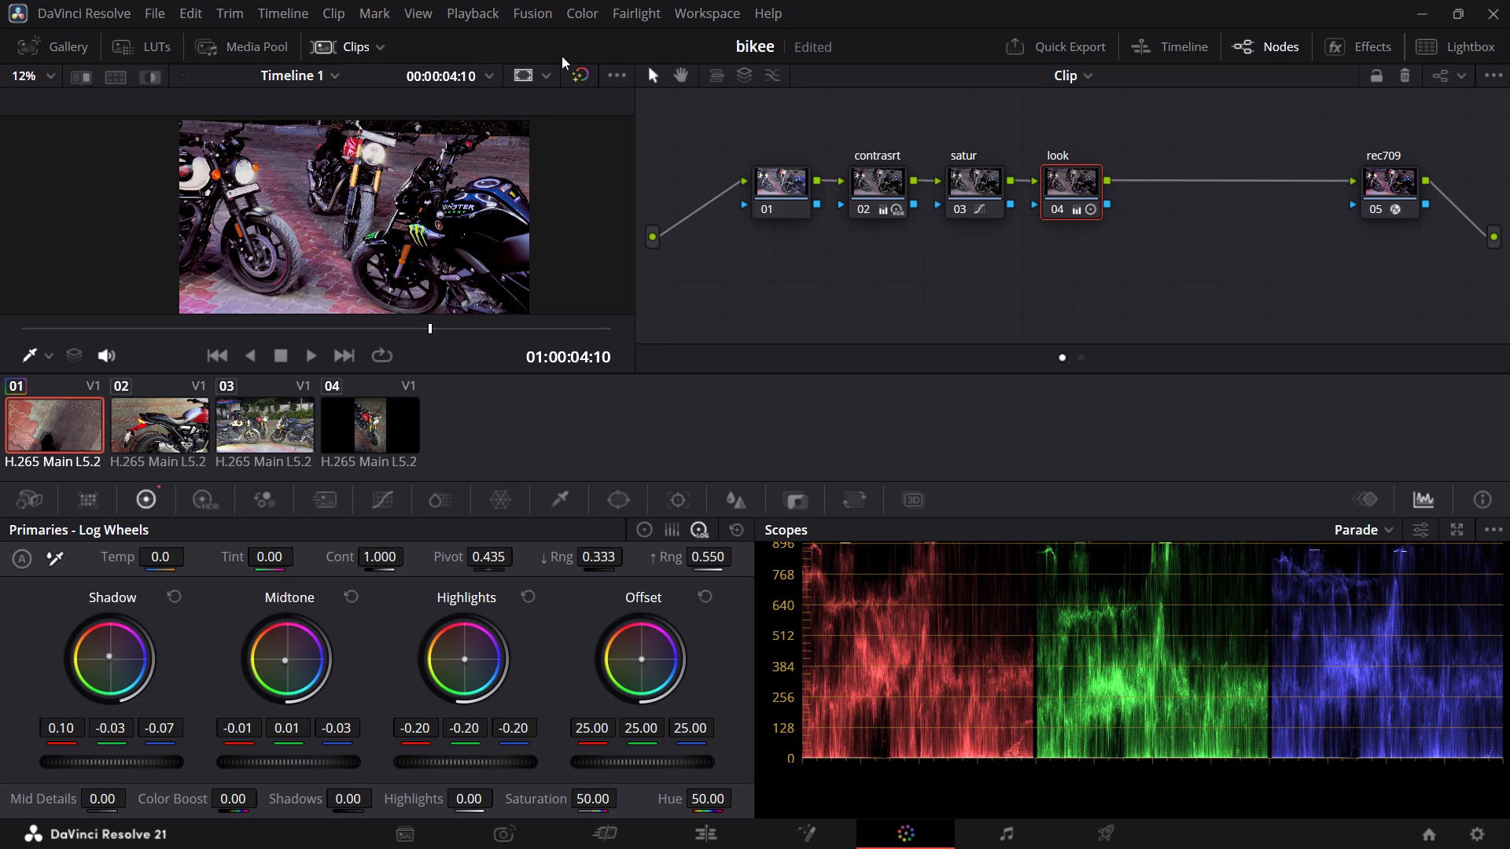
# Compare the bike frame with and without the grade by toggling the bypass of all grades twice, leaving the grade enabled.
pyautogui.click(578, 75)
pyautogui.click(578, 75)
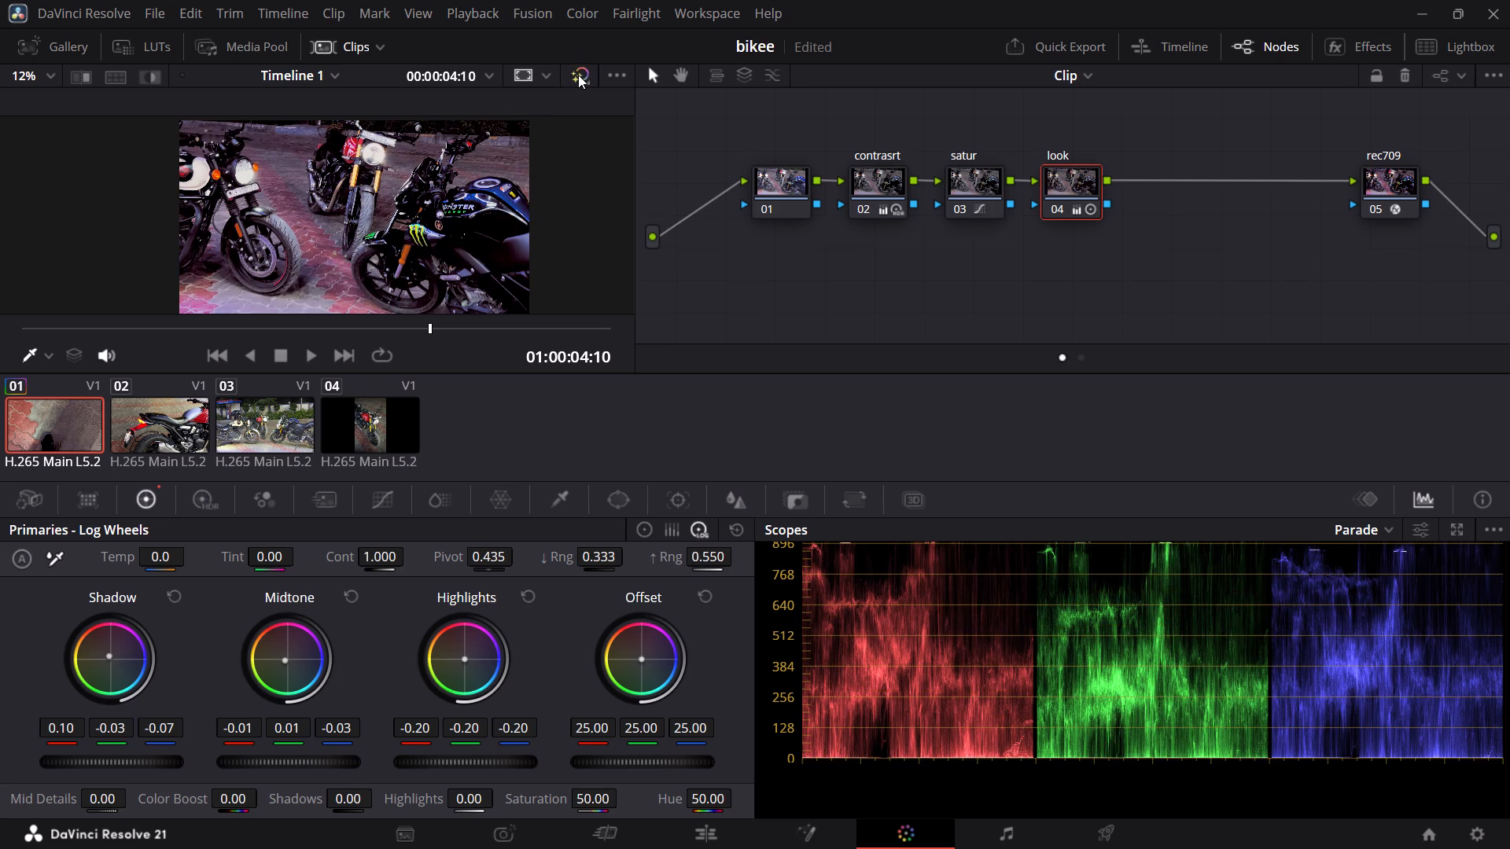
pyautogui.click(578, 75)
pyautogui.click(578, 75)
# Examine the graded frame at 01:00:04:10 up close around the headlights and fuel tanks, then as a whole.
pyautogui.scroll(-2, 411, 230)
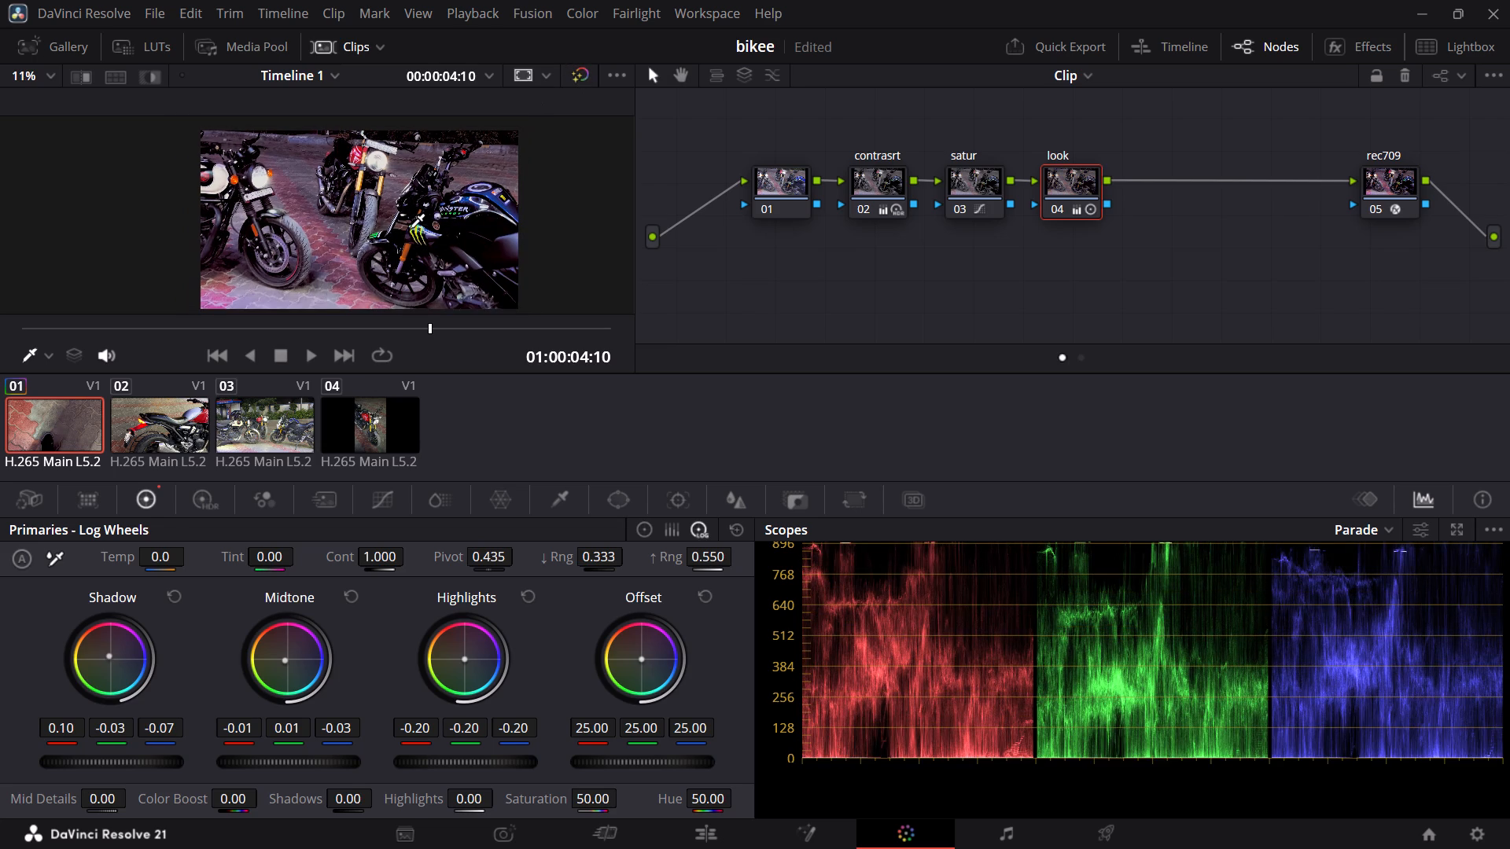
pyautogui.scroll(14, 407, 218)
pyautogui.moveTo(370, 197); pyautogui.dragTo(375, 278, button='middle')
pyautogui.scroll(4, 312, 186)
pyautogui.scroll(-3, 312, 186)
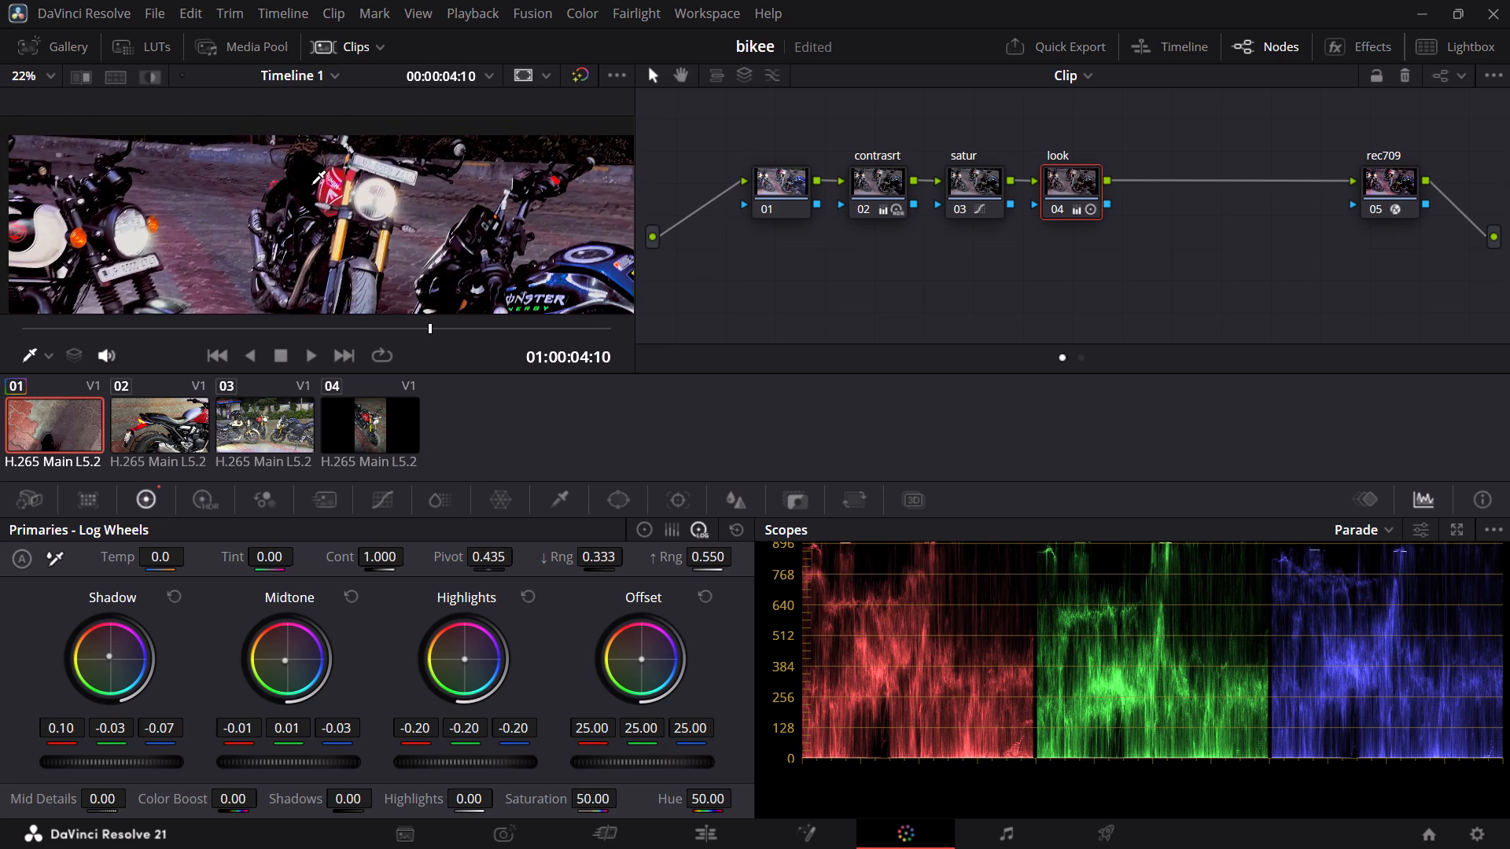
pyautogui.scroll(-8, 312, 186)
pyautogui.moveTo(337, 197); pyautogui.dragTo(359, 134, button='middle')
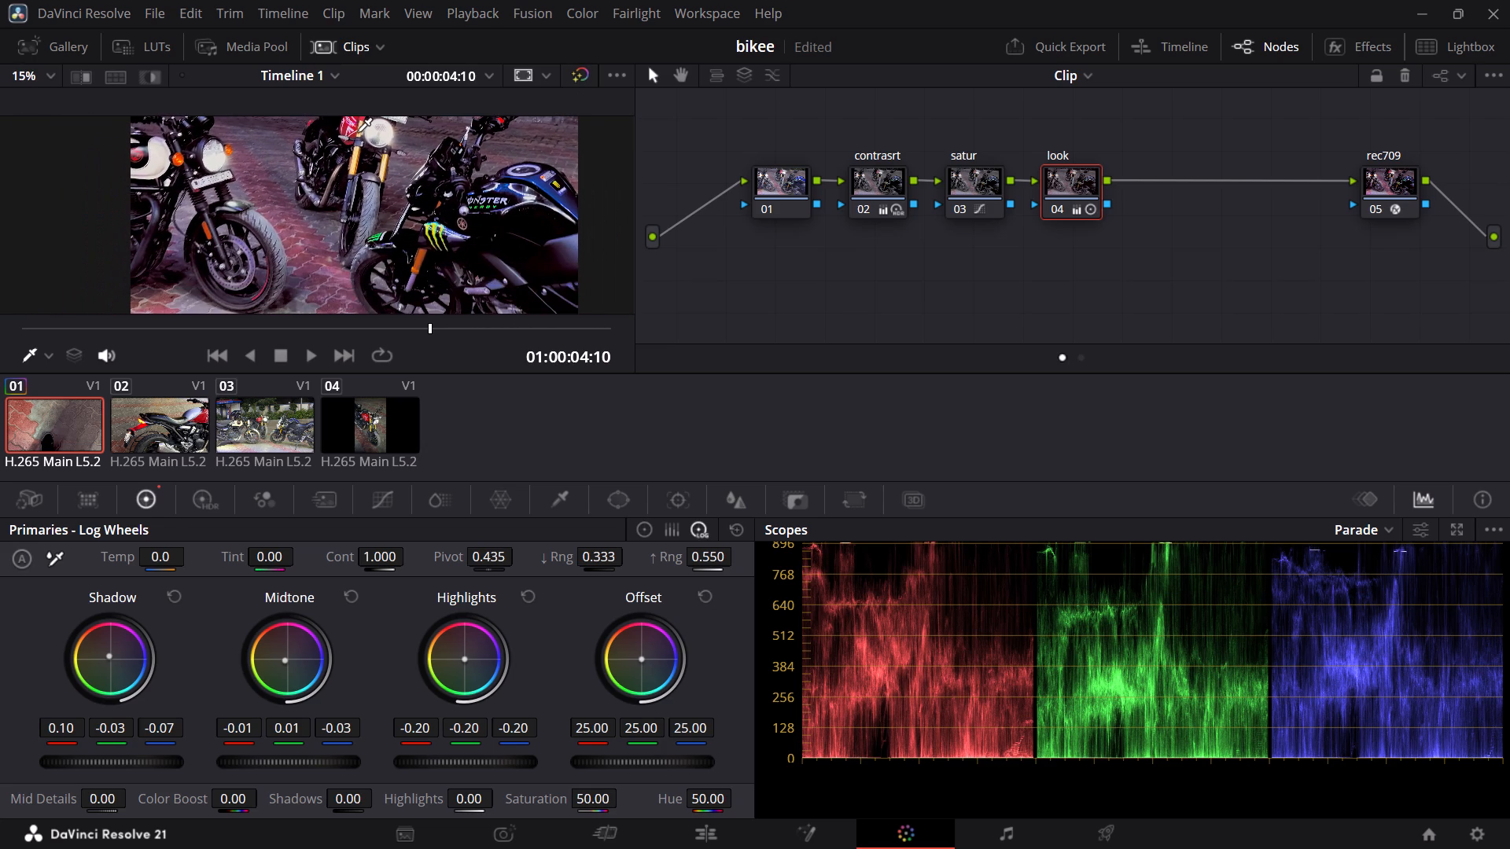
pyautogui.scroll(-5, 359, 134)
pyautogui.moveTo(365, 177); pyautogui.dragTo(365, 195, button='middle')
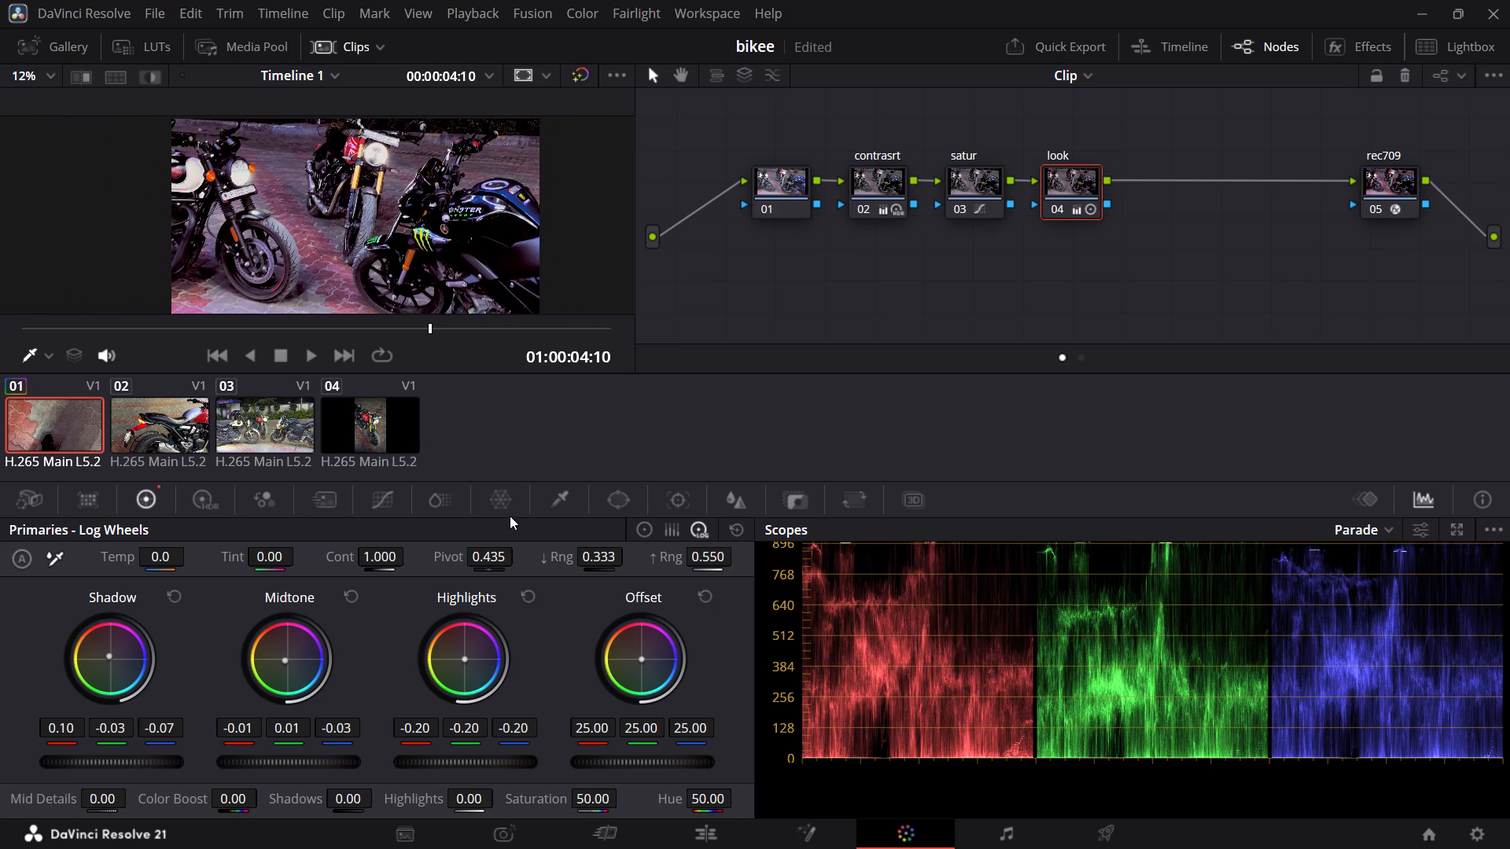
# Switch back to the tutorial in Brave and resume watching its Shadow log wheel adjustment.
pyautogui.click(510, 516)
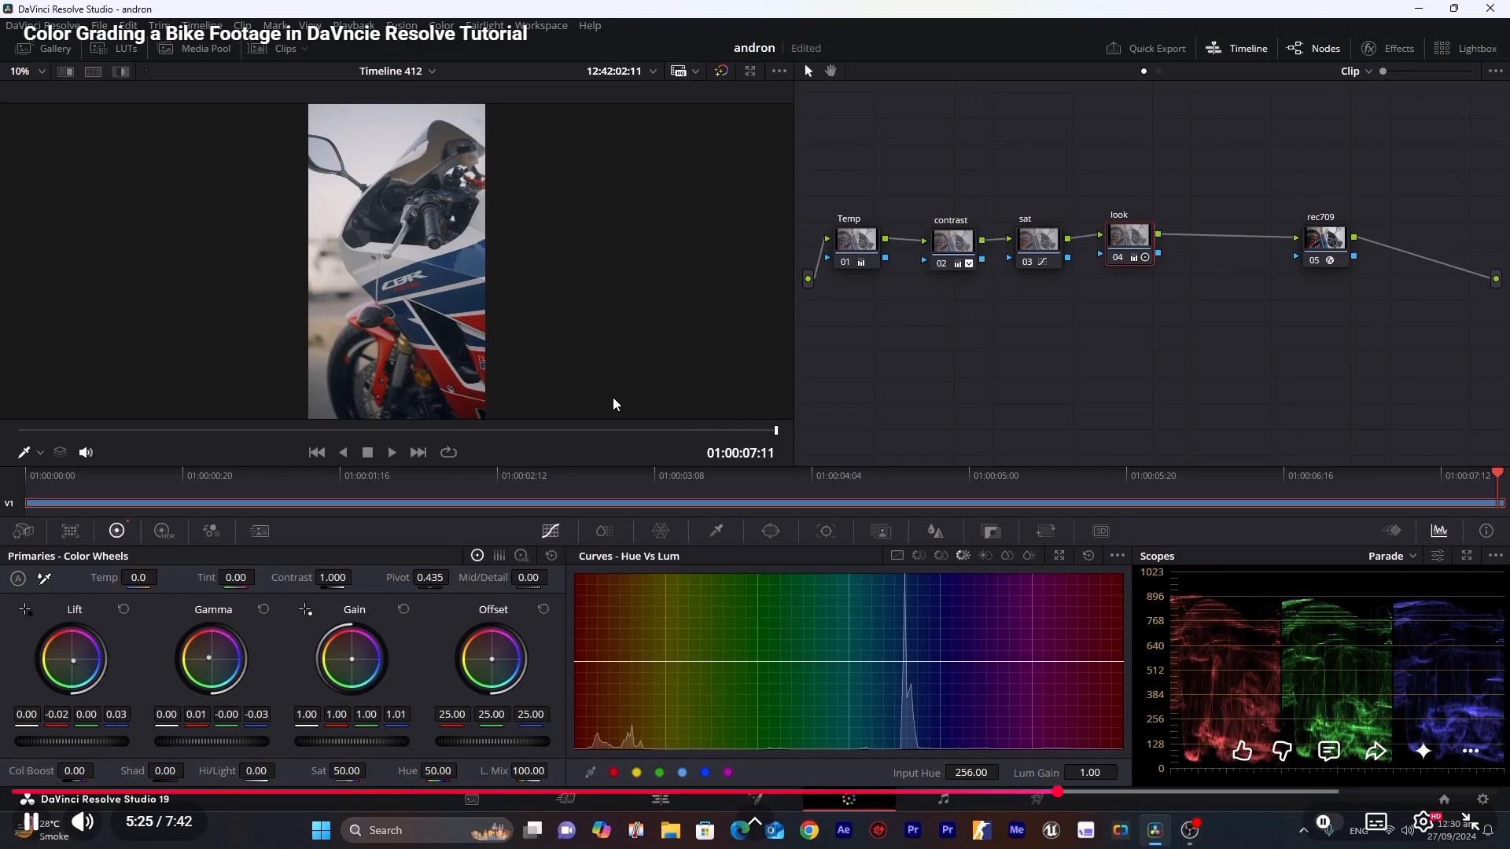
# Pause the tutorial and select Headphones (Mivi DuoPods Infinity) as the Windows sound output device.
pyautogui.click(613, 397)
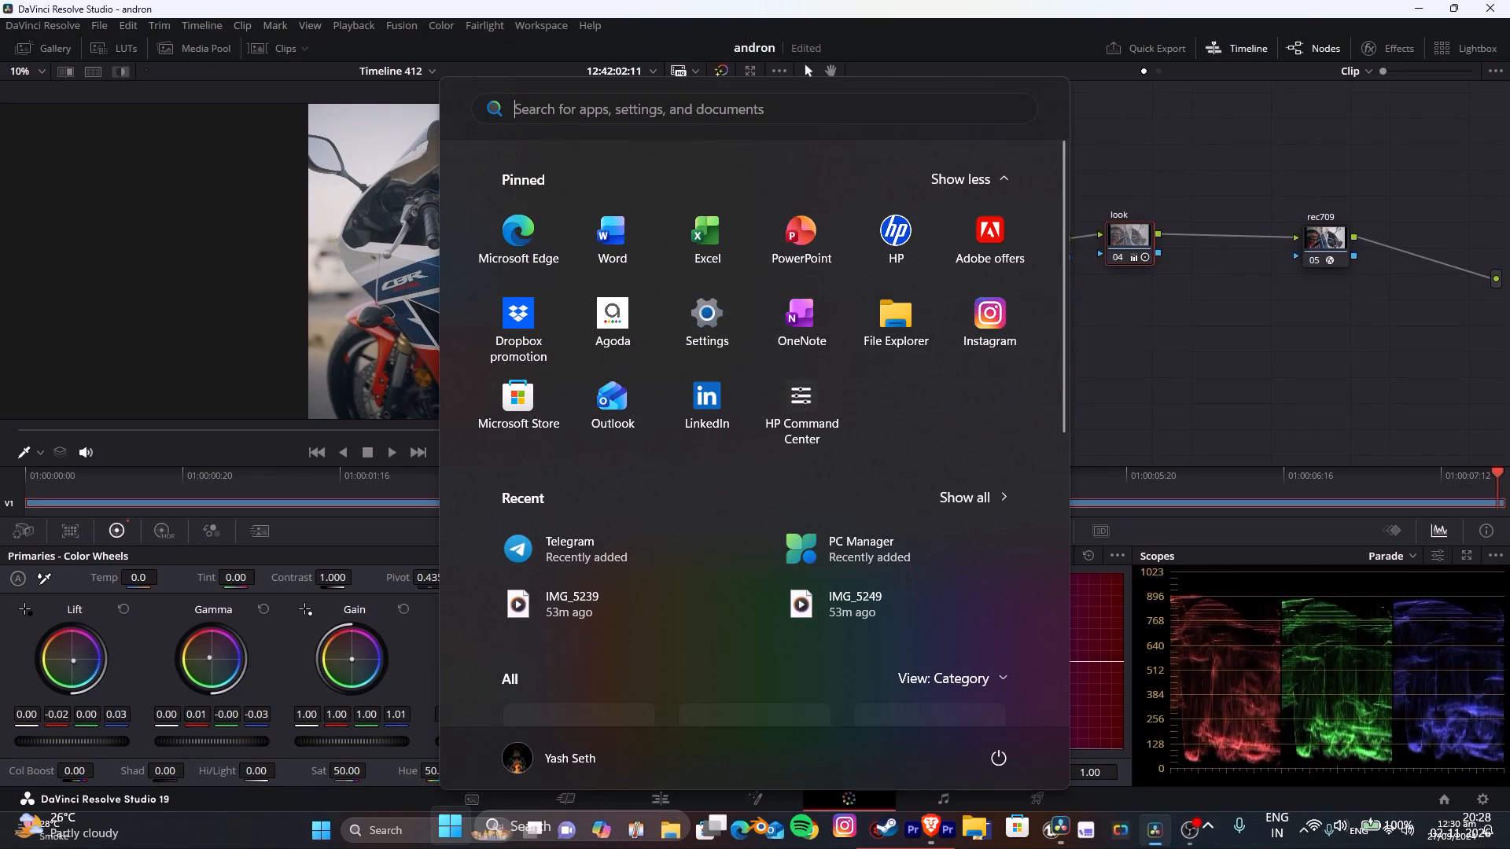
pyautogui.click(1350, 829)
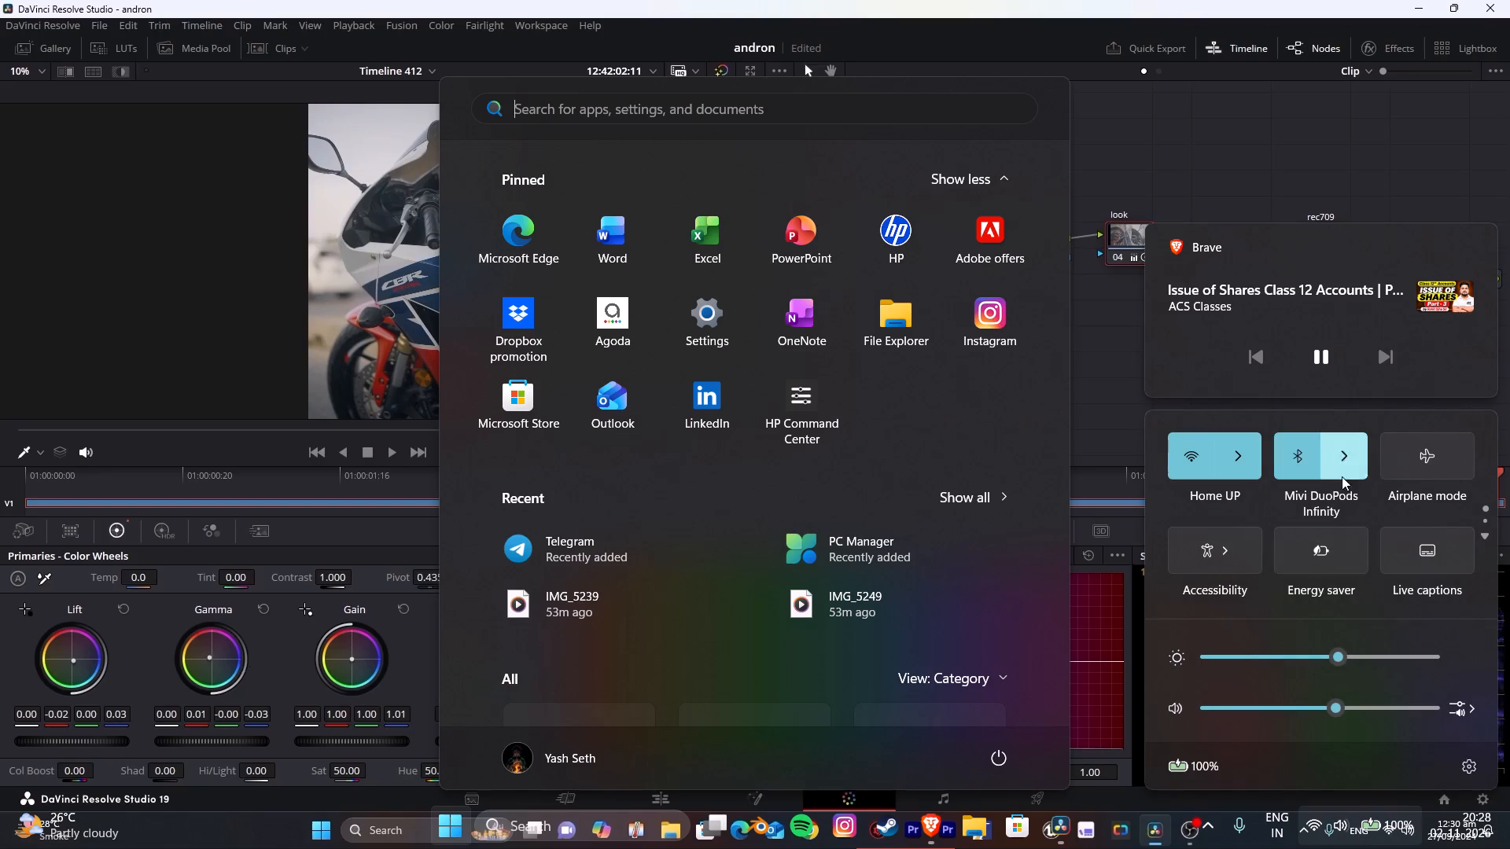
pyautogui.rightClick(1463, 696)
pyautogui.click(1458, 655)
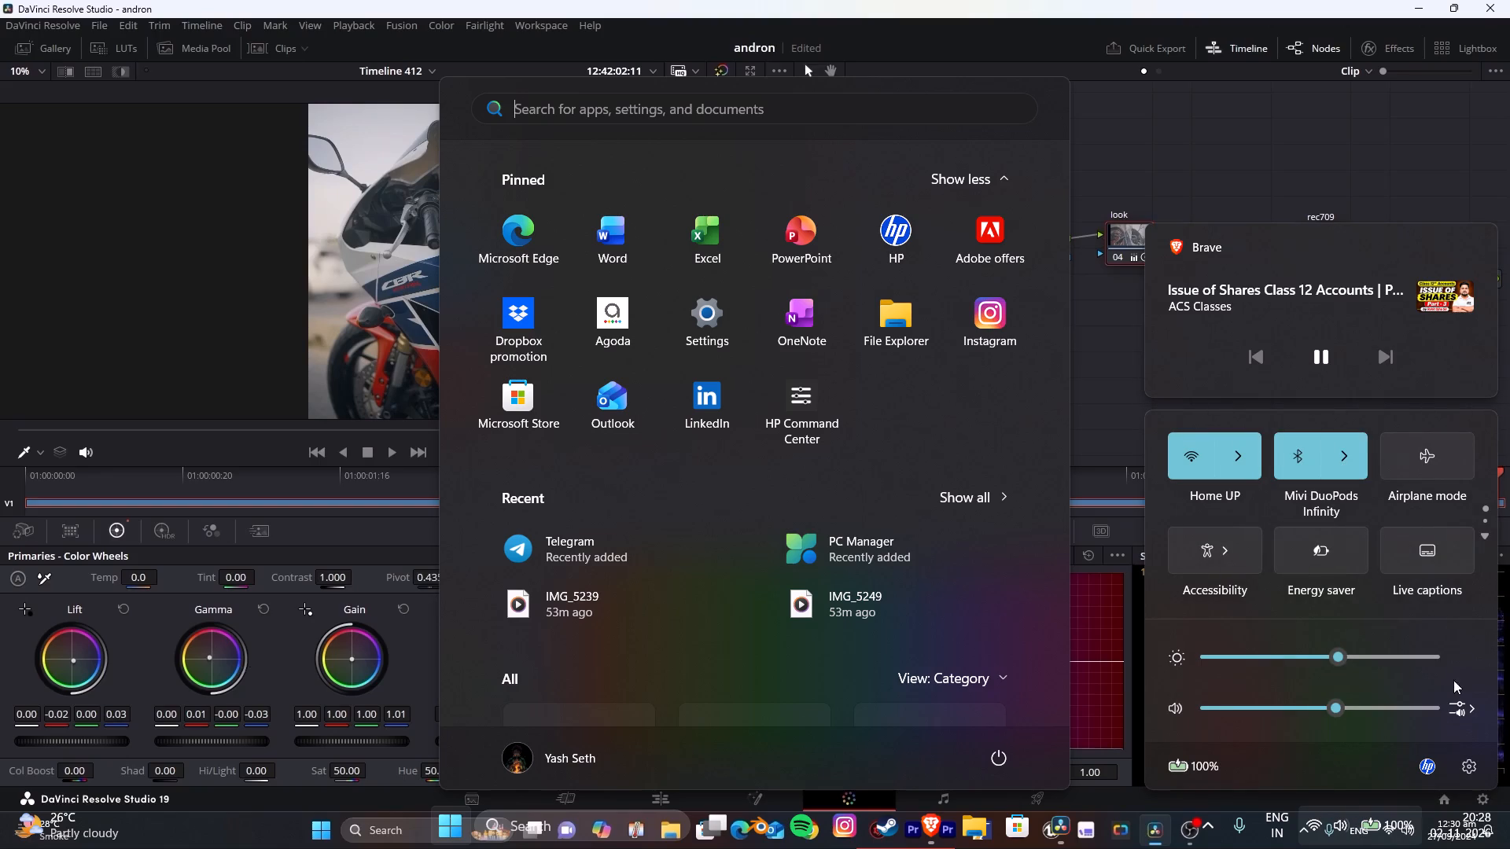
pyautogui.click(1455, 706)
pyautogui.doubleClick(1287, 600)
pyautogui.click(1287, 595)
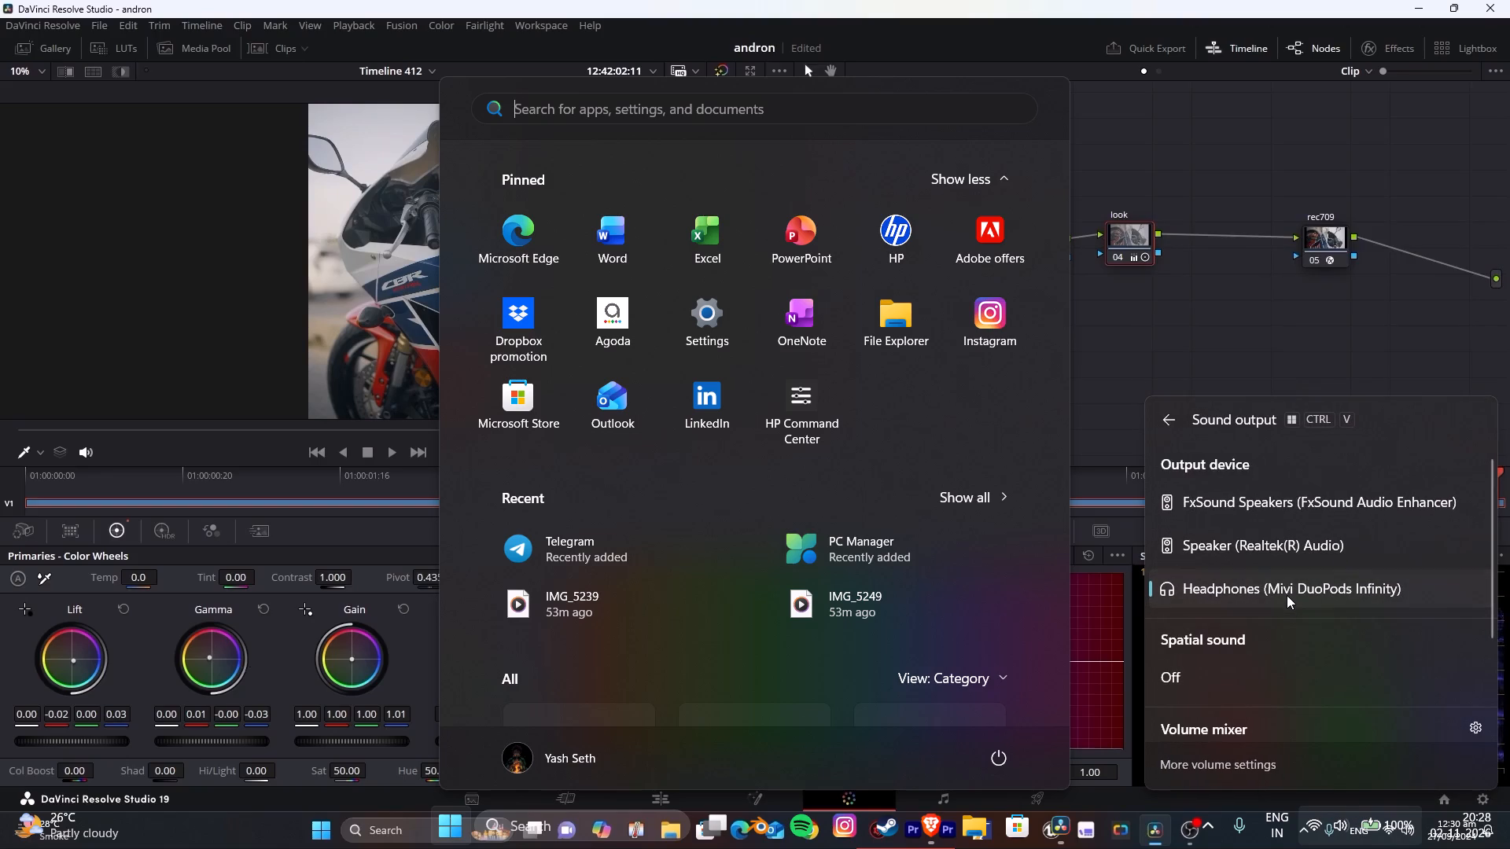
pyautogui.click(670, 396)
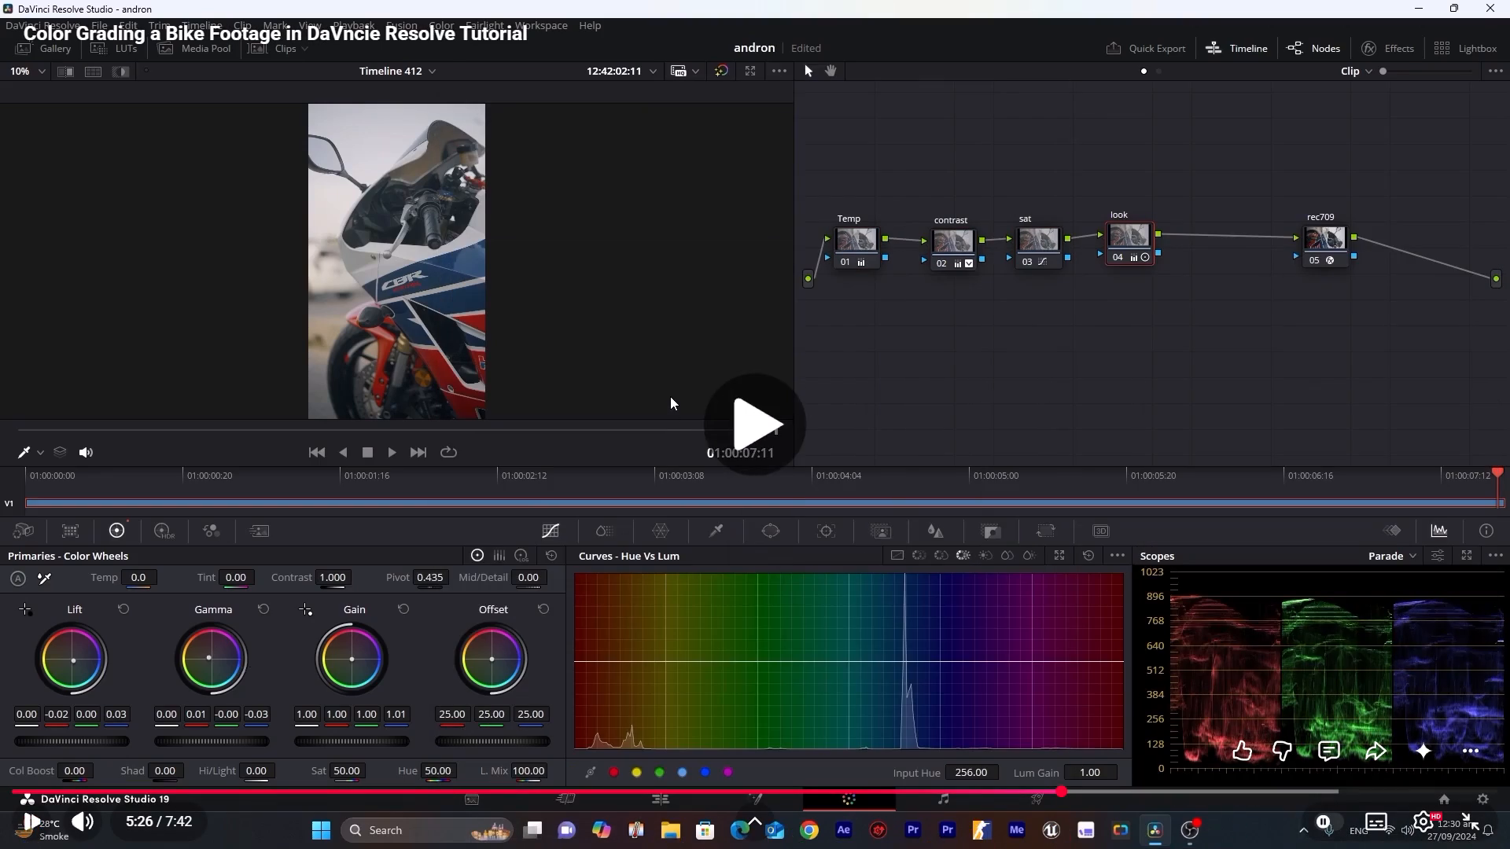
# Rewind the tutorial by 10 seconds and rewatch its log wheel adjustment on the look node, pausing playback at the end.
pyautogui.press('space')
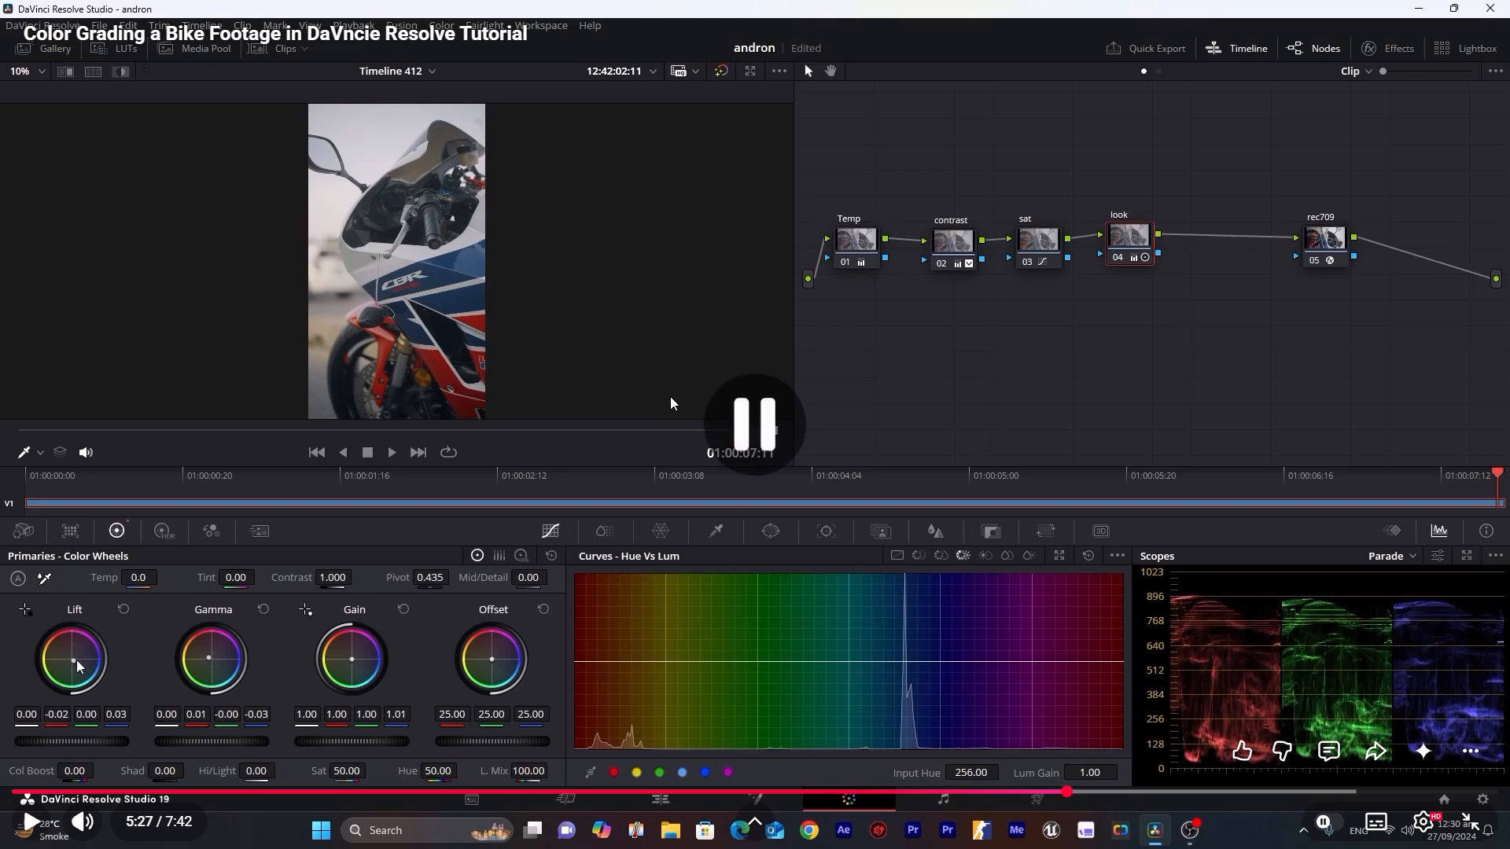
pyautogui.press('Left')
pyautogui.press('Left')
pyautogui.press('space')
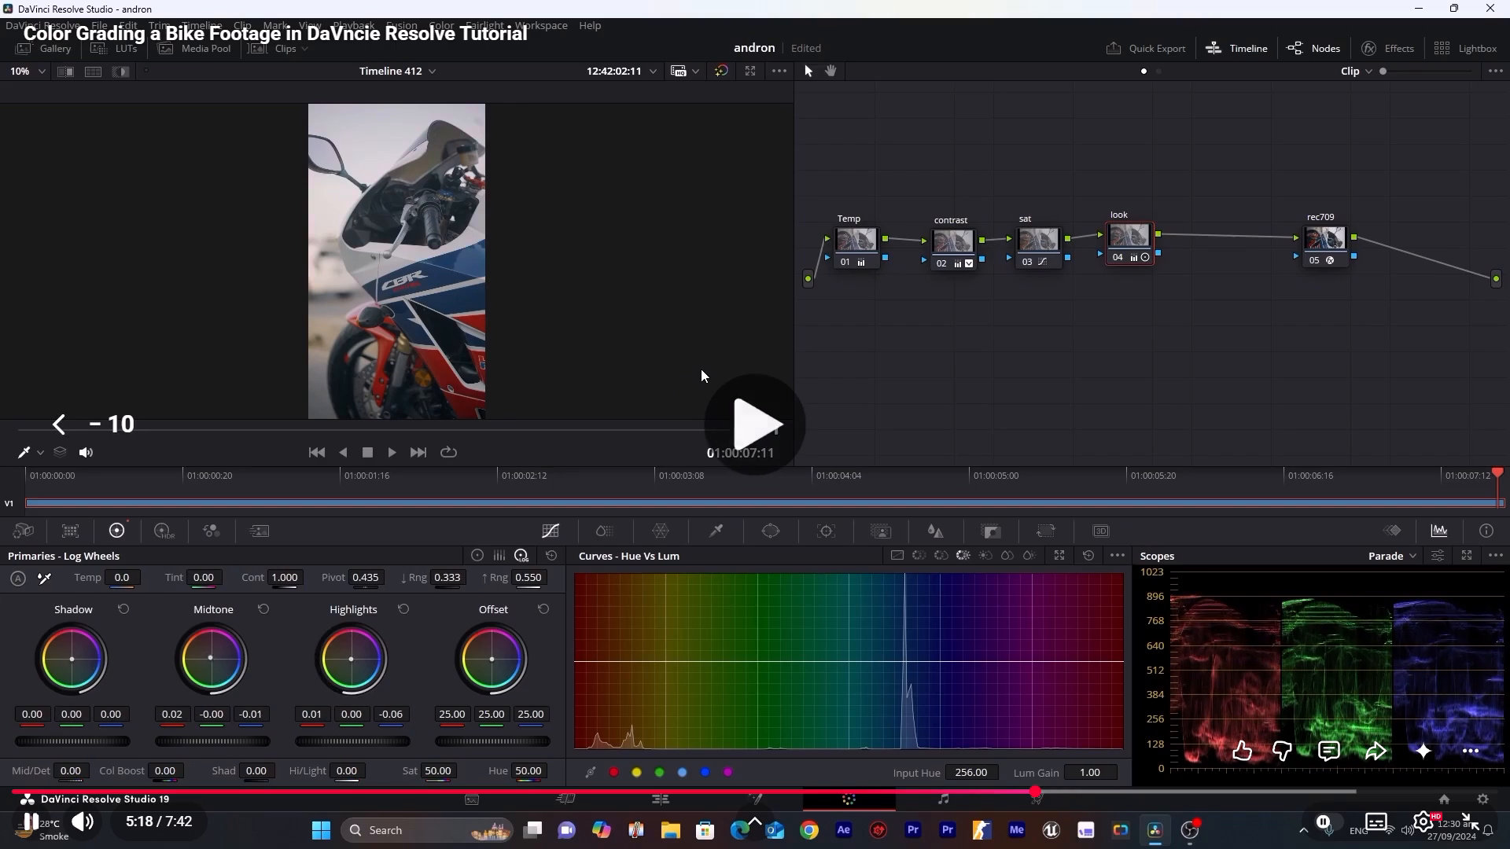
pyautogui.click(701, 369)
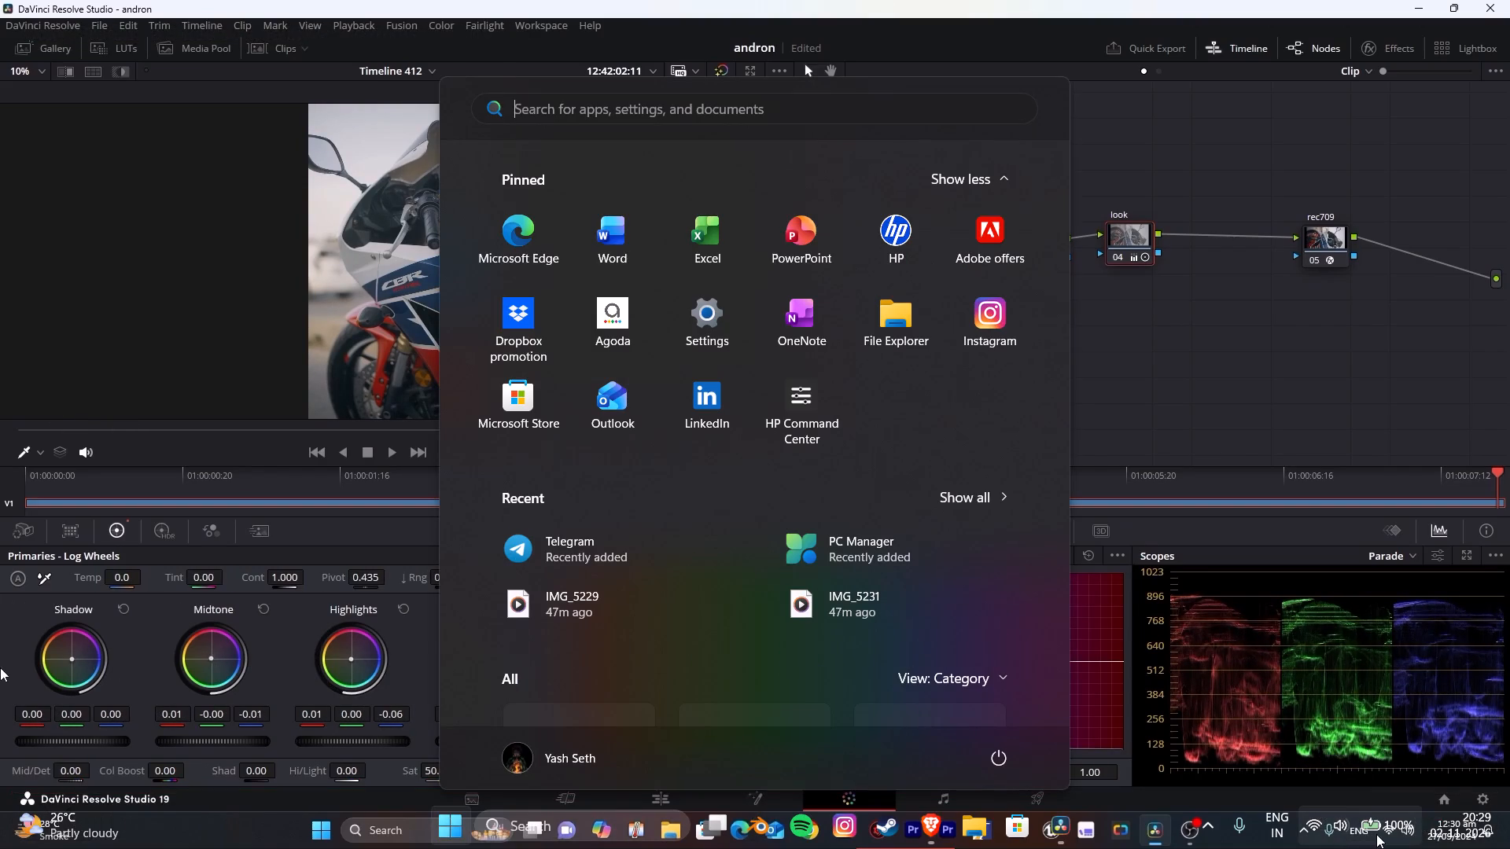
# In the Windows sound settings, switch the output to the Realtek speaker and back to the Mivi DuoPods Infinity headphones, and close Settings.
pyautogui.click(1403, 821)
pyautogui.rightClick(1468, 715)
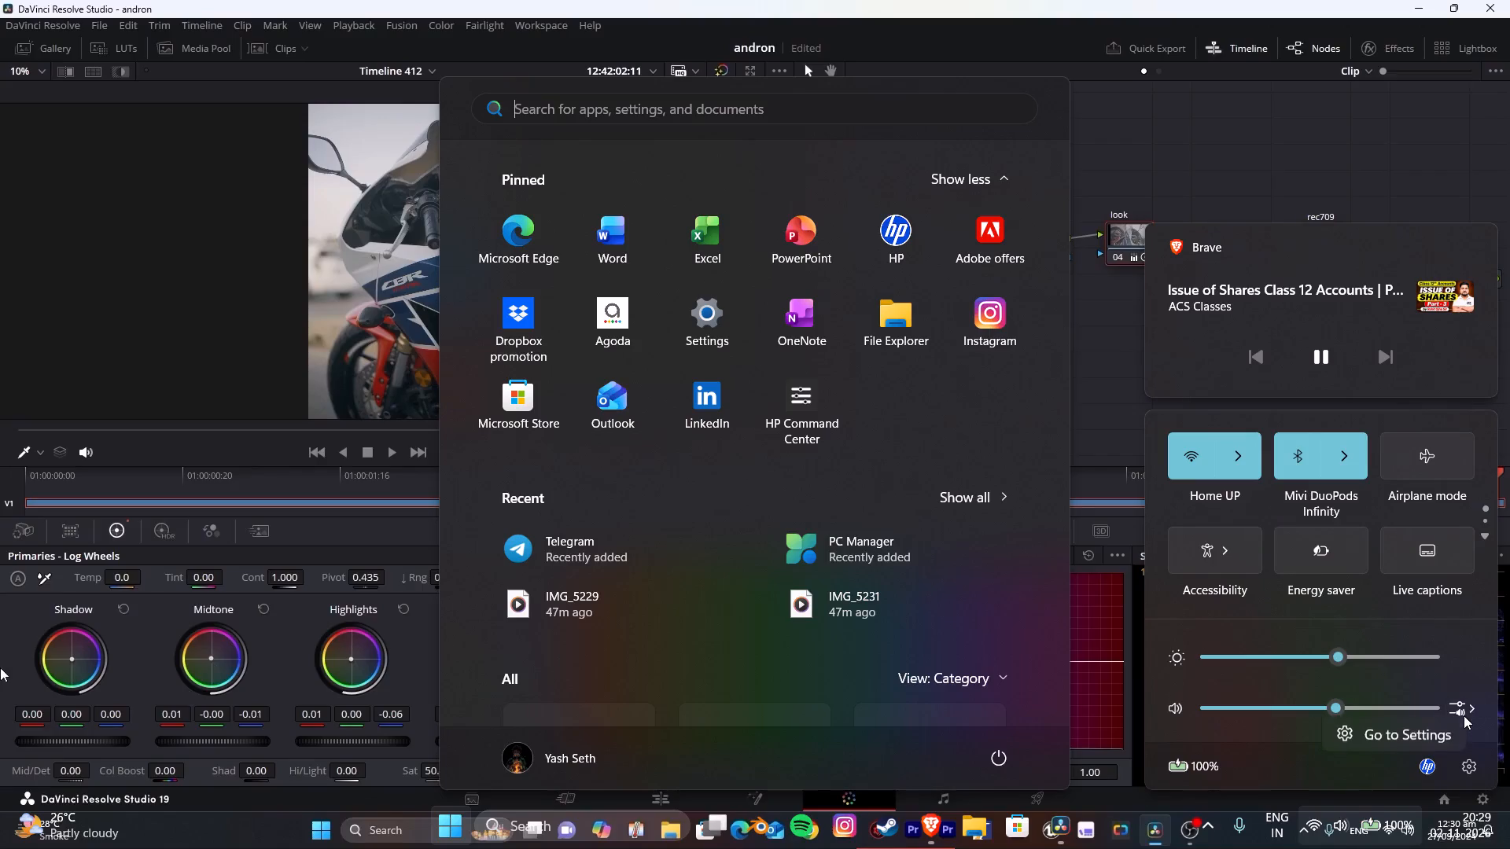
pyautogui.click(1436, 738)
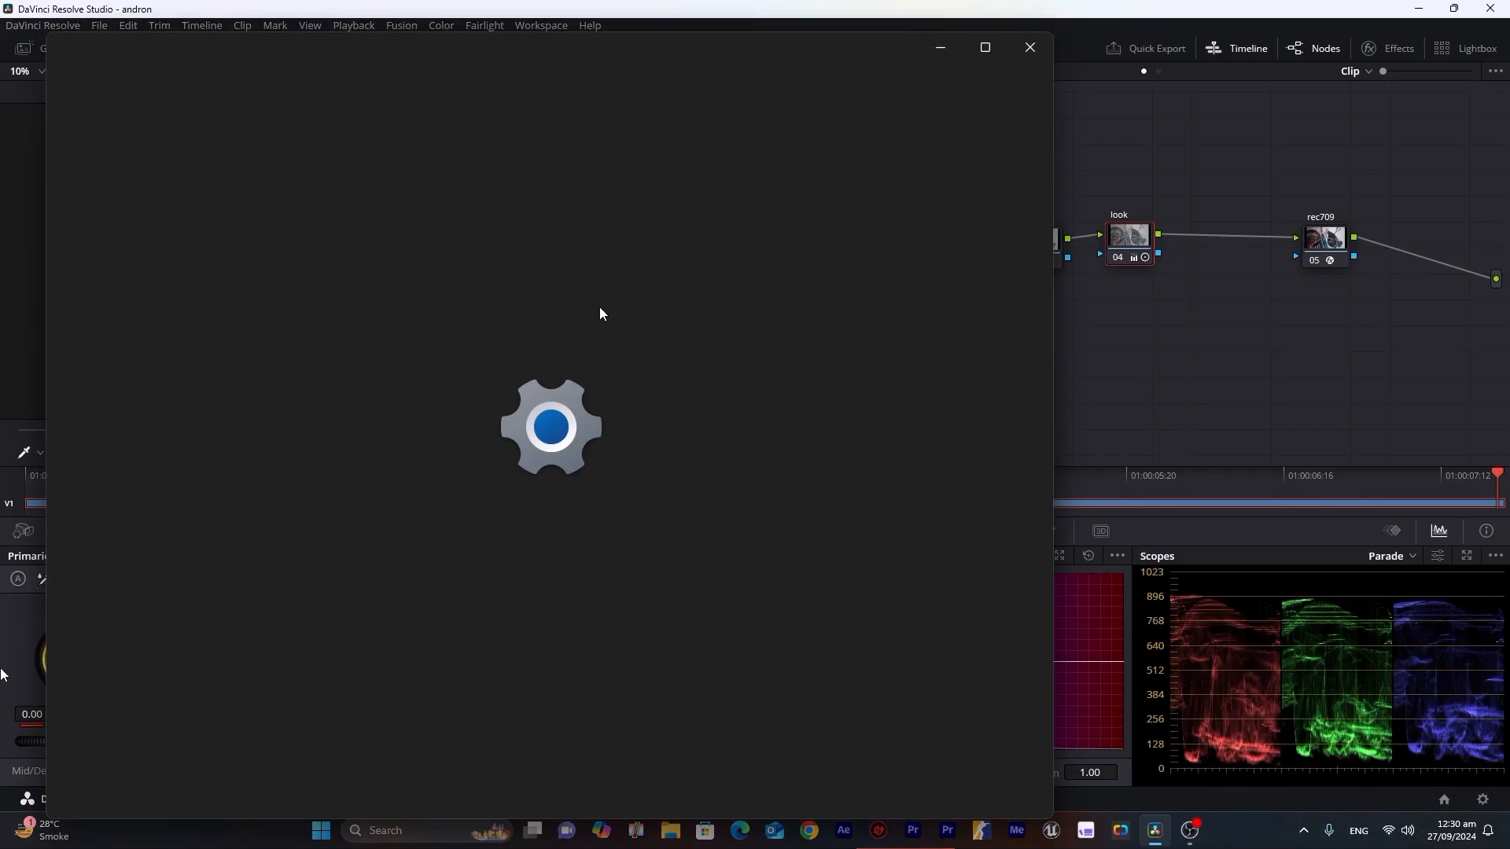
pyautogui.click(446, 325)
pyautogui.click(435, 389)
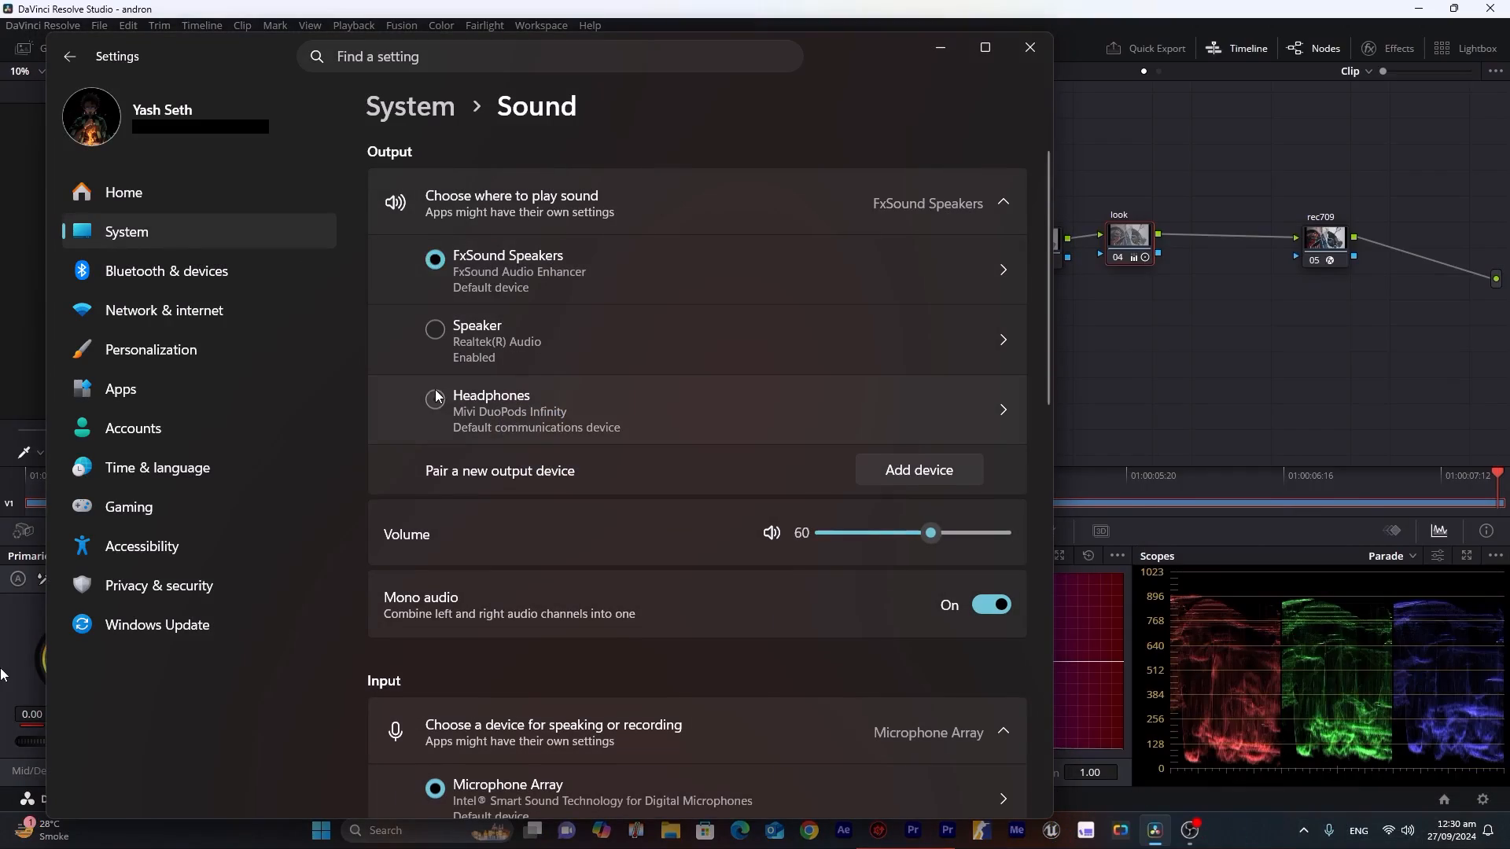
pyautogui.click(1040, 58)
# Check the tutorial's audio in Brave, rewind to about 5:10, and watch its look node adjustments up to the custom curves.
pyautogui.click(718, 424)
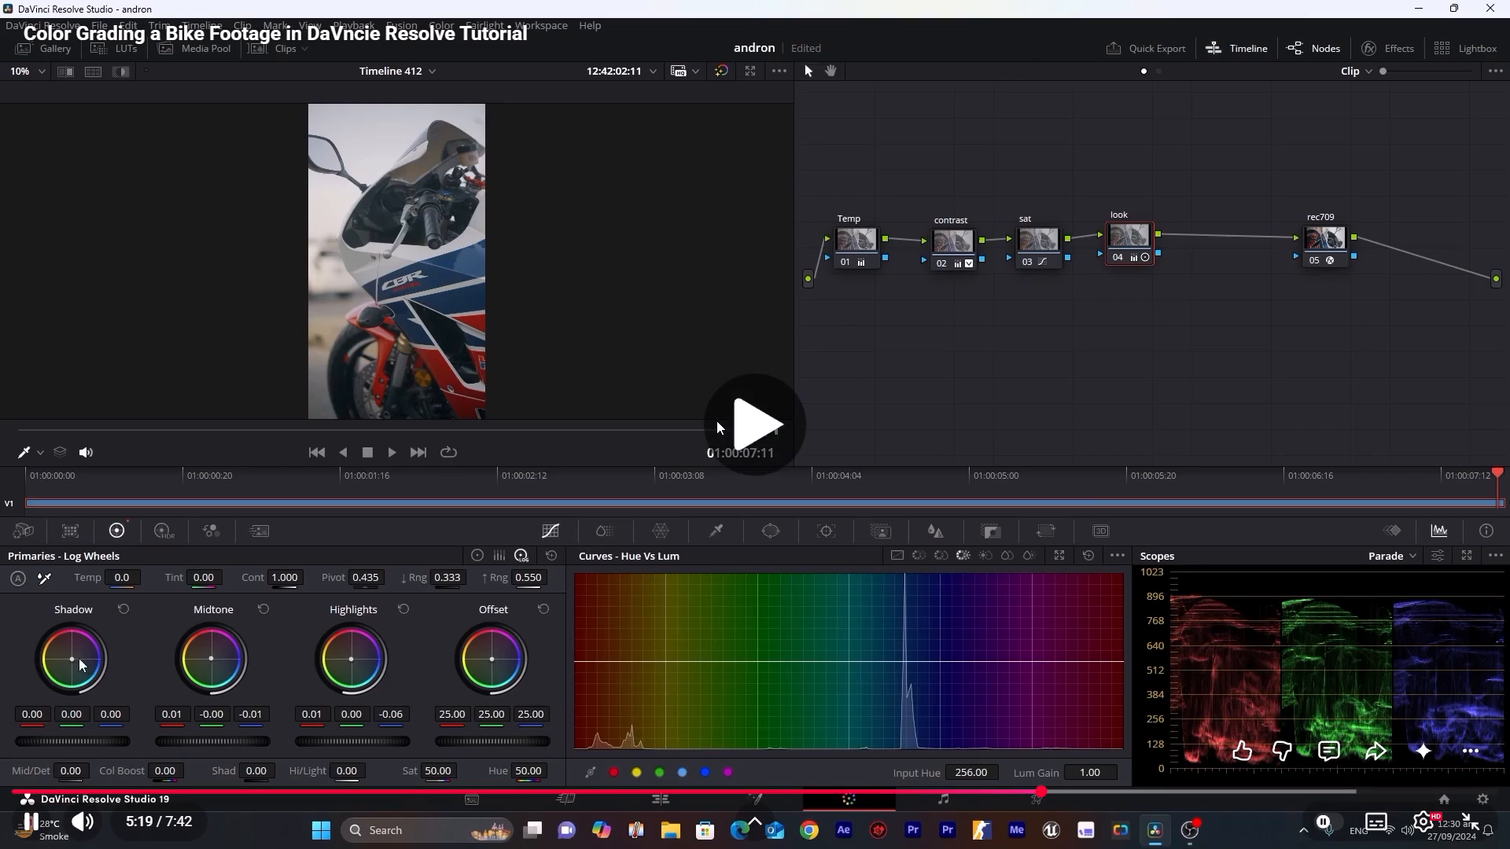
pyautogui.press('space')
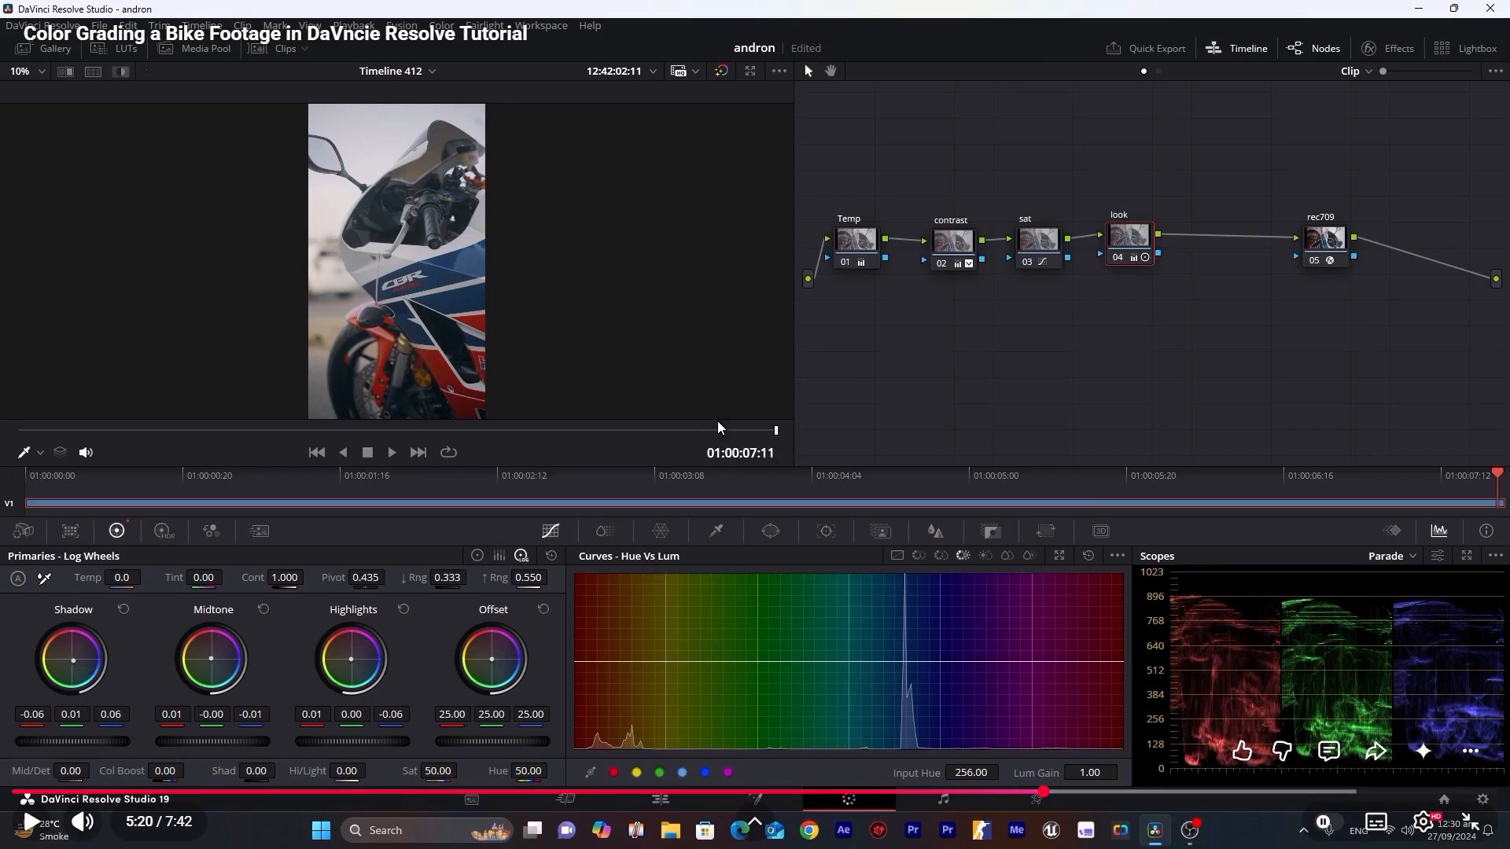
pyautogui.click(80, 807)
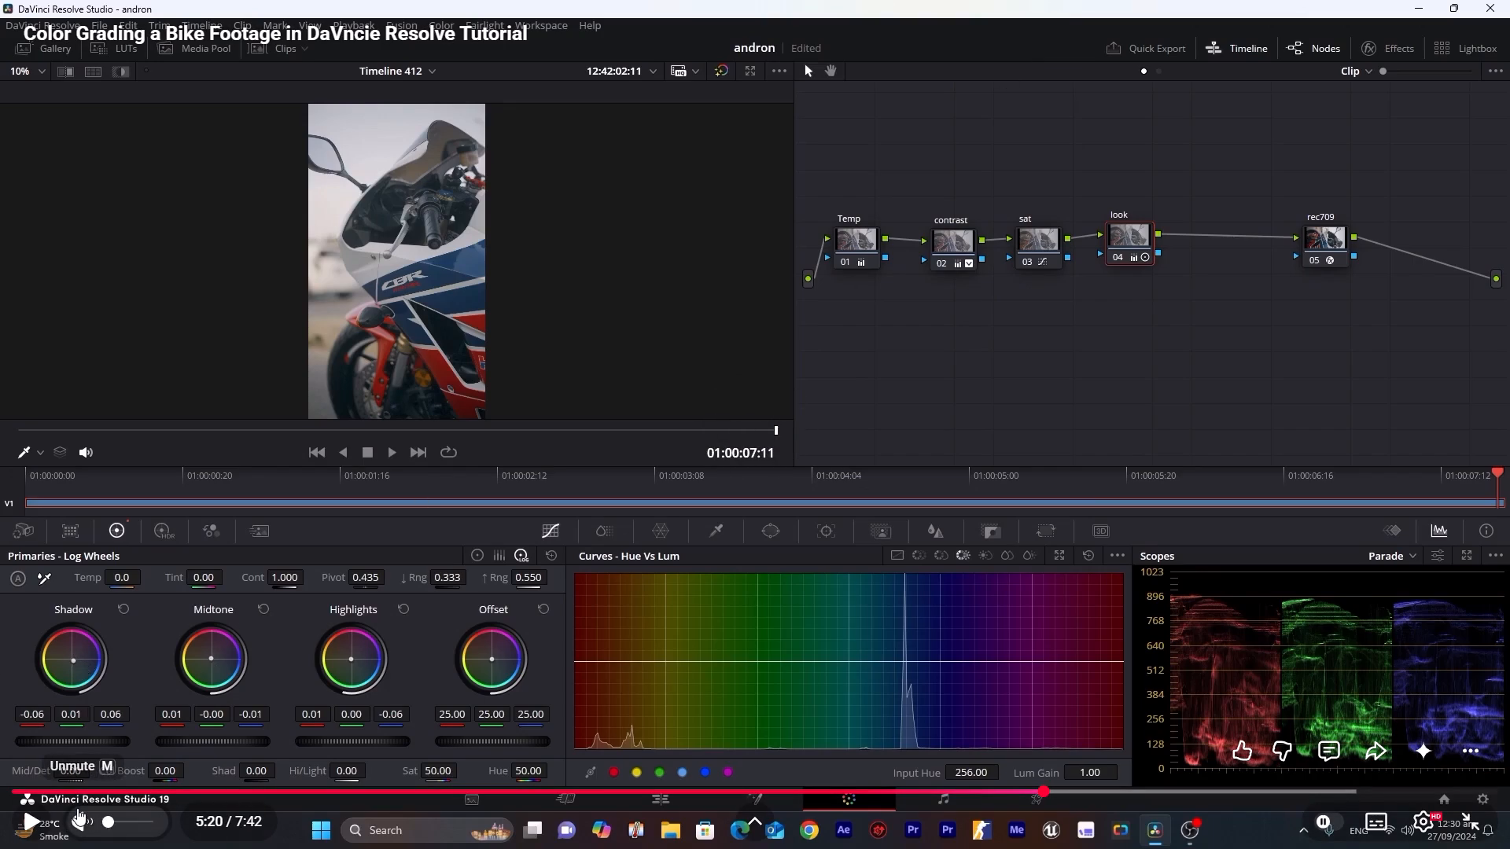
pyautogui.click(77, 808)
pyautogui.click(583, 490)
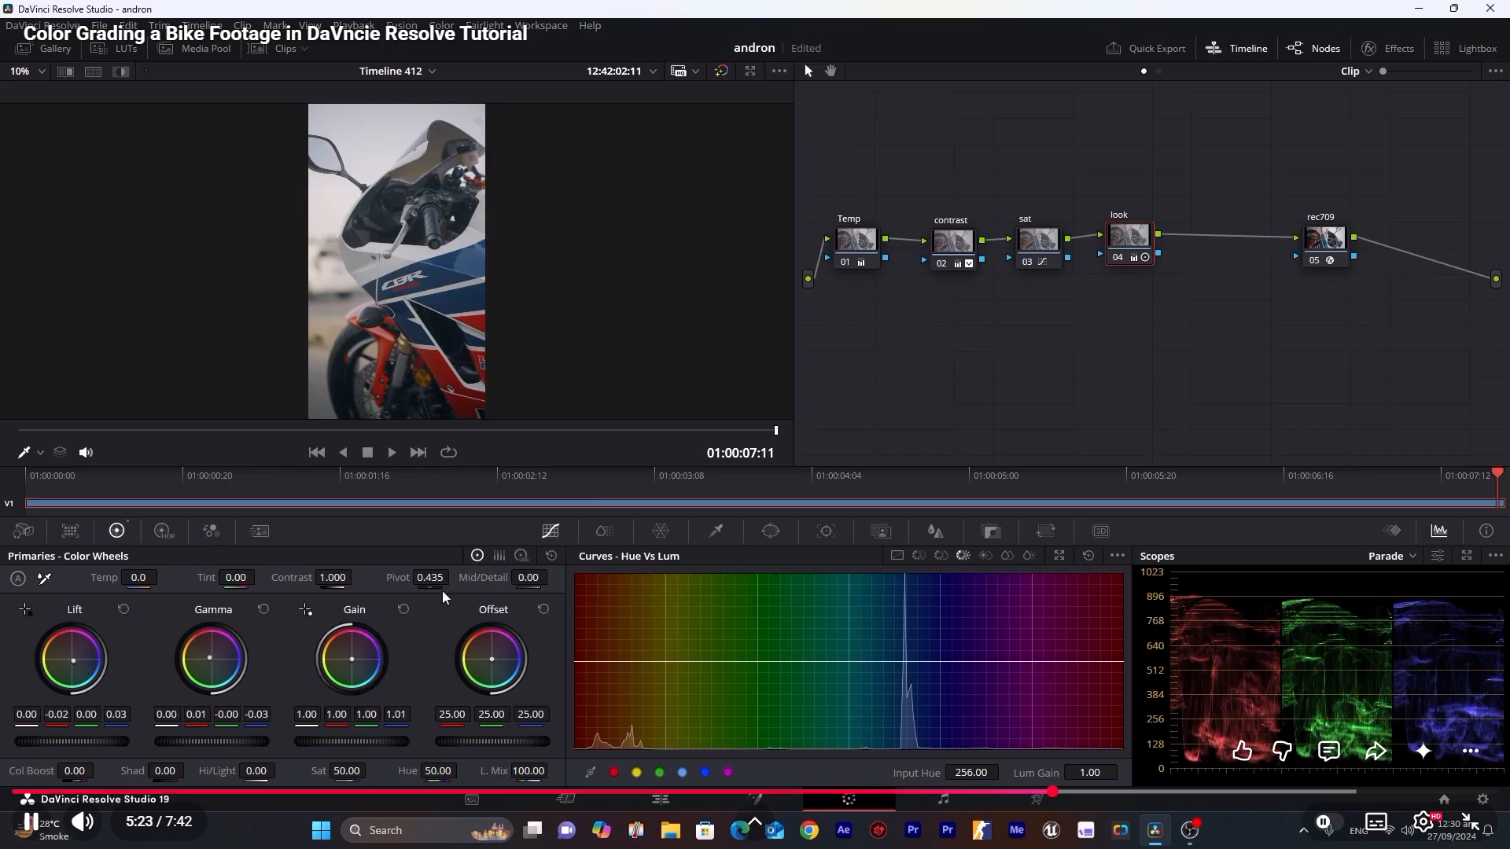
pyautogui.press('space')
pyautogui.press('space')
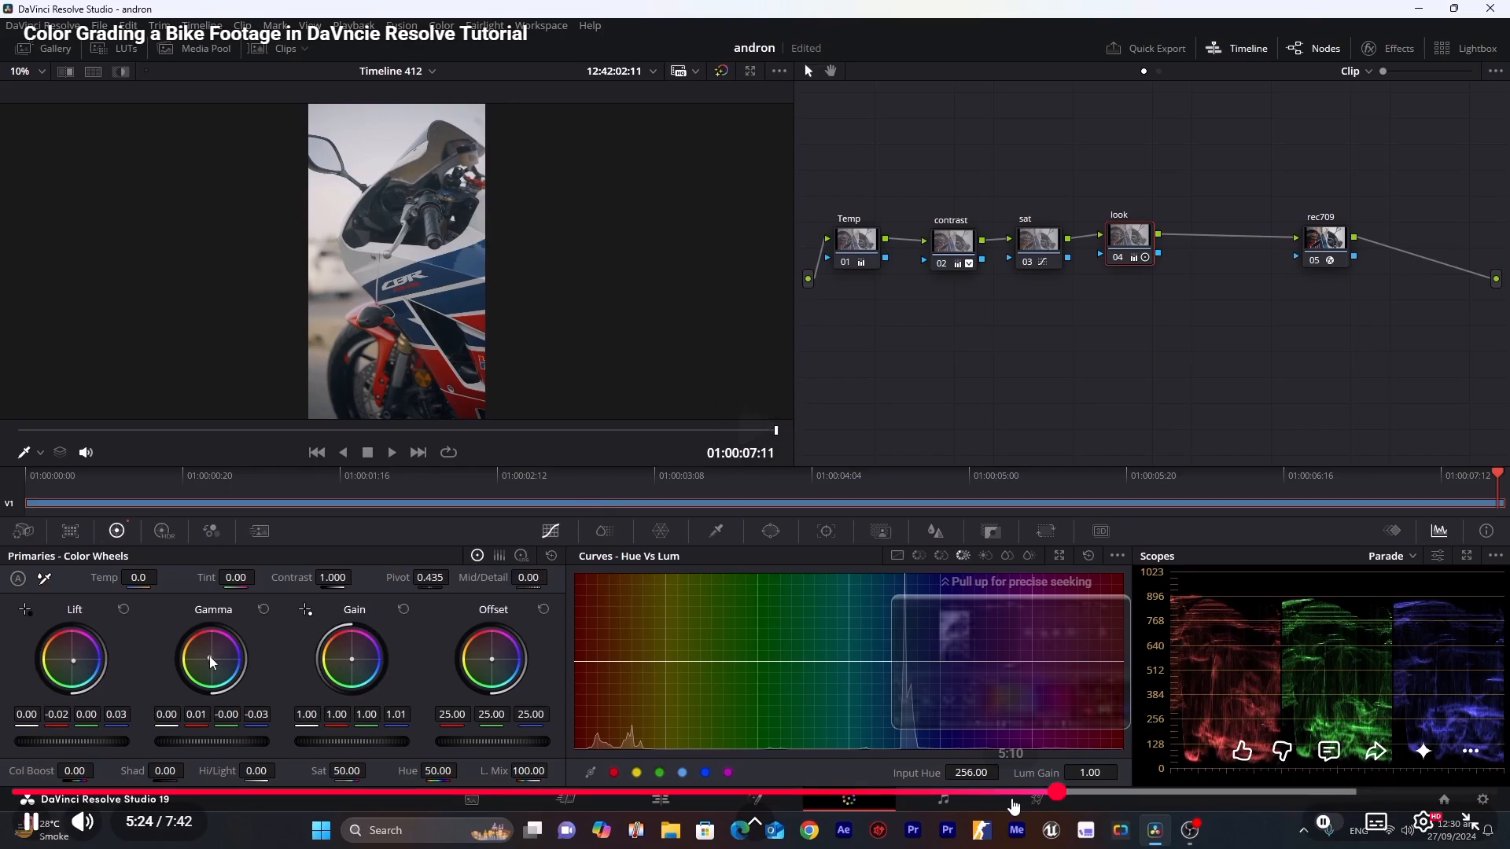
pyautogui.click(1011, 798)
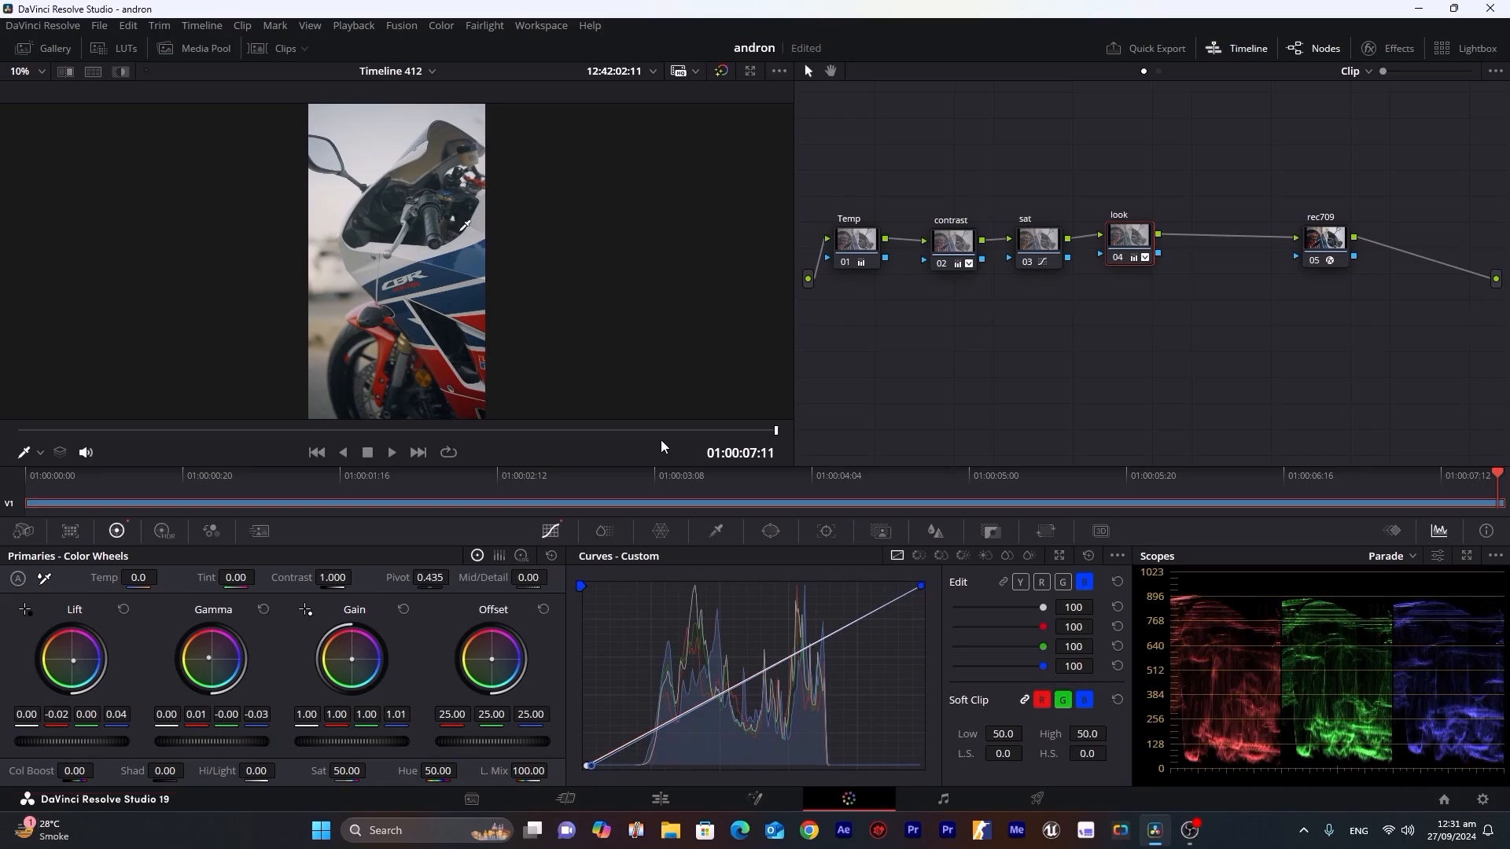
pyautogui.click(833, 418)
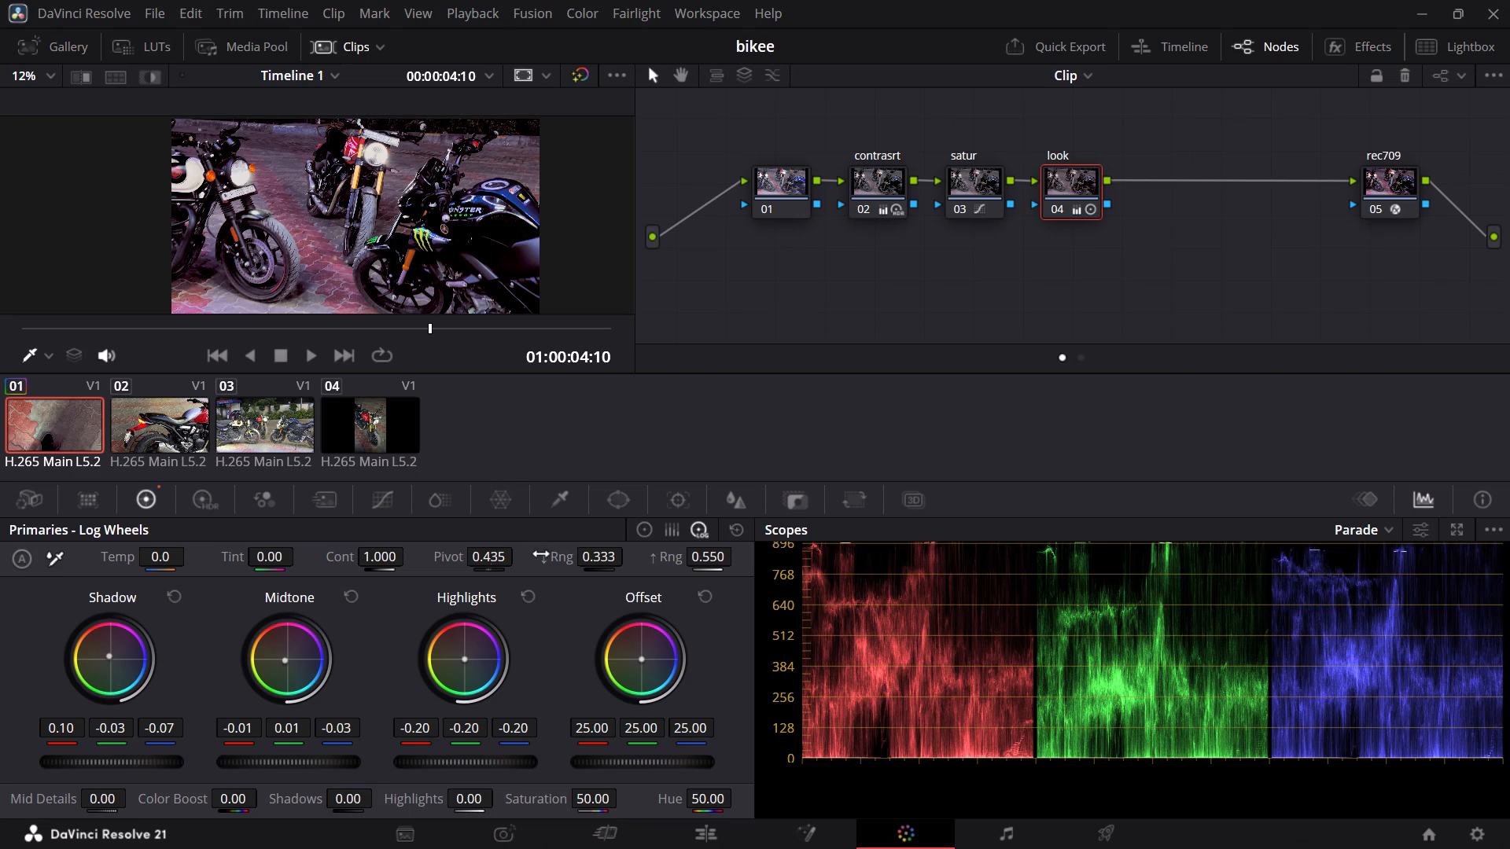
# Open the look node's custom curves, unlink the Y, R, G and B channels, and show the blue curve.
pyautogui.click(391, 509)
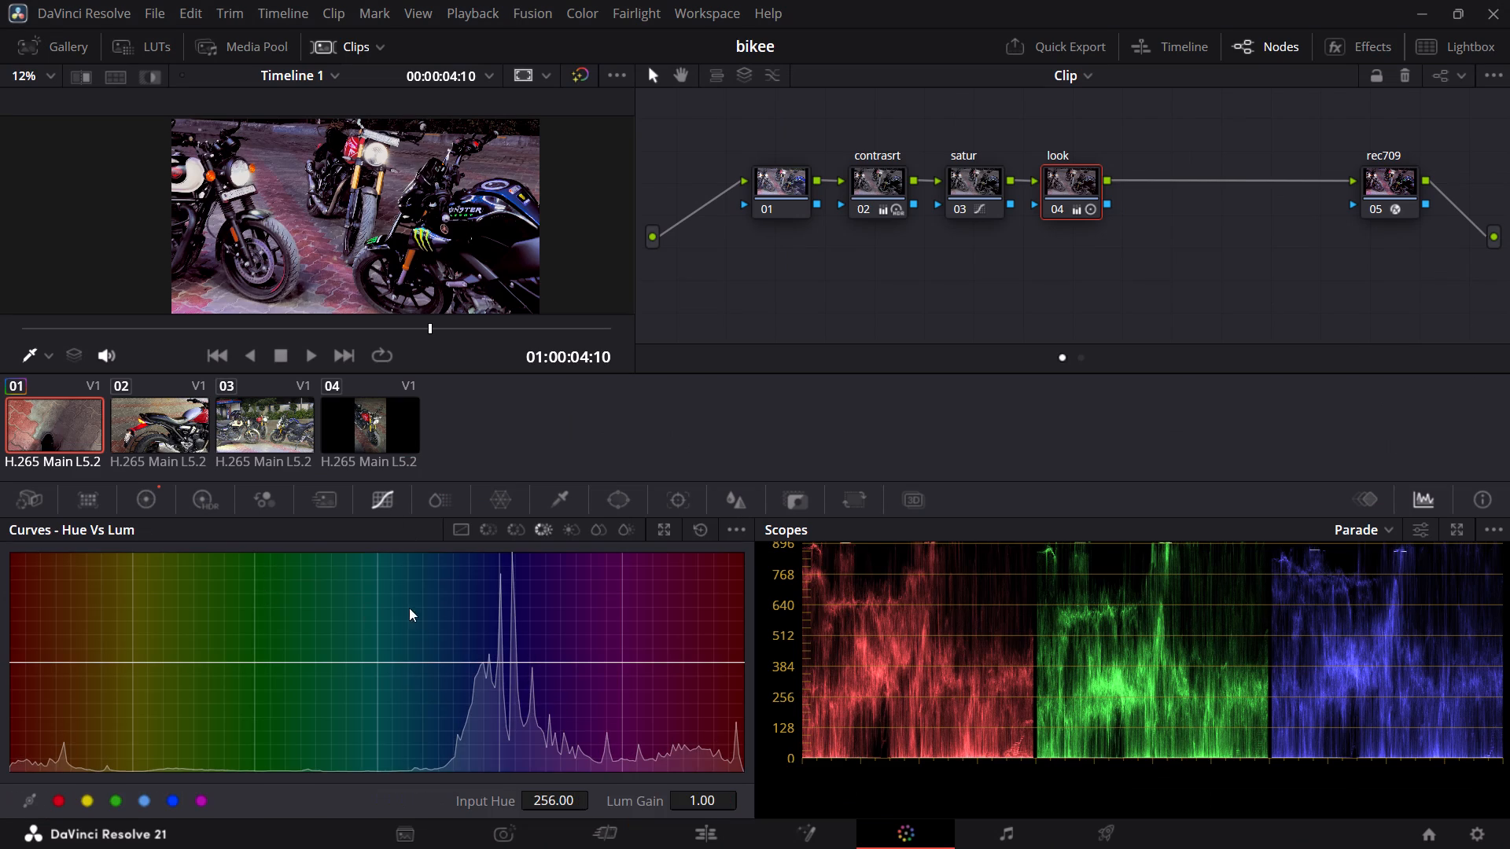
pyautogui.click(488, 529)
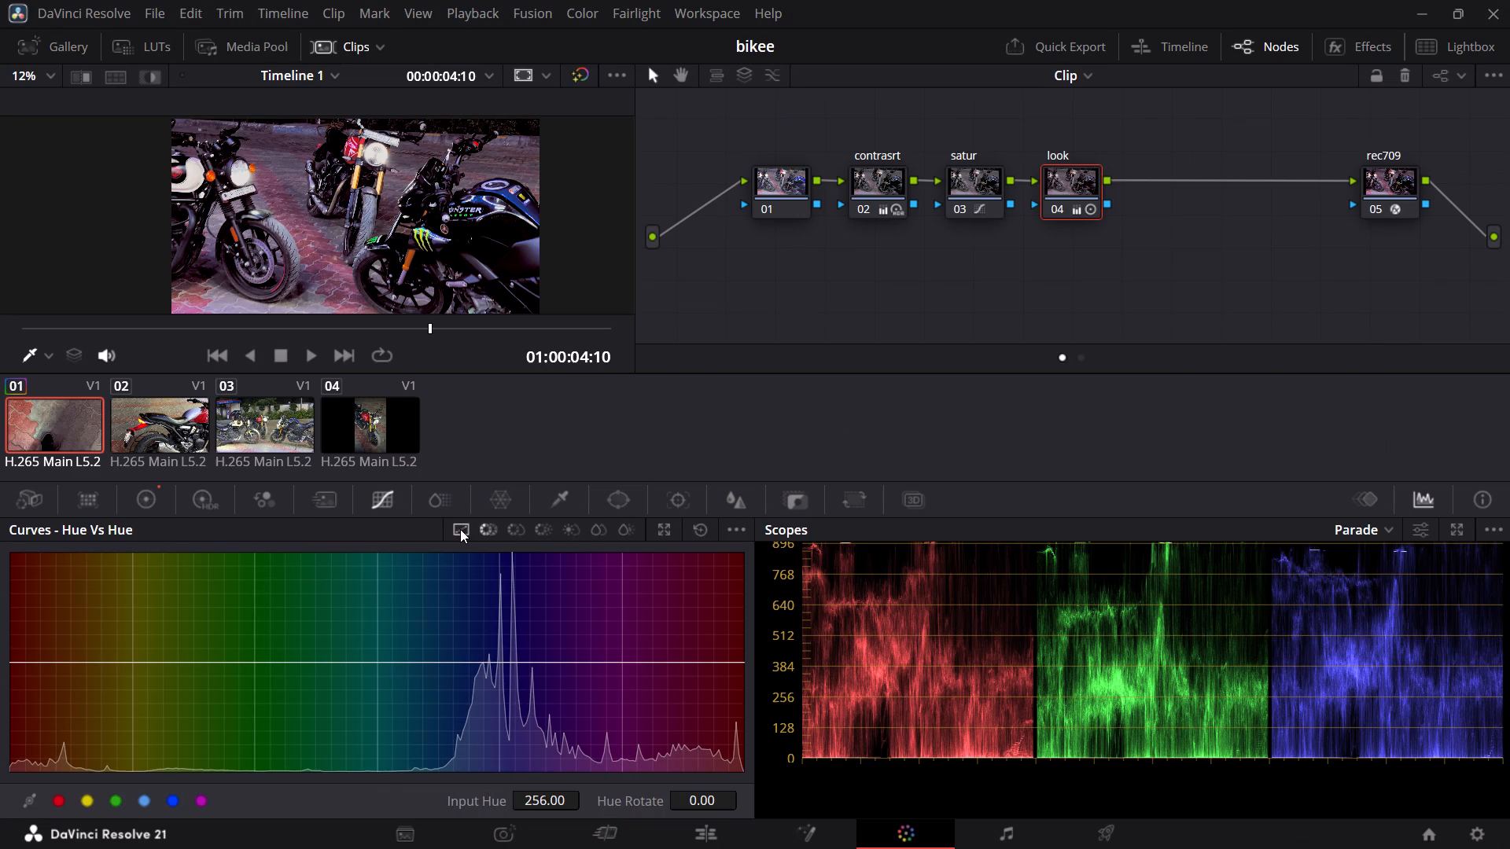
pyautogui.click(460, 529)
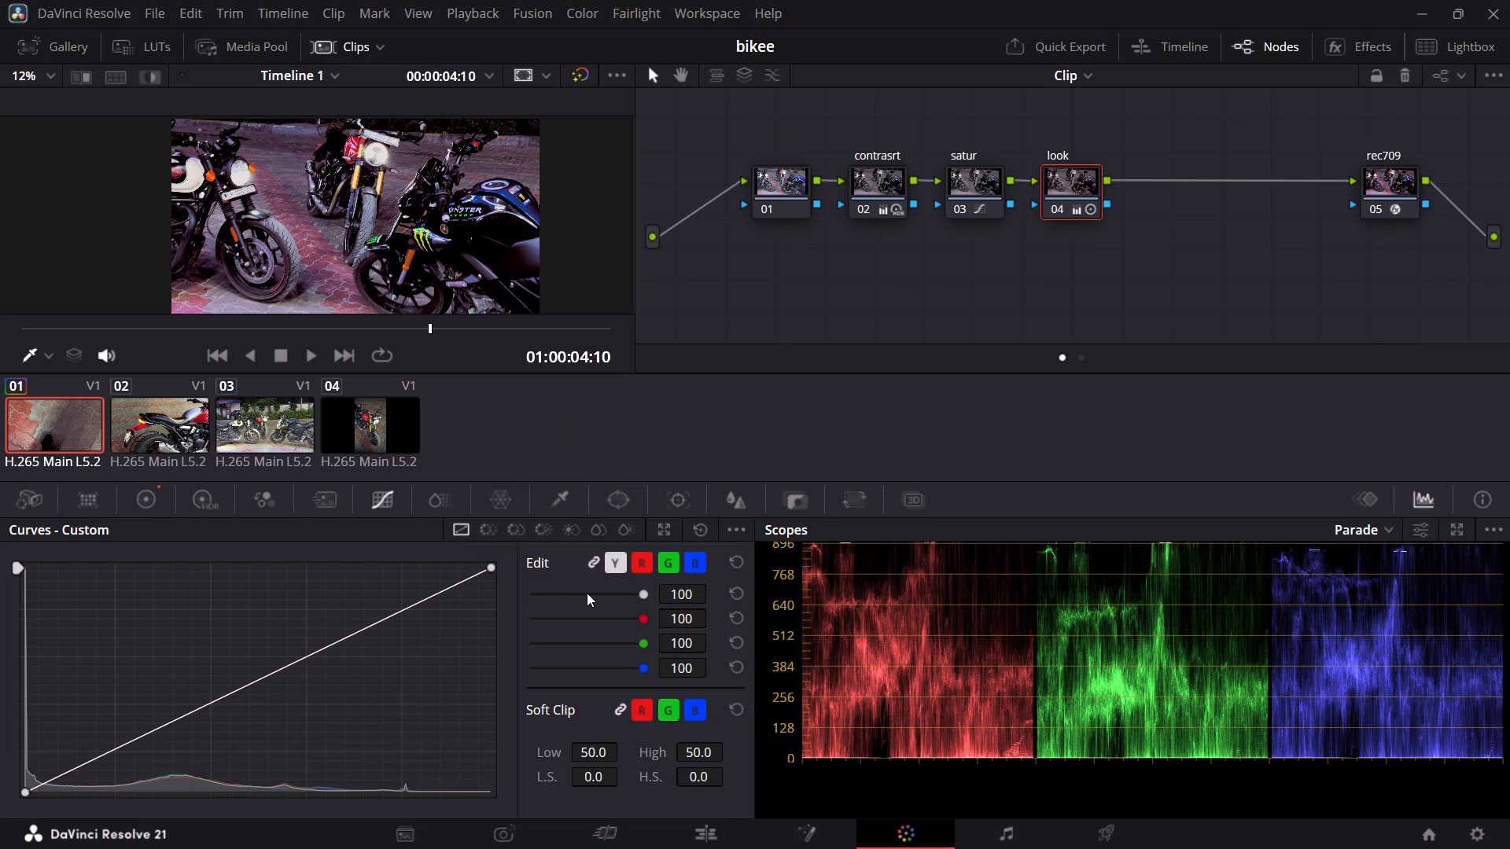
pyautogui.hscroll(1, 587, 591)
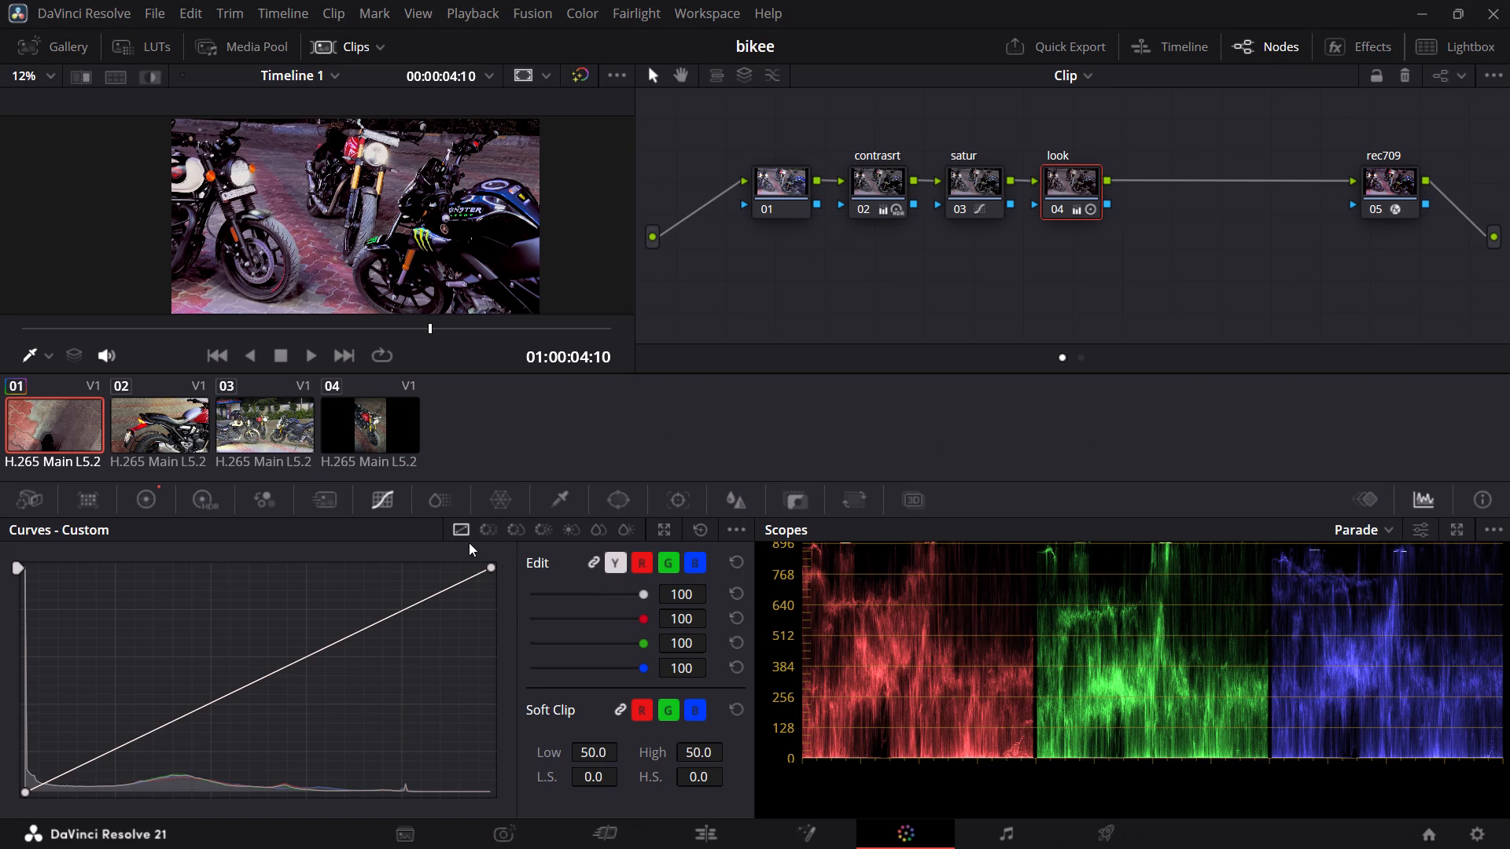
pyautogui.click(464, 527)
pyautogui.click(607, 564)
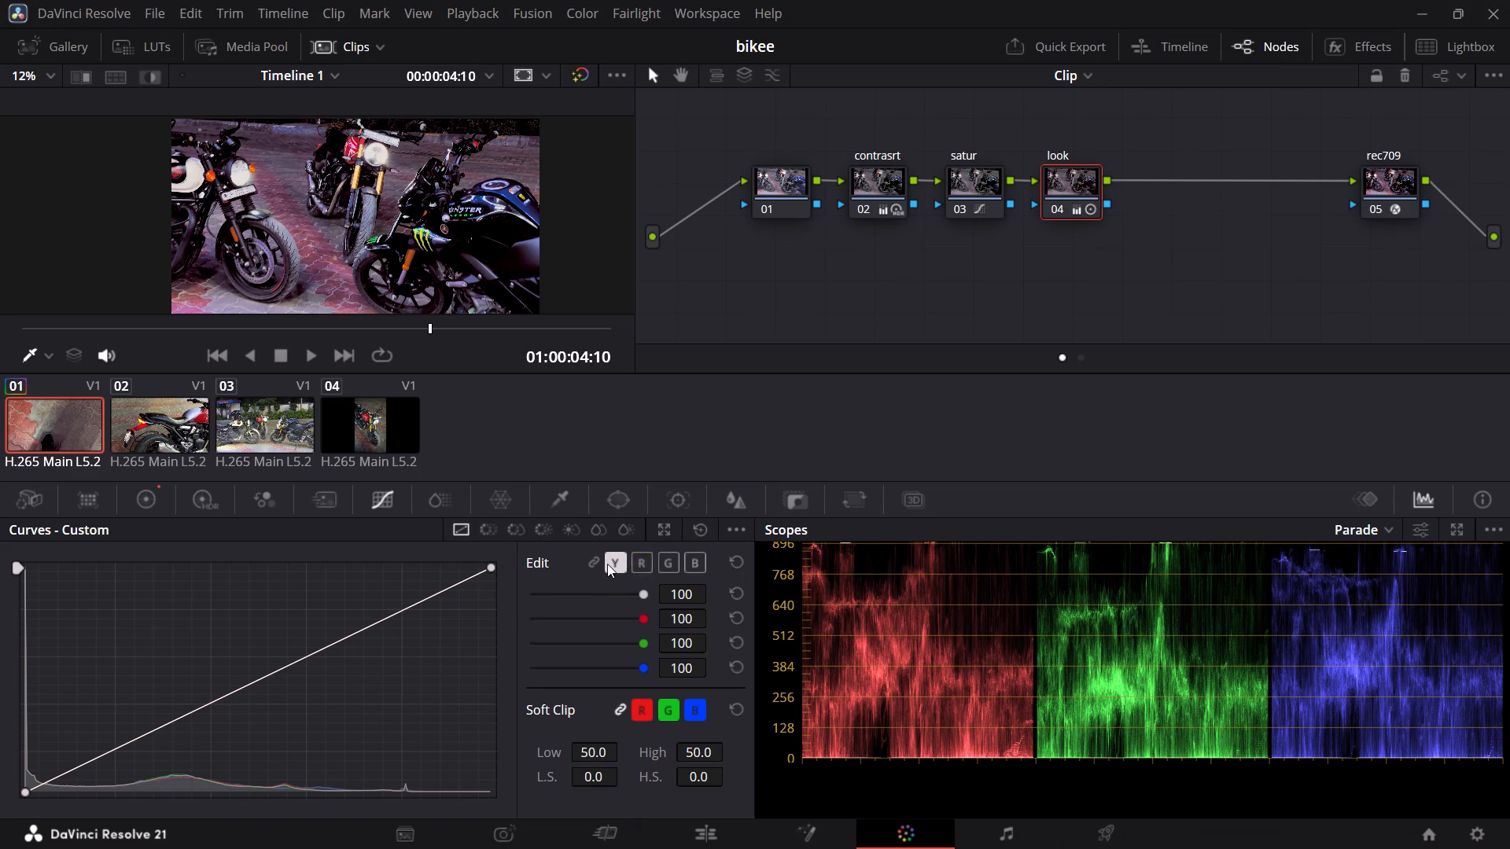
pyautogui.click(646, 564)
pyautogui.click(657, 564)
pyautogui.click(700, 564)
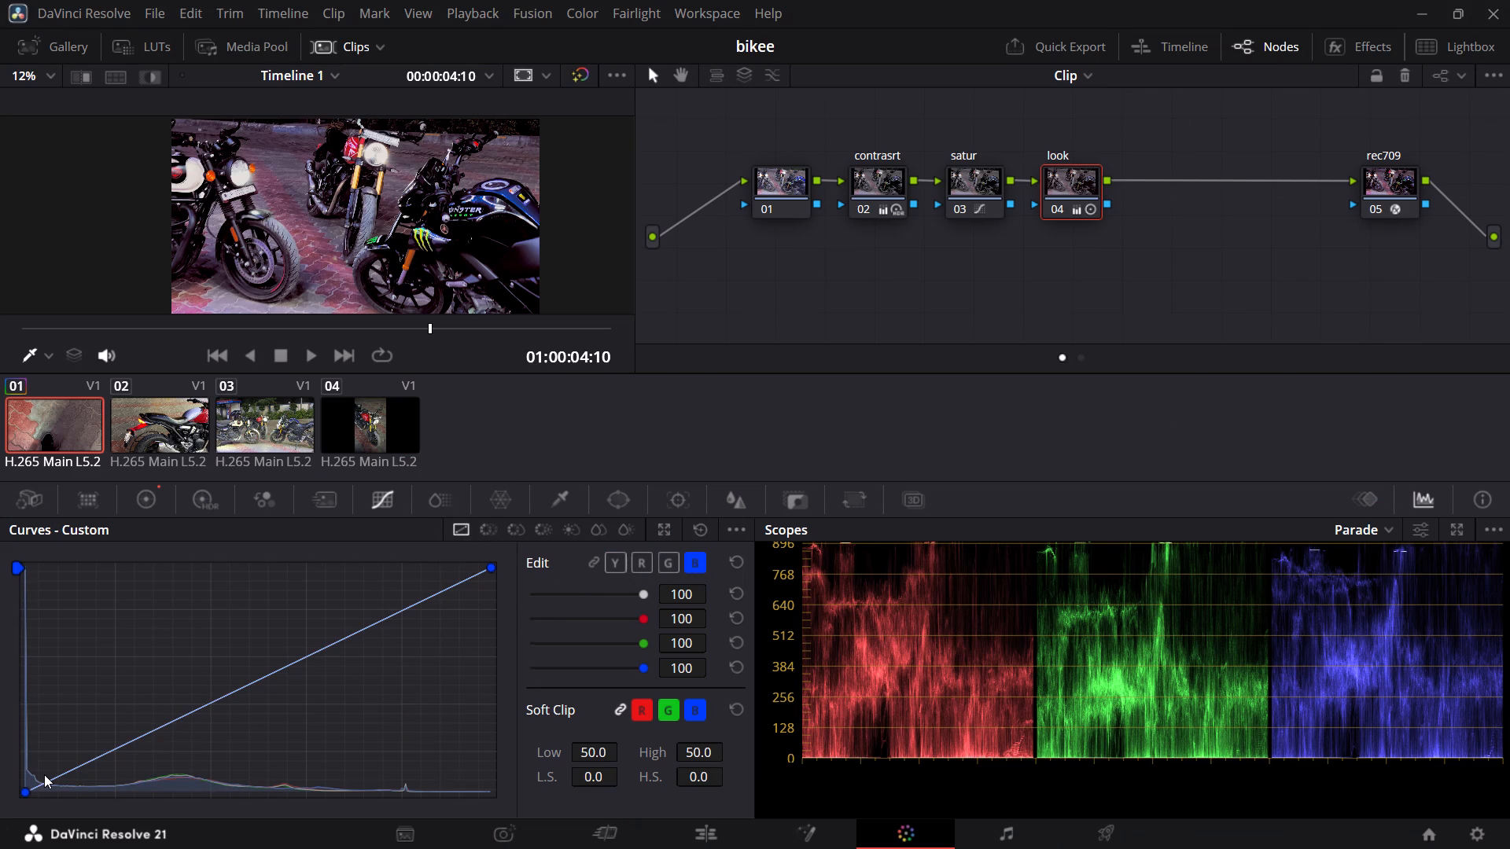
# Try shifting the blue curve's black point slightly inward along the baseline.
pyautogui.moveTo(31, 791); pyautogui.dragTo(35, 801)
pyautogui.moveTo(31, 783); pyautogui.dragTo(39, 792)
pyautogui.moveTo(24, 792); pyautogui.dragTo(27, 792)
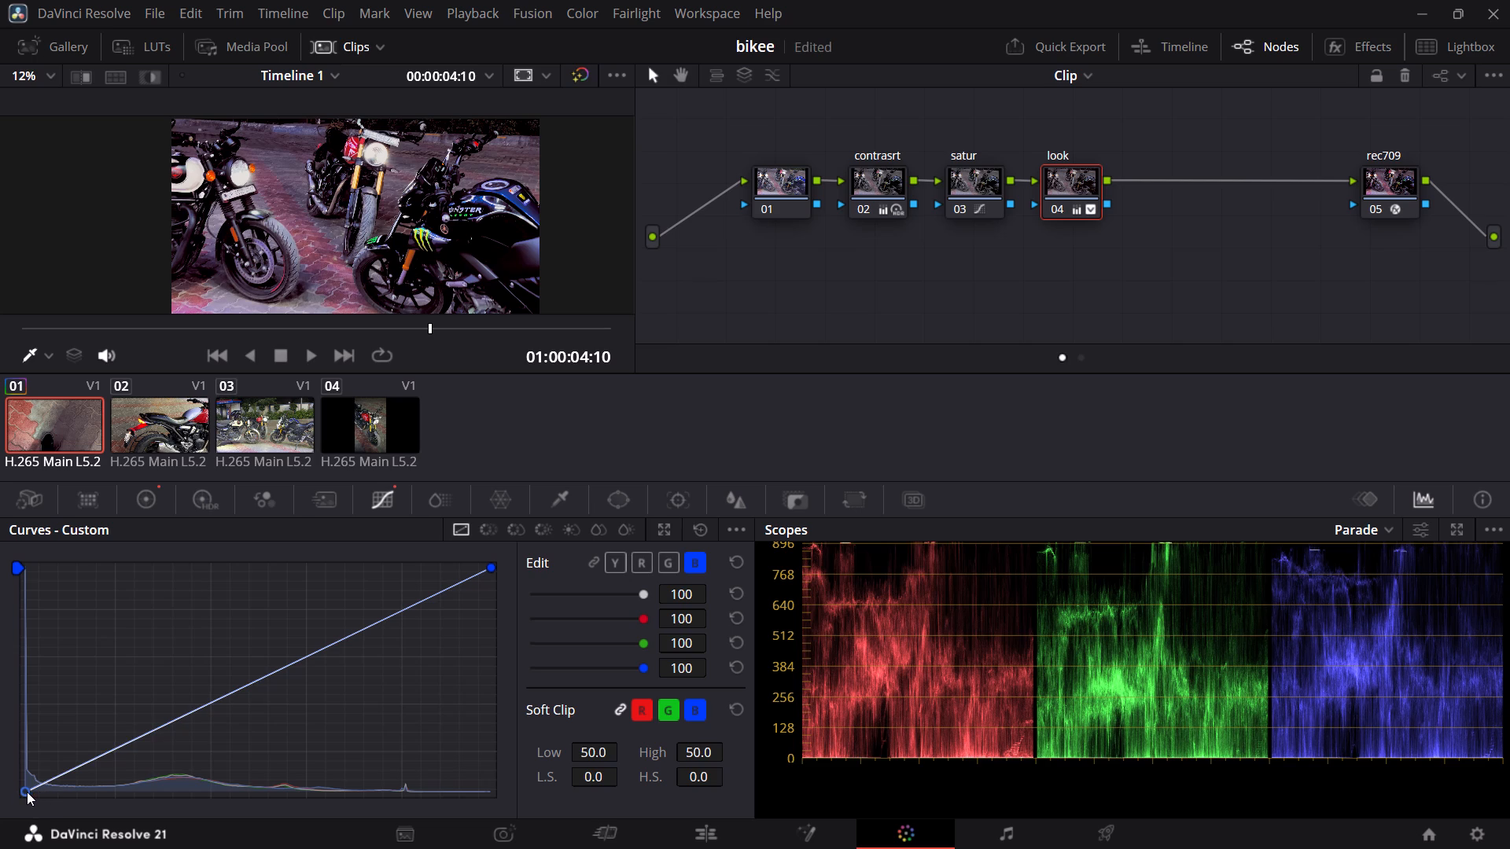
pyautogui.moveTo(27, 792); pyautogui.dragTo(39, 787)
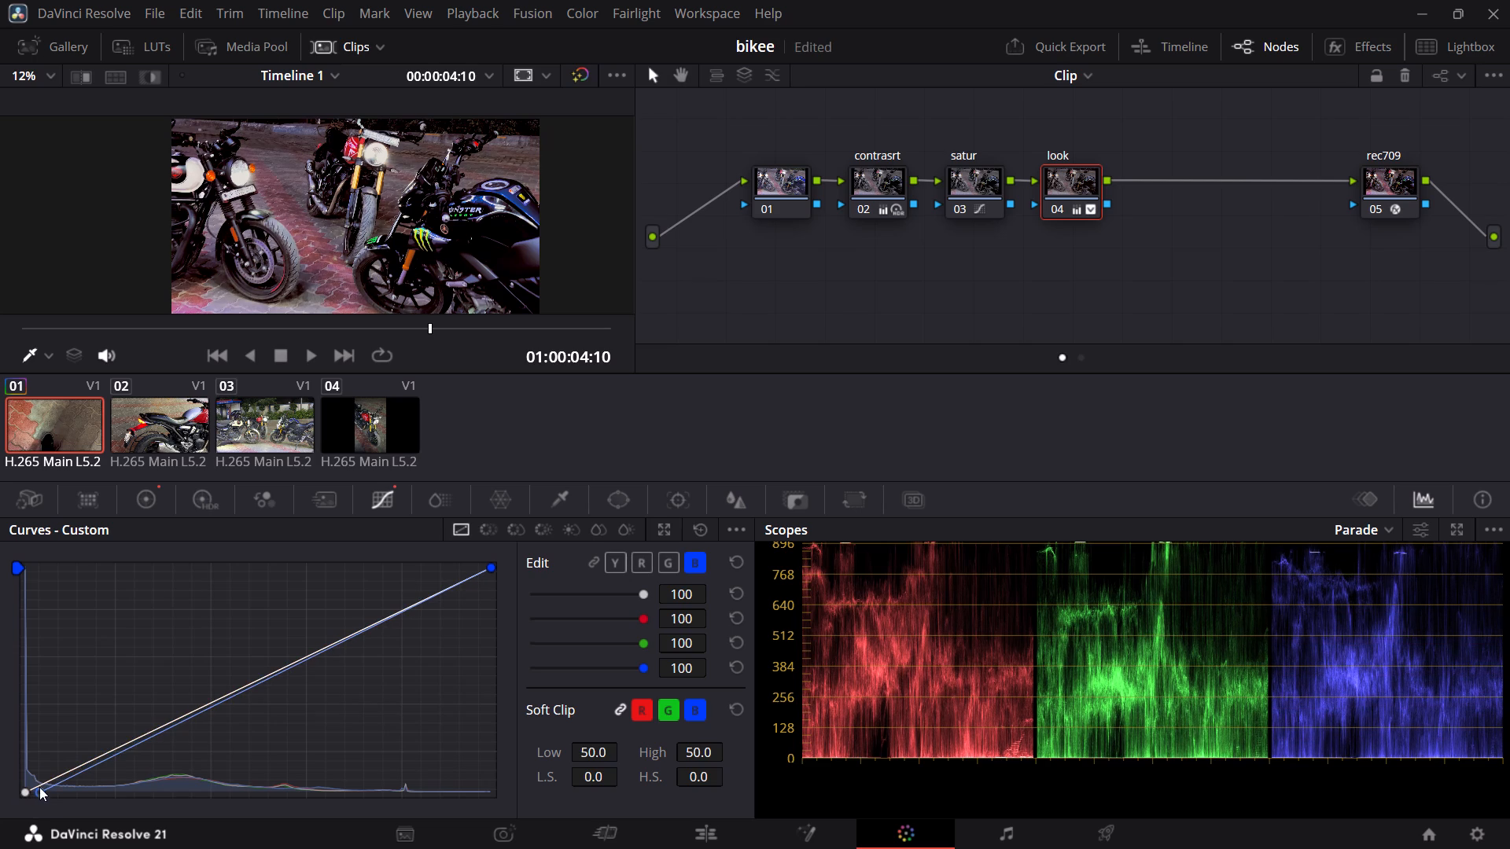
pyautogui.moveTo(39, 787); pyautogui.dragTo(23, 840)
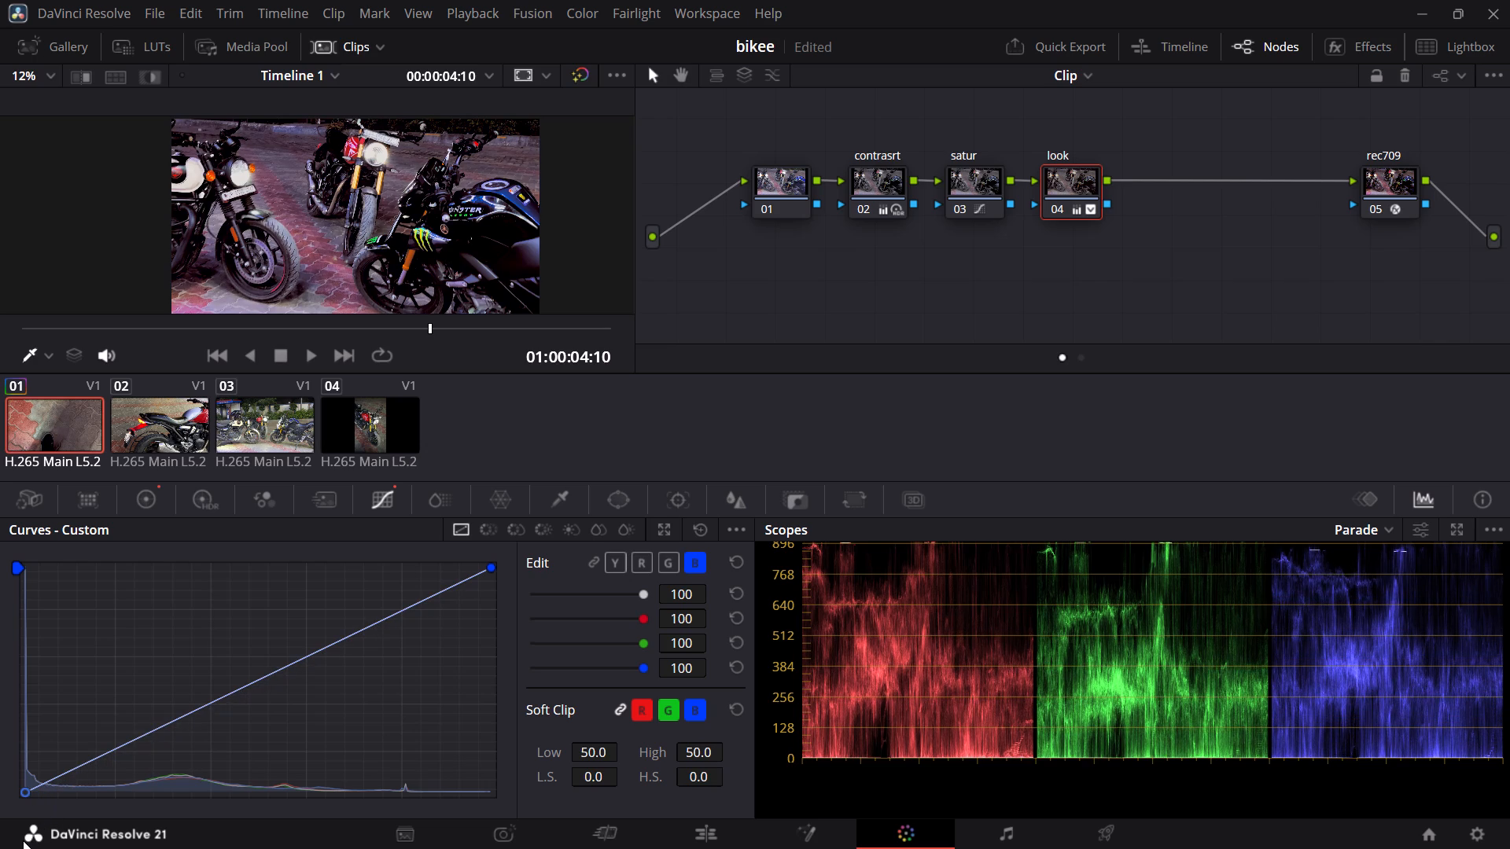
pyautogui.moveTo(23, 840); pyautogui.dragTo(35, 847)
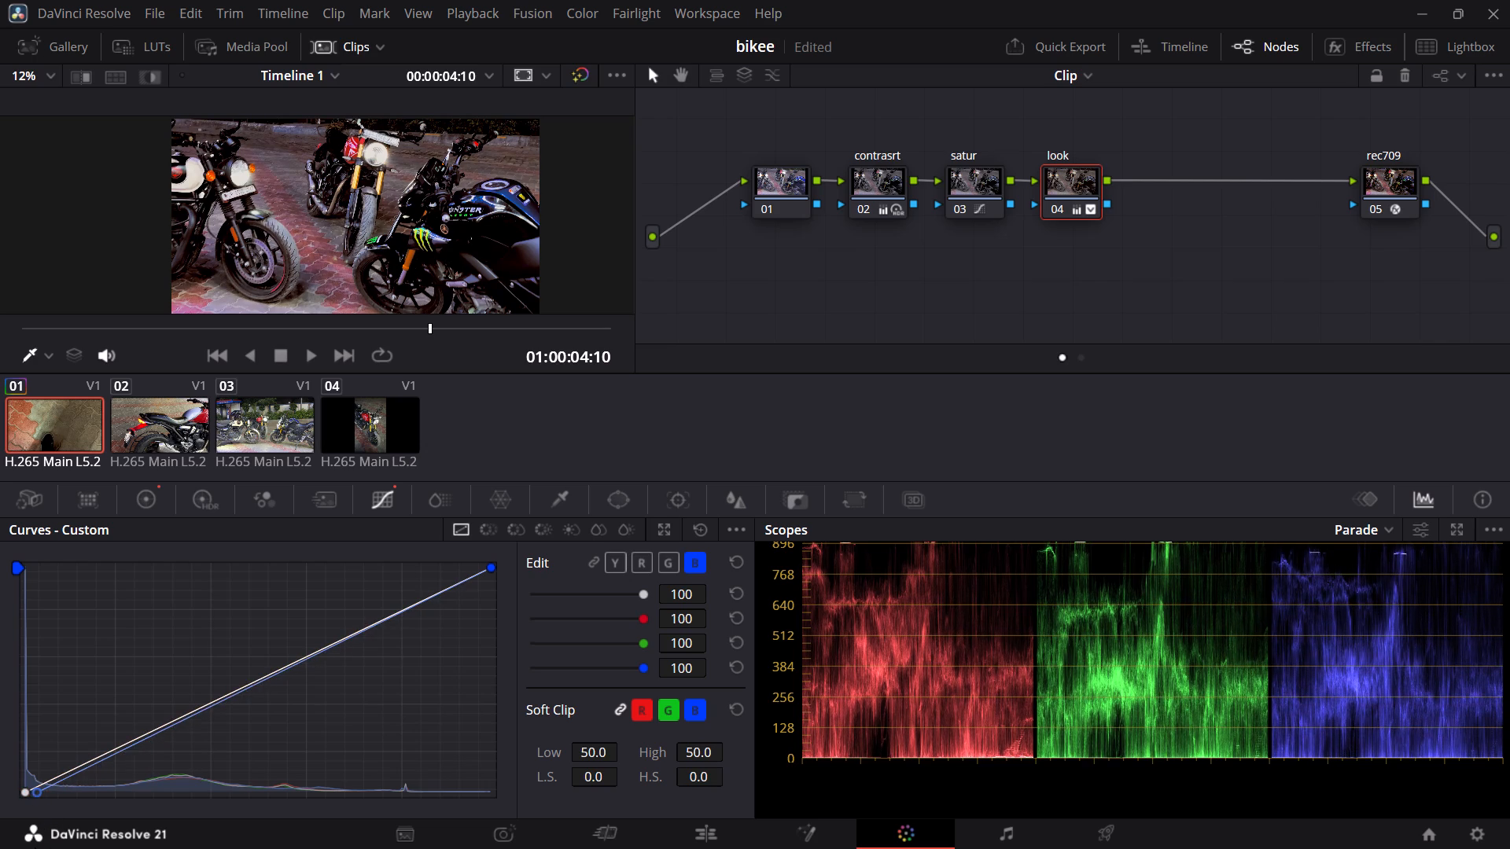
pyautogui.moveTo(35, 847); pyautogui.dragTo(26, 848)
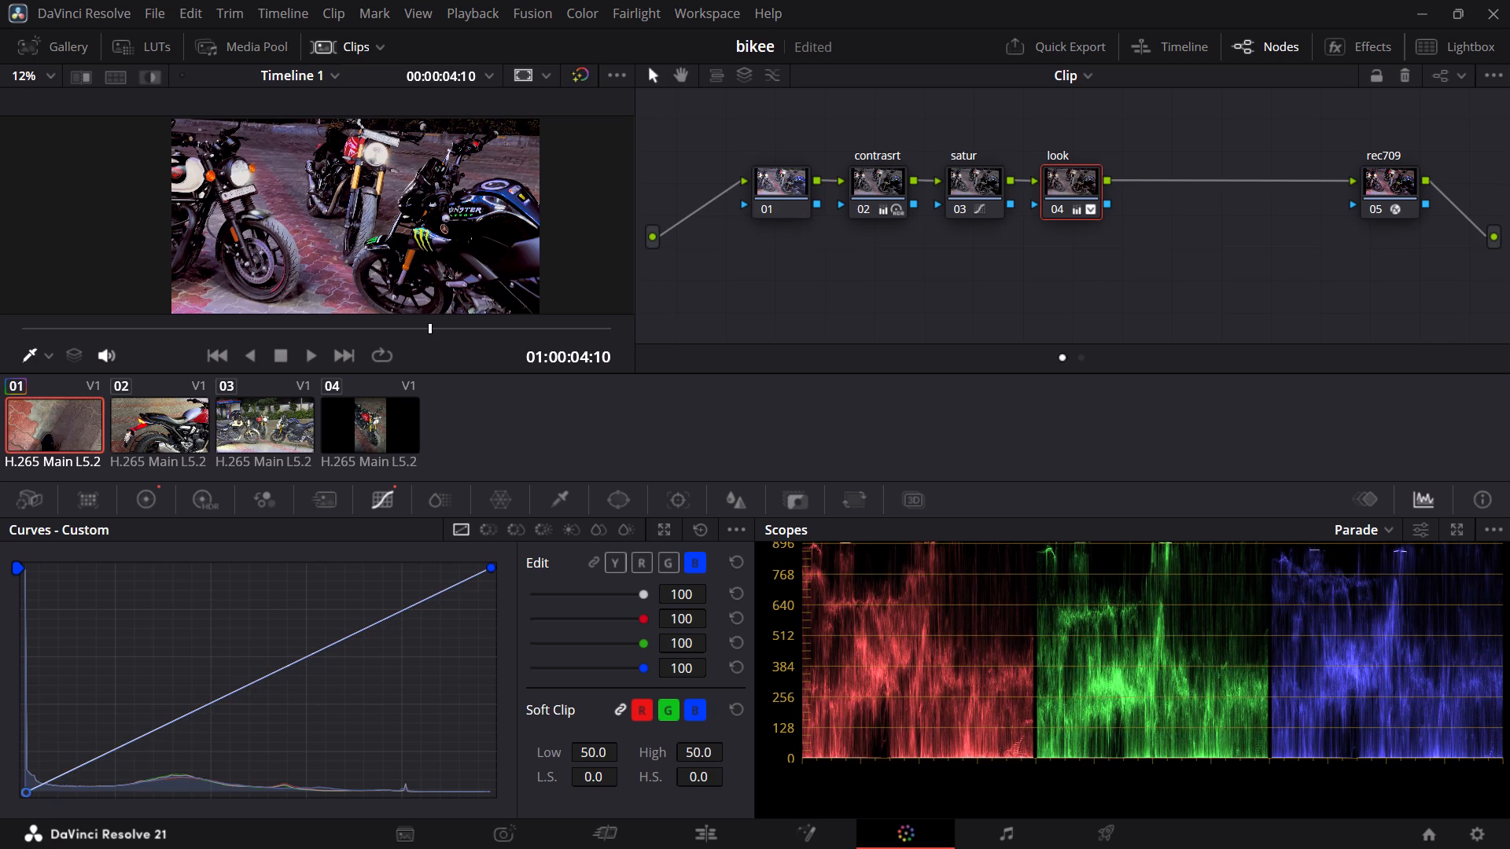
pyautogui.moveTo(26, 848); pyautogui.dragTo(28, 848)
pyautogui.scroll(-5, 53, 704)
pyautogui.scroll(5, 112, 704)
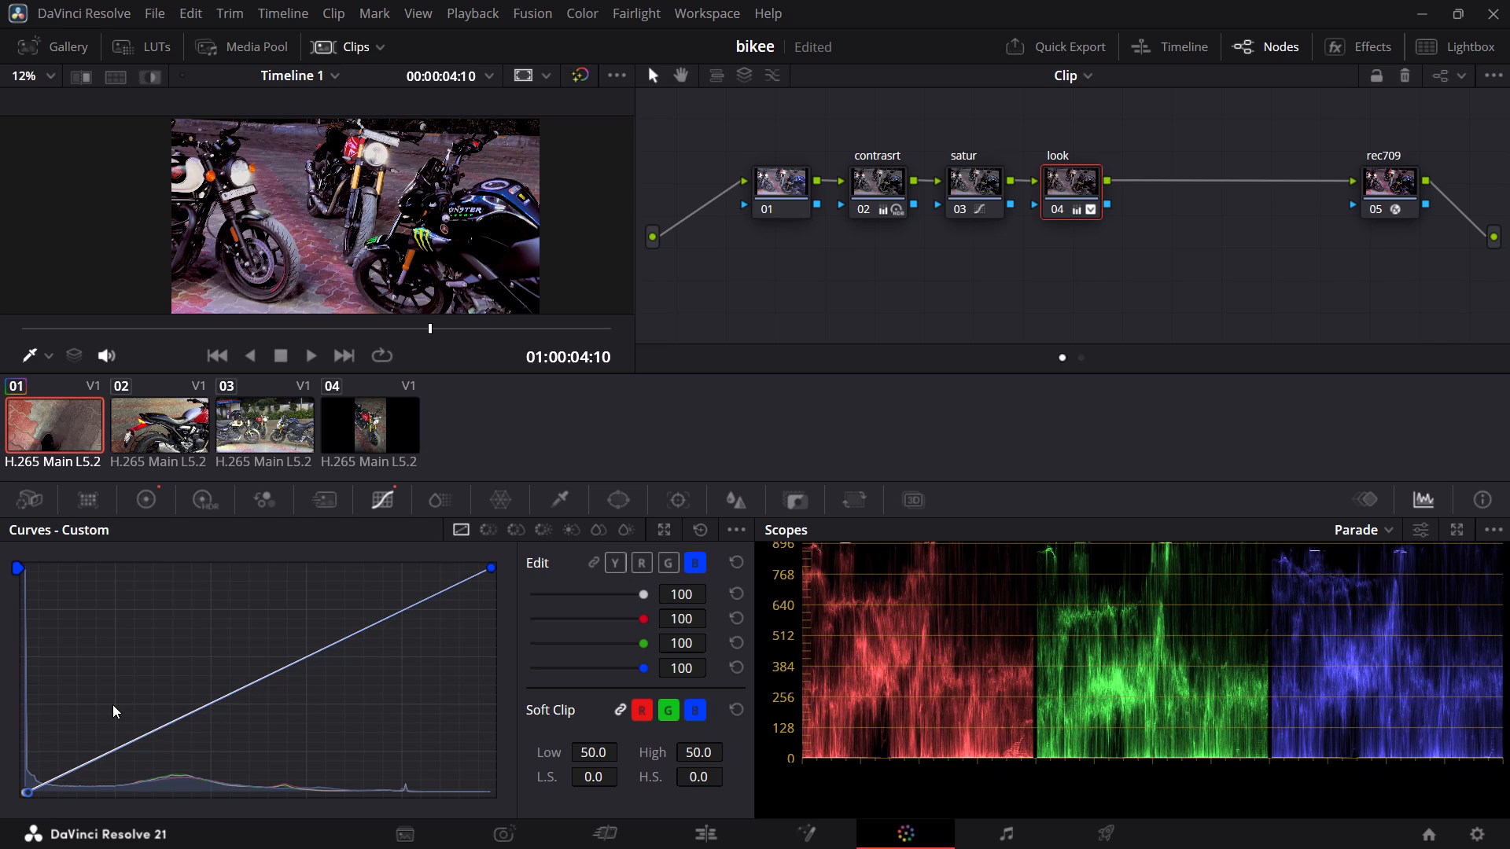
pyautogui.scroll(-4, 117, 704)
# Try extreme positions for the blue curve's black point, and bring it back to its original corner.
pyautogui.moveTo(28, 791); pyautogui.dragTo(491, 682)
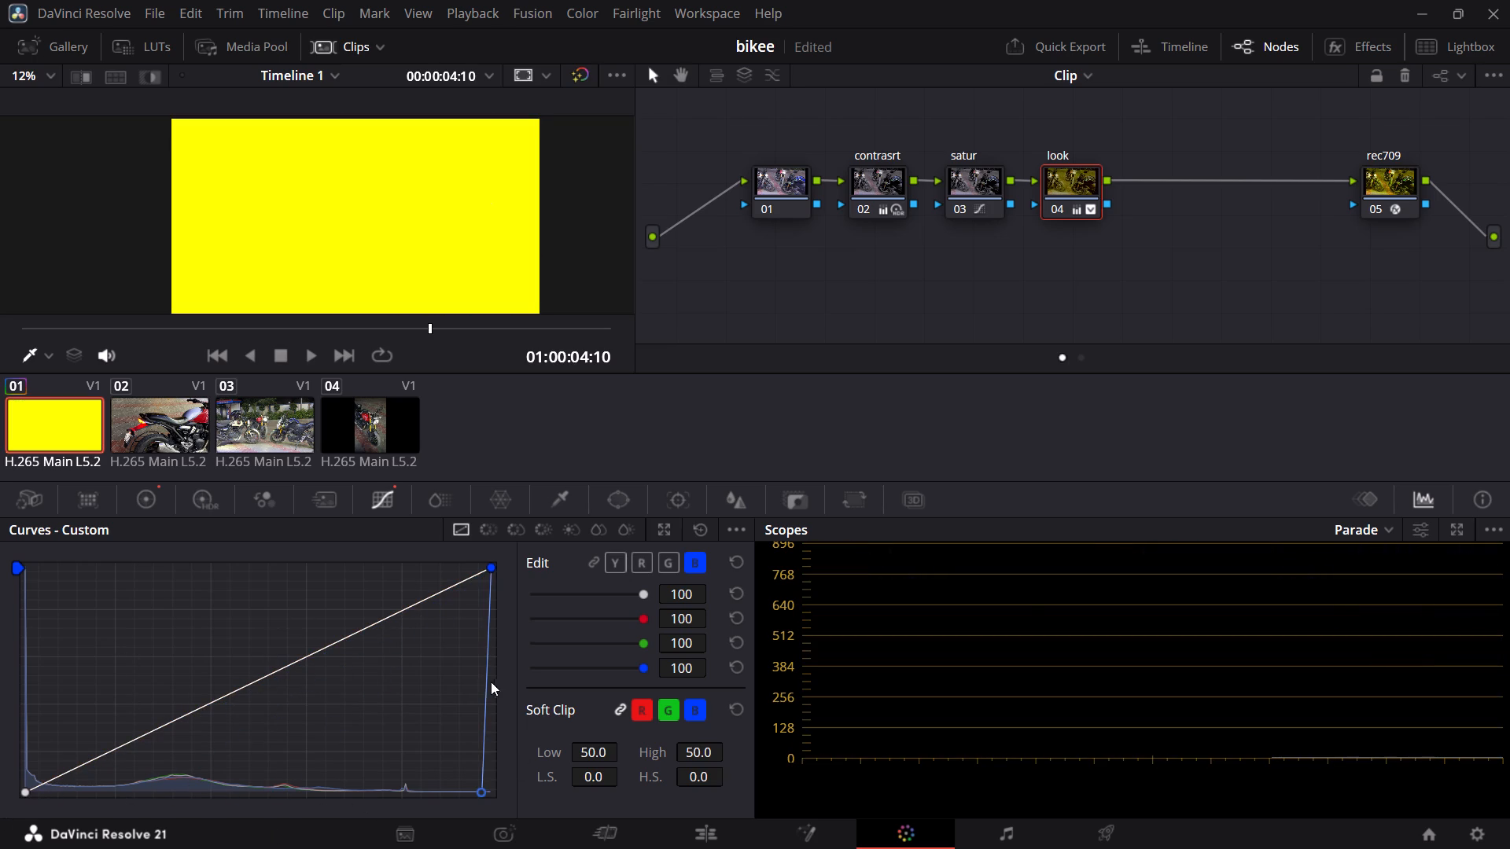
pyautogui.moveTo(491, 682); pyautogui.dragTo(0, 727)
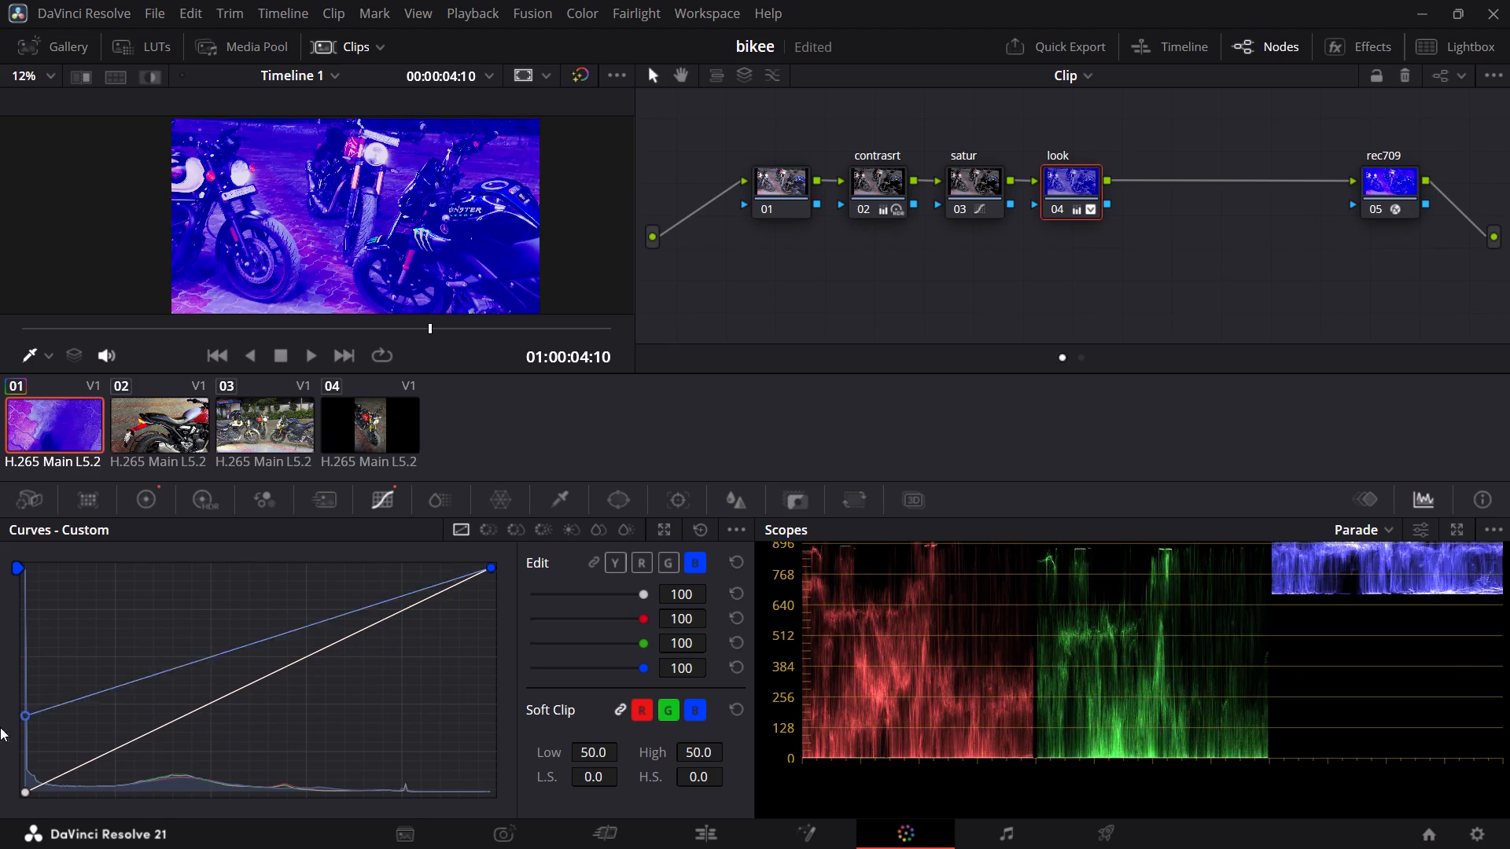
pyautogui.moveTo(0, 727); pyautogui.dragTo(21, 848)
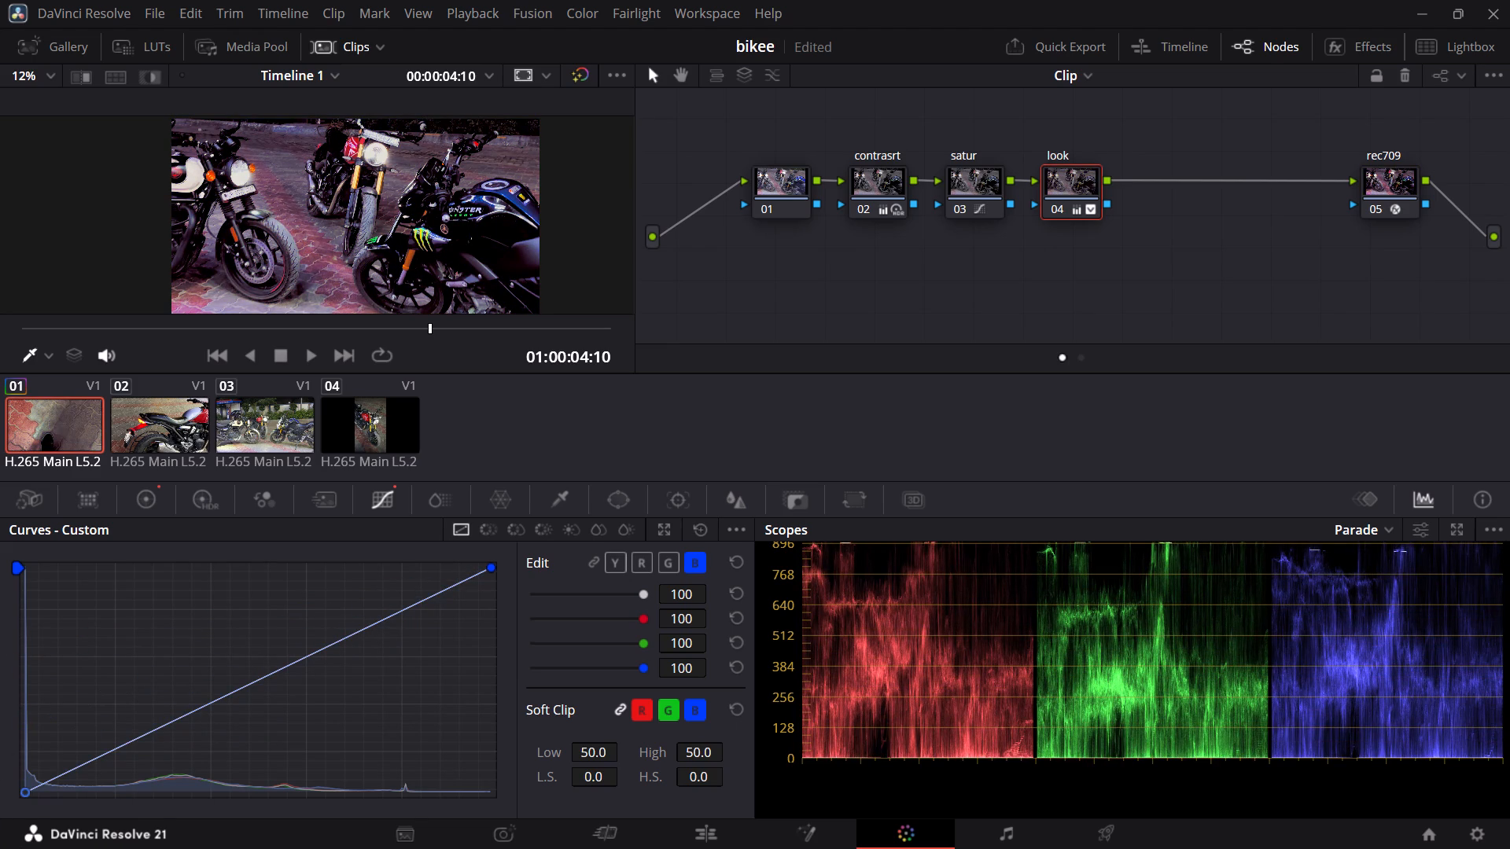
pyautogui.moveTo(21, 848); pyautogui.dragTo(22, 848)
# Switch the custom curve editing to the green channel.
pyautogui.click(652, 562)
pyautogui.click(665, 564)
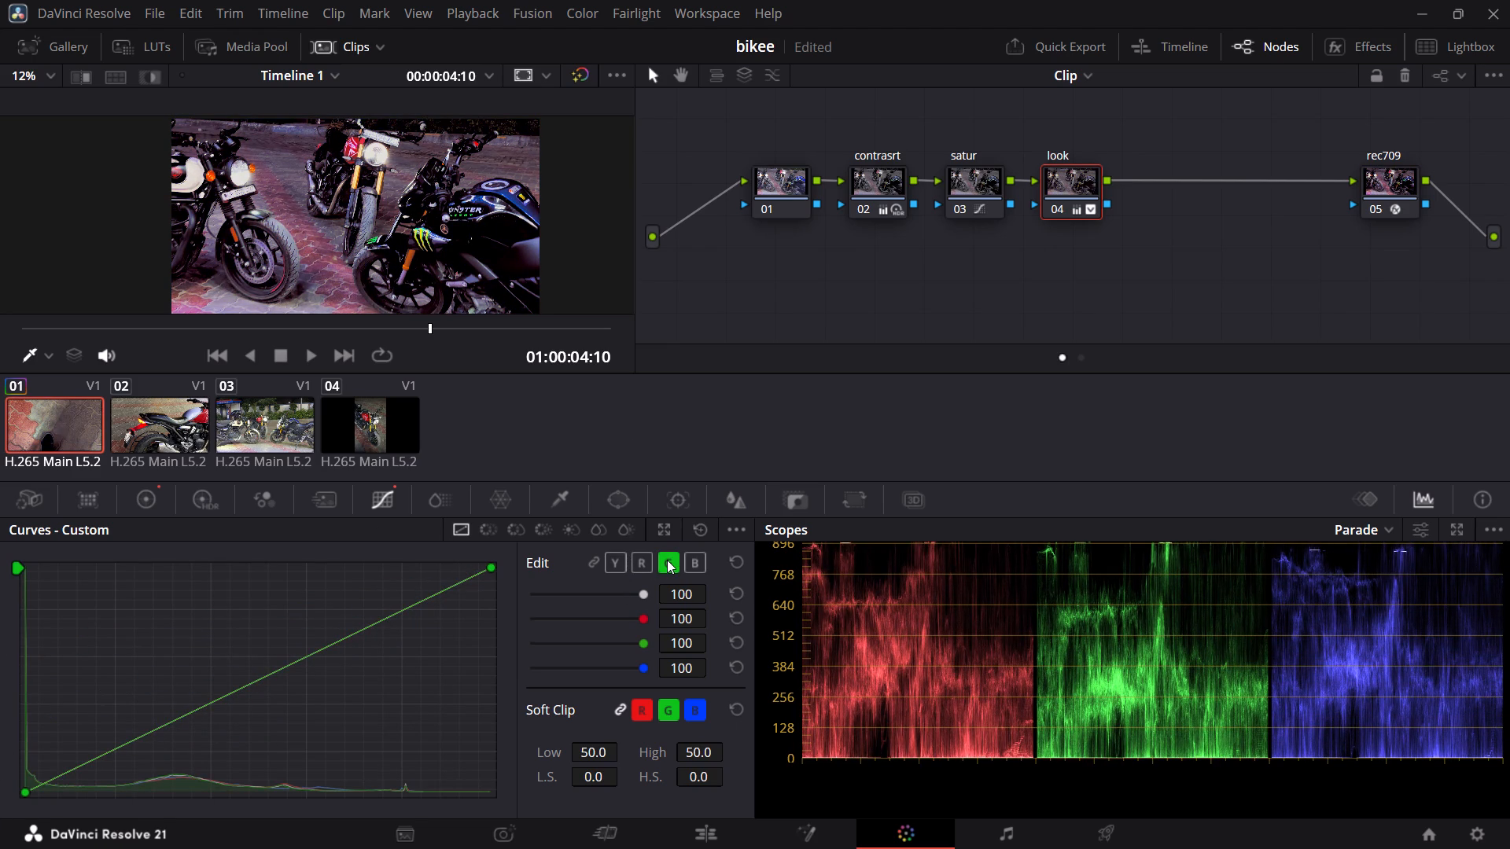
pyautogui.scroll(-3, 318, 773)
pyautogui.scroll(4, 318, 777)
pyautogui.moveTo(257, 751); pyautogui.dragTo(340, 655, button='middle')
pyautogui.moveTo(340, 655); pyautogui.dragTo(344, 655, button='middle')
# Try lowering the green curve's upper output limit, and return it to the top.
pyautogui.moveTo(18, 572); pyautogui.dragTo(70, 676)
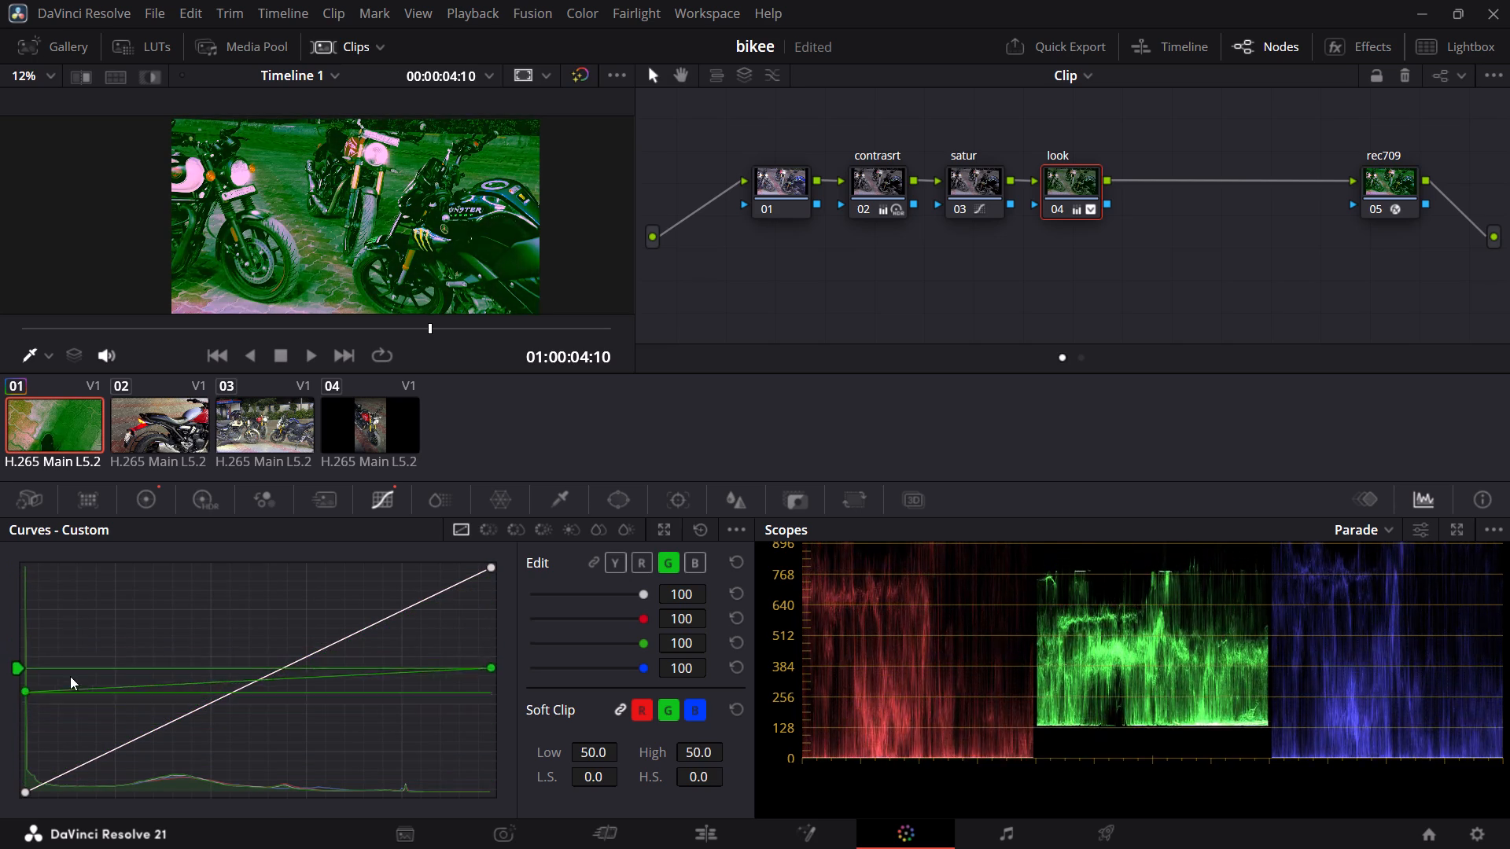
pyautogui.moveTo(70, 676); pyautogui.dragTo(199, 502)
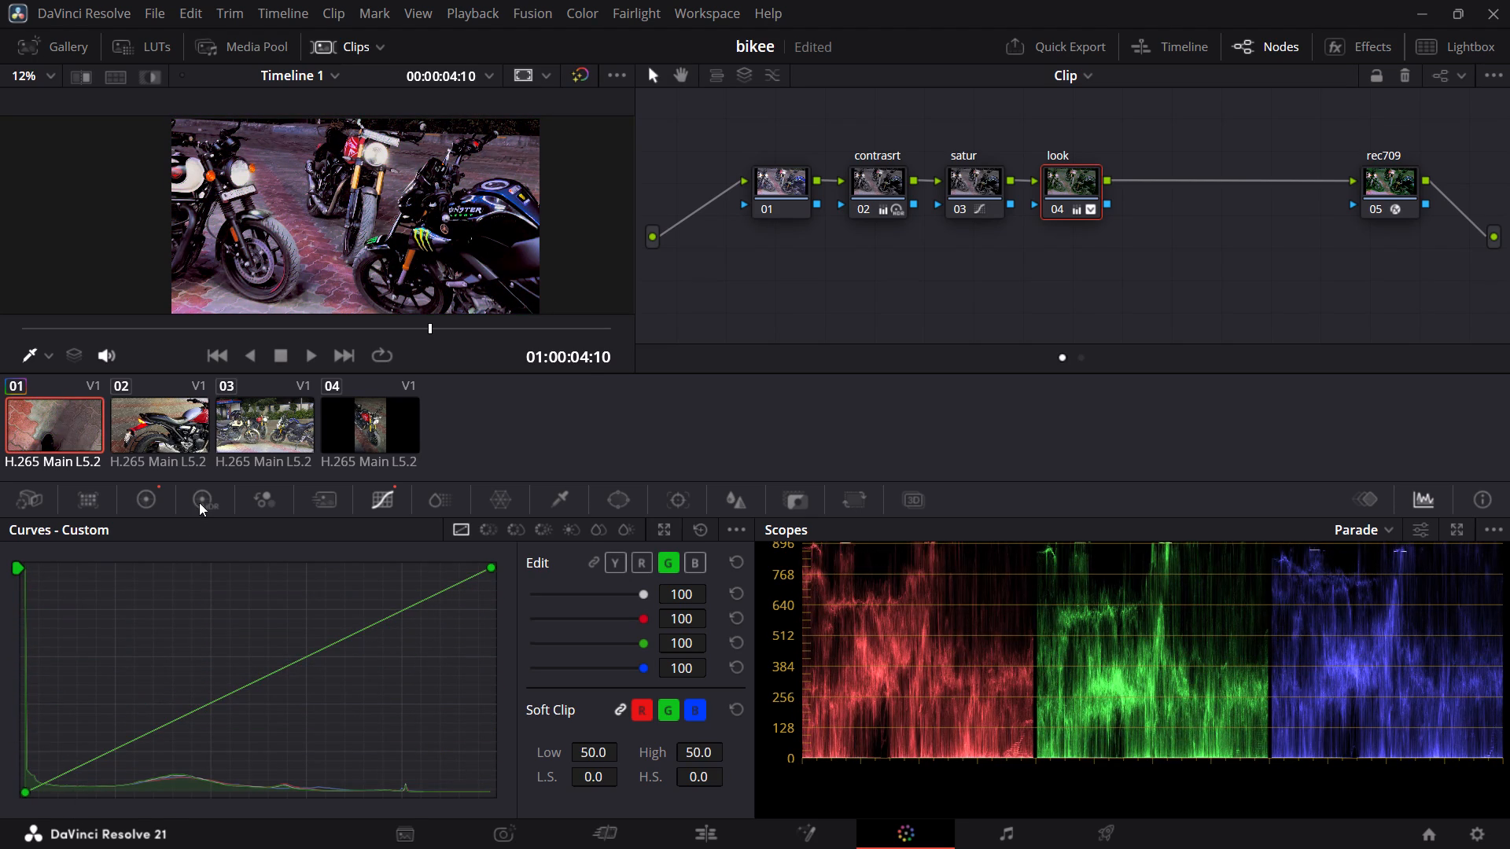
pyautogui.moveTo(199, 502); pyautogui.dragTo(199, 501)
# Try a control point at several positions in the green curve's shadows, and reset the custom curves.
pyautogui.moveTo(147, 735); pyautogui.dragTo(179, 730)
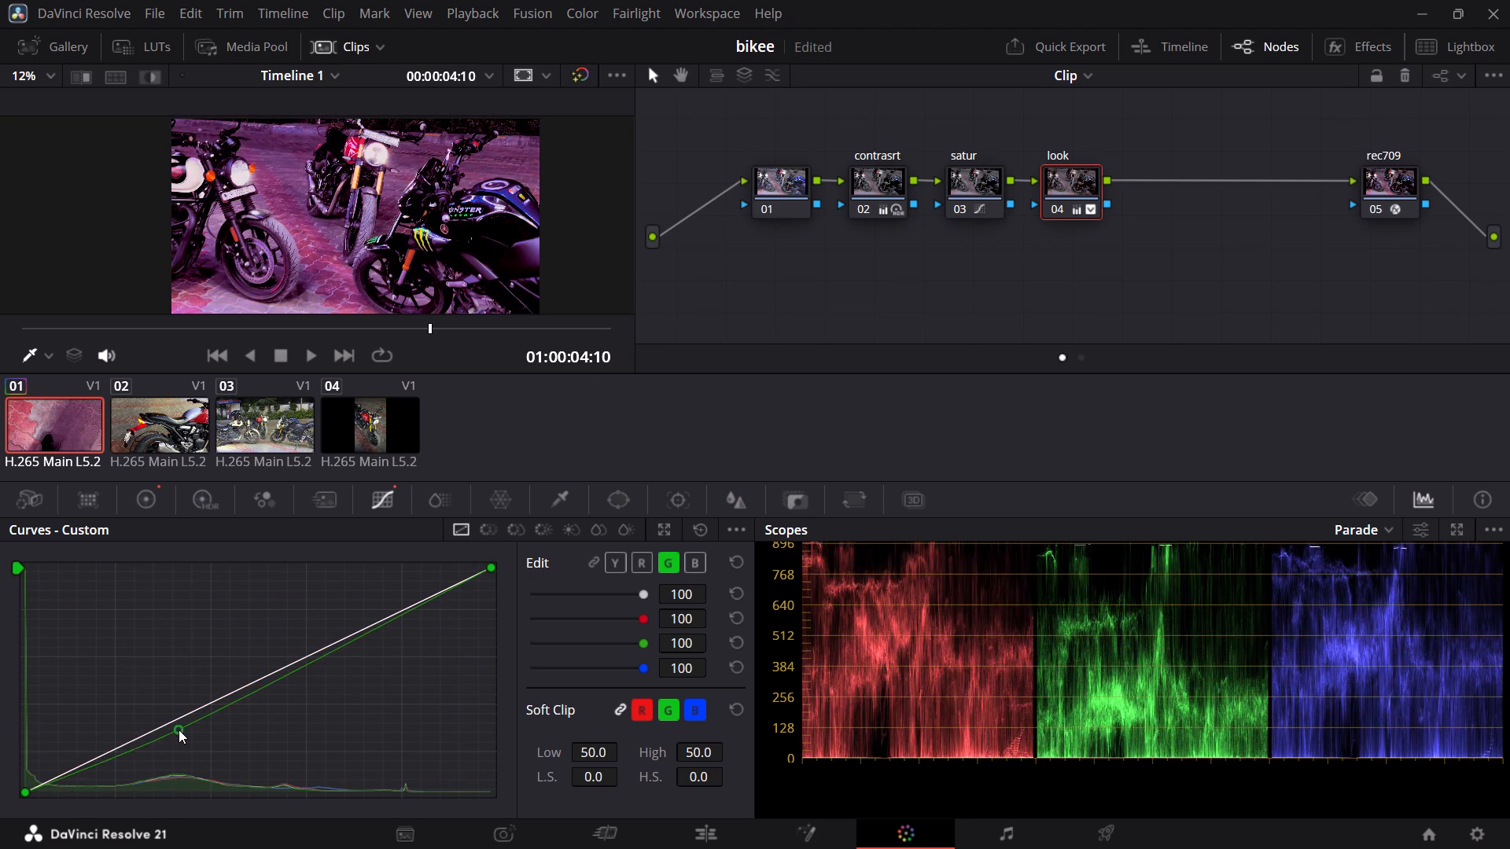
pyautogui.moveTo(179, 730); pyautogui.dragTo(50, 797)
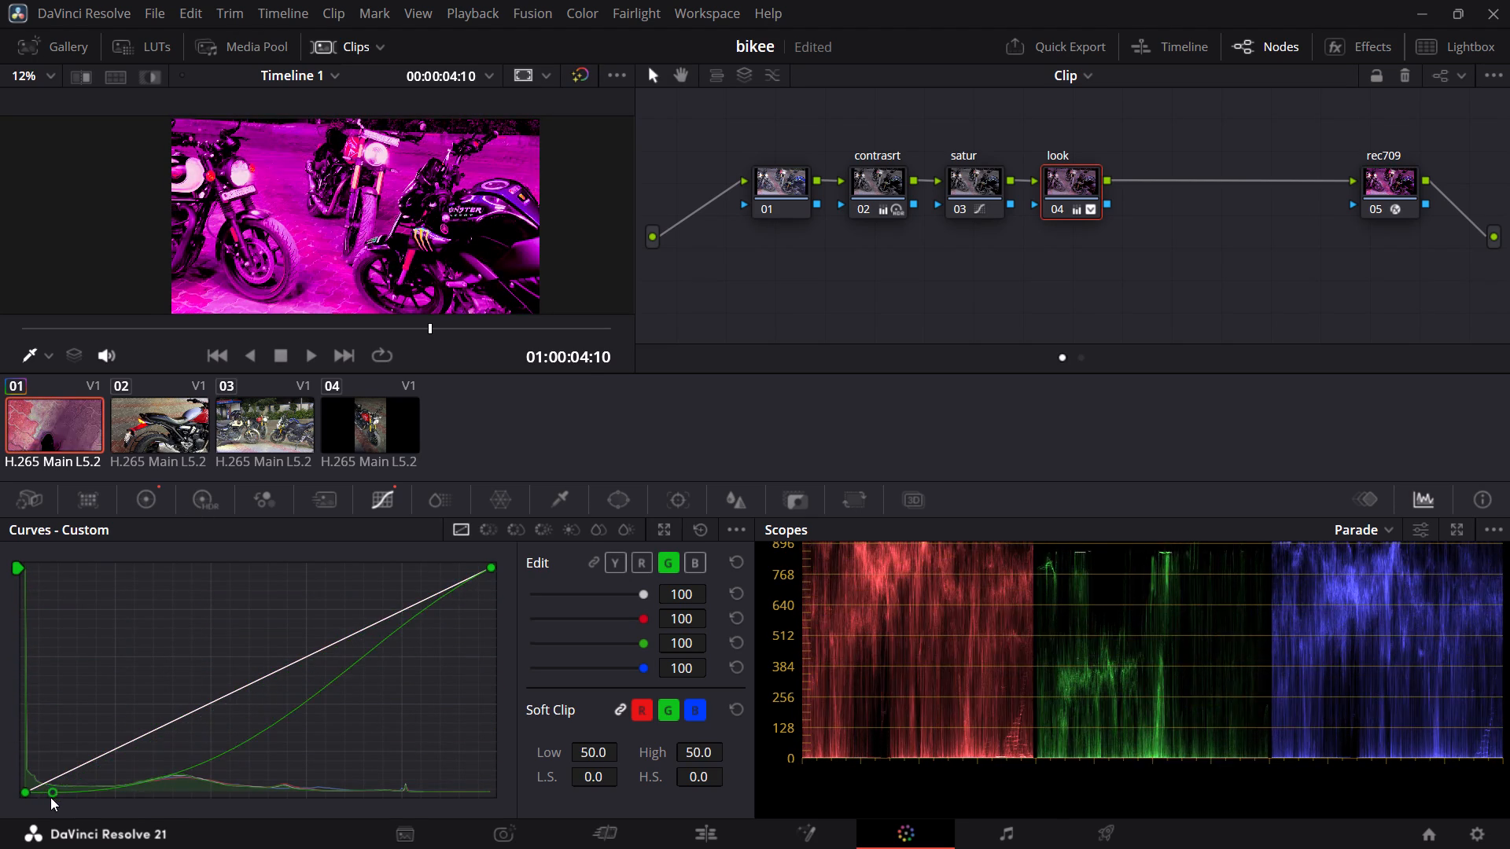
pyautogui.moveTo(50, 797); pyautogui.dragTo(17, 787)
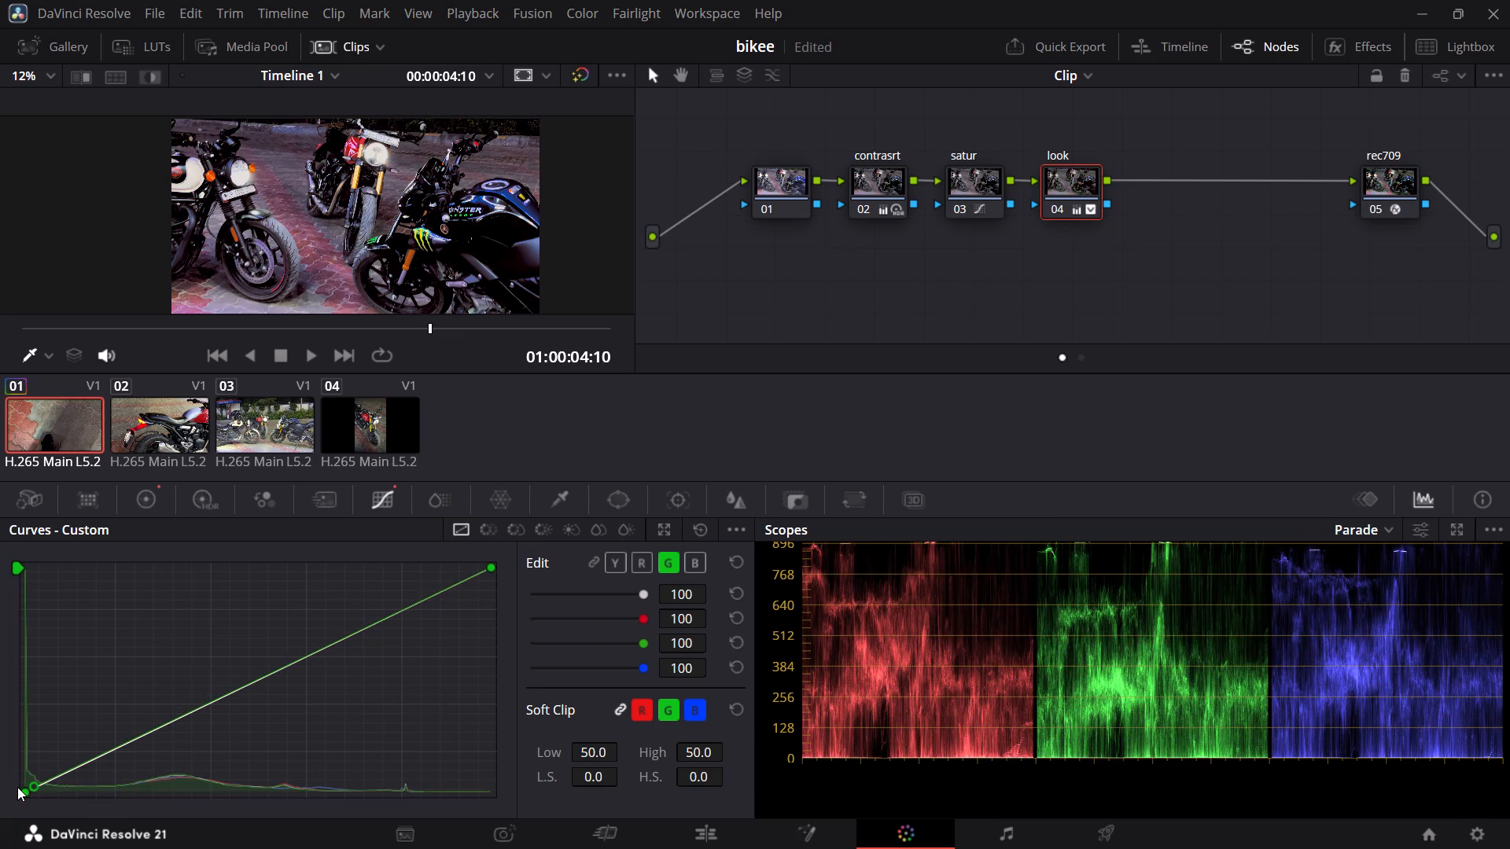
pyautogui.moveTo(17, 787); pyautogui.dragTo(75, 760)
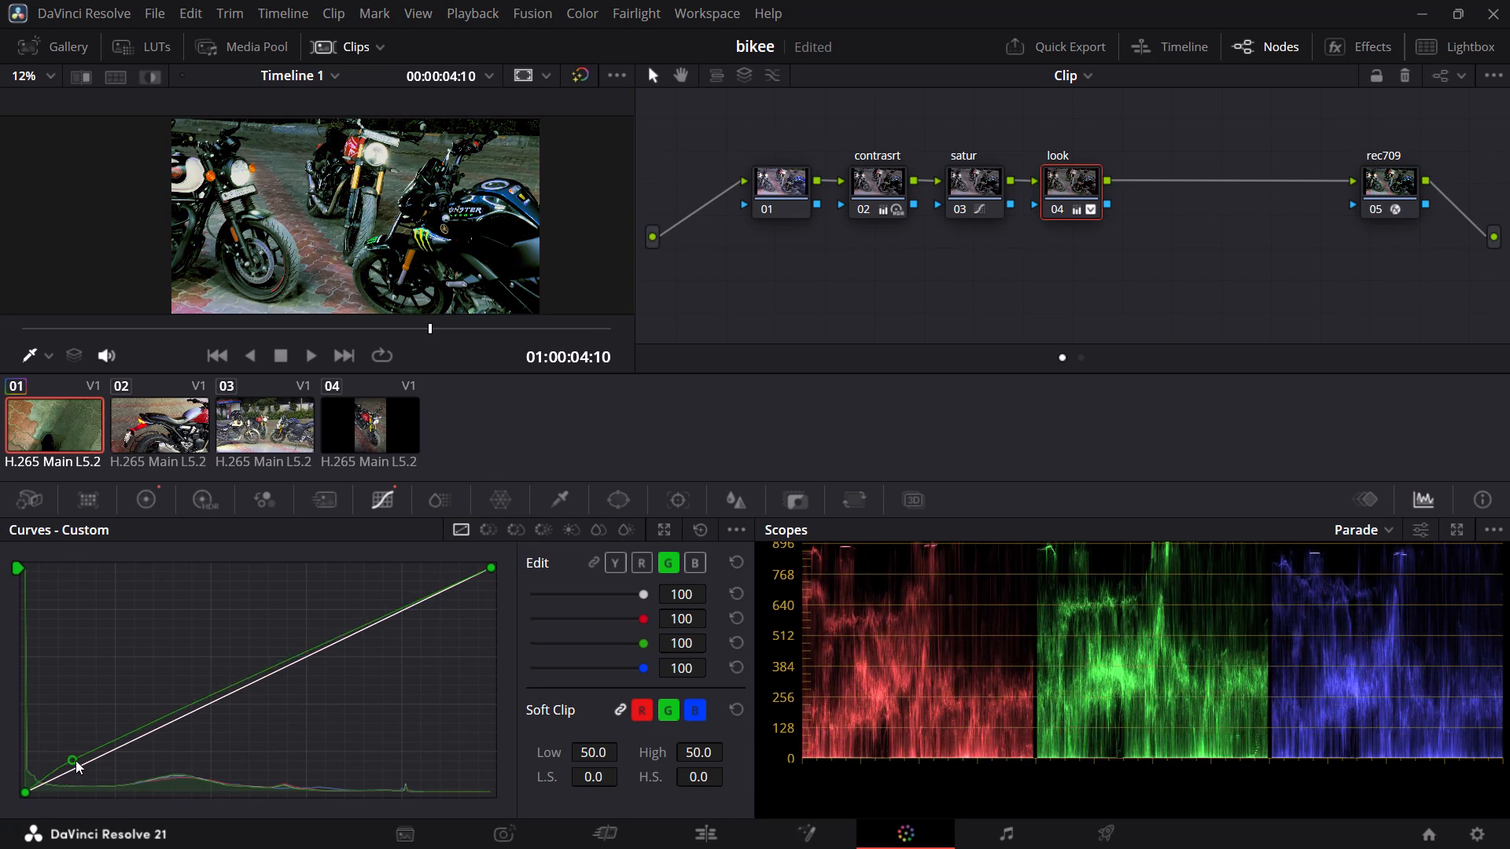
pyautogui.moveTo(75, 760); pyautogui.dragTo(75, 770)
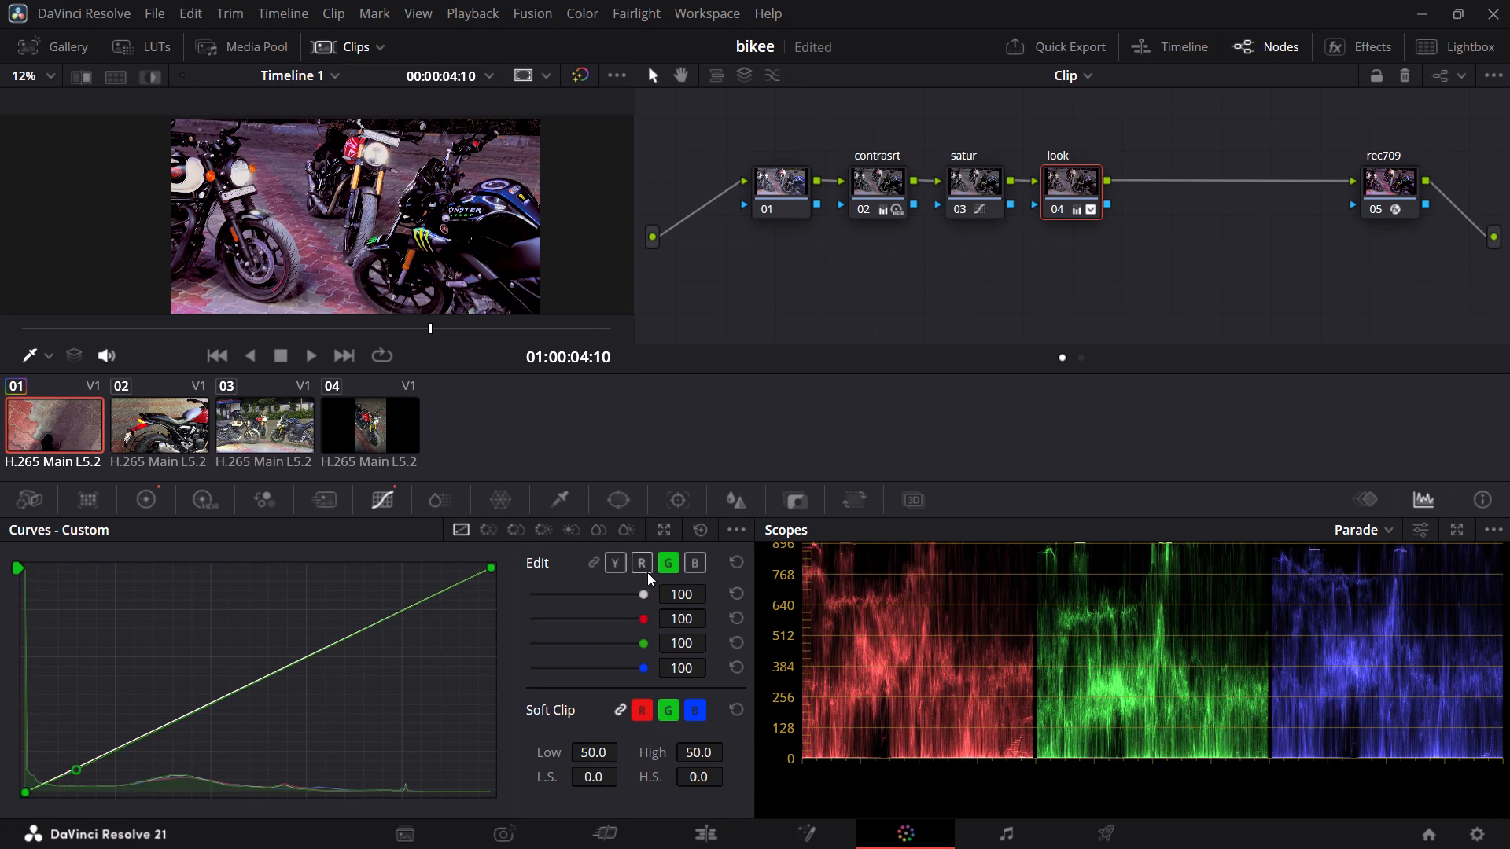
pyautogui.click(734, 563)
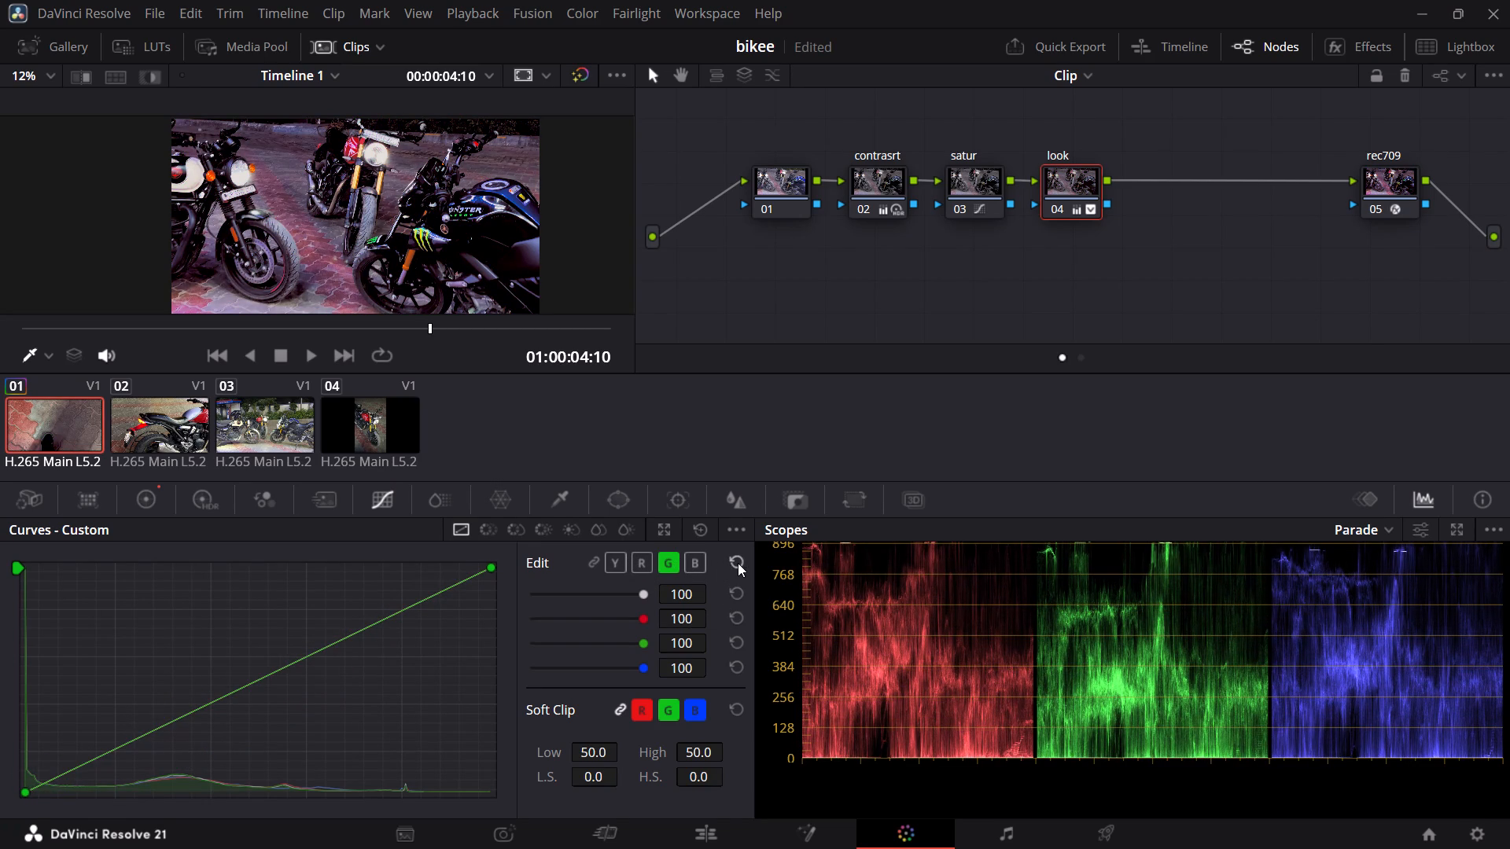
# Watch the tutorial's green curve adjustment on the look node in Brave.
pyautogui.moveTo(396, 618); pyautogui.dragTo(406, 616)
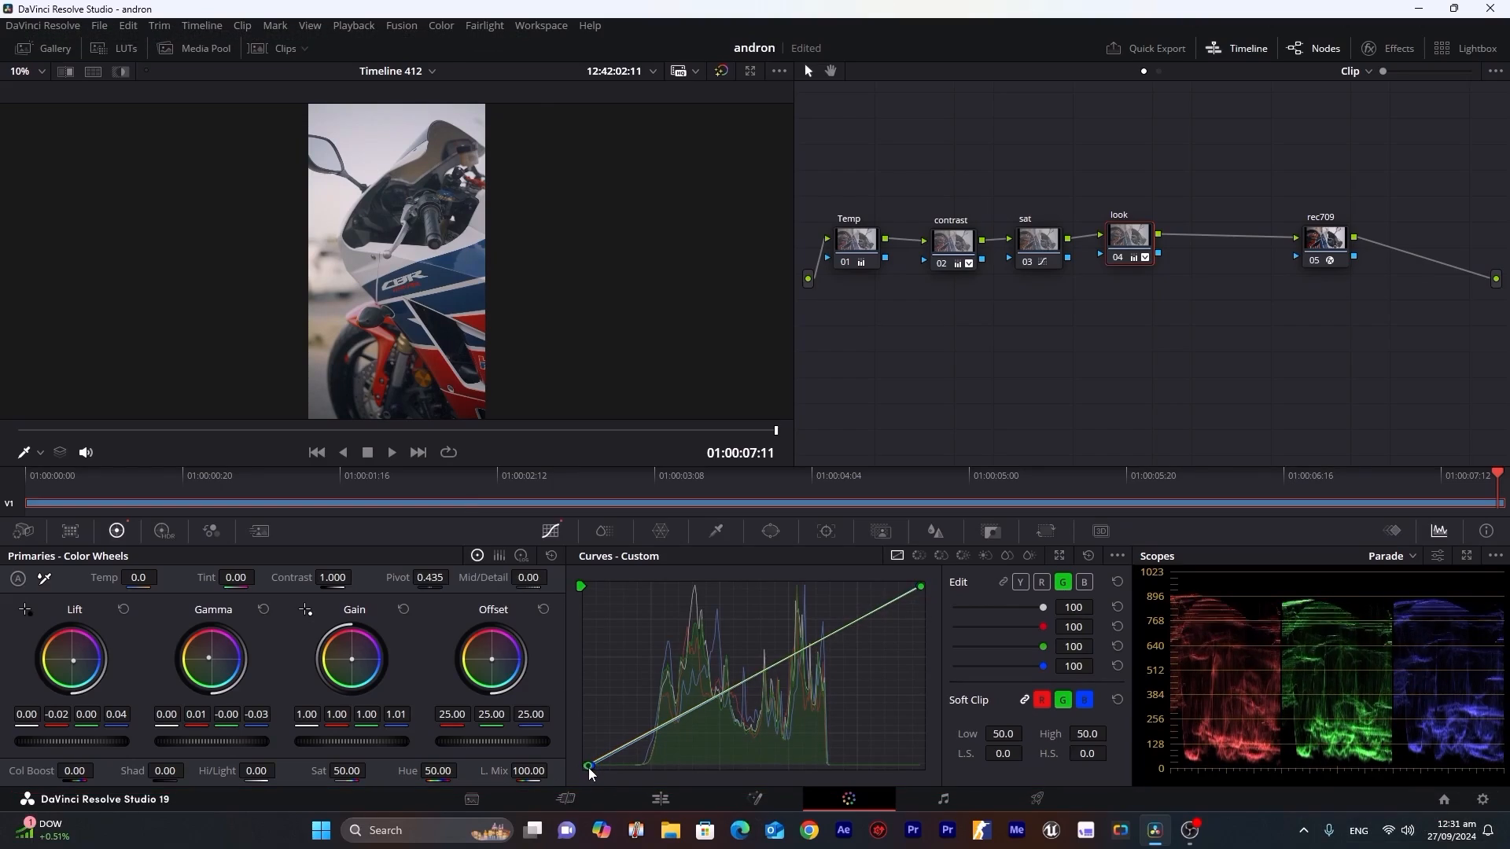
pyautogui.click(468, 498)
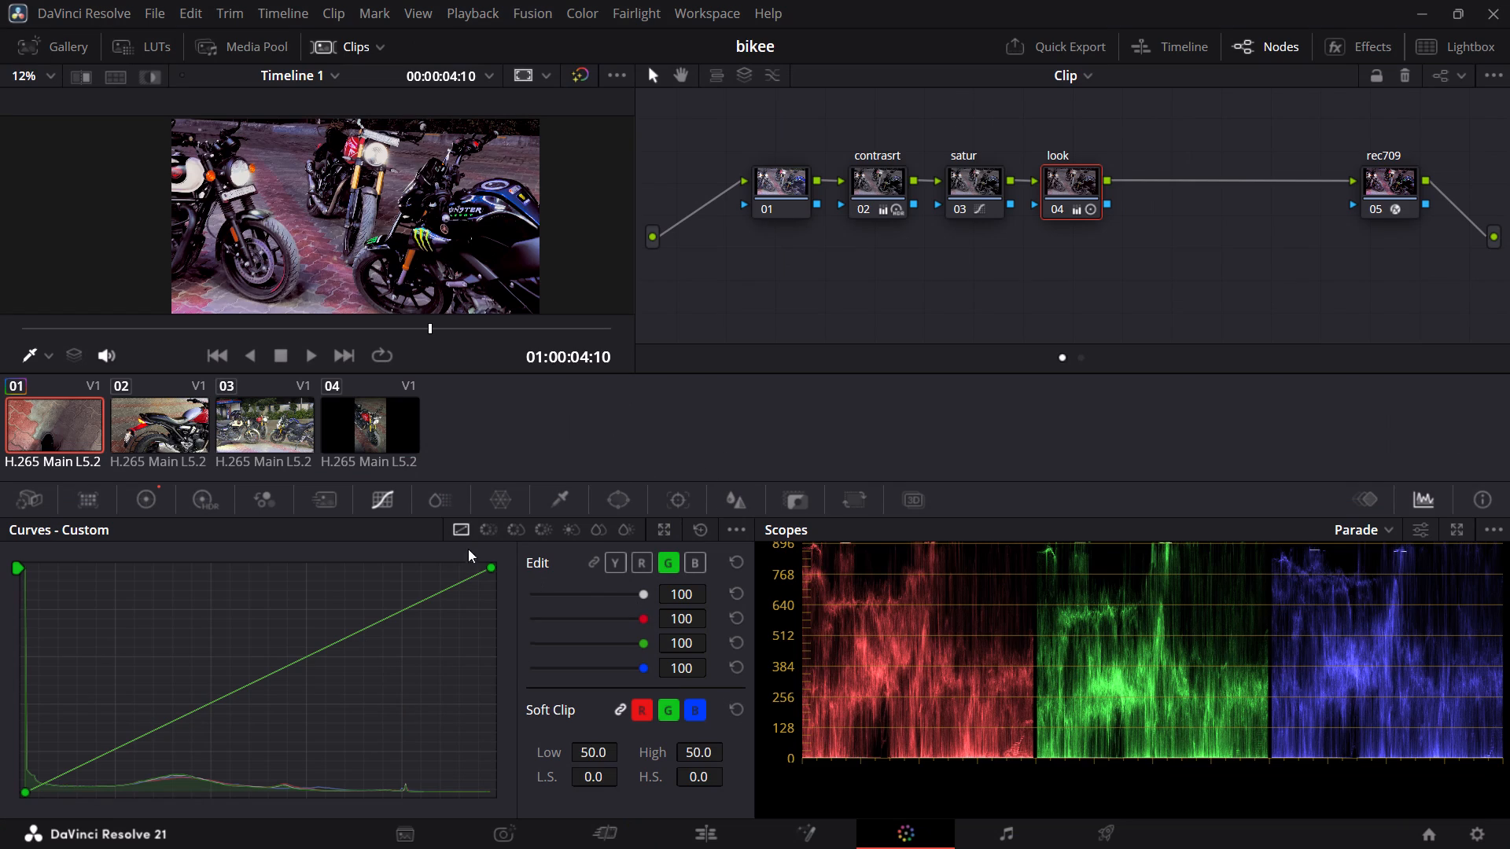
# Back in DaVinci Resolve, adjust the green curve's white point on the look node, pulling it very slightly down.
pyautogui.click(492, 570)
pyautogui.moveTo(492, 570); pyautogui.dragTo(509, 555)
pyautogui.moveTo(509, 555); pyautogui.dragTo(550, 561)
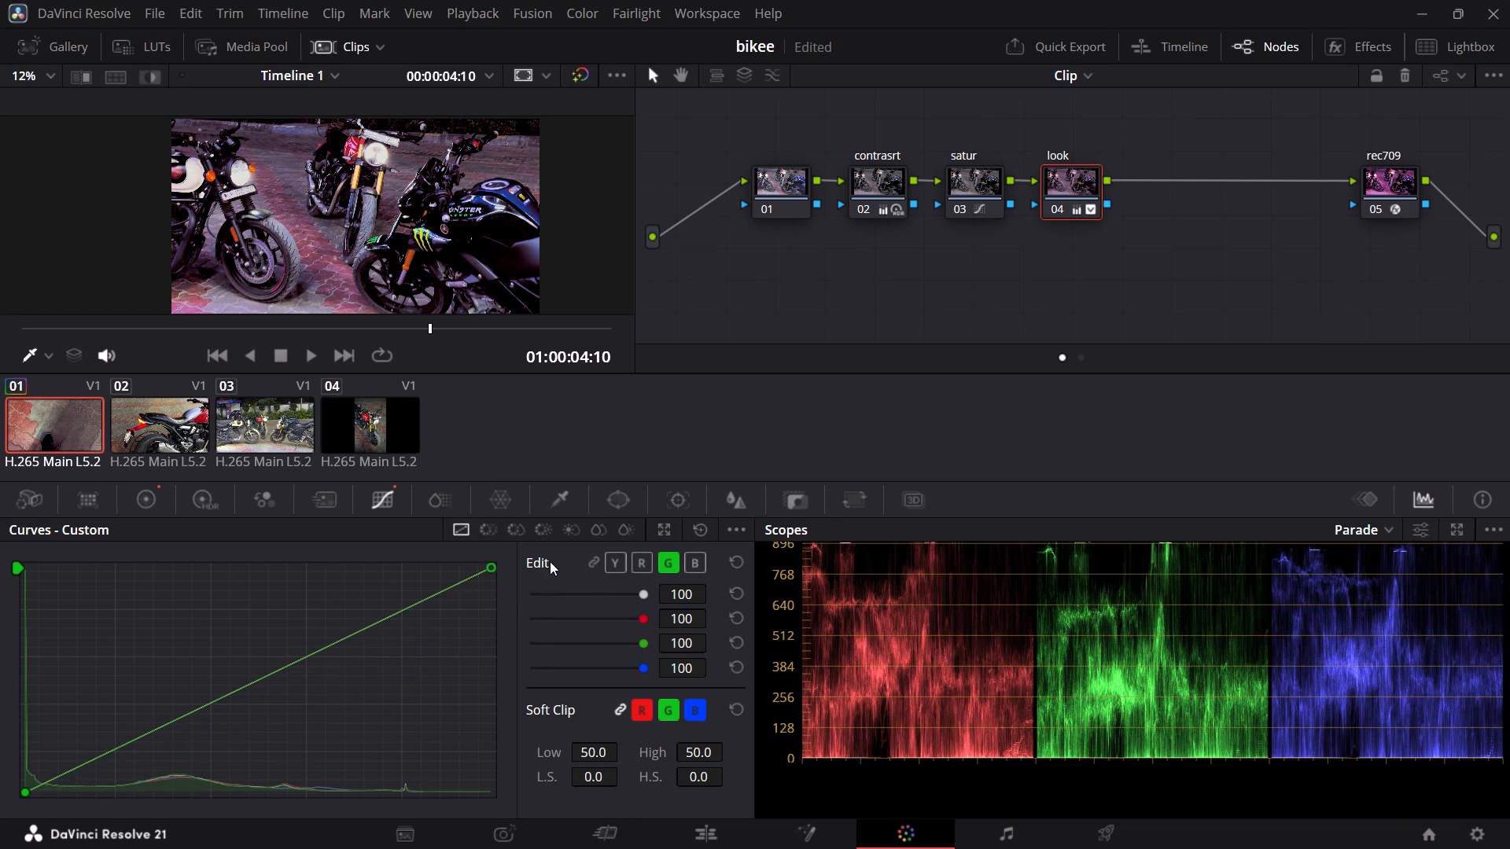
pyautogui.moveTo(550, 561); pyautogui.dragTo(510, 564)
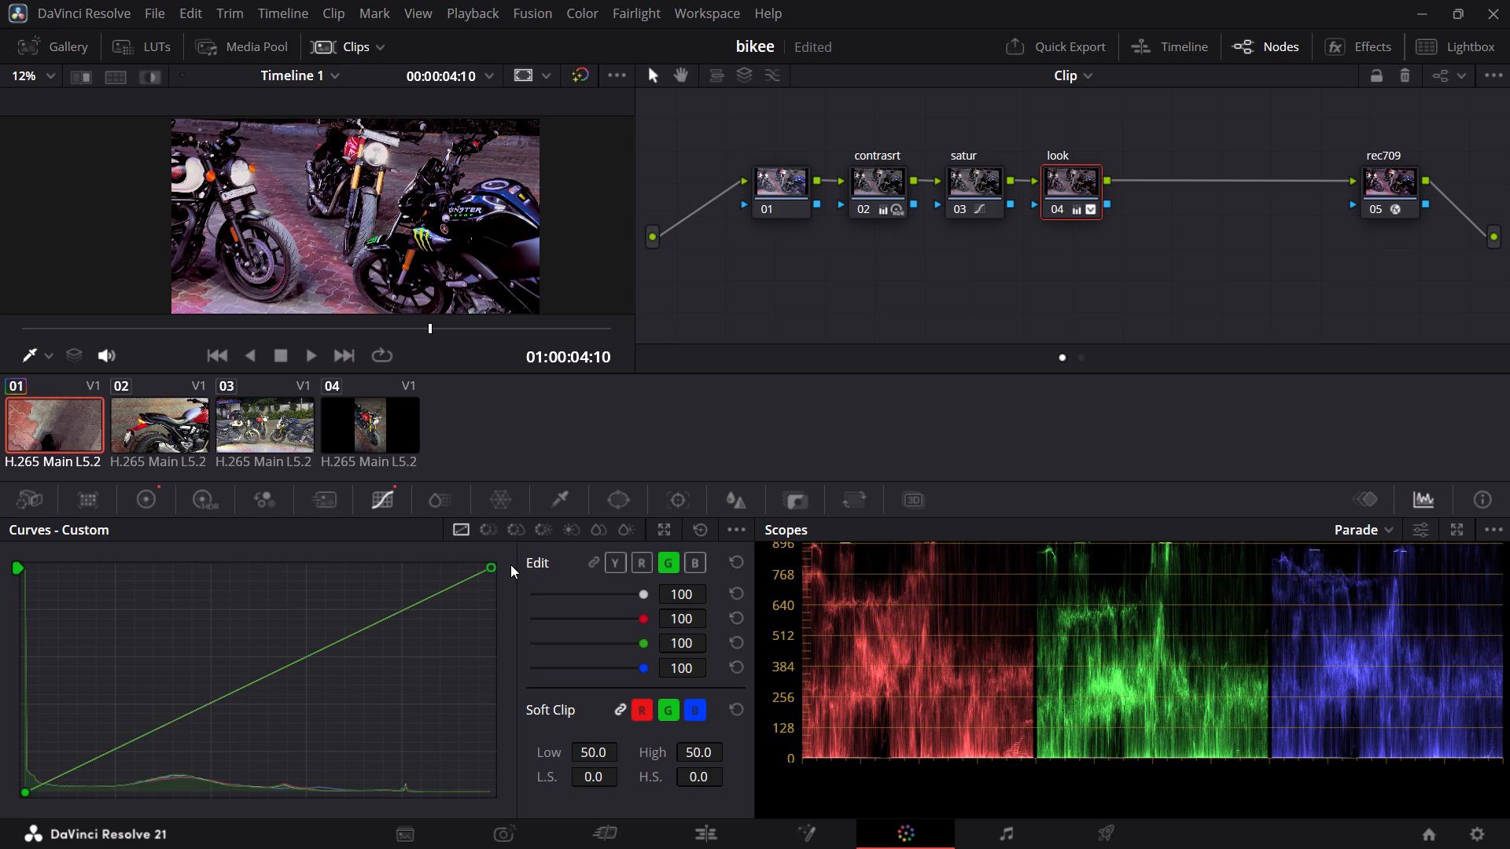
pyautogui.moveTo(510, 564); pyautogui.dragTo(509, 564)
pyautogui.click(493, 565)
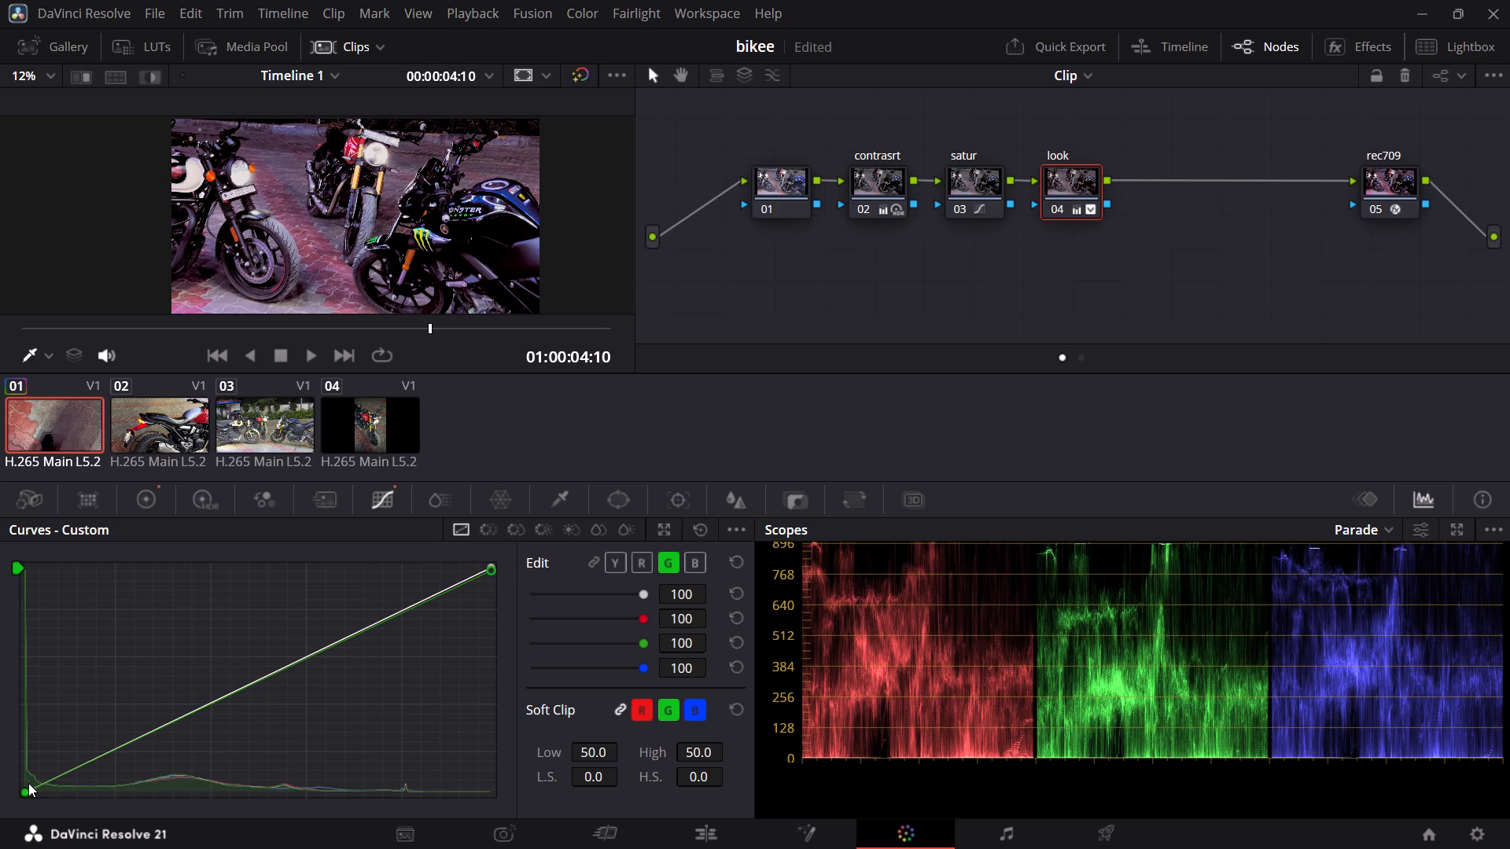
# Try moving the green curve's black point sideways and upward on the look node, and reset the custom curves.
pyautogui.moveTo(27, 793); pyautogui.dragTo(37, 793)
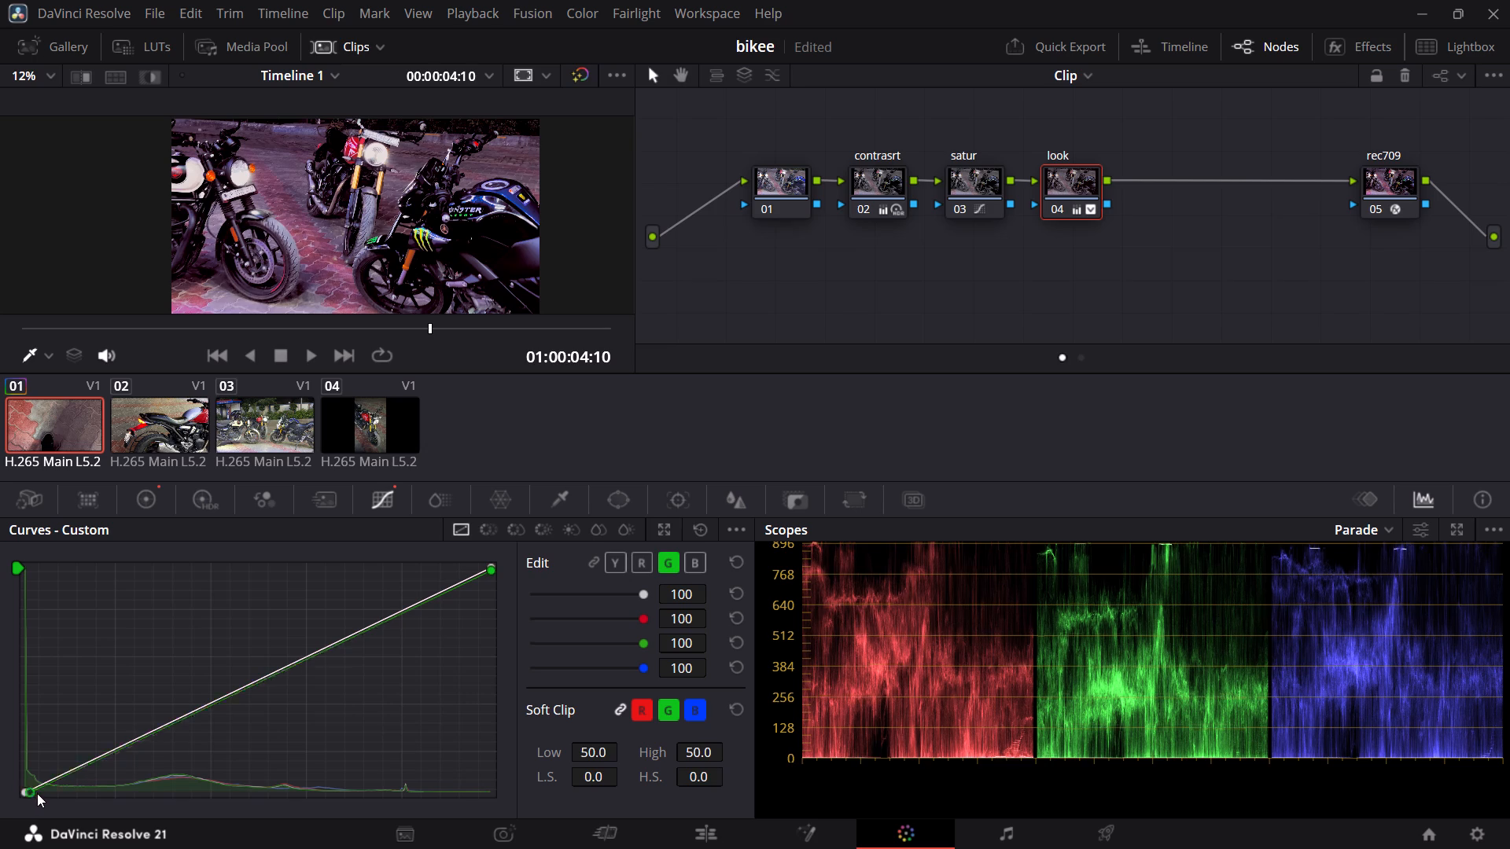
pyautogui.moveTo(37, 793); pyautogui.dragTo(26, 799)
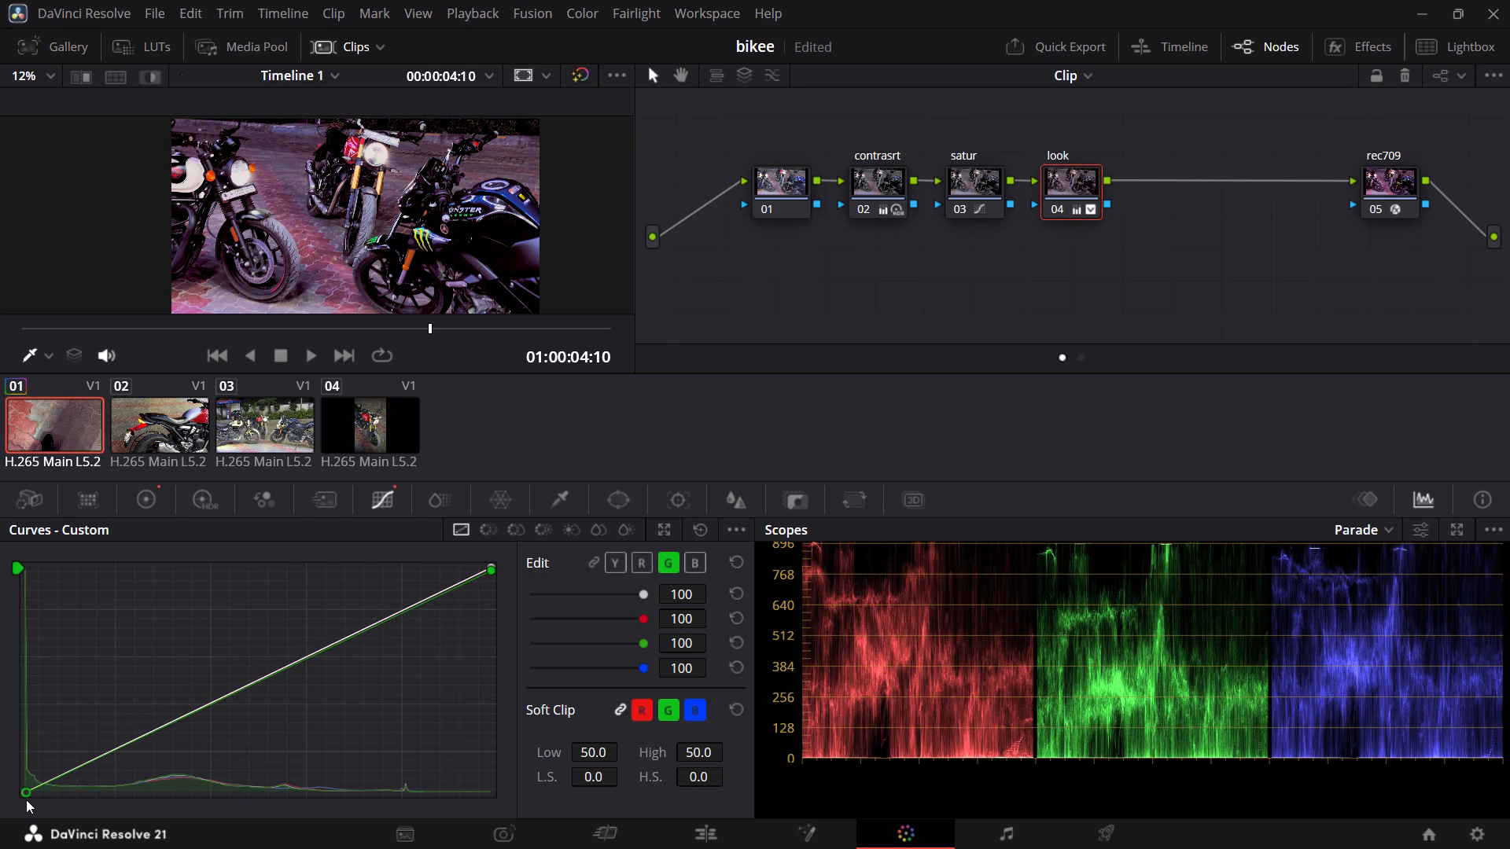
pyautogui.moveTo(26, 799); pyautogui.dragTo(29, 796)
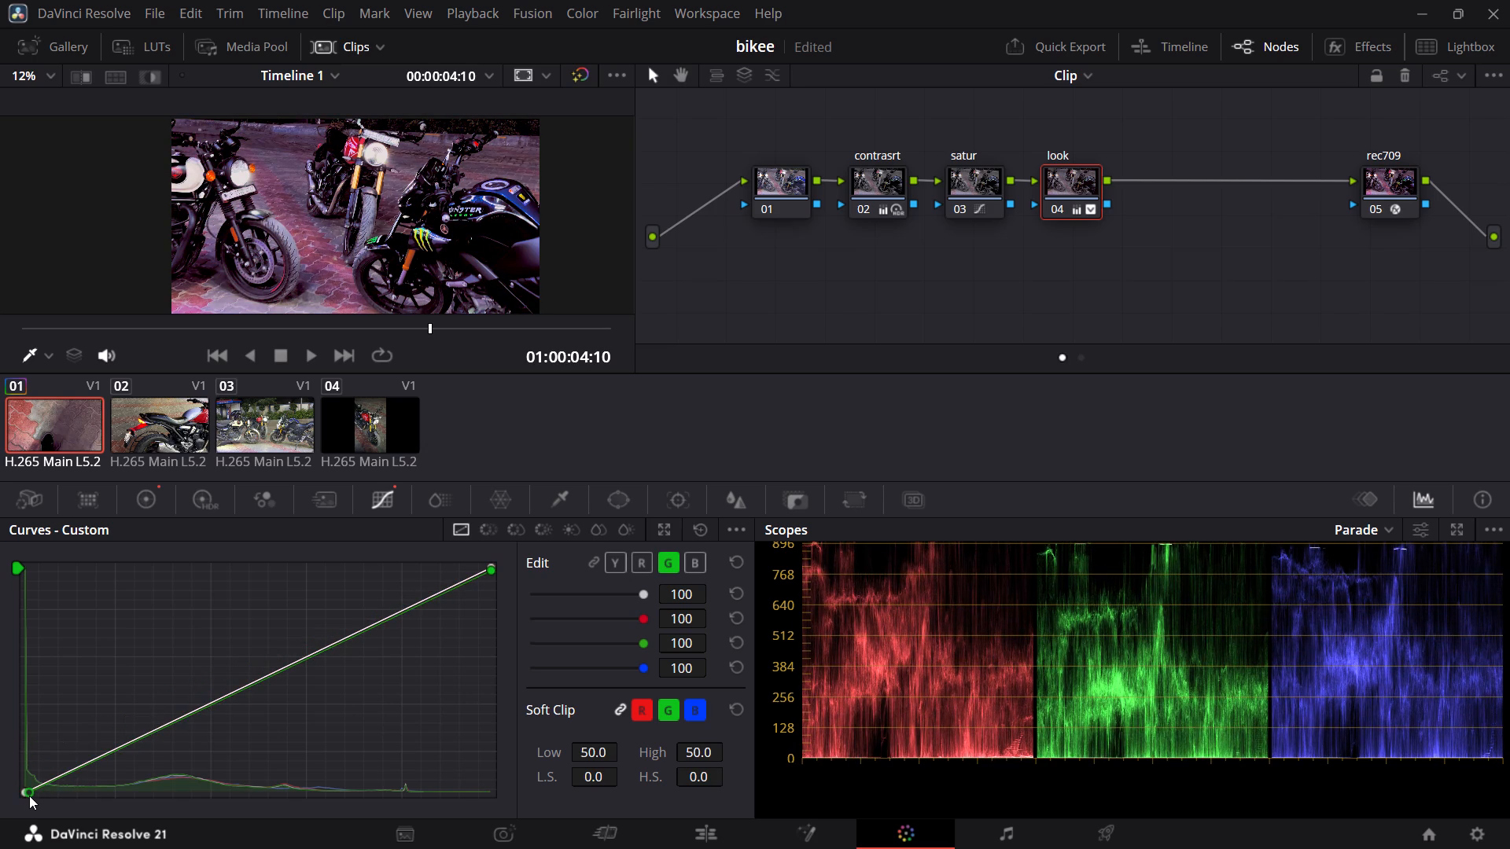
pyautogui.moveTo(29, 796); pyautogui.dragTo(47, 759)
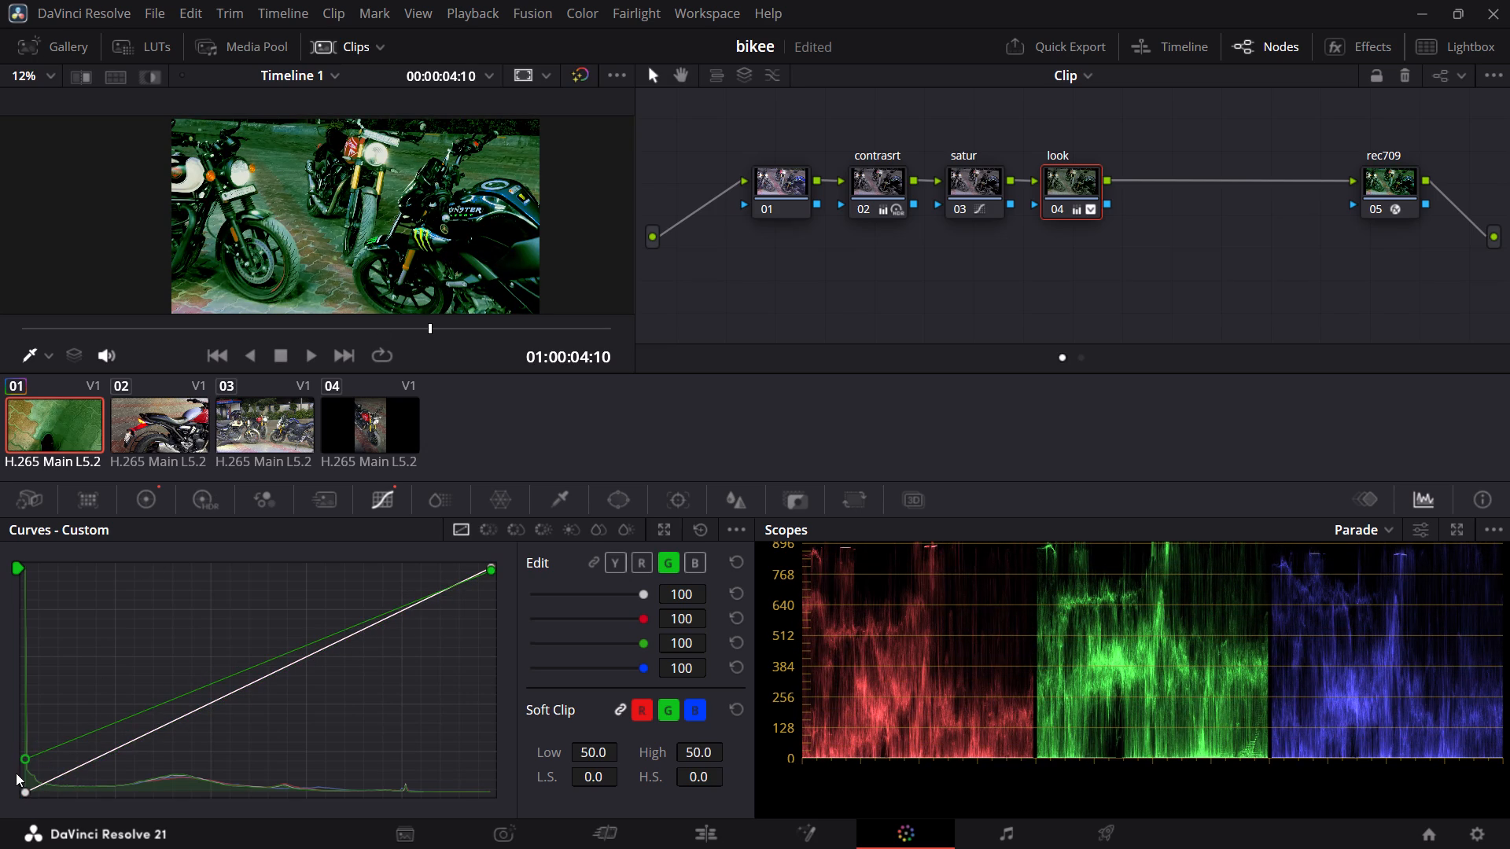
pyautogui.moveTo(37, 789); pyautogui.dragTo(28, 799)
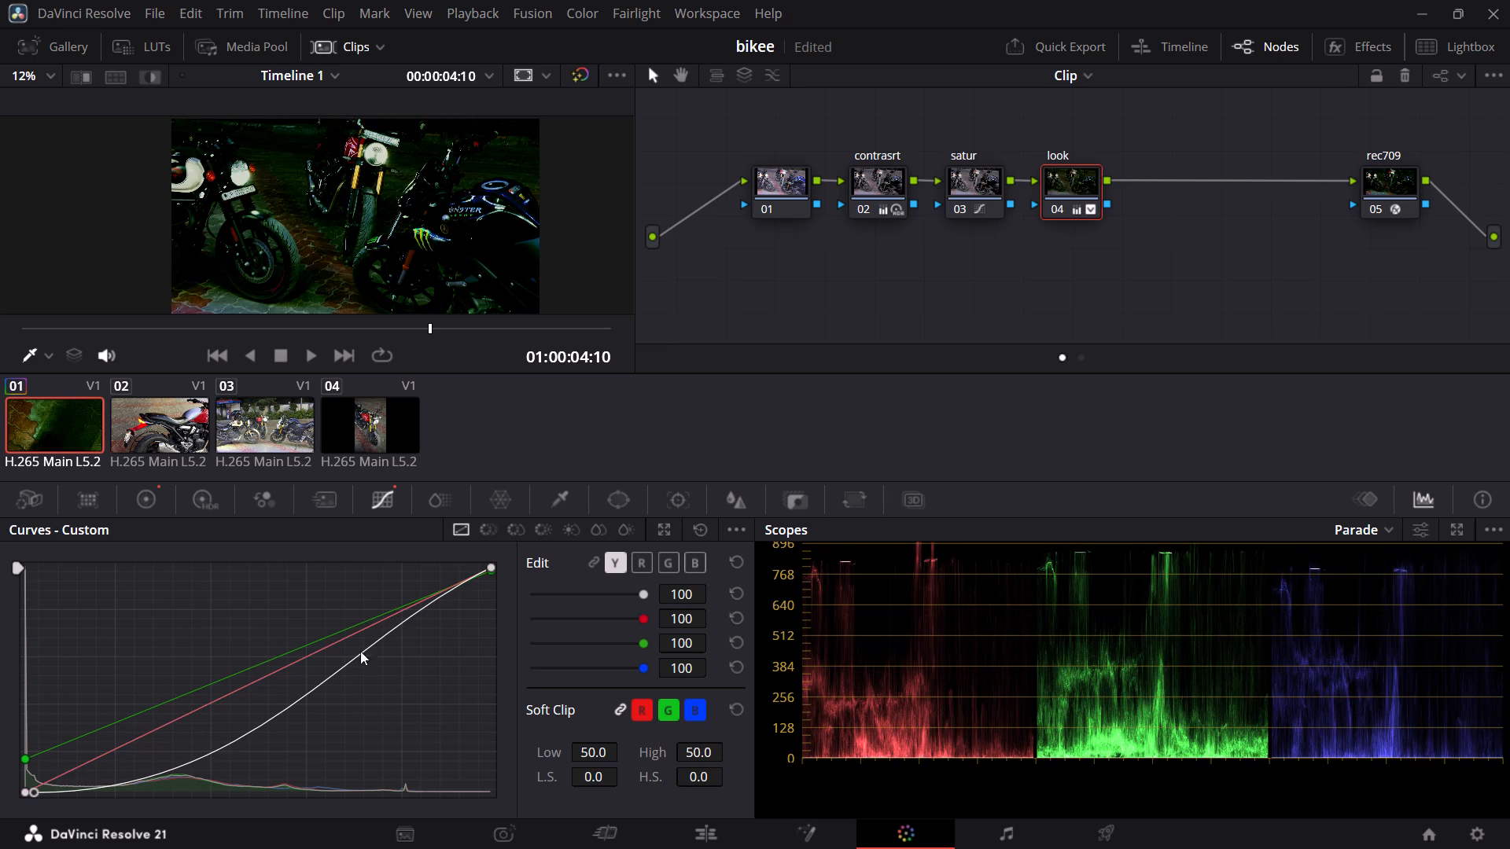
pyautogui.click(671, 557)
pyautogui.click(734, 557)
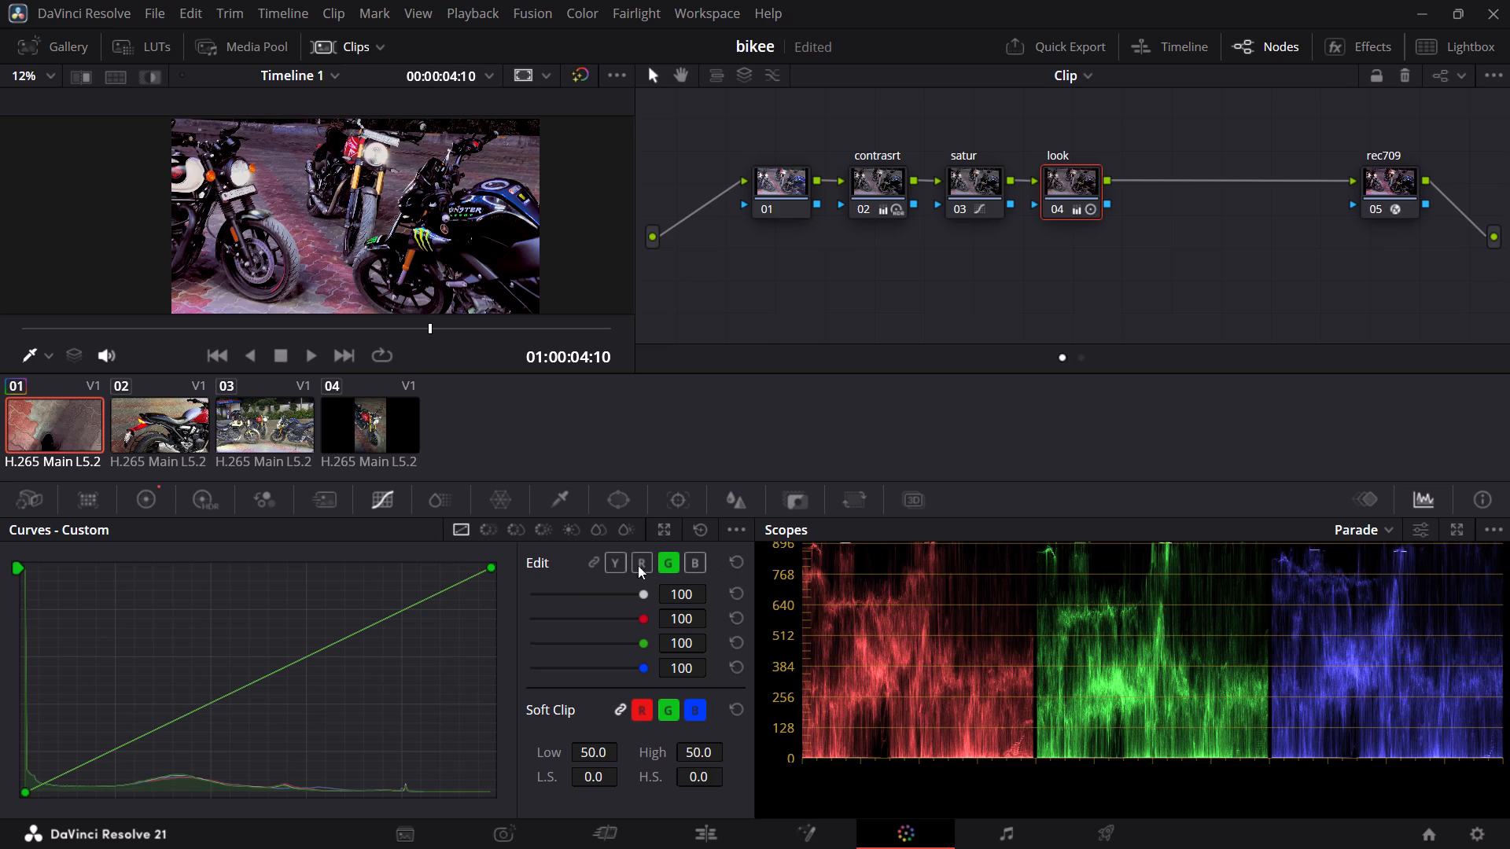
# Shift the green curve's black point very slightly inward along the bottom edge to reduce green in the shadows.
pyautogui.moveTo(25, 792); pyautogui.dragTo(35, 799)
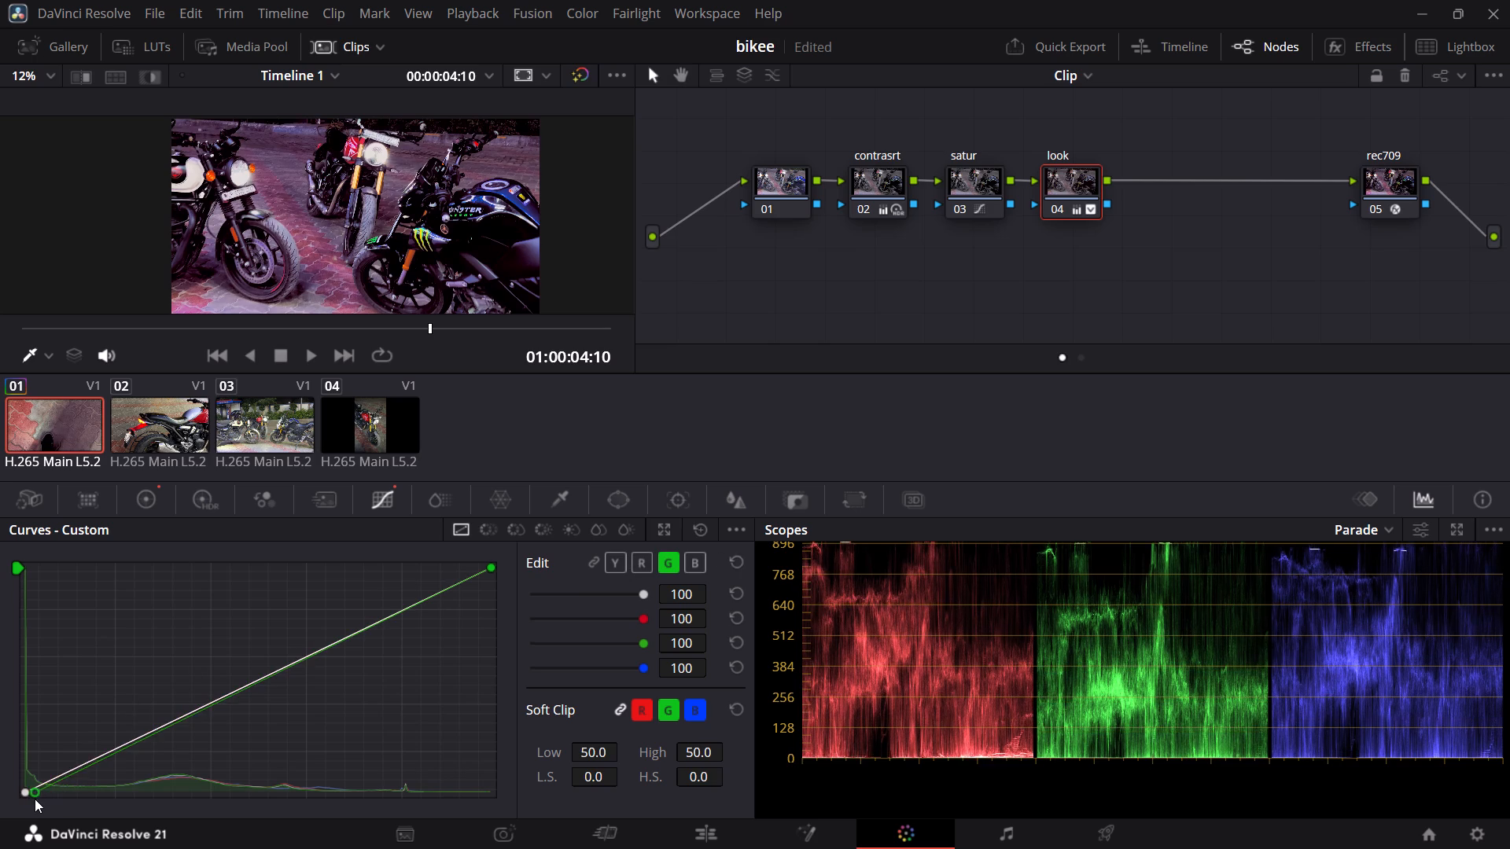
pyautogui.moveTo(35, 799); pyautogui.dragTo(37, 800)
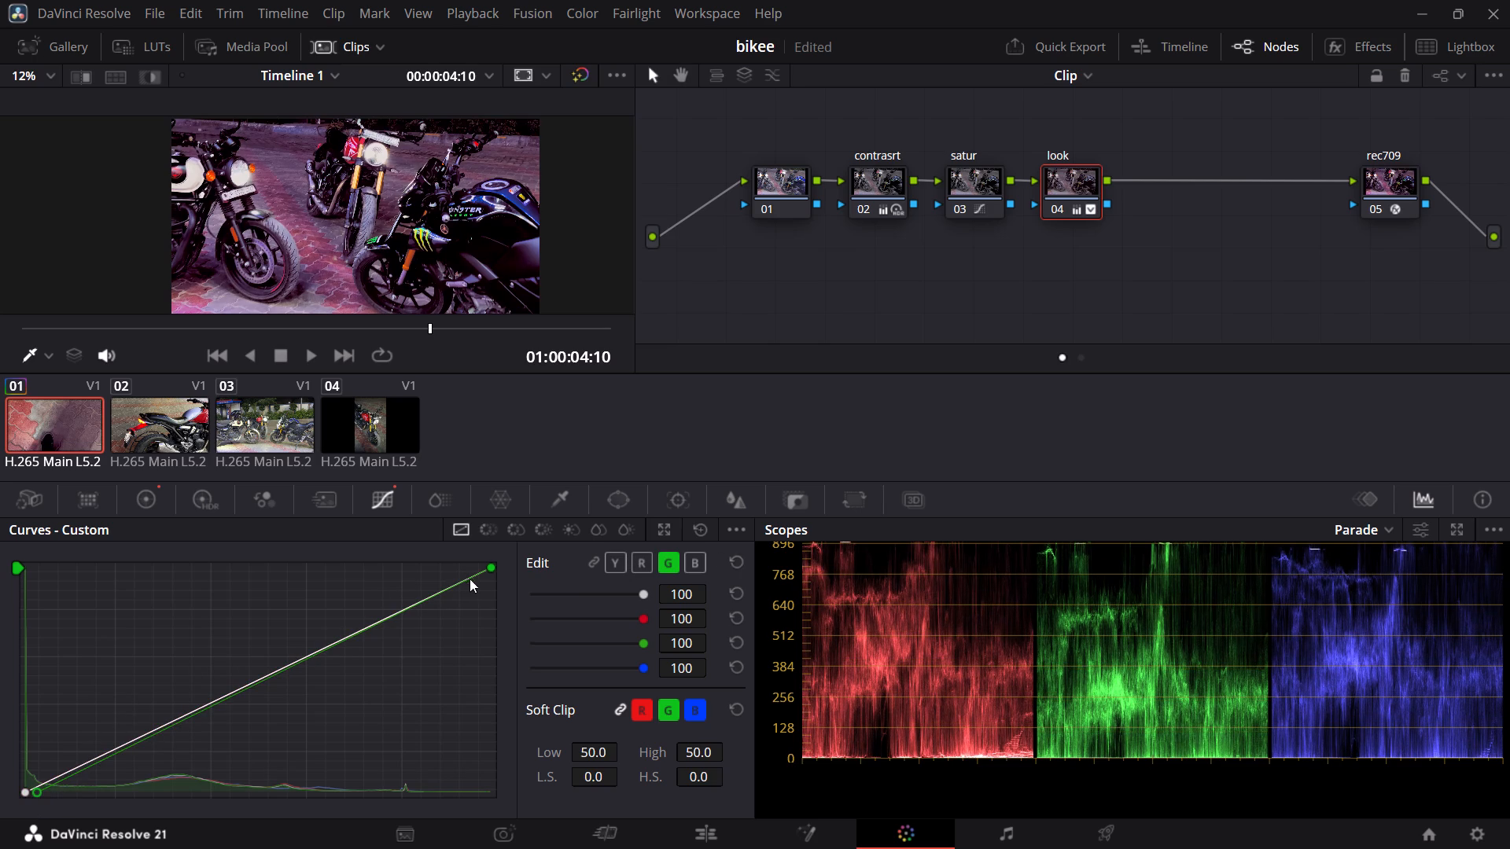
pyautogui.click(42, 795)
pyautogui.moveTo(39, 788); pyautogui.dragTo(31, 807)
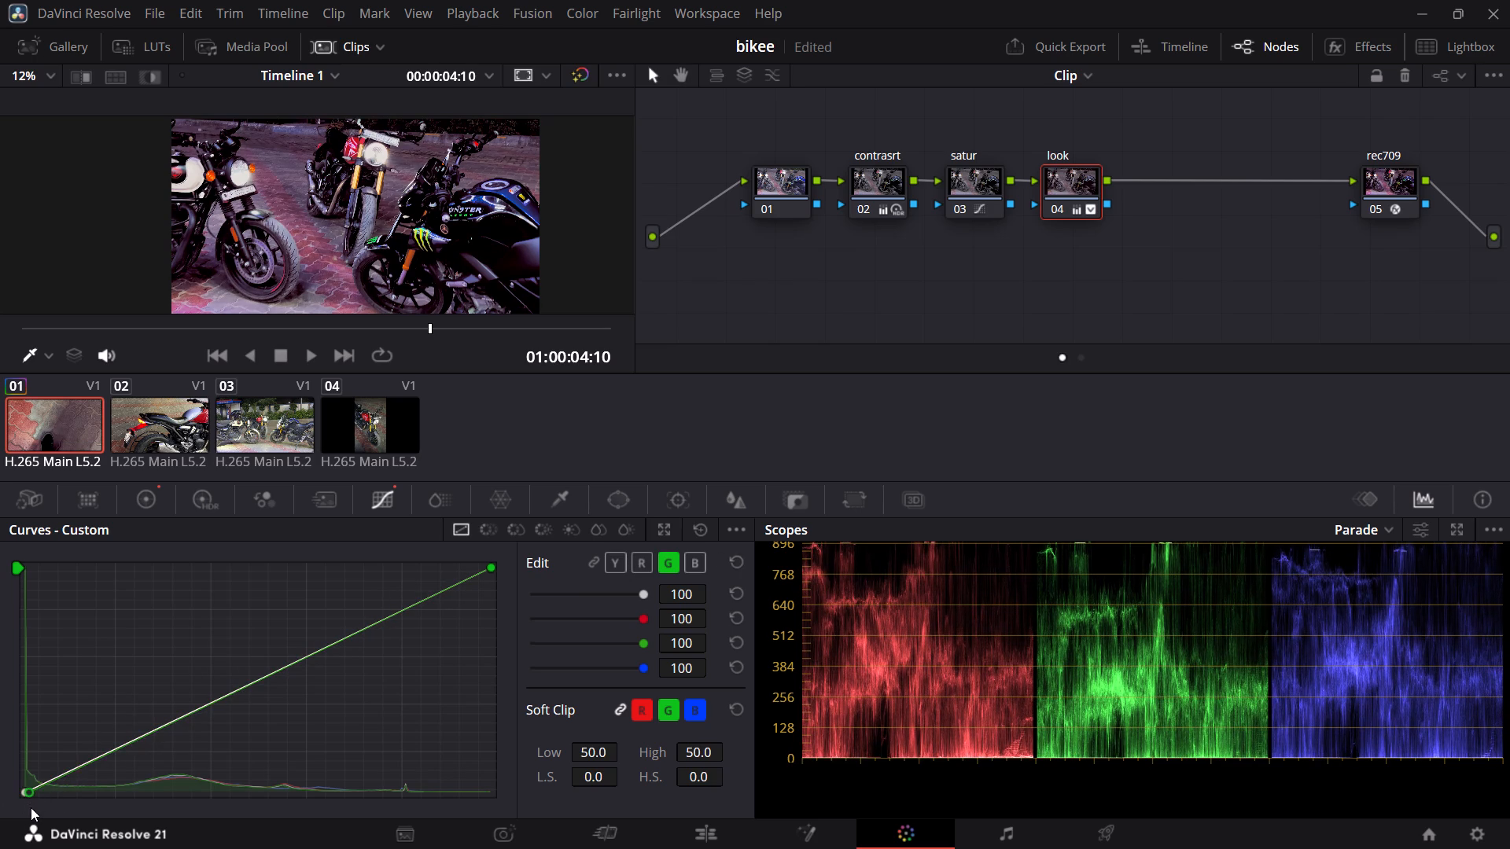
pyautogui.moveTo(31, 807); pyautogui.dragTo(31, 810)
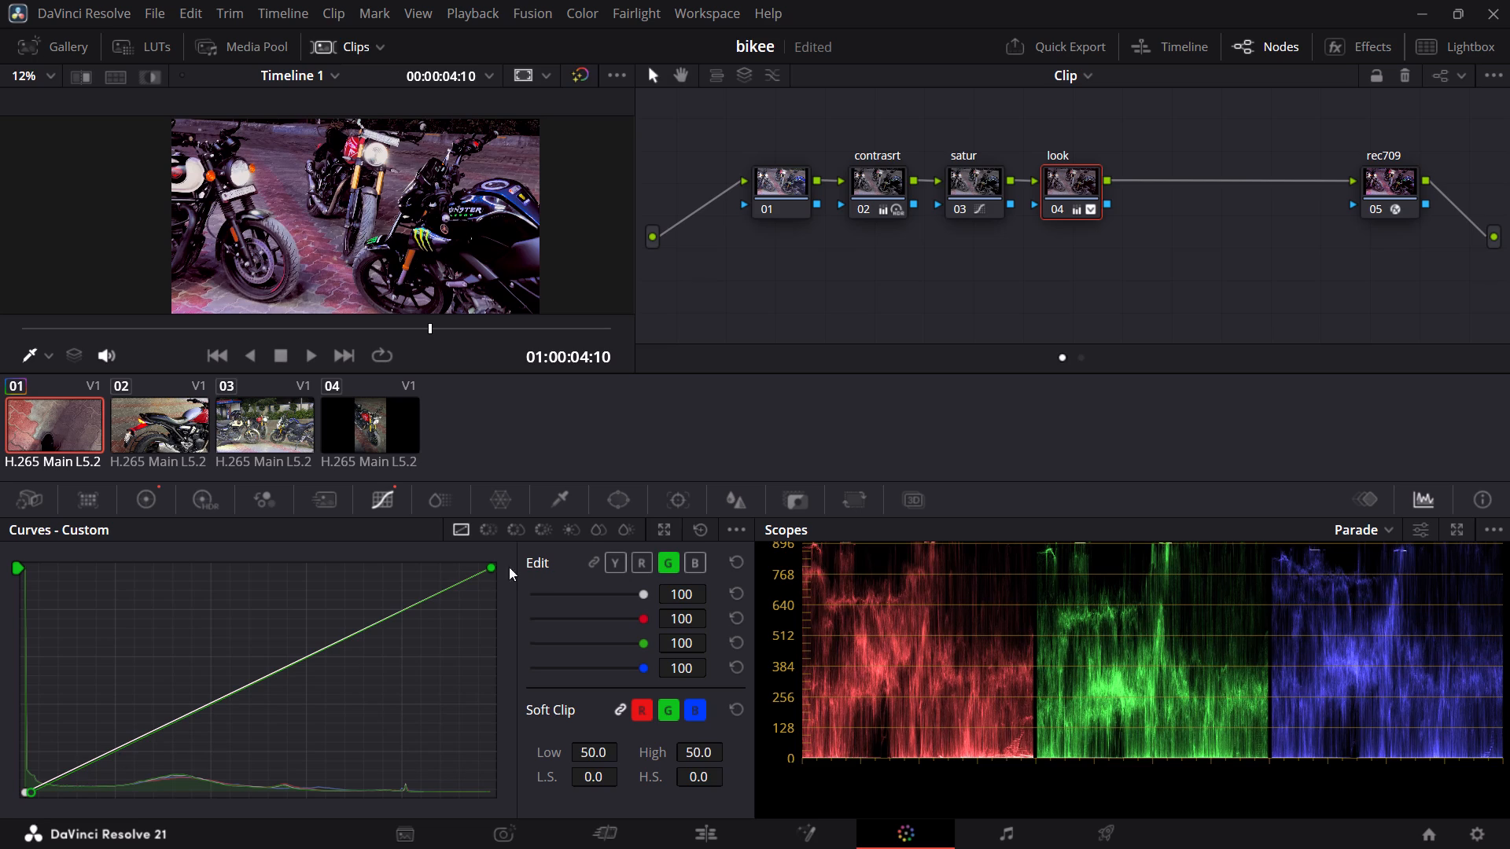
# Pull the green curve's white point slightly down to reduce green in the highlights.
pyautogui.moveTo(488, 567); pyautogui.dragTo(500, 567)
pyautogui.moveTo(500, 567); pyautogui.dragTo(511, 564)
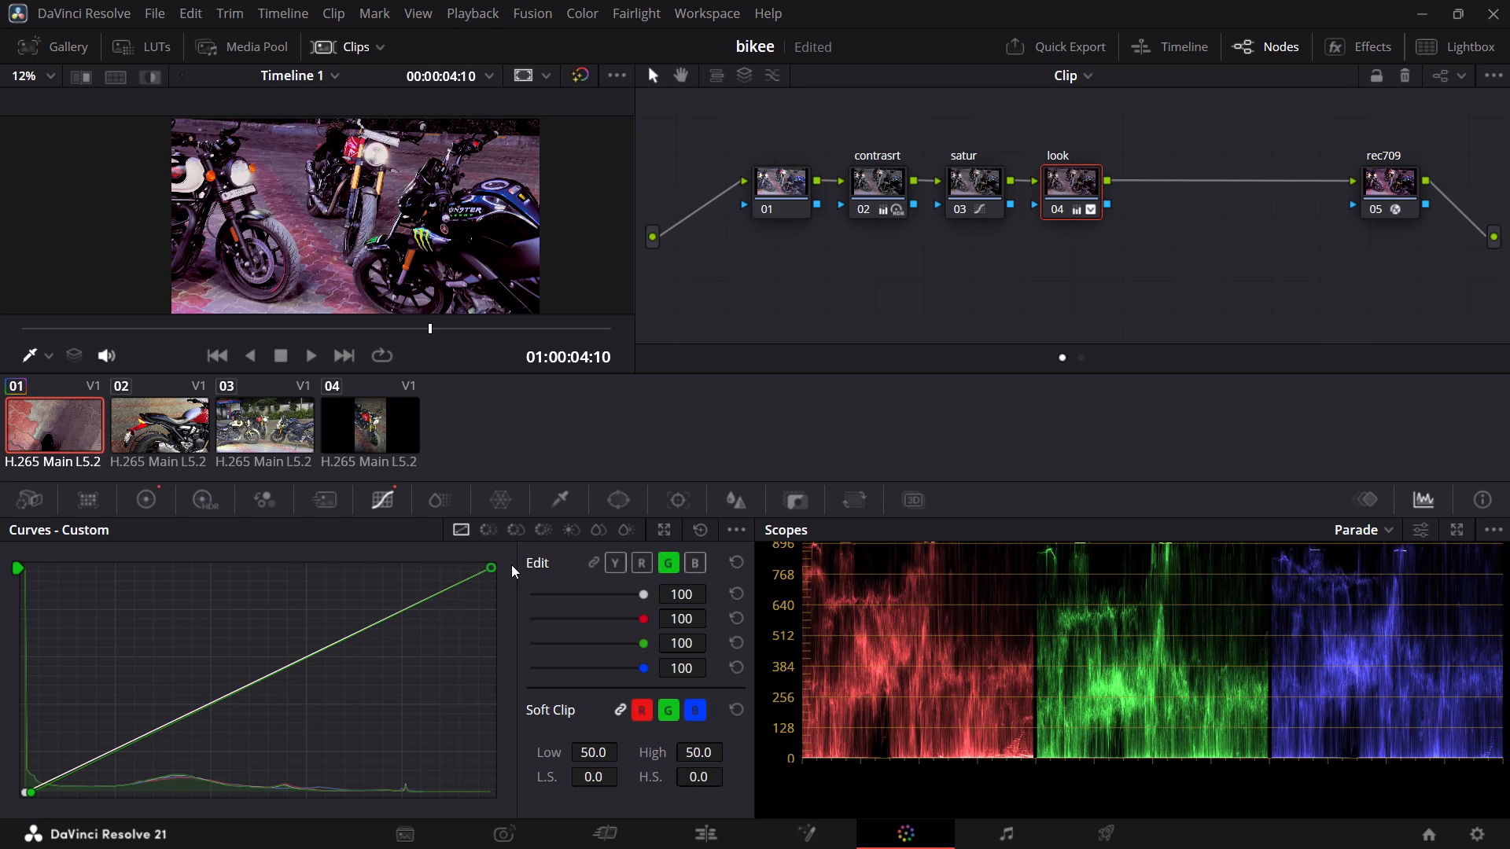
pyautogui.moveTo(511, 564); pyautogui.dragTo(510, 582)
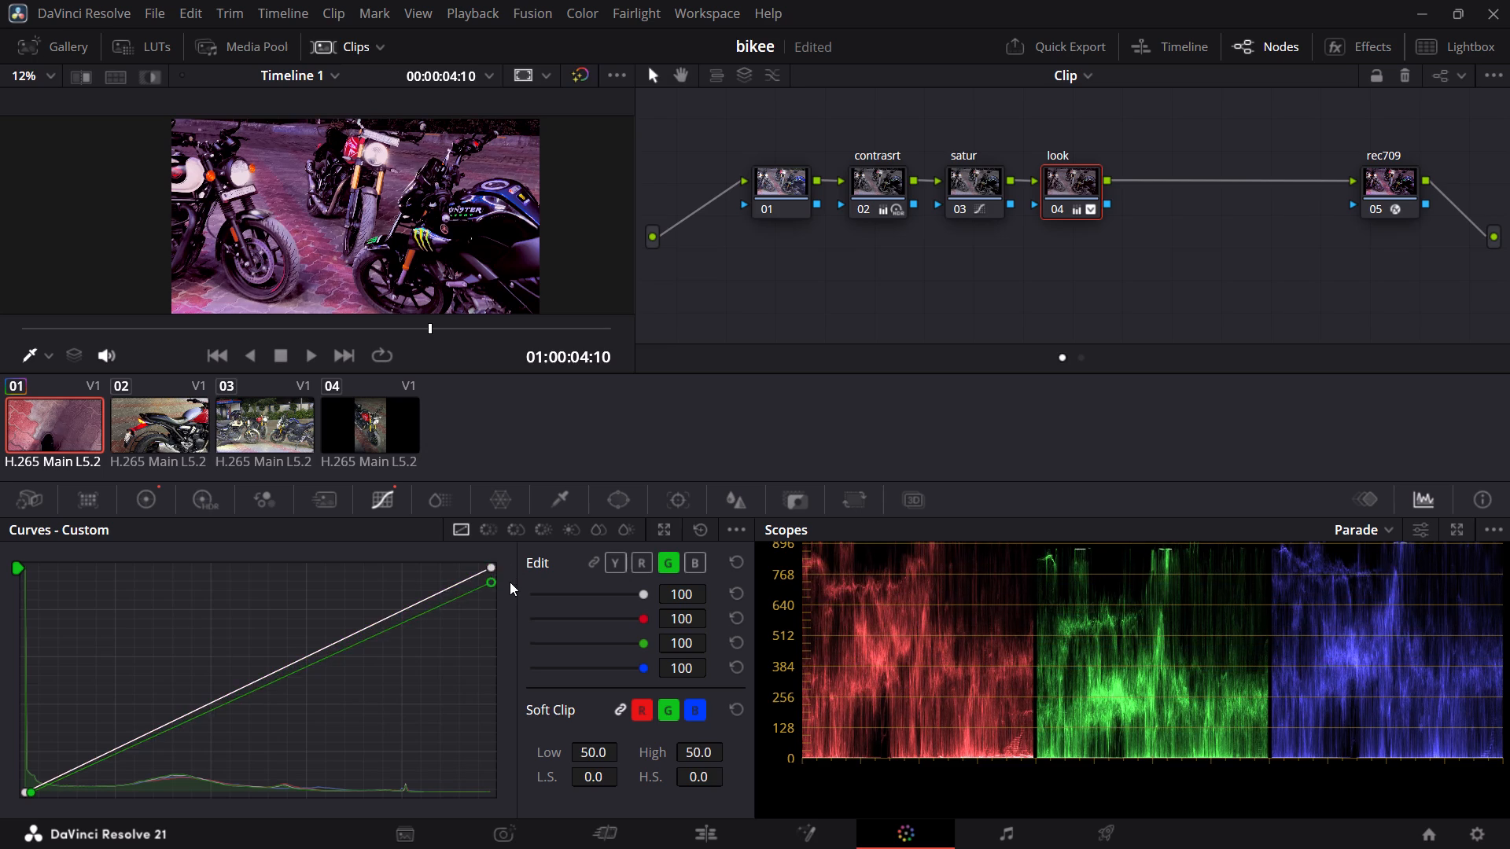
pyautogui.moveTo(510, 582); pyautogui.dragTo(504, 575)
pyautogui.click(492, 575)
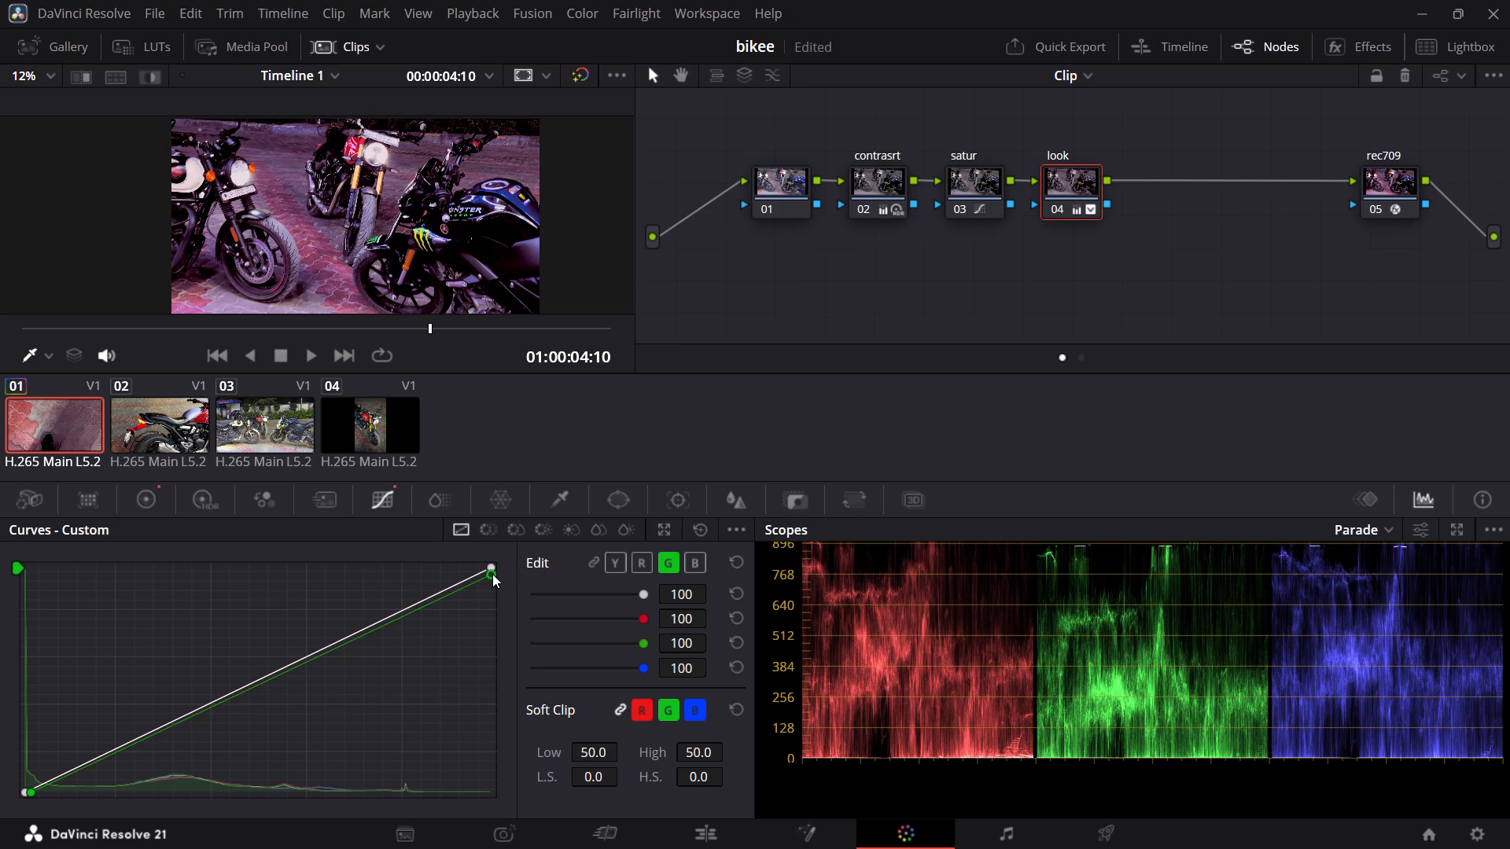
# Review the grade by playing the first clip forward and in reverse and toggling the grade bypass on and off.
pyautogui.scroll(1, 428, 219)
pyautogui.scroll(-2, 428, 219)
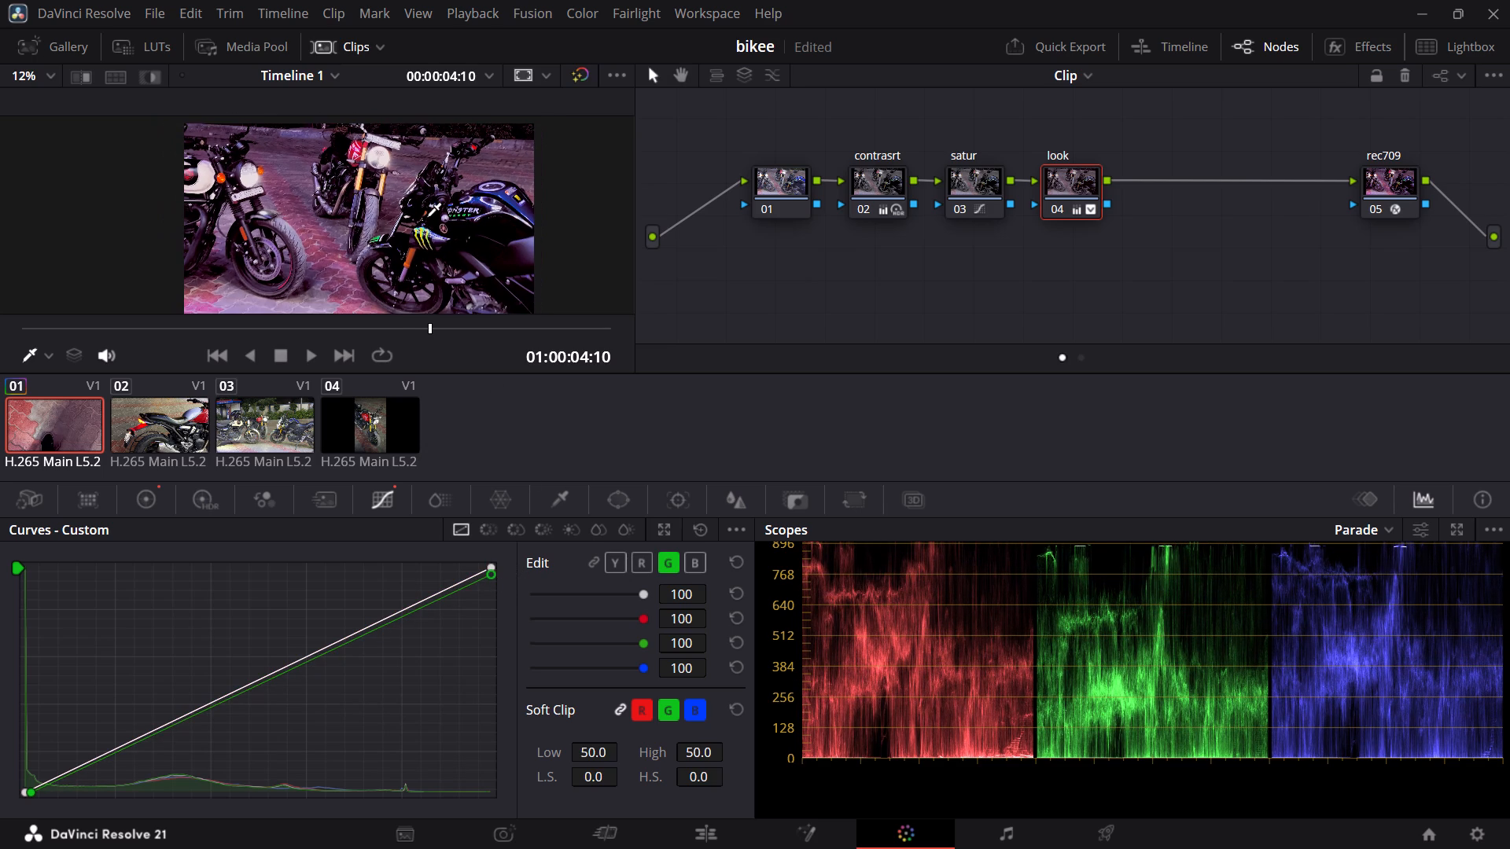
pyautogui.scroll(-1, 428, 219)
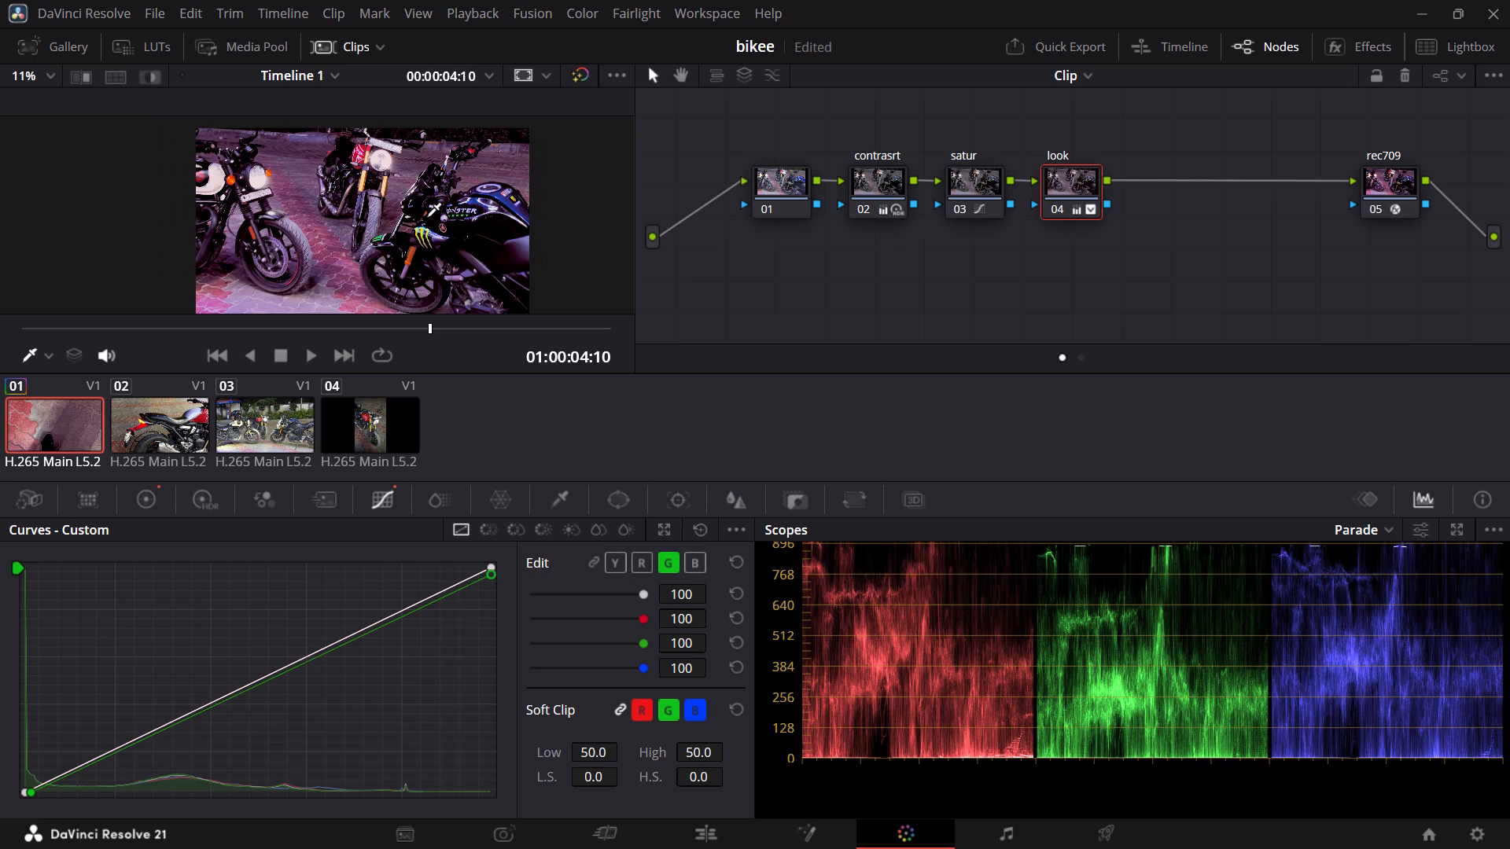
pyautogui.press('space')
pyautogui.press('space')
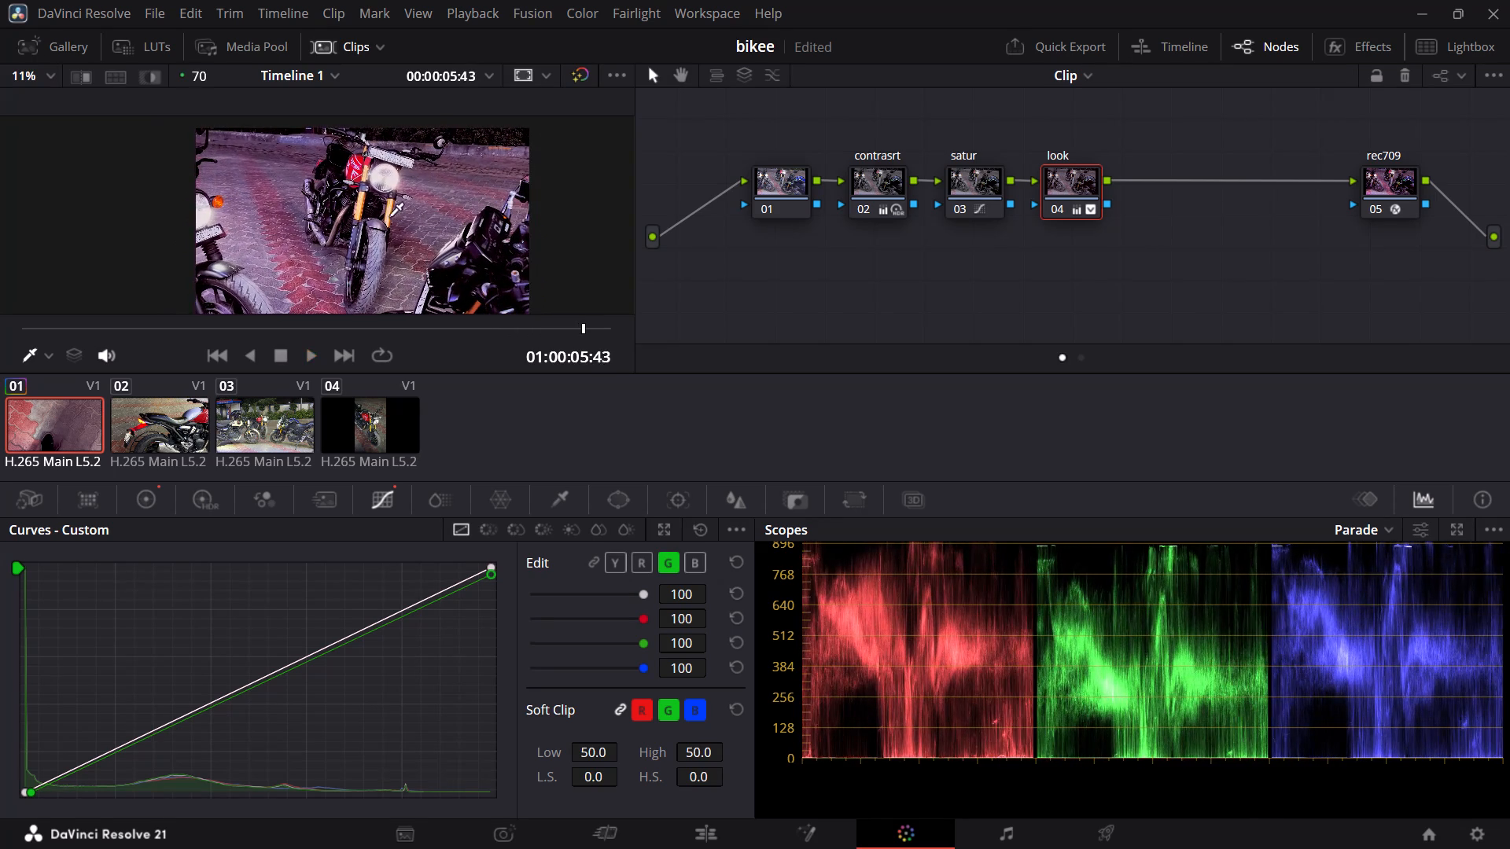
pyautogui.click(207, 347)
pyautogui.click(207, 347)
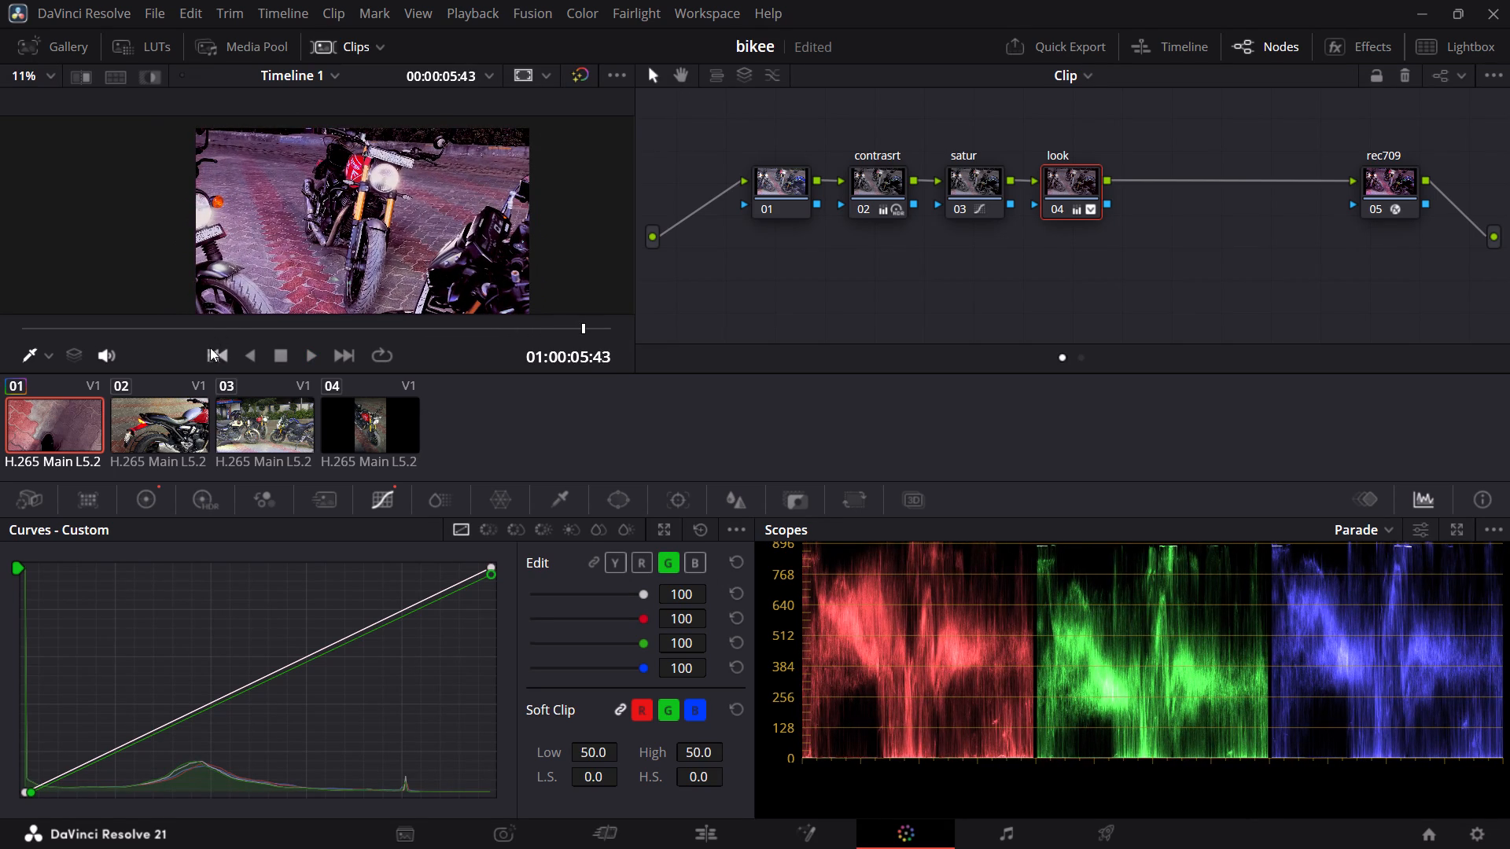
pyautogui.click(252, 347)
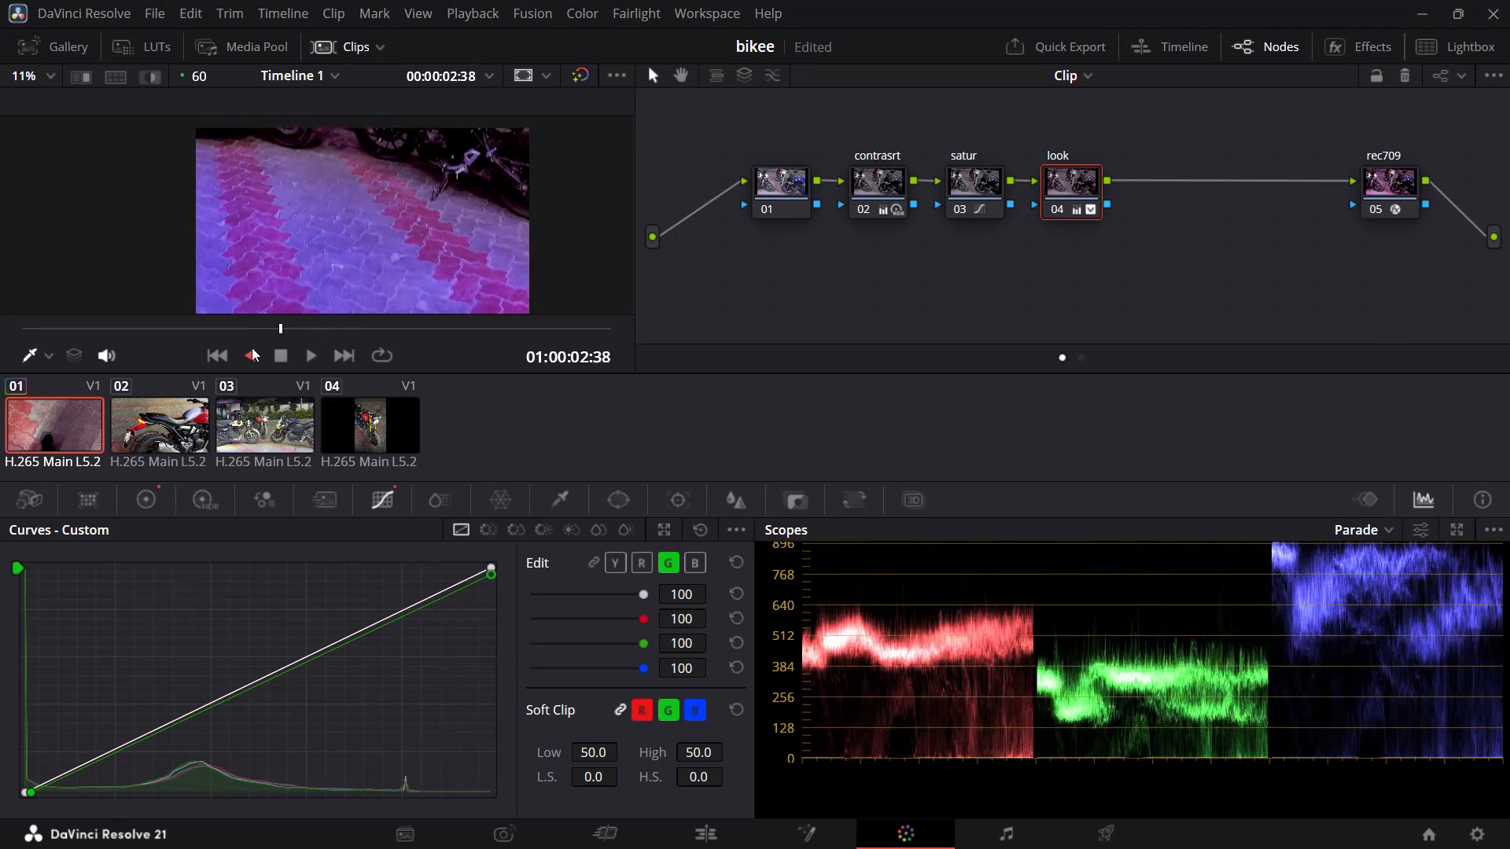
pyautogui.press('space')
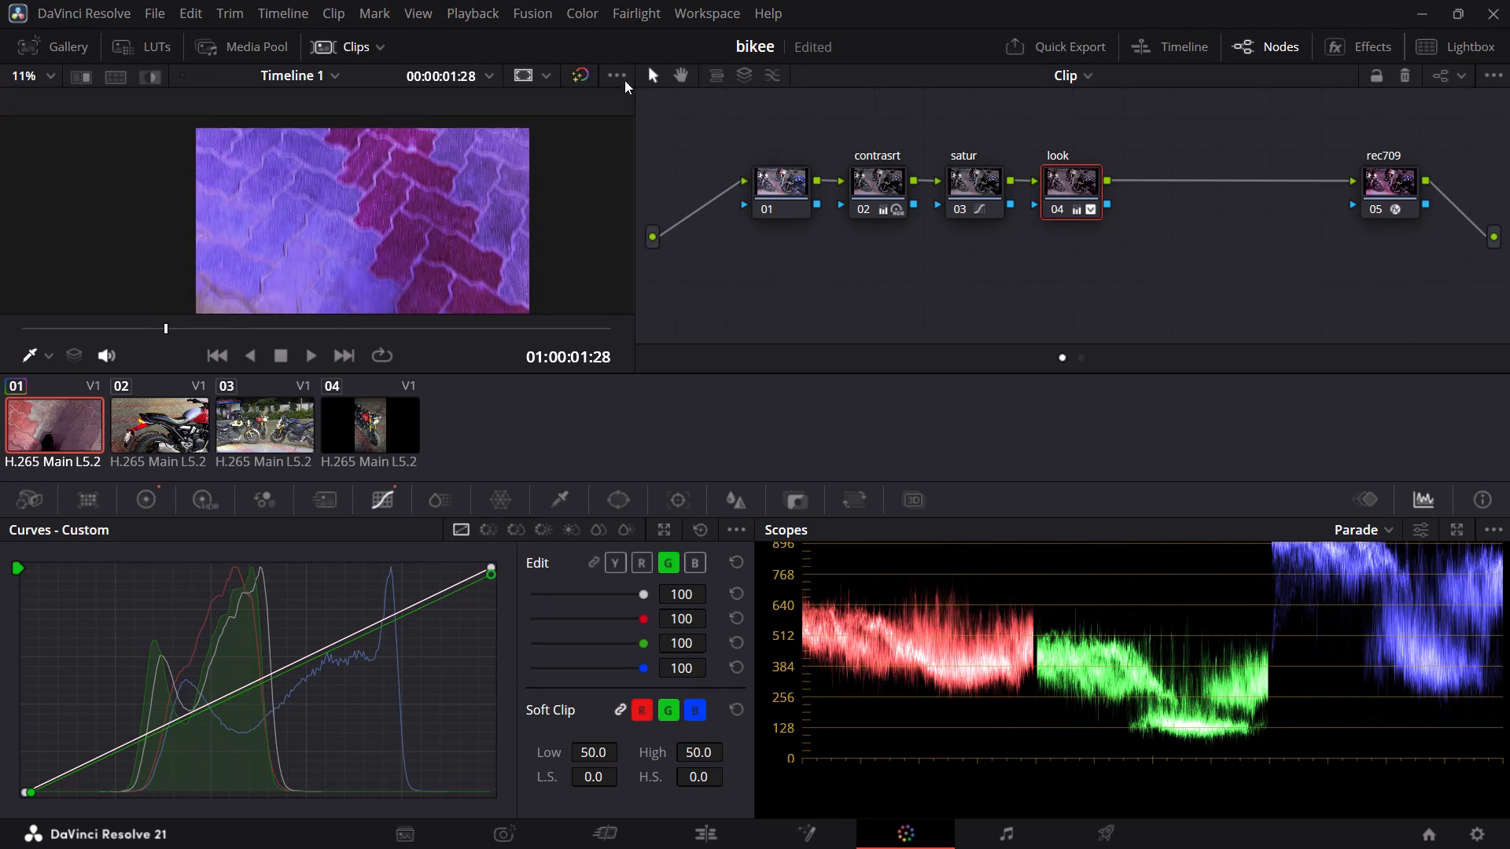
pyautogui.click(587, 77)
pyautogui.click(587, 77)
pyautogui.press('space')
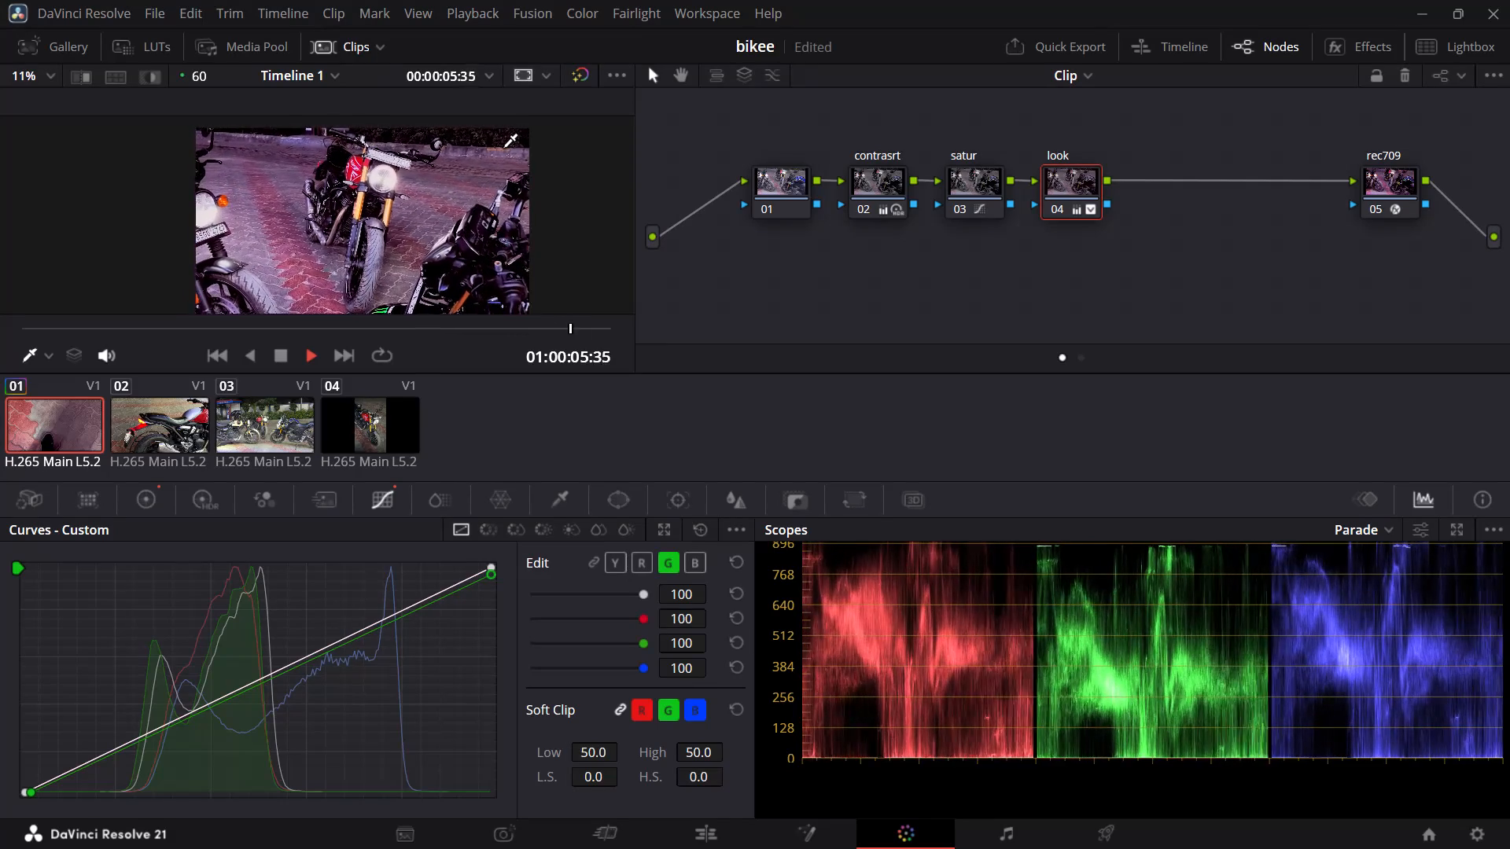
pyautogui.press('space')
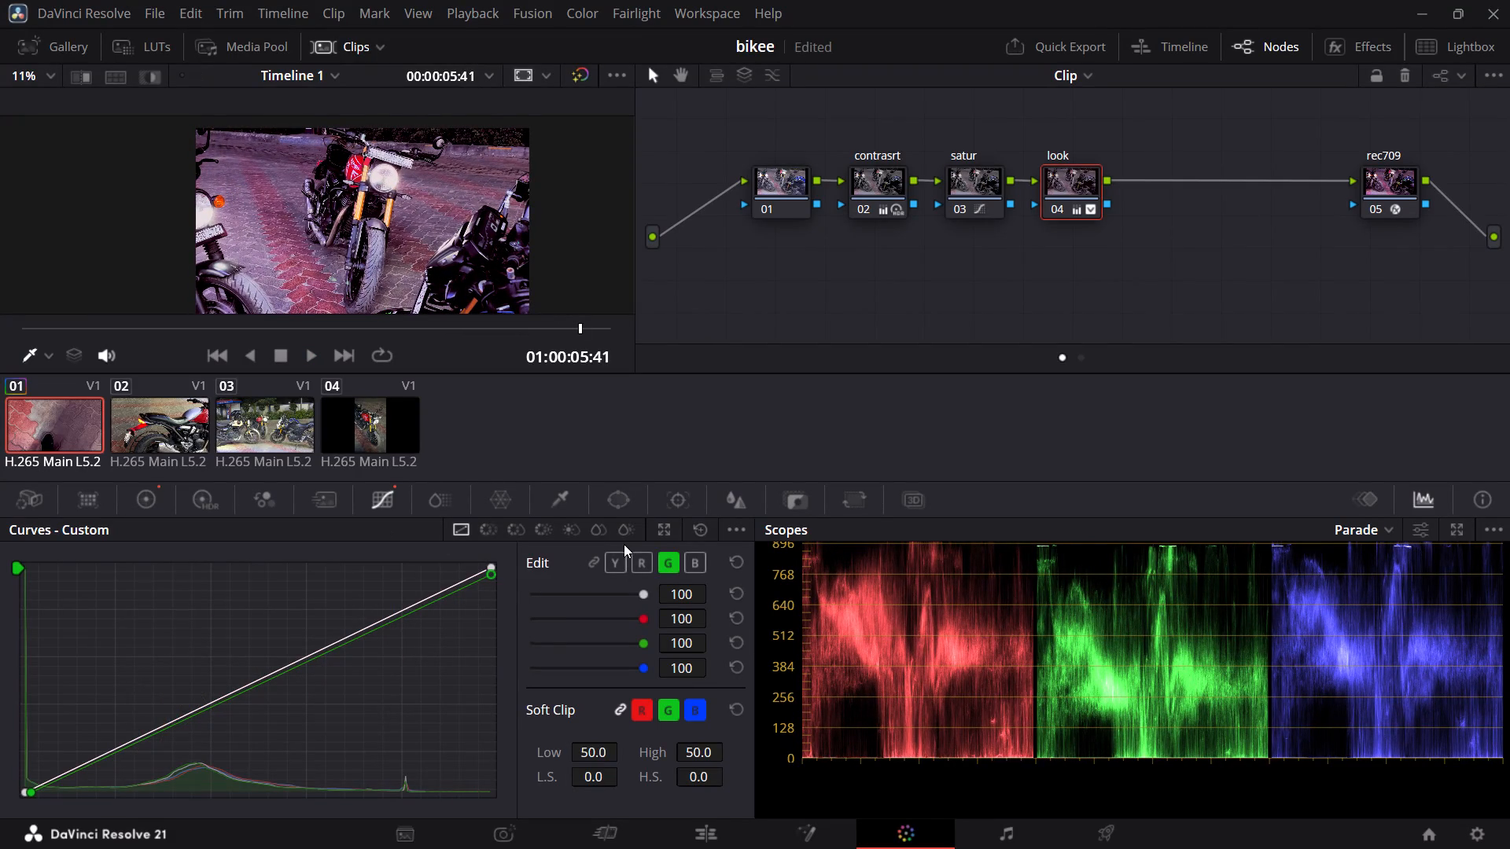
# Switch to the blue curve, try its white point at several heights, and leave it slightly below the green one.
pyautogui.click(689, 572)
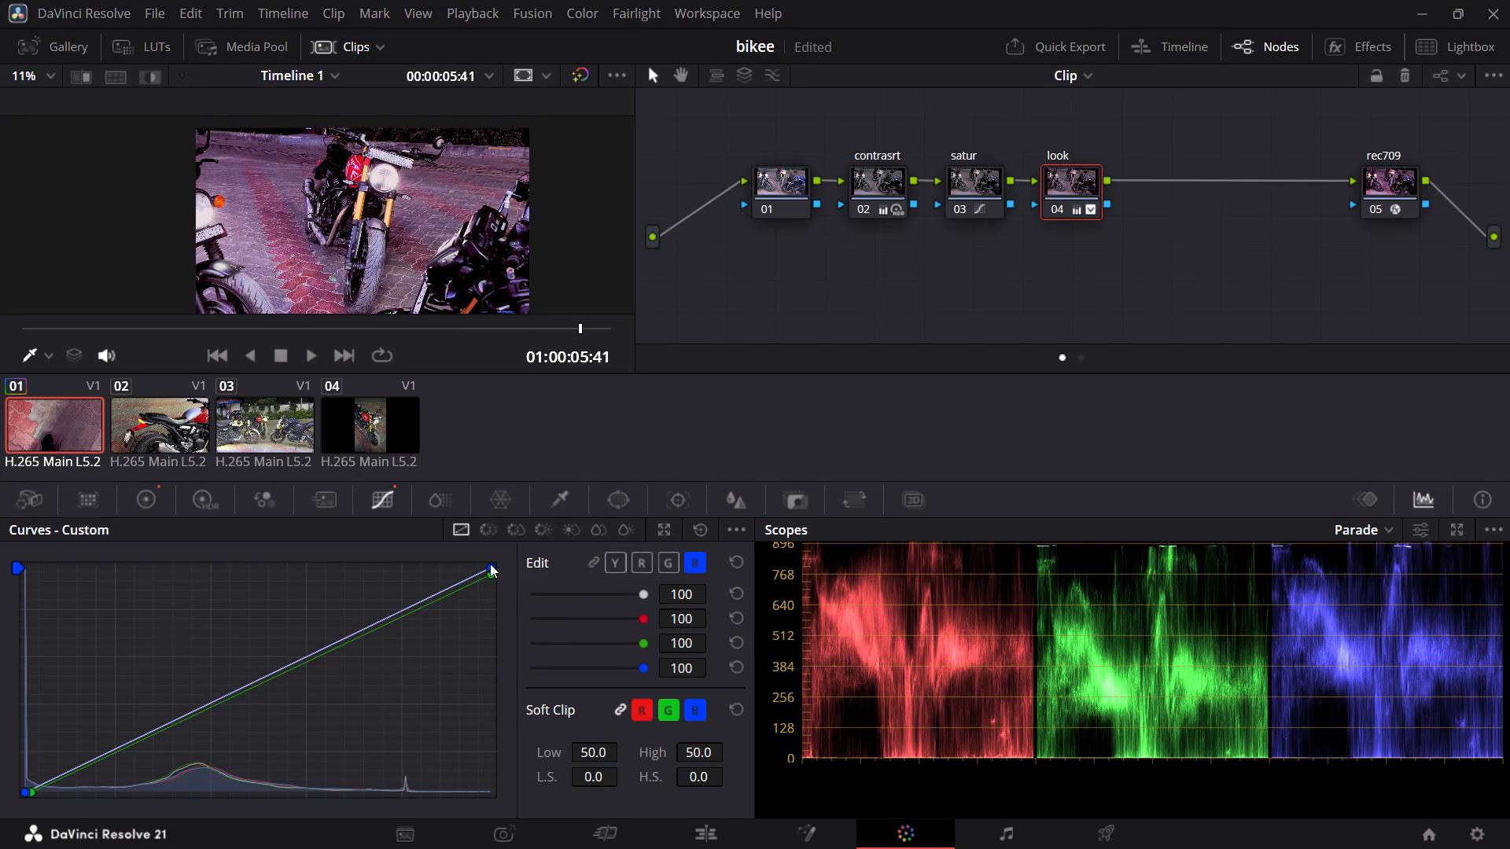
pyautogui.moveTo(490, 564); pyautogui.dragTo(490, 580)
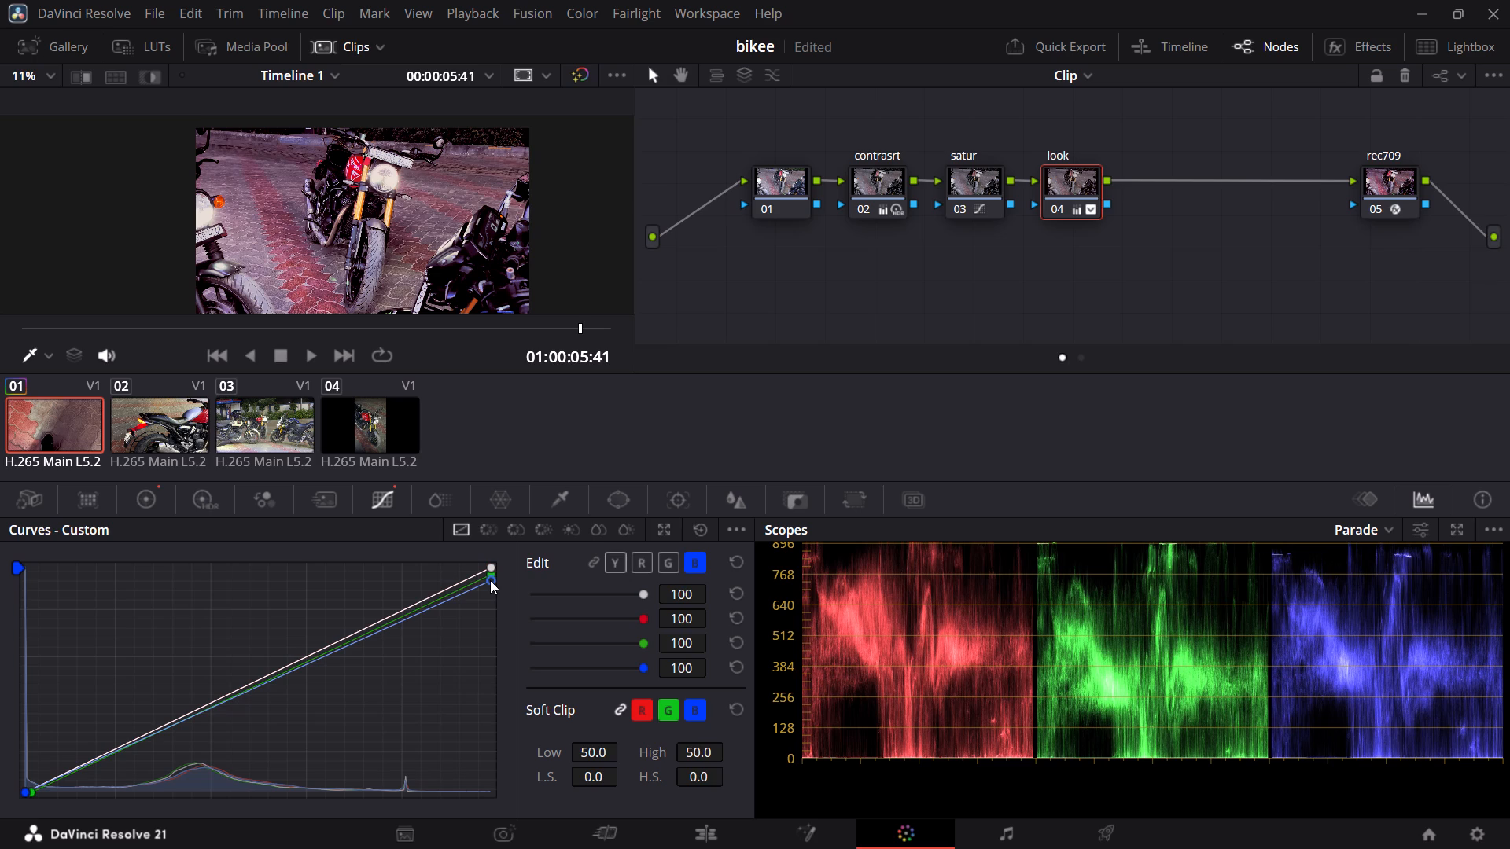
pyautogui.moveTo(490, 580); pyautogui.dragTo(502, 609)
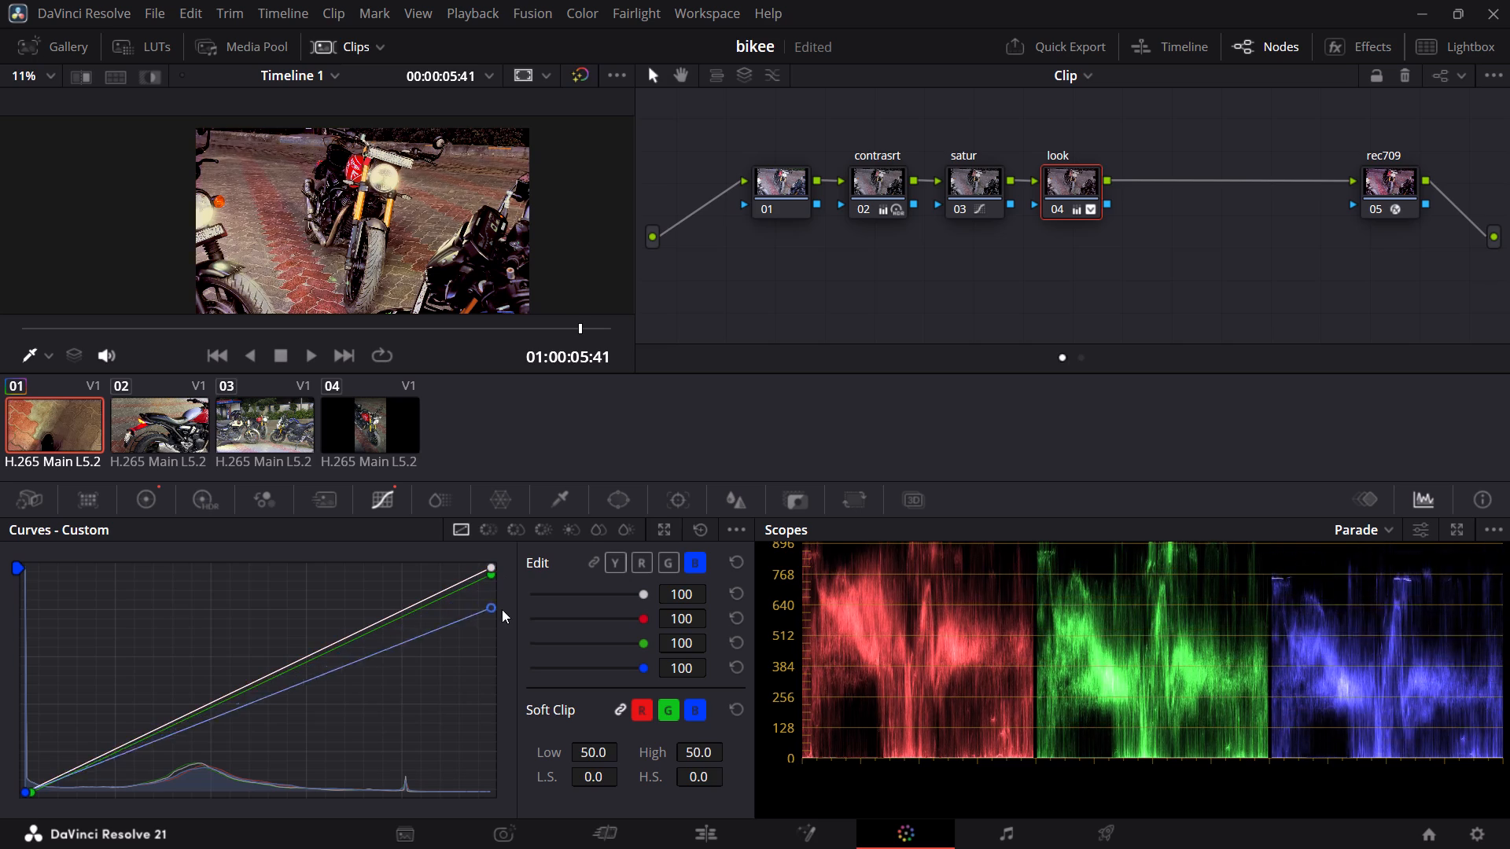
pyautogui.moveTo(502, 609); pyautogui.dragTo(527, 567)
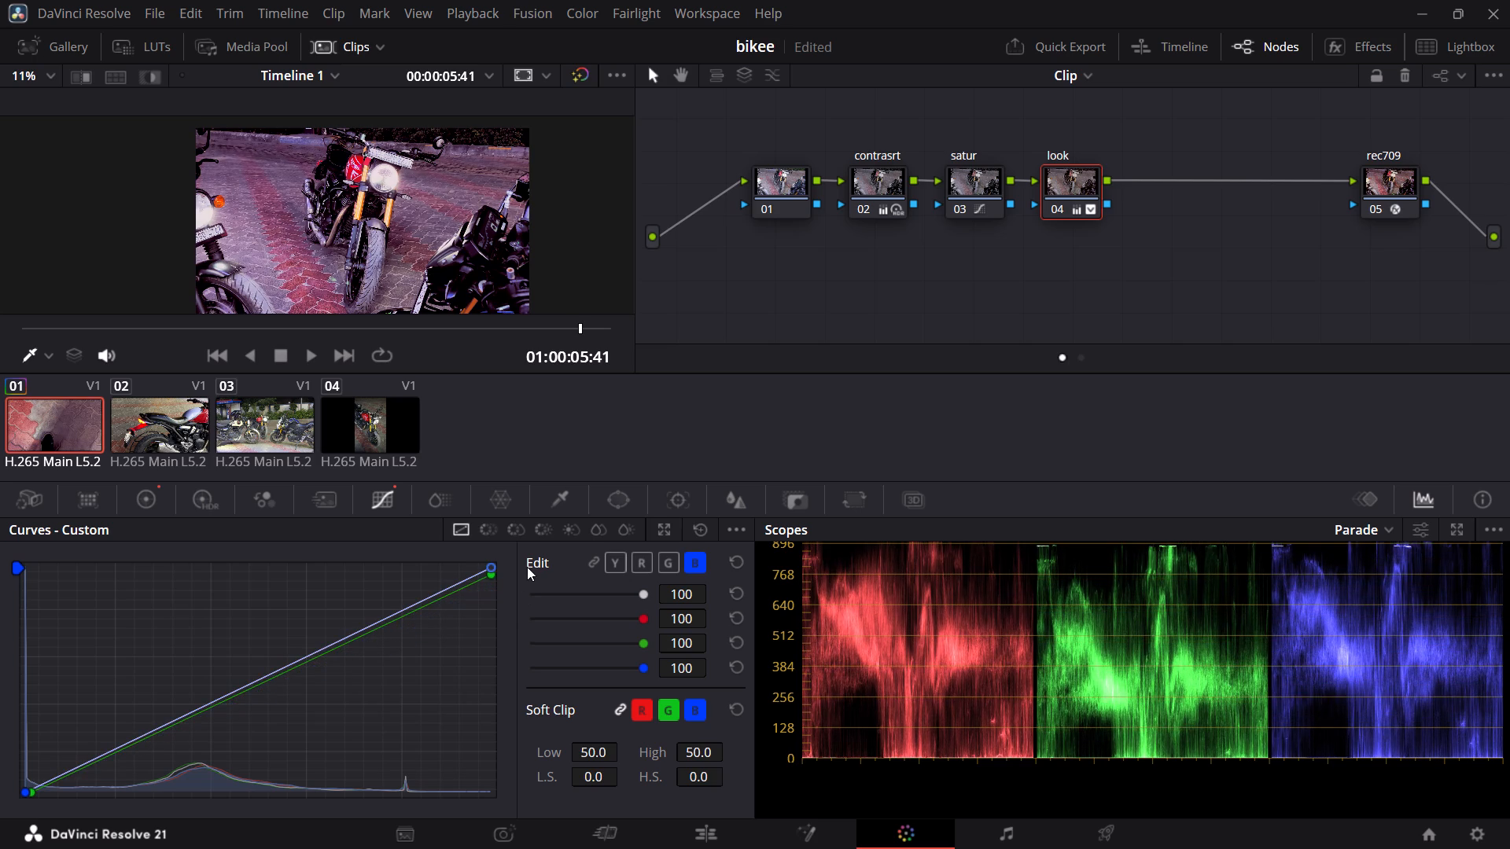
pyautogui.moveTo(527, 567); pyautogui.dragTo(498, 583)
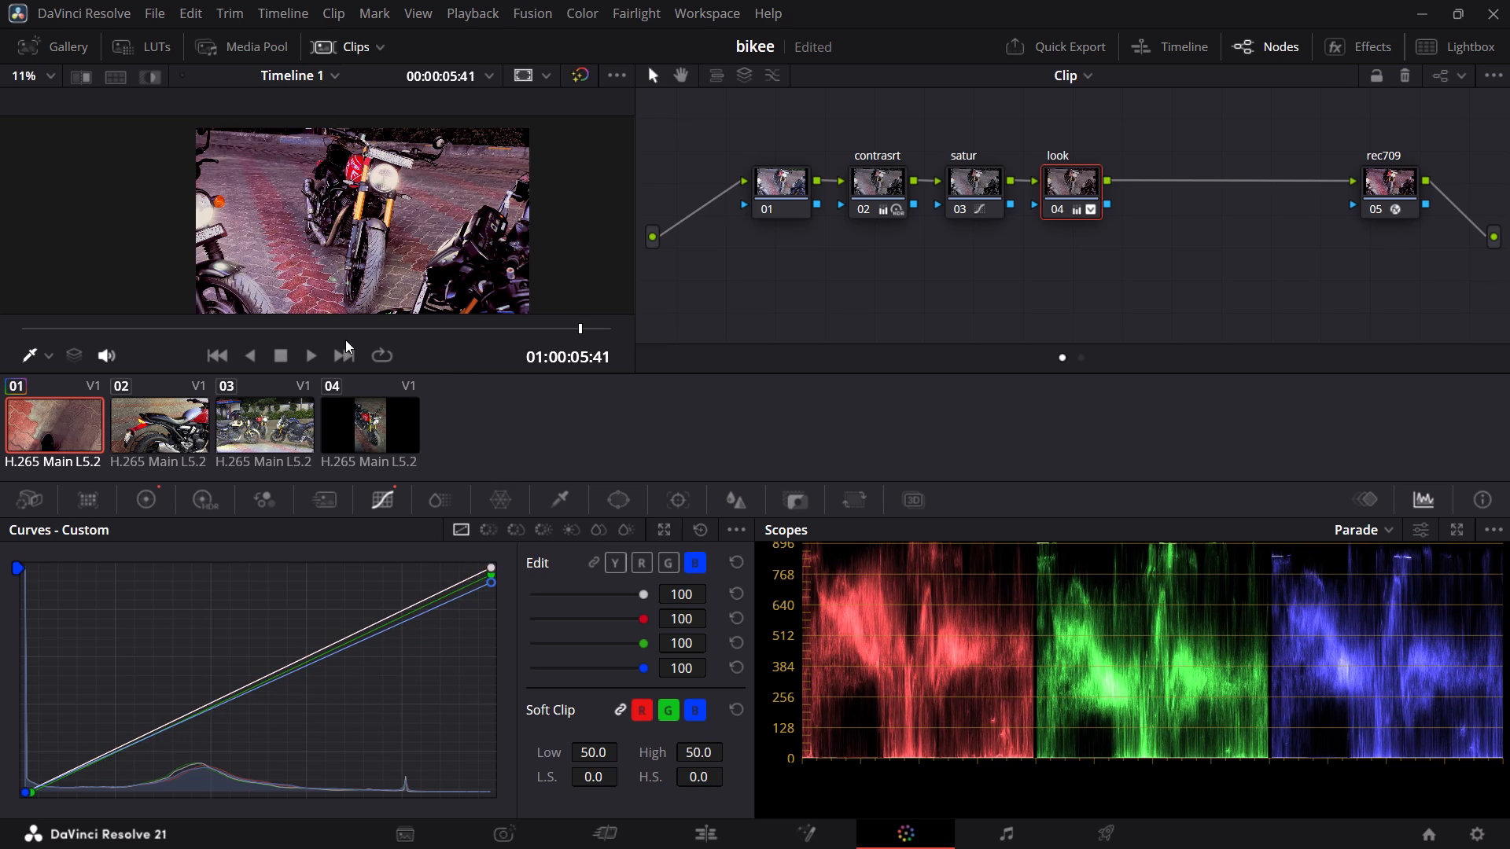
# Check the paving shots up to 01:00:02:49 and lower the blue curve's white point slightly further.
pyautogui.moveTo(311, 329); pyautogui.dragTo(195, 330)
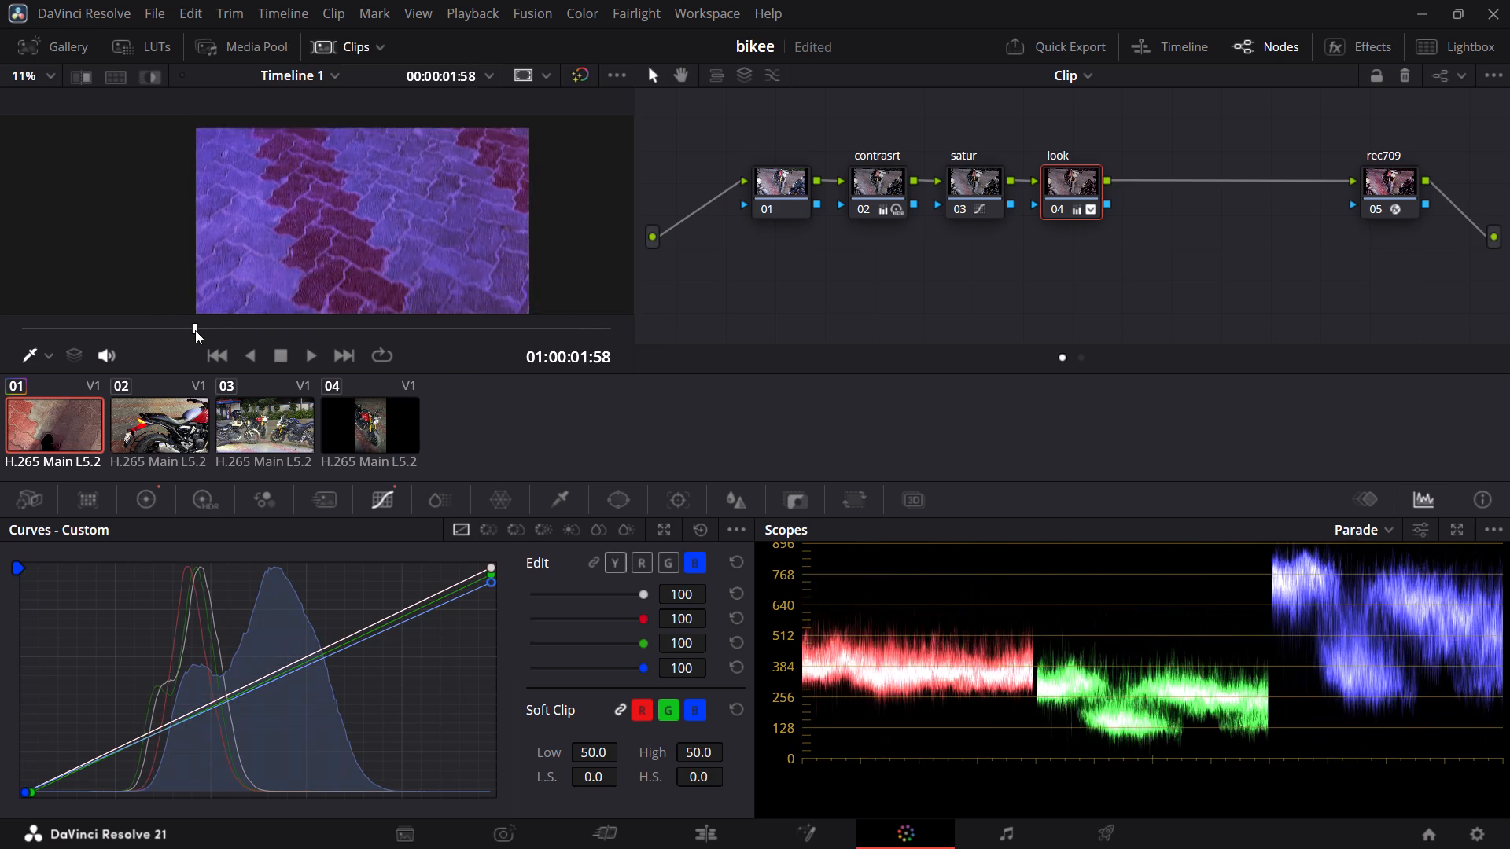
pyautogui.moveTo(195, 330); pyautogui.dragTo(285, 347)
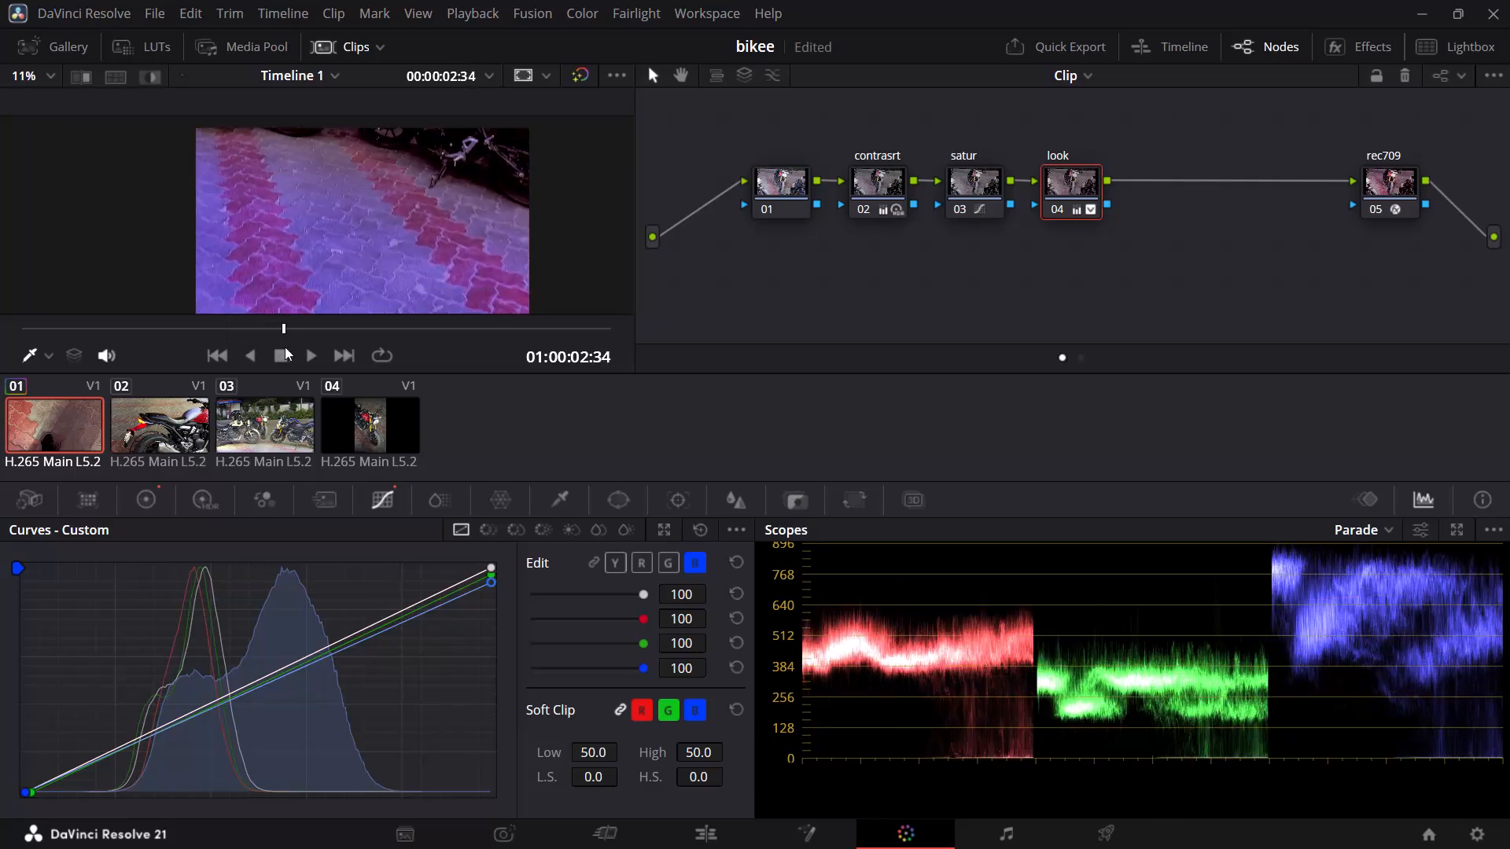
pyautogui.moveTo(285, 347); pyautogui.dragTo(299, 349)
pyautogui.click(488, 584)
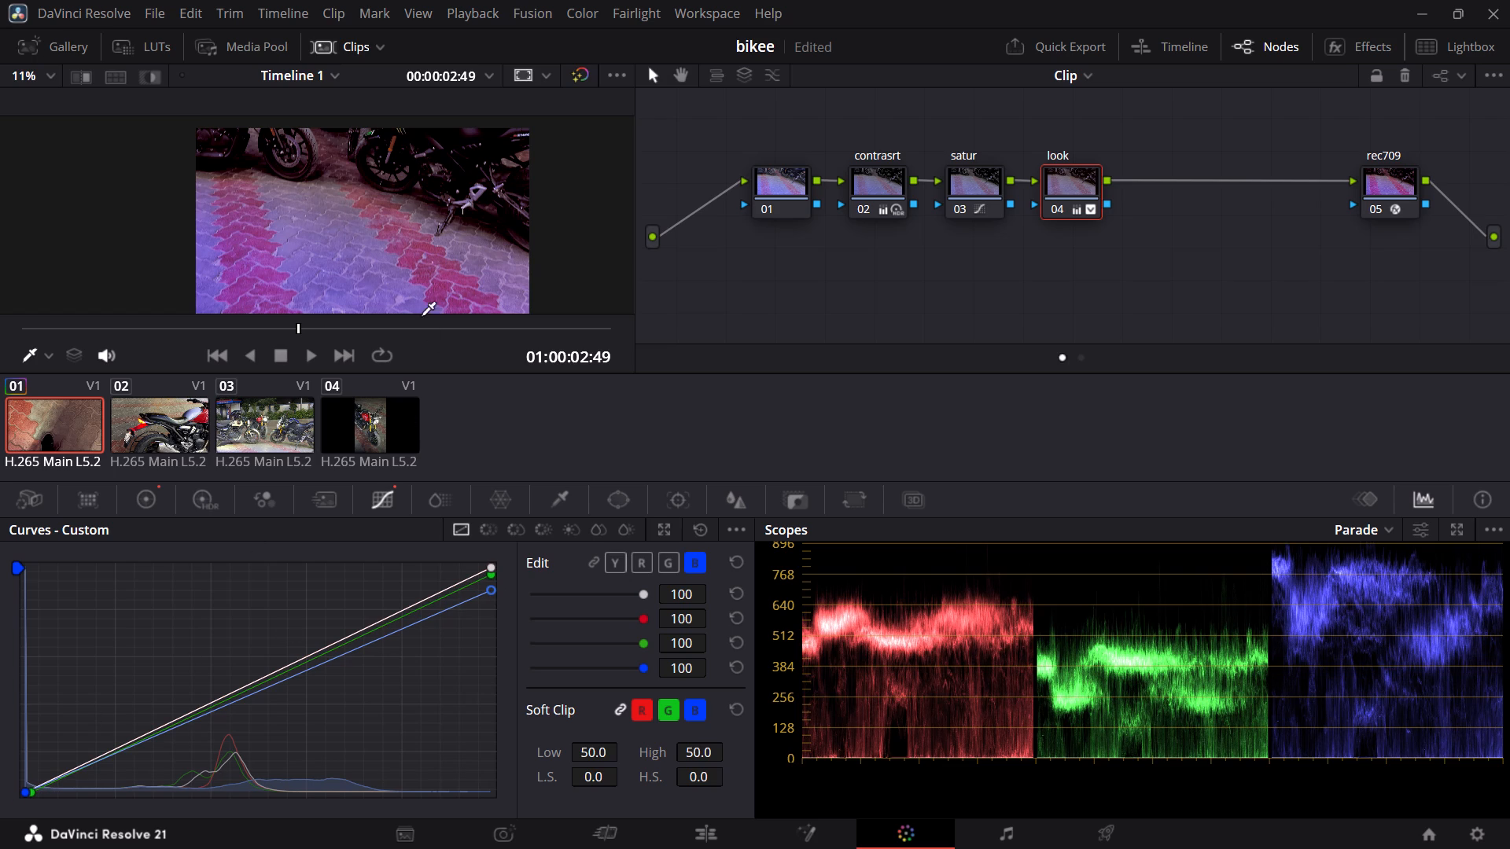
# Scrub to the motorcycles at 01:00:04:55 and fine-tune the blue curve's white point, keeping it slightly below the green one.
pyautogui.moveTo(289, 330); pyautogui.dragTo(458, 355)
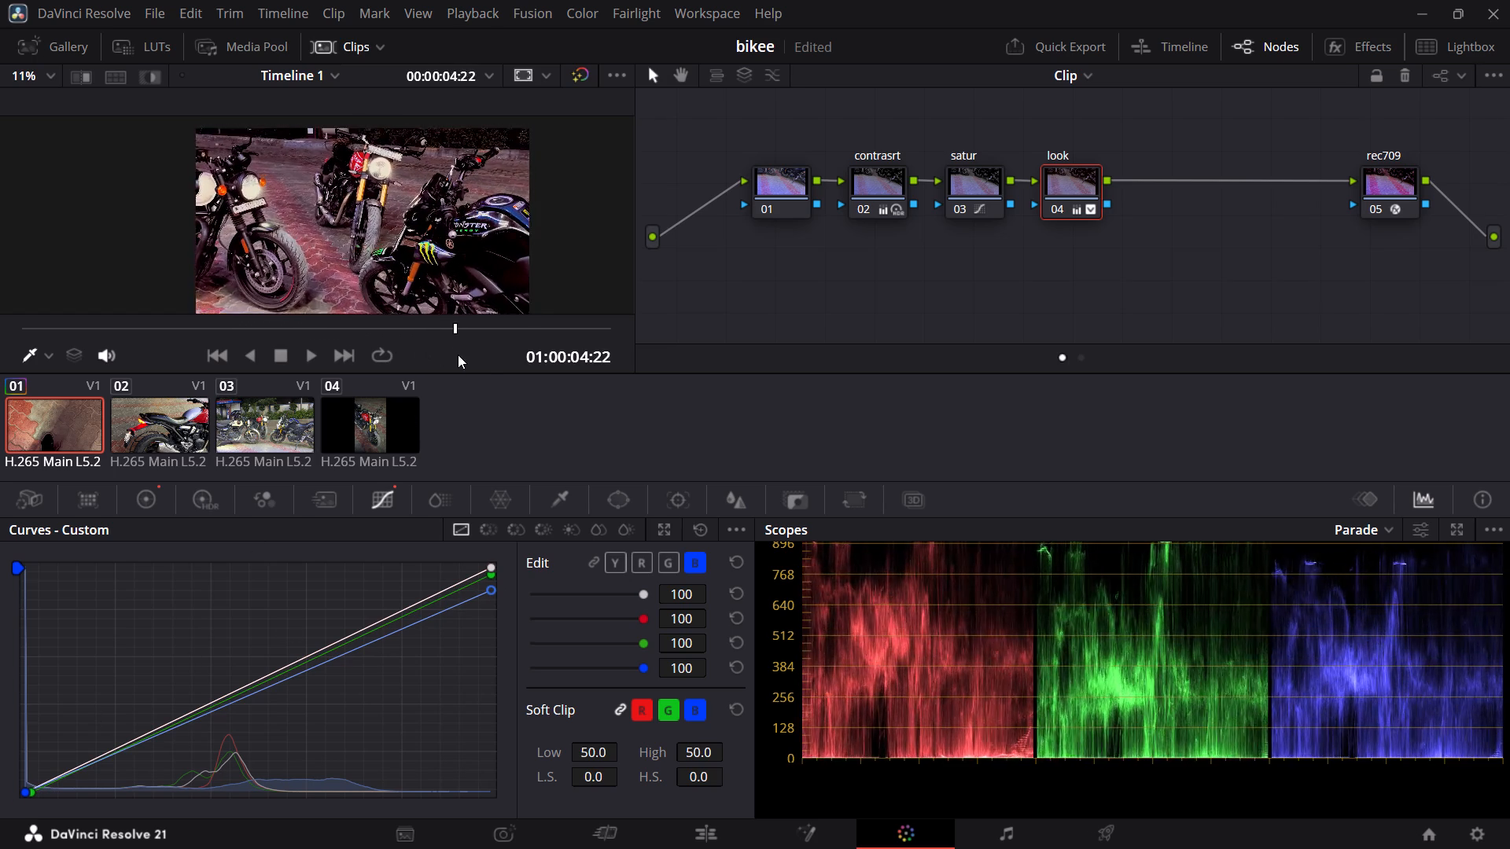
pyautogui.moveTo(458, 355); pyautogui.dragTo(514, 386)
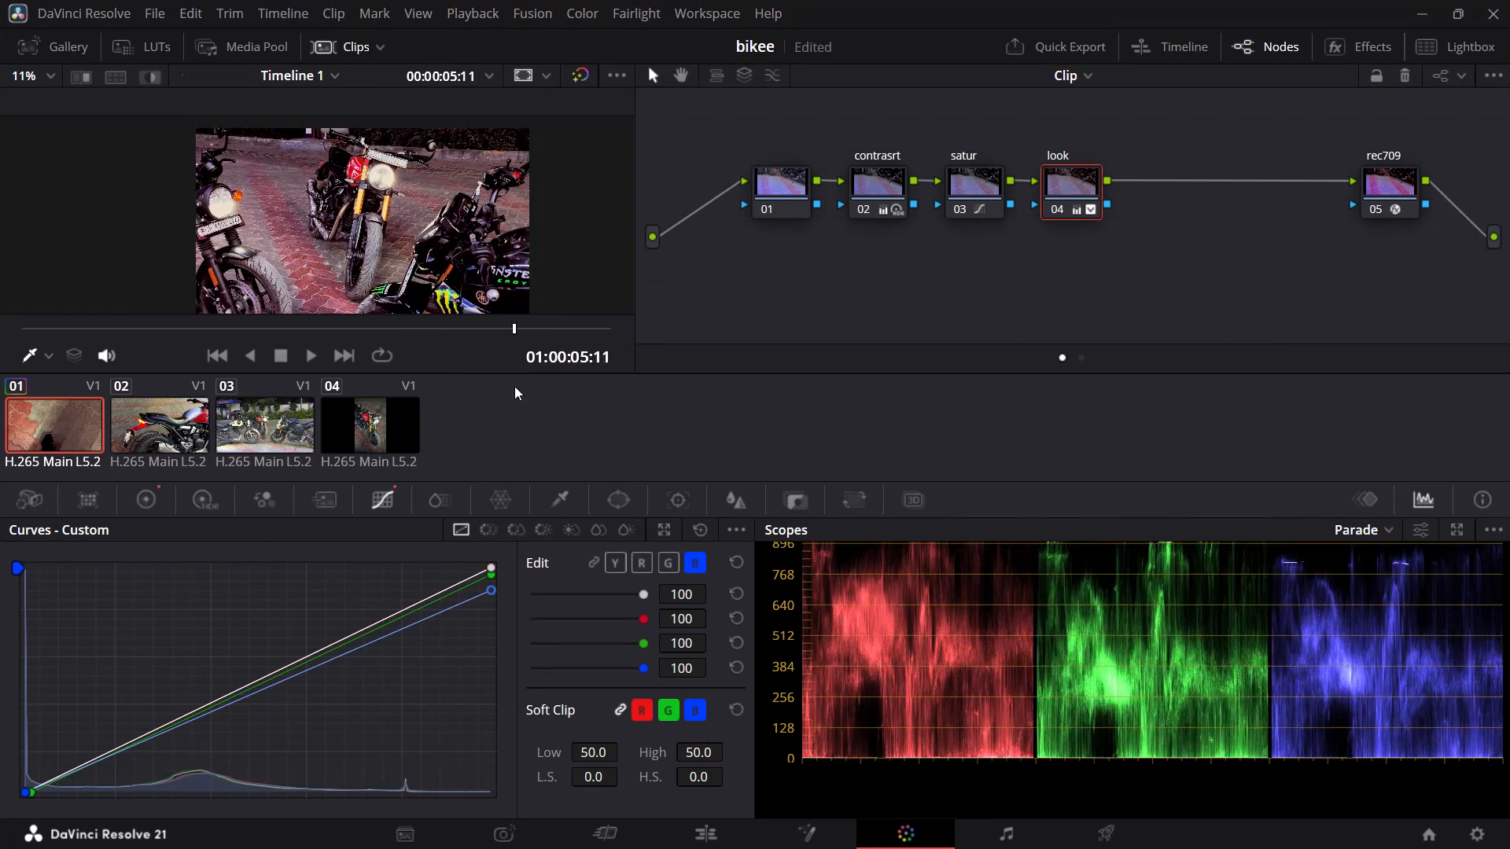
pyautogui.moveTo(514, 386); pyautogui.dragTo(504, 386)
pyautogui.moveTo(493, 588); pyautogui.dragTo(500, 573)
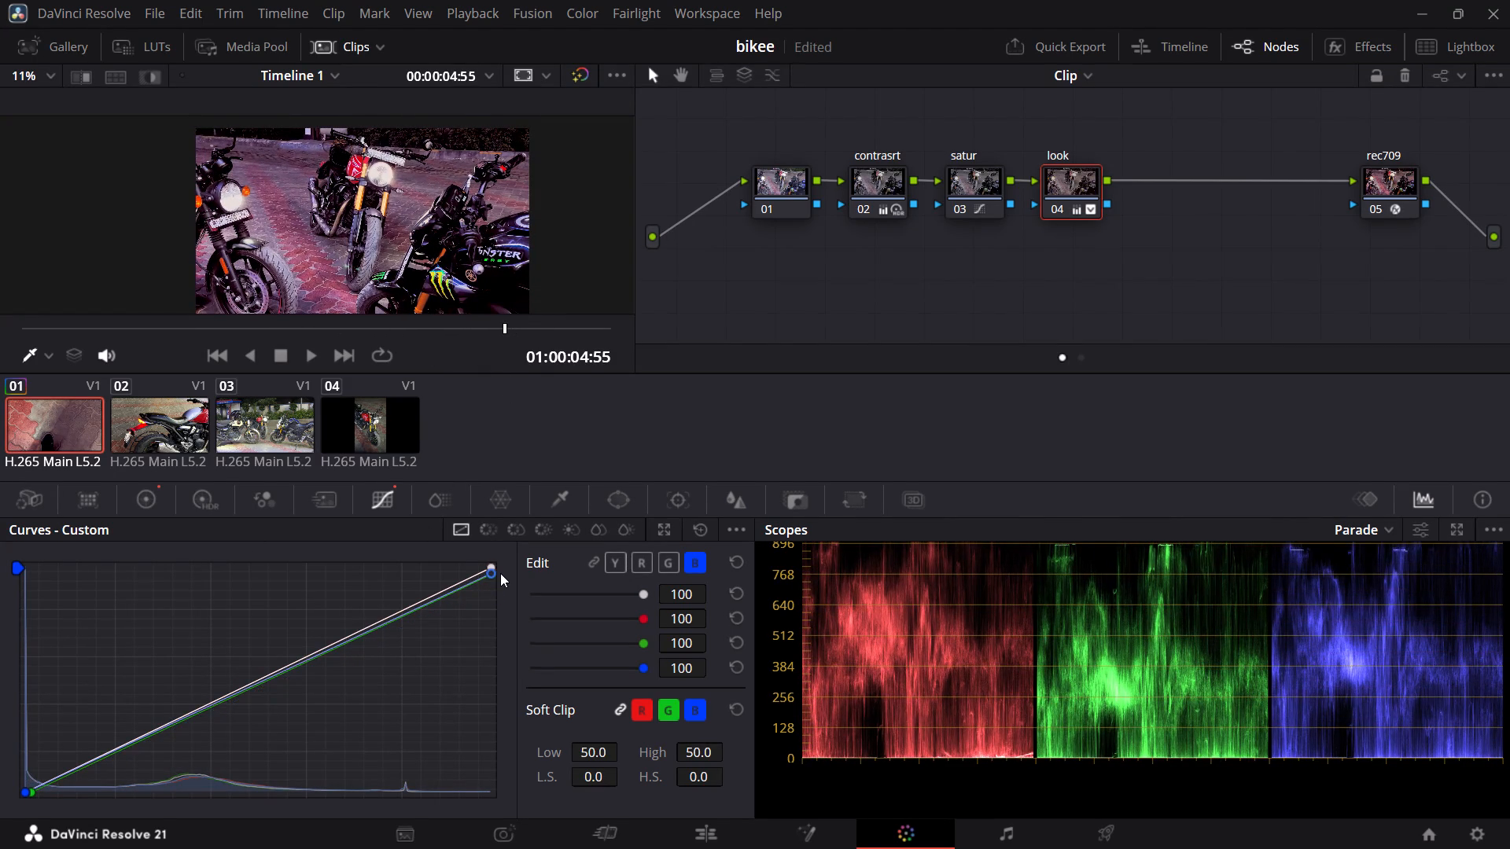
pyautogui.moveTo(500, 573); pyautogui.dragTo(502, 588)
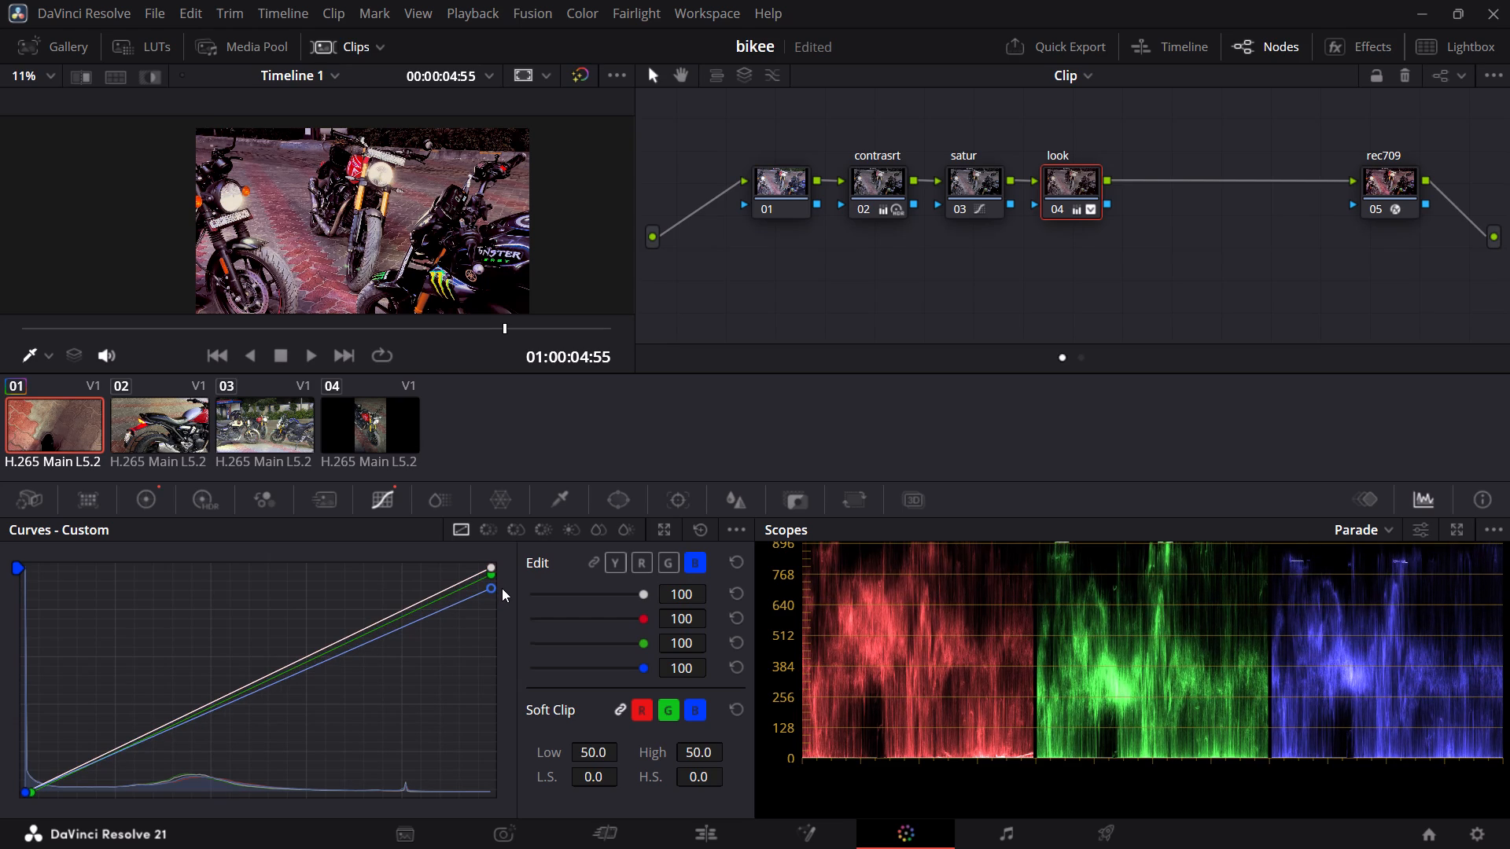
# Raise the blue curve's white point very slightly, keeping it below the green one.
pyautogui.moveTo(502, 588); pyautogui.dragTo(502, 586)
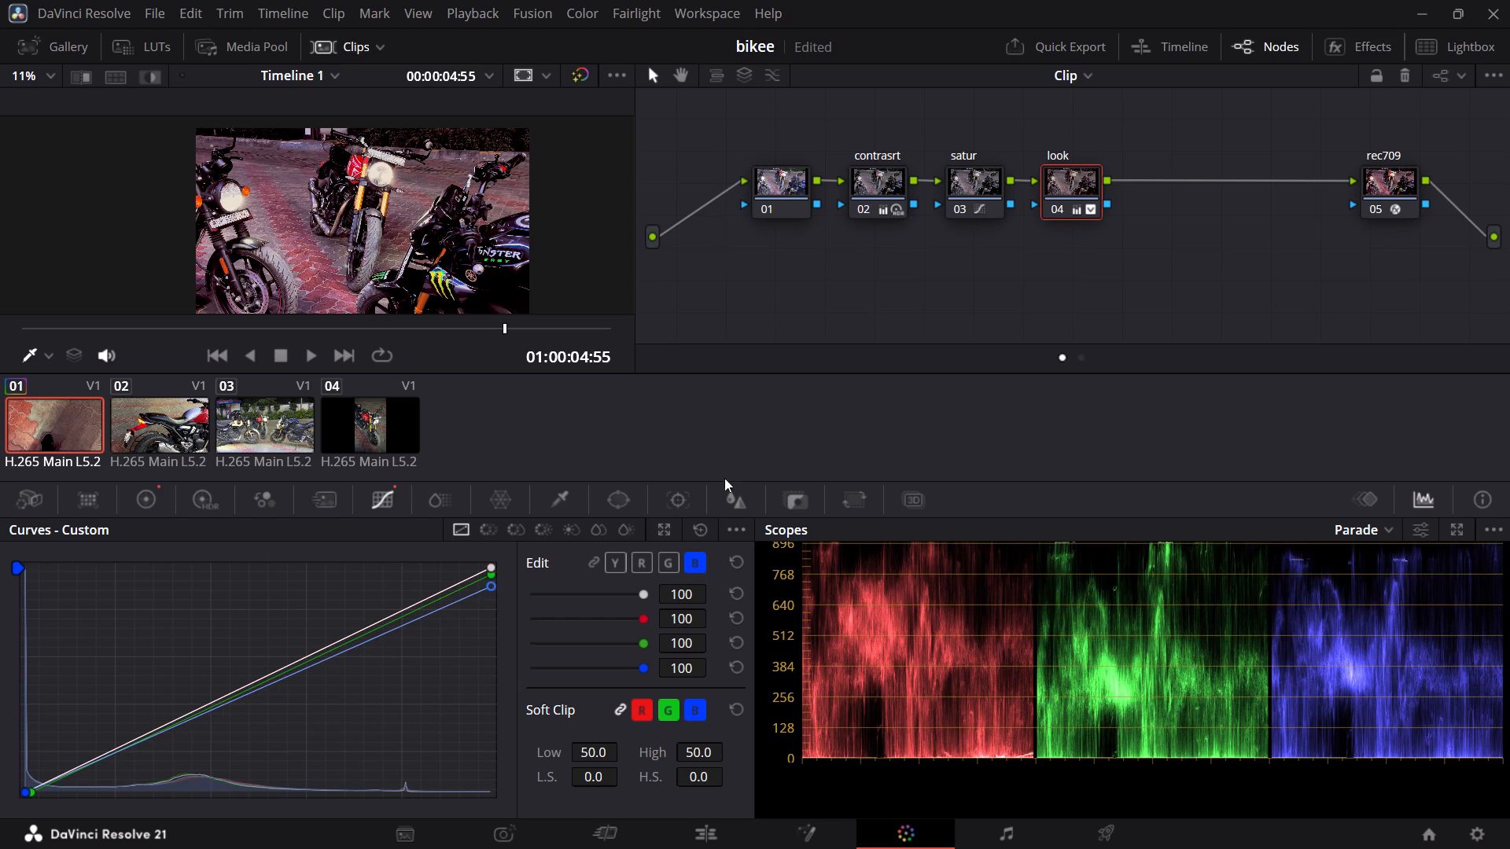
# Check the tutorial's curve adjustment in the browser, and lower the look node's red curve white point to between the green and blue ones.
pyautogui.click(904, 270)
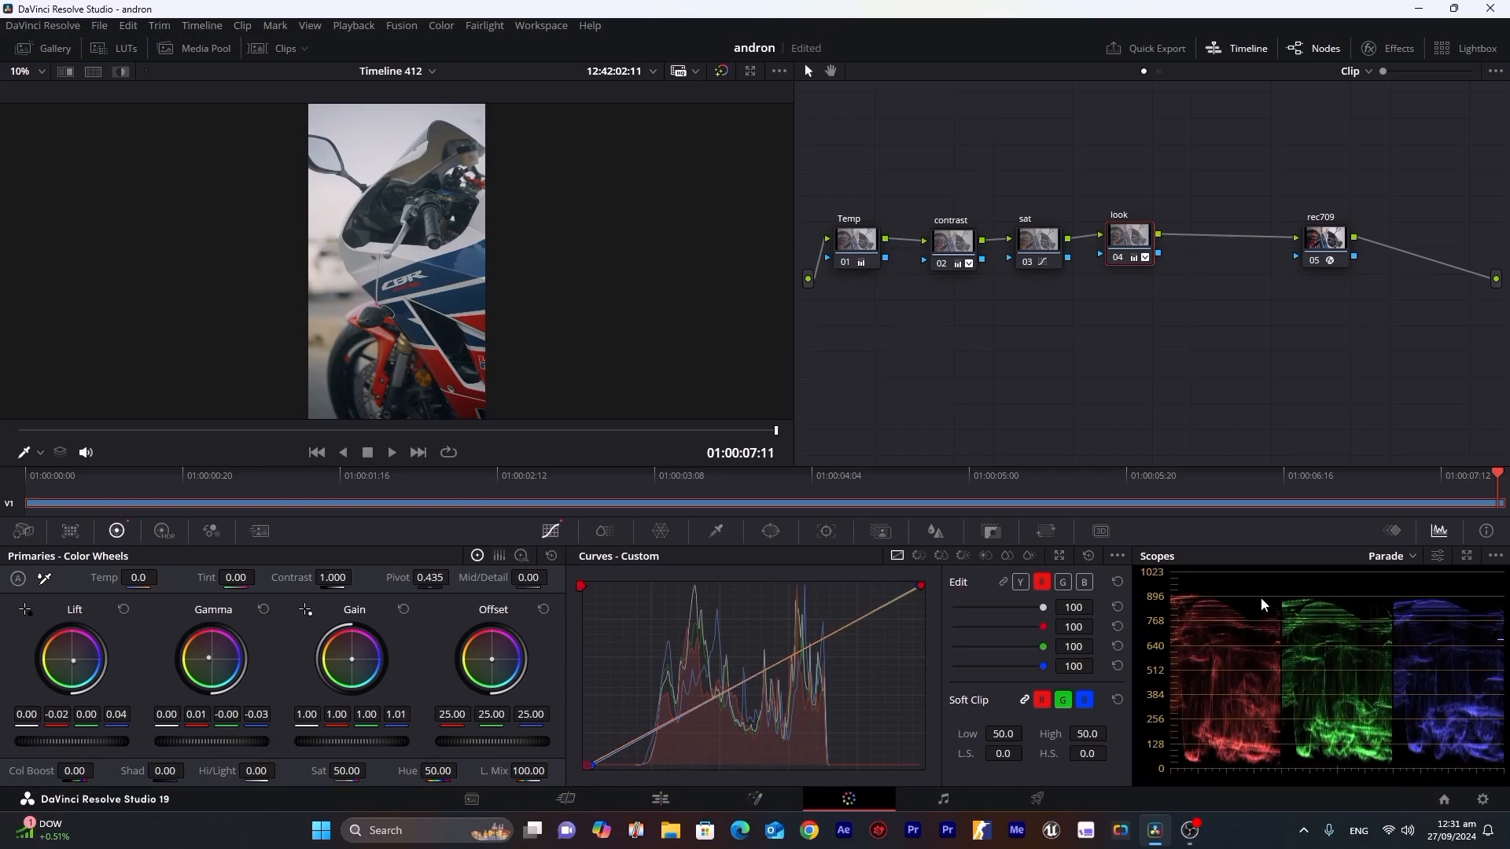
pyautogui.click(757, 263)
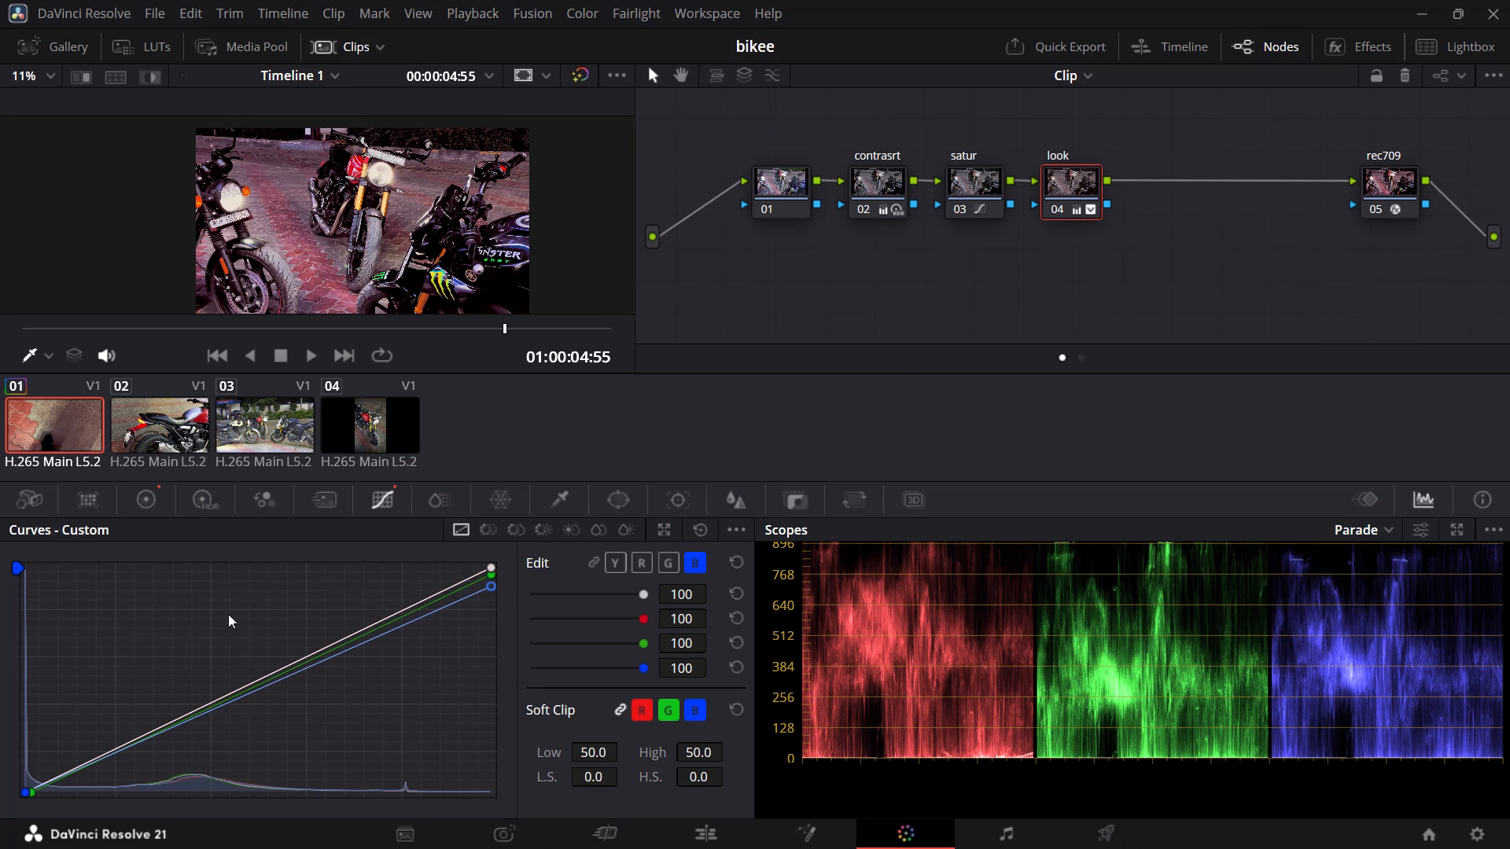
pyautogui.click(639, 571)
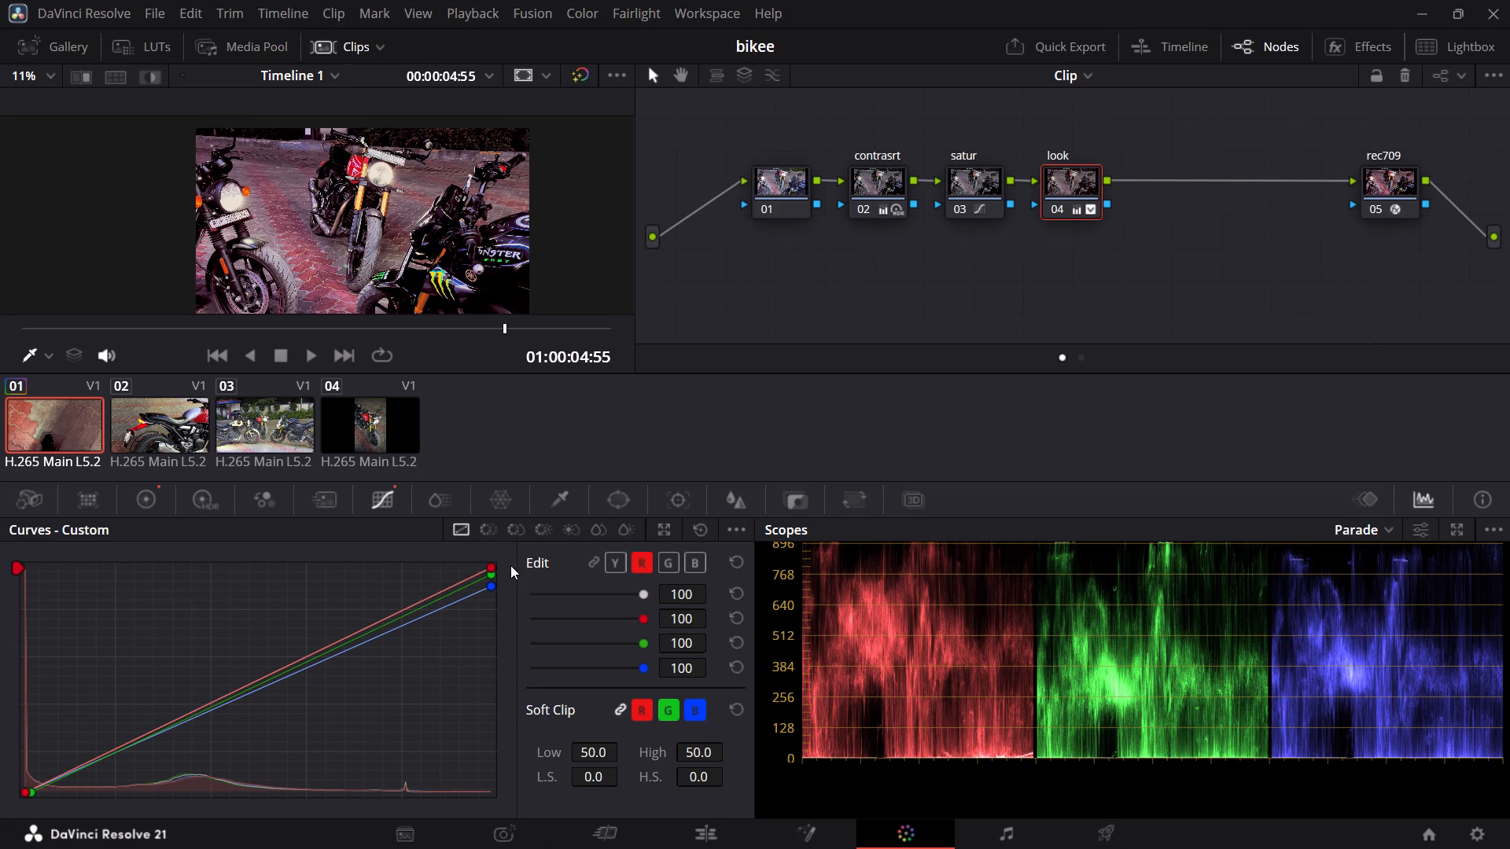
pyautogui.moveTo(492, 565); pyautogui.dragTo(492, 567)
pyautogui.moveTo(492, 567); pyautogui.dragTo(500, 586)
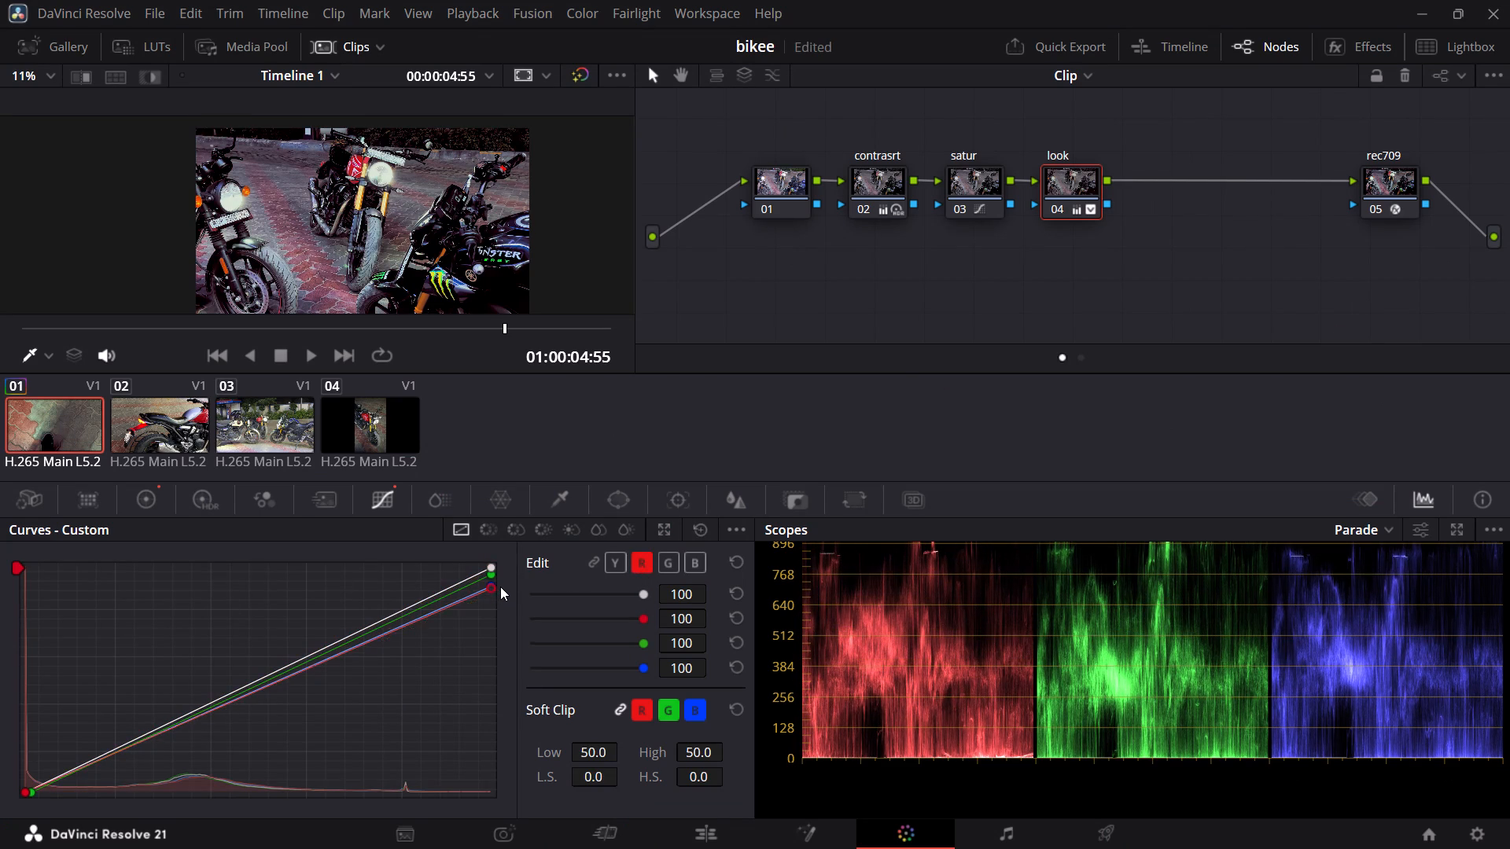
pyautogui.moveTo(500, 586); pyautogui.dragTo(502, 578)
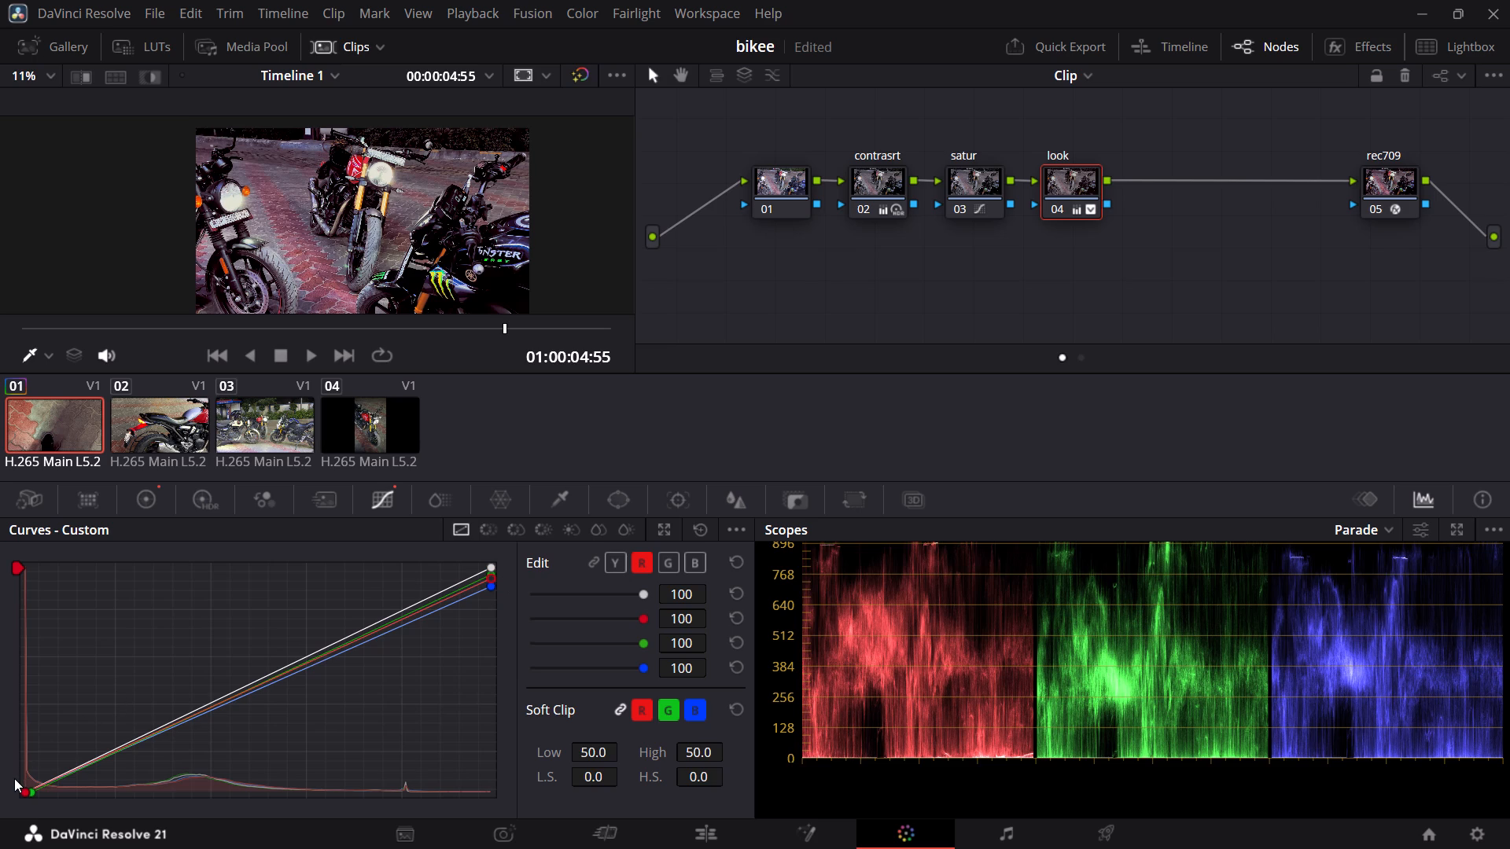
# Try the red curve's black point at several positions, leave it very slightly inward on the baseline, and compare with the grade bypassed.
pyautogui.moveTo(18, 791); pyautogui.dragTo(37, 799)
pyautogui.moveTo(24, 791); pyautogui.dragTo(54, 789)
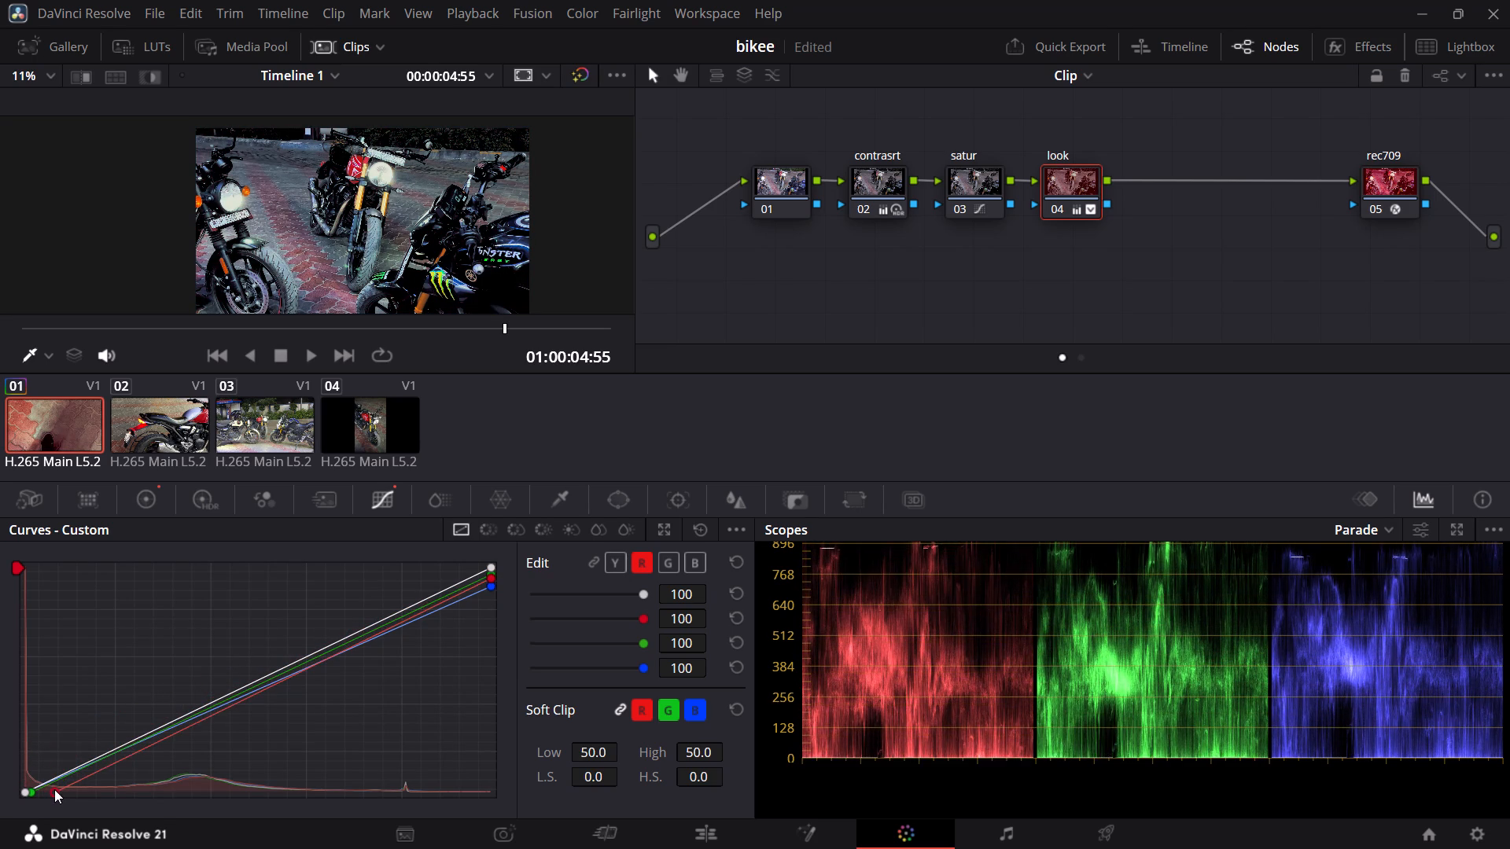
pyautogui.moveTo(54, 789); pyautogui.dragTo(19, 792)
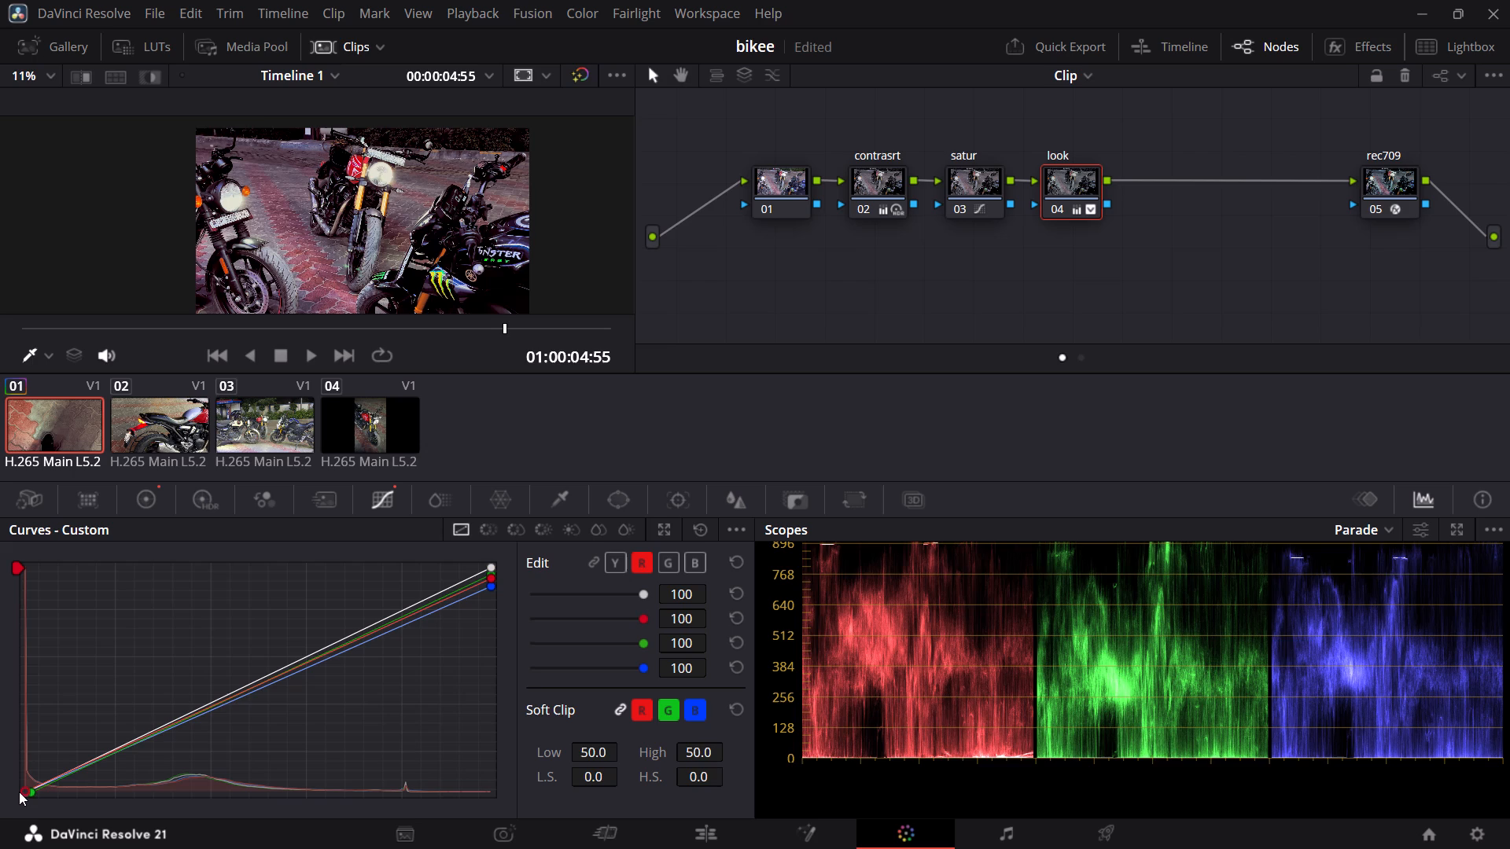
pyautogui.moveTo(19, 792); pyautogui.dragTo(24, 780)
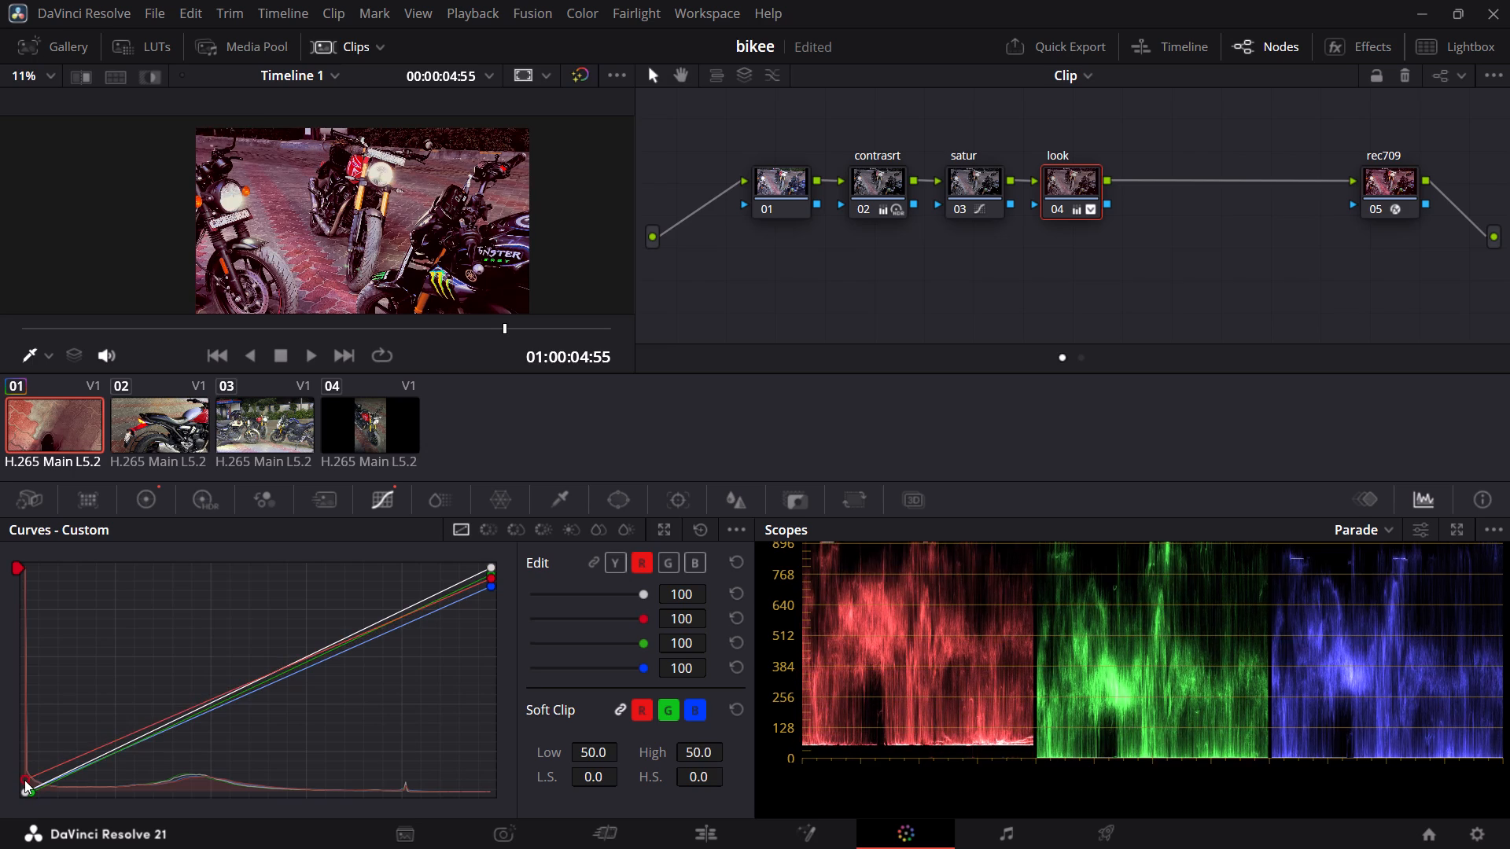
pyautogui.moveTo(24, 780); pyautogui.dragTo(26, 800)
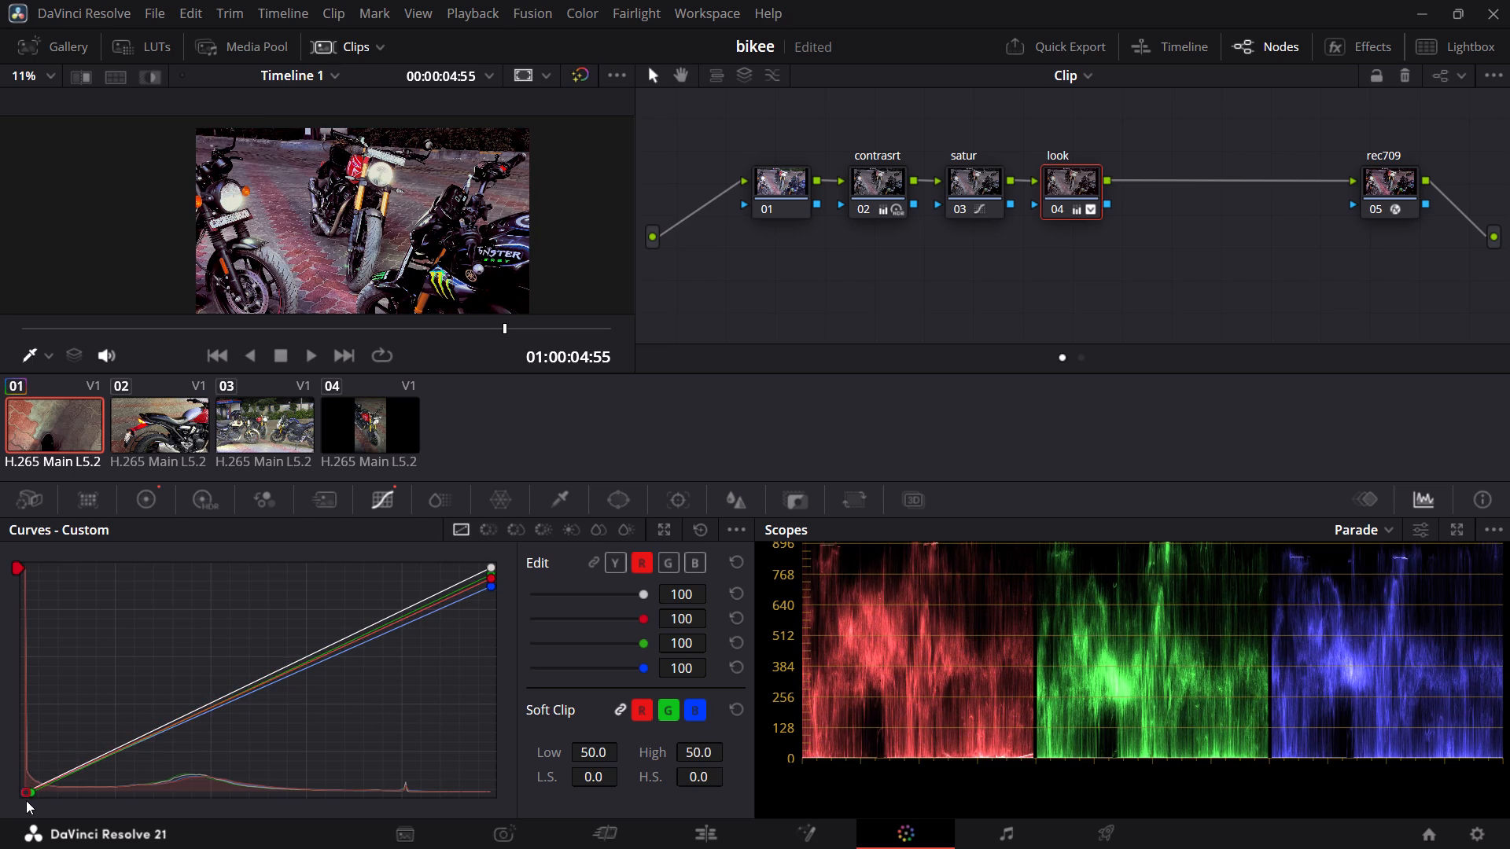
pyautogui.moveTo(26, 800); pyautogui.dragTo(35, 800)
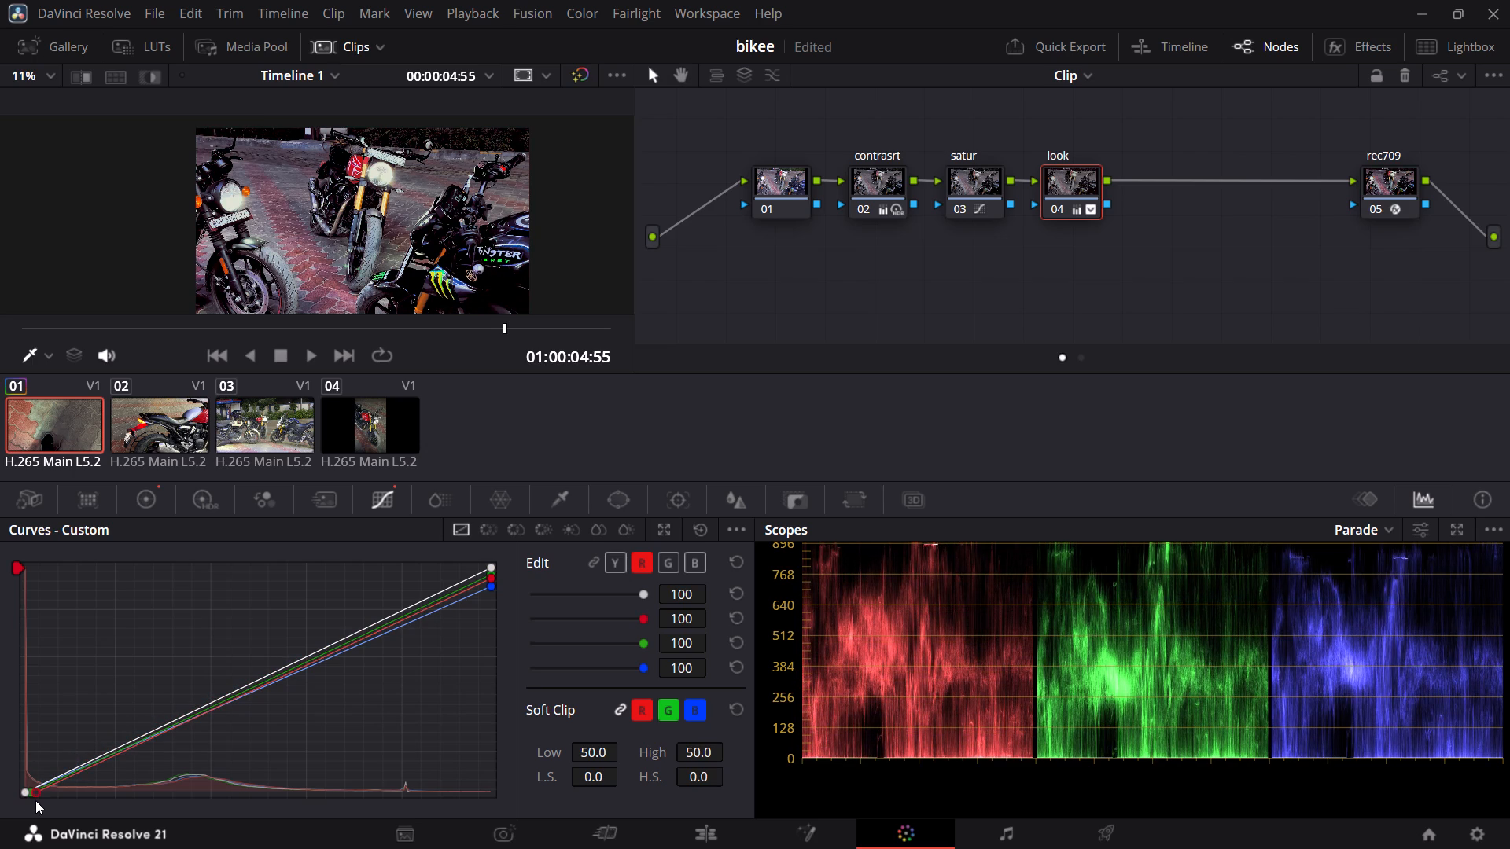
pyautogui.moveTo(35, 800); pyautogui.dragTo(31, 800)
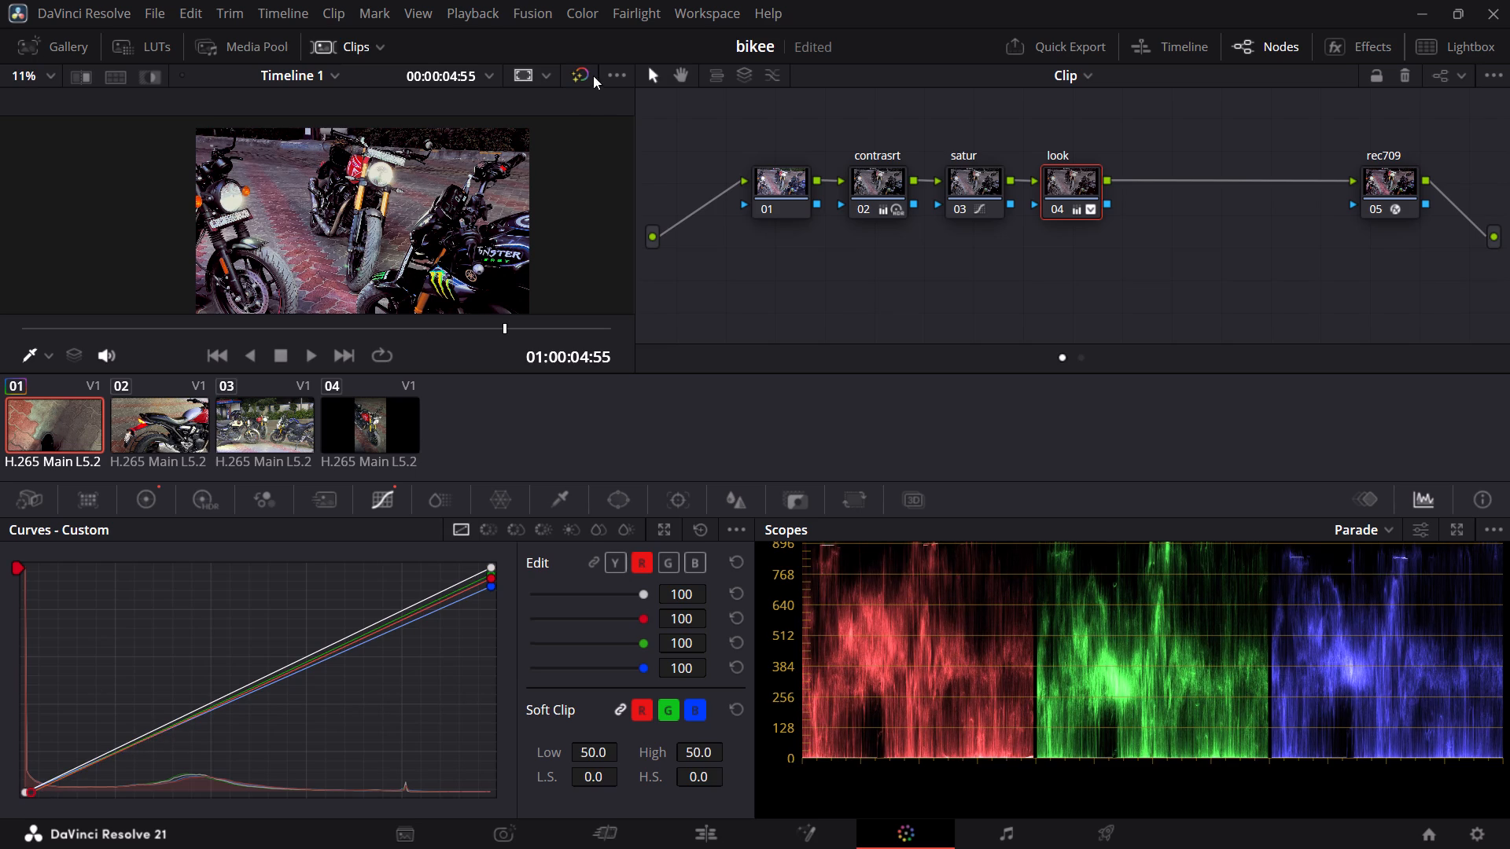
pyautogui.click(580, 71)
pyautogui.click(580, 71)
# Following the tutorial, move the rec709 node beside the look node and add a new serial node after it.
pyautogui.click(578, 97)
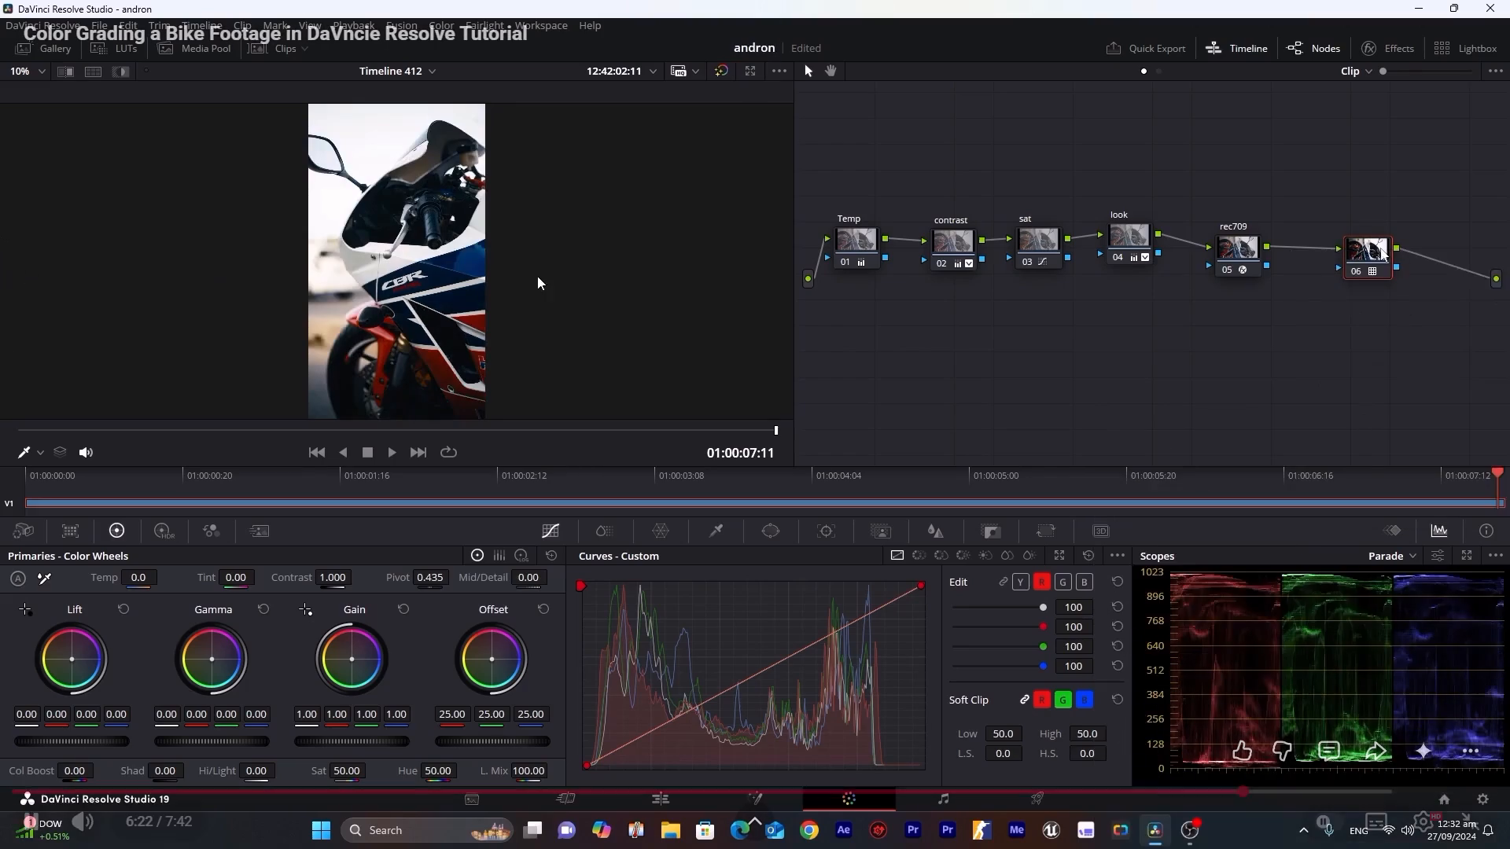
pyautogui.click(1070, 424)
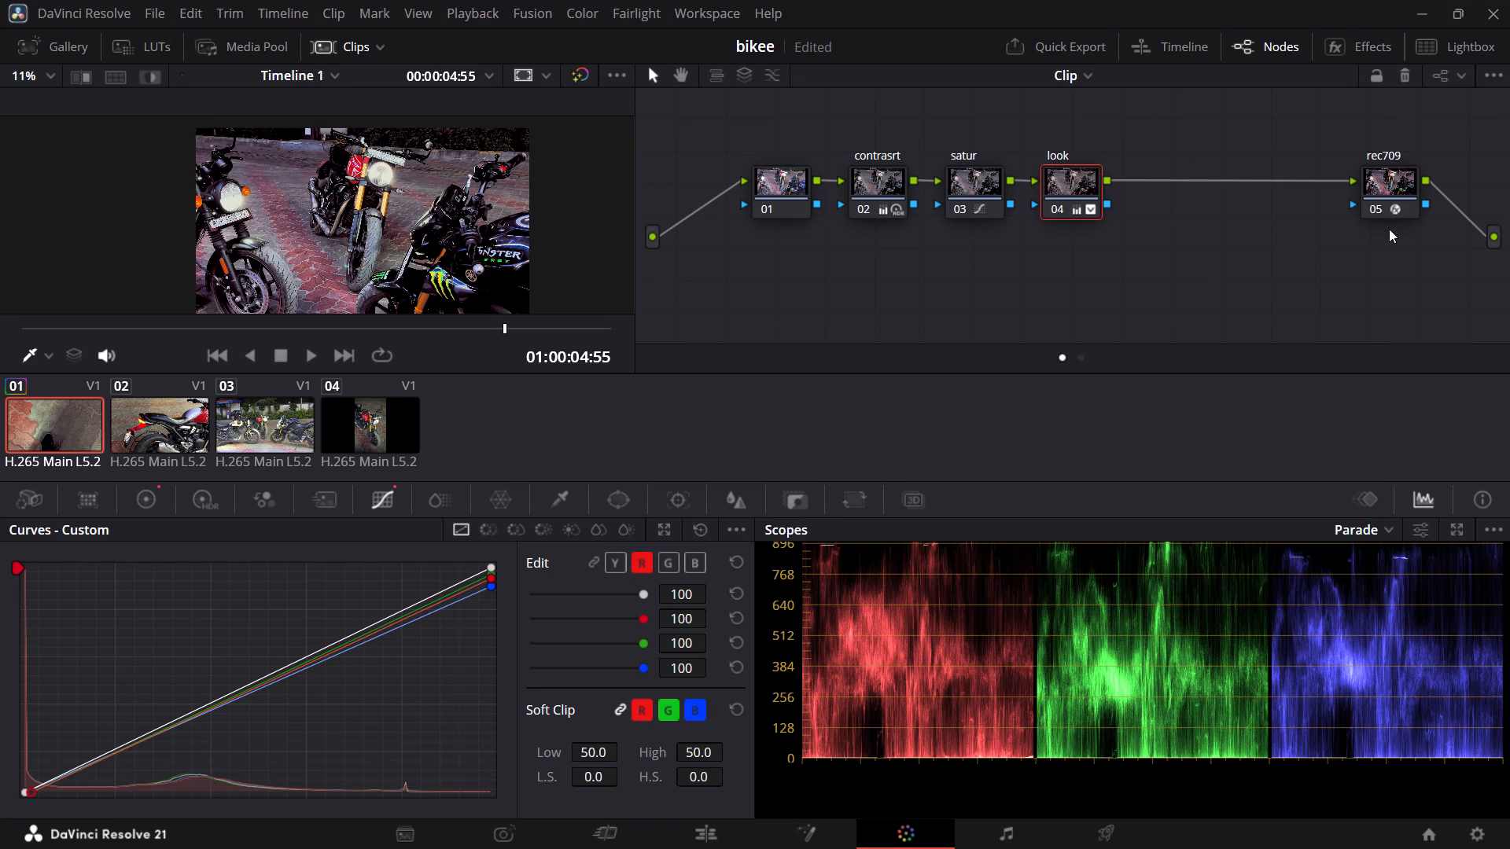
pyautogui.moveTo(1377, 178); pyautogui.dragTo(1162, 178)
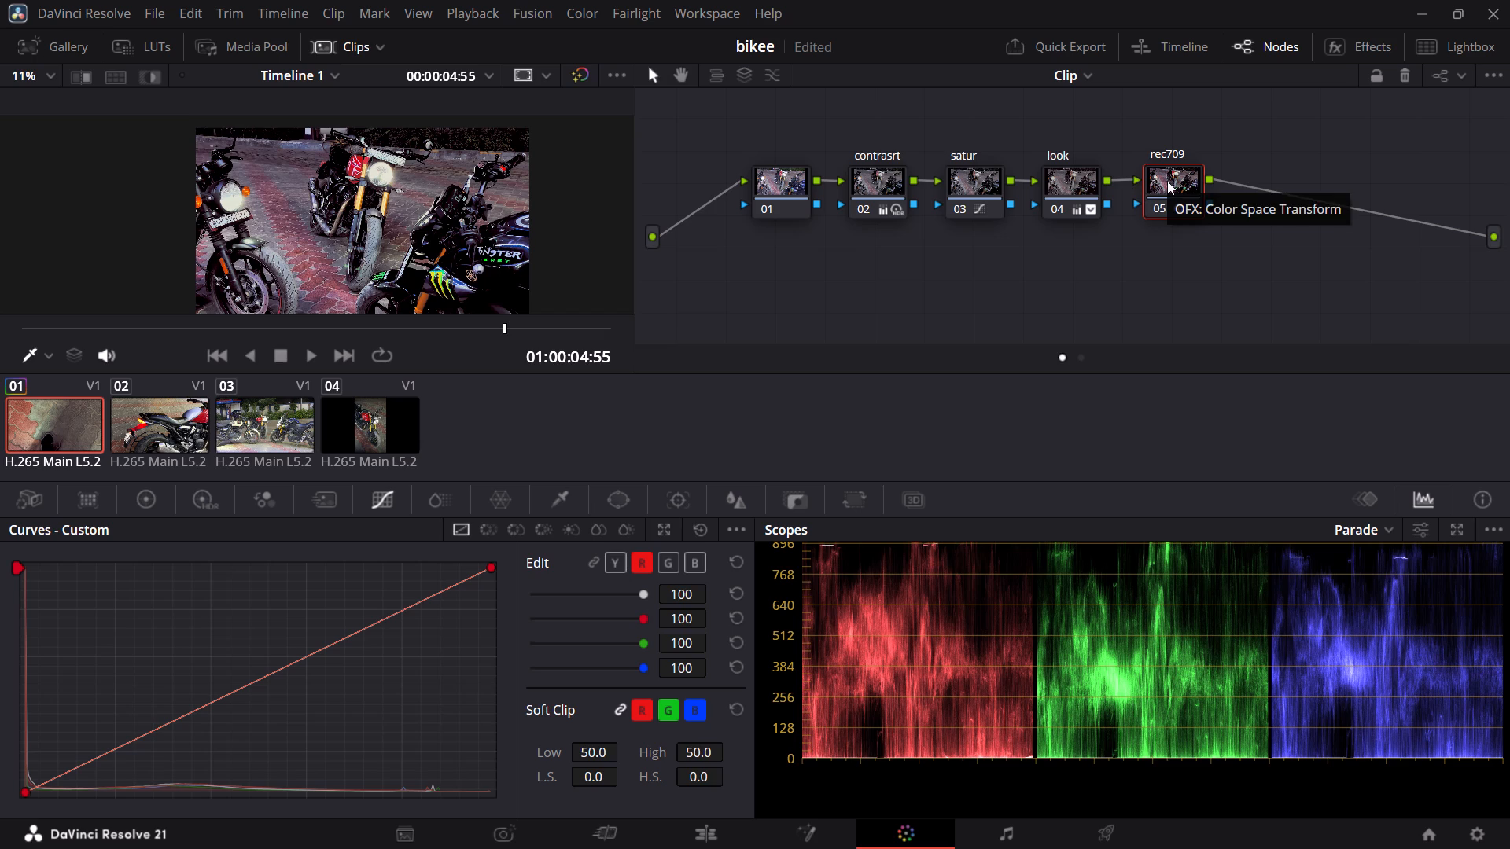
pyautogui.click(1283, 188)
pyautogui.click(1281, 189)
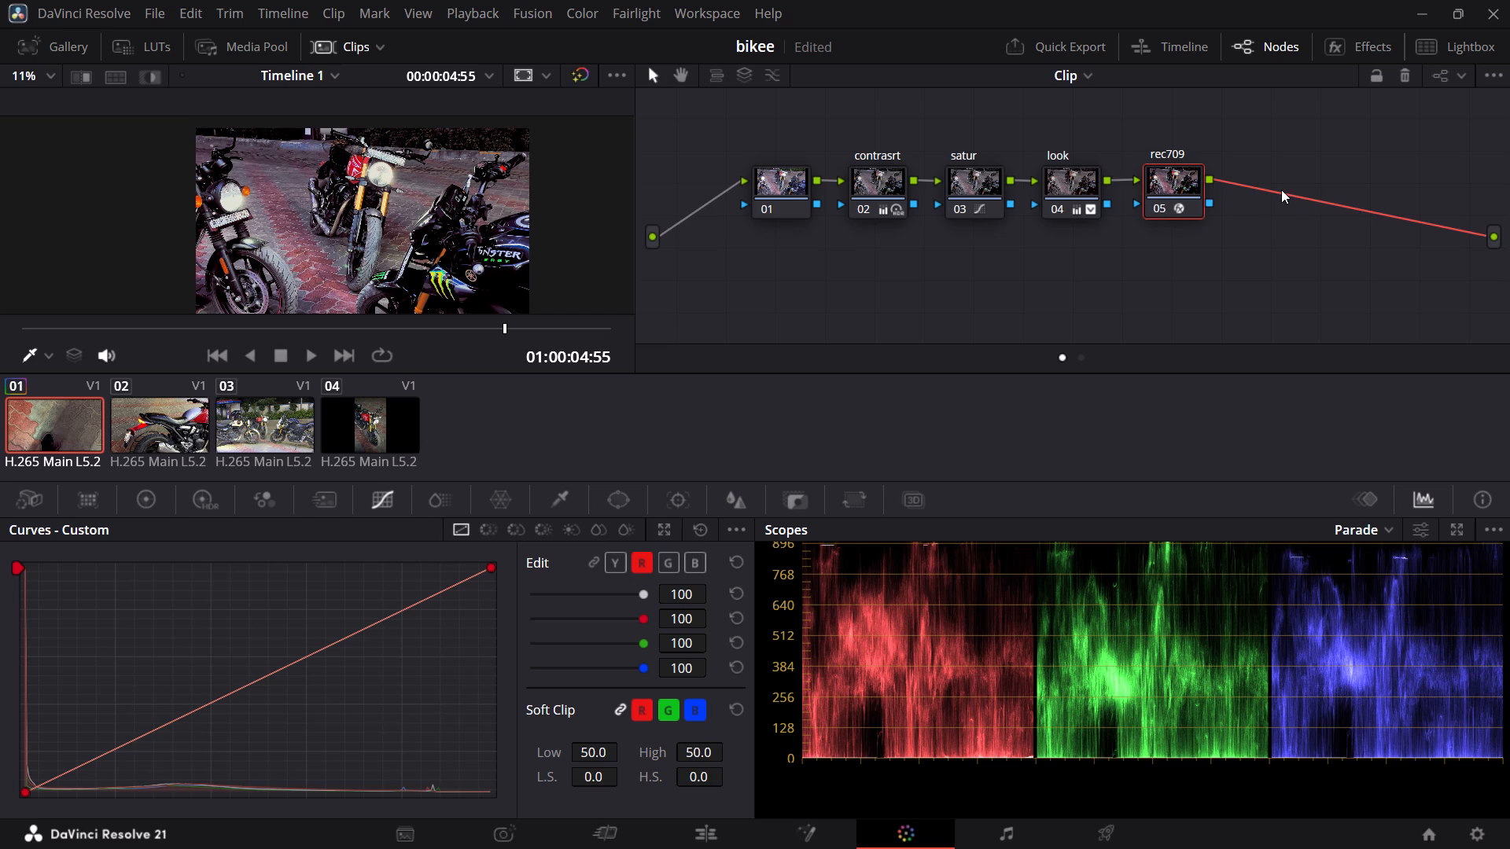
pyautogui.press('s')
pyautogui.hotkey('alt', 's')
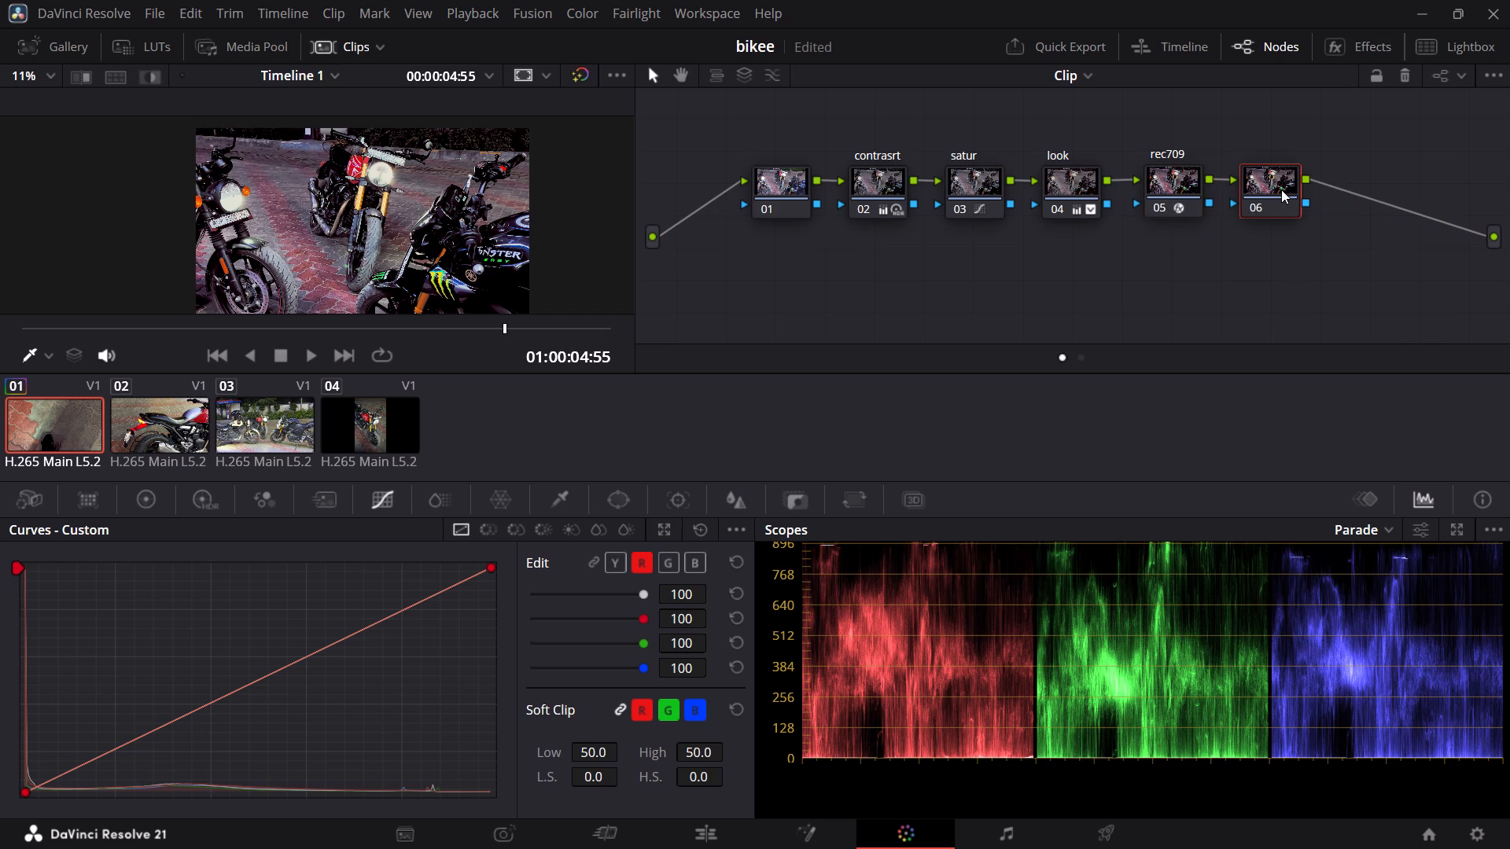
# Apply the Rec709 Kodak 2383 D65 film look LUT to node 06.
pyautogui.rightClick(1281, 189)
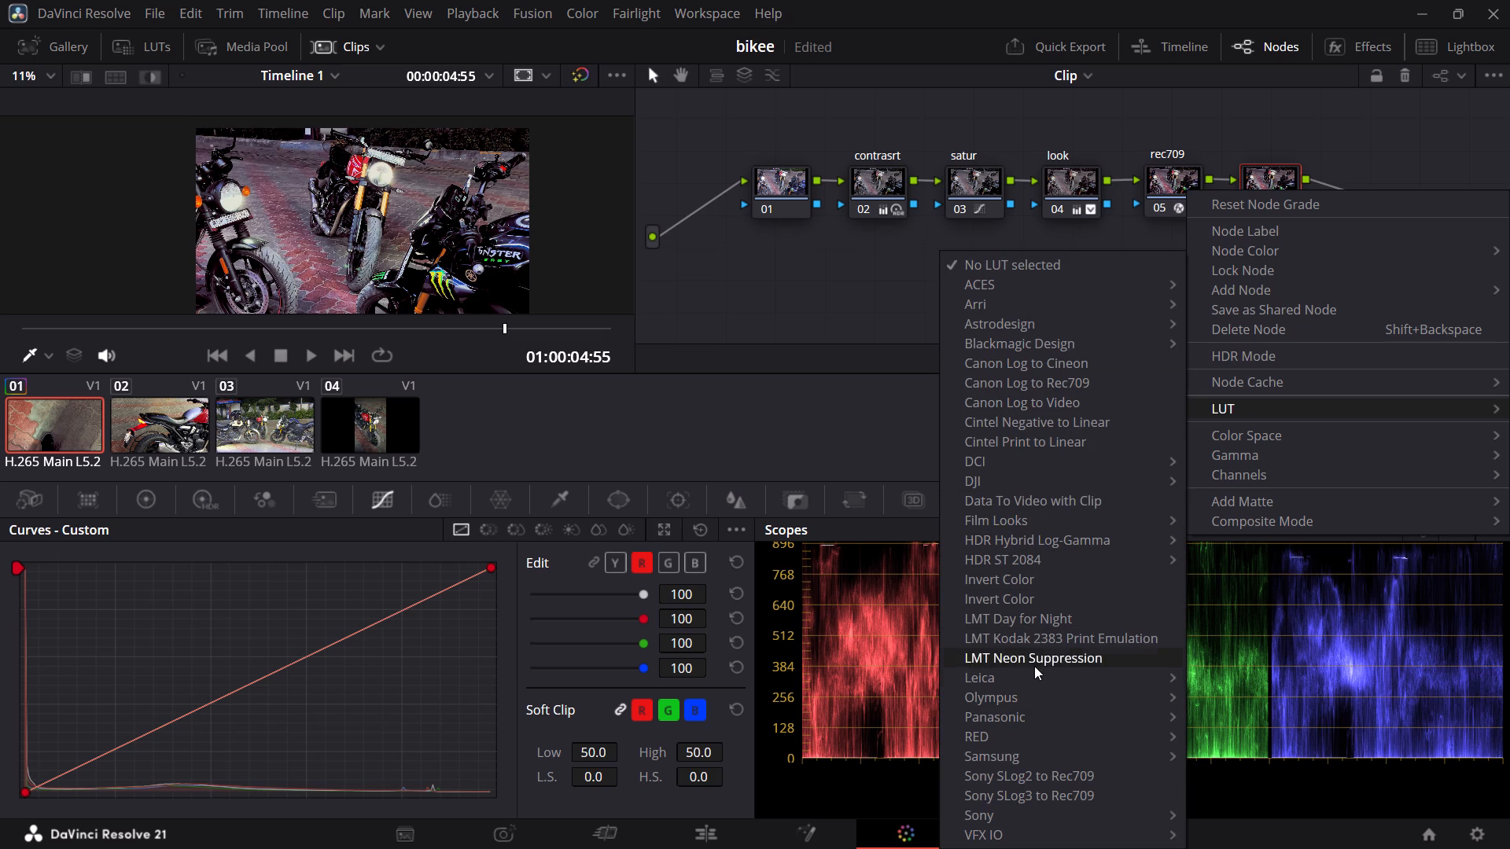
pyautogui.click(1040, 520)
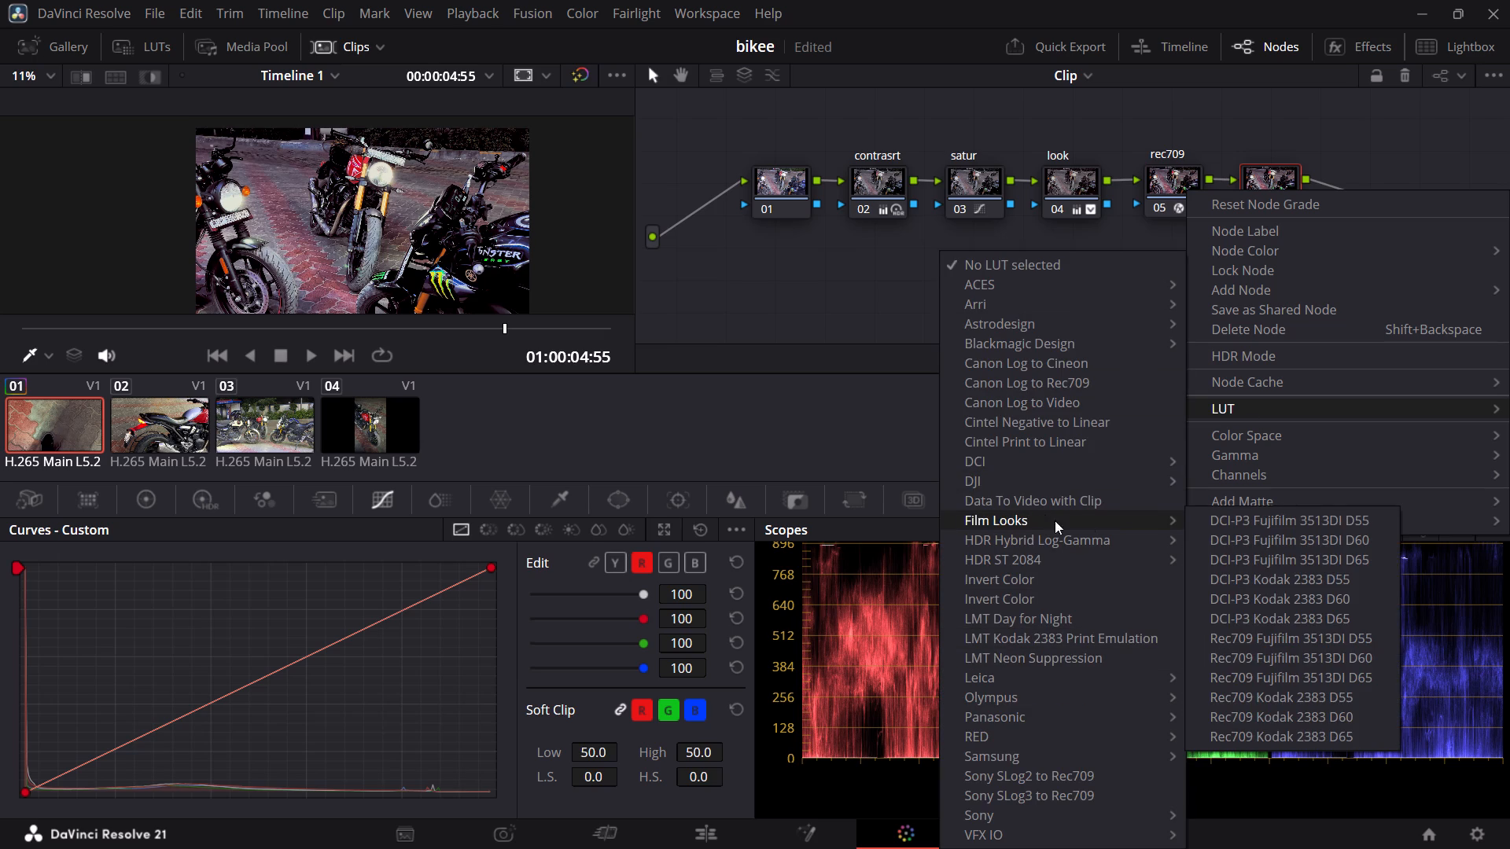
pyautogui.click(1250, 727)
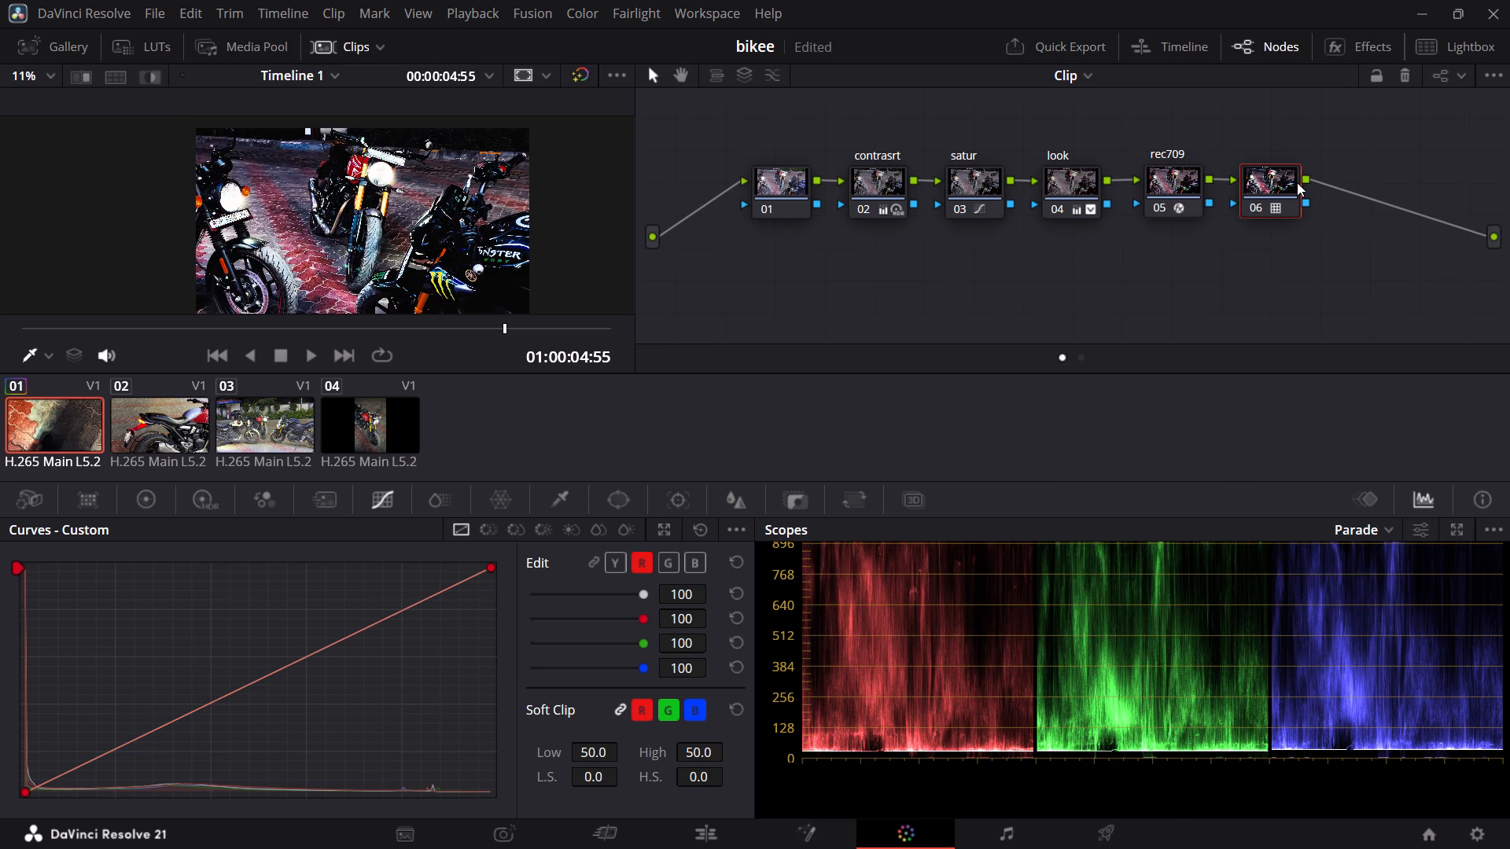
# Replay the tutorial's key output gain adjustment in the browser, and bring up the Key settings for node 06.
pyautogui.click(792, 274)
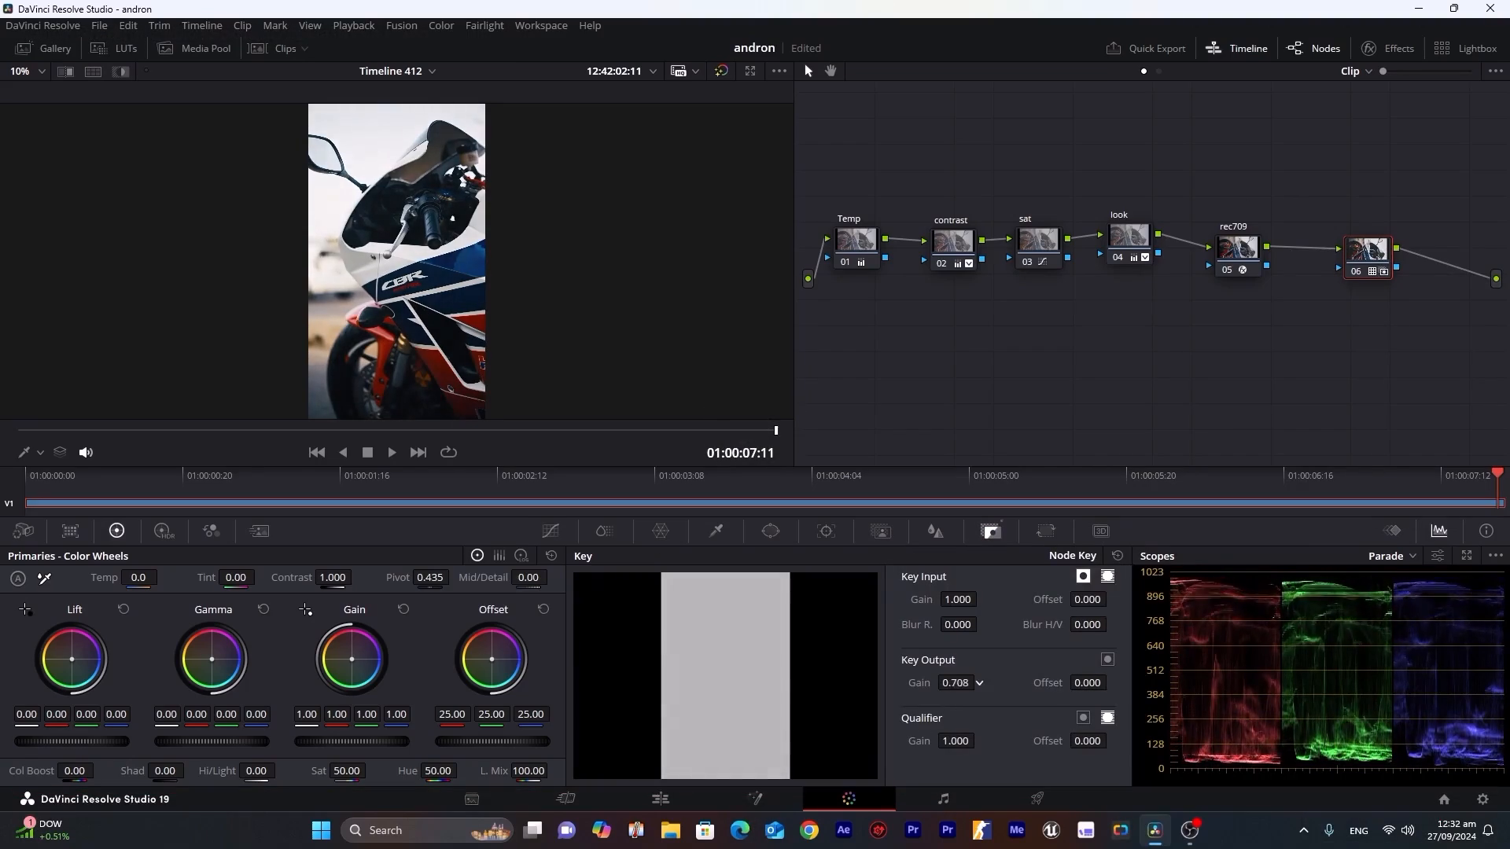
pyautogui.press('Left')
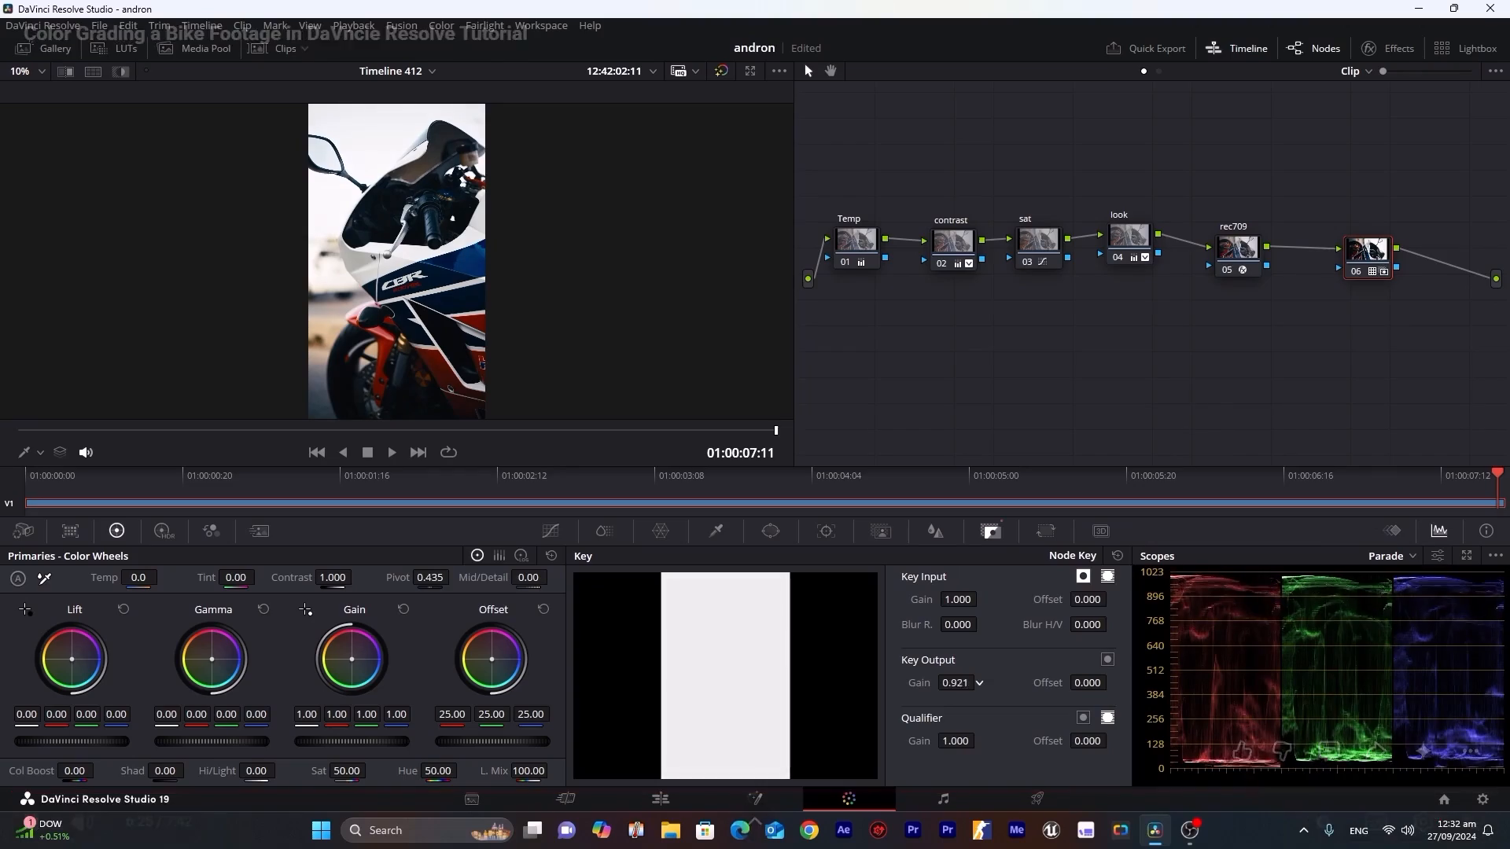
pyautogui.press('space')
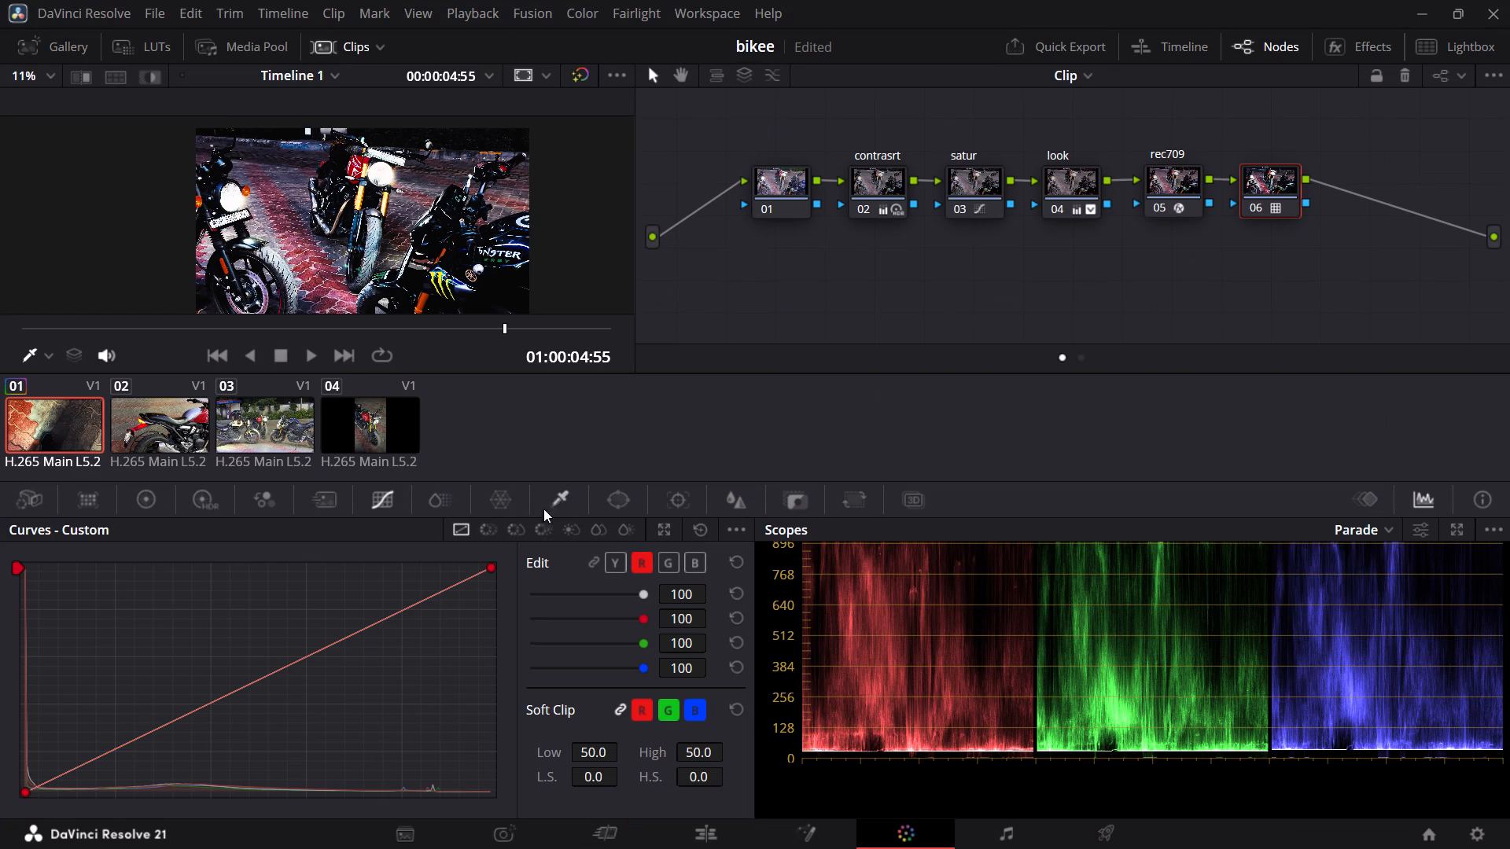
pyautogui.click(477, 505)
pyautogui.click(462, 491)
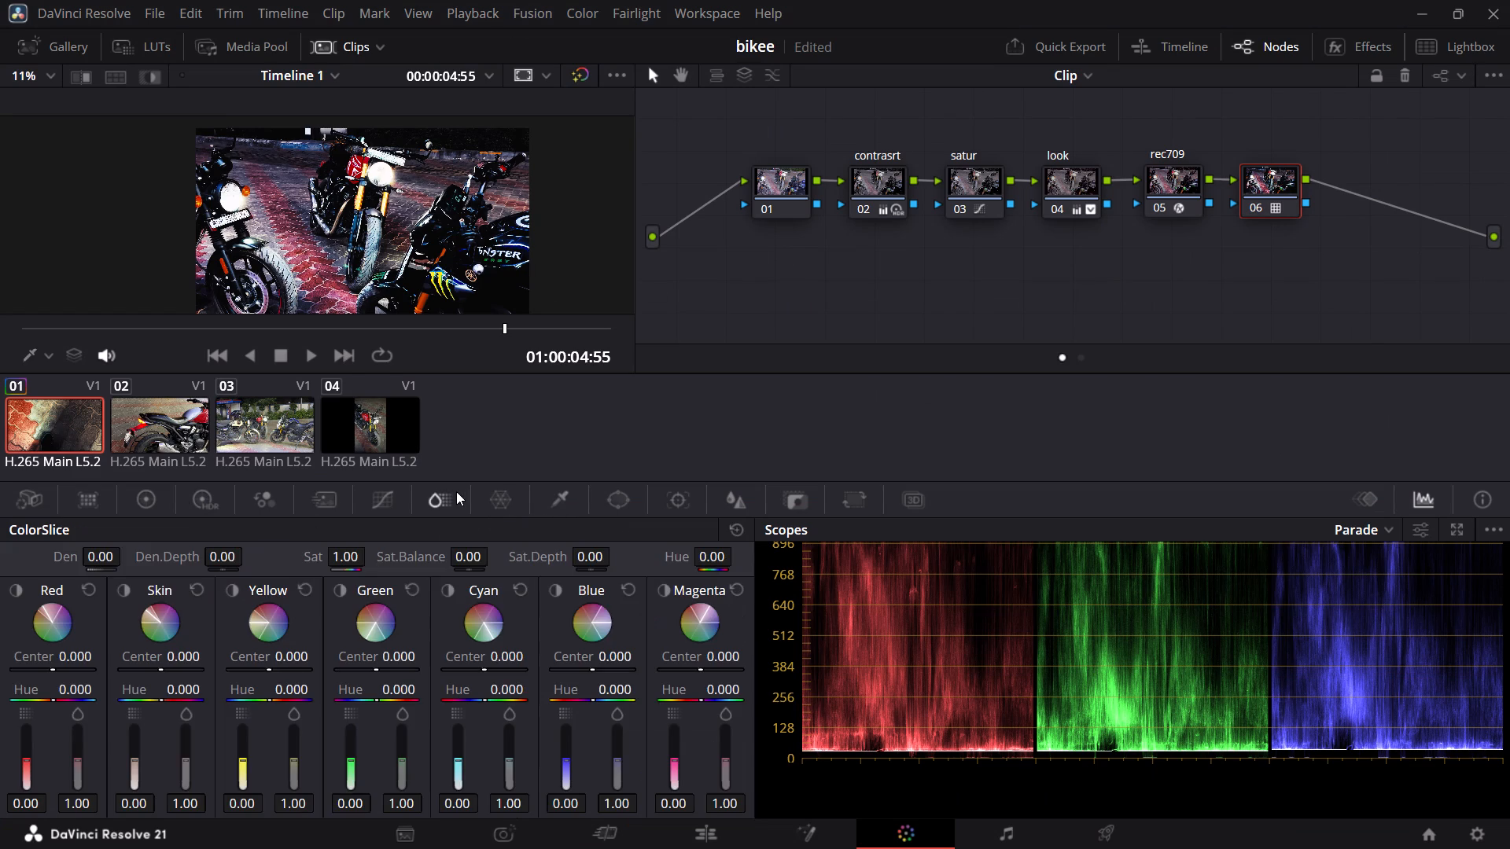
pyautogui.click(341, 489)
pyautogui.click(374, 492)
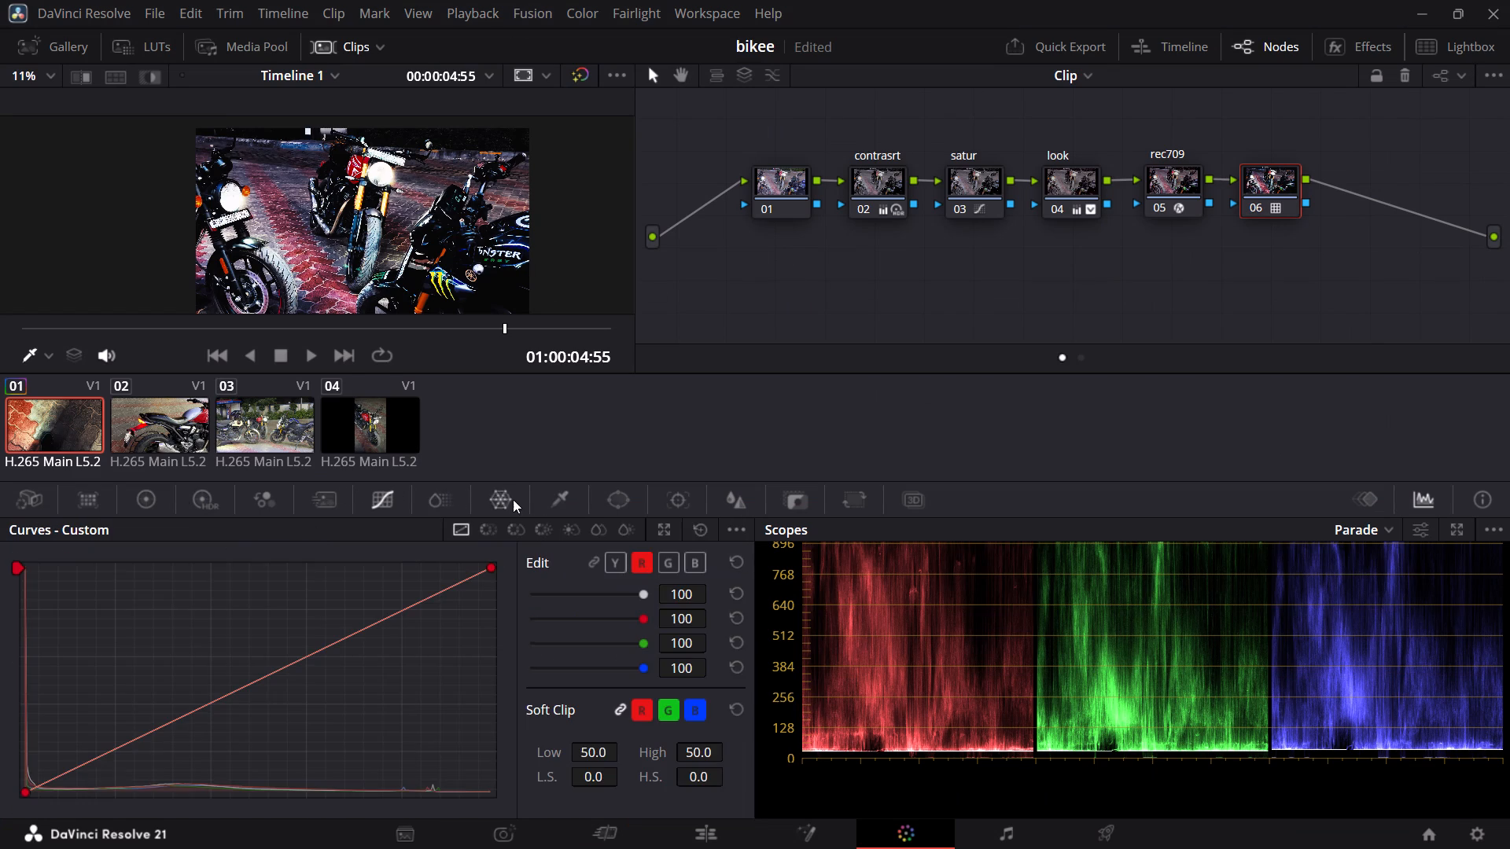
pyautogui.click(625, 502)
pyautogui.click(667, 508)
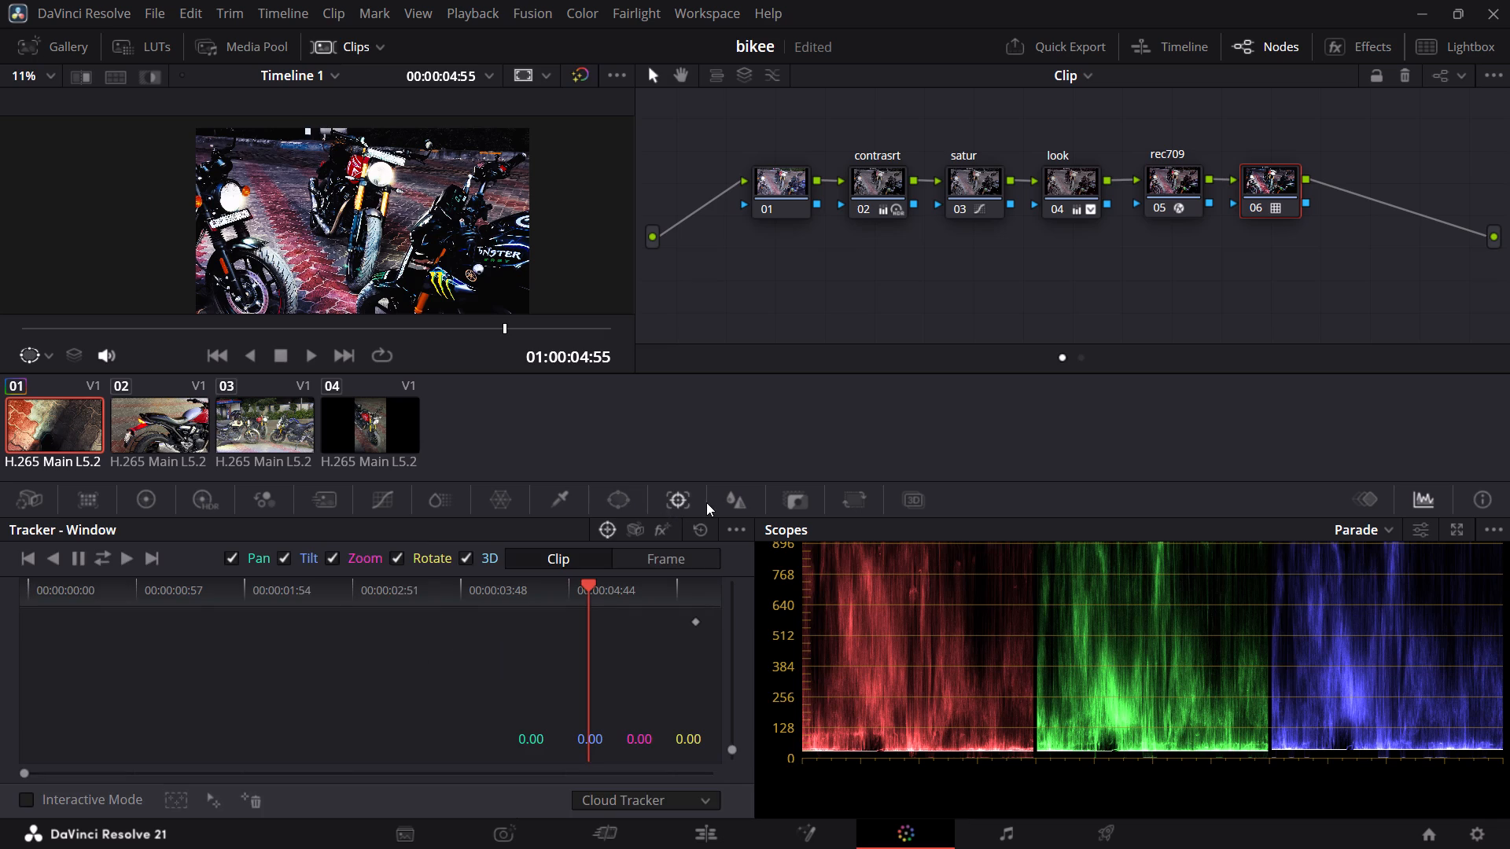
pyautogui.click(716, 502)
pyautogui.click(784, 494)
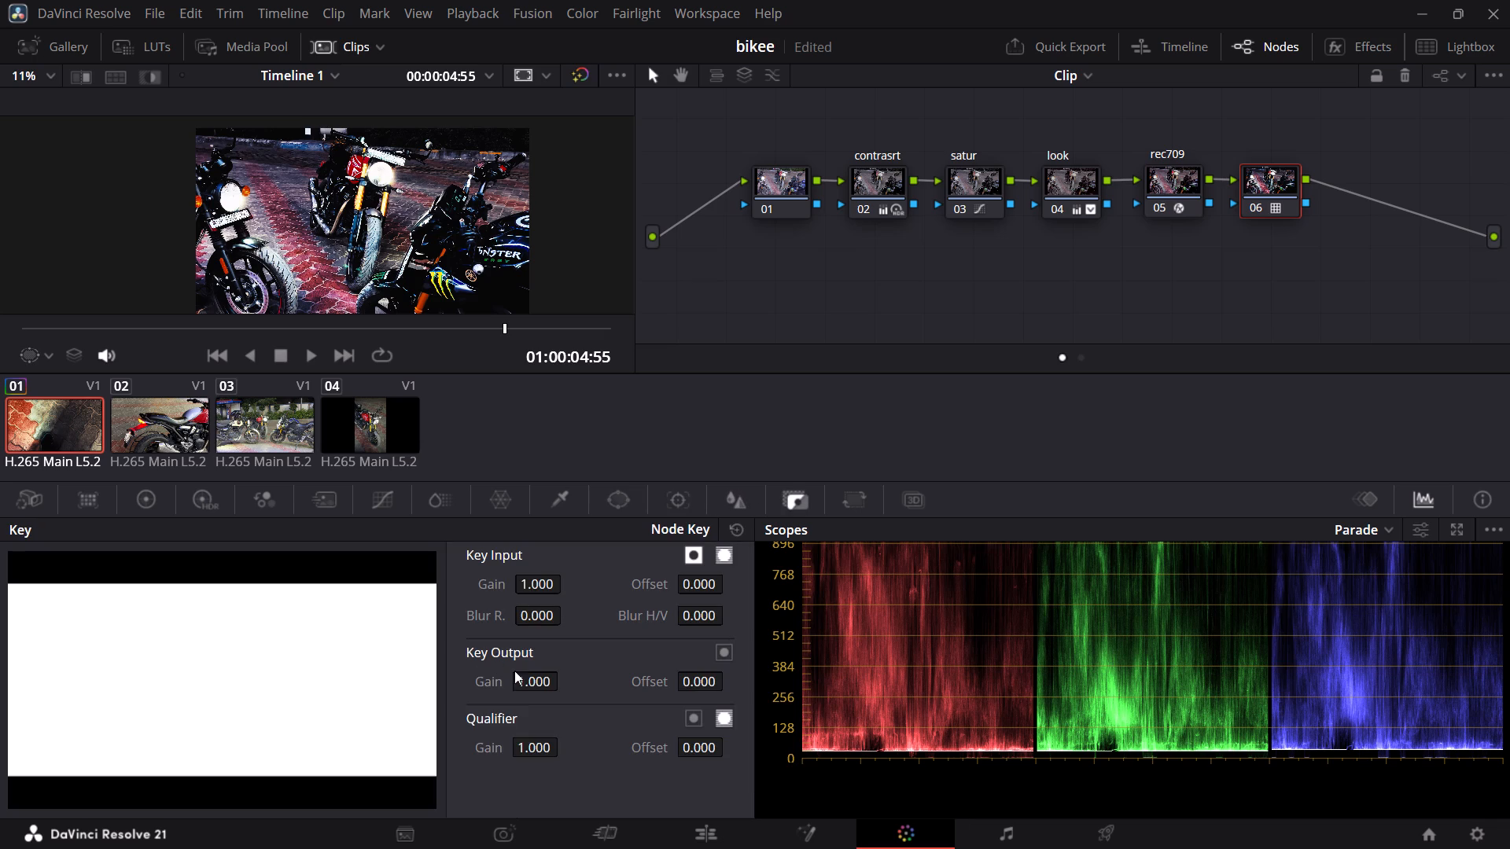
# Try several key output gains on node 06, including 0.715 and 0.000, leave it at 0.103, and compare with the grade bypassed.
pyautogui.click(521, 662)
pyautogui.moveTo(531, 679); pyautogui.dragTo(190, 658)
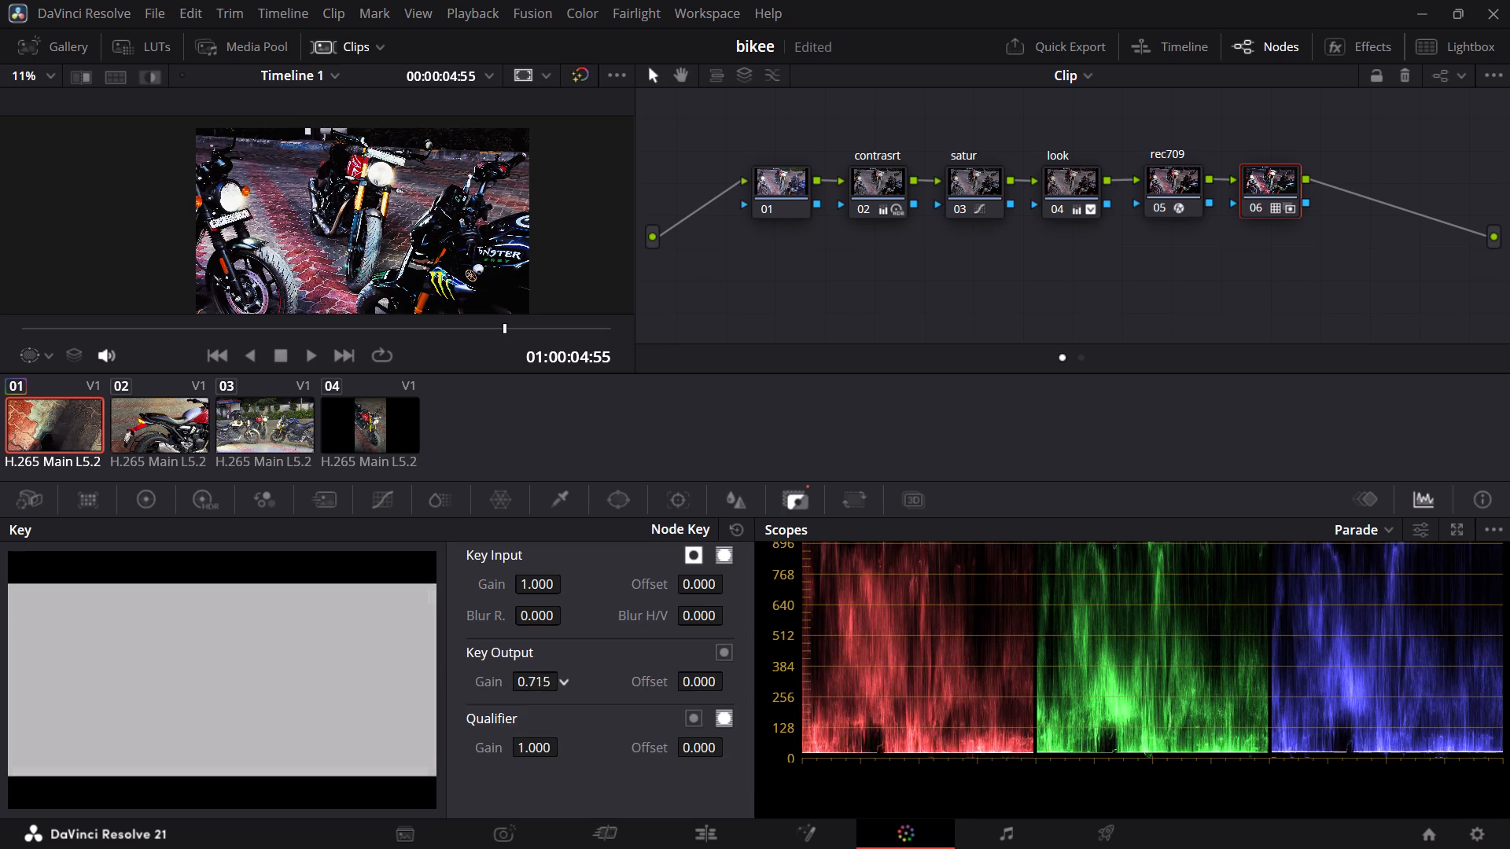
pyautogui.moveTo(190, 658); pyautogui.dragTo(465, 443)
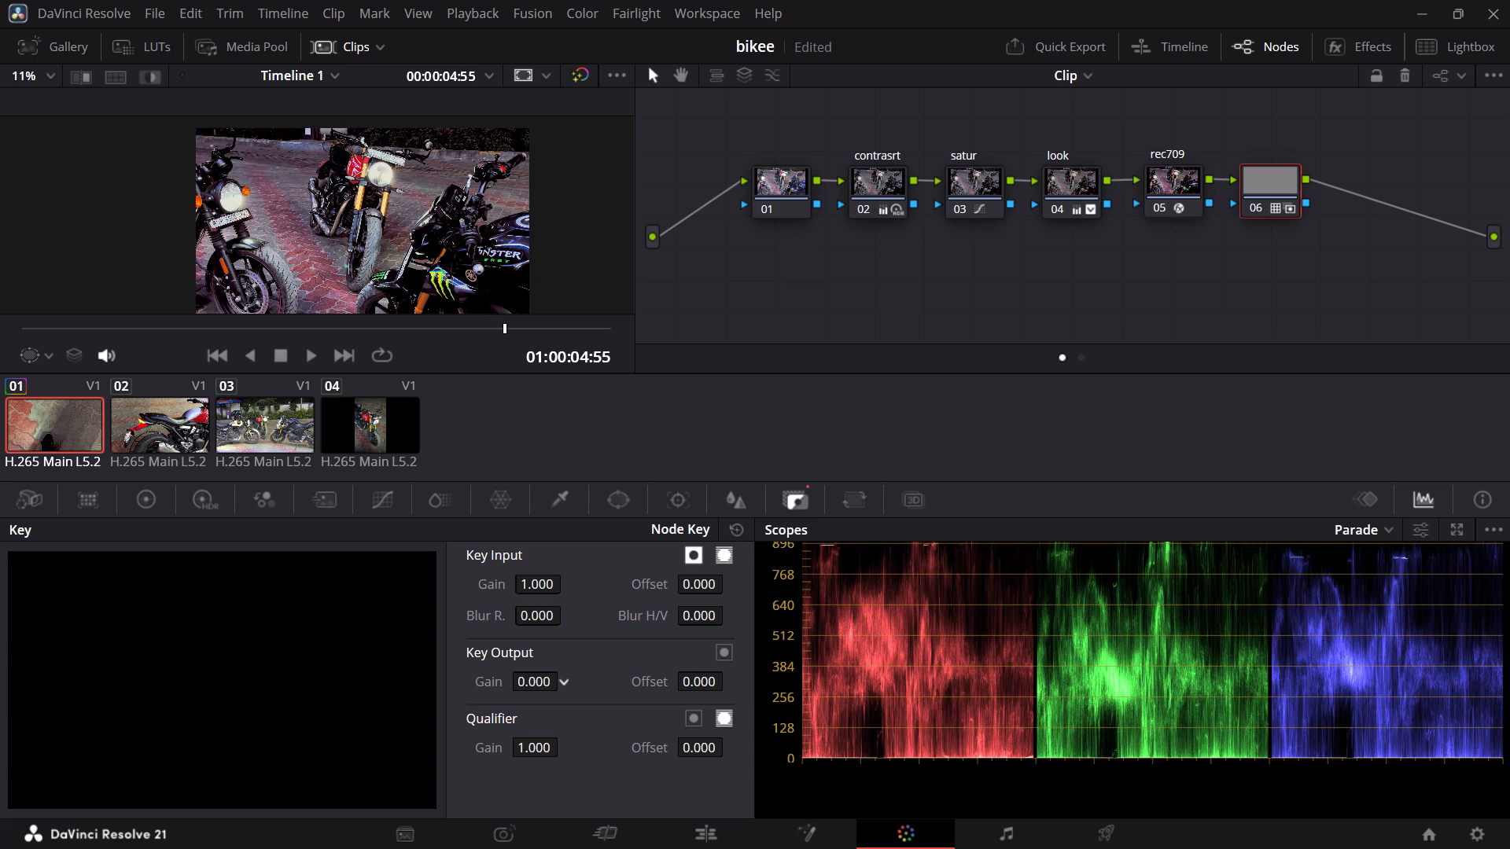
pyautogui.moveTo(465, 443); pyautogui.dragTo(381, 401)
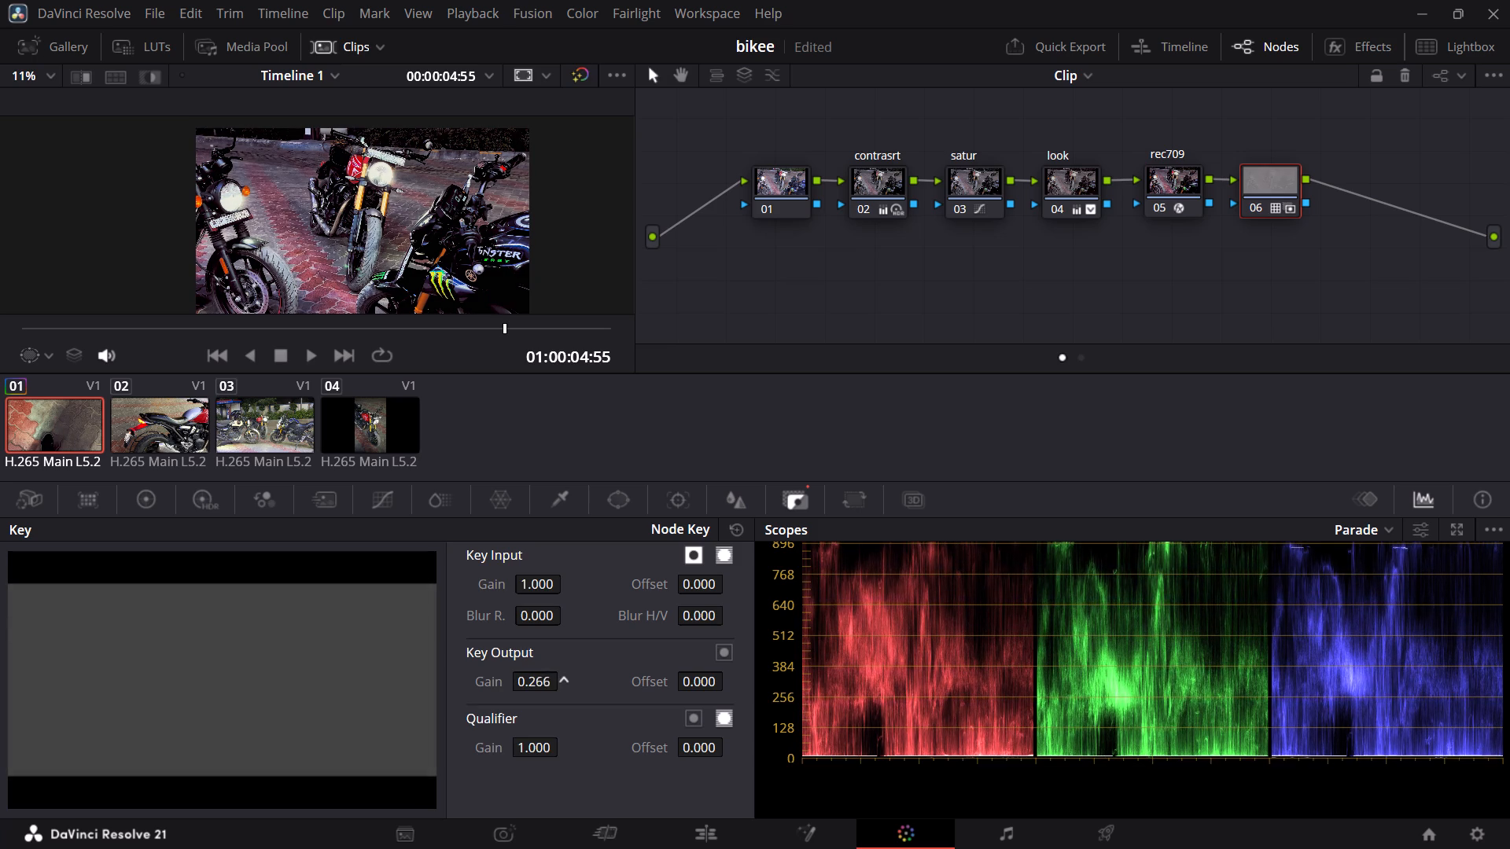
pyautogui.moveTo(381, 401); pyautogui.dragTo(293, 413)
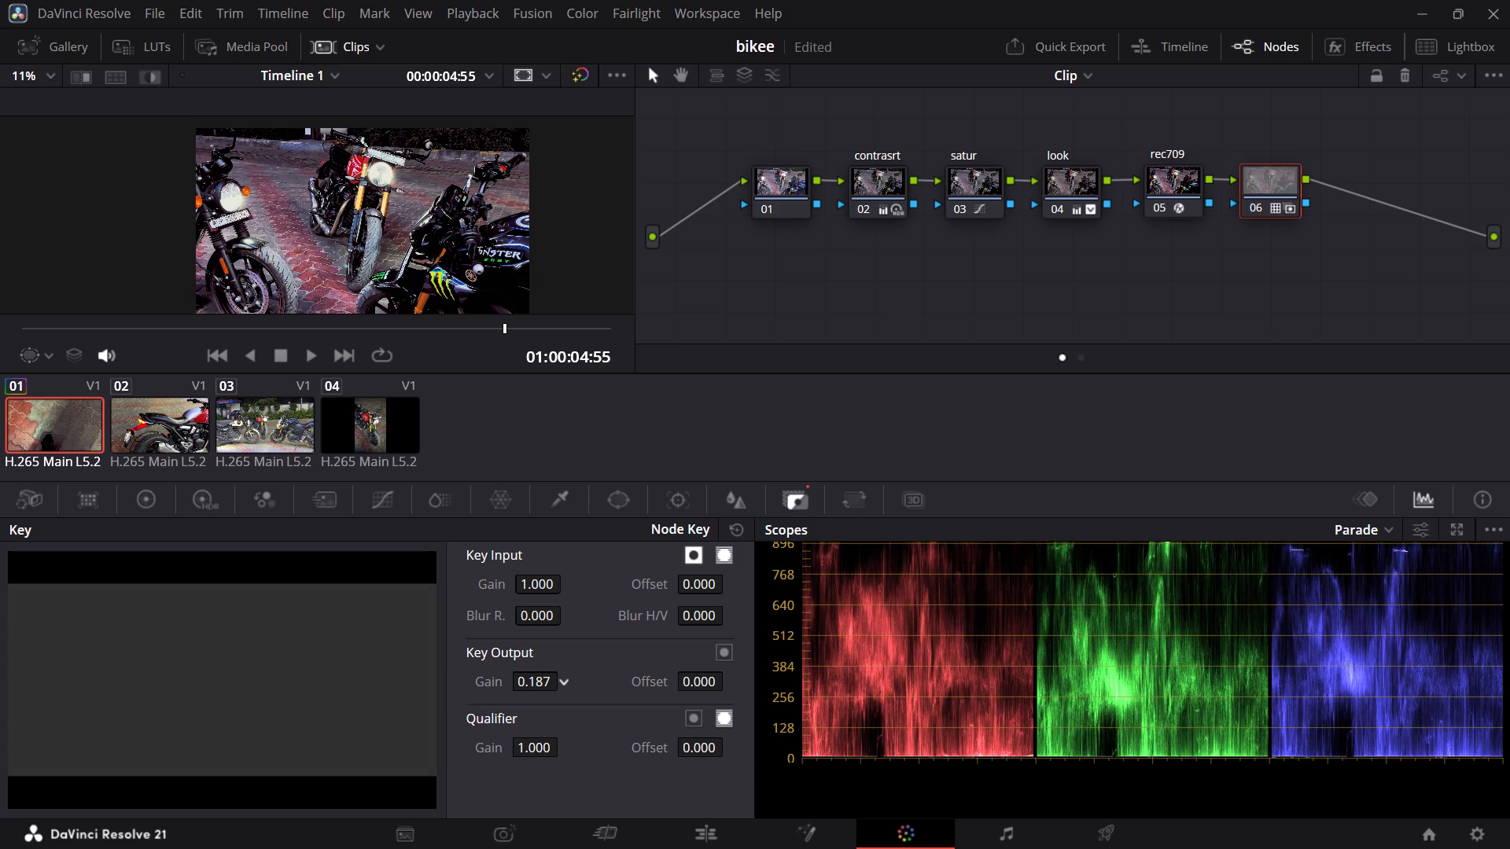
pyautogui.moveTo(293, 413); pyautogui.dragTo(123, 456)
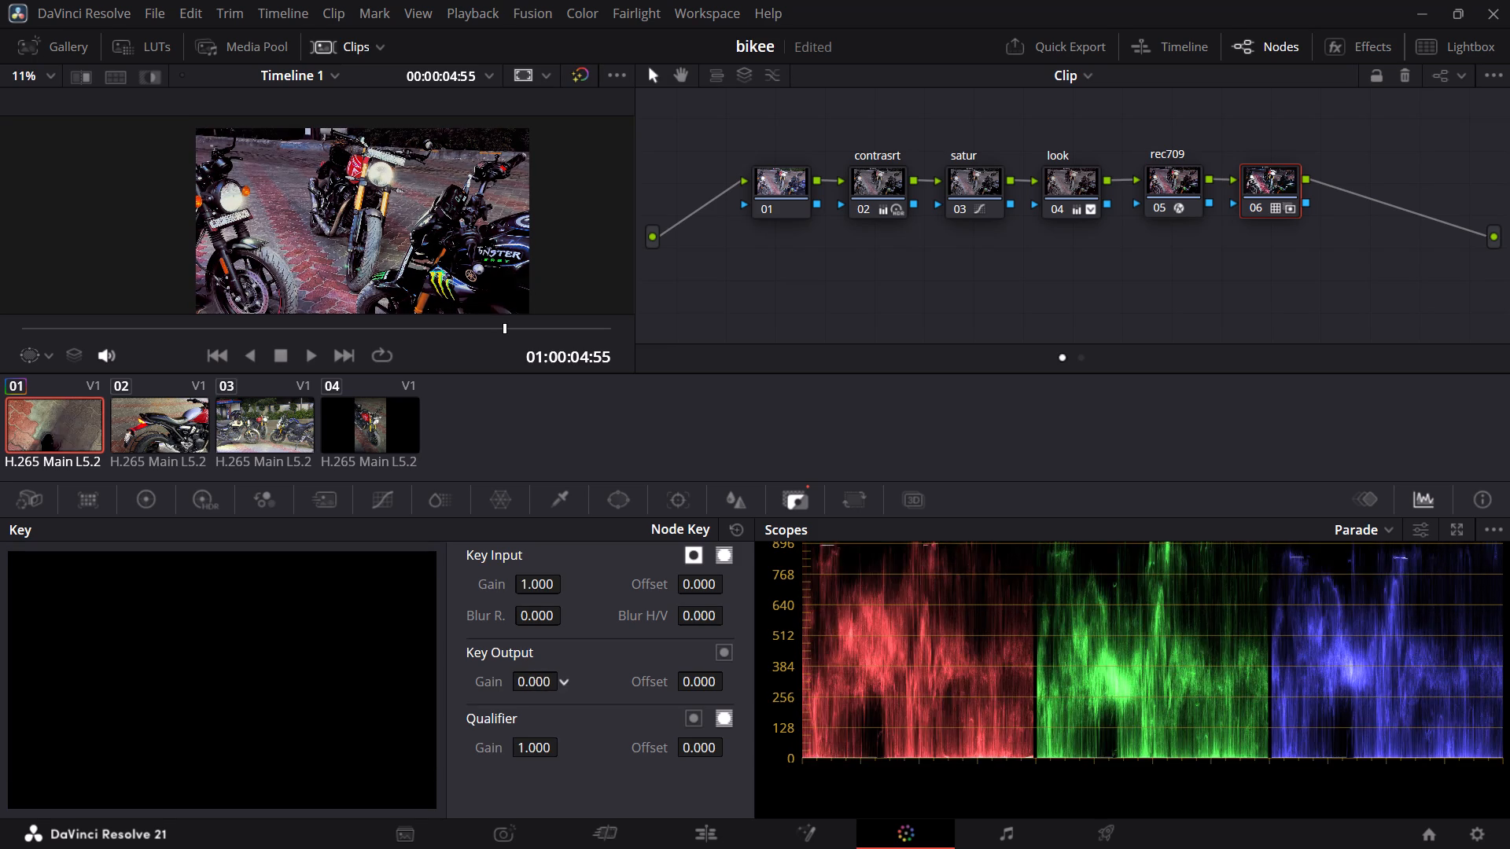
pyautogui.moveTo(123, 456); pyautogui.dragTo(510, 402)
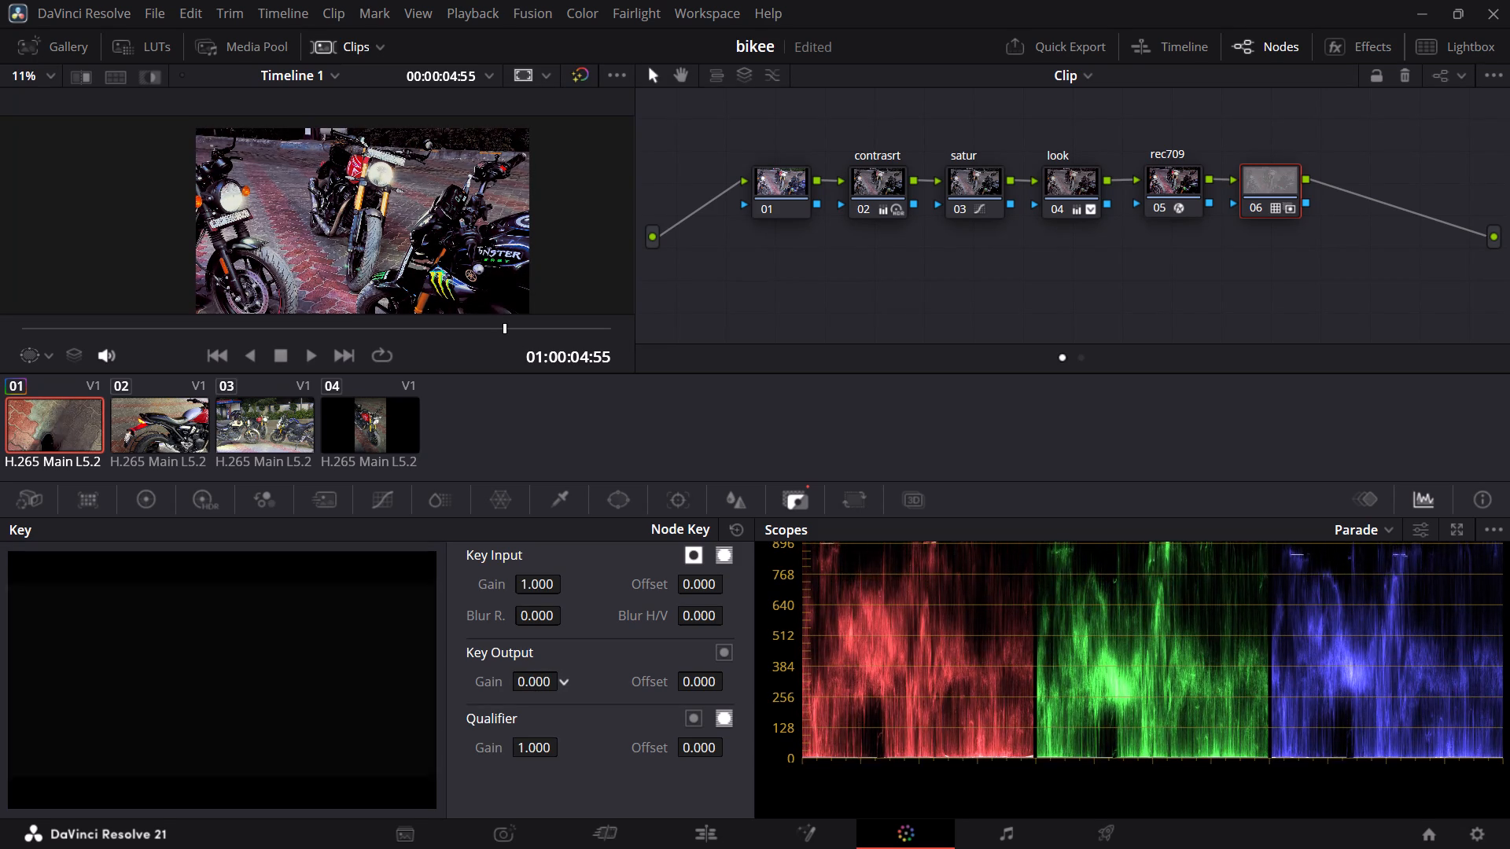
pyautogui.moveTo(510, 402); pyautogui.dragTo(470, 365)
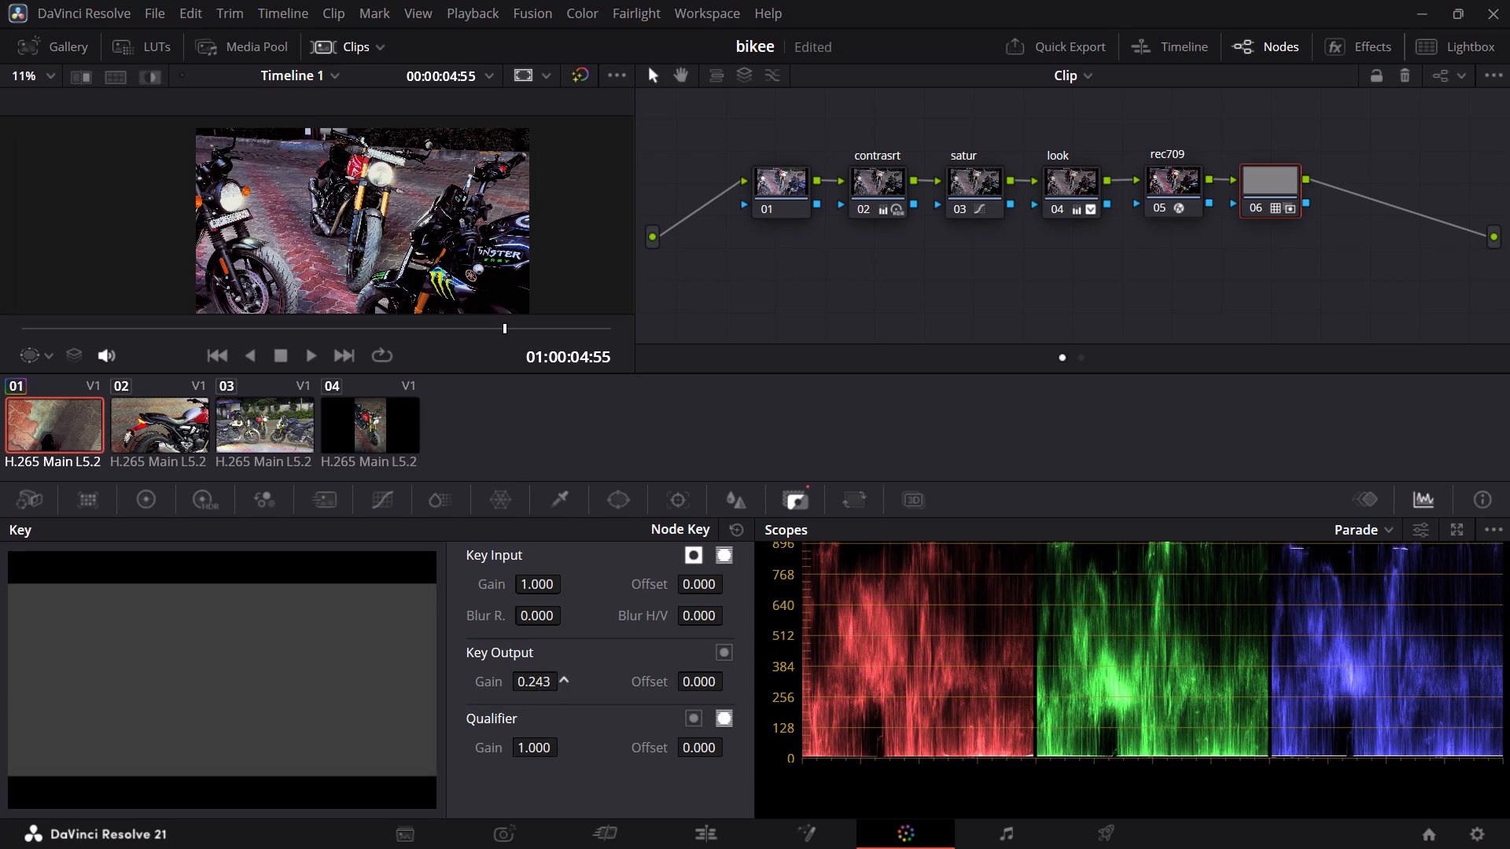
pyautogui.moveTo(470, 365); pyautogui.dragTo(332, 411)
pyautogui.click(578, 76)
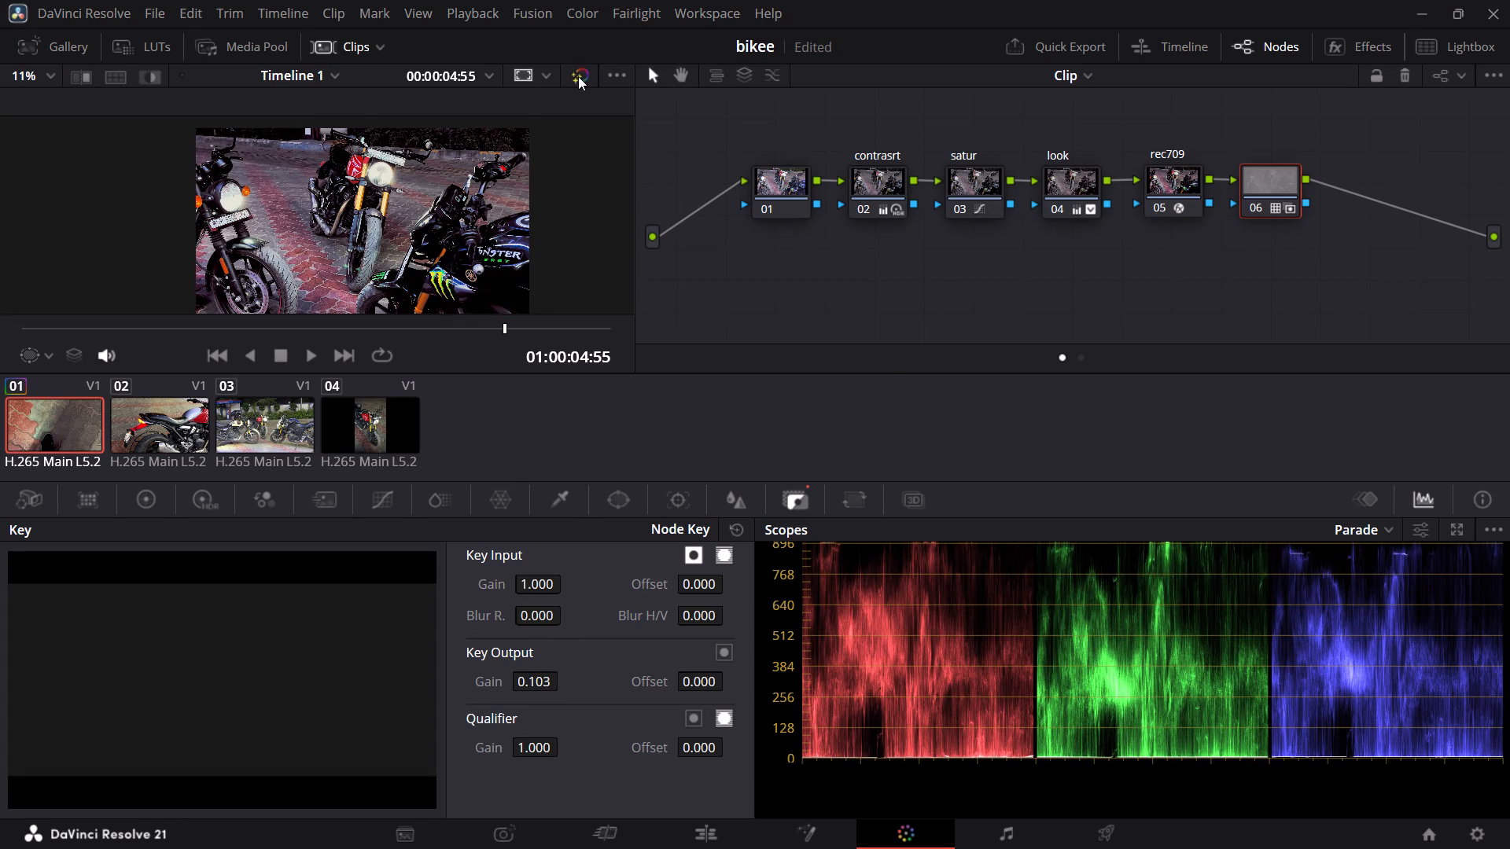
pyautogui.click(578, 76)
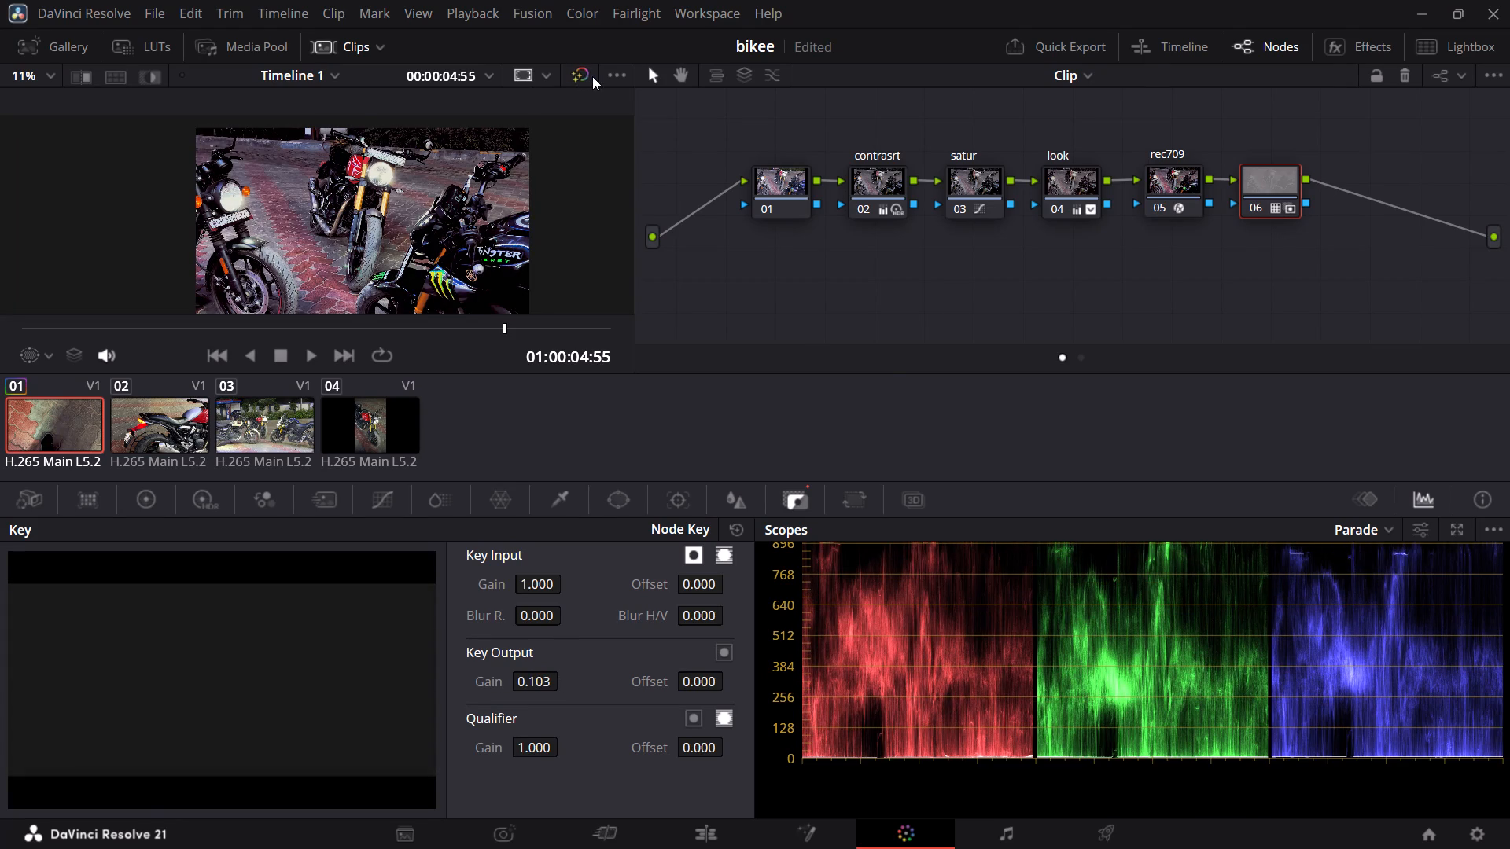
# Switch to the browser and resume the bike footage grading tutorial.
pyautogui.click(592, 76)
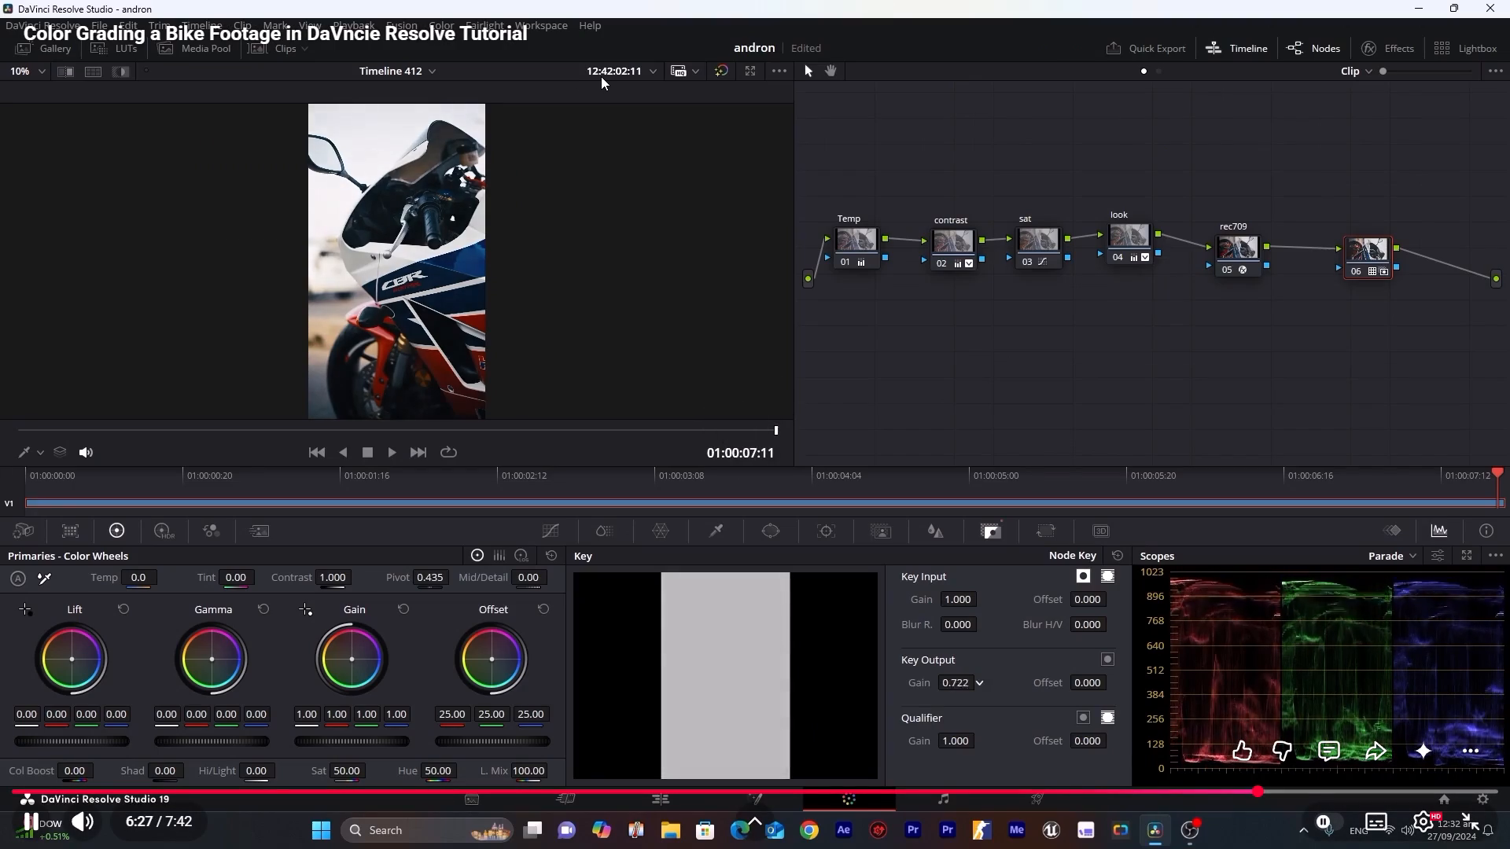
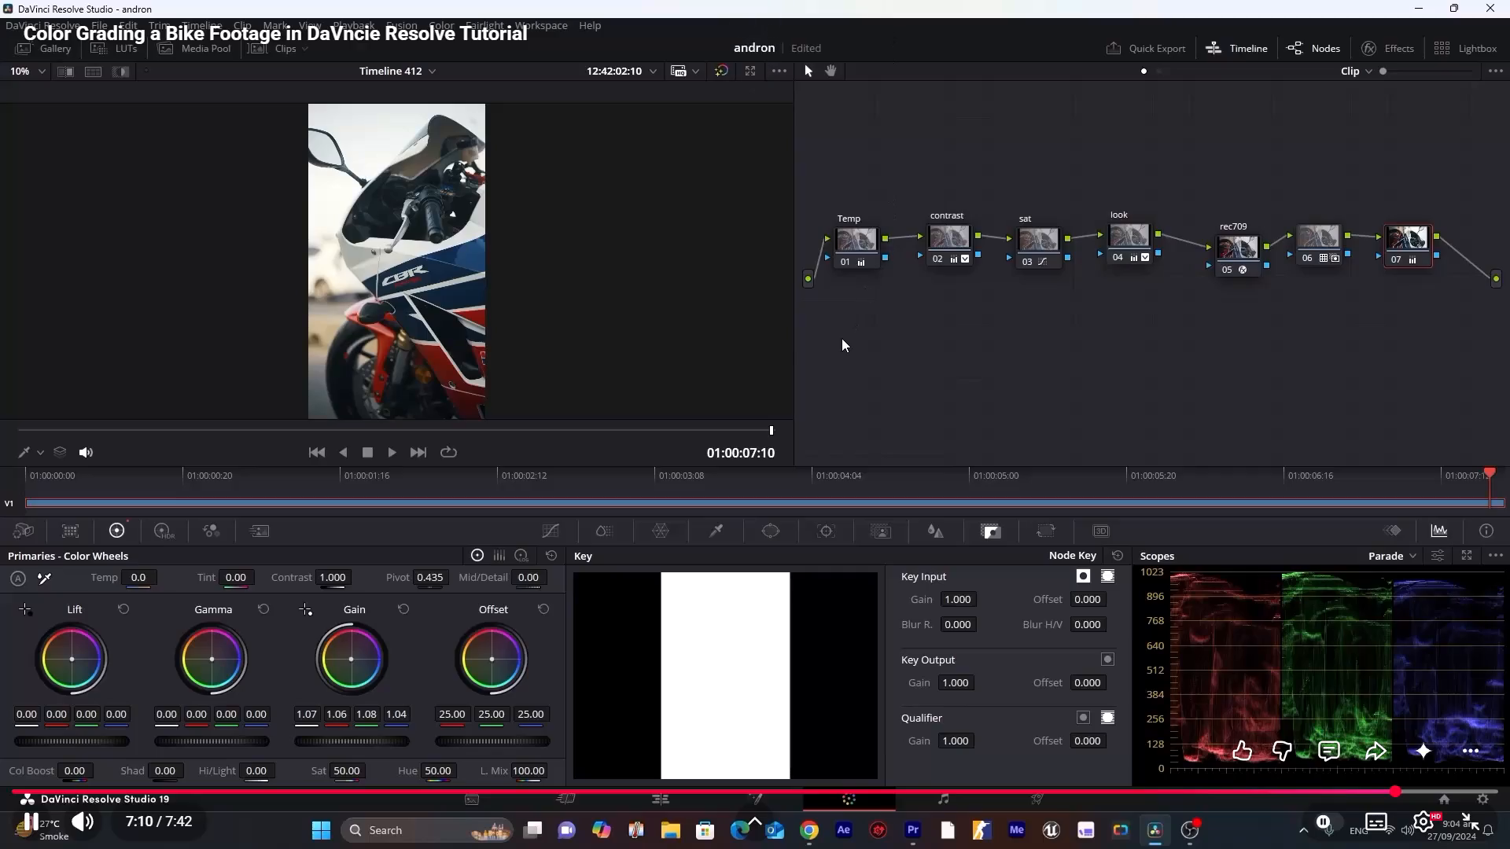
# Pause the tutorial, return to the bikee project and add a serial node after node 06.
pyautogui.click(842, 344)
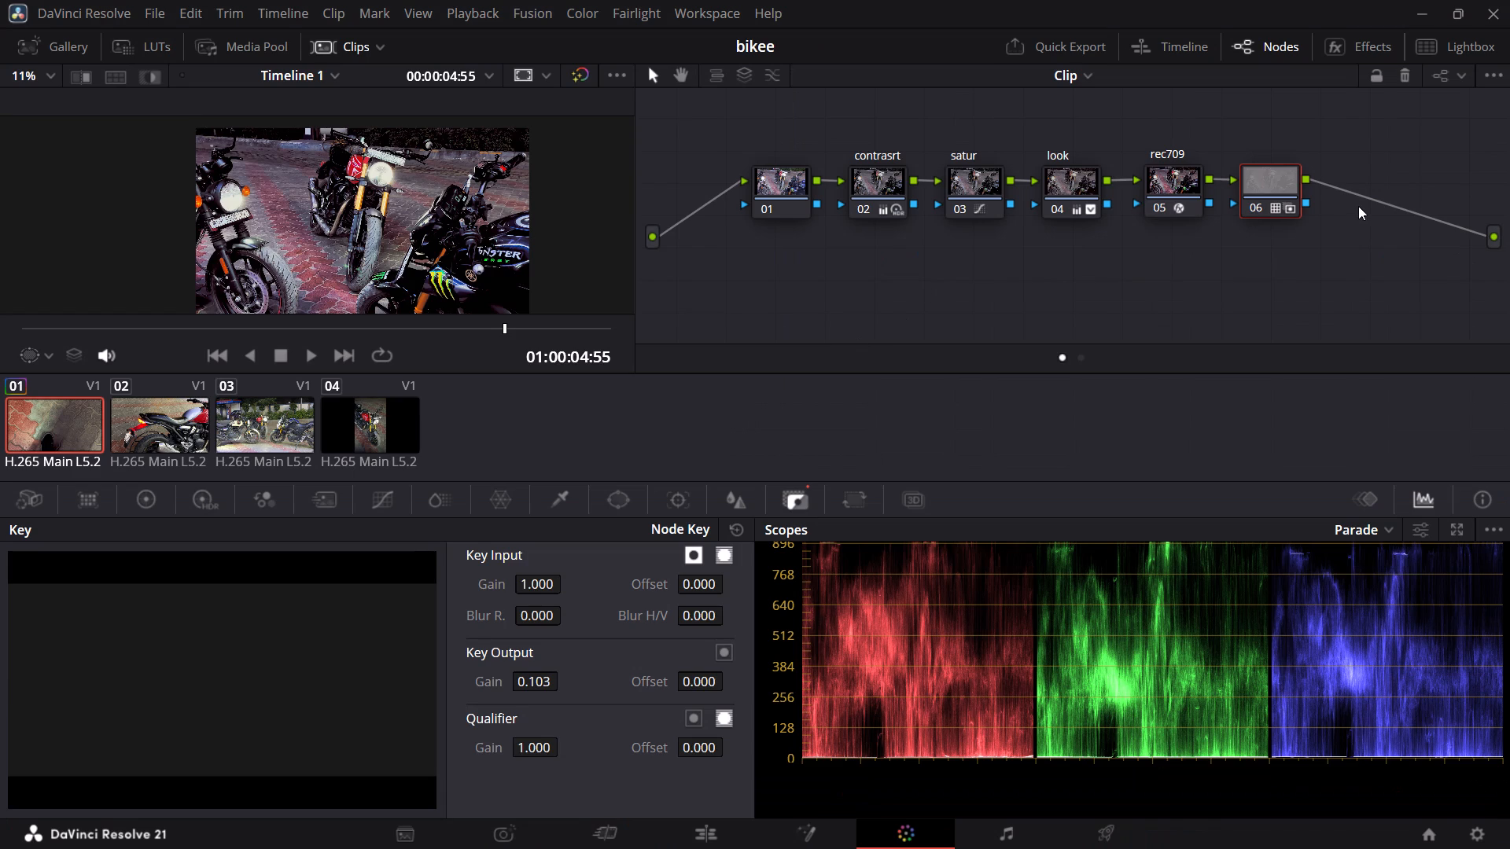
pyautogui.hotkey('alt', 's')
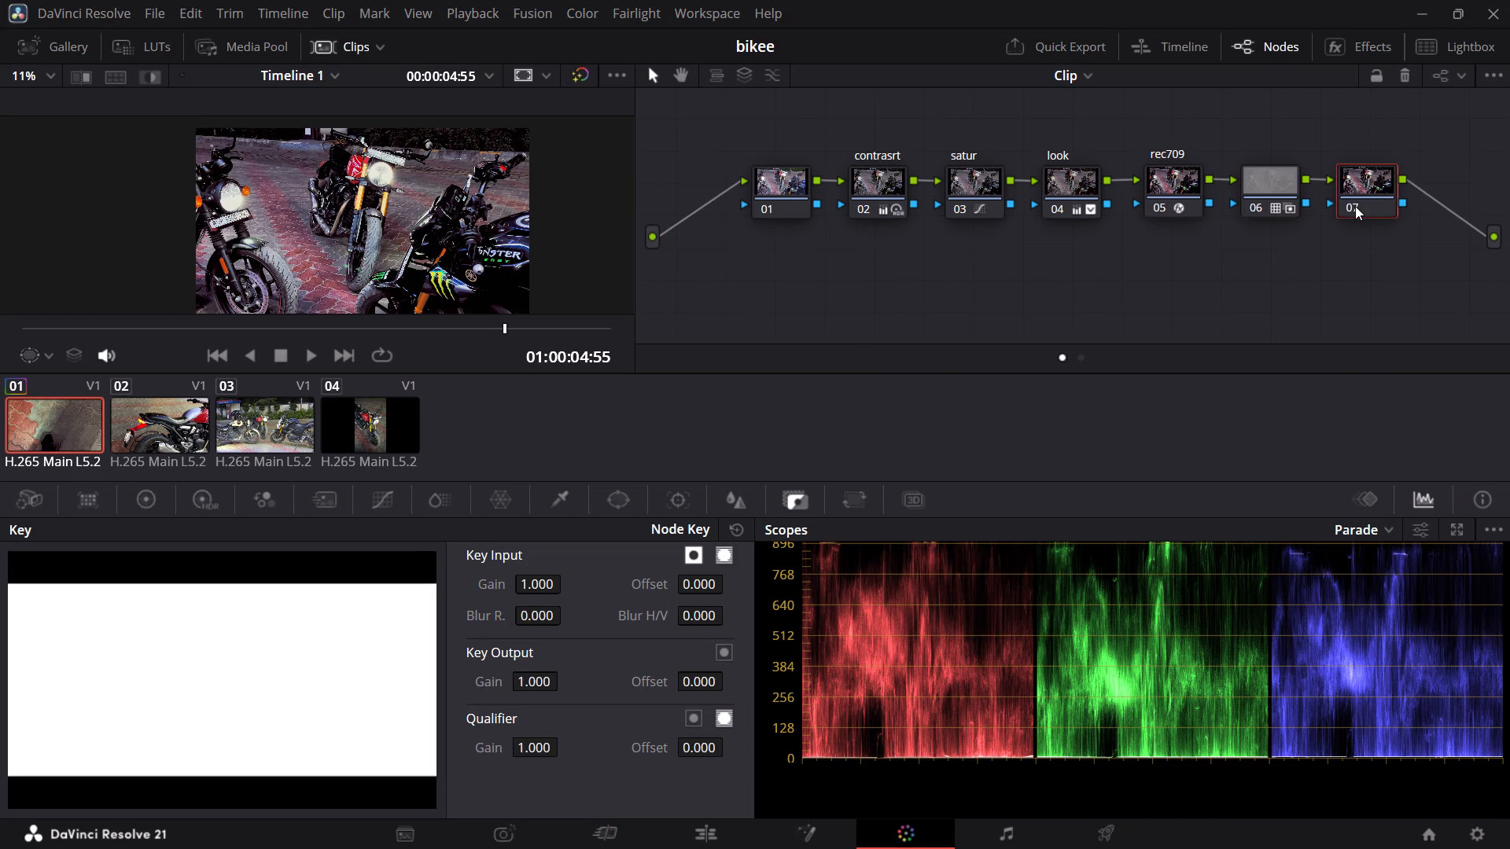
pyautogui.click(1368, 189)
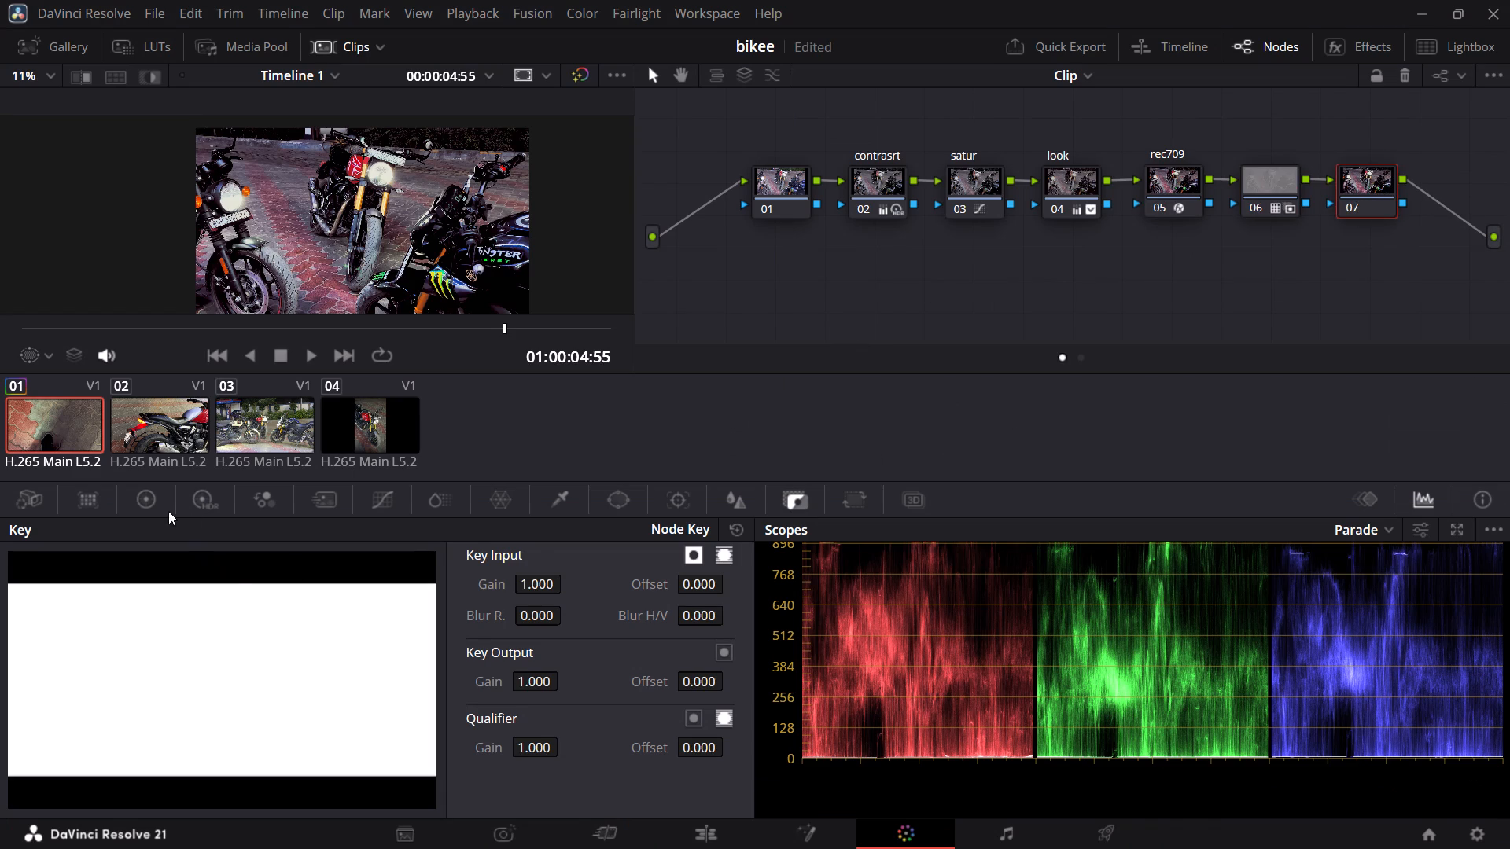
# Bring up the primaries color wheels for node 07 and set its master gain to 1.05.
pyautogui.click(155, 502)
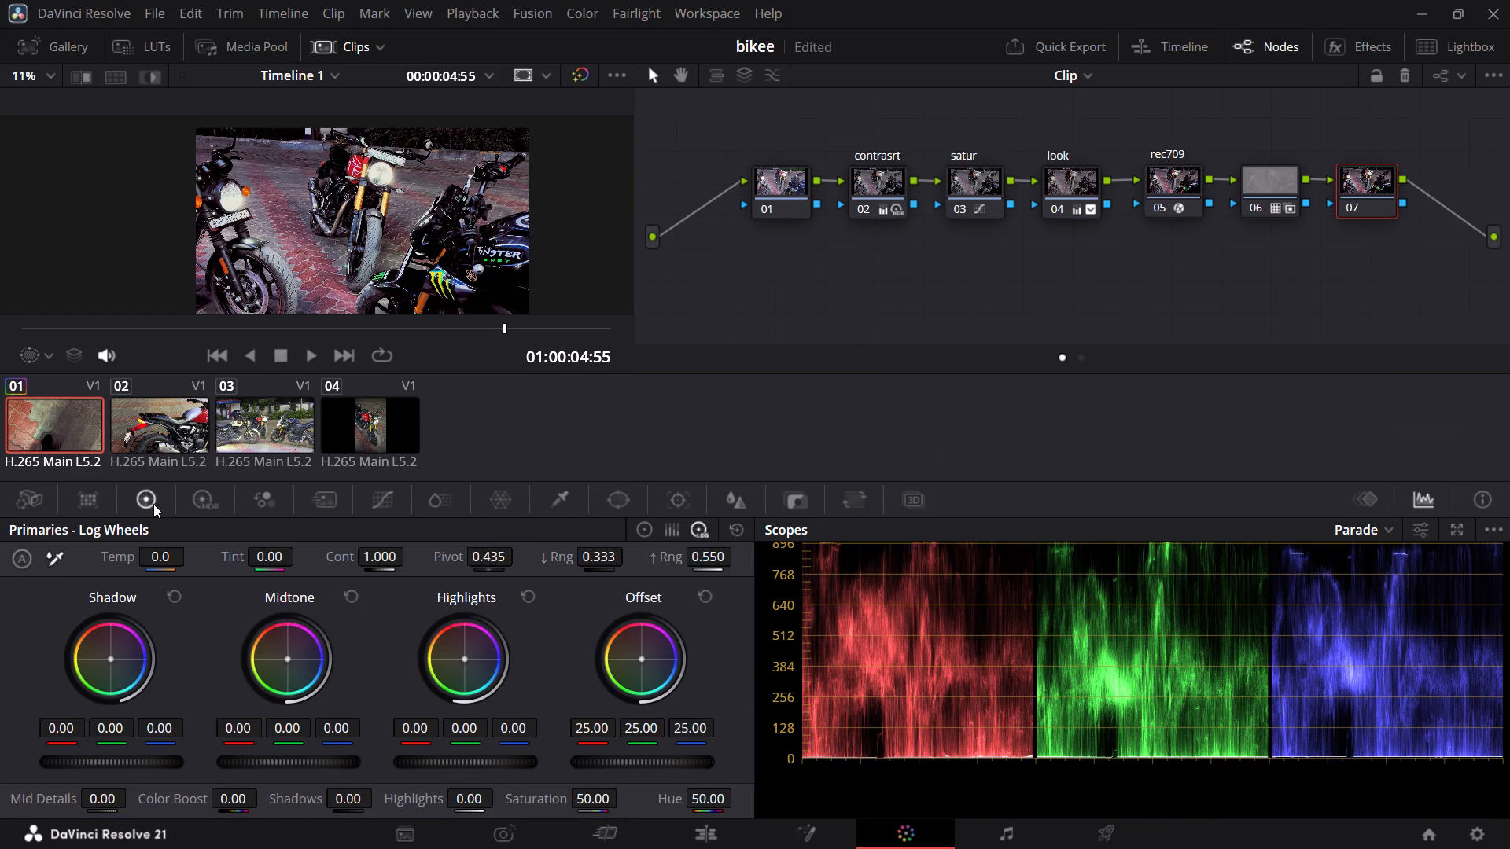
pyautogui.click(194, 503)
pyautogui.click(149, 502)
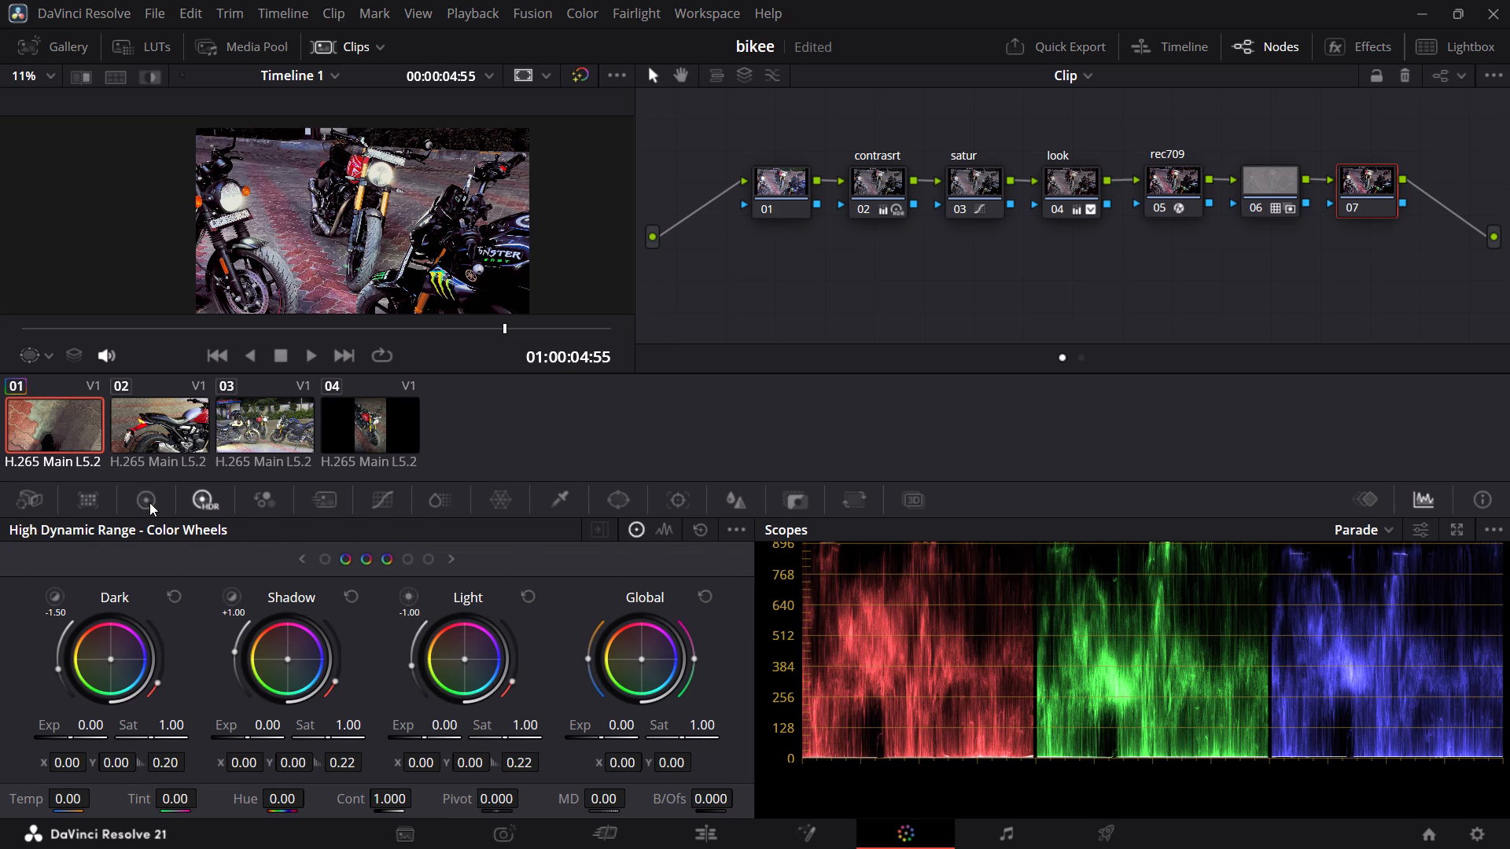
pyautogui.click(643, 540)
pyautogui.click(647, 526)
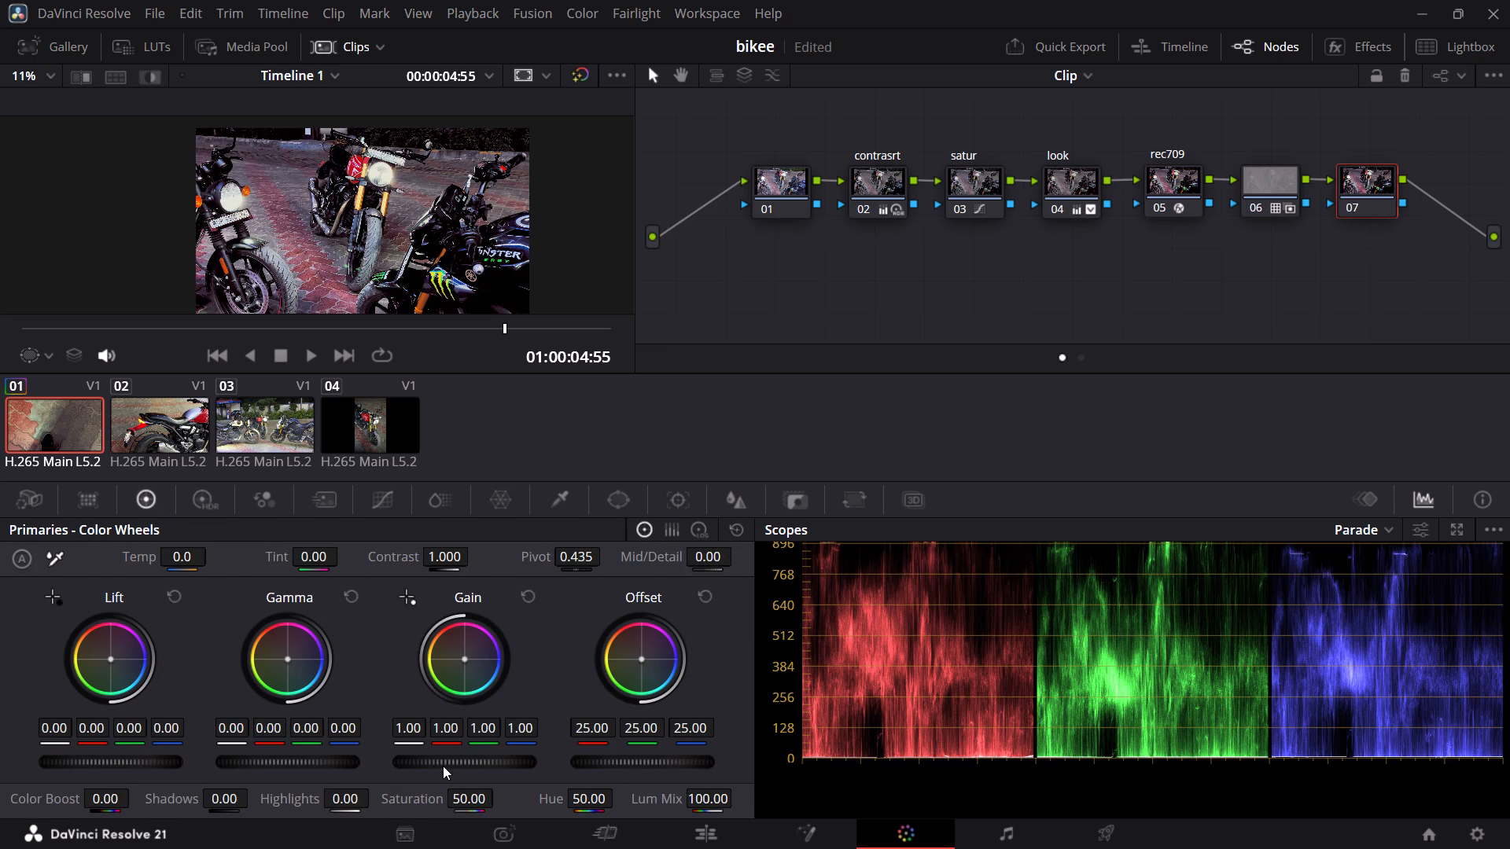
pyautogui.moveTo(454, 755); pyautogui.dragTo(453, 755)
pyautogui.moveTo(453, 755); pyautogui.dragTo(389, 735)
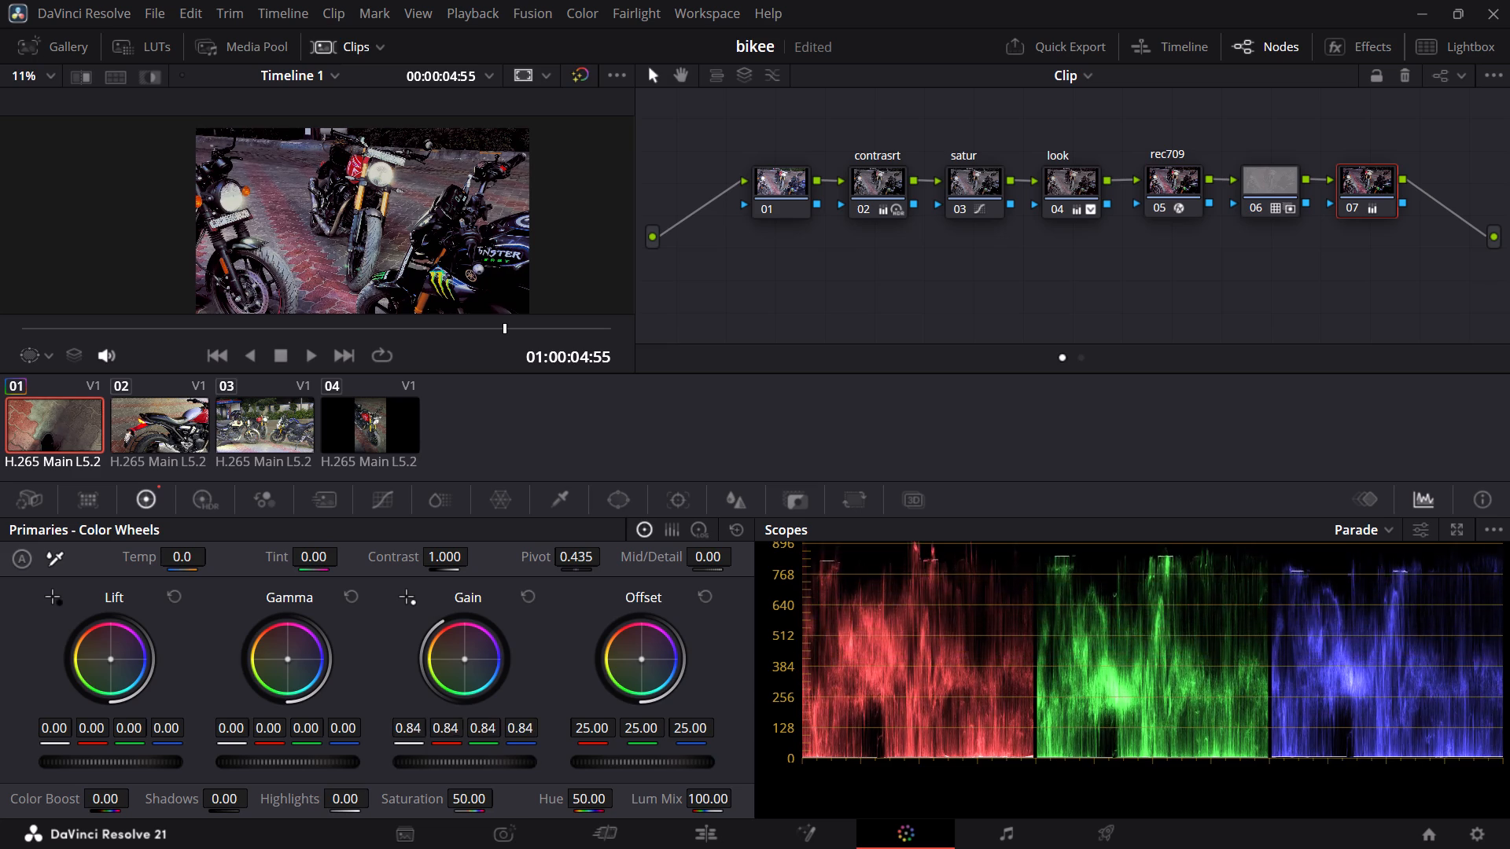
pyautogui.moveTo(389, 735); pyautogui.dragTo(484, 772)
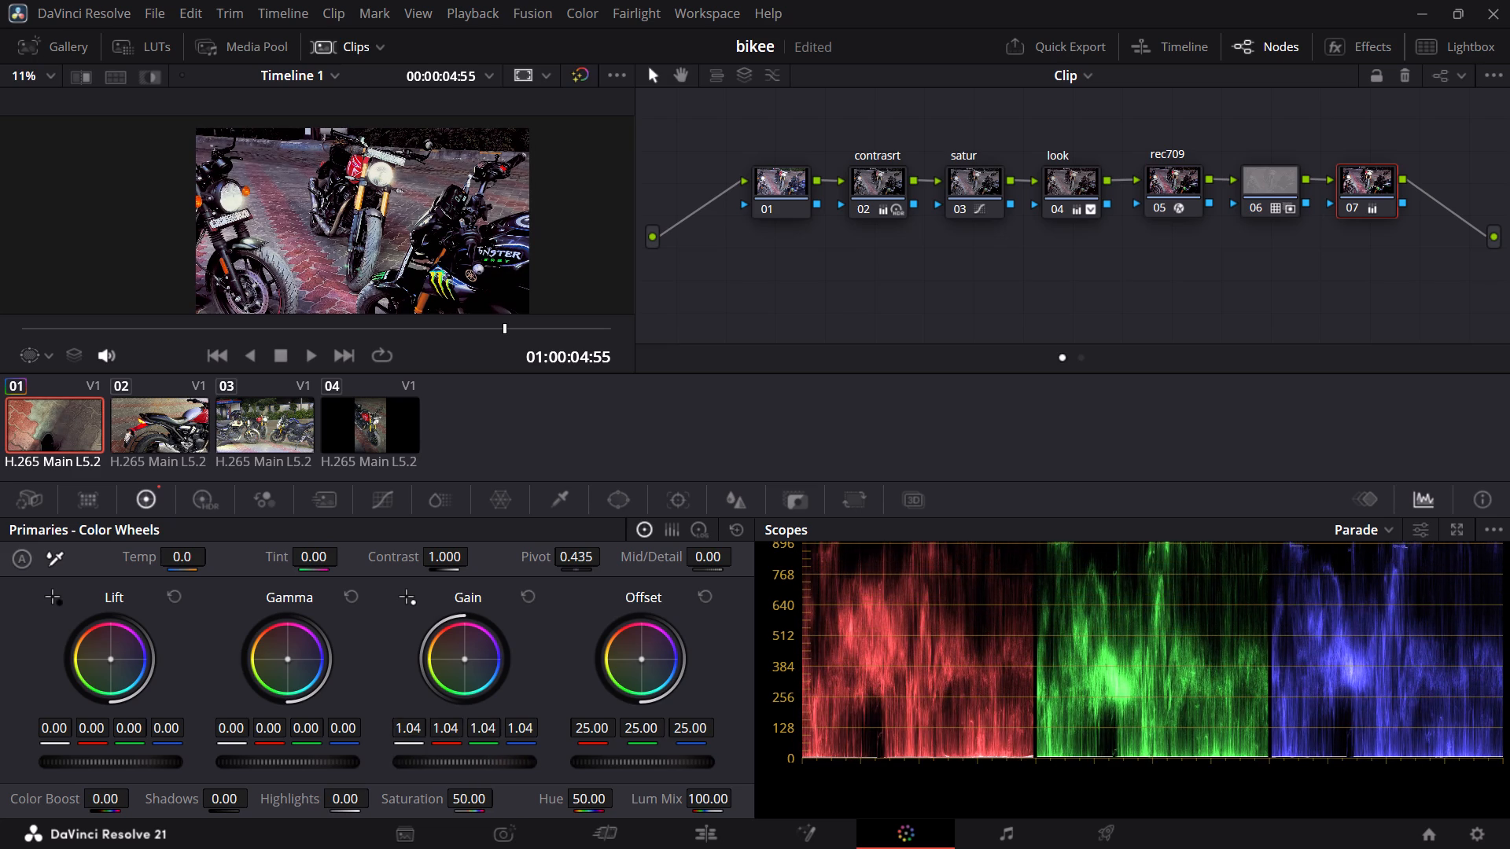
pyautogui.moveTo(484, 772); pyautogui.dragTo(514, 772)
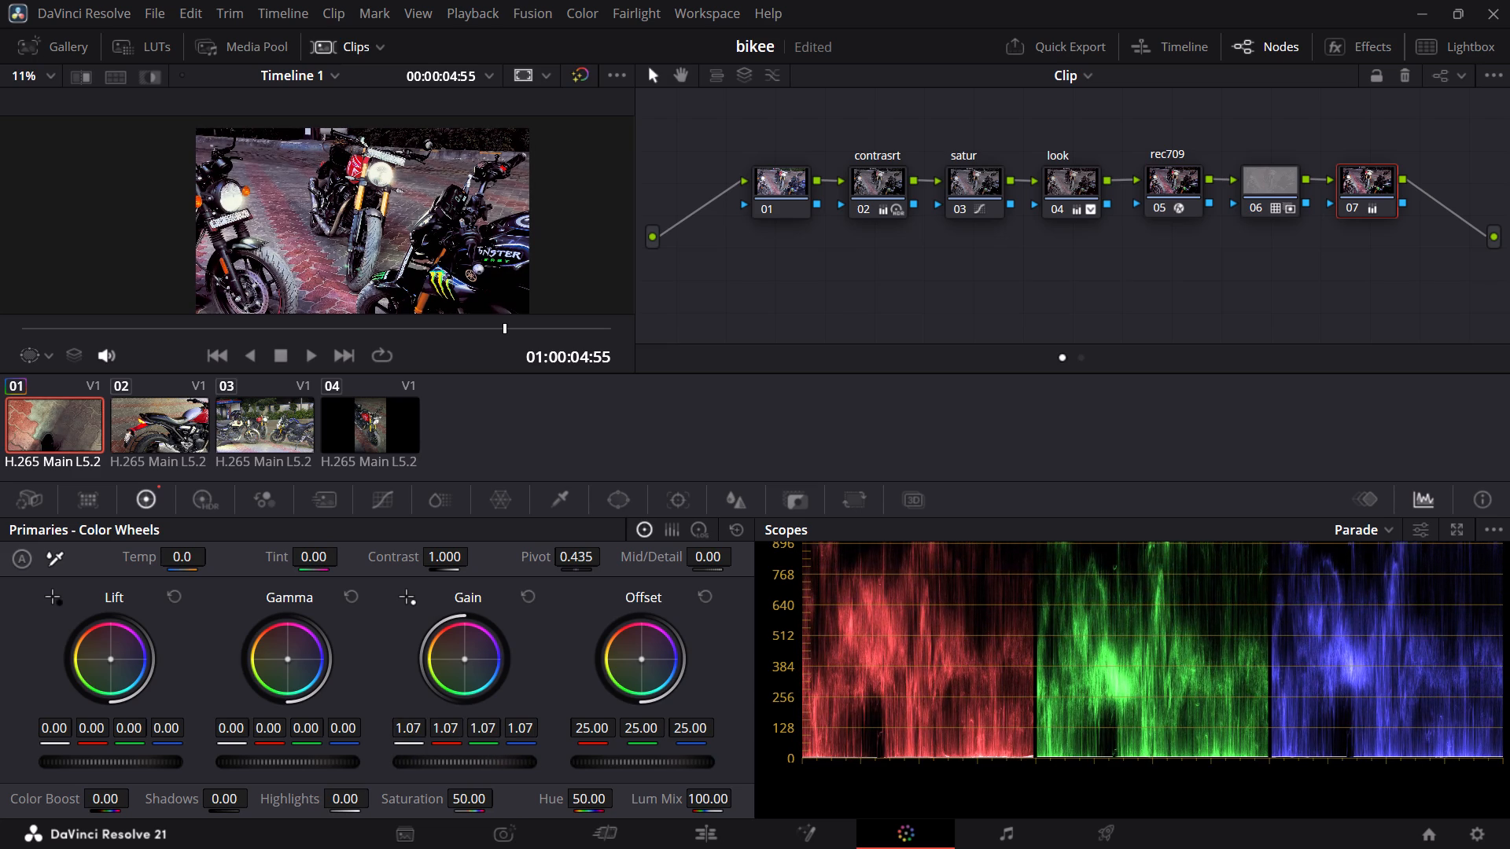
pyautogui.moveTo(514, 772); pyautogui.dragTo(477, 796)
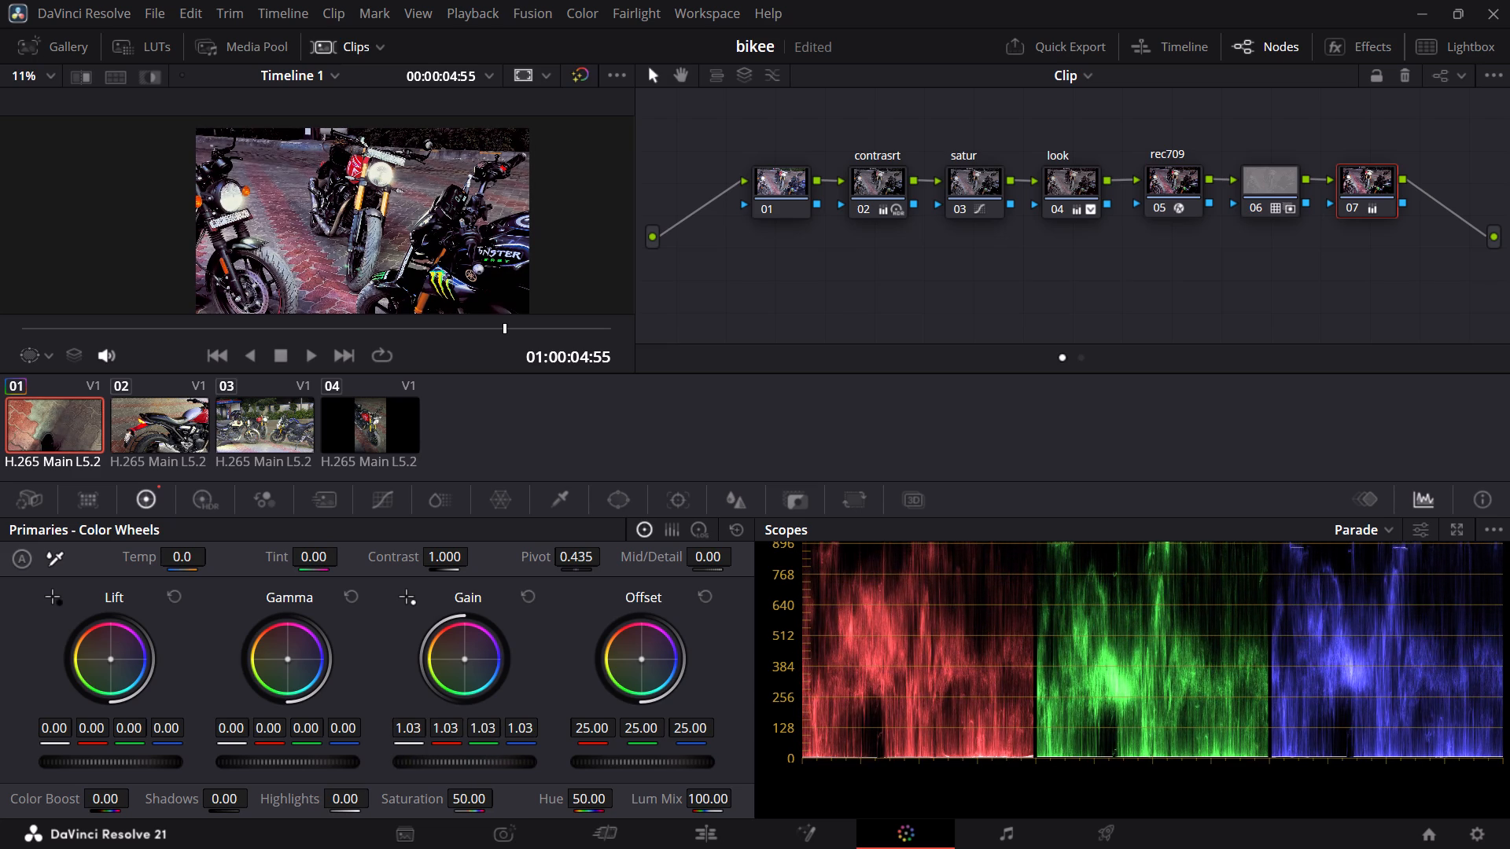
pyautogui.moveTo(477, 796); pyautogui.dragTo(500, 786)
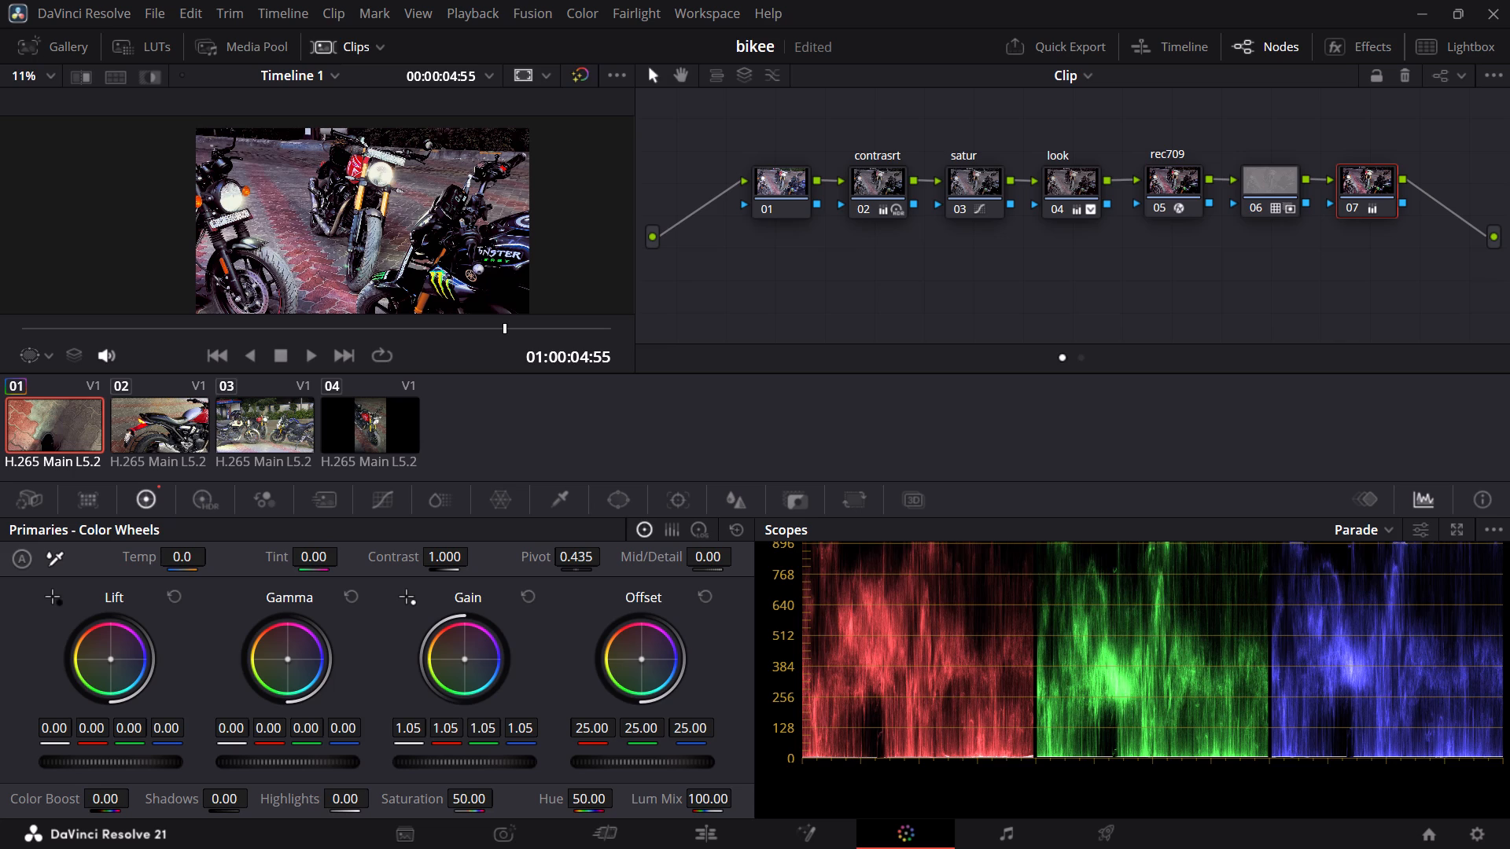
pyautogui.moveTo(500, 786); pyautogui.dragTo(496, 777)
# Shift node 07's gain color balance to red 1.05, green 1.05 and blue 0.97, and compare with the grade bypassed.
pyautogui.moveTo(466, 657); pyautogui.dragTo(422, 694)
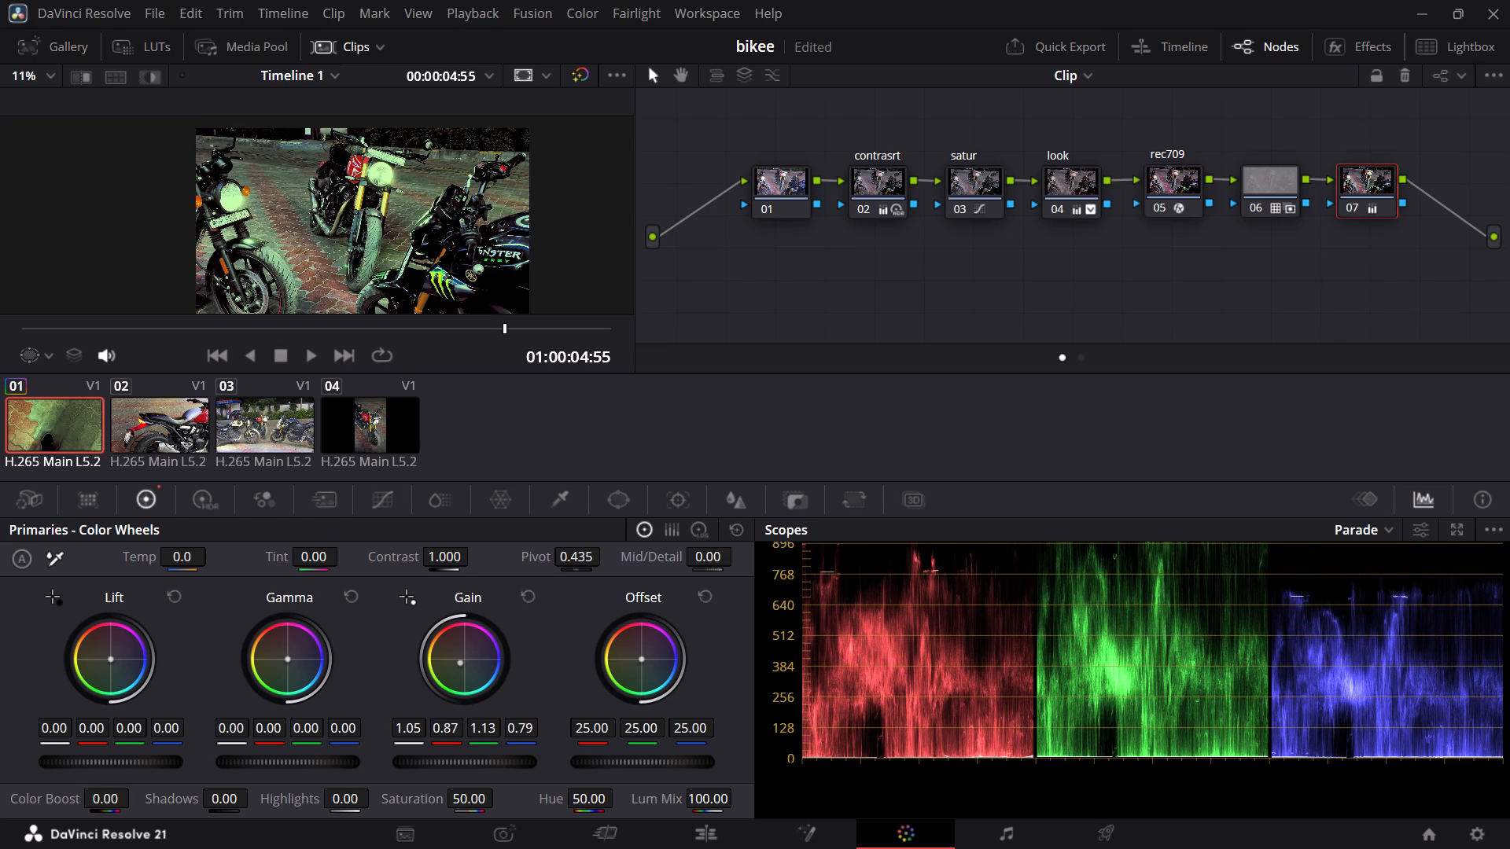
pyautogui.moveTo(422, 694); pyautogui.dragTo(435, 682)
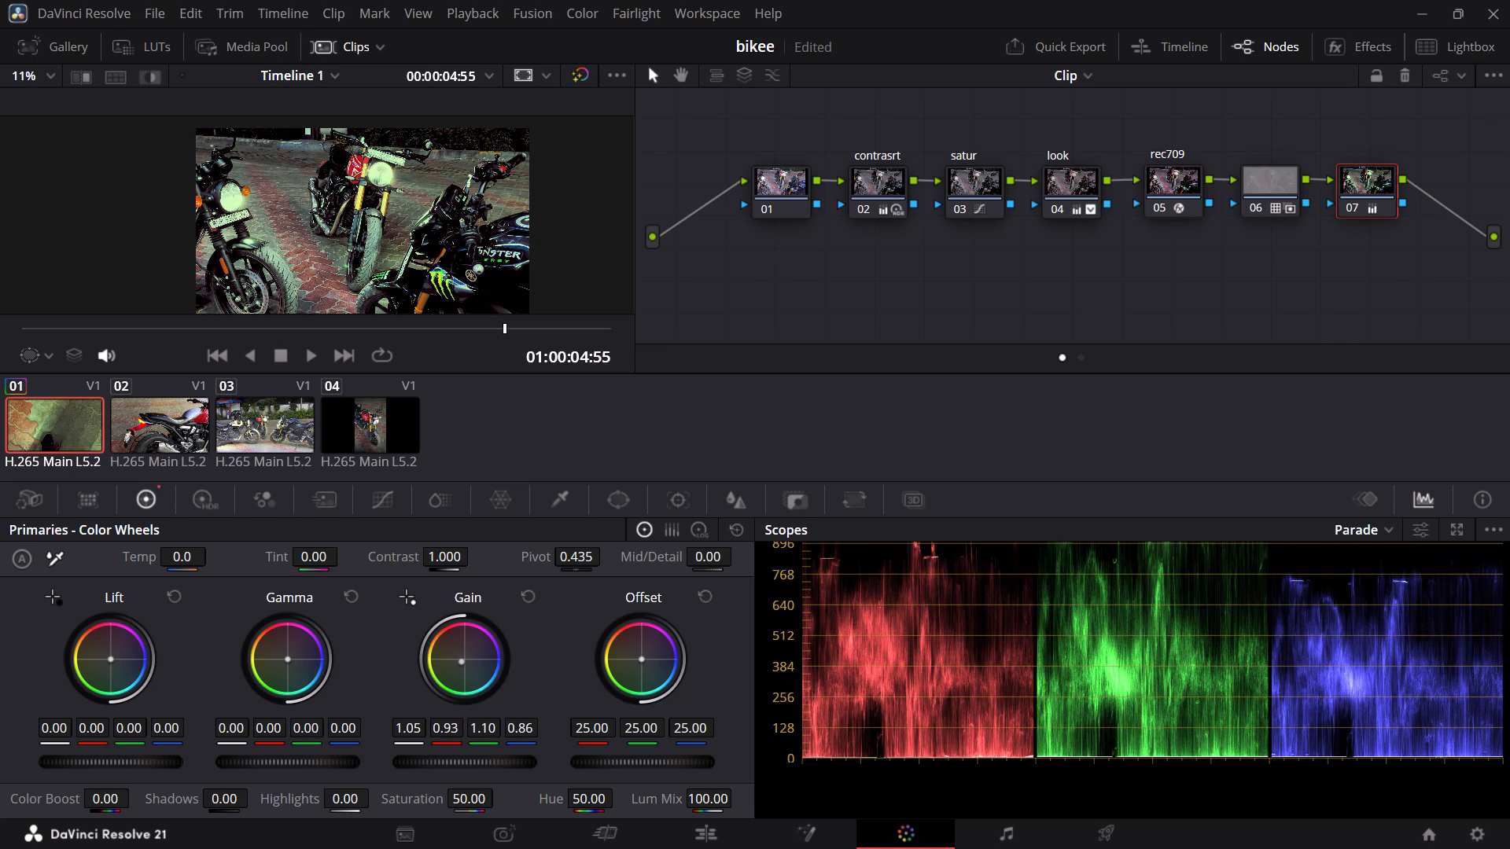
pyautogui.moveTo(435, 682); pyautogui.dragTo(451, 653)
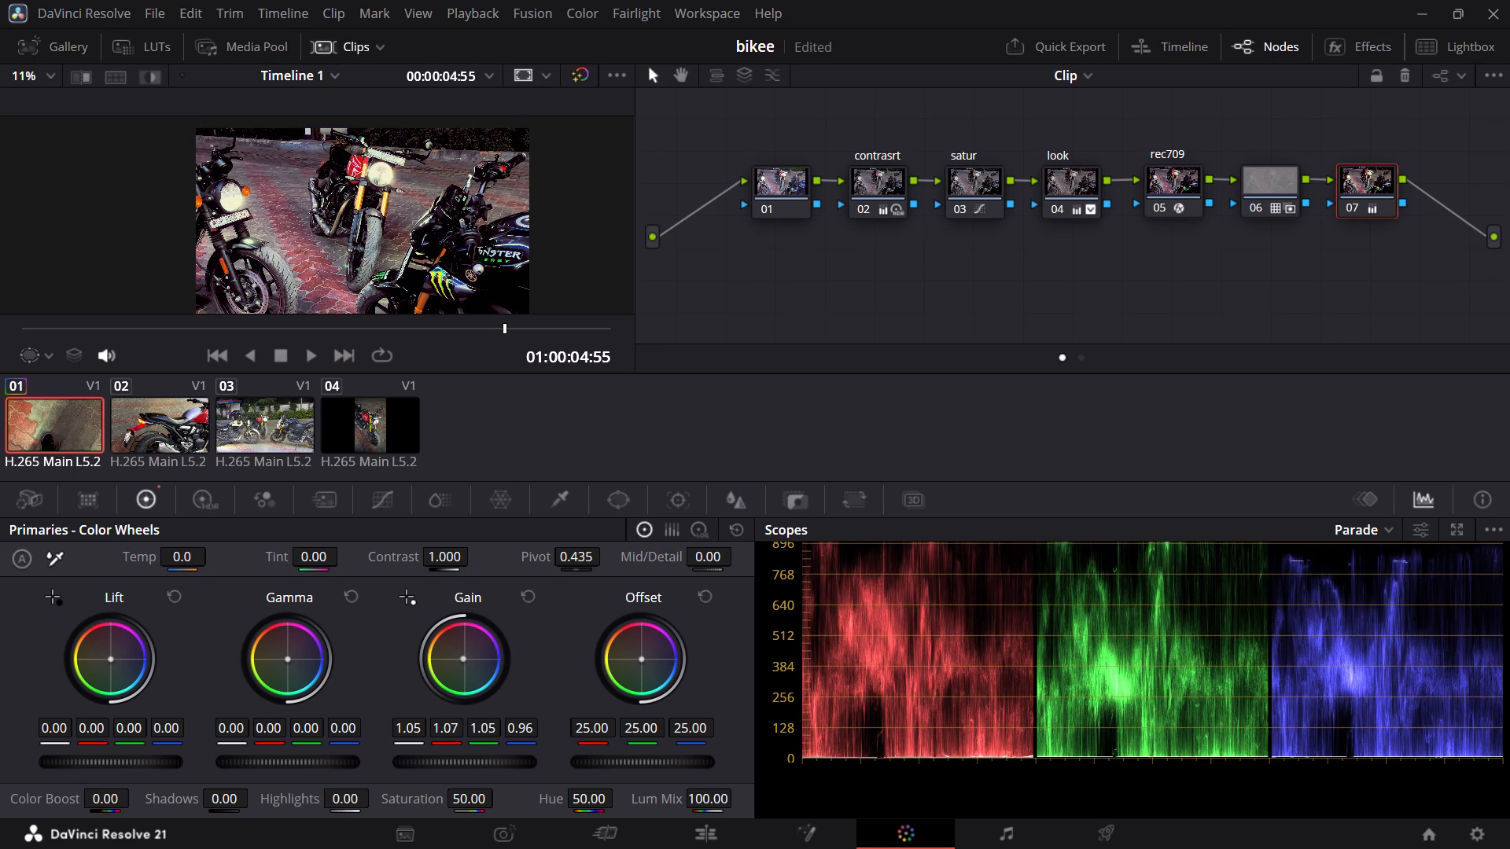
pyautogui.moveTo(451, 653); pyautogui.dragTo(461, 648)
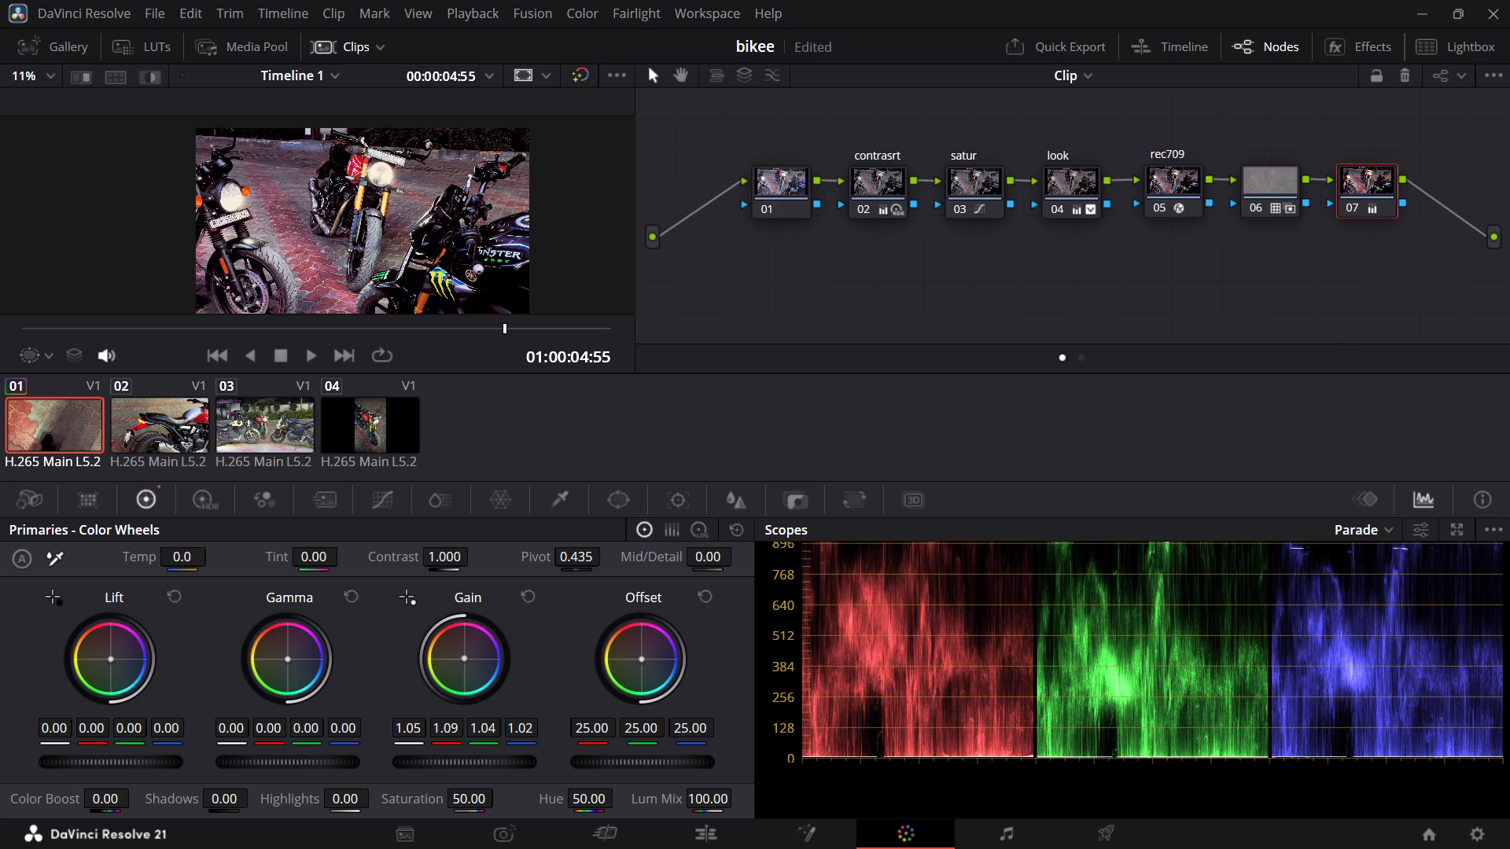
pyautogui.moveTo(461, 648); pyautogui.dragTo(477, 647)
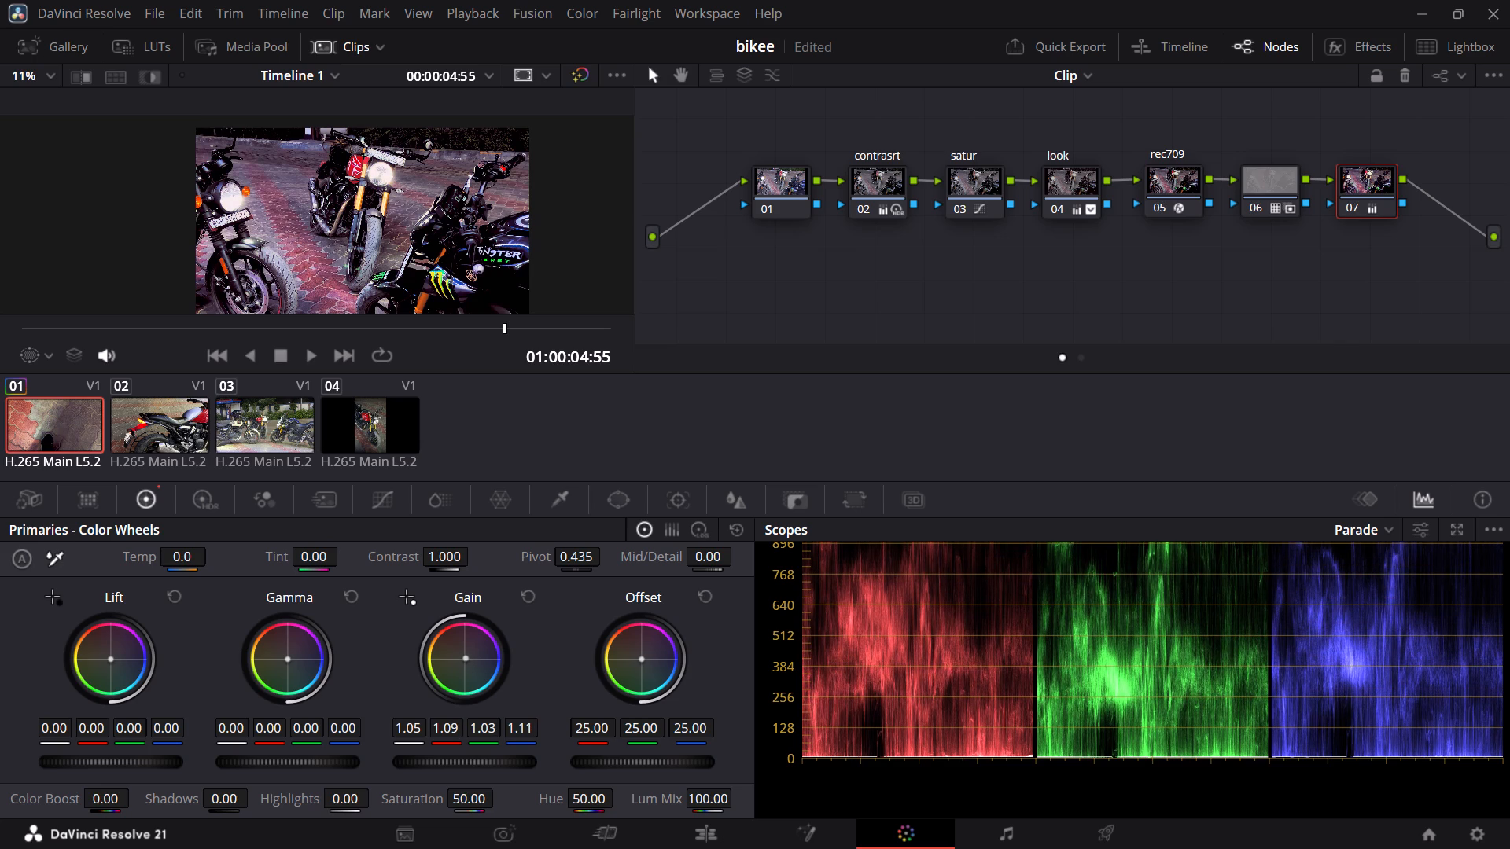
pyautogui.moveTo(477, 647); pyautogui.dragTo(473, 663)
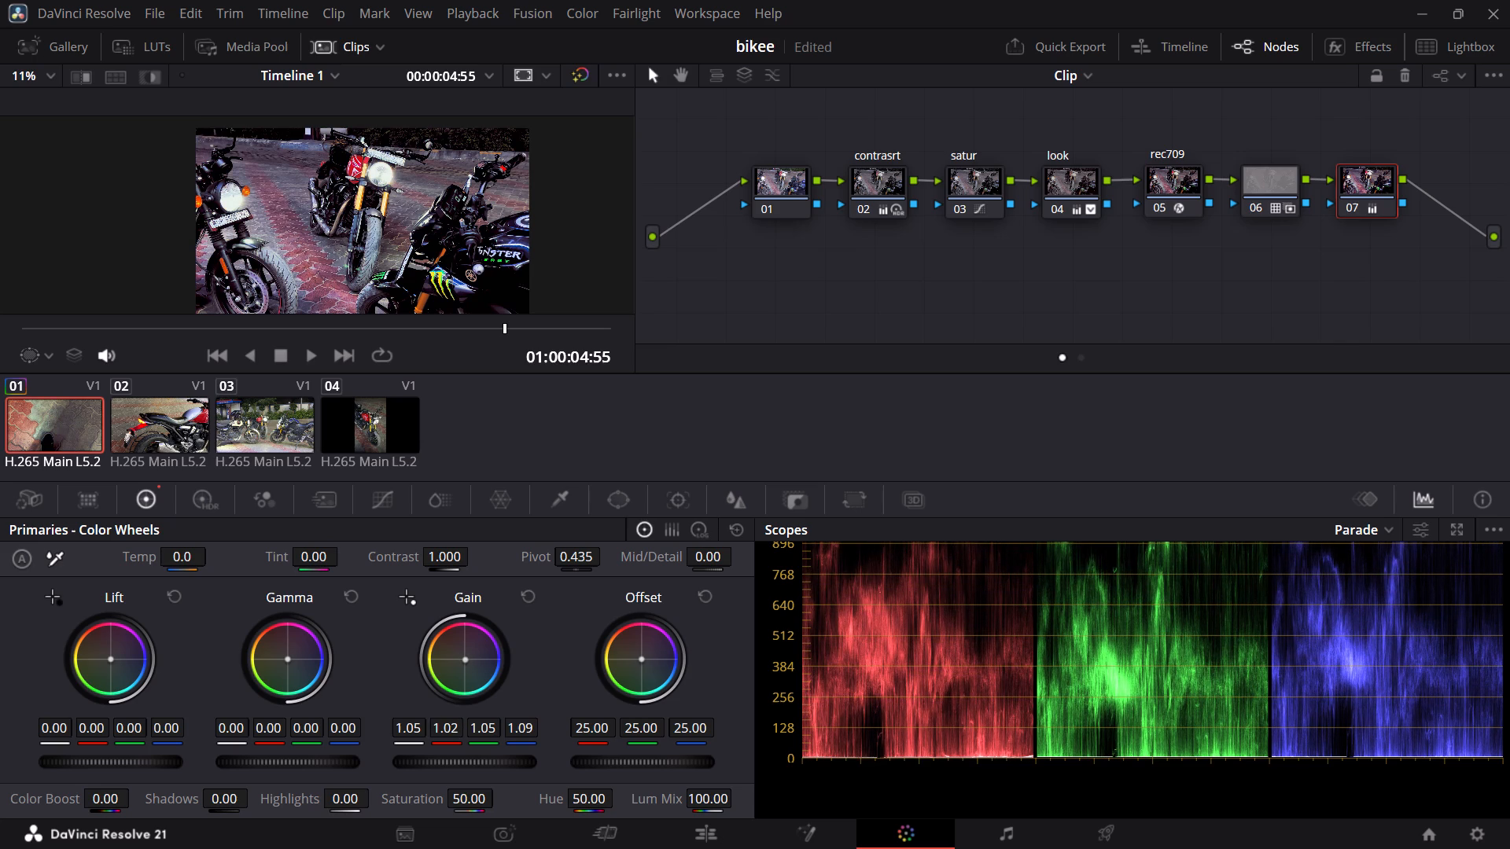
pyautogui.moveTo(473, 663); pyautogui.dragTo(484, 663)
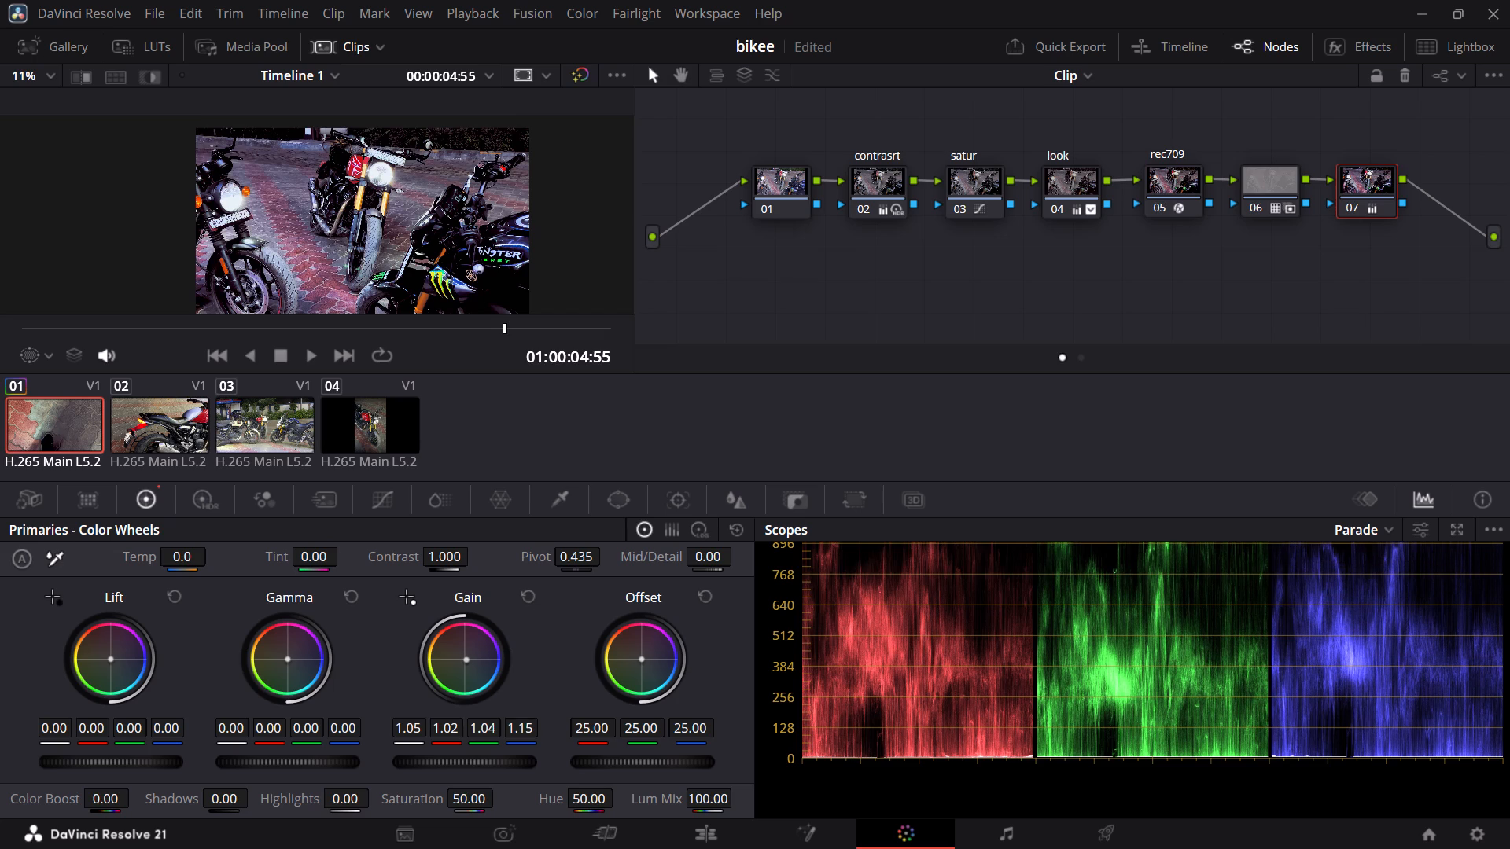
pyautogui.moveTo(484, 663); pyautogui.dragTo(482, 663)
pyautogui.moveTo(482, 663); pyautogui.dragTo(452, 660)
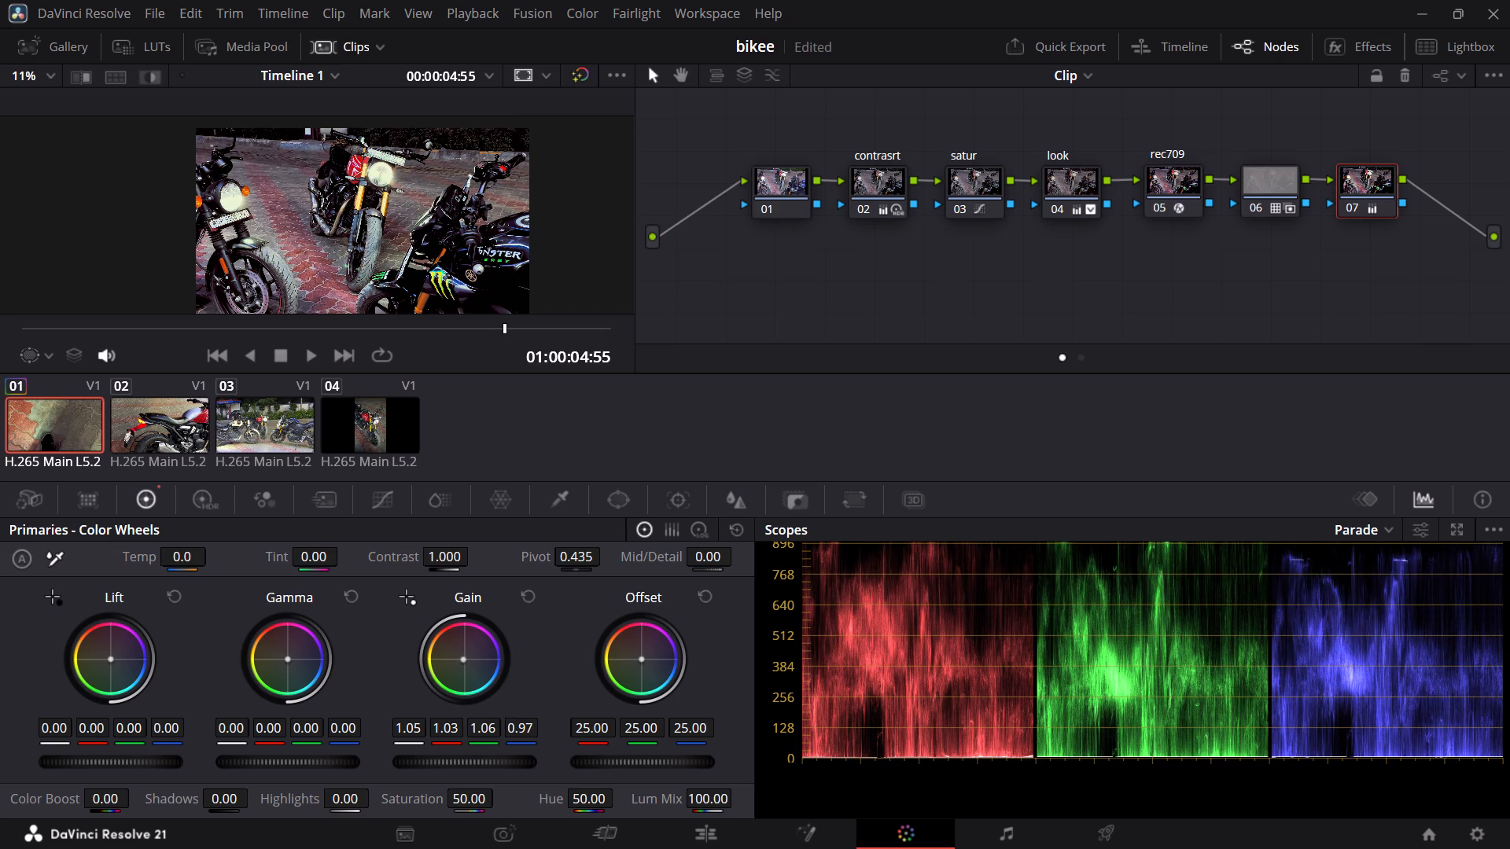
pyautogui.moveTo(452, 660); pyautogui.dragTo(452, 657)
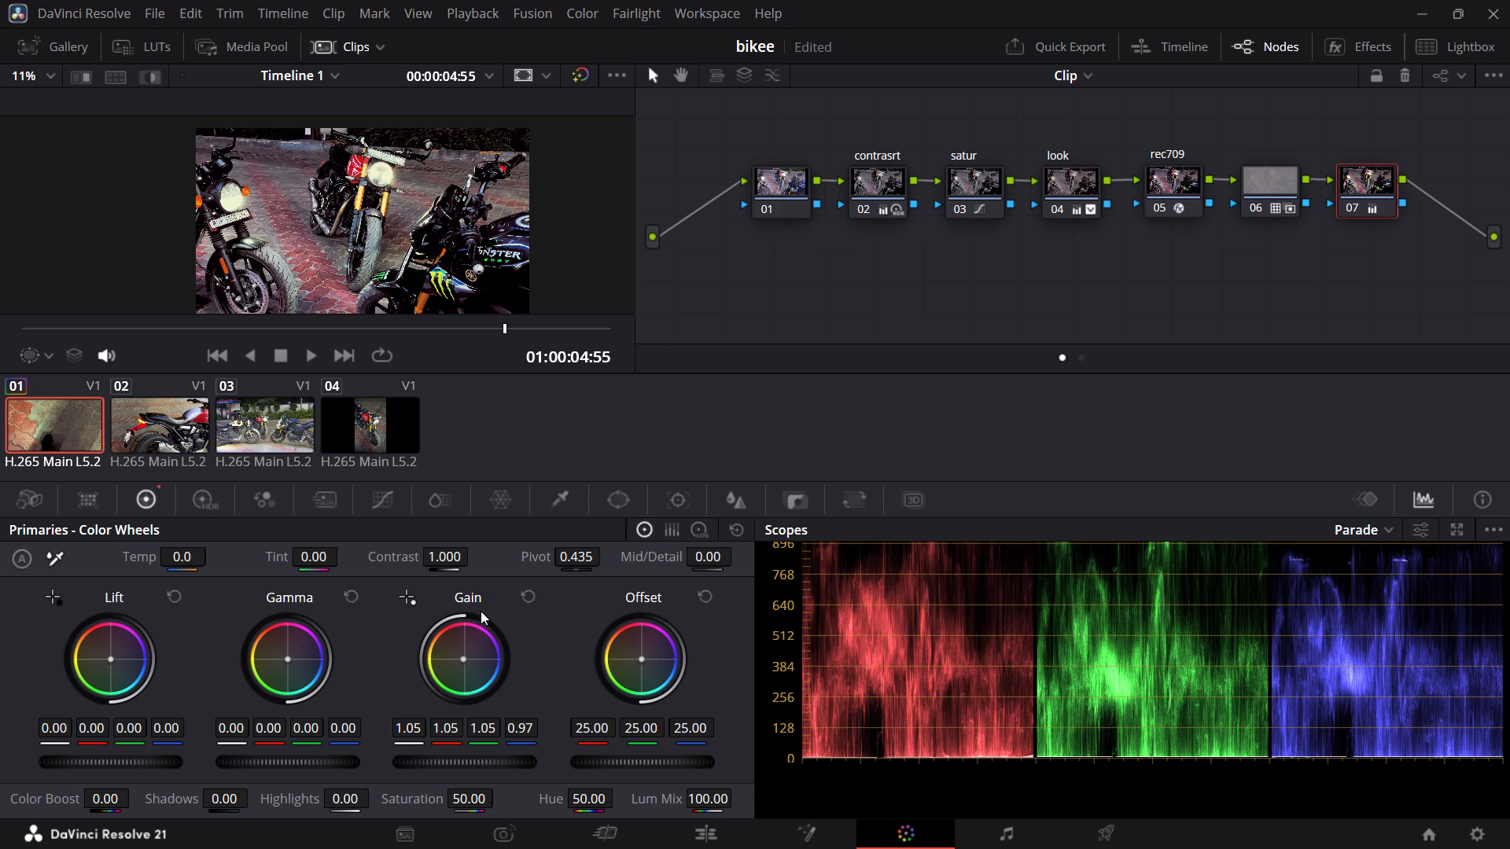
pyautogui.click(582, 81)
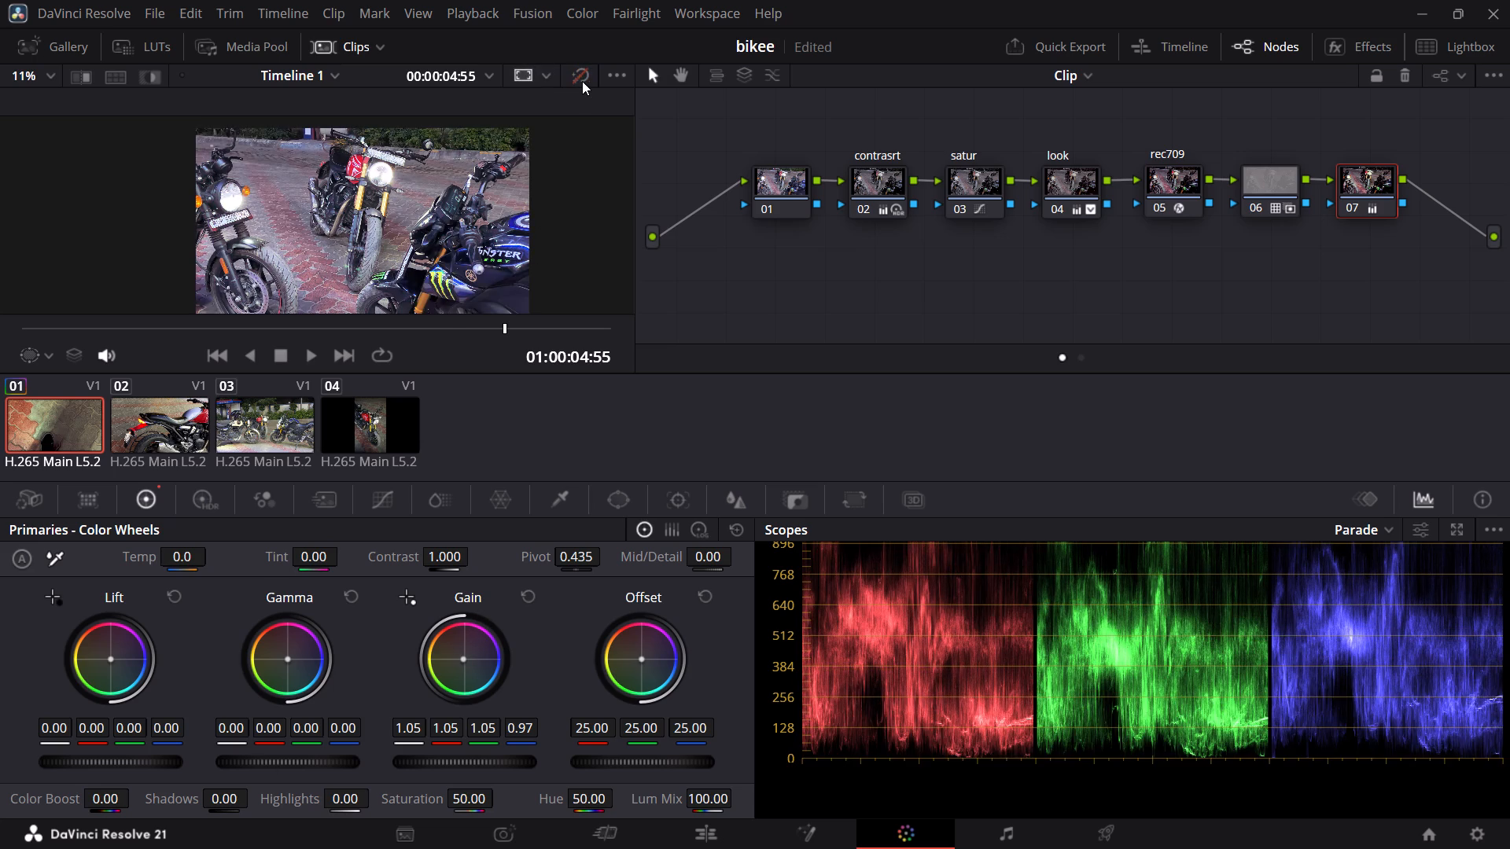
pyautogui.click(582, 81)
pyautogui.doubleClick(582, 81)
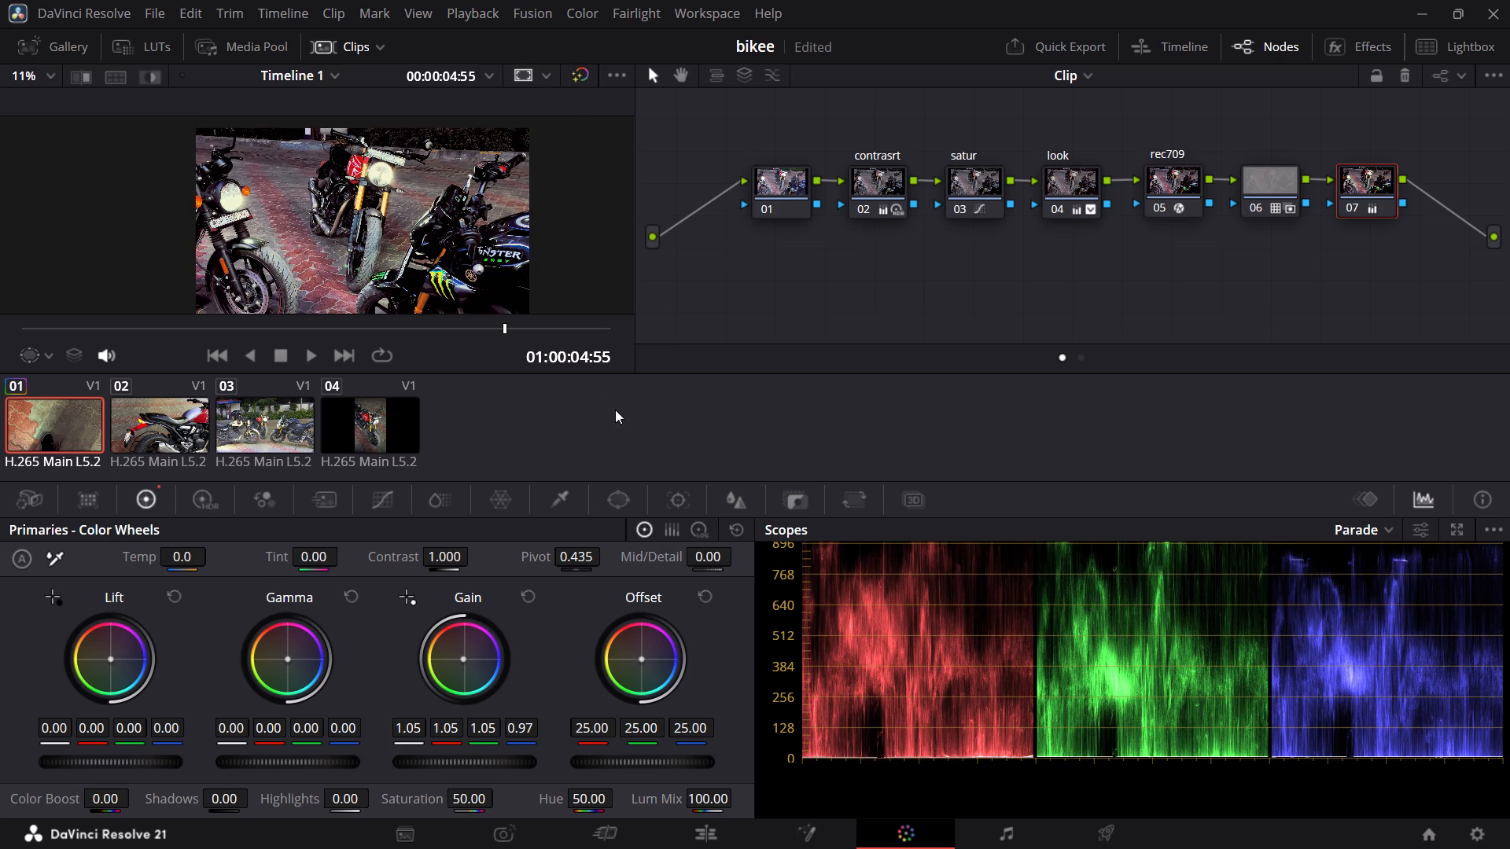
# Switch to the browser and play the tutorial's gamma adjustment on its last node, pausing it at 7:20.
pyautogui.click(639, 514)
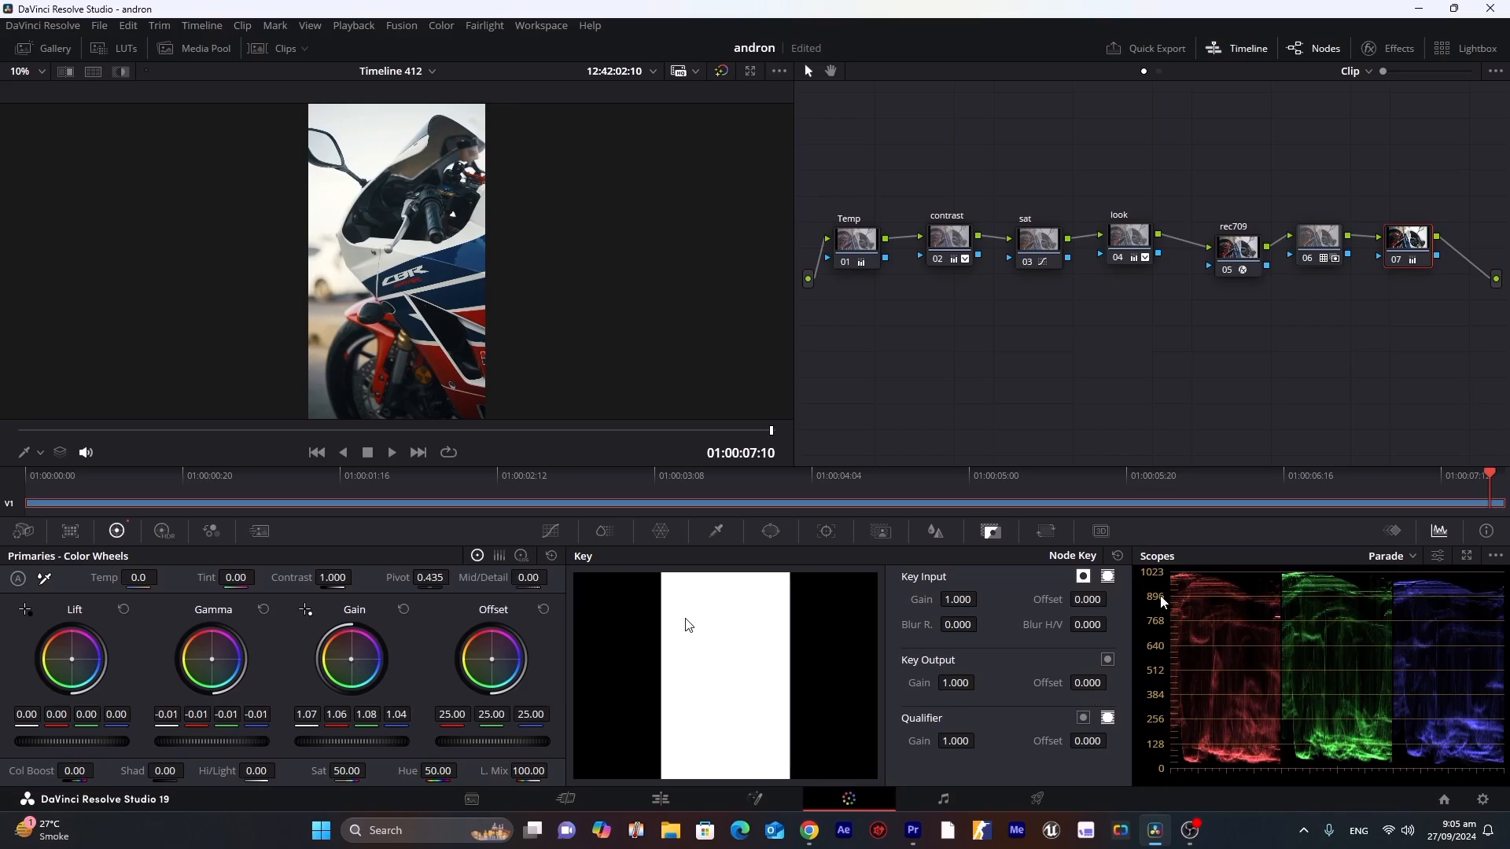
pyautogui.click(878, 356)
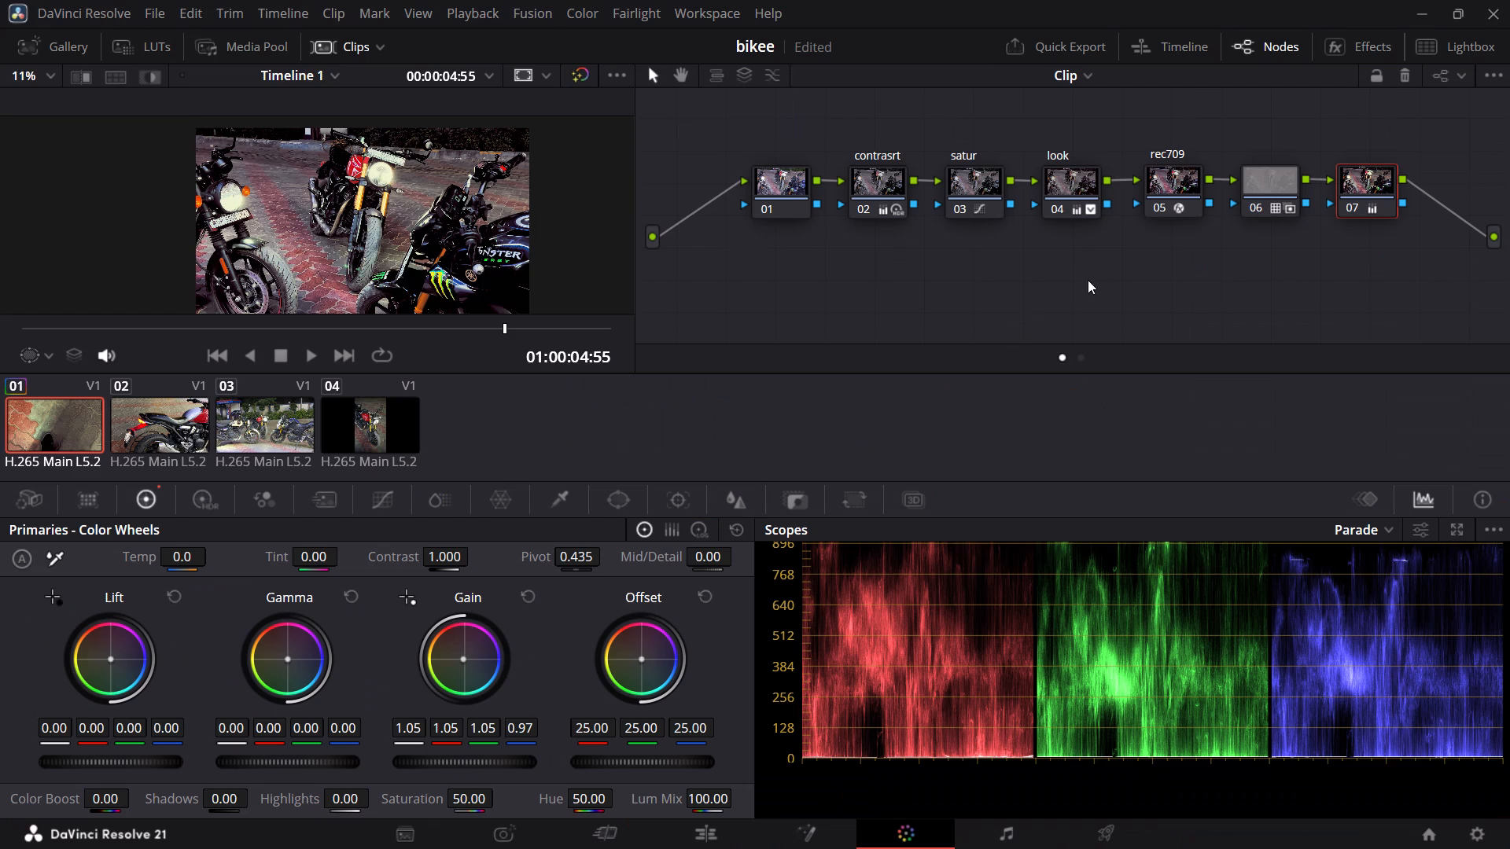
# Lower node 07's master gamma to -0.02 and compare the image with the grade bypassed.
pyautogui.moveTo(289, 762); pyautogui.dragTo(280, 762)
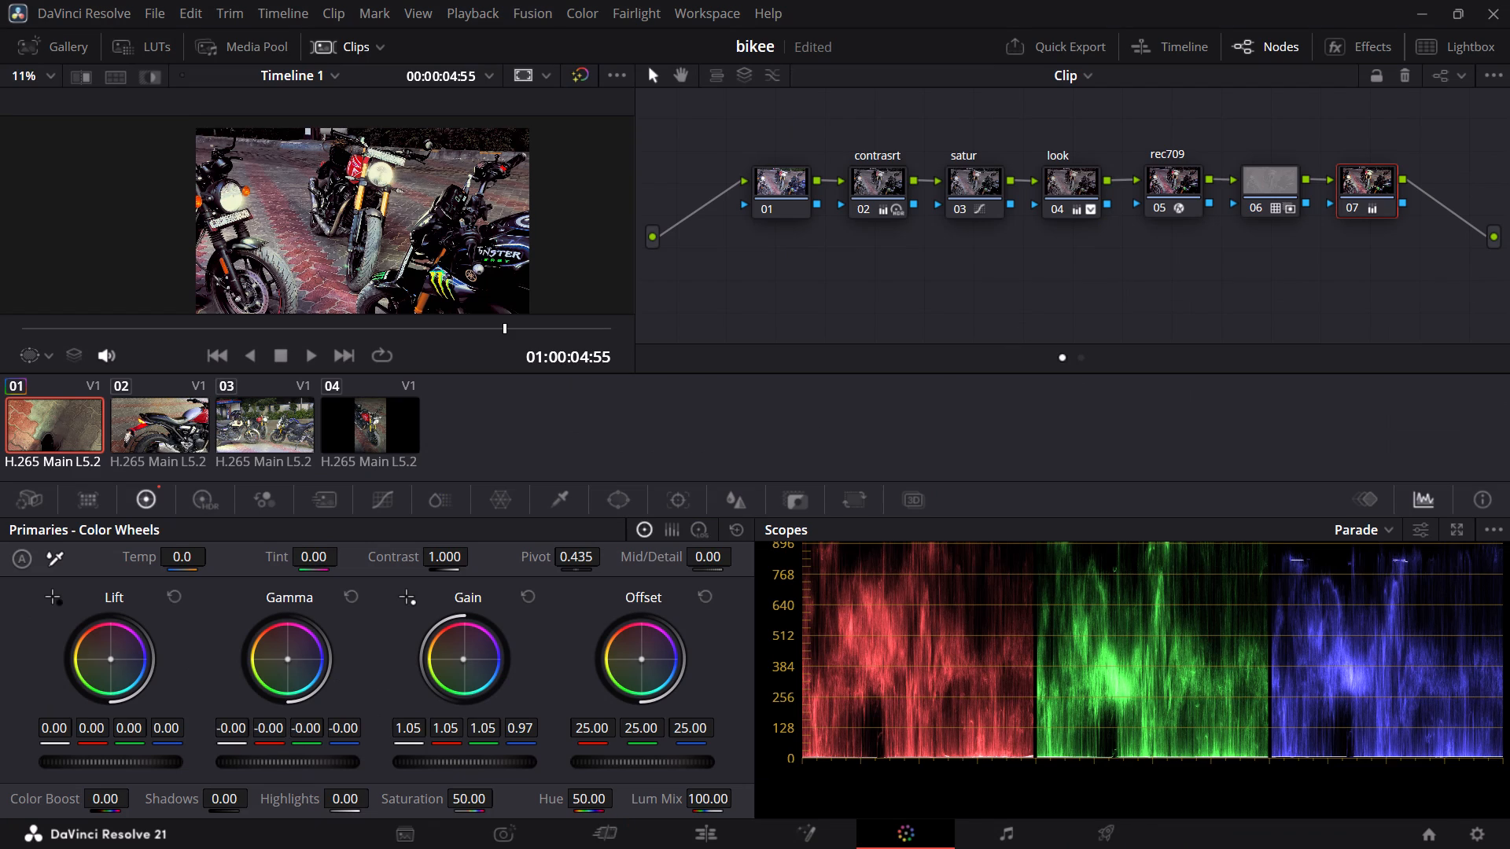
pyautogui.moveTo(280, 762); pyautogui.dragTo(193, 762)
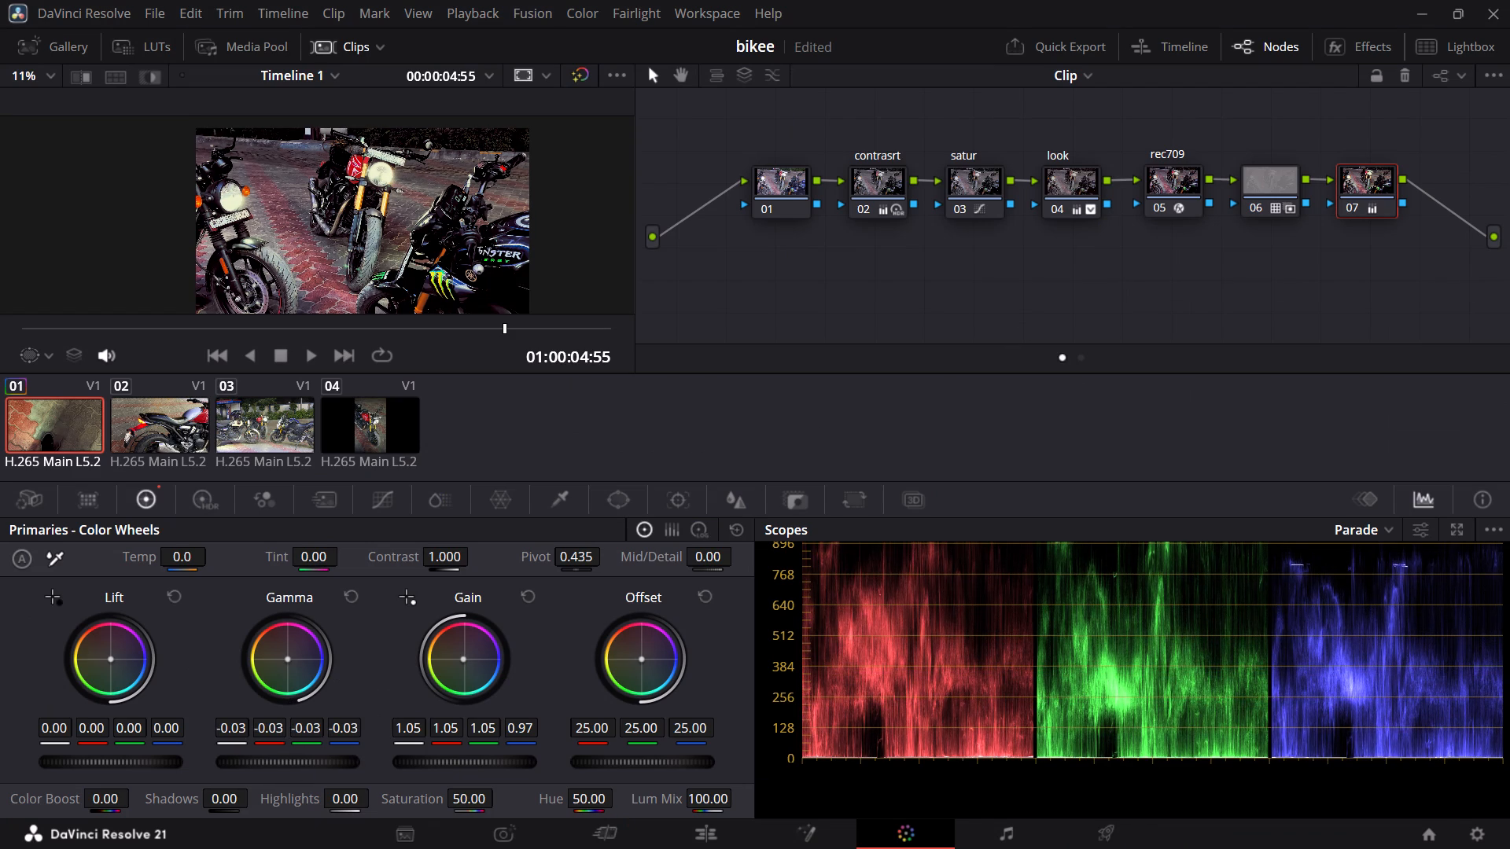
pyautogui.moveTo(193, 762); pyautogui.dragTo(854, 391)
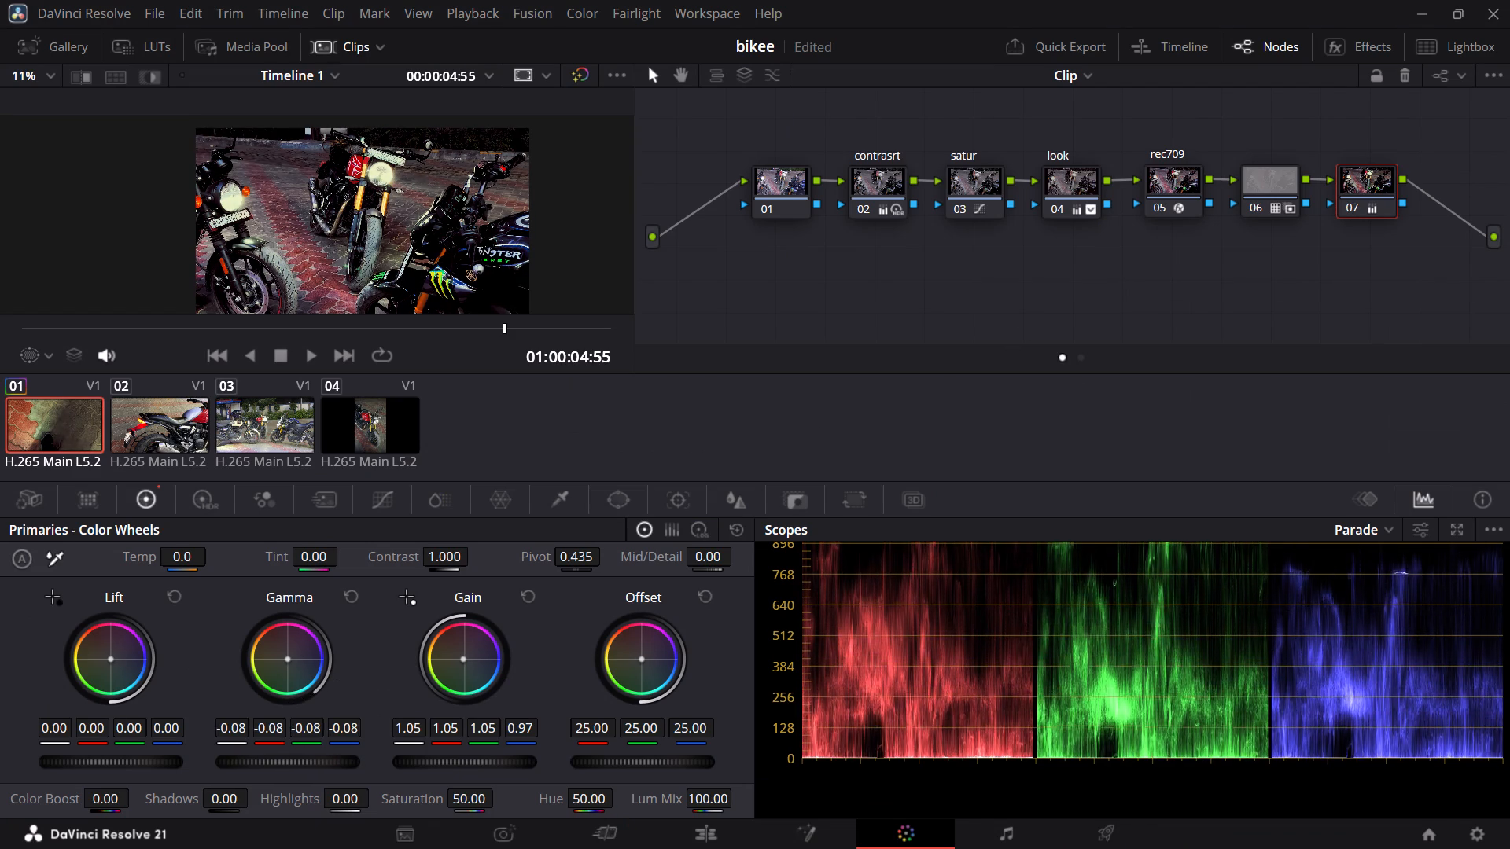
pyautogui.moveTo(854, 391); pyautogui.dragTo(834, 421)
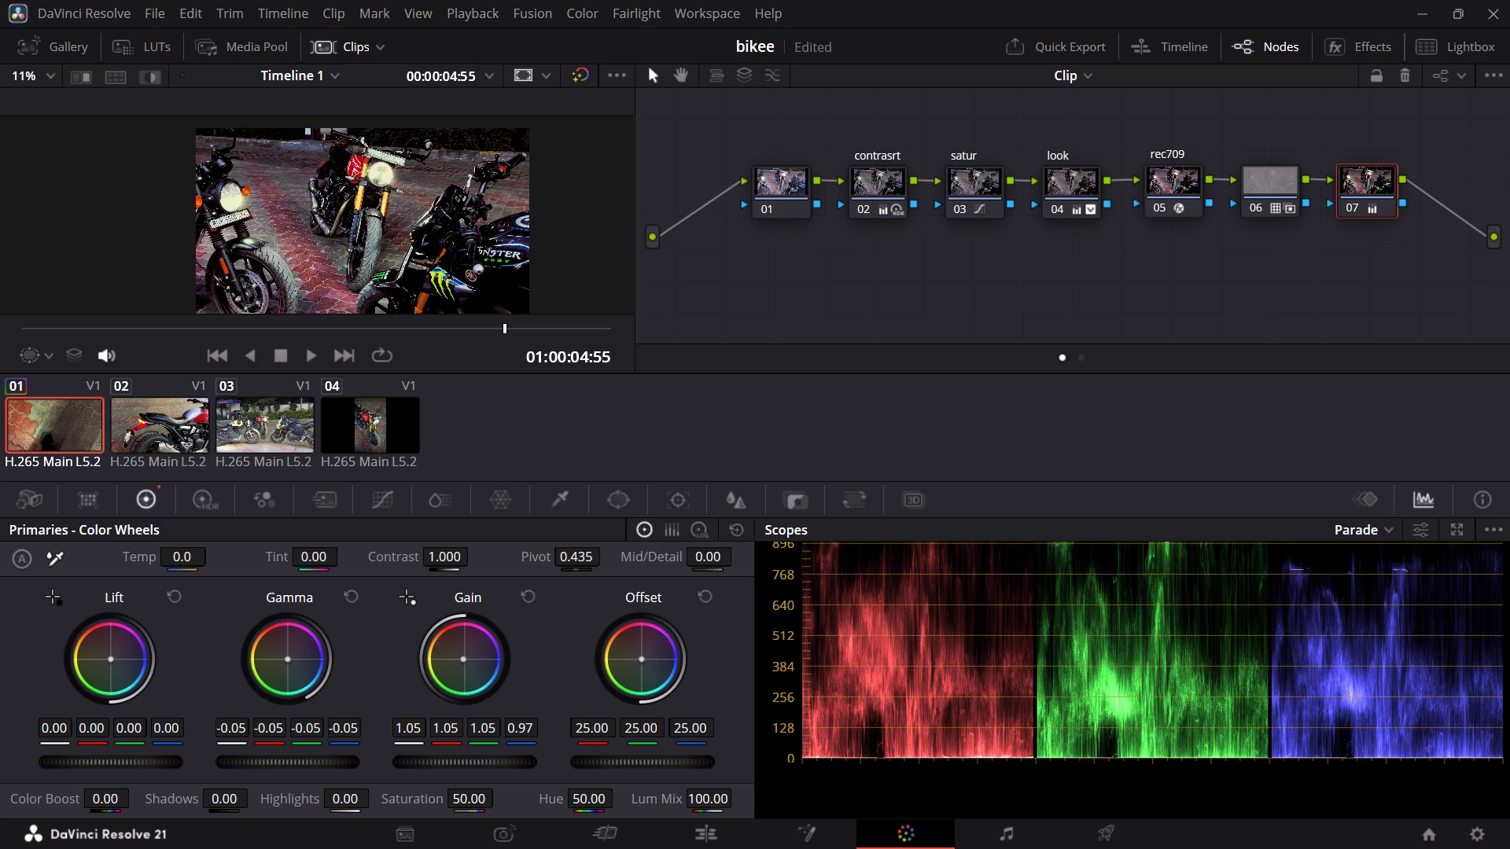
pyautogui.moveTo(834, 421); pyautogui.dragTo(1000, 420)
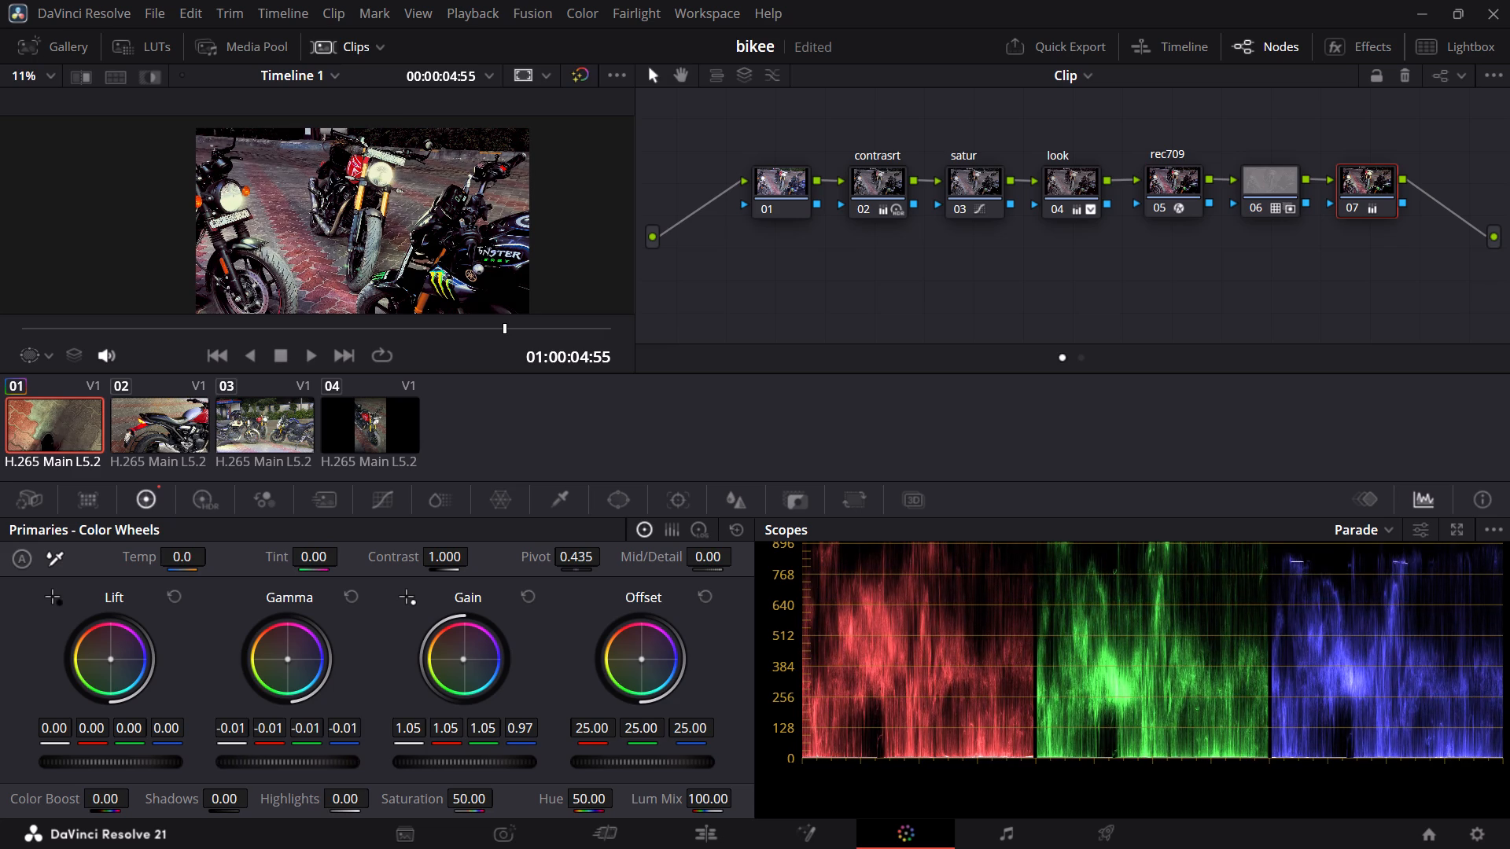
pyautogui.moveTo(1000, 420); pyautogui.dragTo(945, 423)
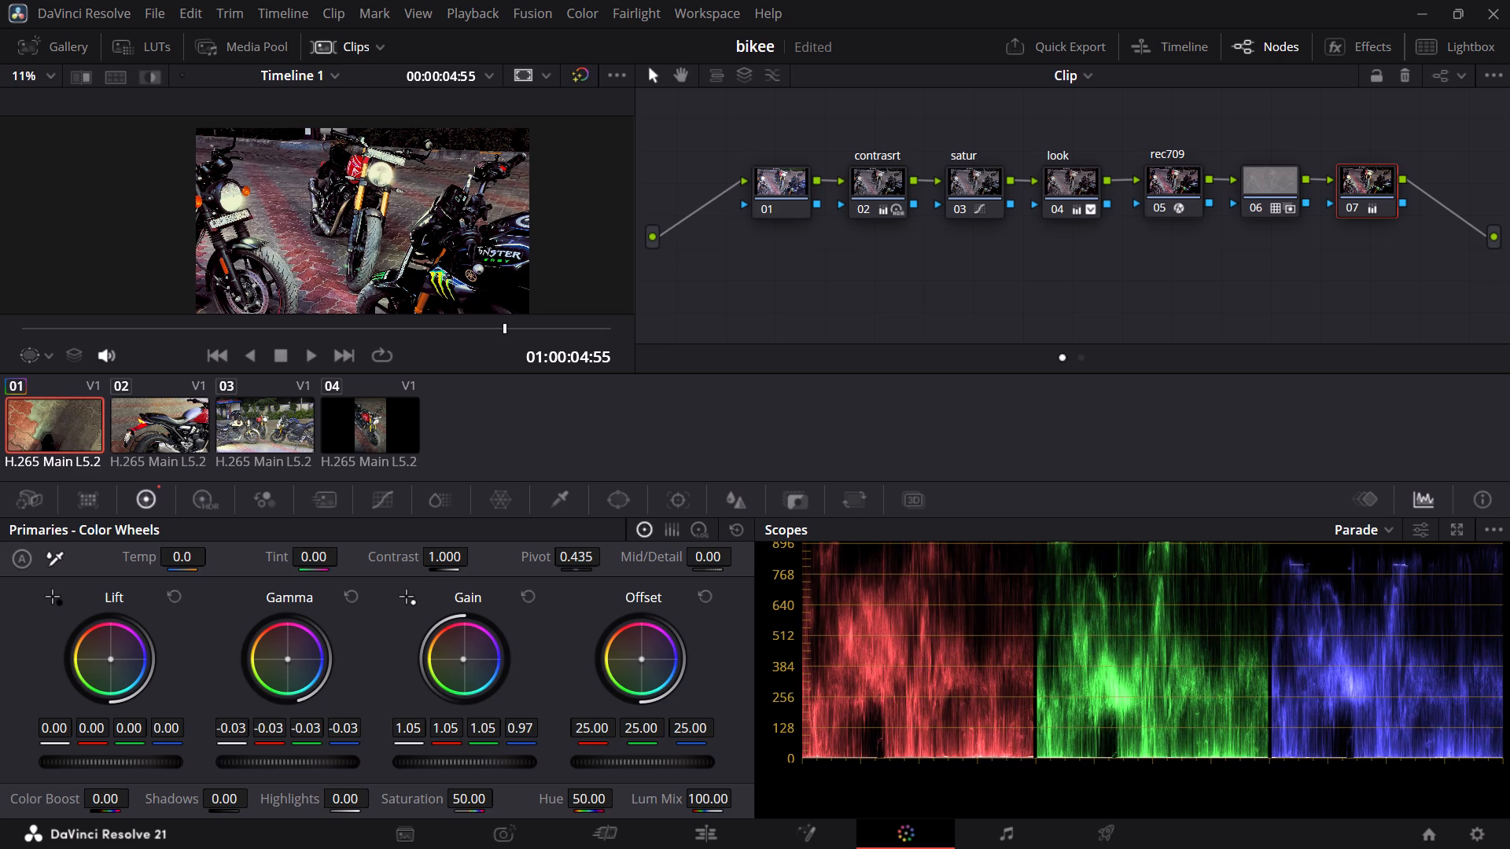
pyautogui.moveTo(945, 423); pyautogui.dragTo(986, 421)
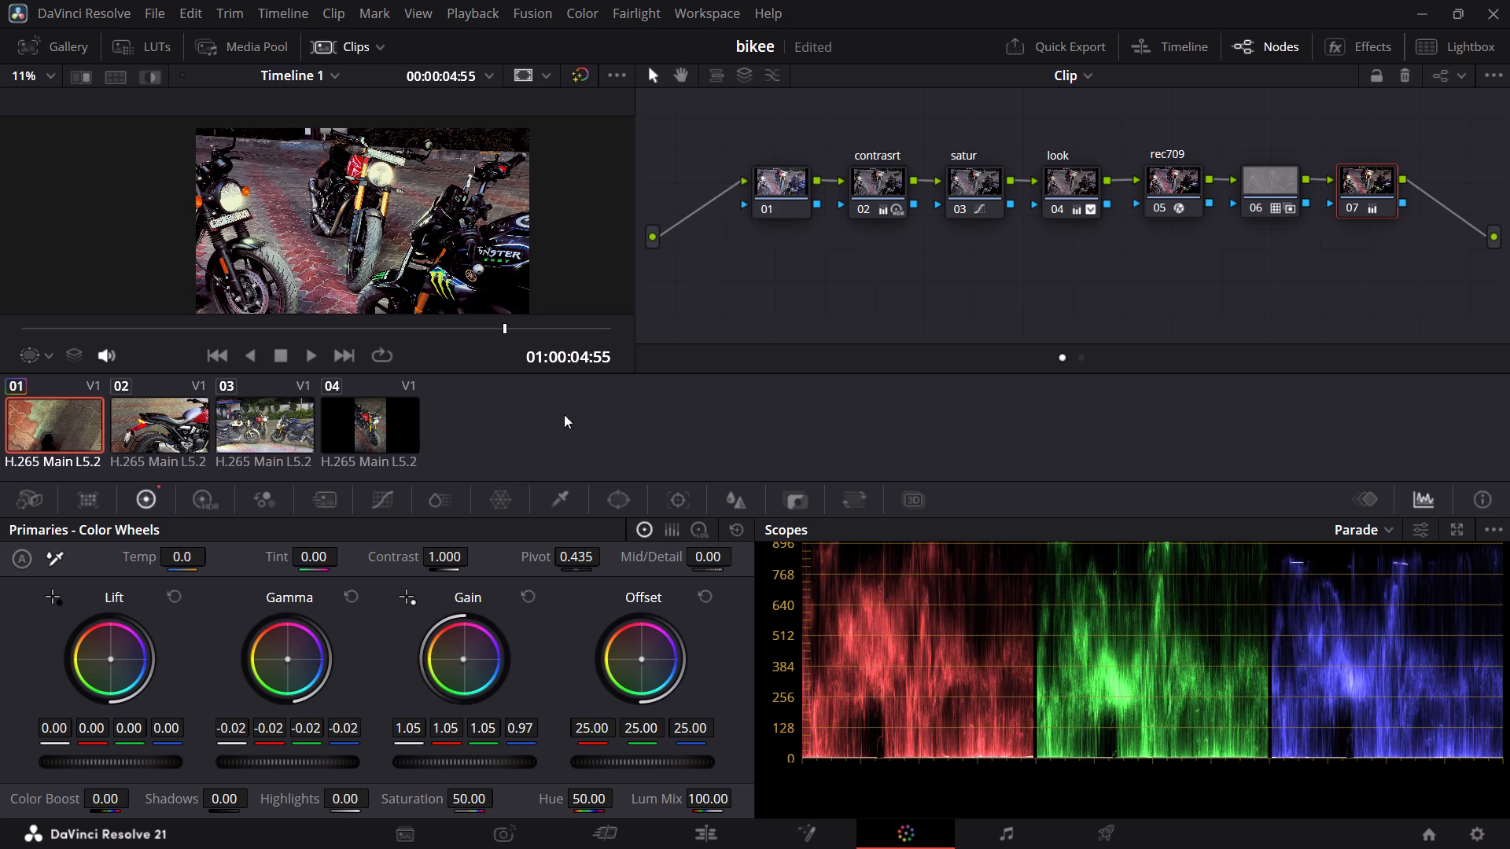
pyautogui.click(588, 64)
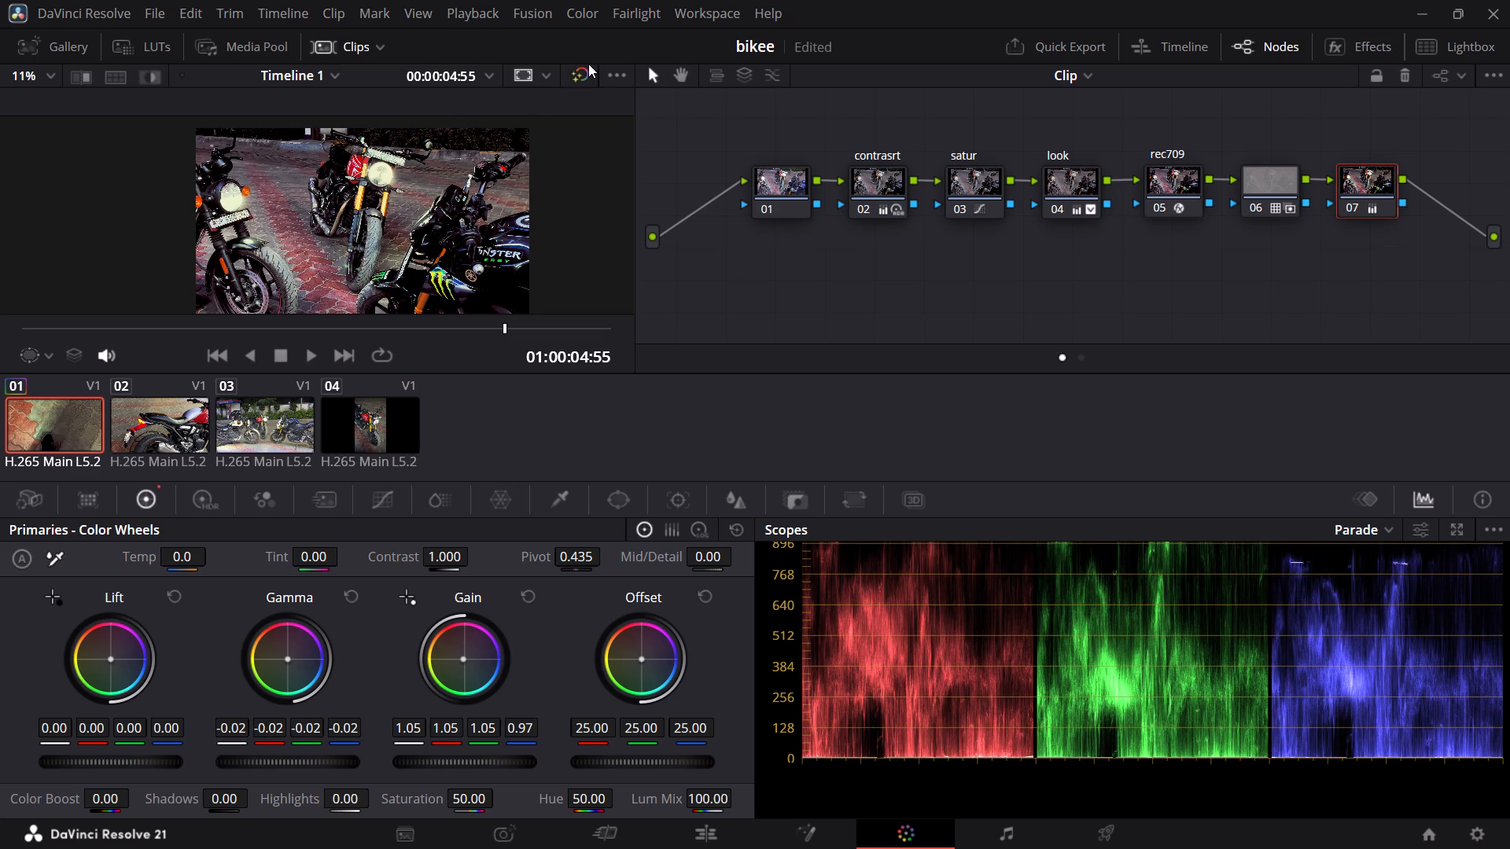
pyautogui.click(588, 76)
pyautogui.click(588, 76)
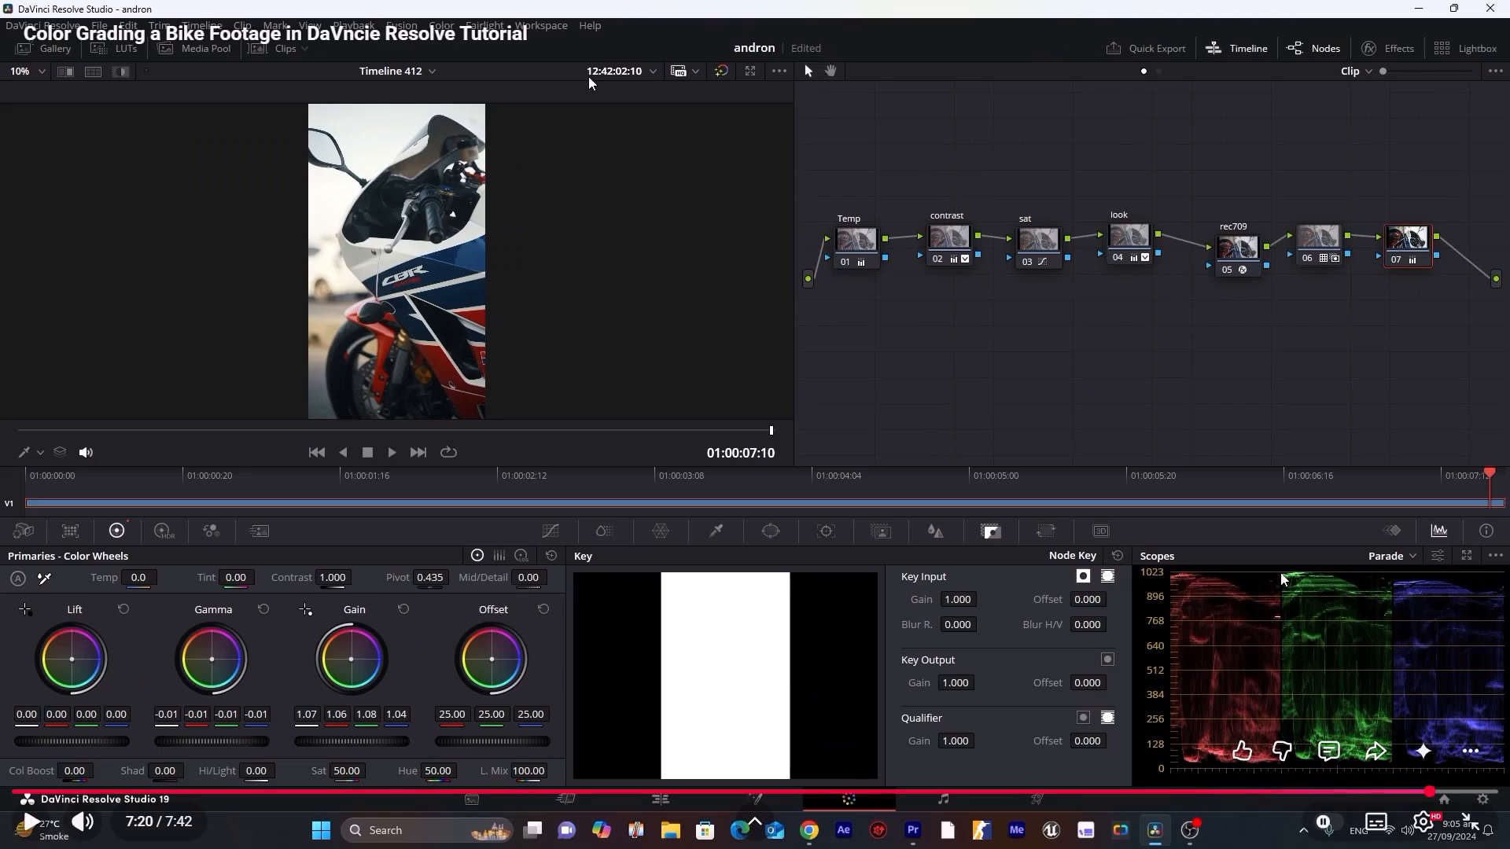
# Play the tutorial's closing preview of the graded bike footage from 7:20, pause it at 7:31 and leave full screen.
pyautogui.click(588, 76)
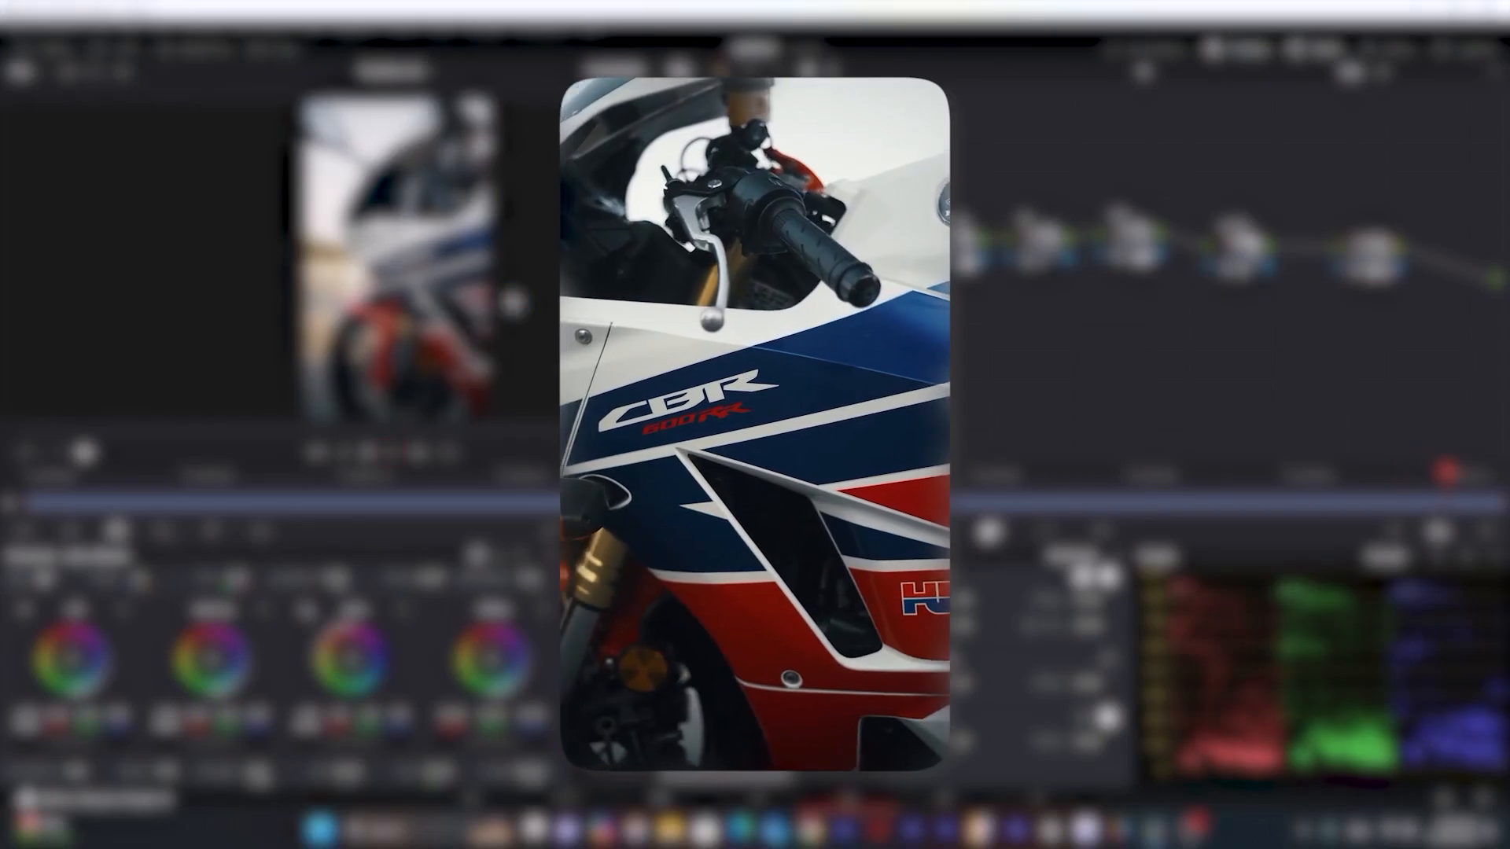
pyautogui.click(613, 76)
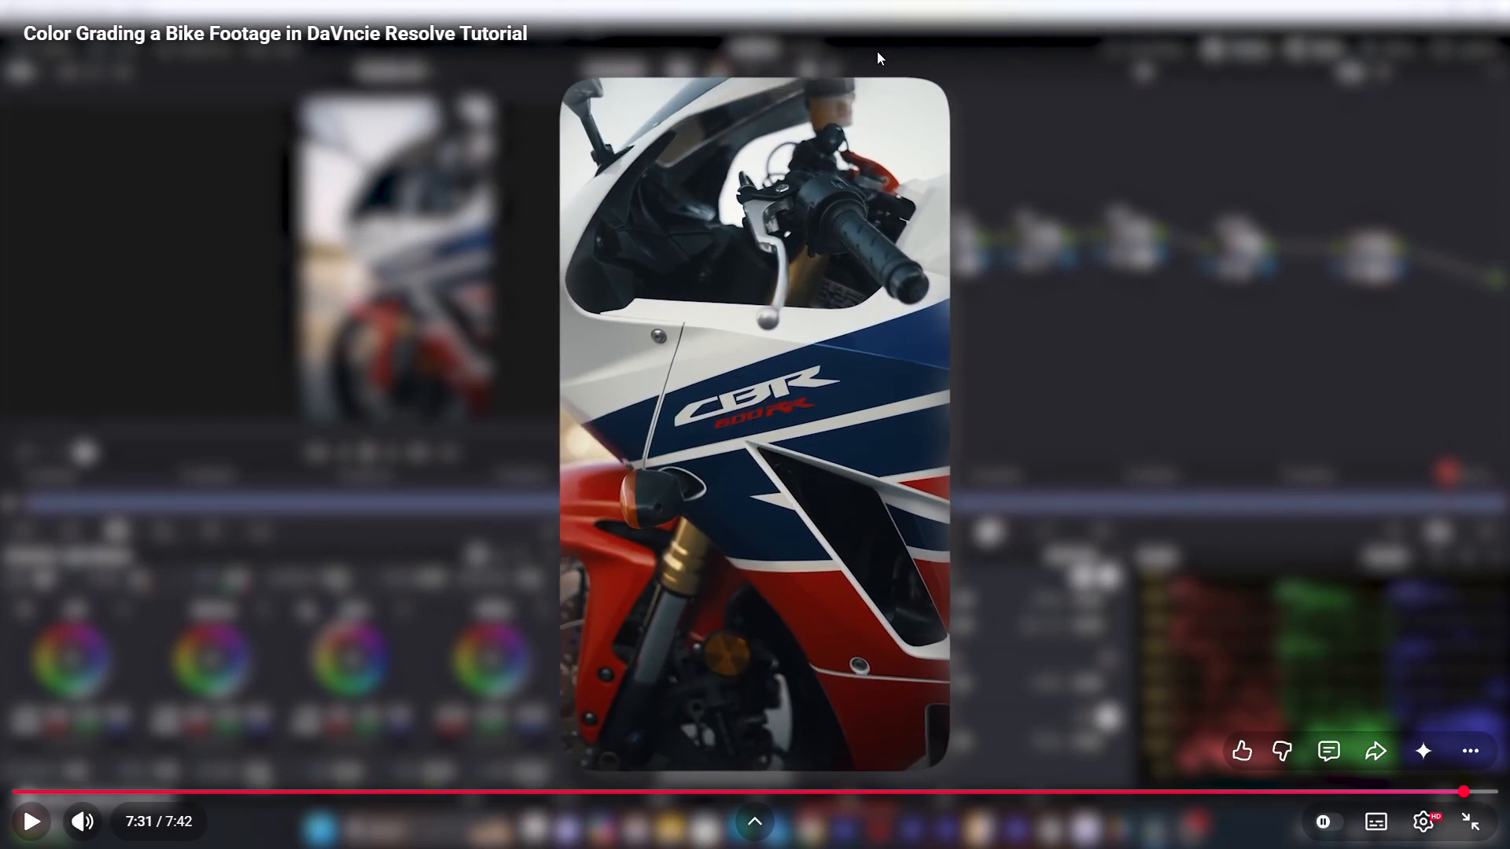
pyautogui.press('f')
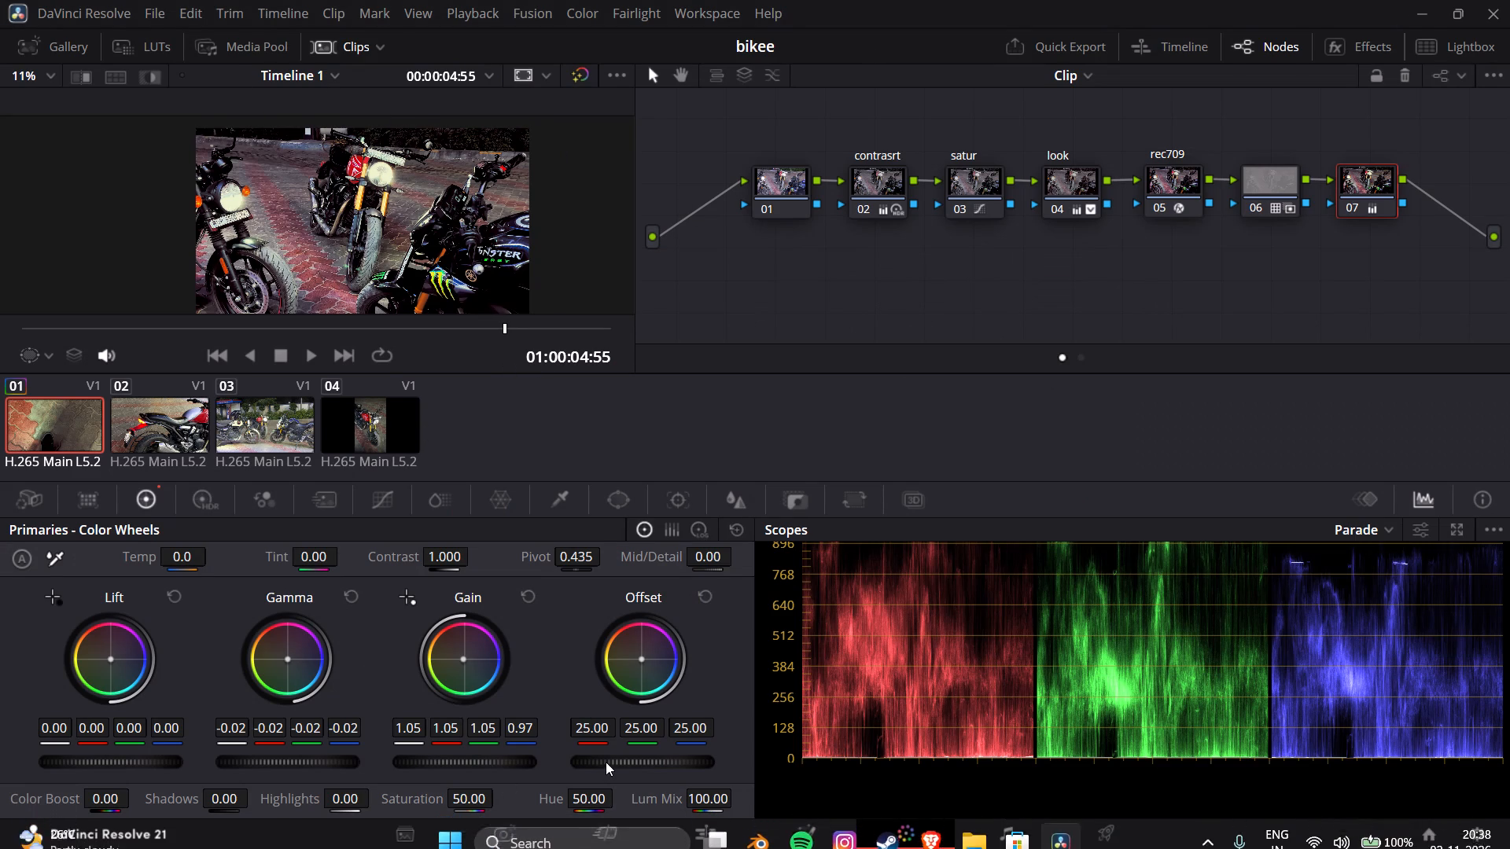
# Back in DaVinci Resolve, scrub Timeline 1 on the Cut page to review clip 01's grade, leaving the playhead at 01:00:05:14.
pyautogui.click(610, 841)
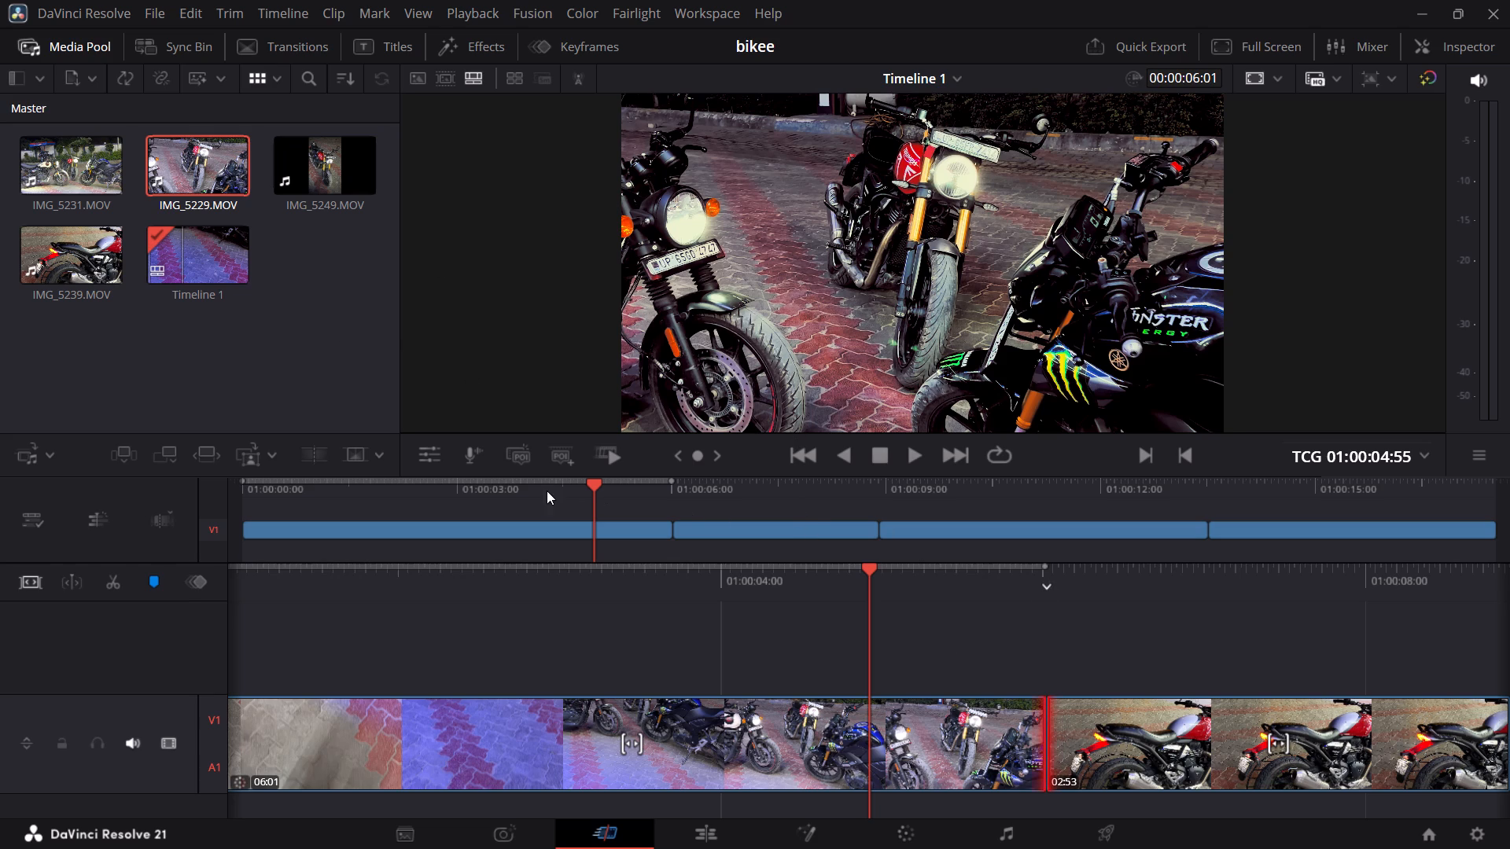
pyautogui.moveTo(595, 480); pyautogui.dragTo(429, 531)
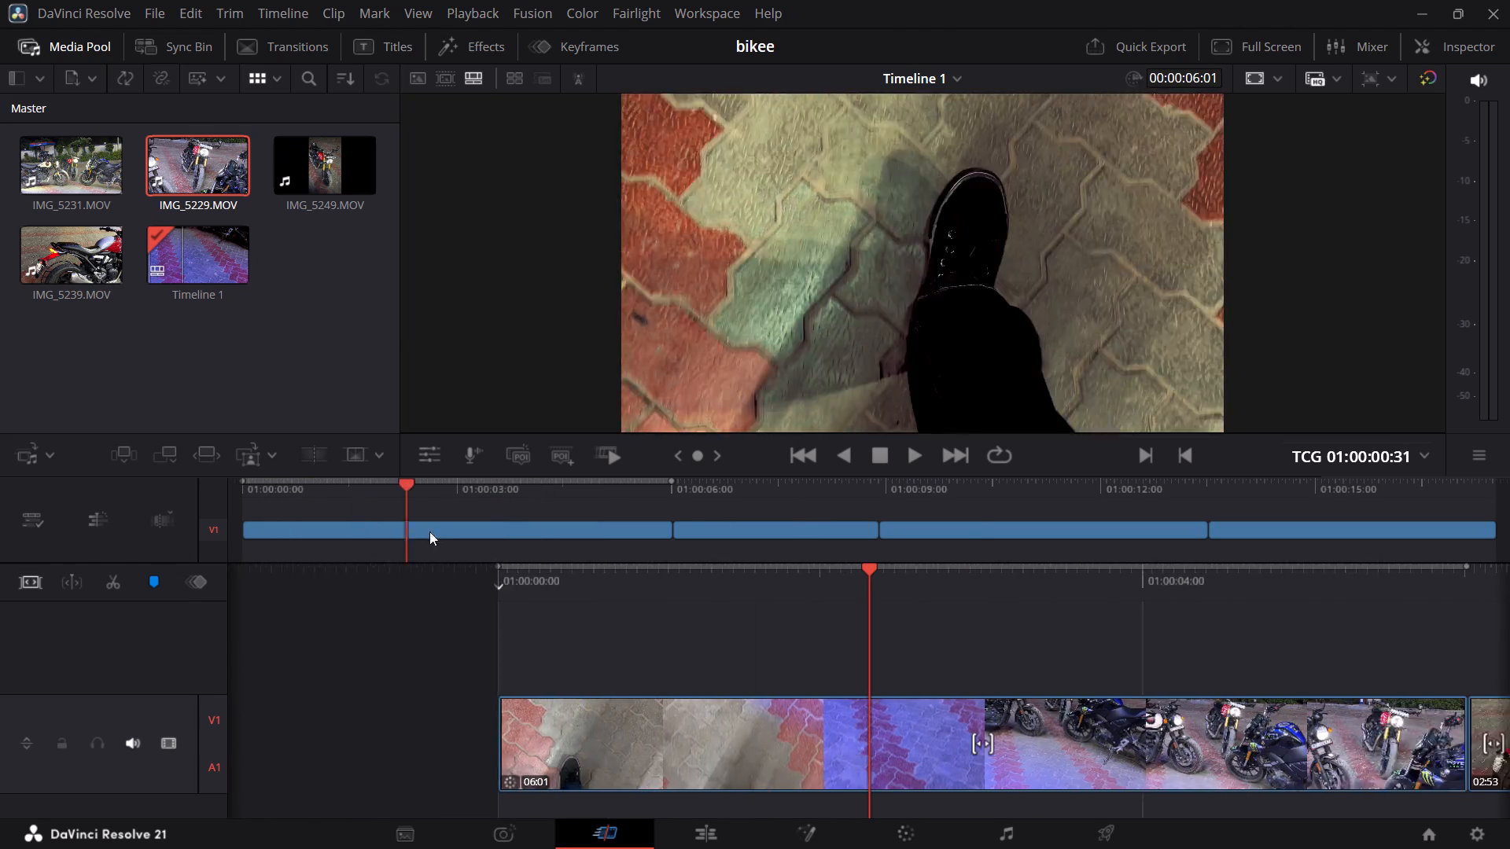
pyautogui.moveTo(429, 531); pyautogui.dragTo(679, 570)
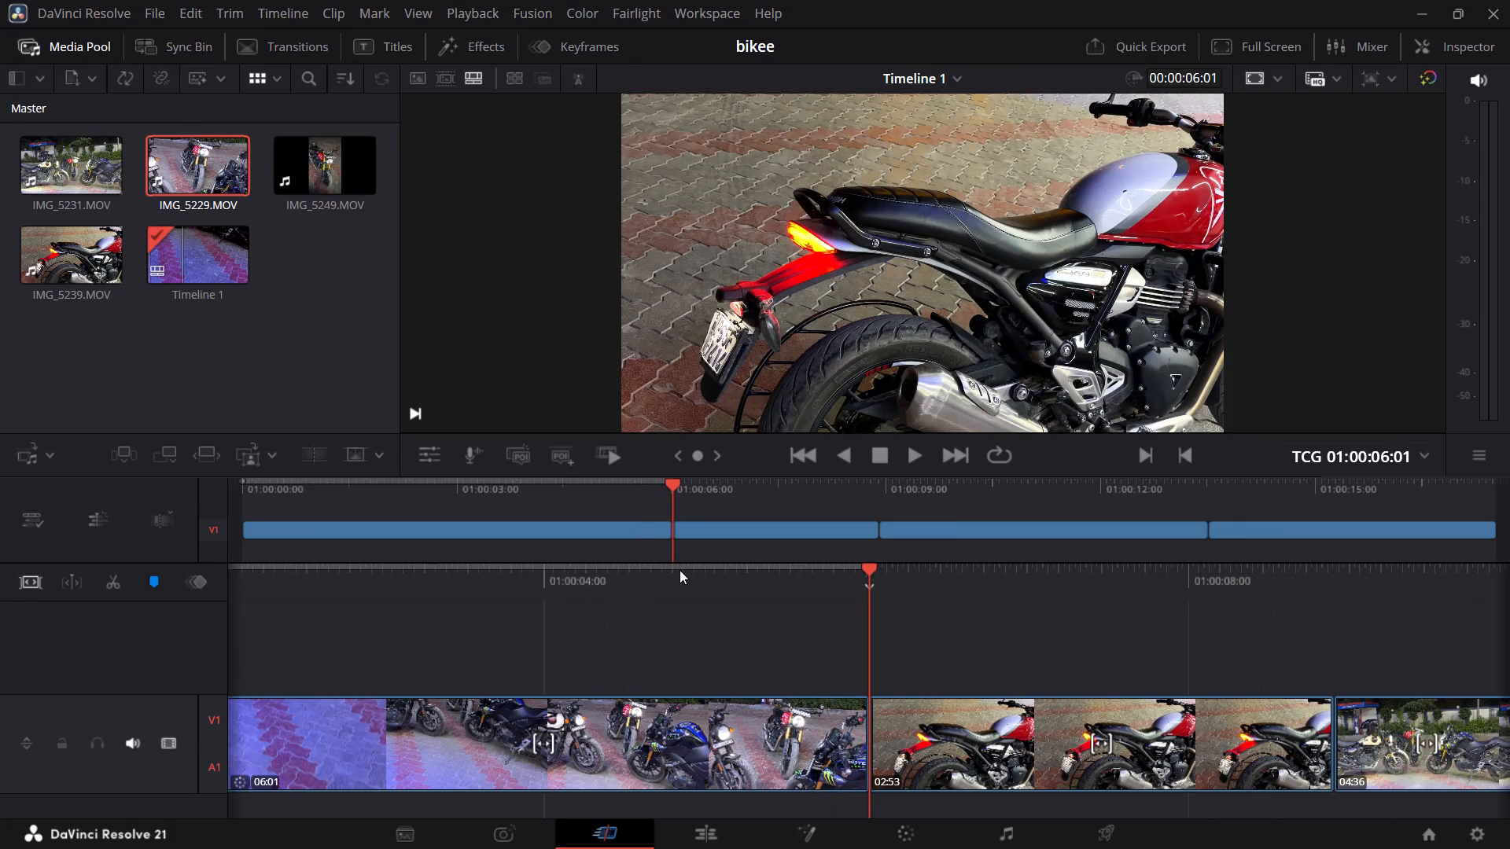
pyautogui.moveTo(679, 570); pyautogui.dragTo(618, 570)
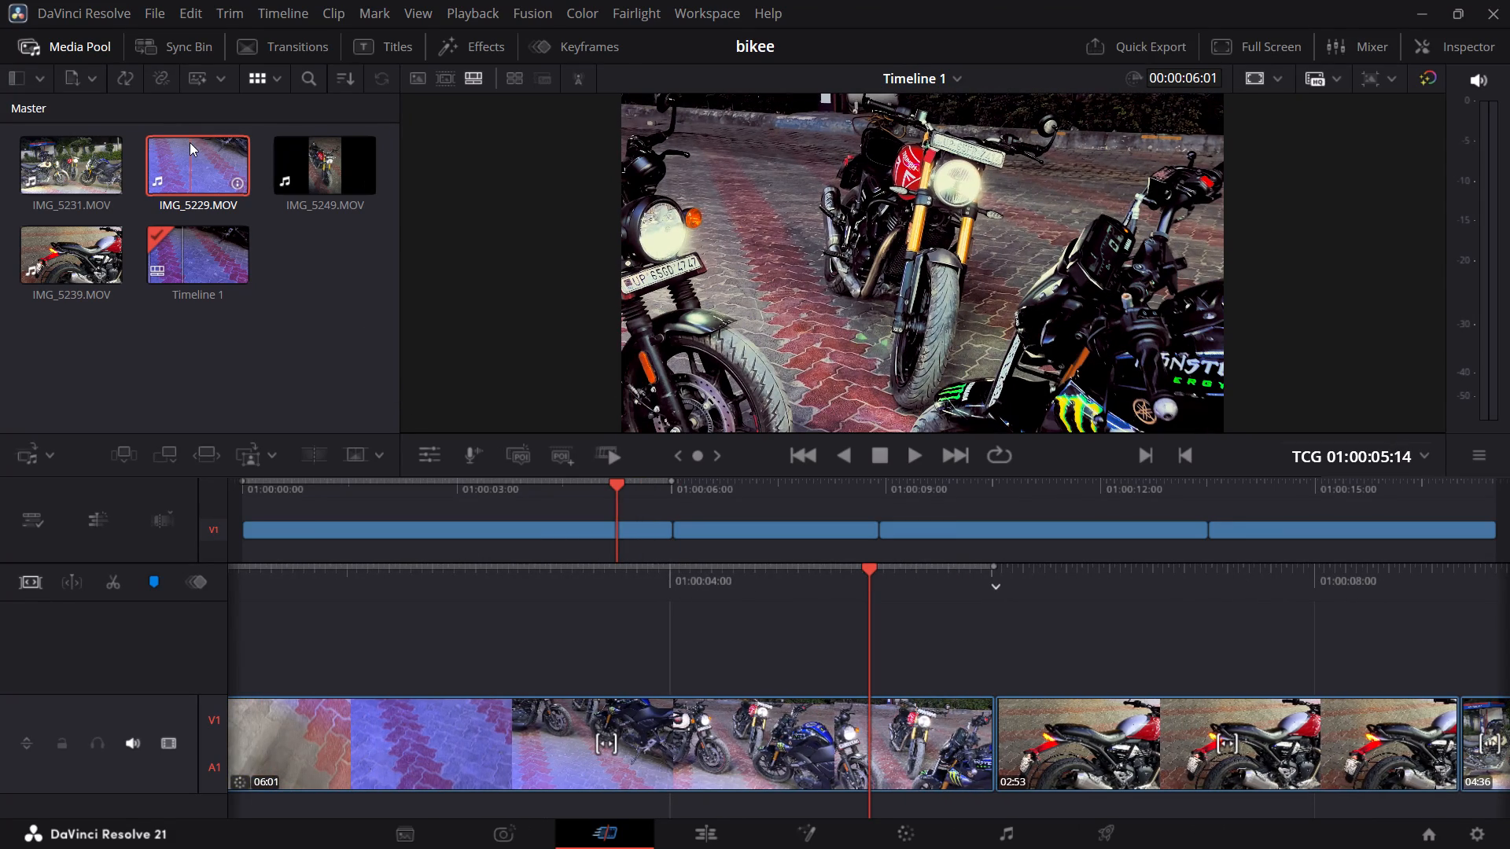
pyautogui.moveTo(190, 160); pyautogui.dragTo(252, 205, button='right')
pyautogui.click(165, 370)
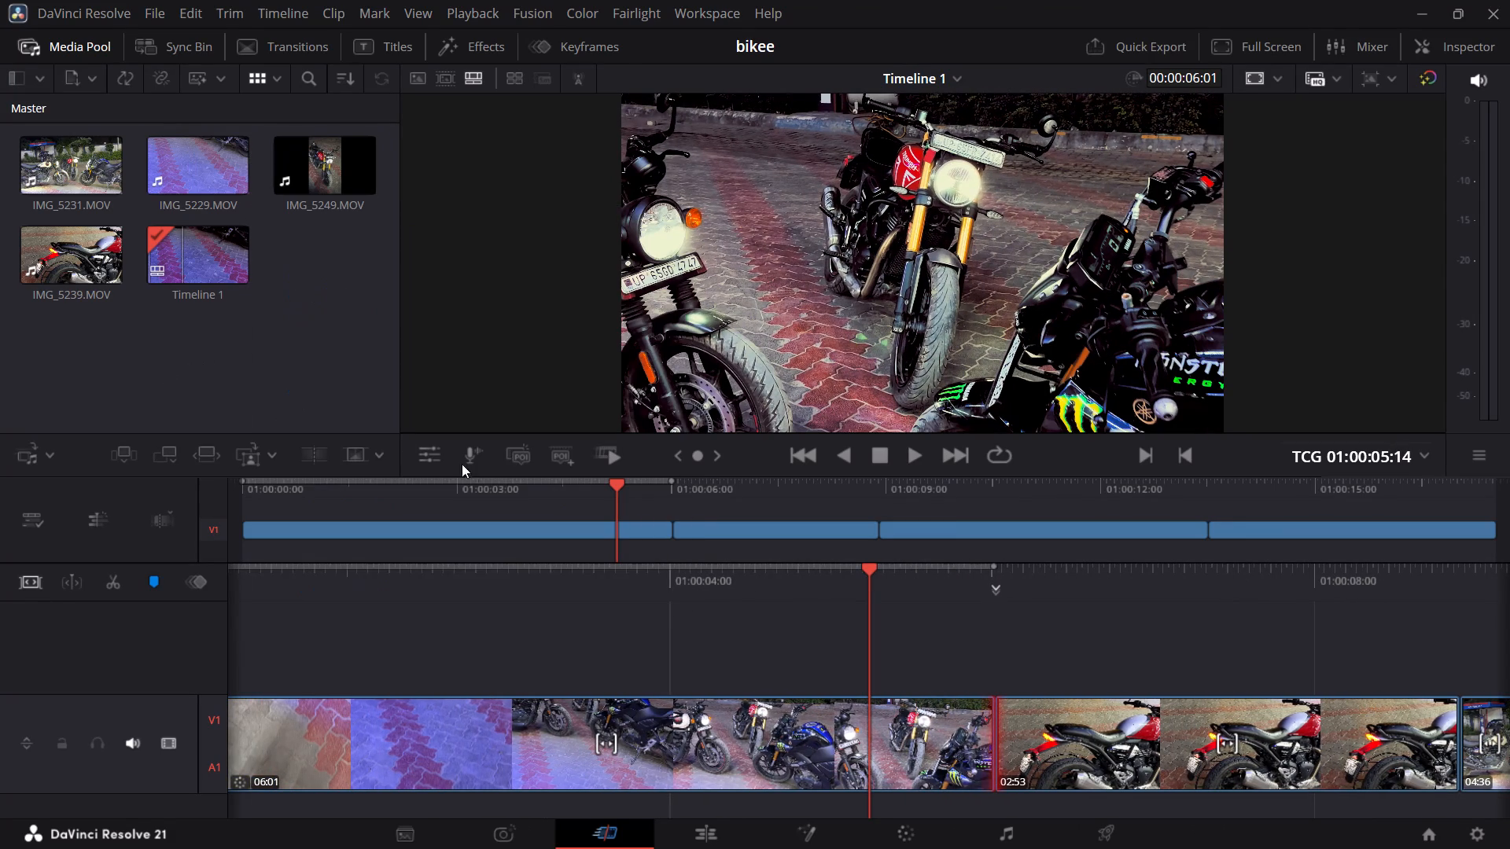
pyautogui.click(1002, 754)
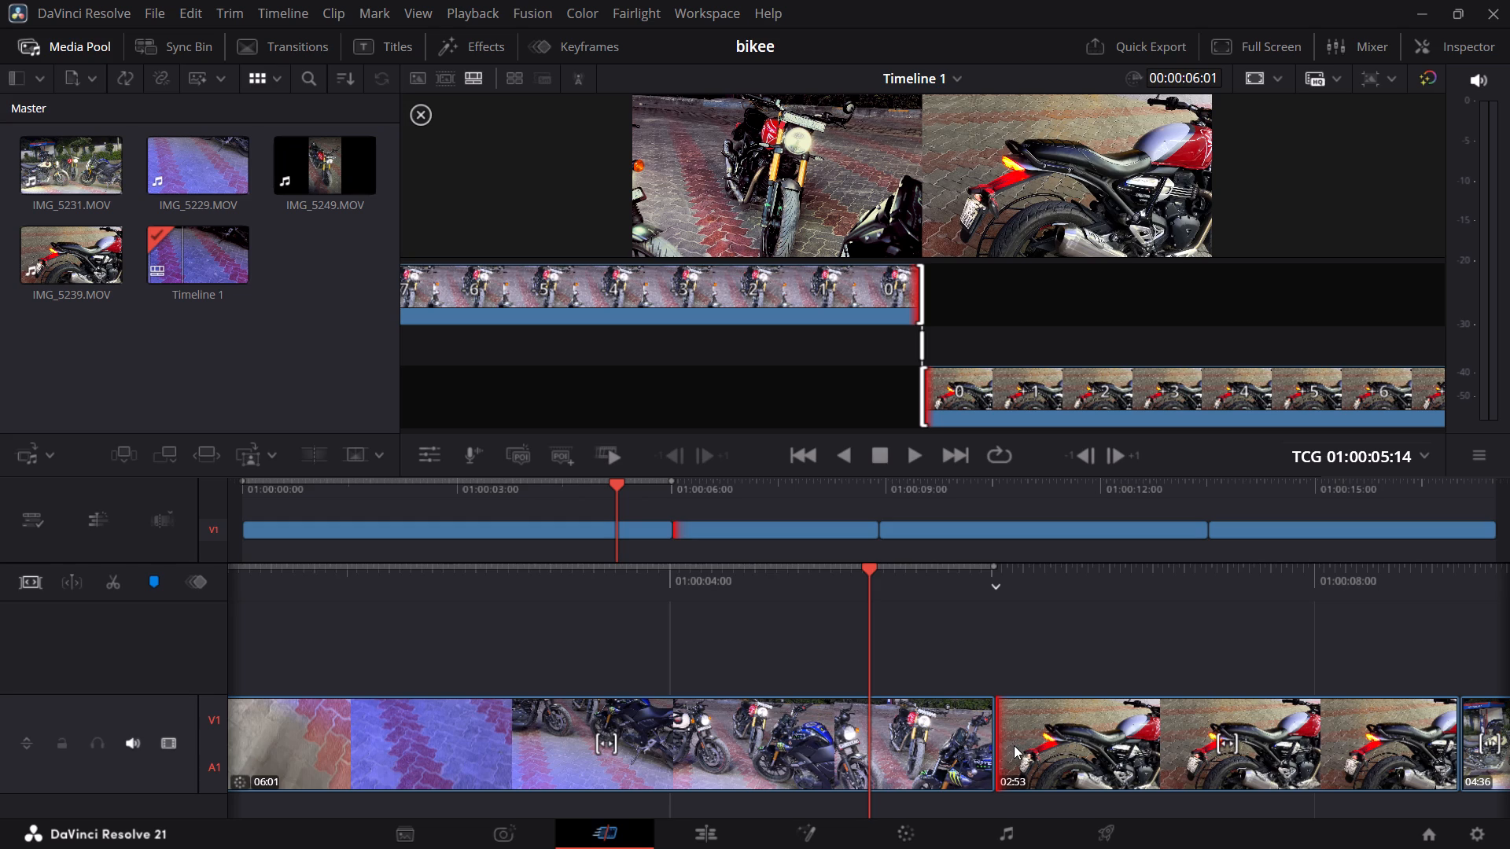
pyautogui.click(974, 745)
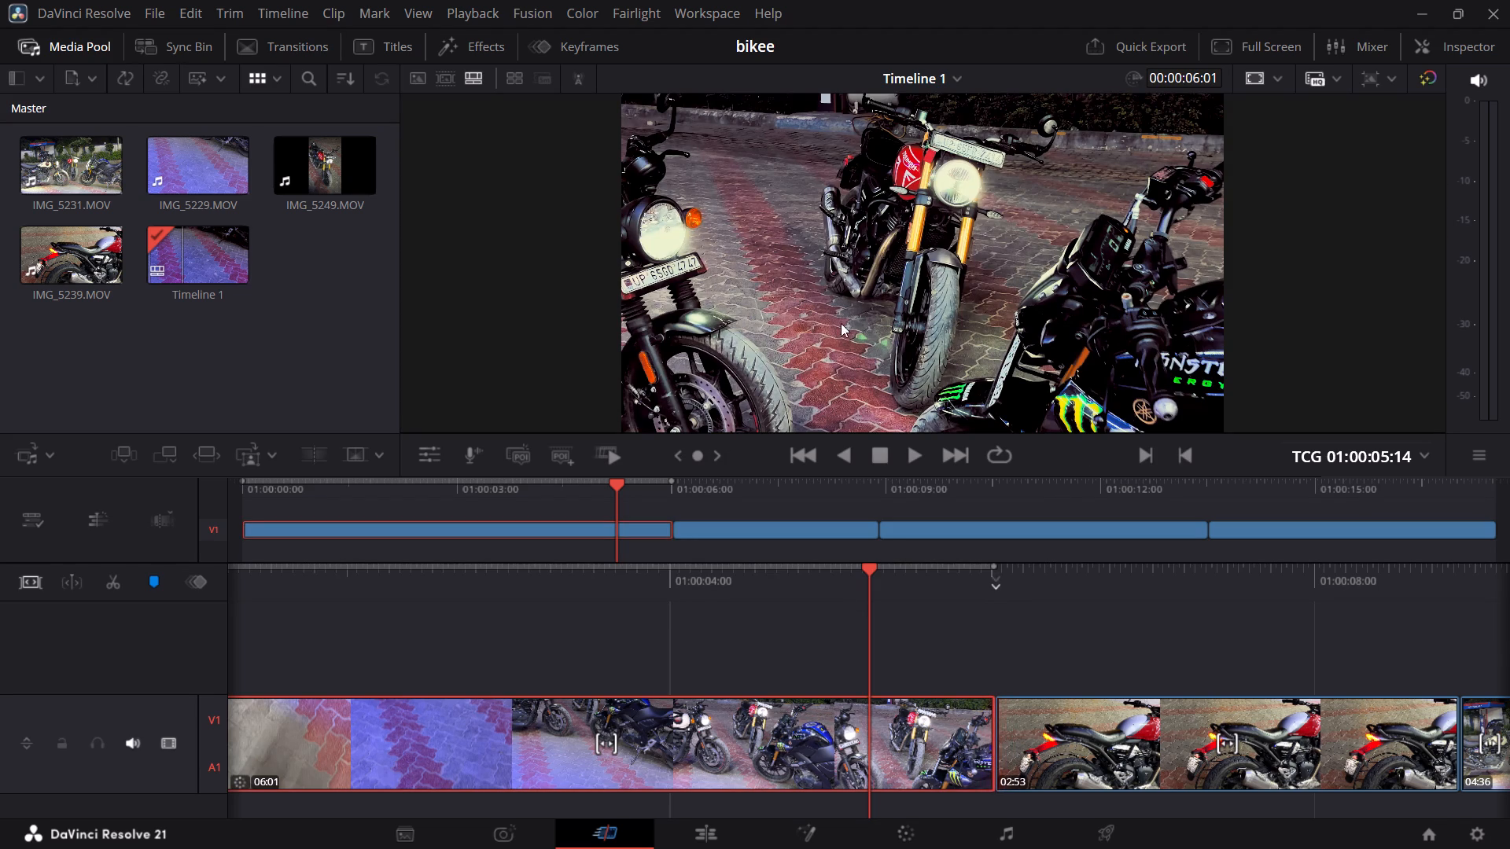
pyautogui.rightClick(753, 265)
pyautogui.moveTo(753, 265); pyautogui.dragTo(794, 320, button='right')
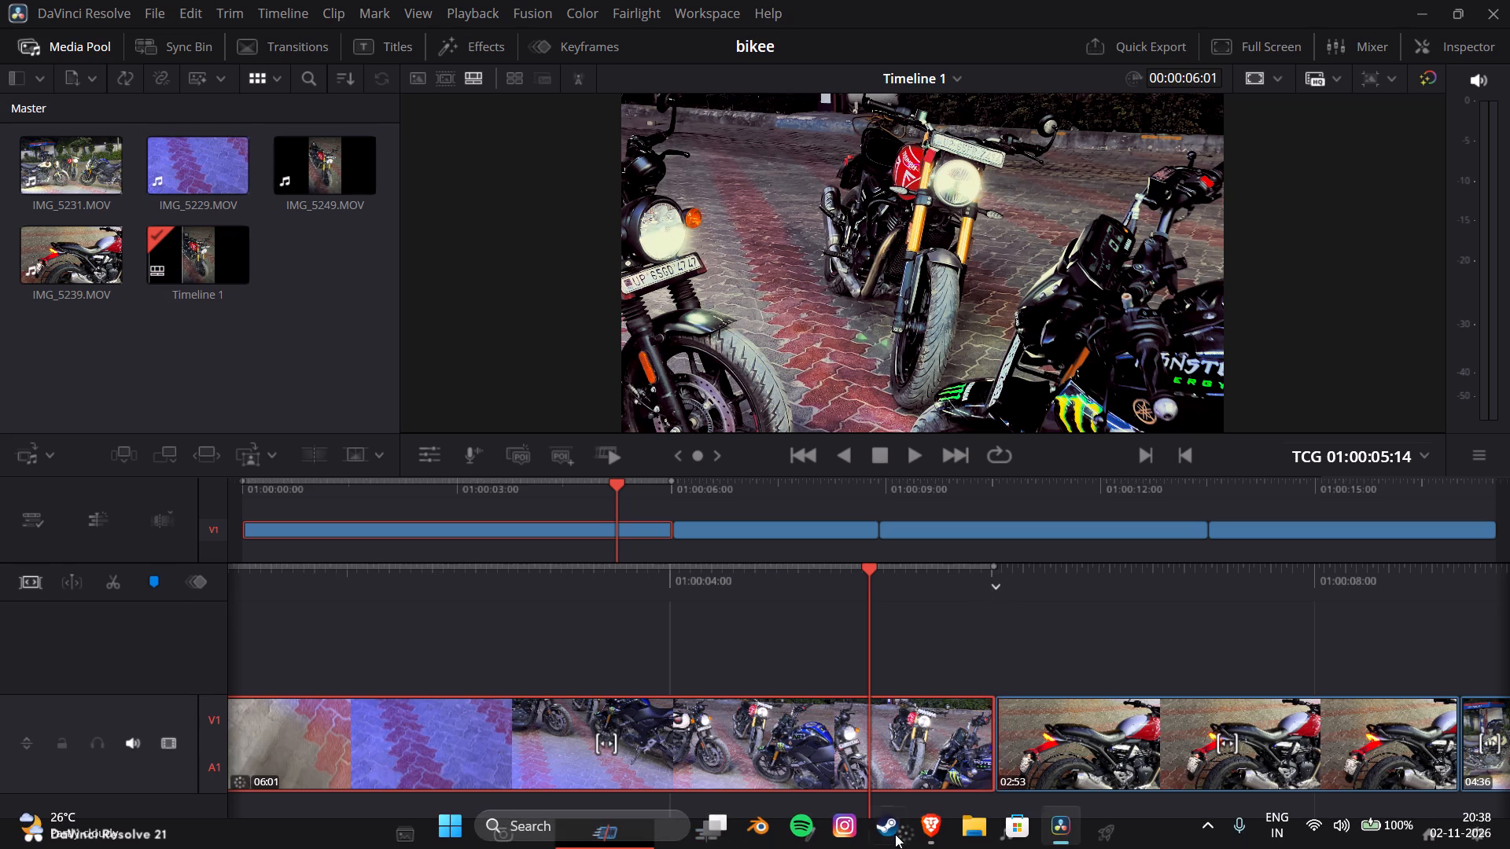
# Return to the Color page and grab a still of graded clip 01 at 01:00:05:14.
pyautogui.click(910, 825)
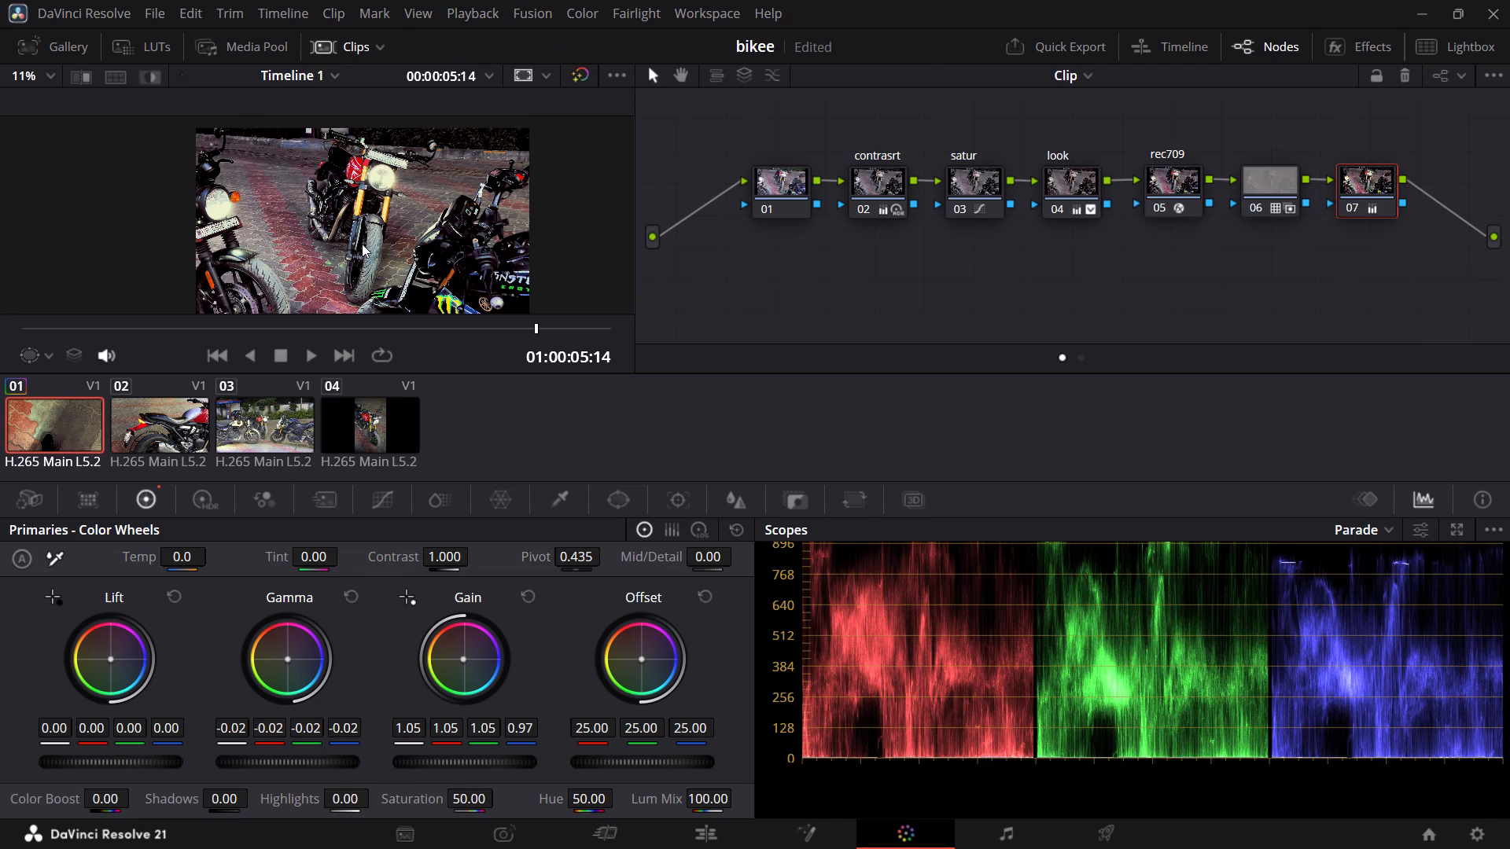
pyautogui.moveTo(362, 244); pyautogui.dragTo(371, 244, button='right')
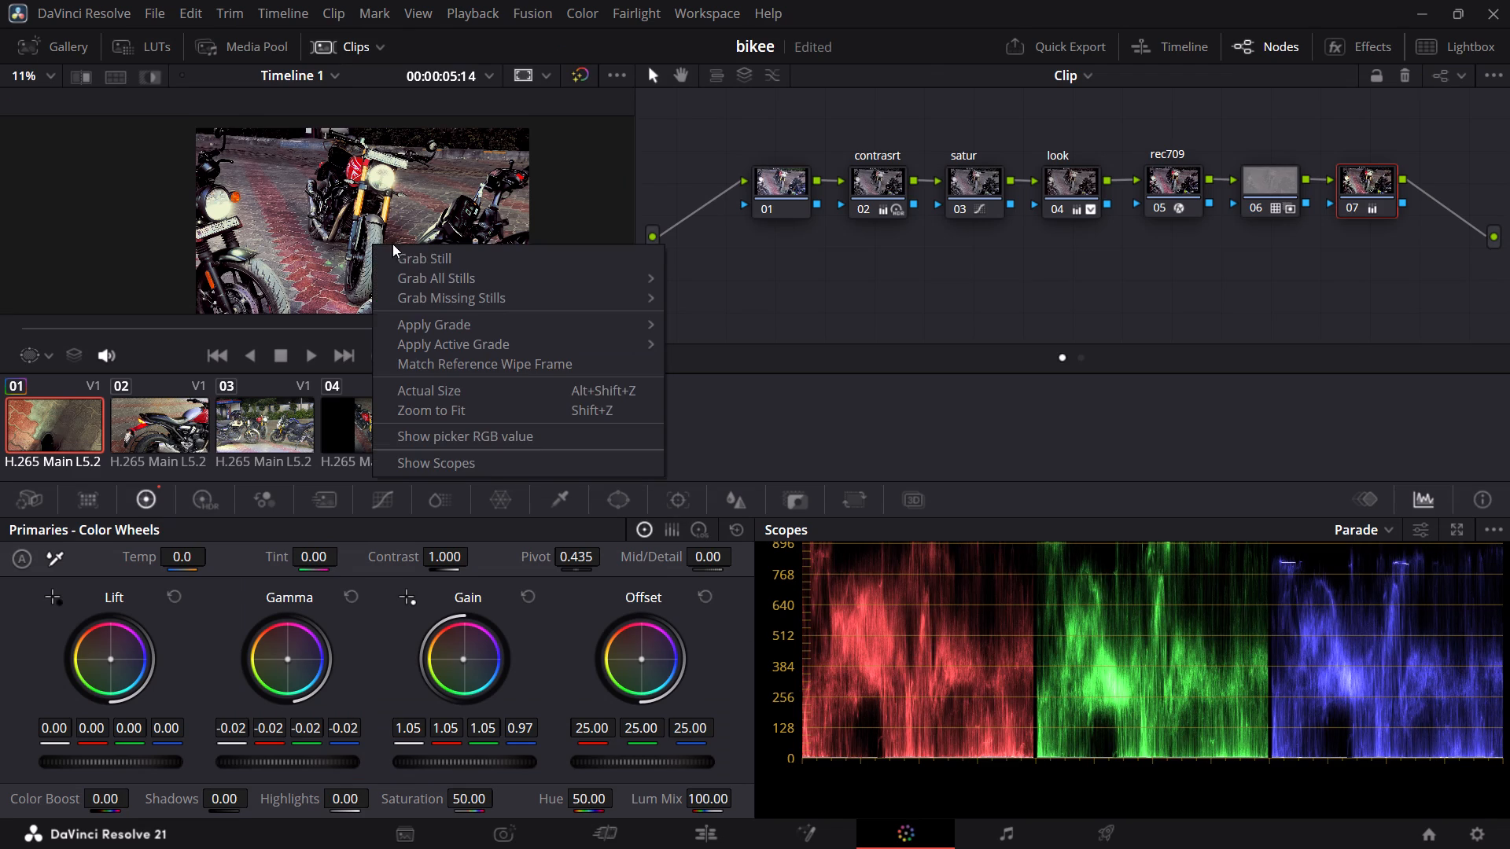
pyautogui.click(440, 263)
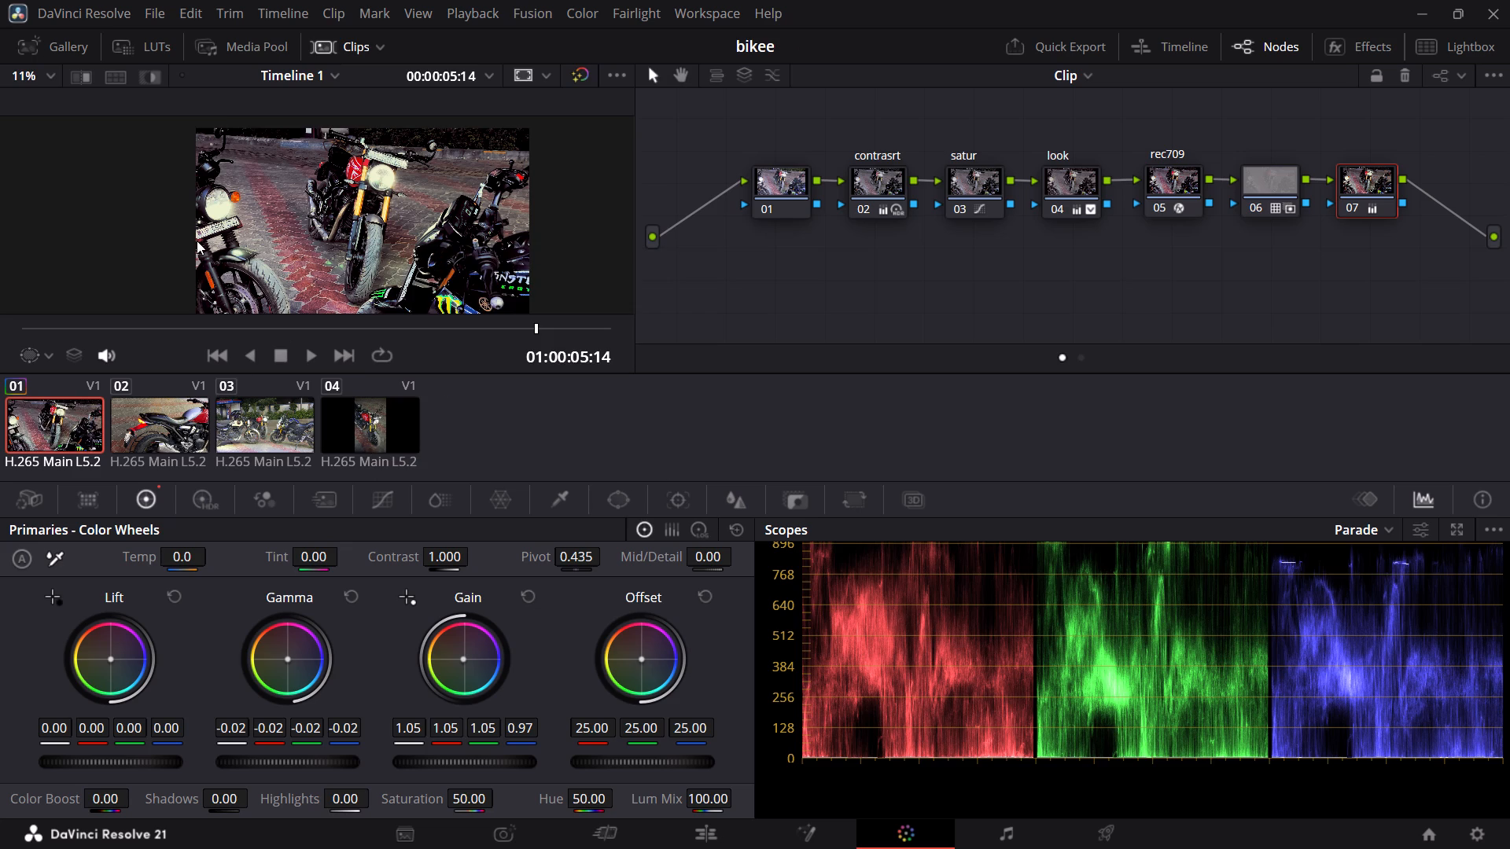
# Show the gallery and apply still 1.1.1's grade to clip 02.
pyautogui.click(58, 50)
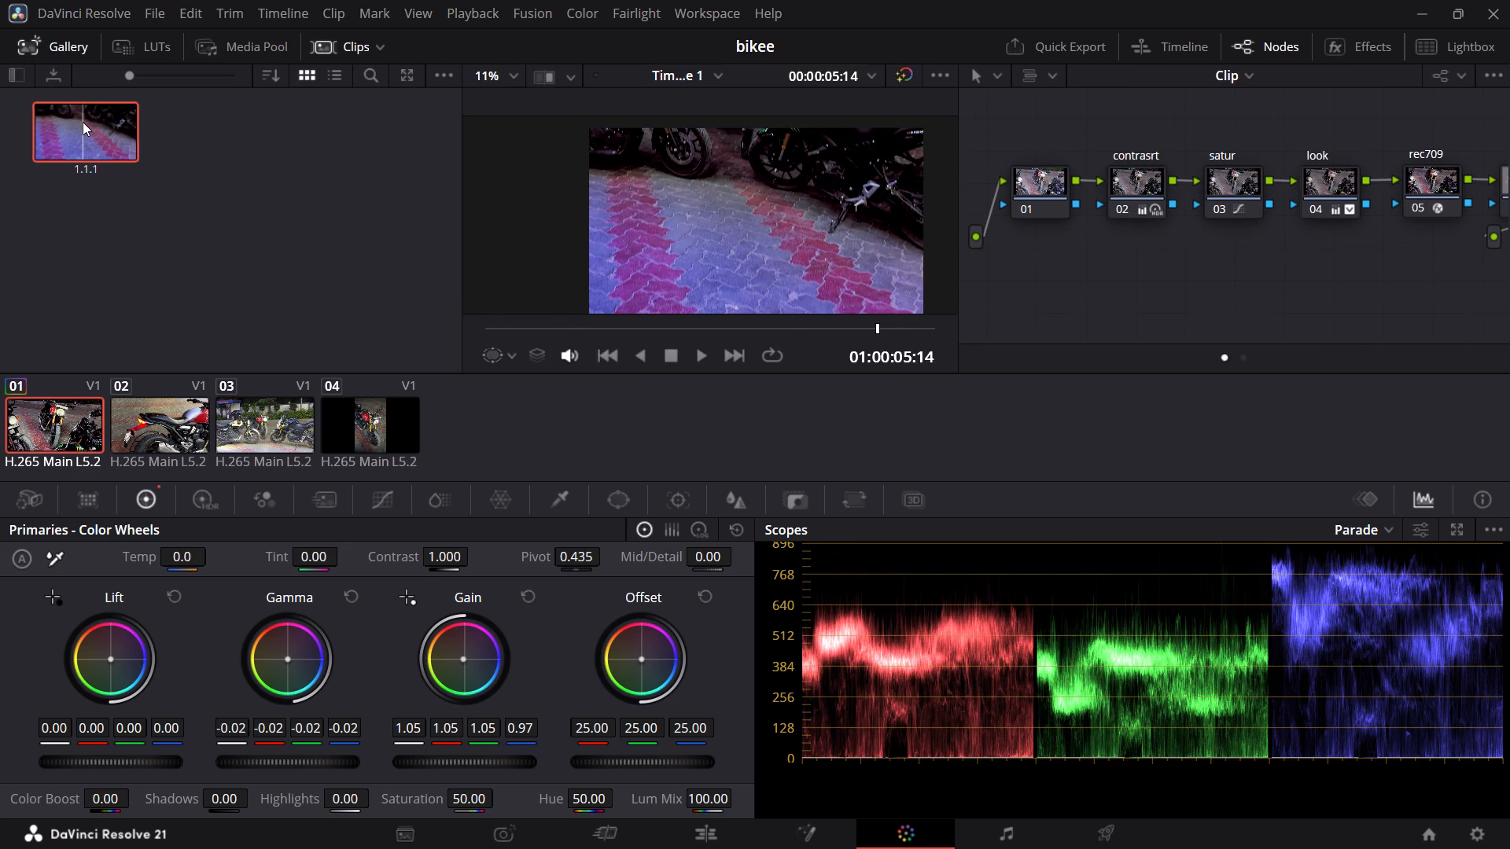
pyautogui.moveTo(83, 122); pyautogui.dragTo(183, 413)
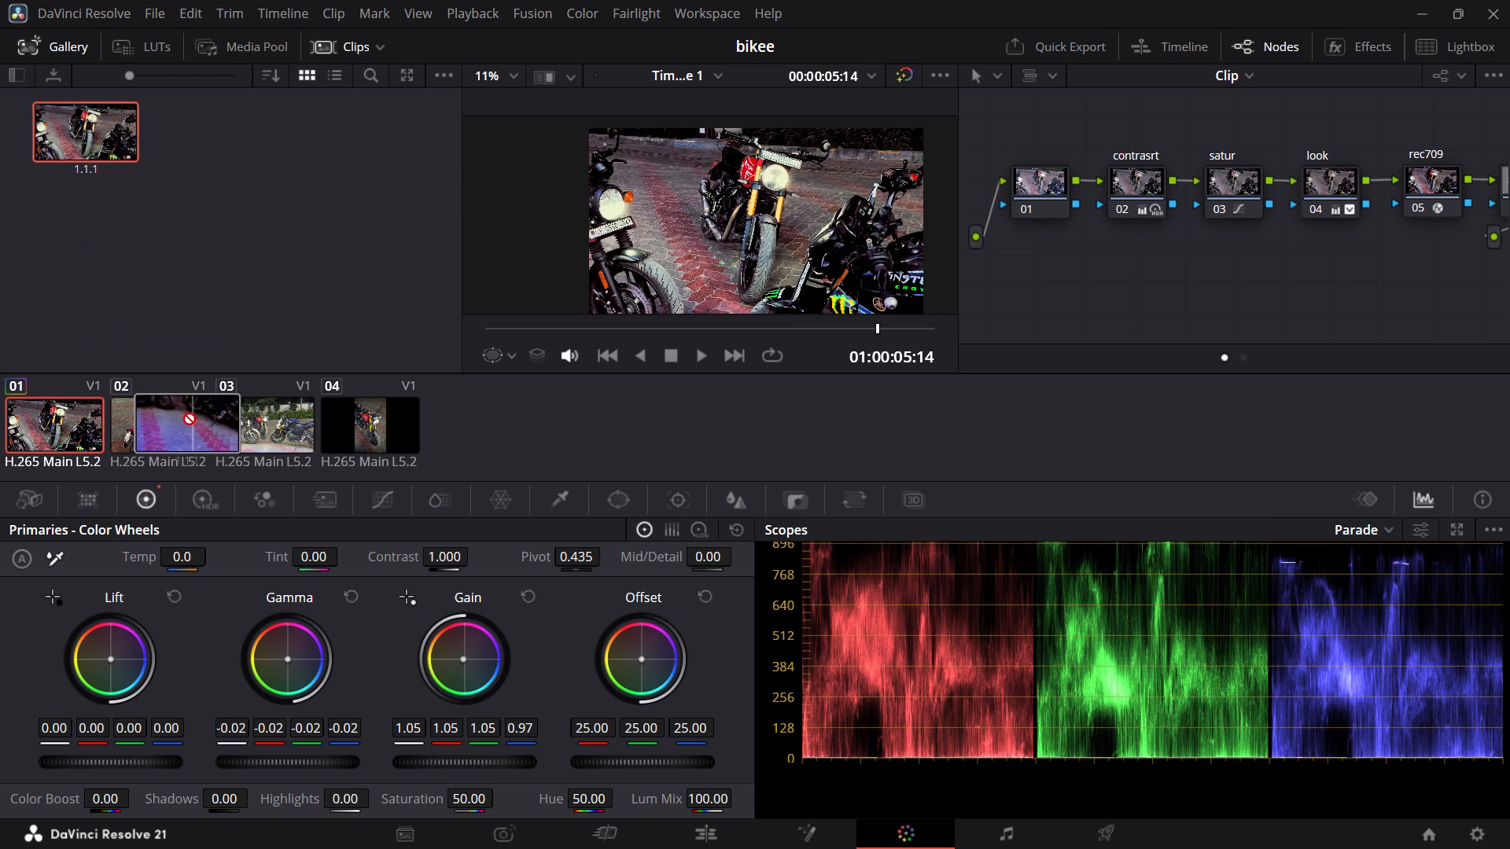
pyautogui.moveTo(183, 413); pyautogui.dragTo(117, 134)
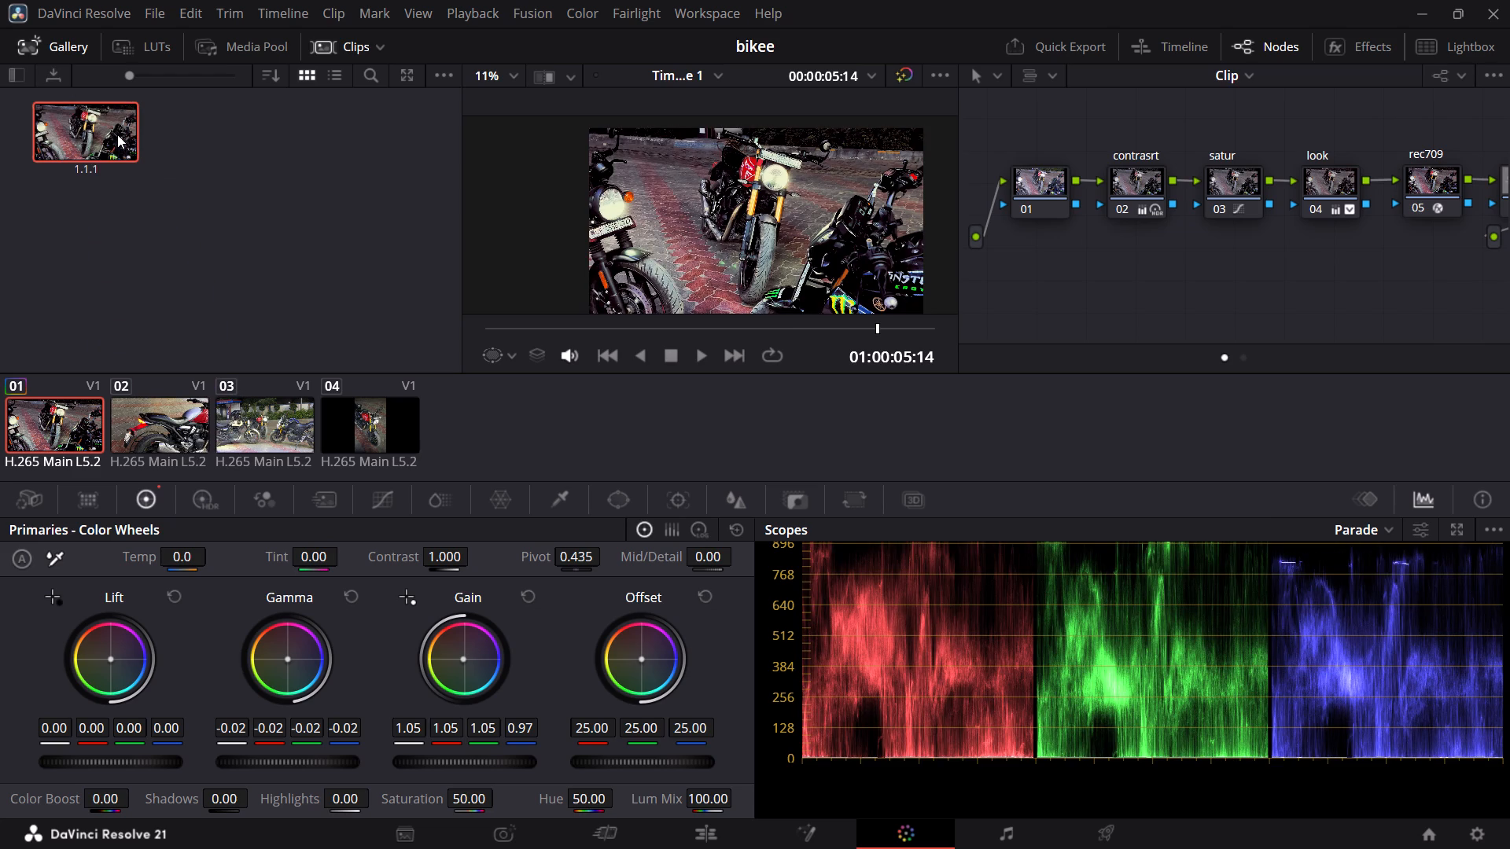
pyautogui.click(138, 417)
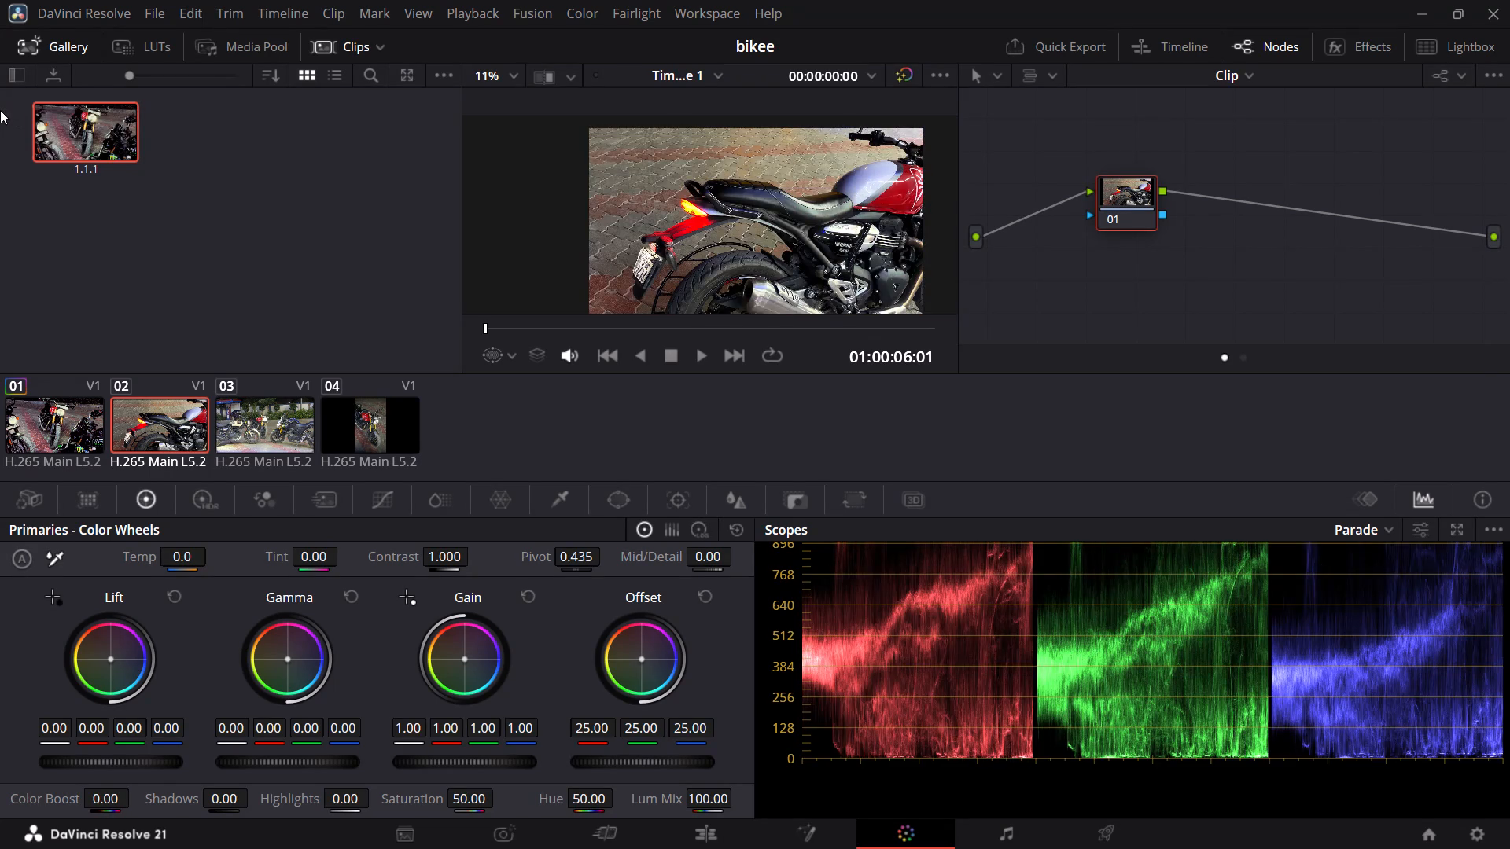
pyautogui.moveTo(82, 127); pyautogui.dragTo(653, 188)
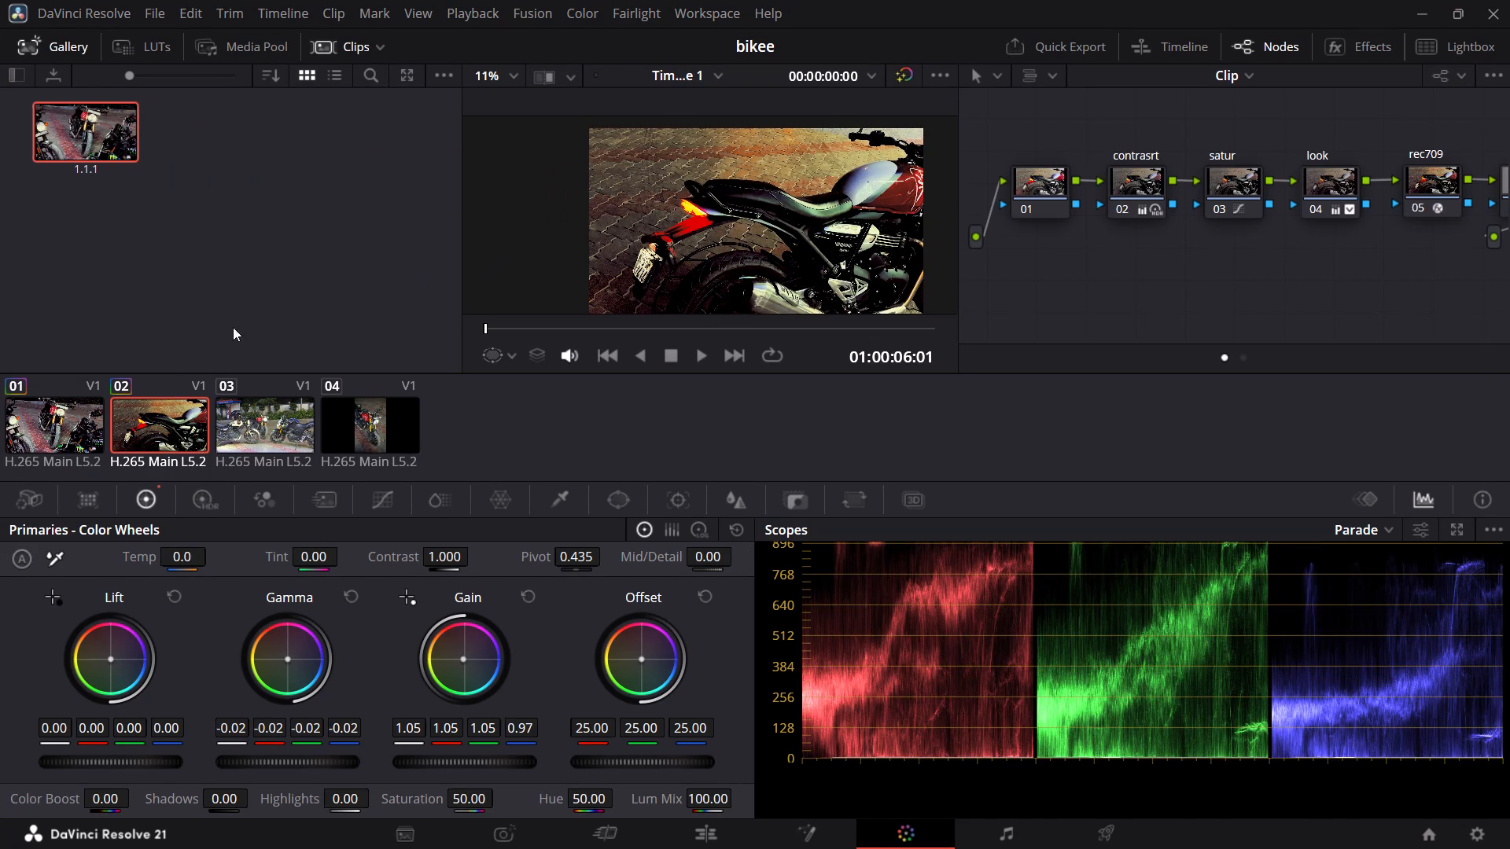
# Apply the grade from still 1.1.1 to clips 03 and 04.
pyautogui.click(267, 406)
pyautogui.moveTo(79, 130); pyautogui.dragTo(279, 138)
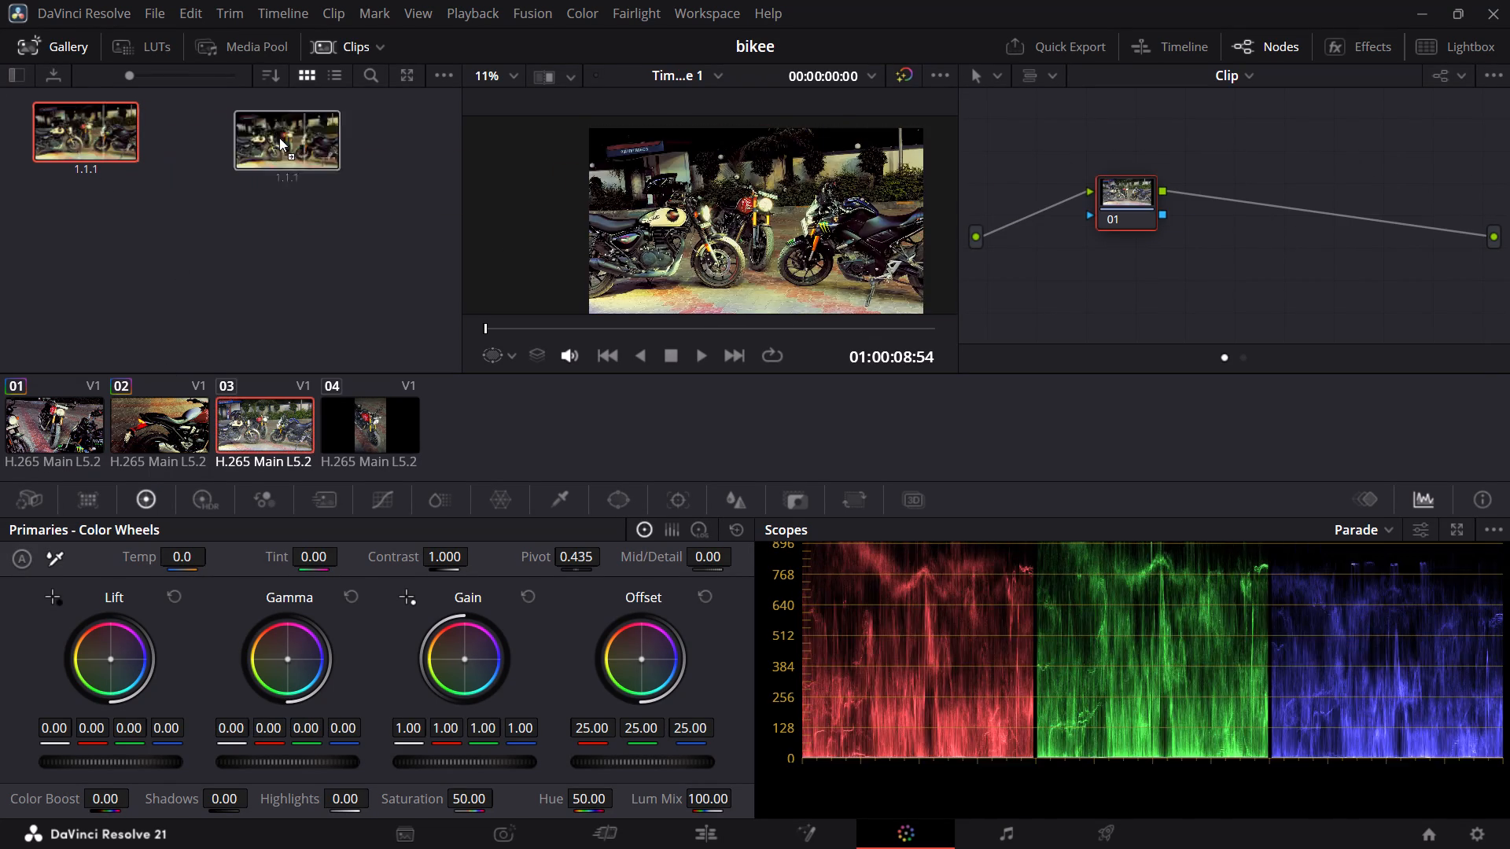
pyautogui.moveTo(279, 138); pyautogui.dragTo(606, 183)
pyautogui.click(378, 402)
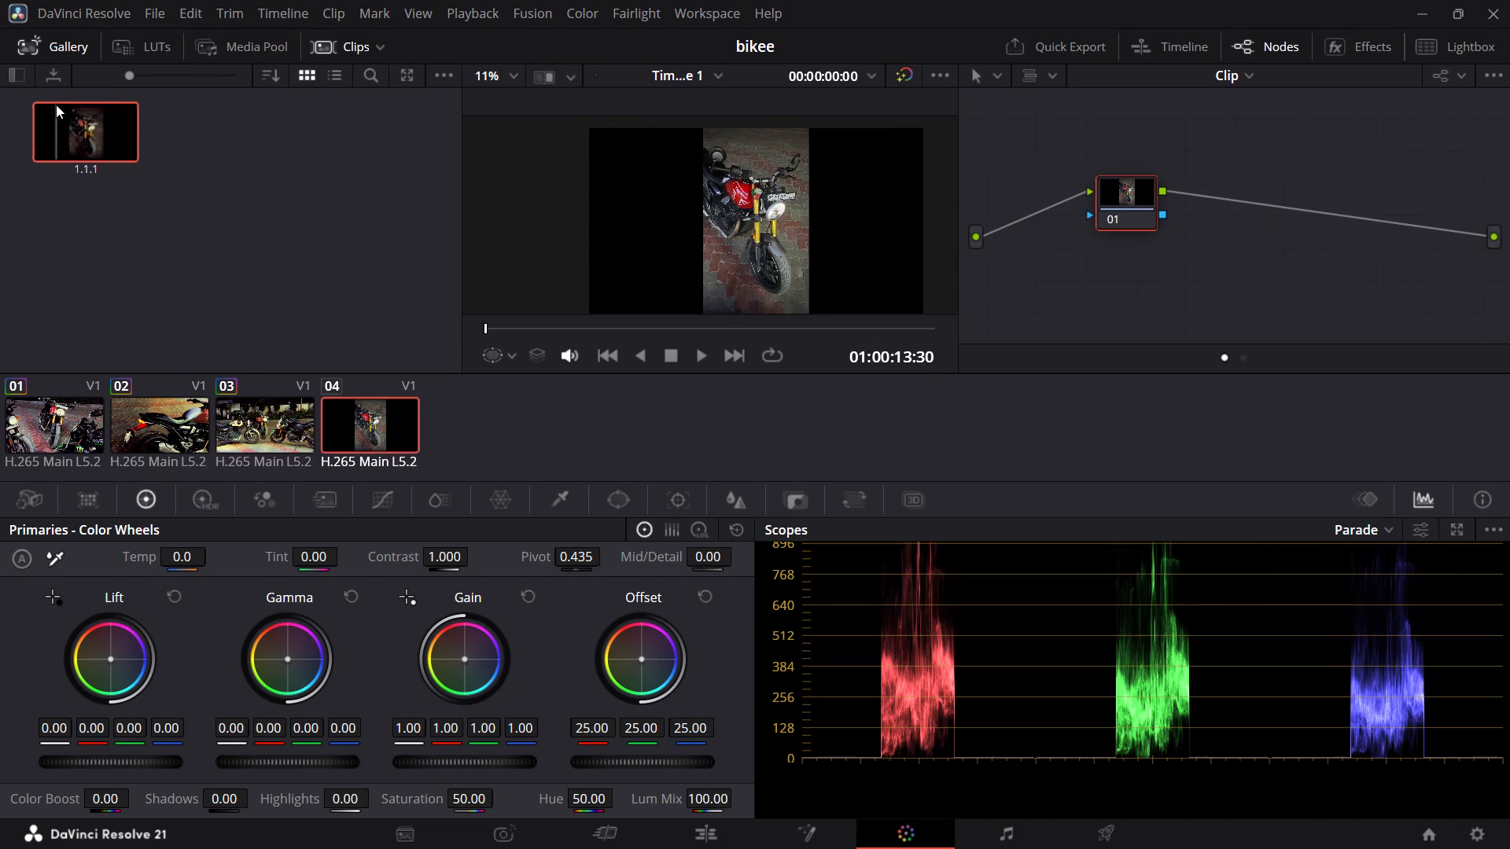
pyautogui.moveTo(56, 105); pyautogui.dragTo(621, 222)
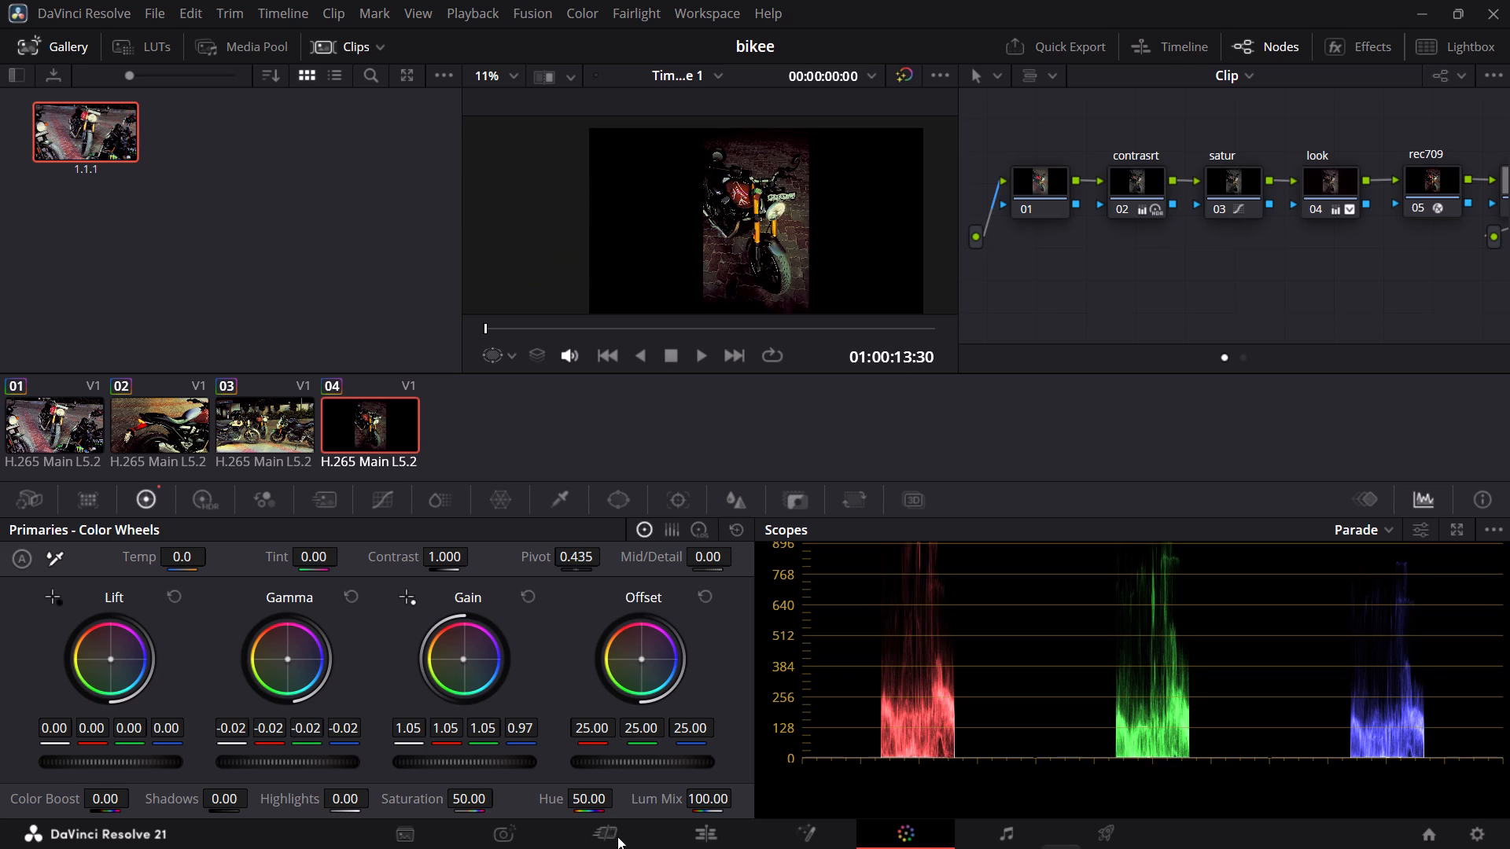
# Play the whole timeline from the start in the Cut page's full-screen viewer to review all four graded clips.
pyautogui.click(709, 831)
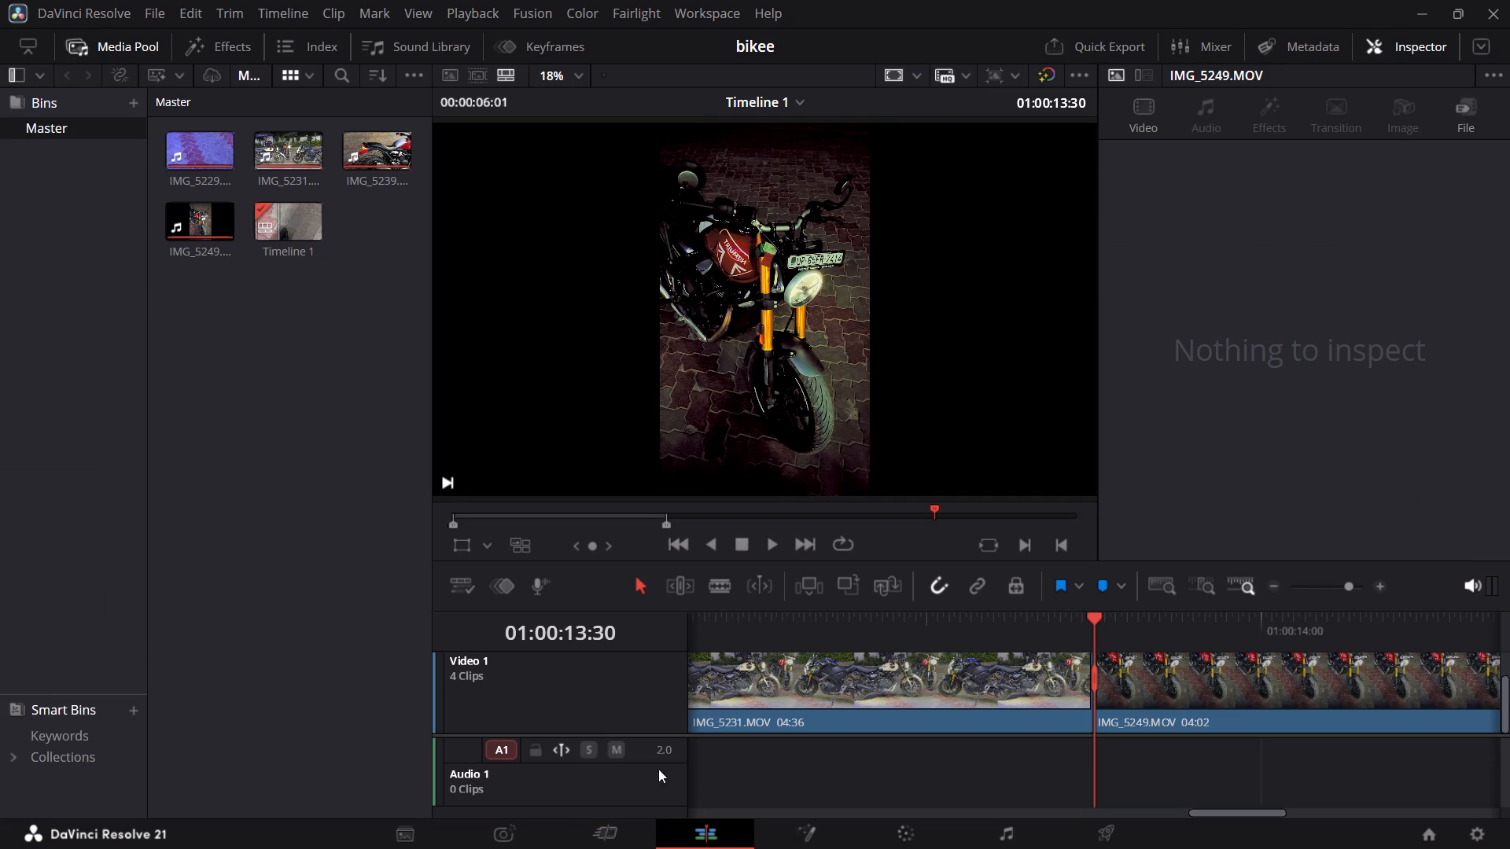
pyautogui.click(639, 821)
pyautogui.click(1246, 57)
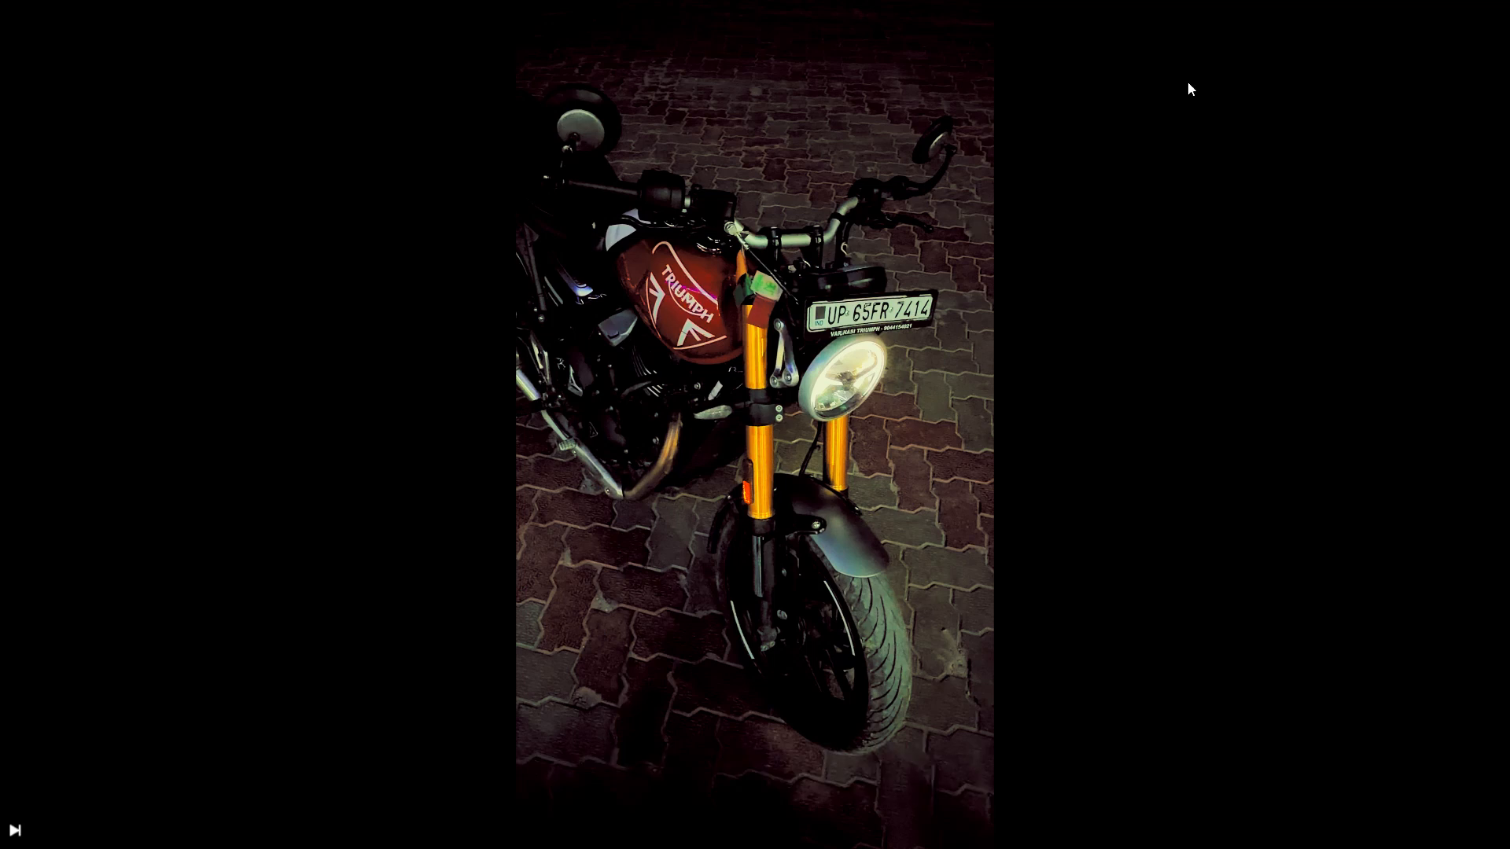
pyautogui.moveTo(456, 767); pyautogui.dragTo(389, 766)
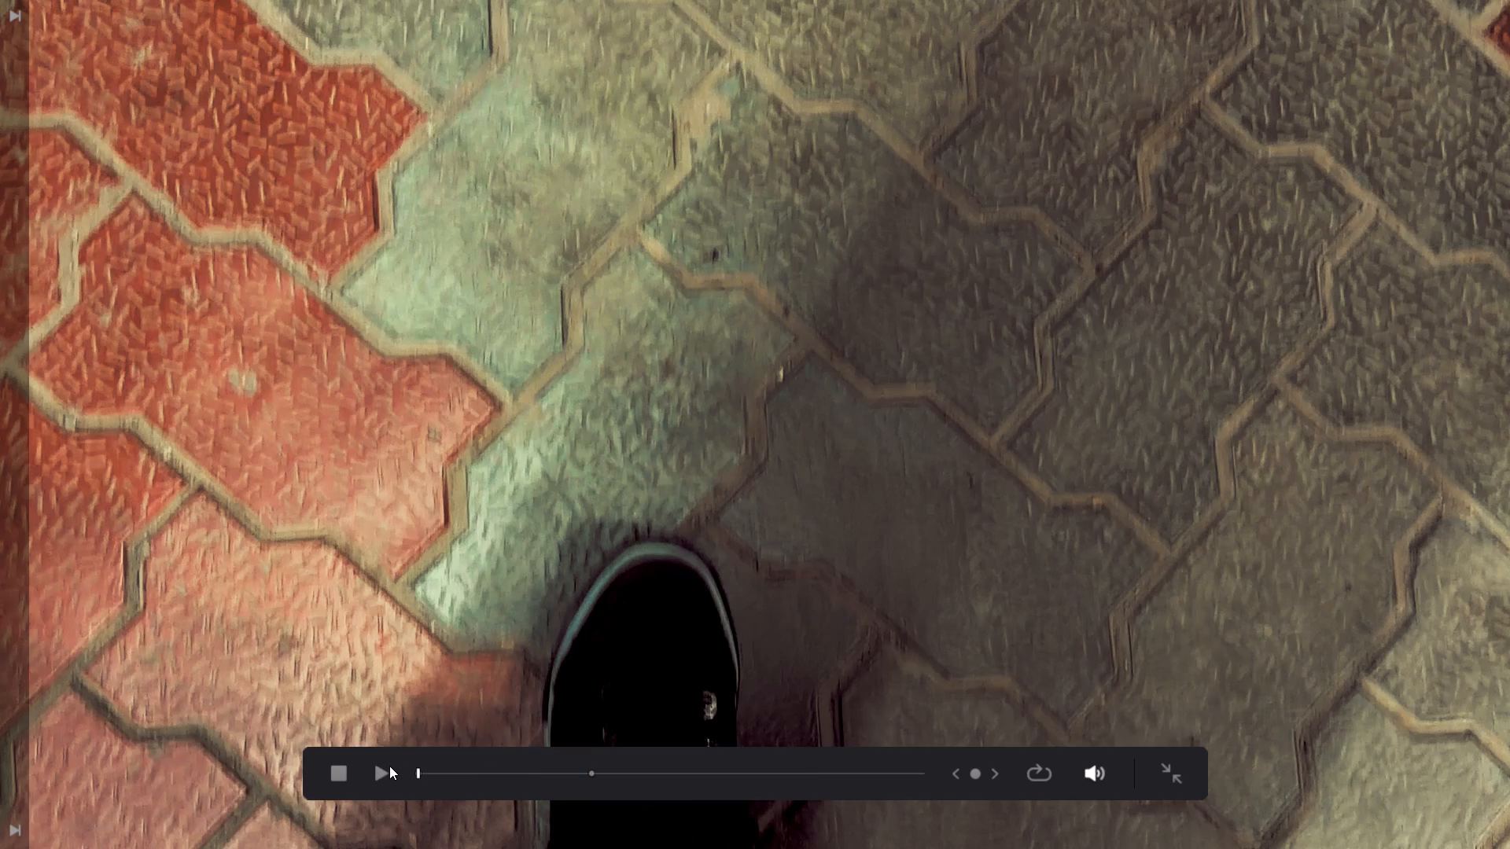
pyautogui.moveTo(389, 766); pyautogui.dragTo(383, 766)
pyautogui.click(344, 774)
pyautogui.click(392, 767)
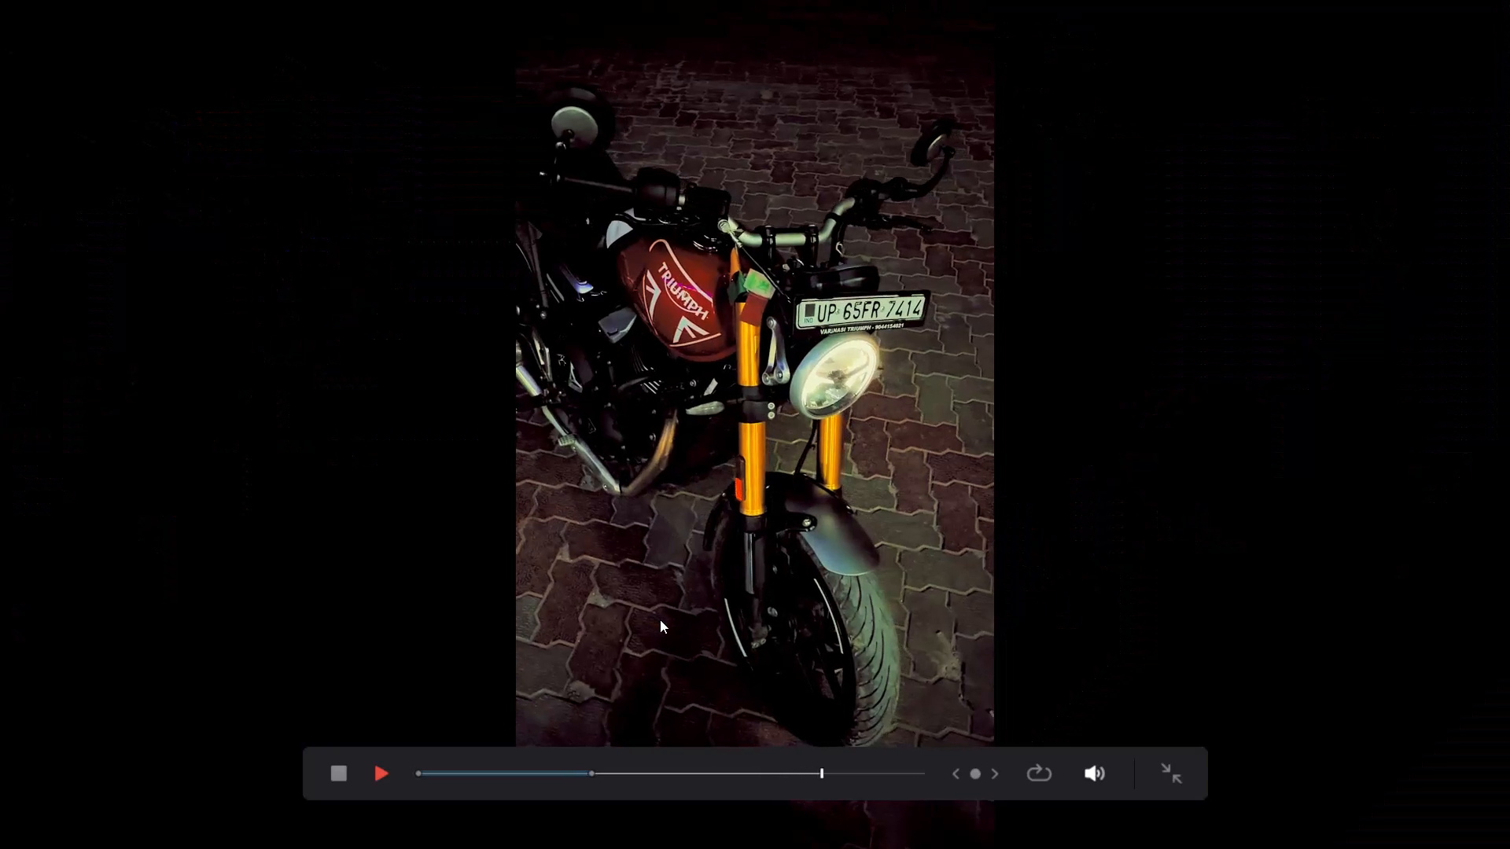
pyautogui.click(819, 553)
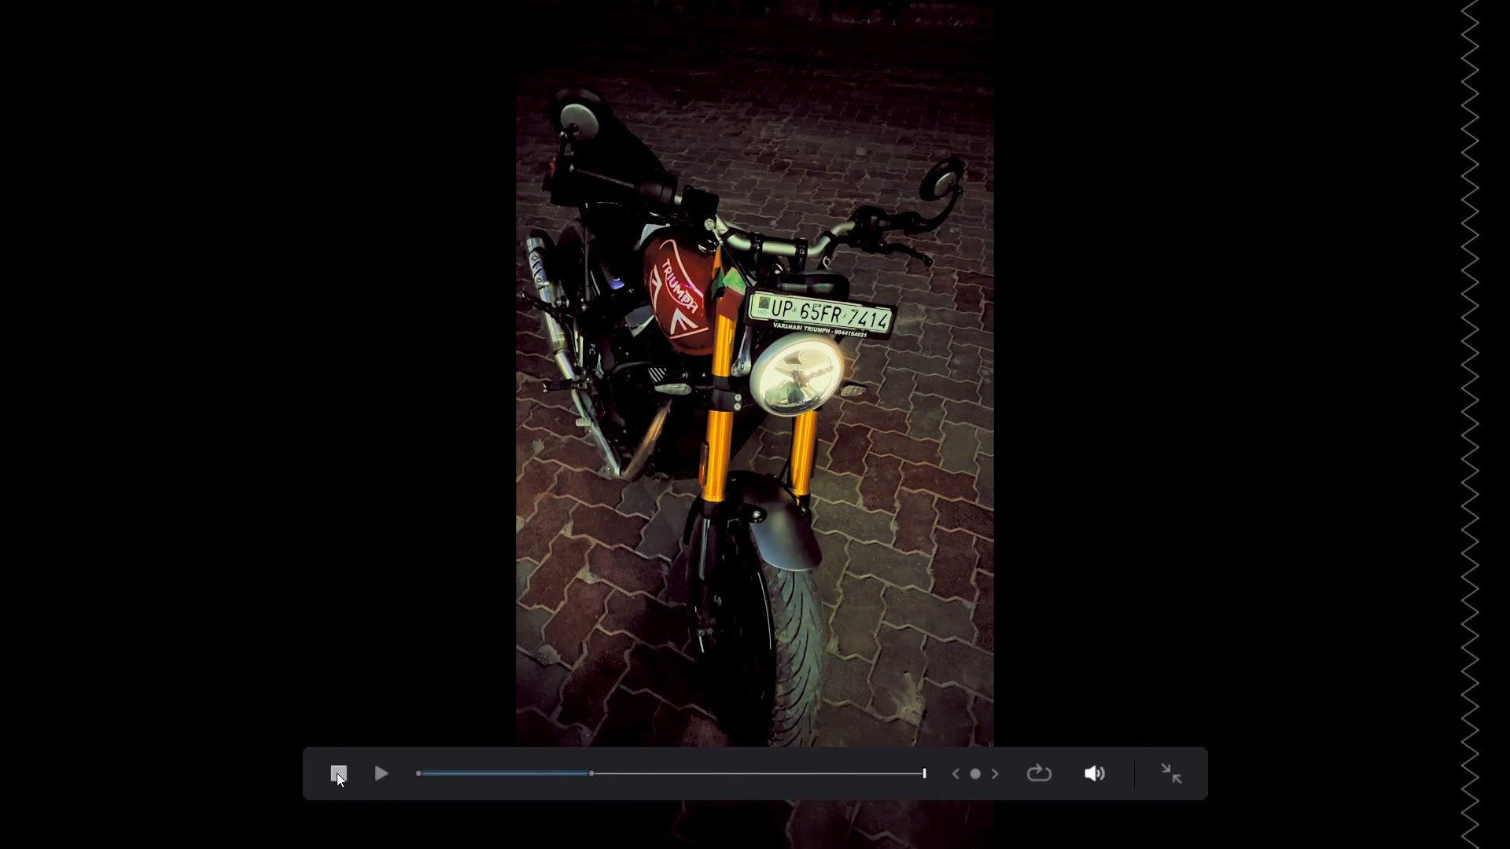
pyautogui.click(1172, 764)
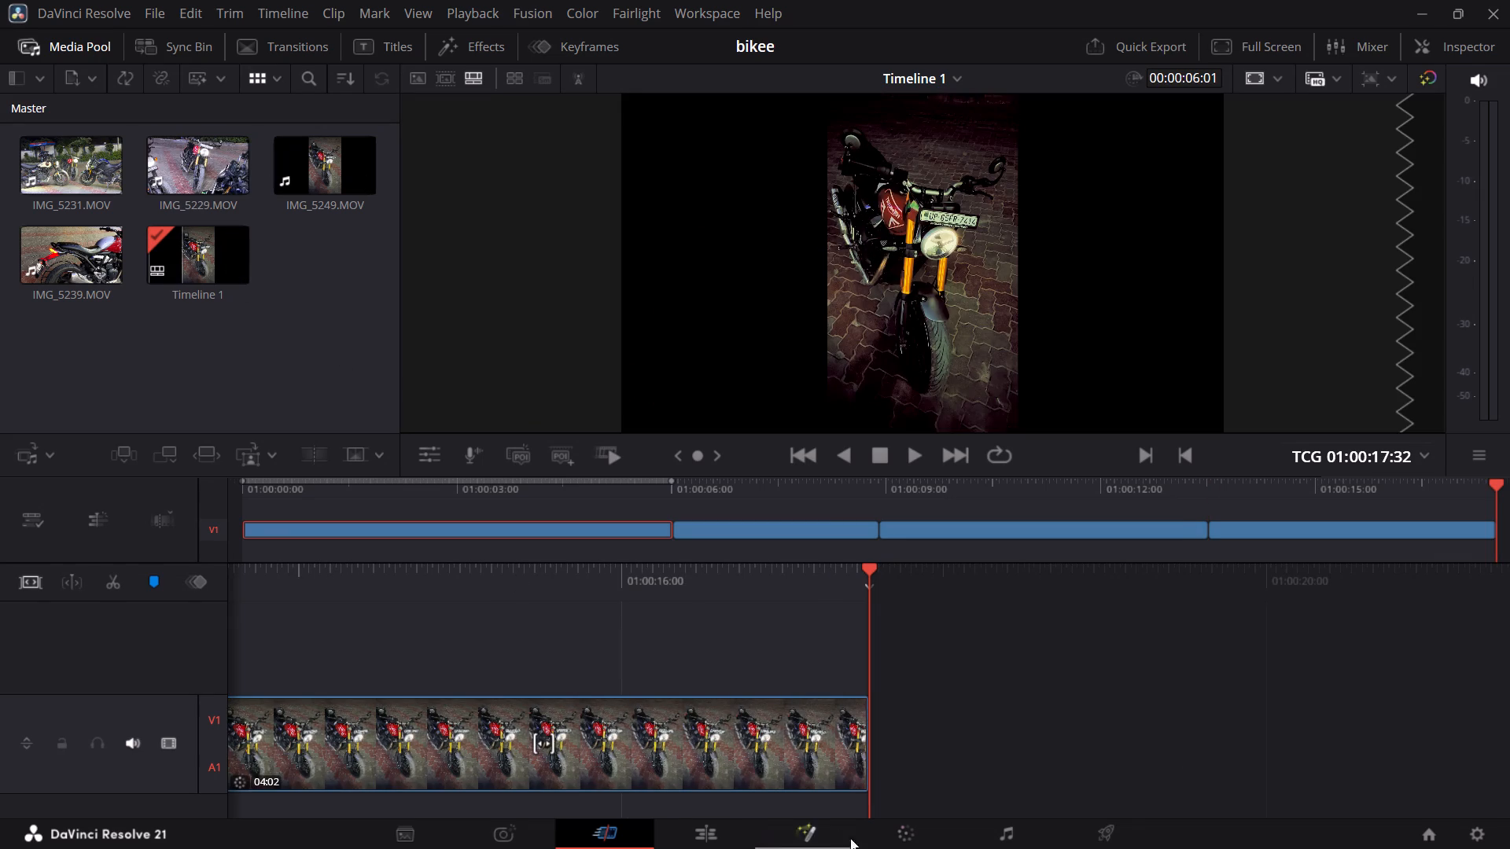
# On the Color page, raise the master gamma of clip 04's satur node (03) to 0.02.
pyautogui.click(889, 847)
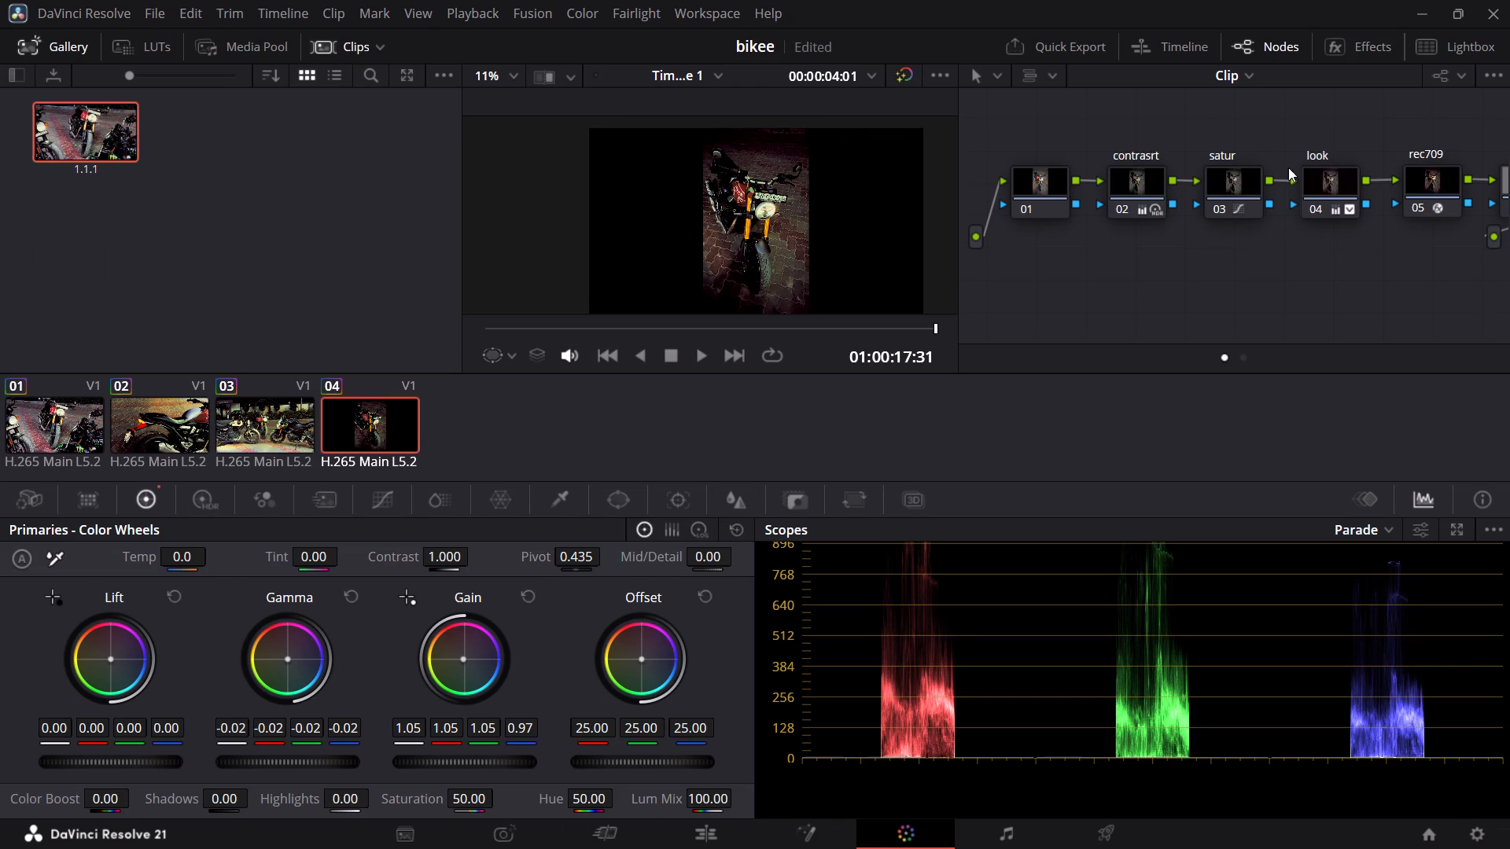
pyautogui.click(1232, 184)
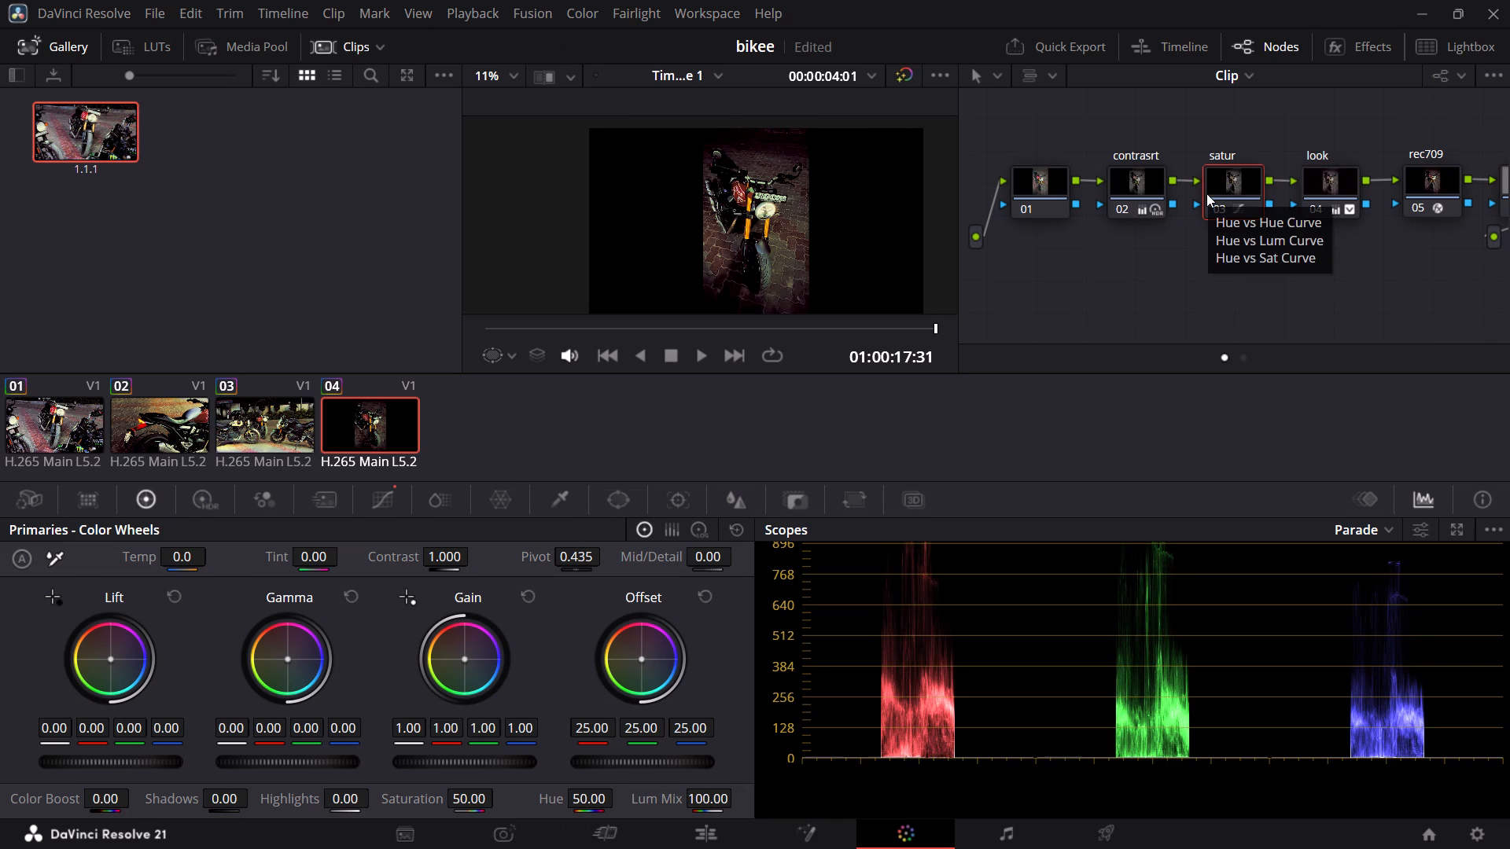
pyautogui.click(1211, 184)
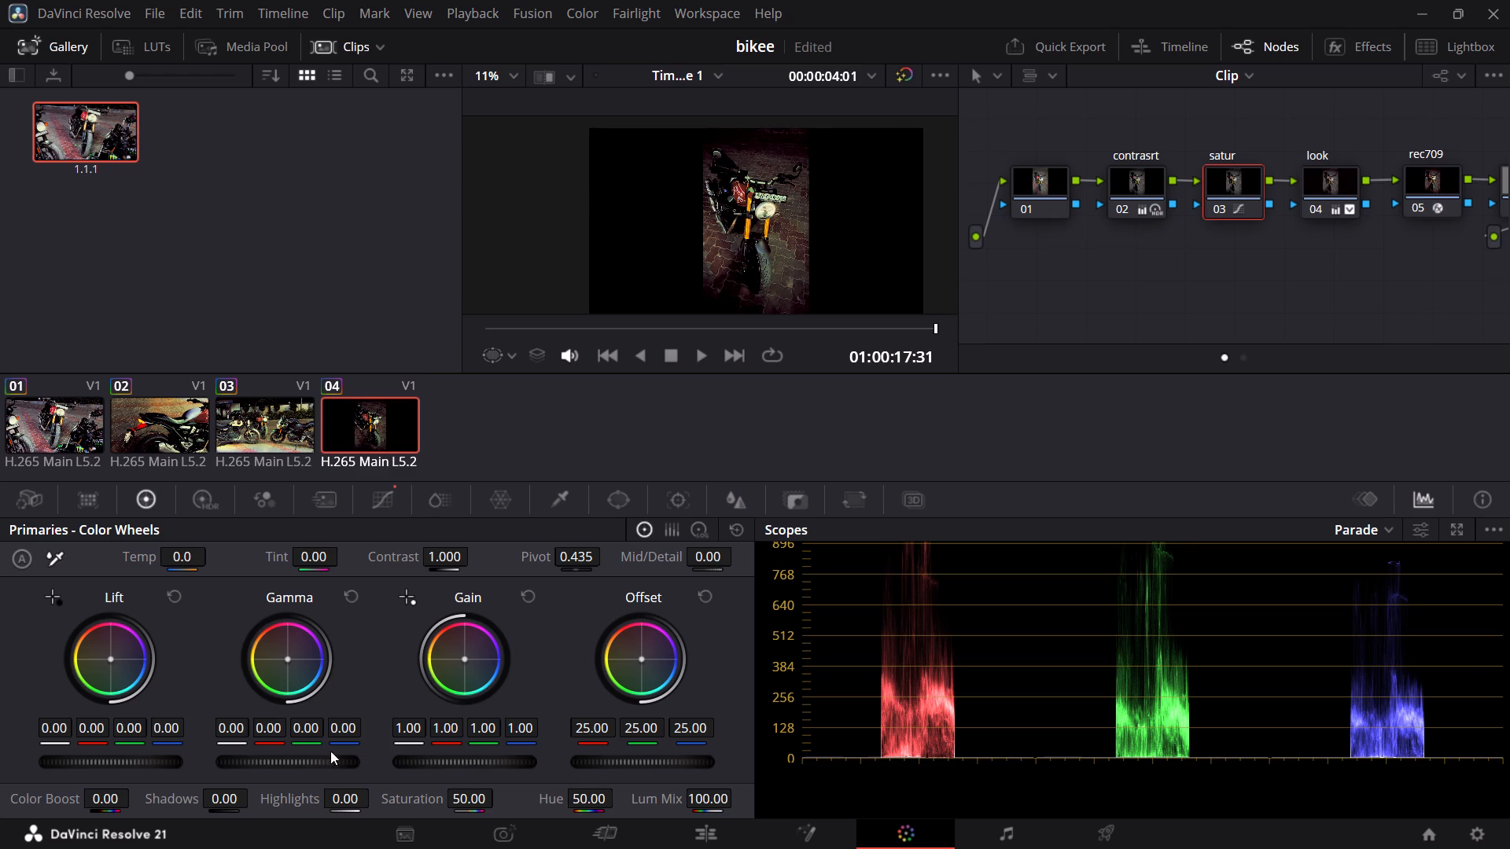
pyautogui.moveTo(308, 760); pyautogui.dragTo(372, 749)
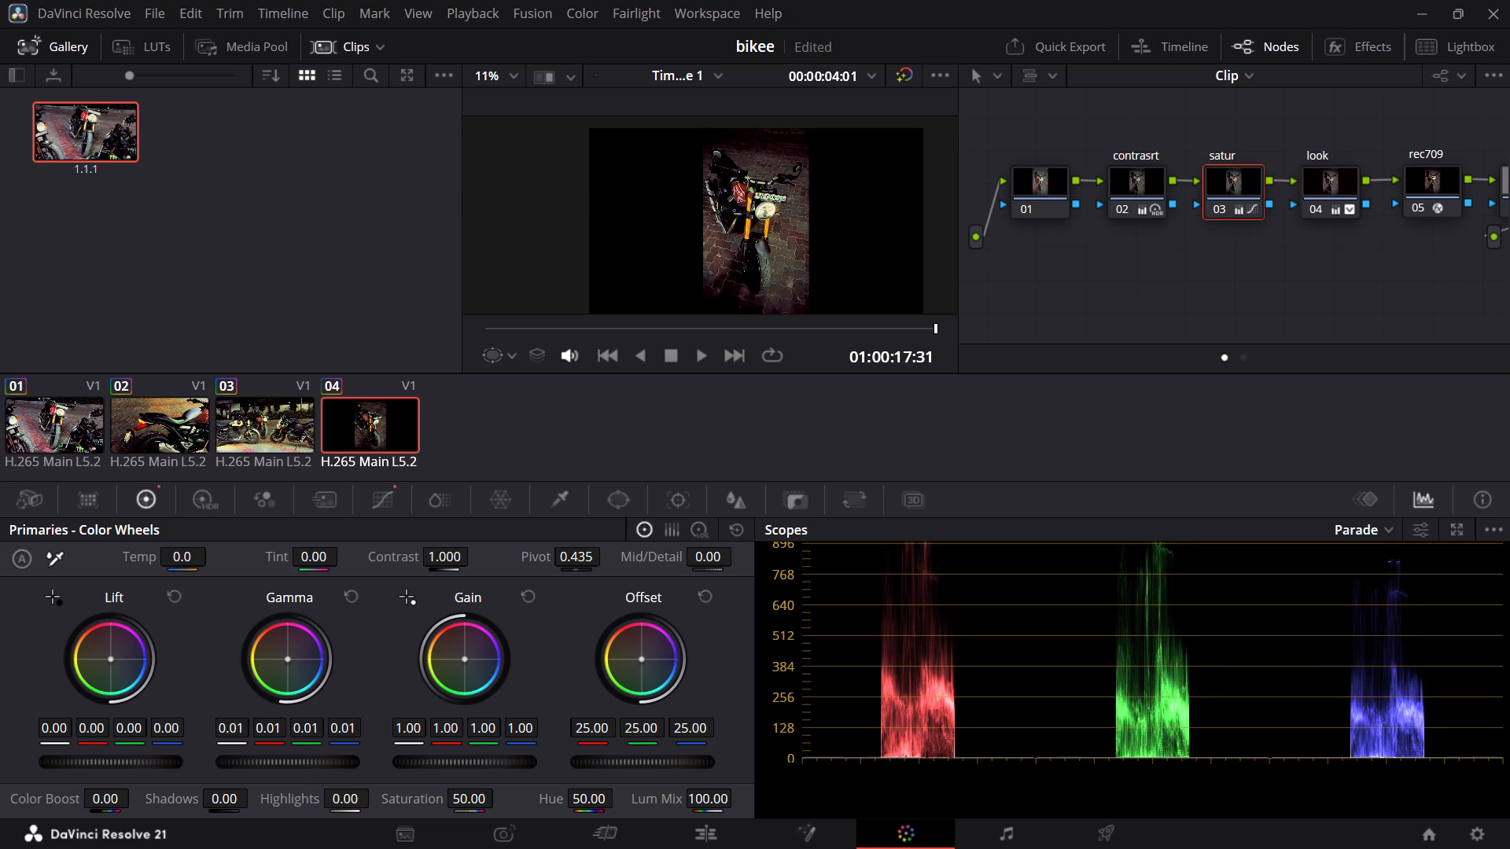
pyautogui.moveTo(372, 749); pyautogui.dragTo(518, 764)
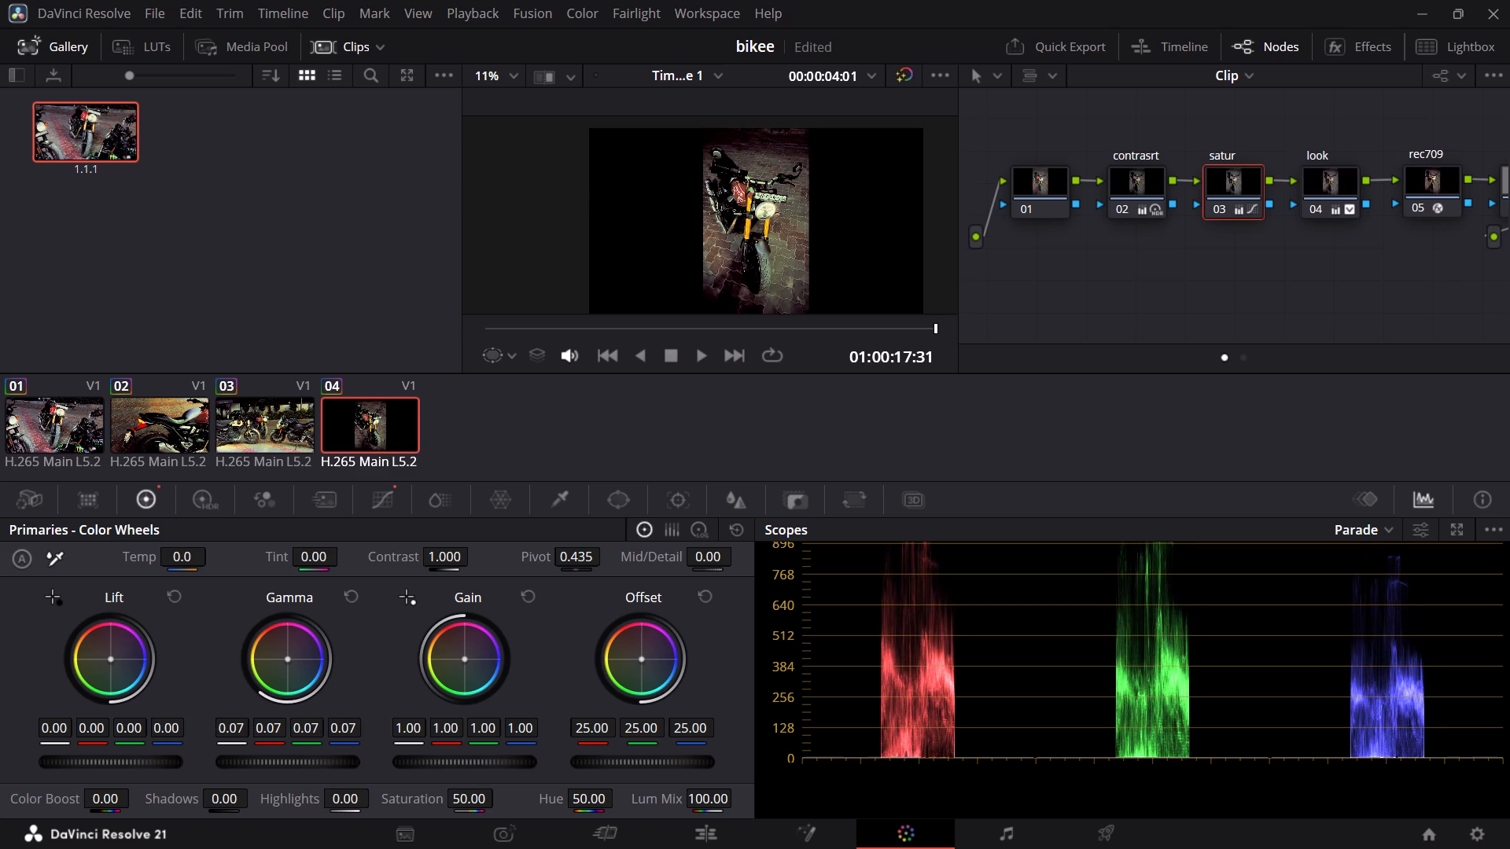
pyautogui.moveTo(518, 764); pyautogui.dragTo(358, 770)
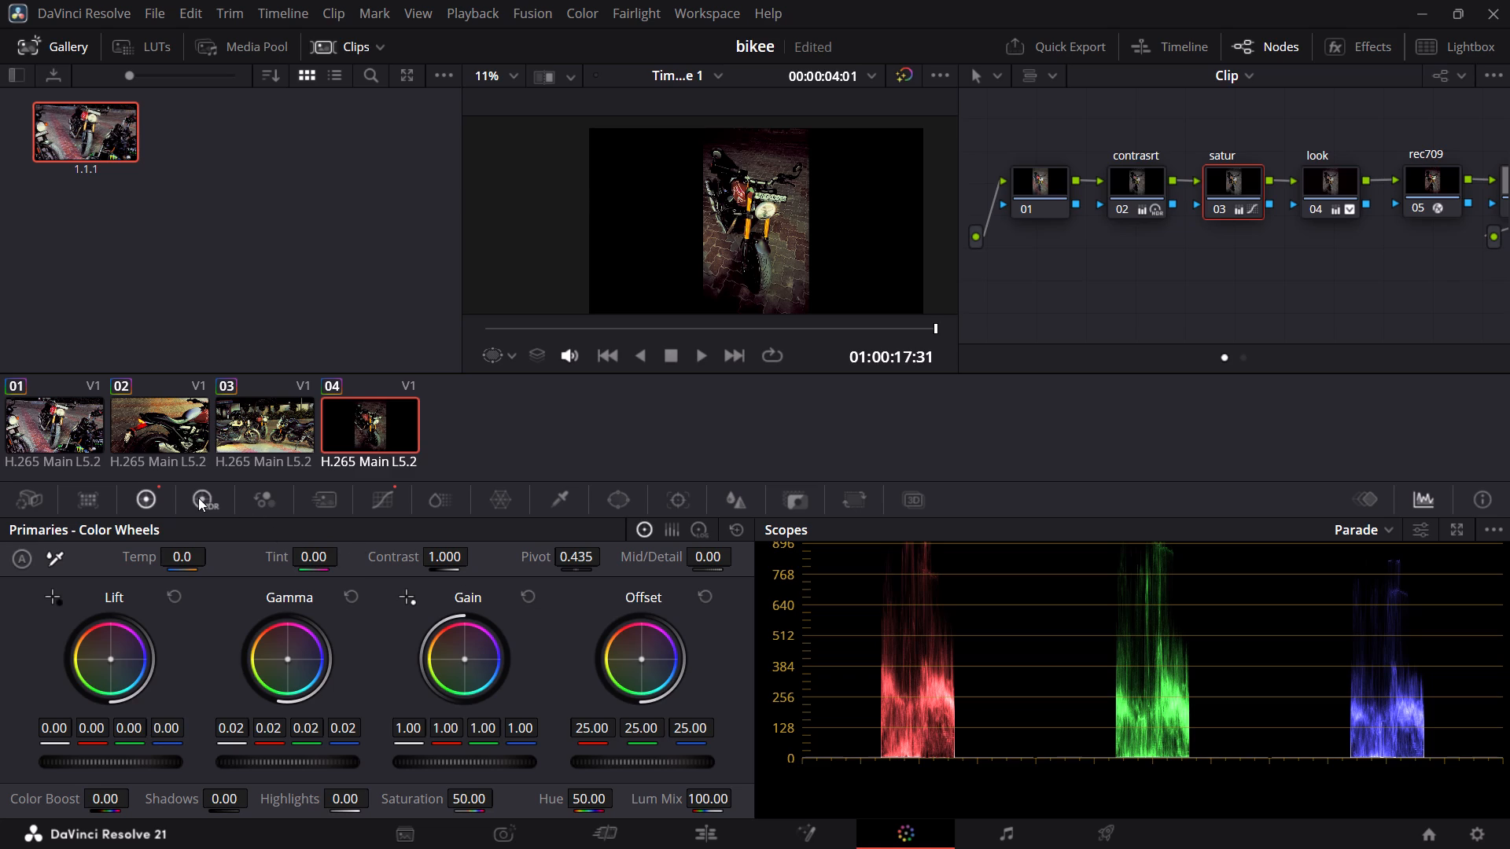
# In the Hue Vs Sat curve of clip 04's satur node, lower the yellow control point to a saturation of about 0.98.
pyautogui.click(389, 500)
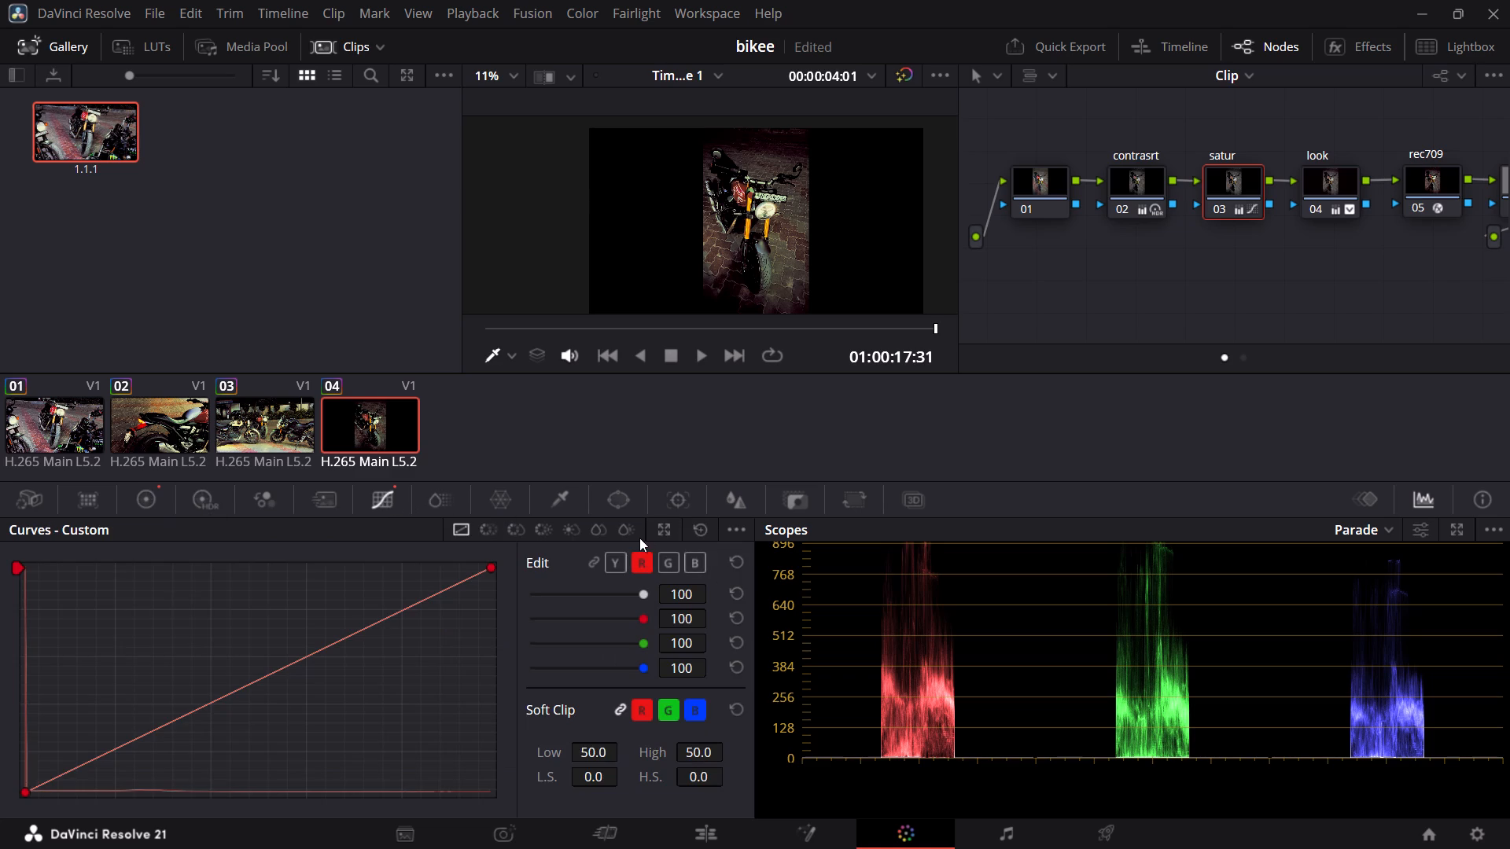
pyautogui.click(520, 532)
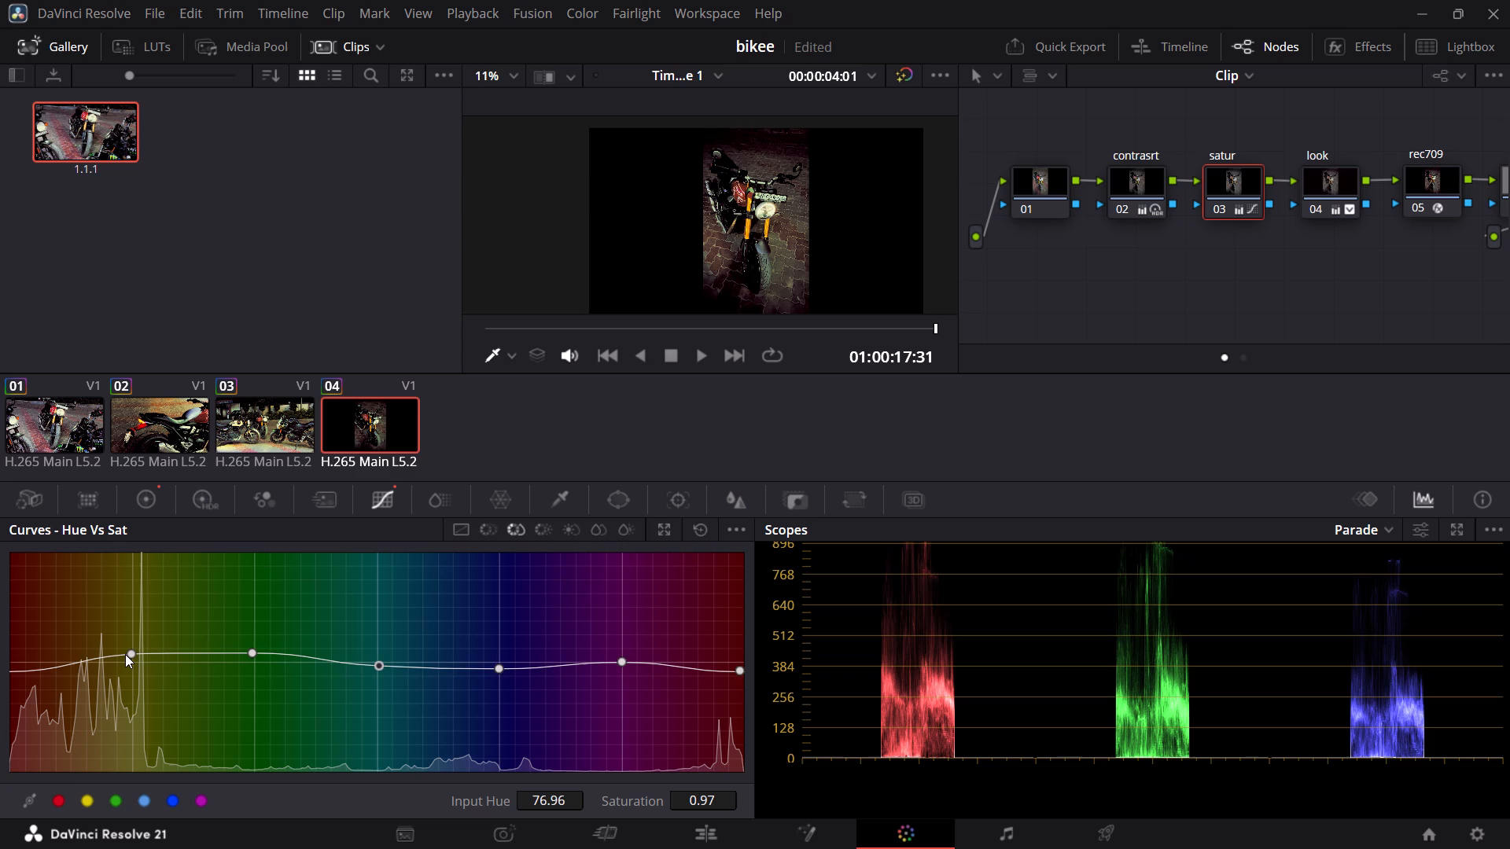
pyautogui.moveTo(131, 650); pyautogui.dragTo(131, 656)
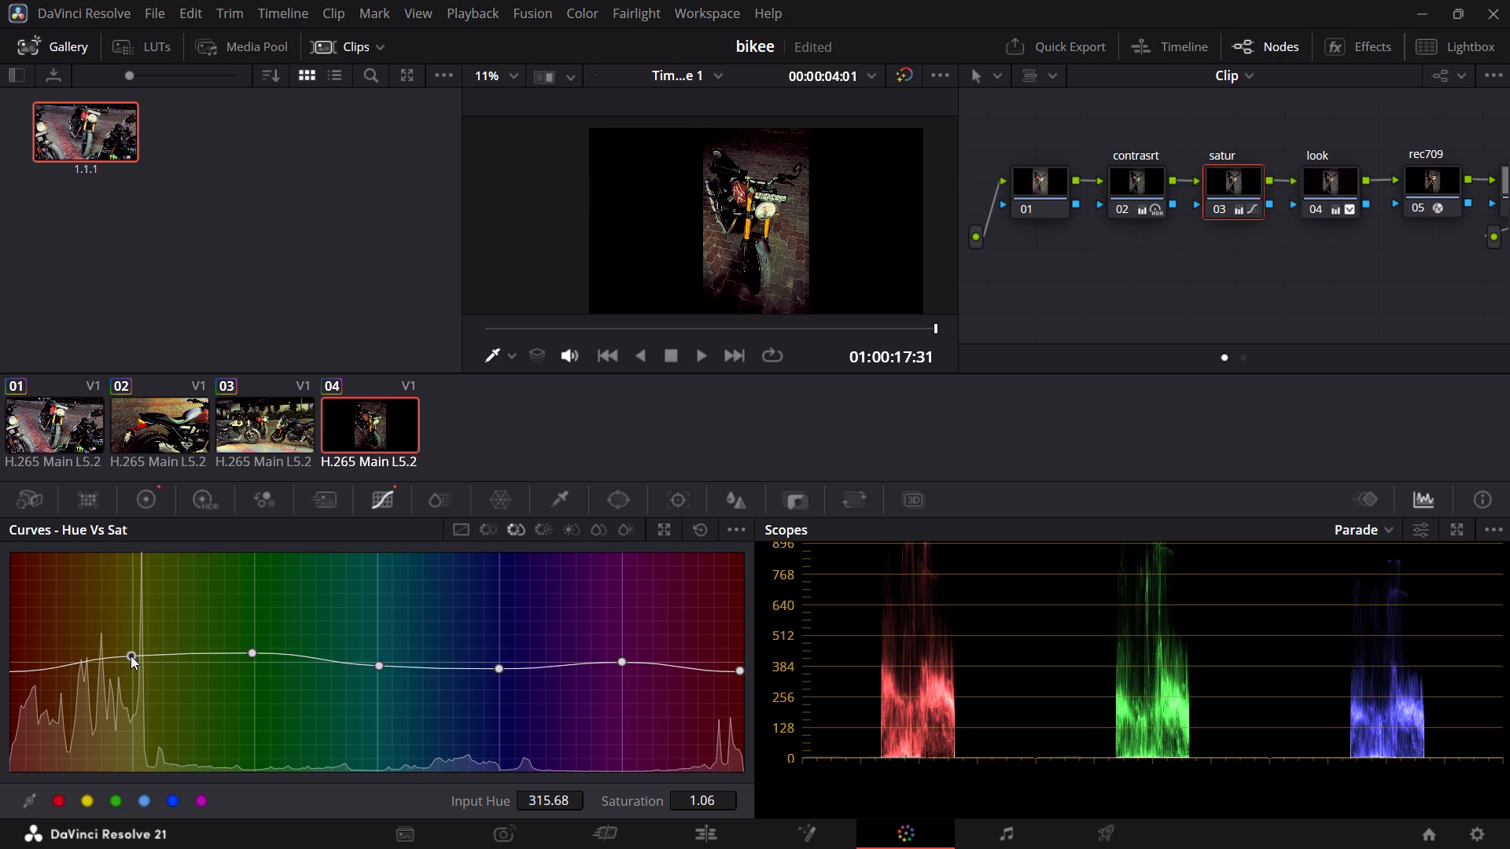
pyautogui.moveTo(131, 656); pyautogui.dragTo(126, 685)
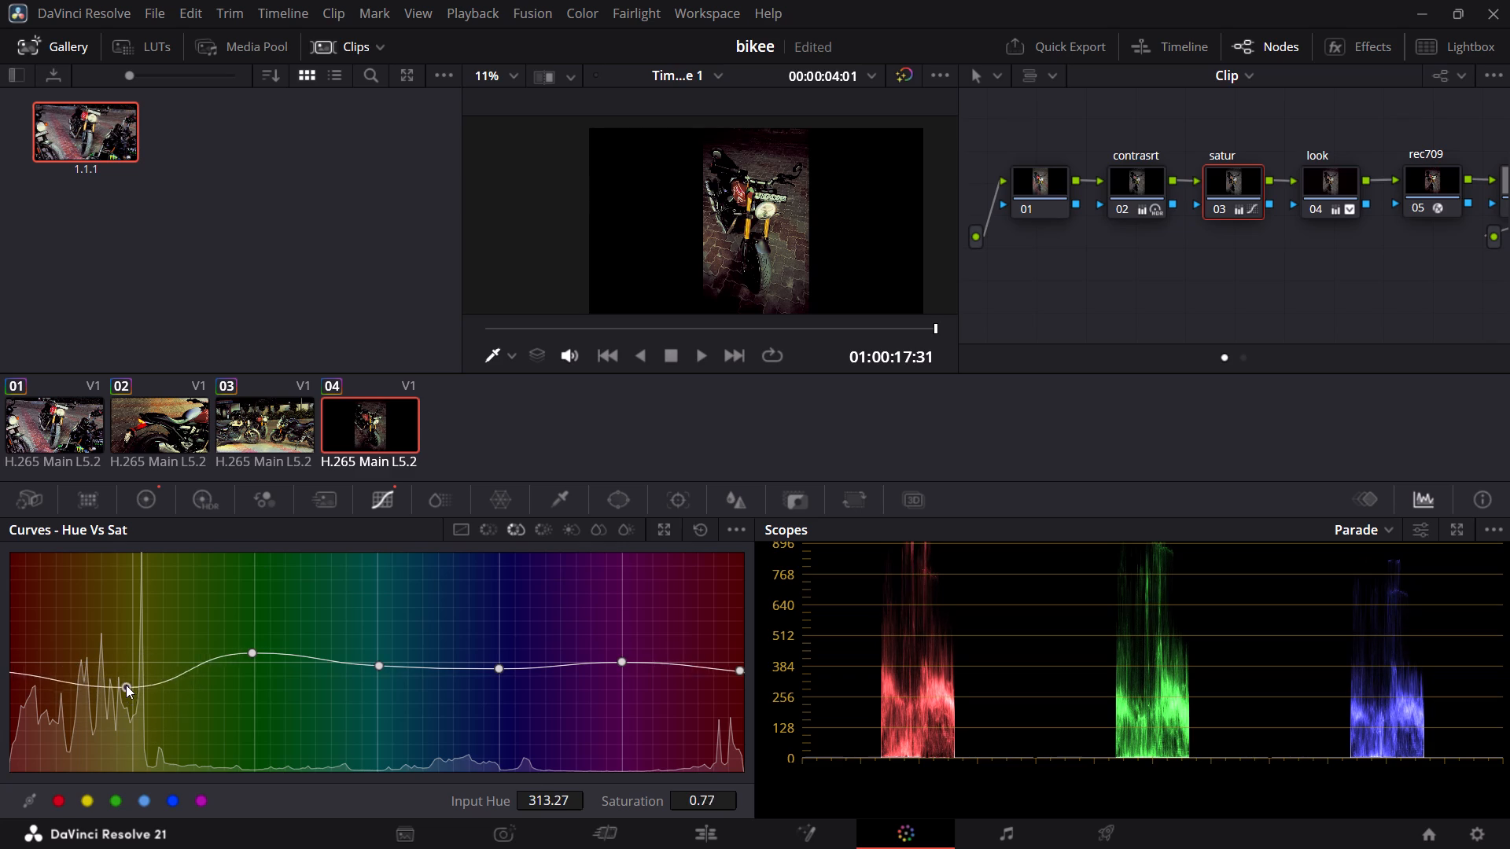
pyautogui.moveTo(126, 685); pyautogui.dragTo(136, 661)
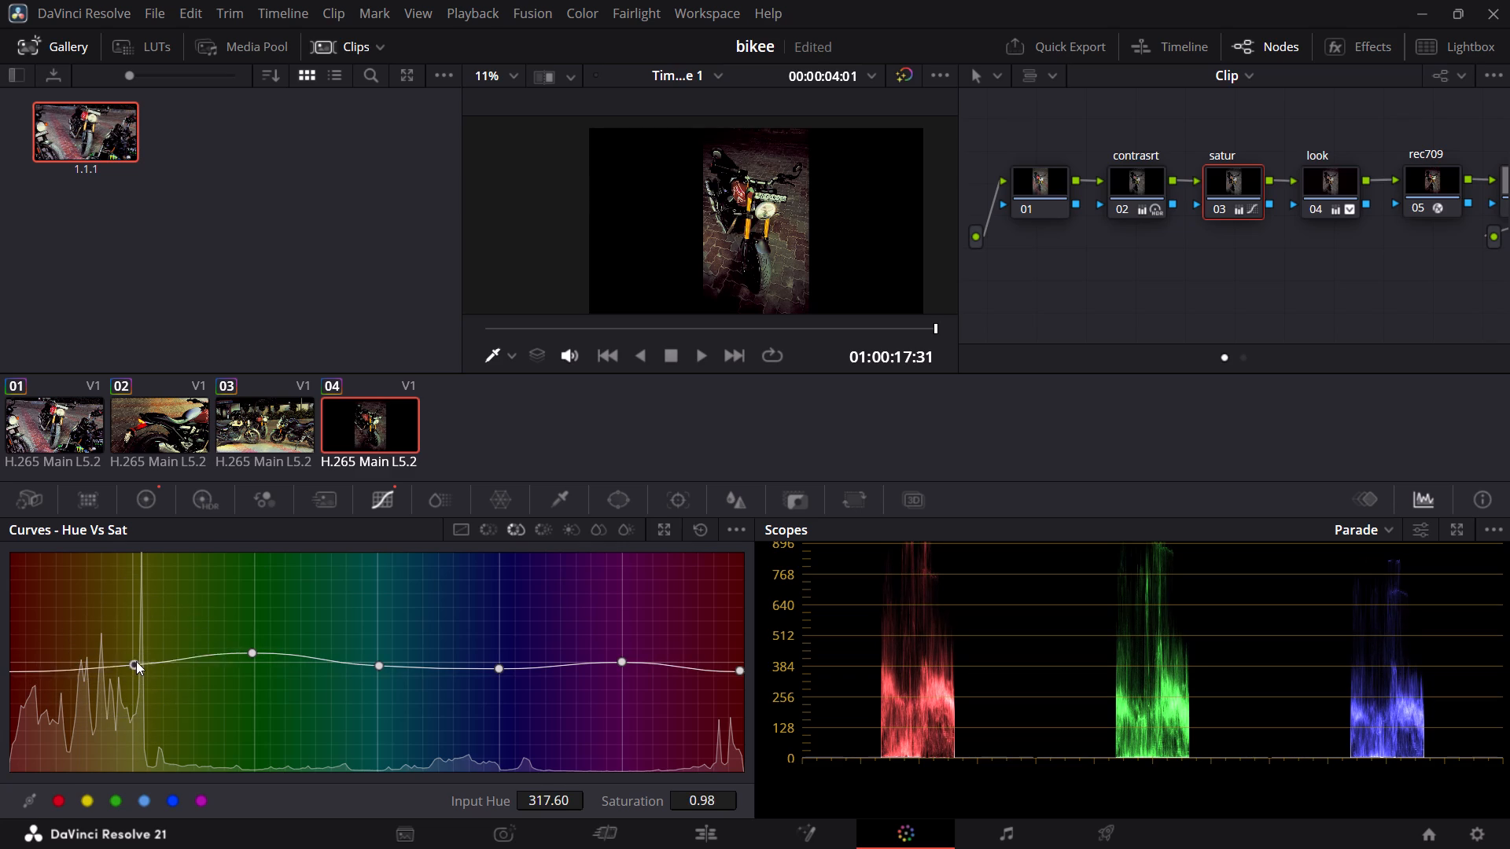
pyautogui.moveTo(136, 661); pyautogui.dragTo(138, 667)
pyautogui.moveTo(138, 667); pyautogui.dragTo(138, 665)
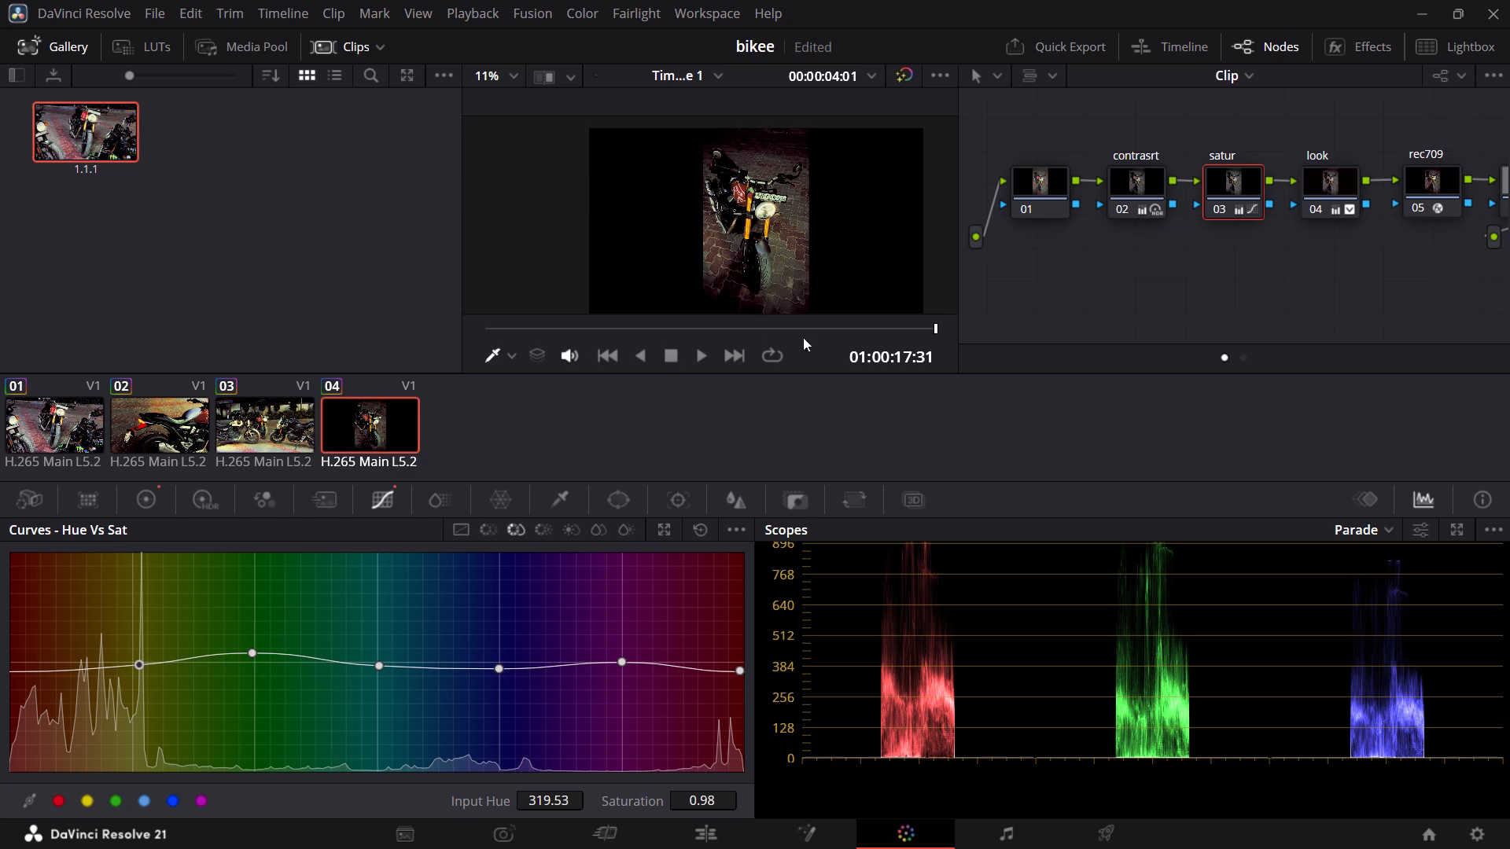
# Shift the Lift colour balance of clip 04's look node slightly, bringing its red value to -0.01.
pyautogui.click(1331, 179)
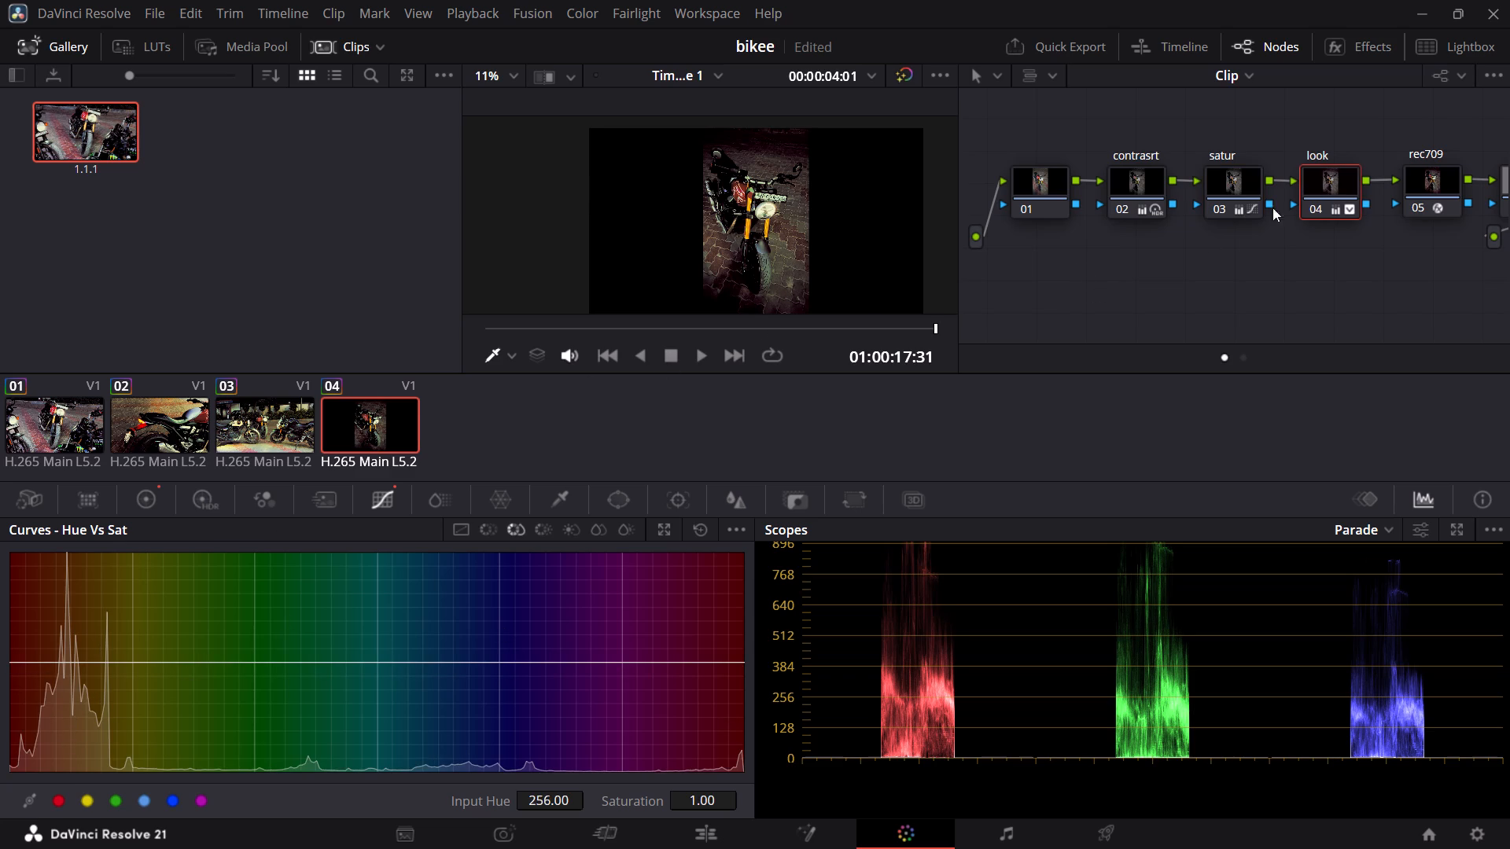
pyautogui.click(162, 491)
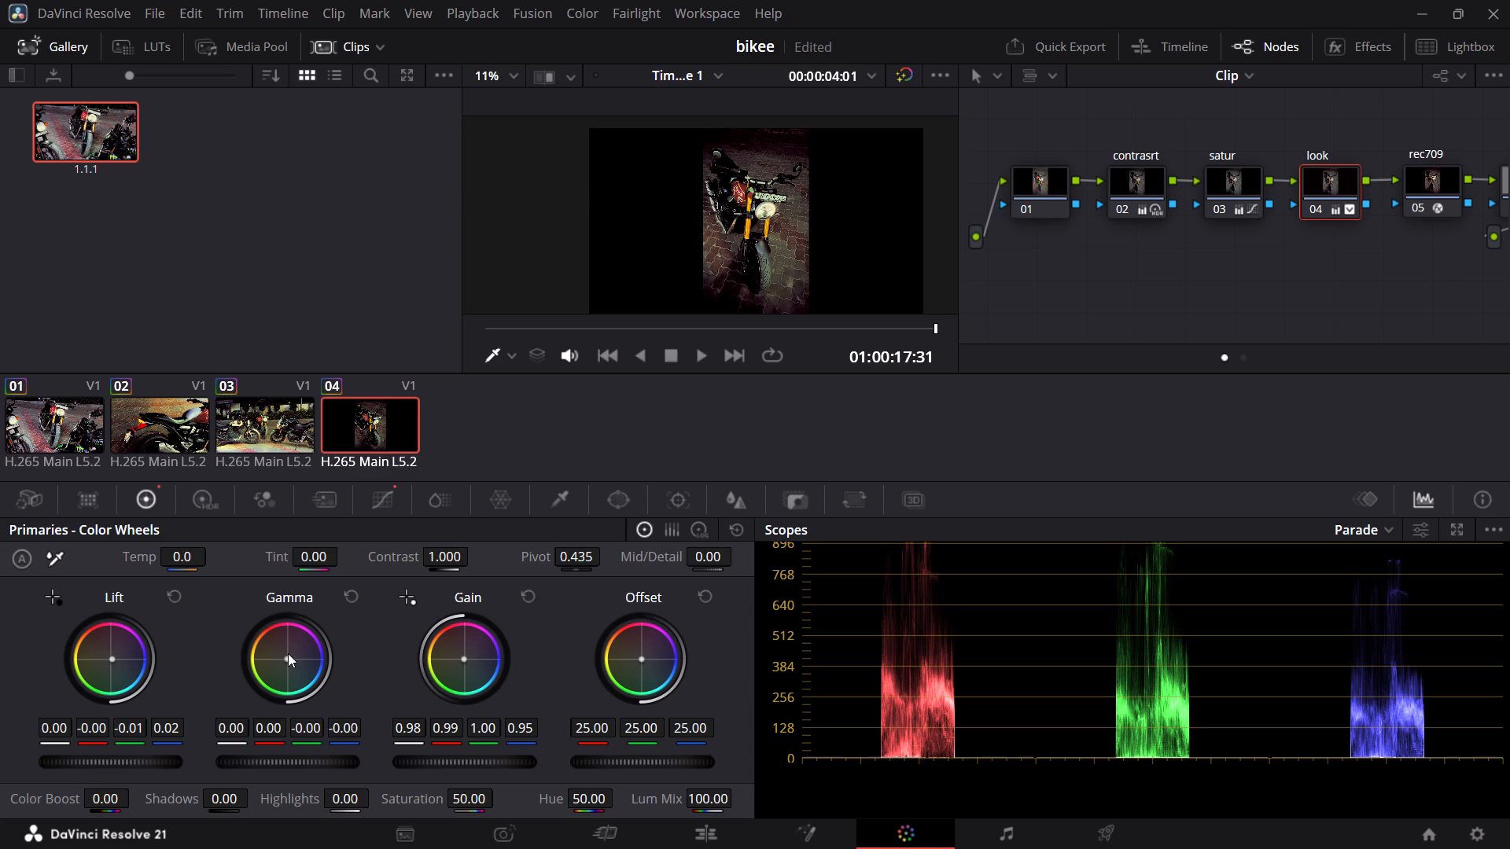
pyautogui.click(115, 654)
pyautogui.click(782, 194)
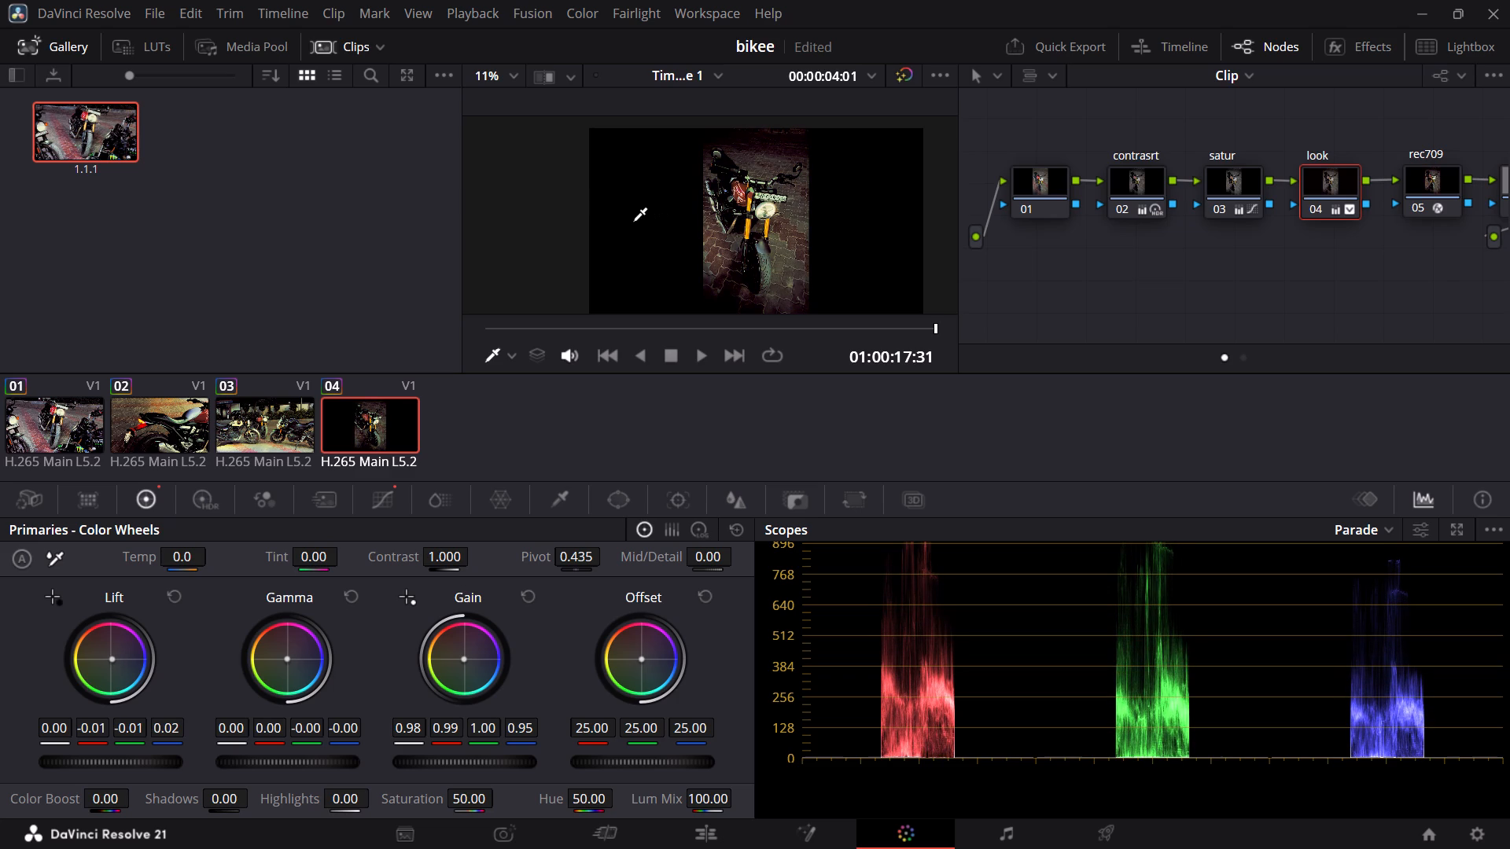
pyautogui.click(636, 219)
pyautogui.click(285, 262)
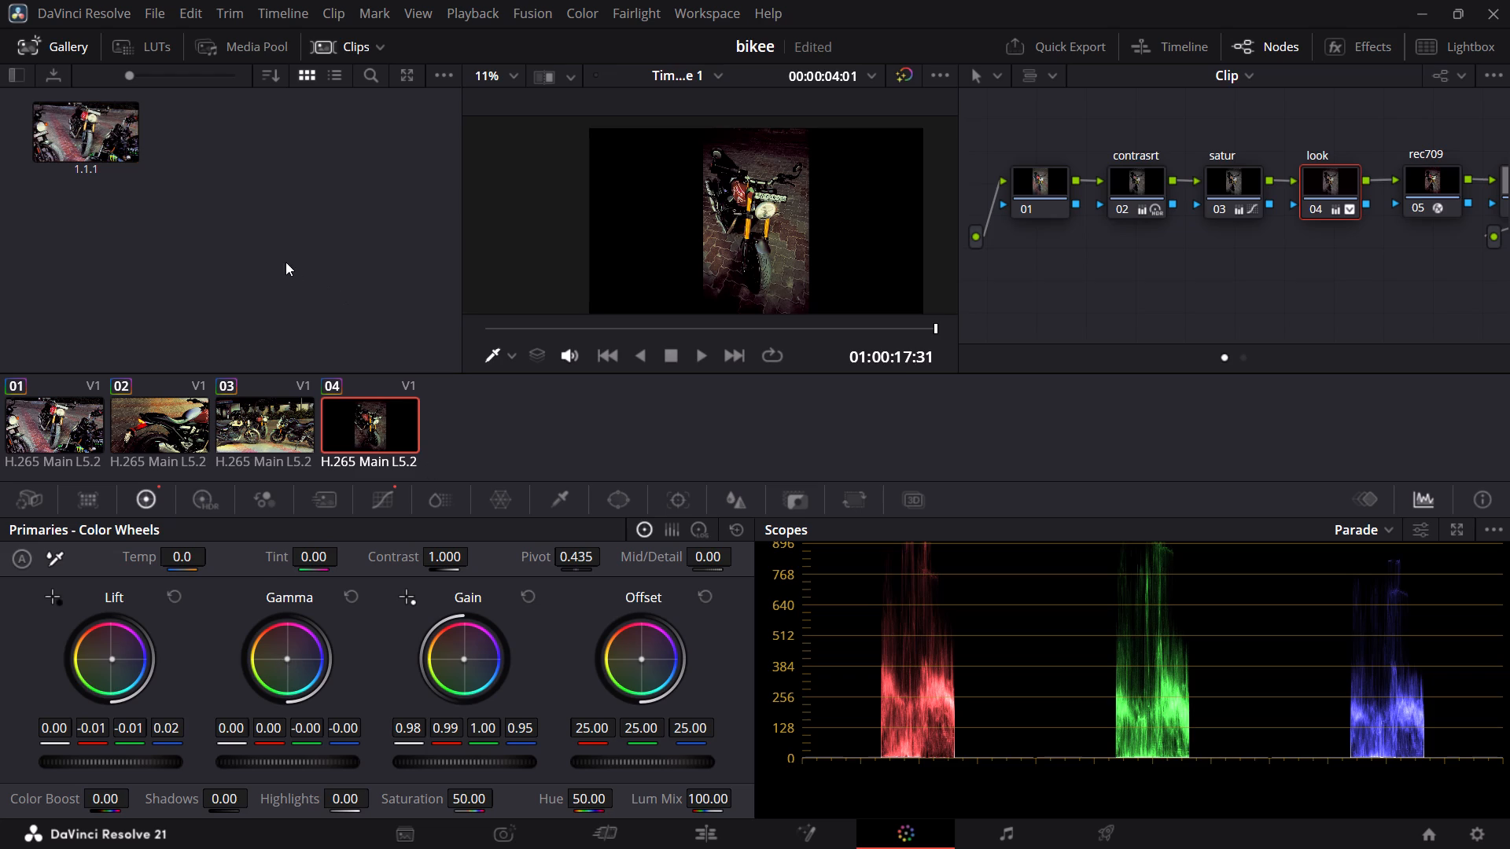
# Shift clip 03's Gamma colour balance slightly towards blue, to red -0.03, green -0.02 and blue 0.01.
pyautogui.click(295, 419)
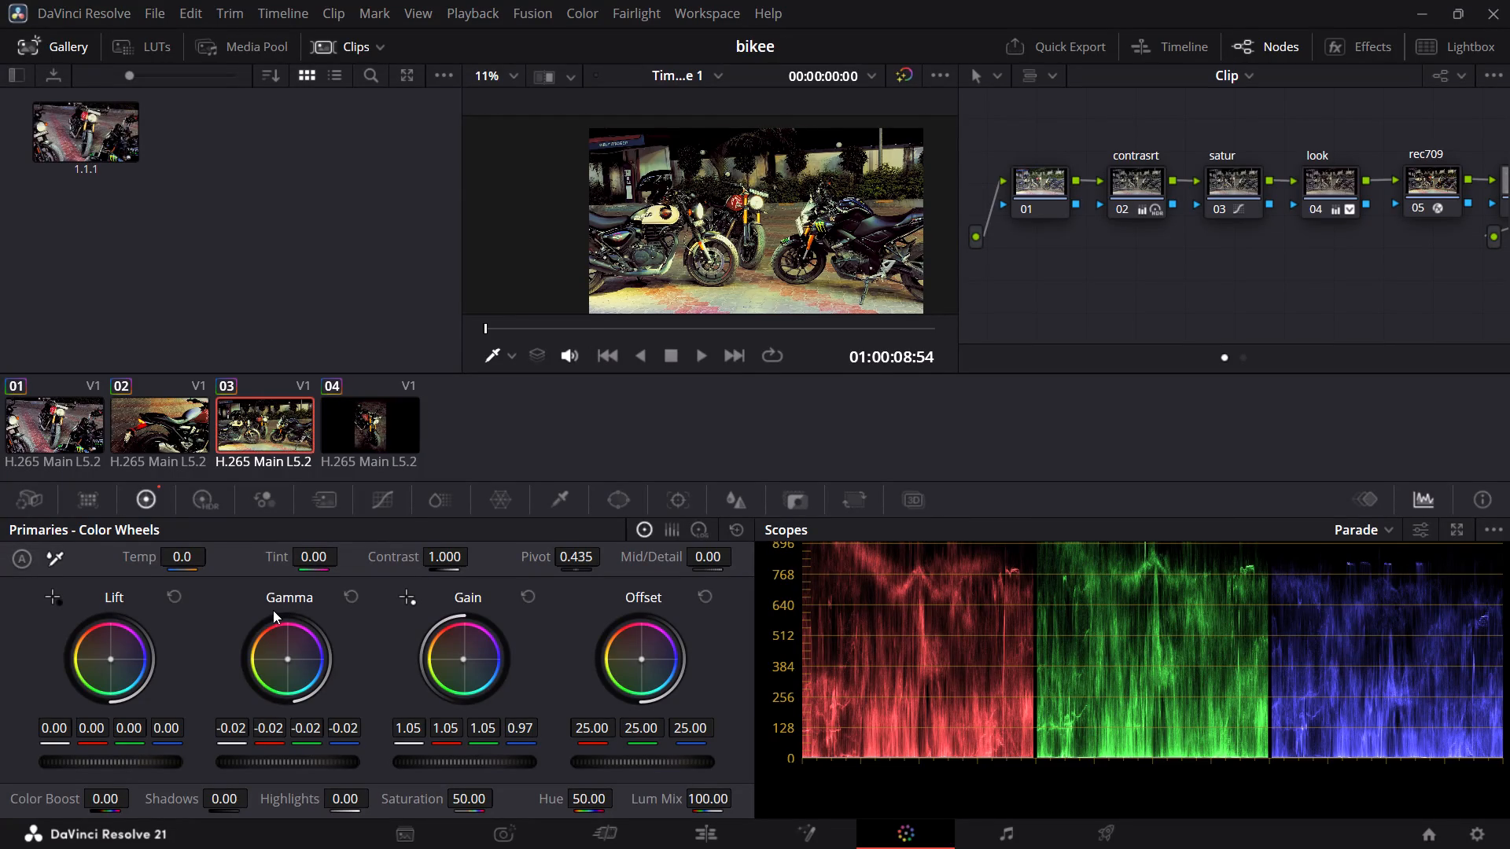
pyautogui.moveTo(284, 659); pyautogui.dragTo(167, 669)
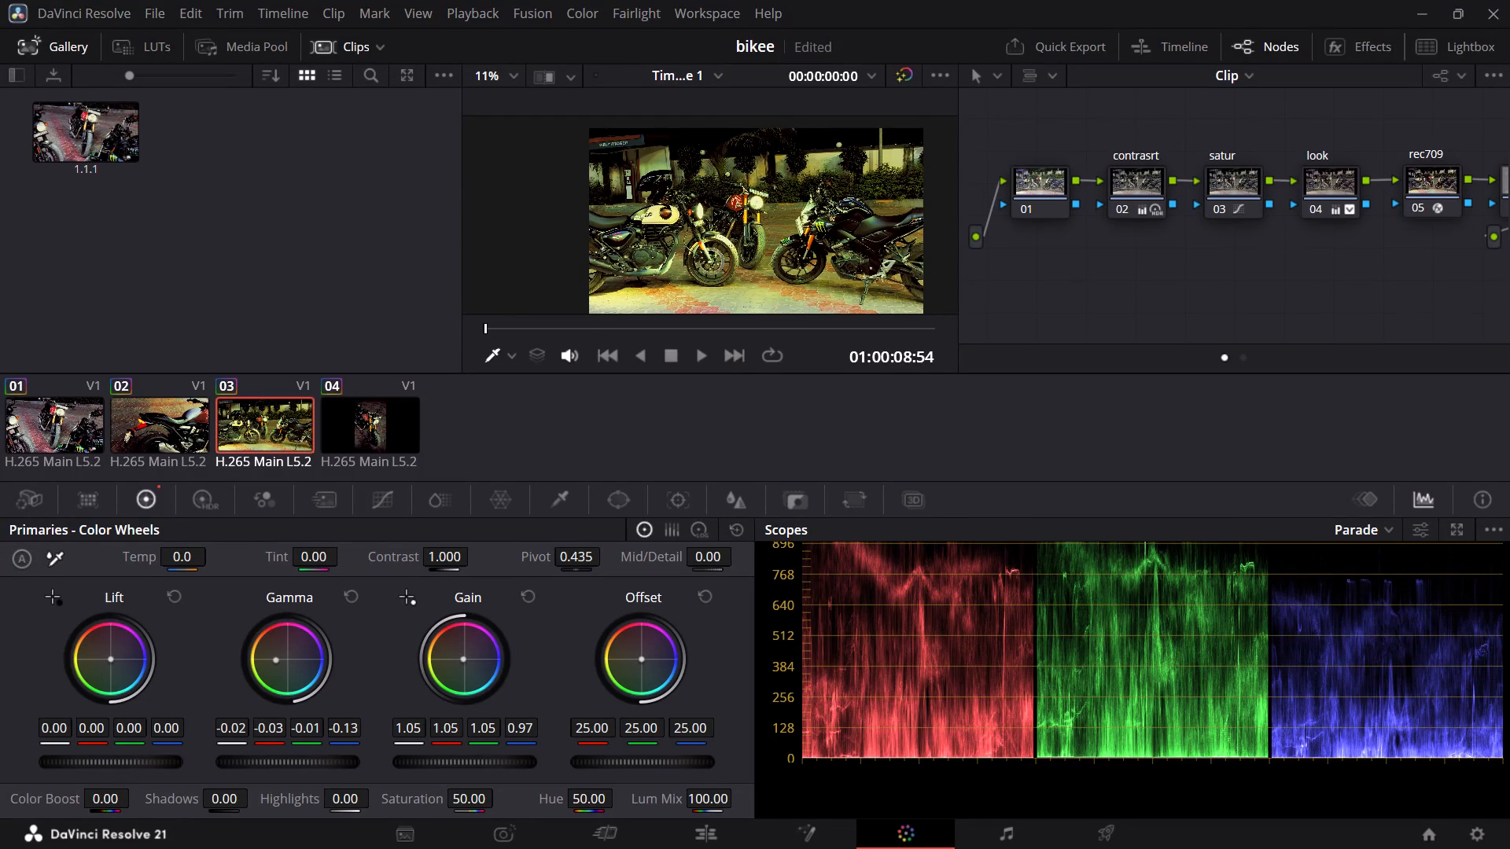
pyautogui.moveTo(167, 669); pyautogui.dragTo(332, 669)
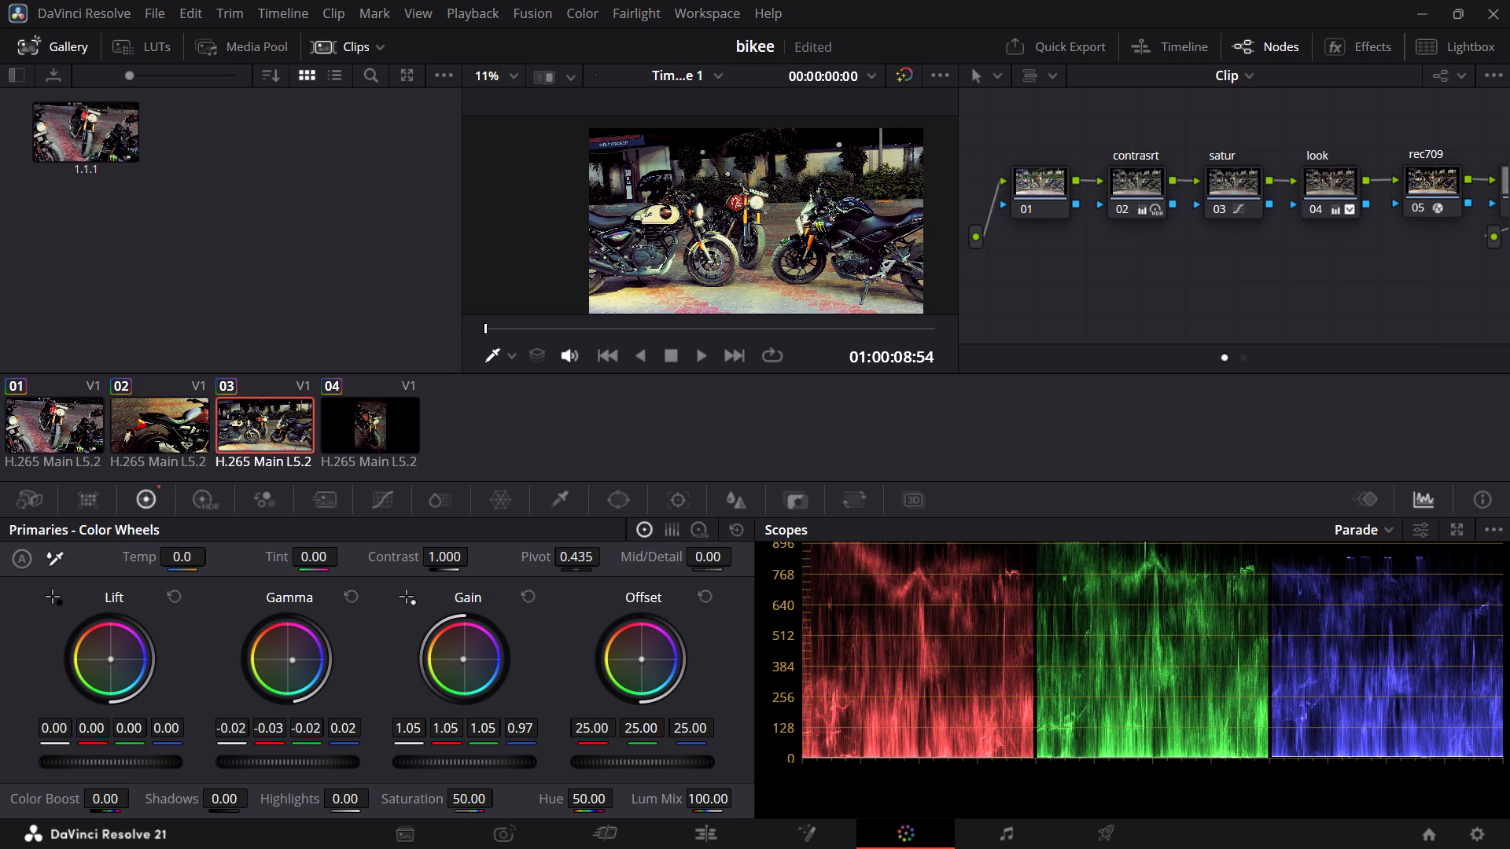
pyautogui.moveTo(332, 669); pyautogui.dragTo(336, 641)
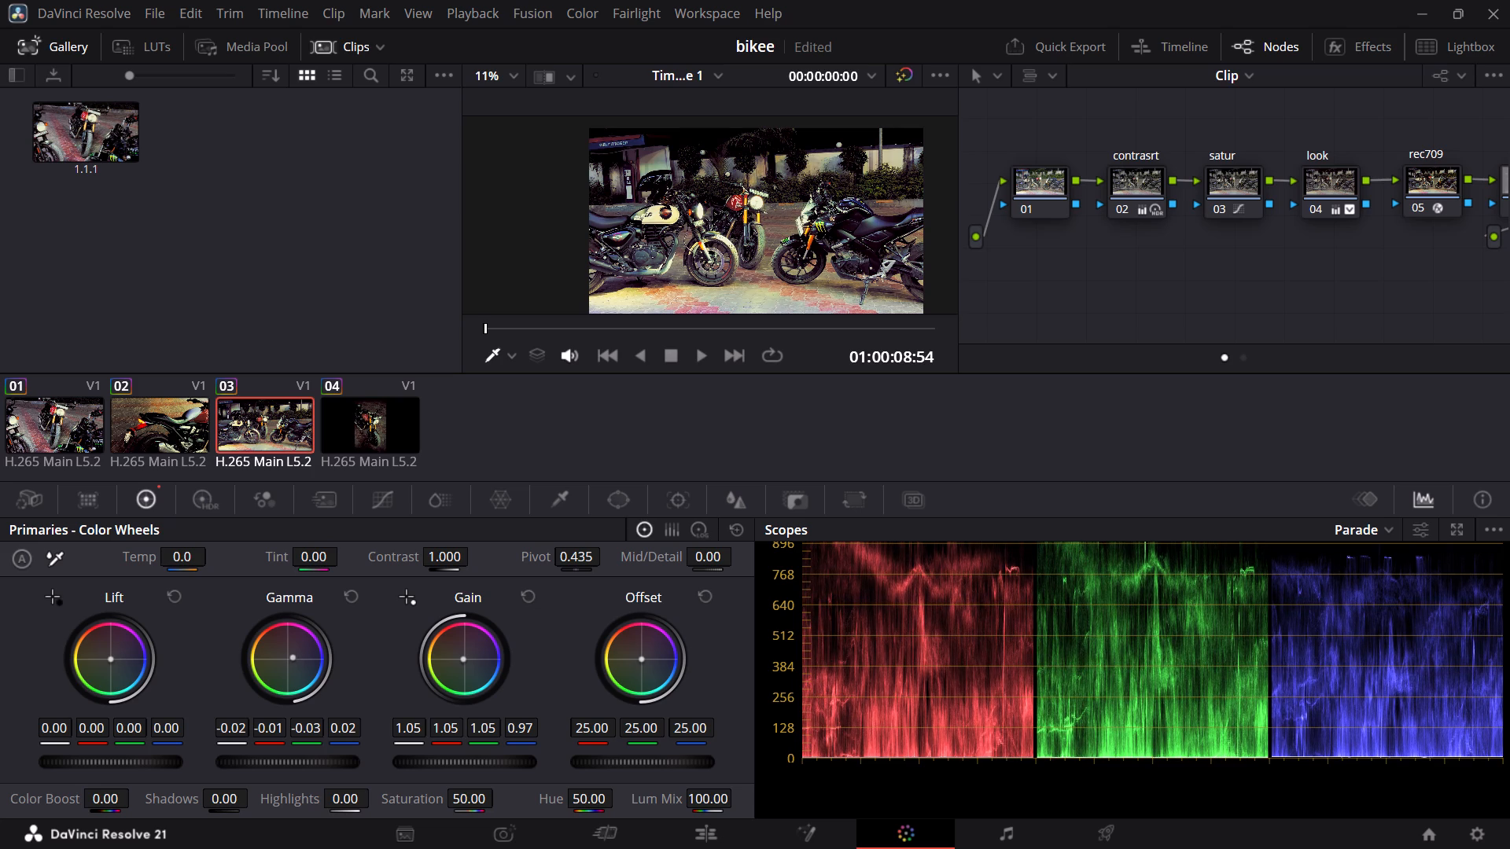
pyautogui.moveTo(336, 641); pyautogui.dragTo(298, 649)
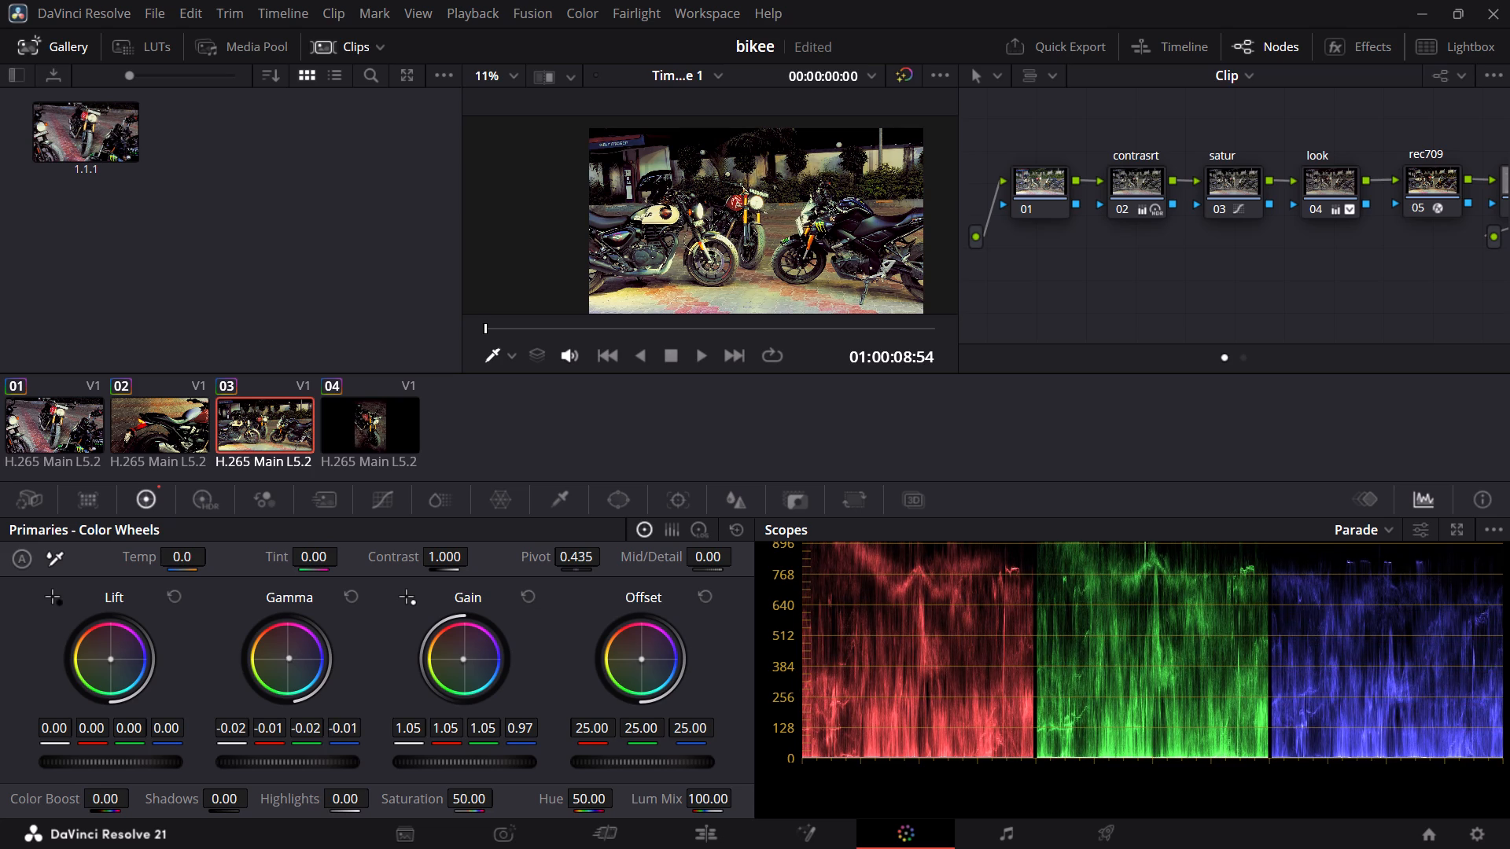
pyautogui.moveTo(298, 649); pyautogui.dragTo(315, 654)
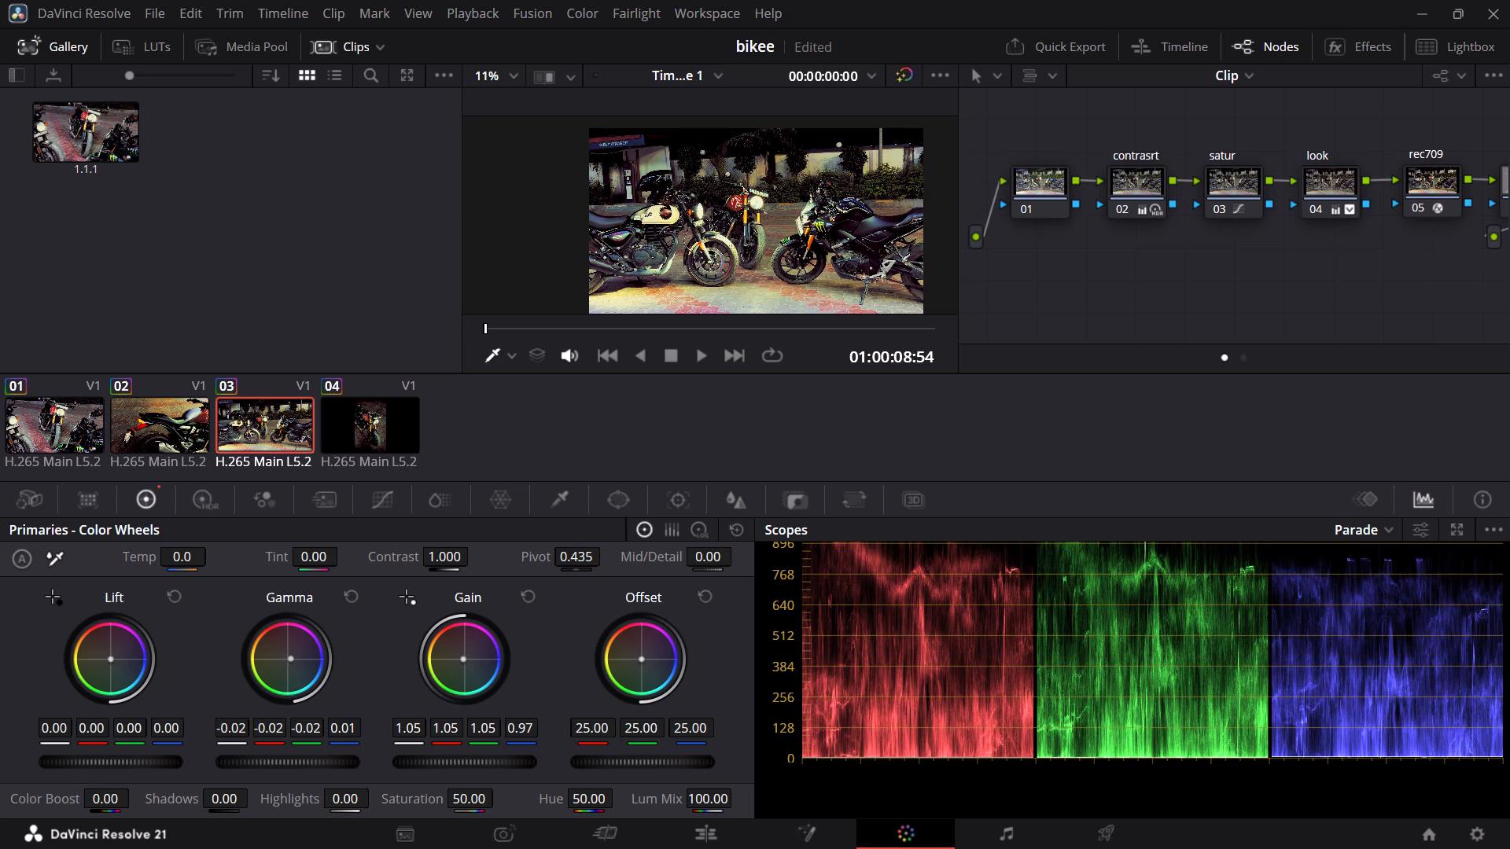
pyautogui.moveTo(315, 654); pyautogui.dragTo(315, 670)
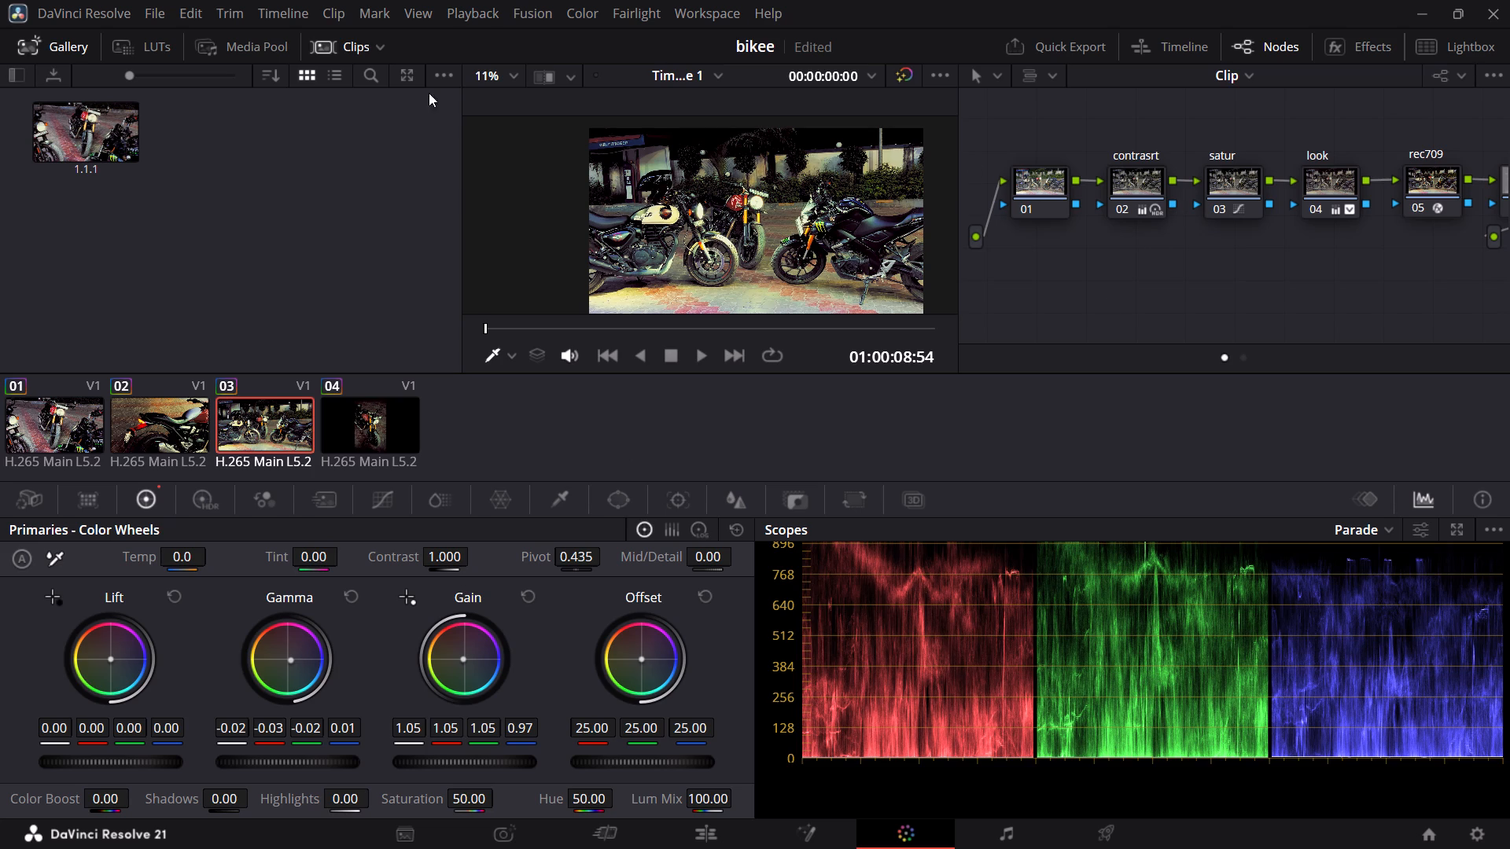
# Play the timeline from the start of clip 02 into clip 04 to review the adjusted grades.
pyautogui.click(174, 421)
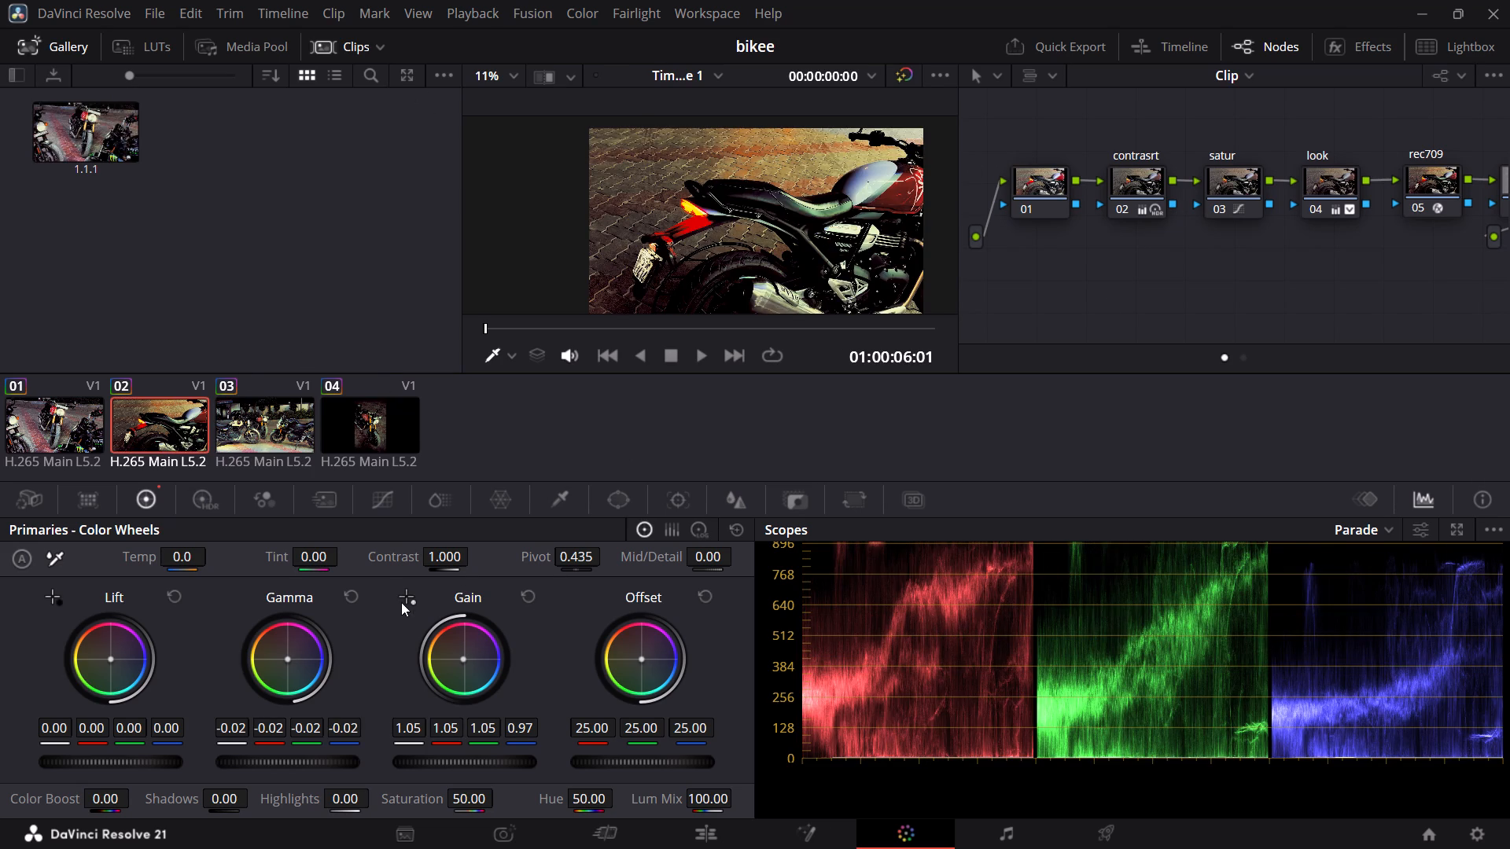
pyautogui.click(692, 355)
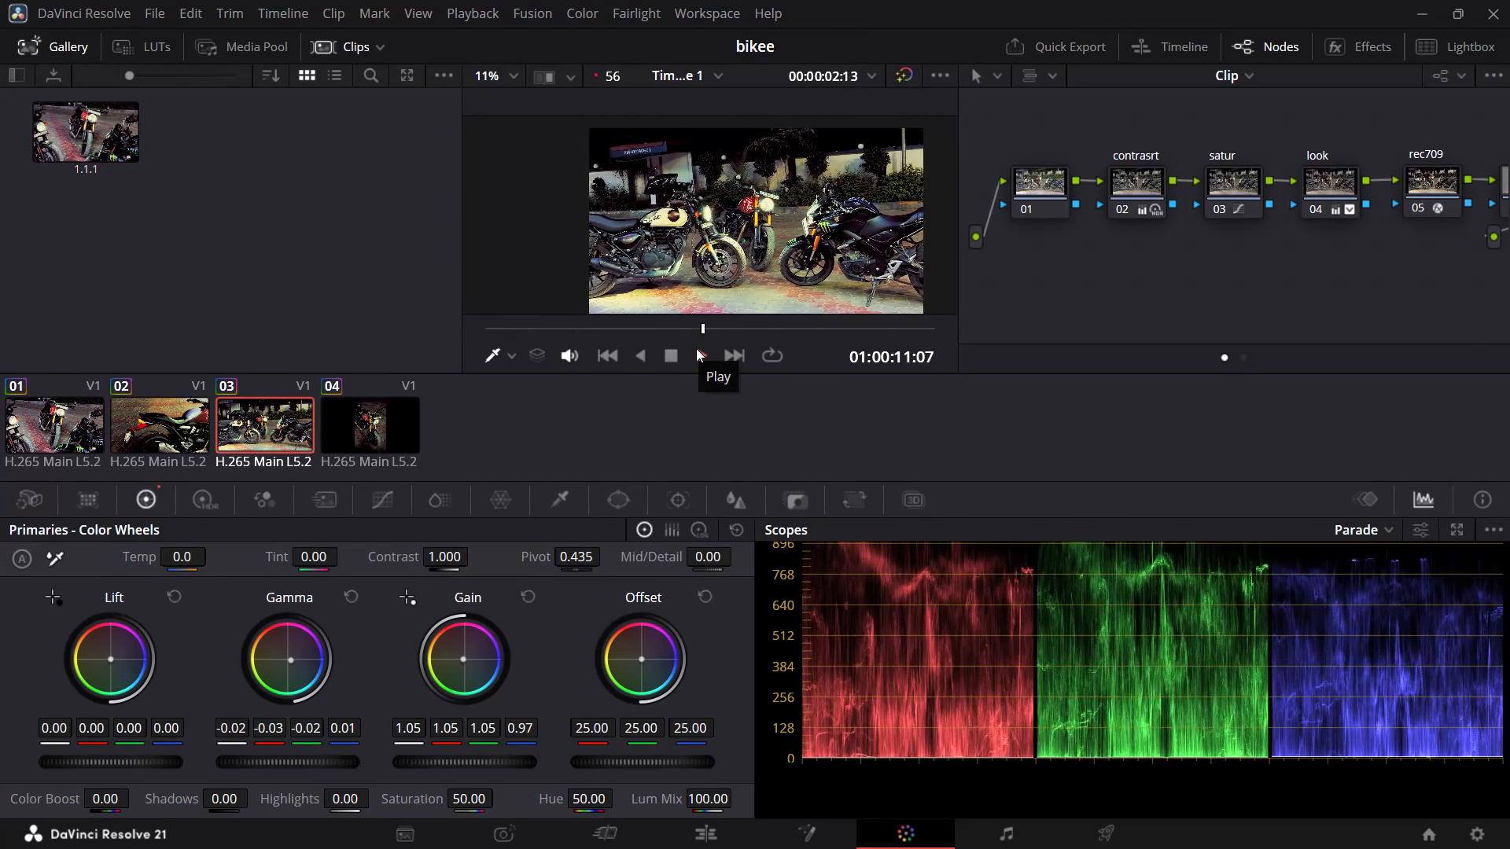
pyautogui.click(655, 348)
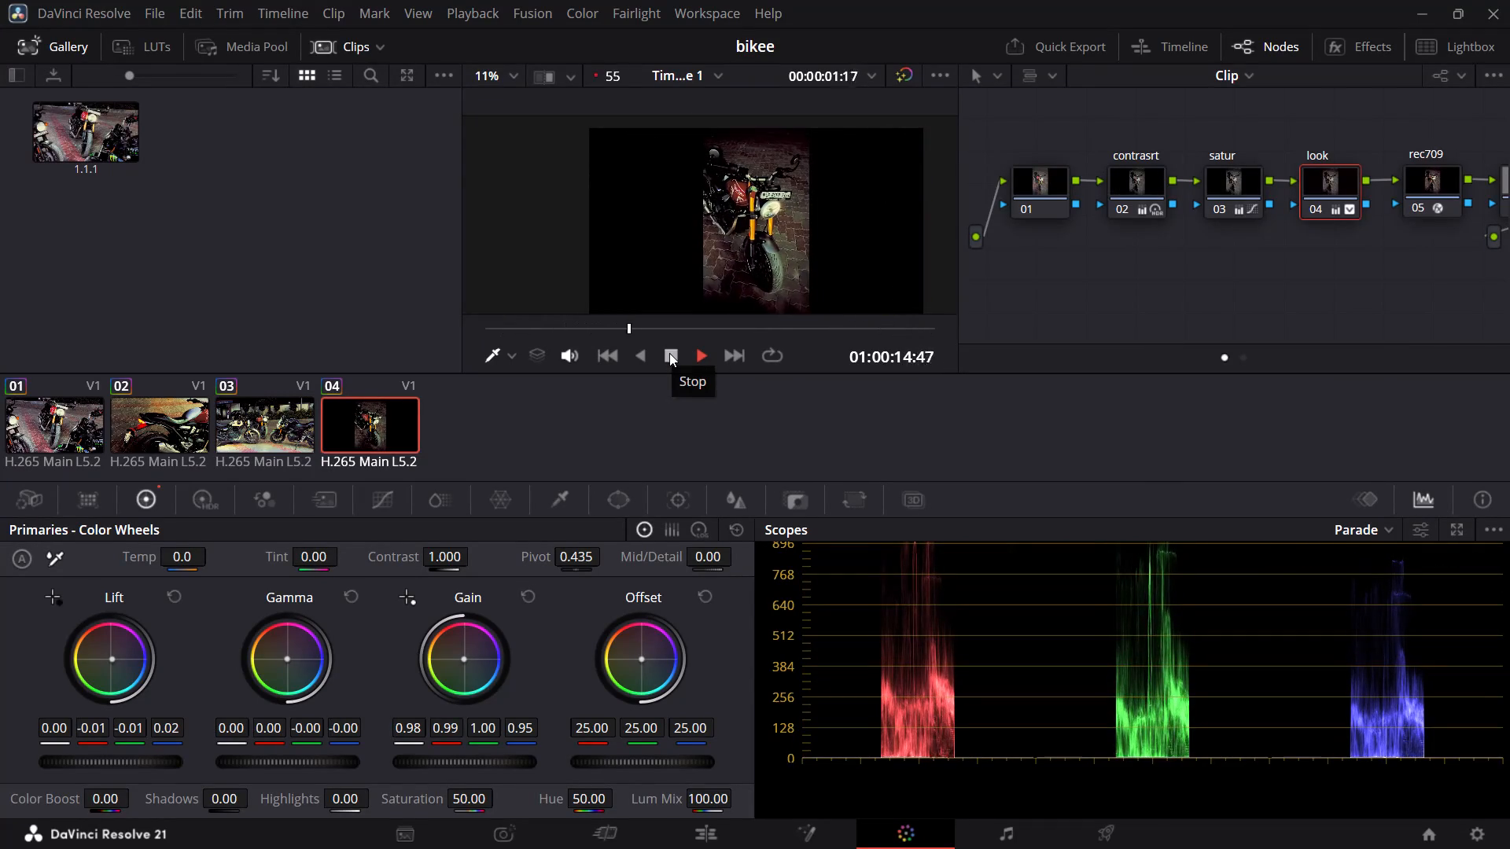
pyautogui.click(669, 353)
pyautogui.click(1175, 249)
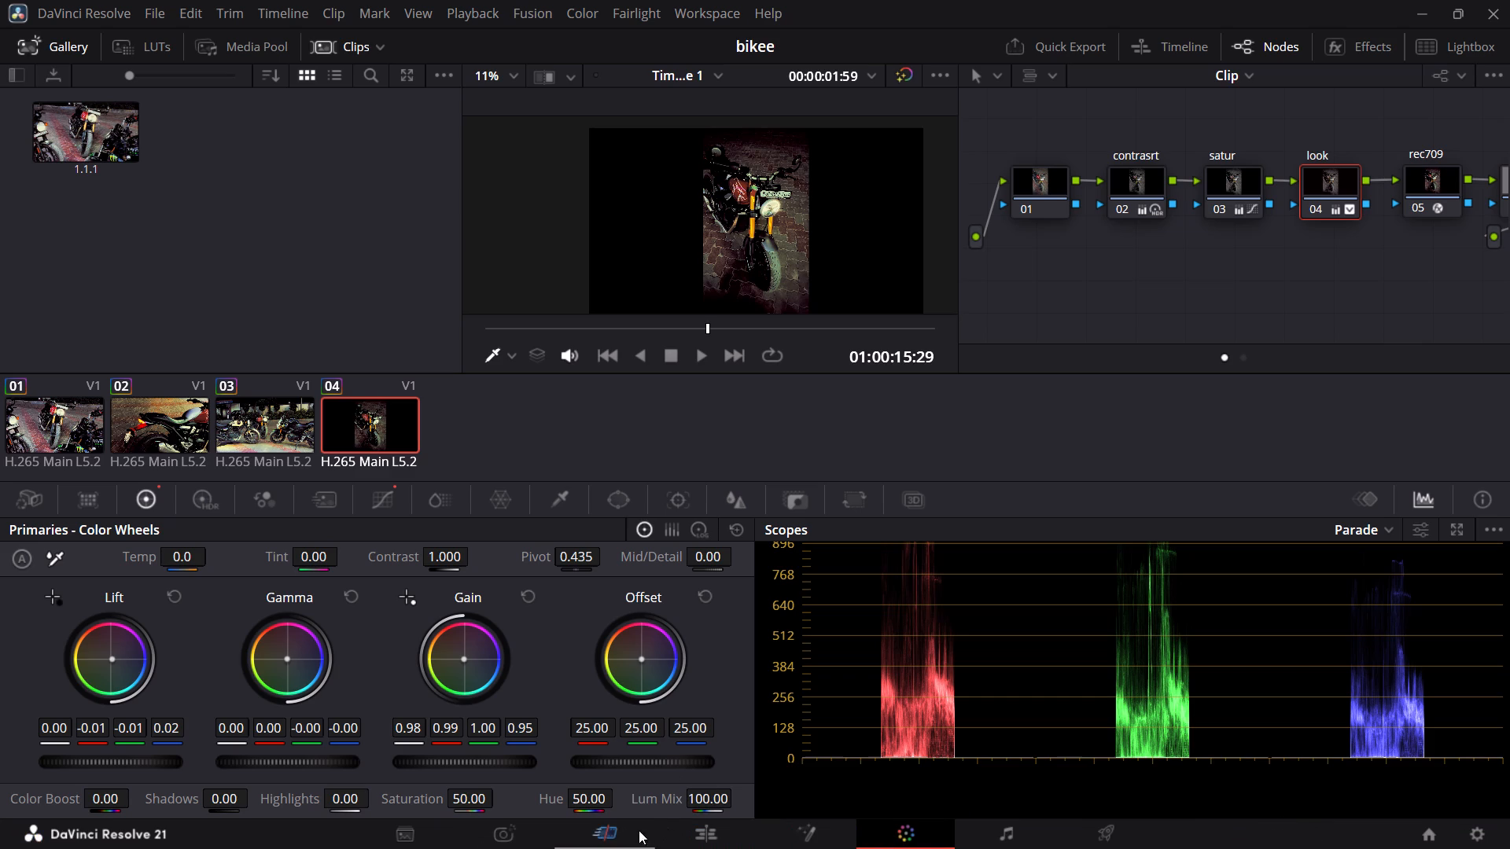
# Play the timeline from the start in the Cut page's full-screen viewer to review the grades, stopping within the last clip.
pyautogui.click(617, 830)
pyautogui.click(1232, 43)
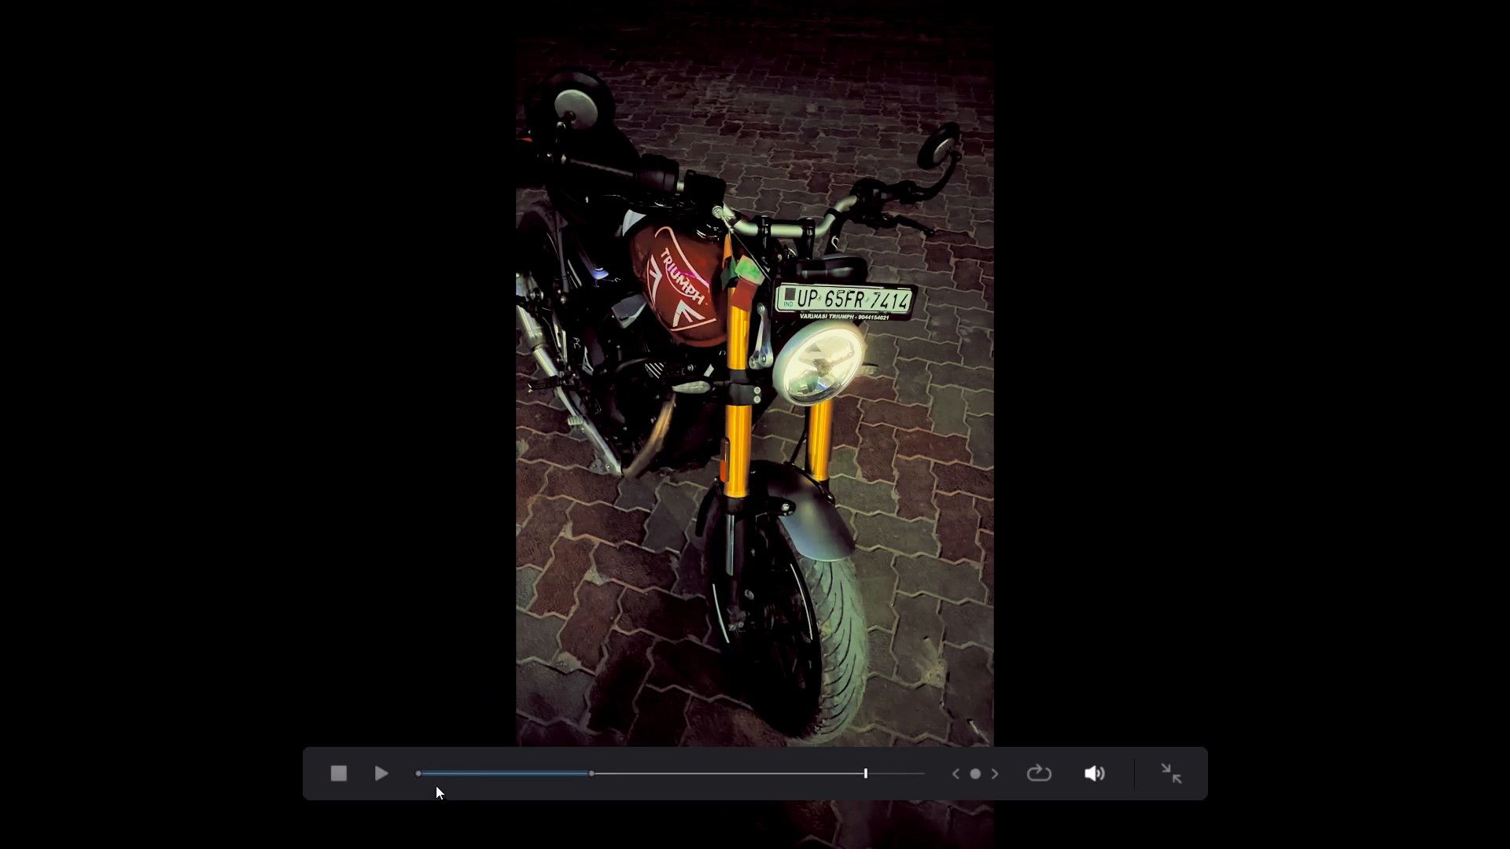
pyautogui.moveTo(436, 766); pyautogui.dragTo(370, 774)
pyautogui.moveTo(429, 766); pyautogui.dragTo(408, 766)
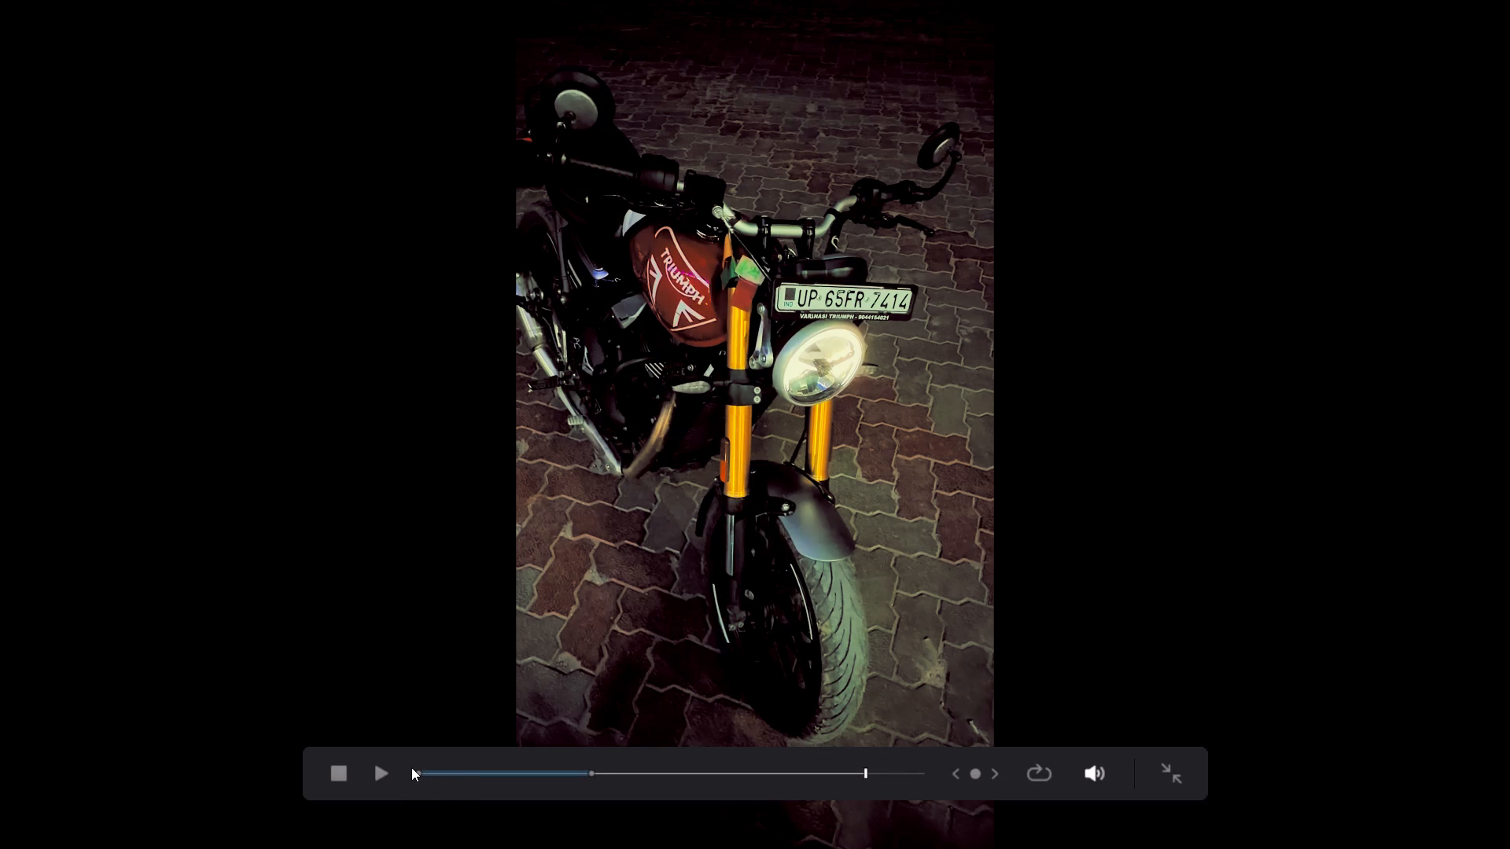
pyautogui.click(415, 770)
pyautogui.moveTo(424, 770); pyautogui.dragTo(393, 775)
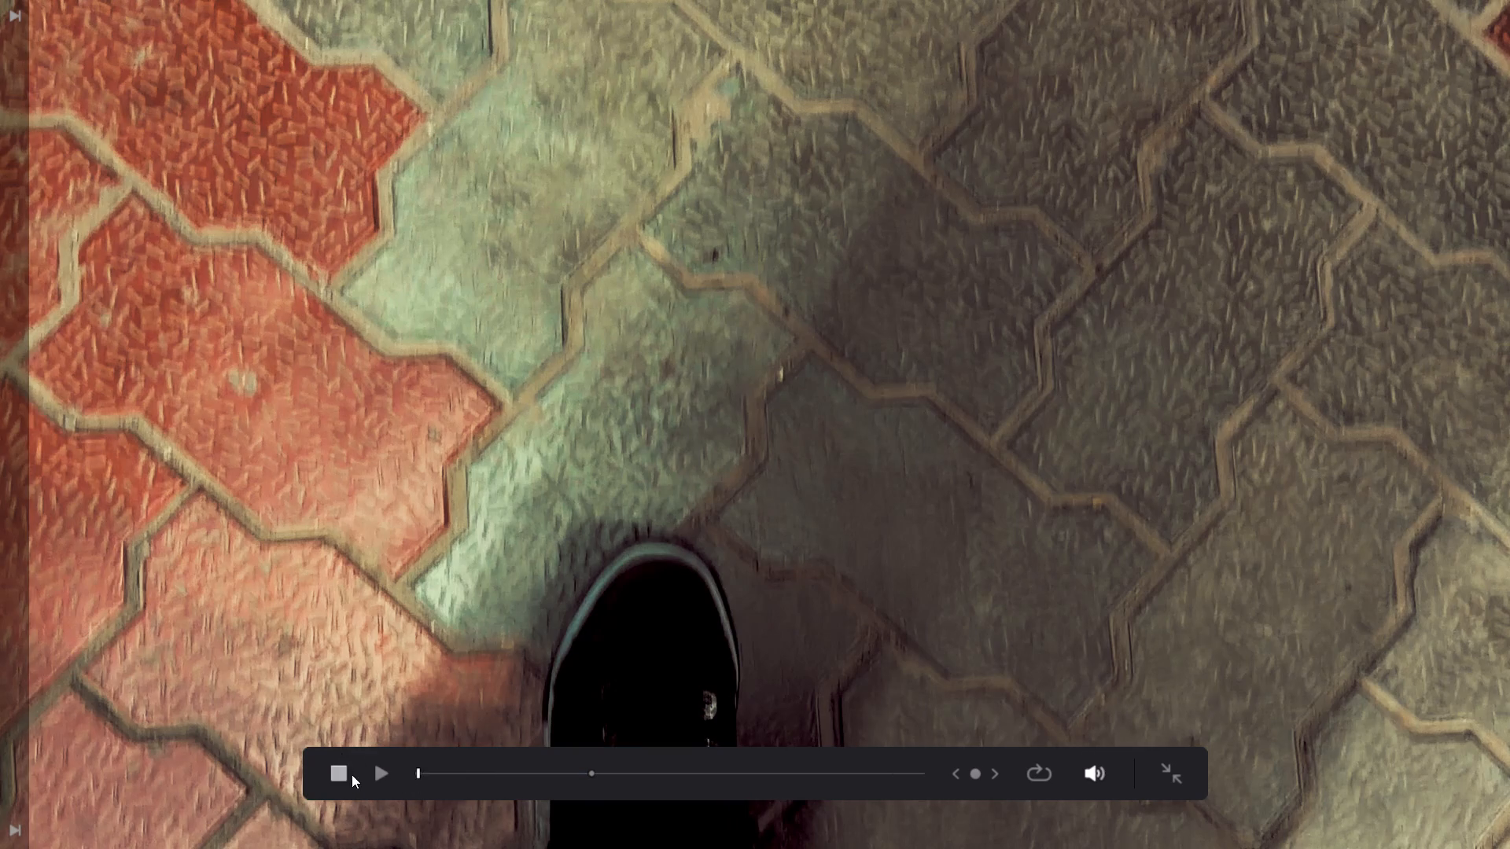
pyautogui.click(349, 774)
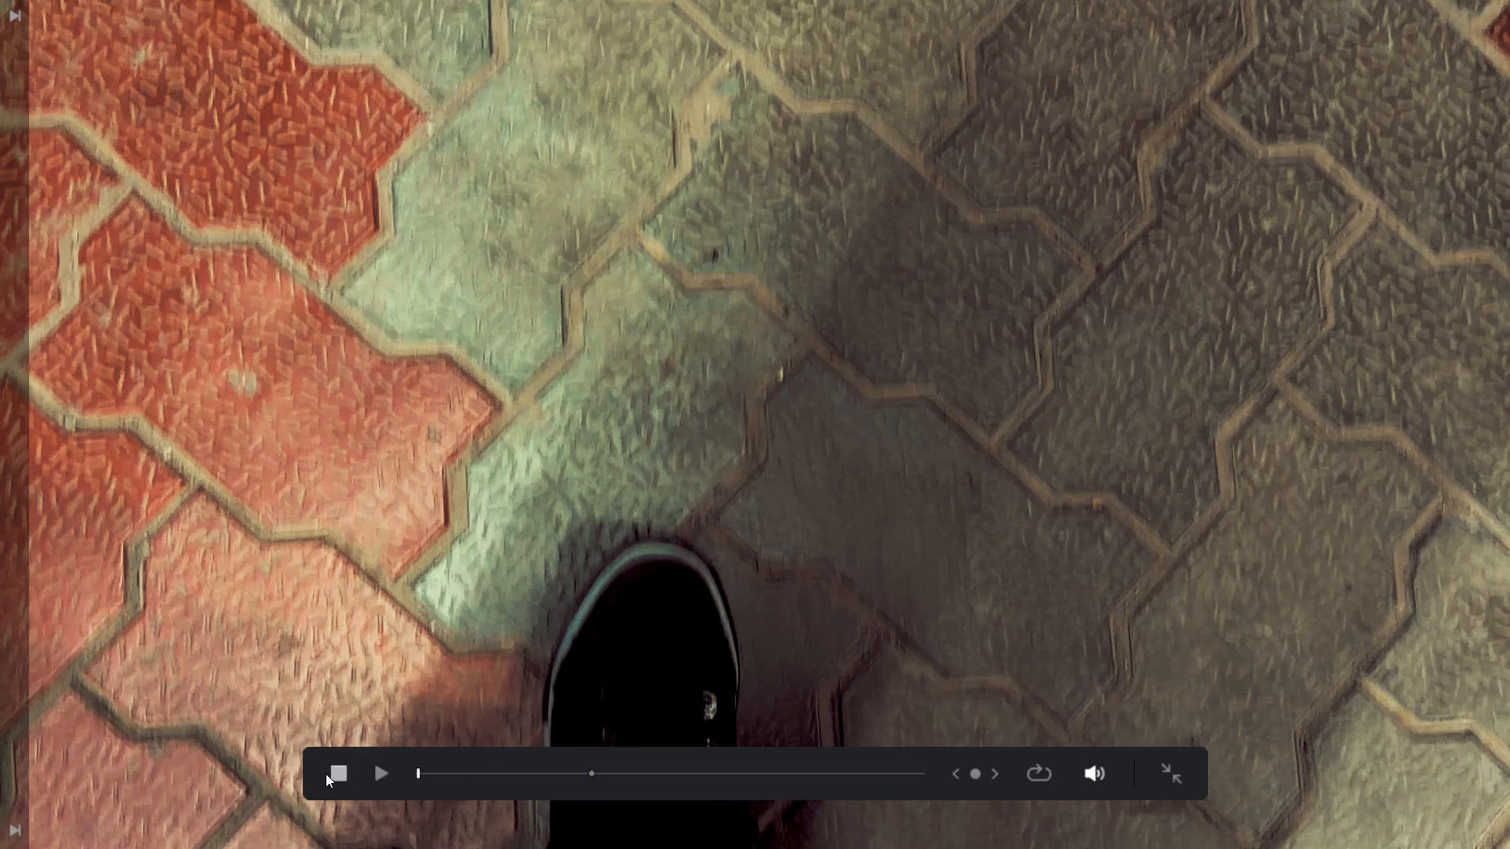
pyautogui.click(326, 774)
pyautogui.click(379, 767)
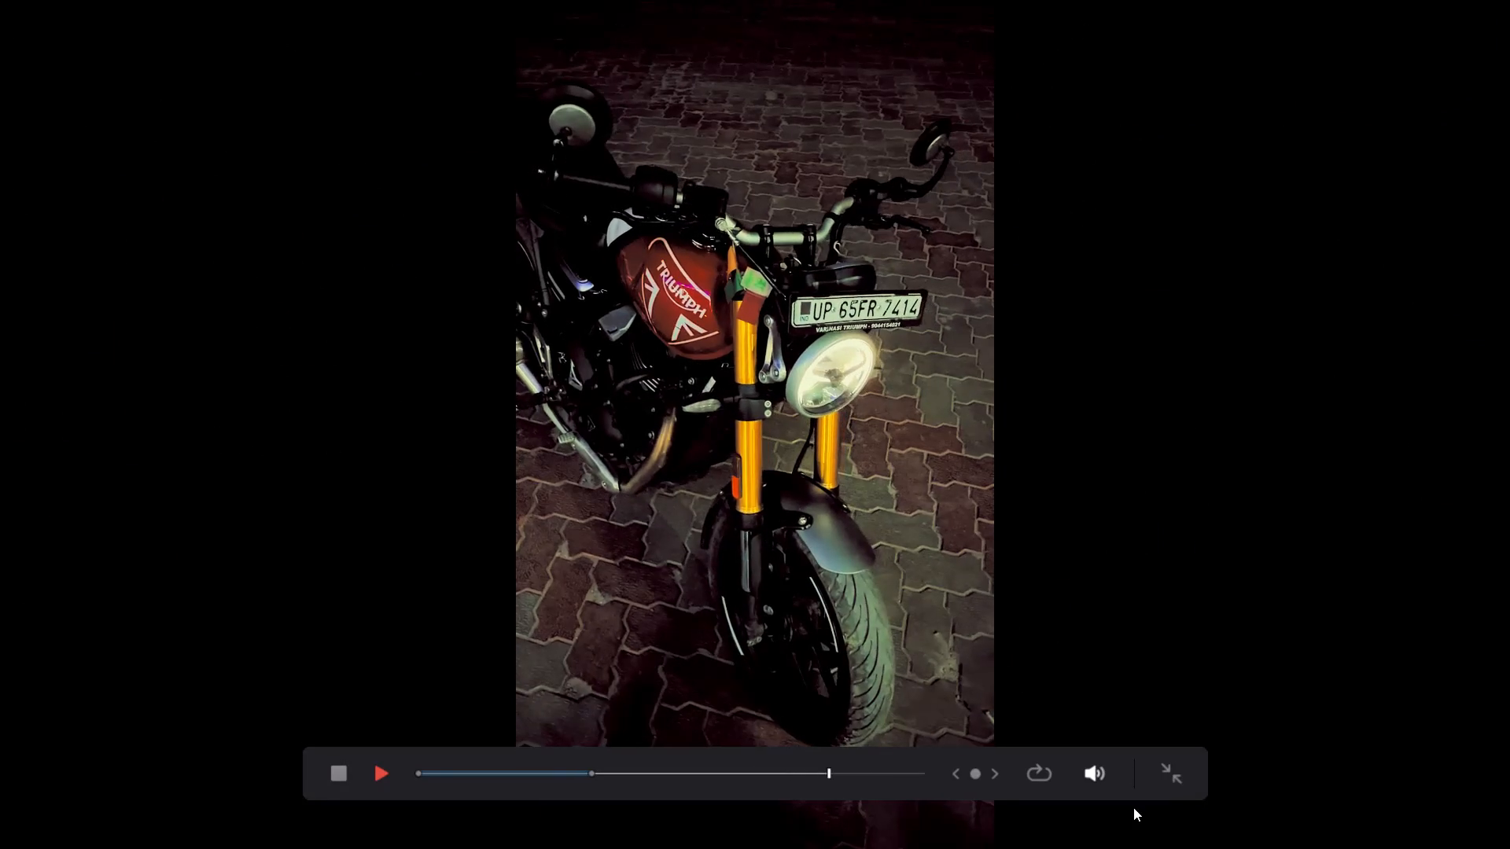
pyautogui.click(1174, 775)
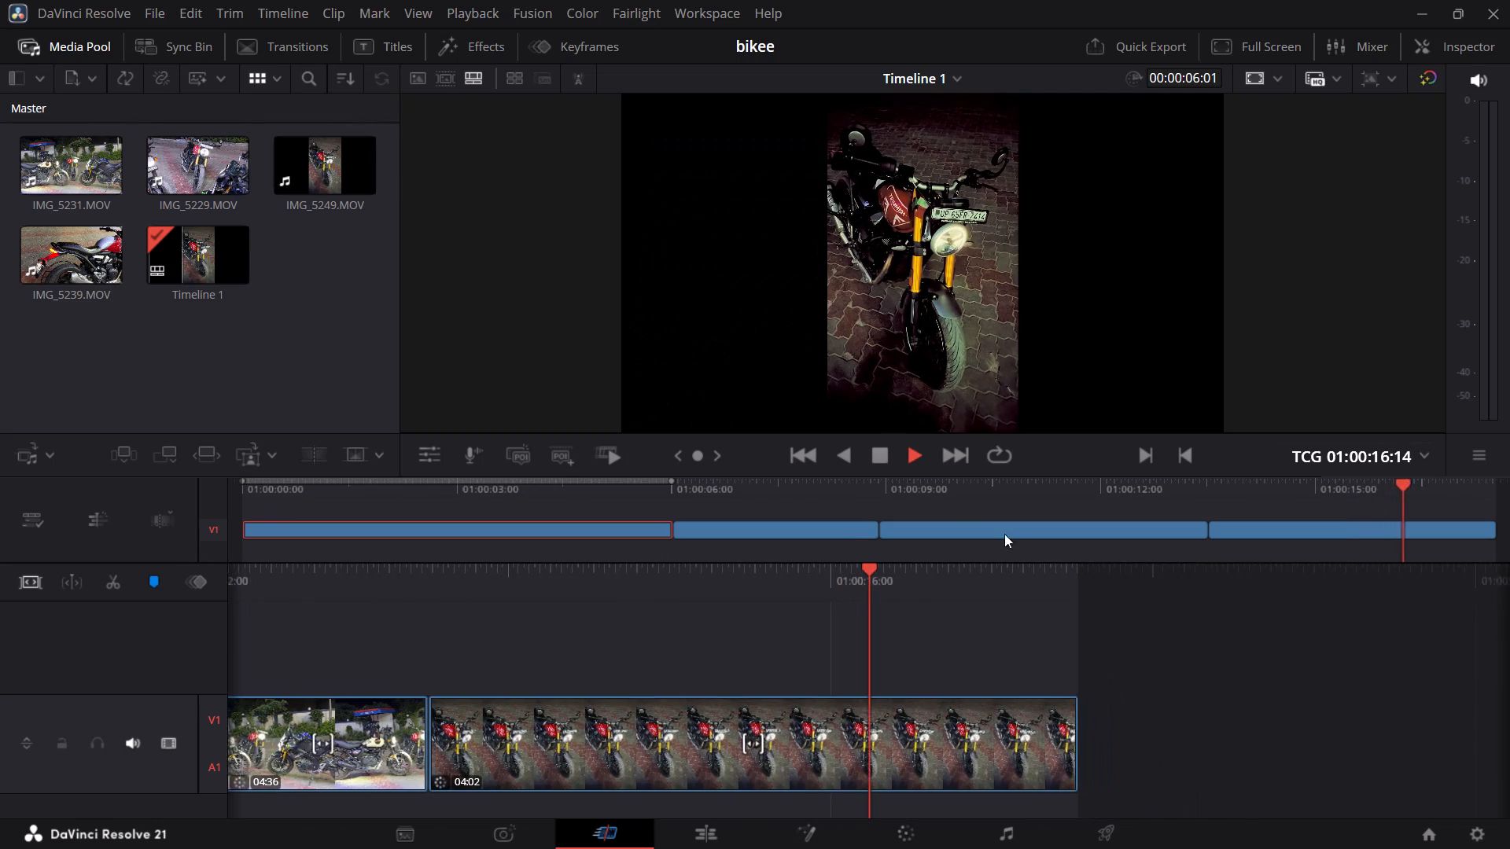
pyautogui.press('space')
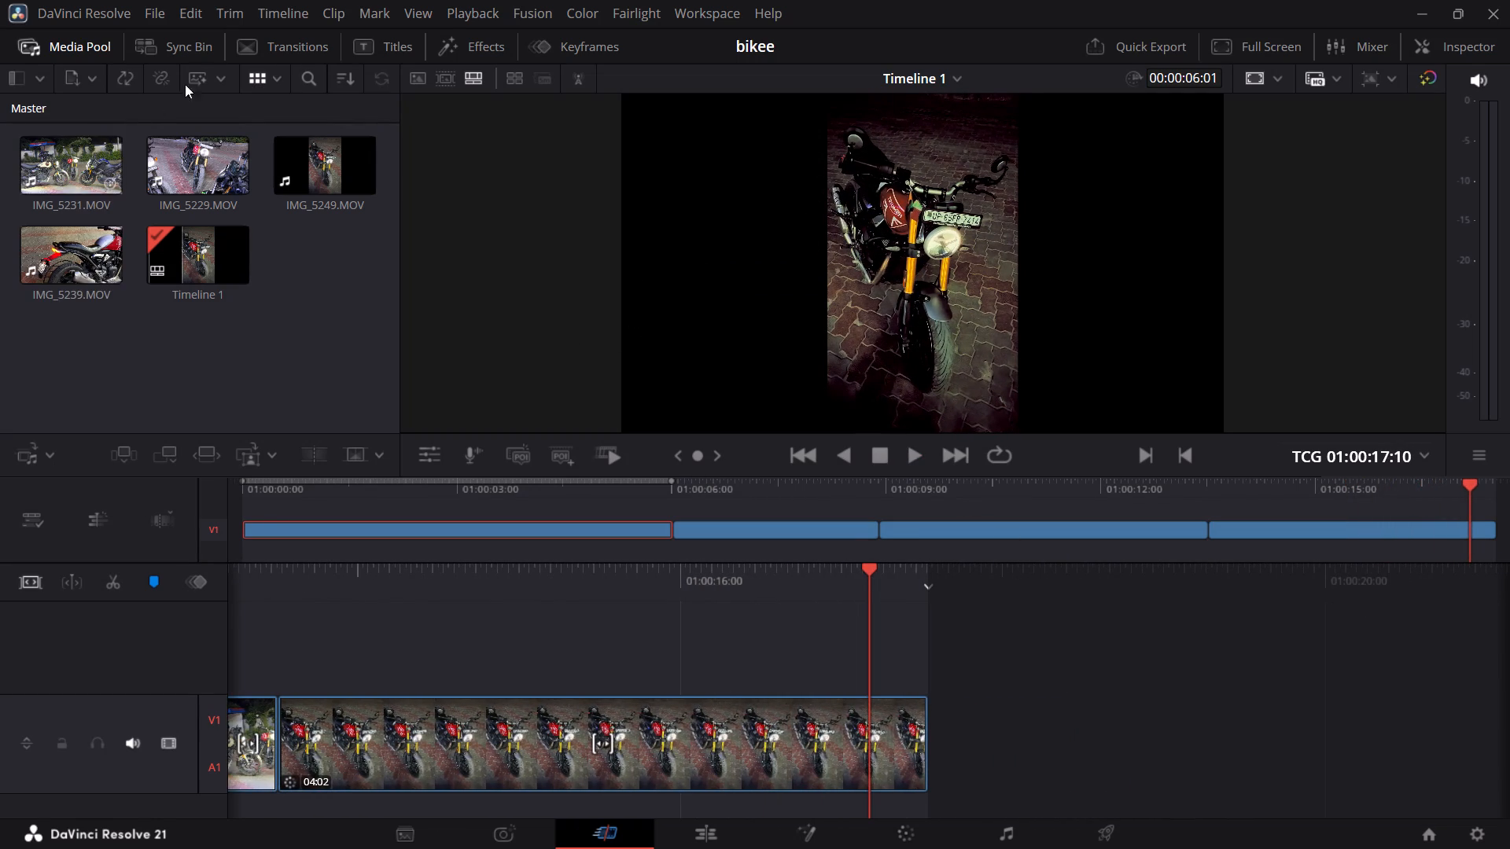
# Toggle the colour grade bypass to compare before and after, then scrub back to the third clip with grades bypassed.
pyautogui.click(1427, 82)
pyautogui.click(1427, 82)
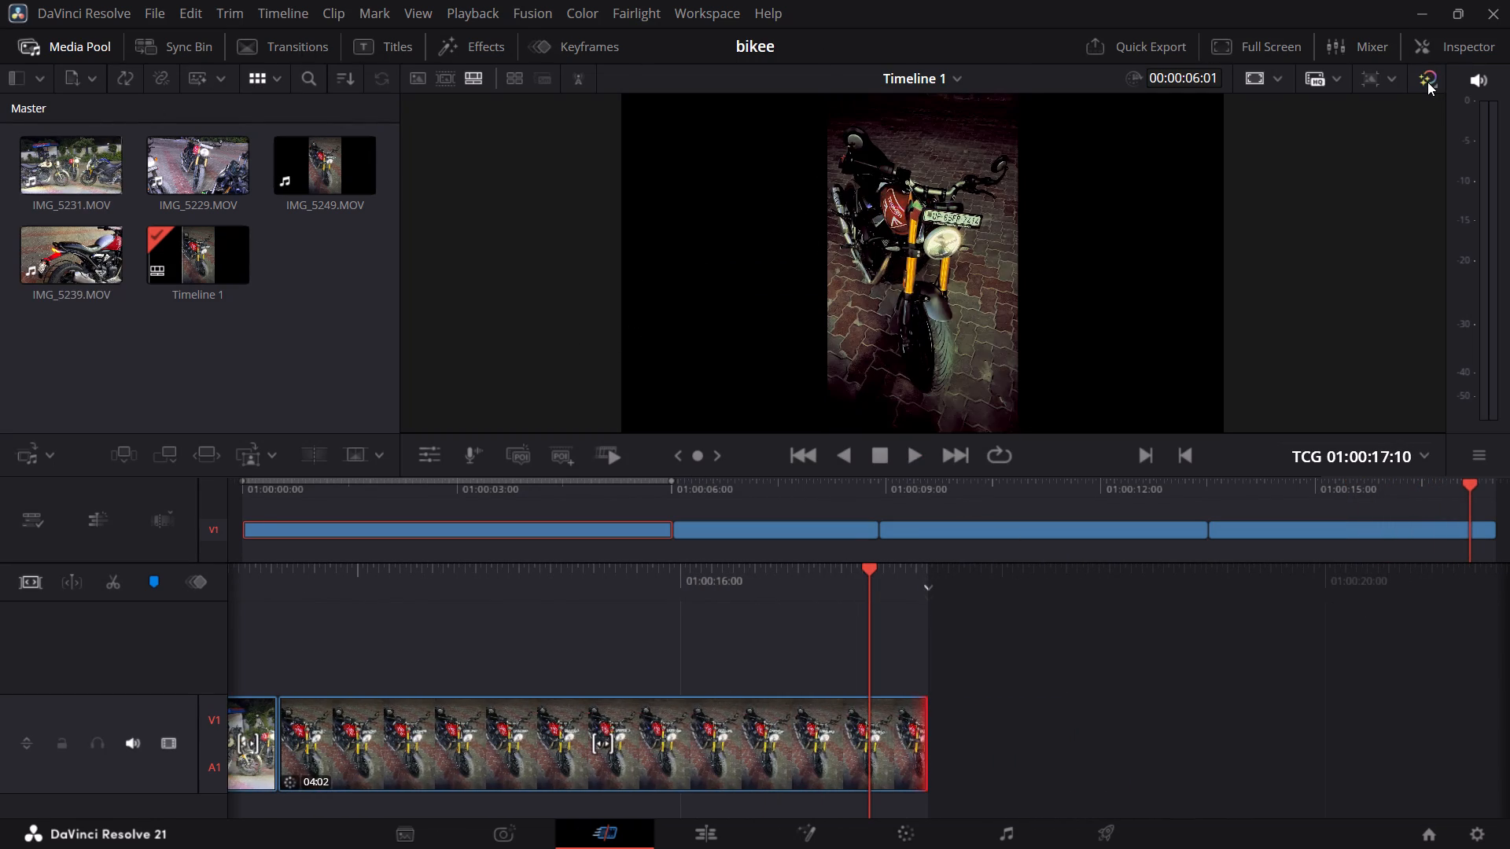
pyautogui.click(1427, 82)
pyautogui.click(1427, 82)
pyautogui.click(1427, 82)
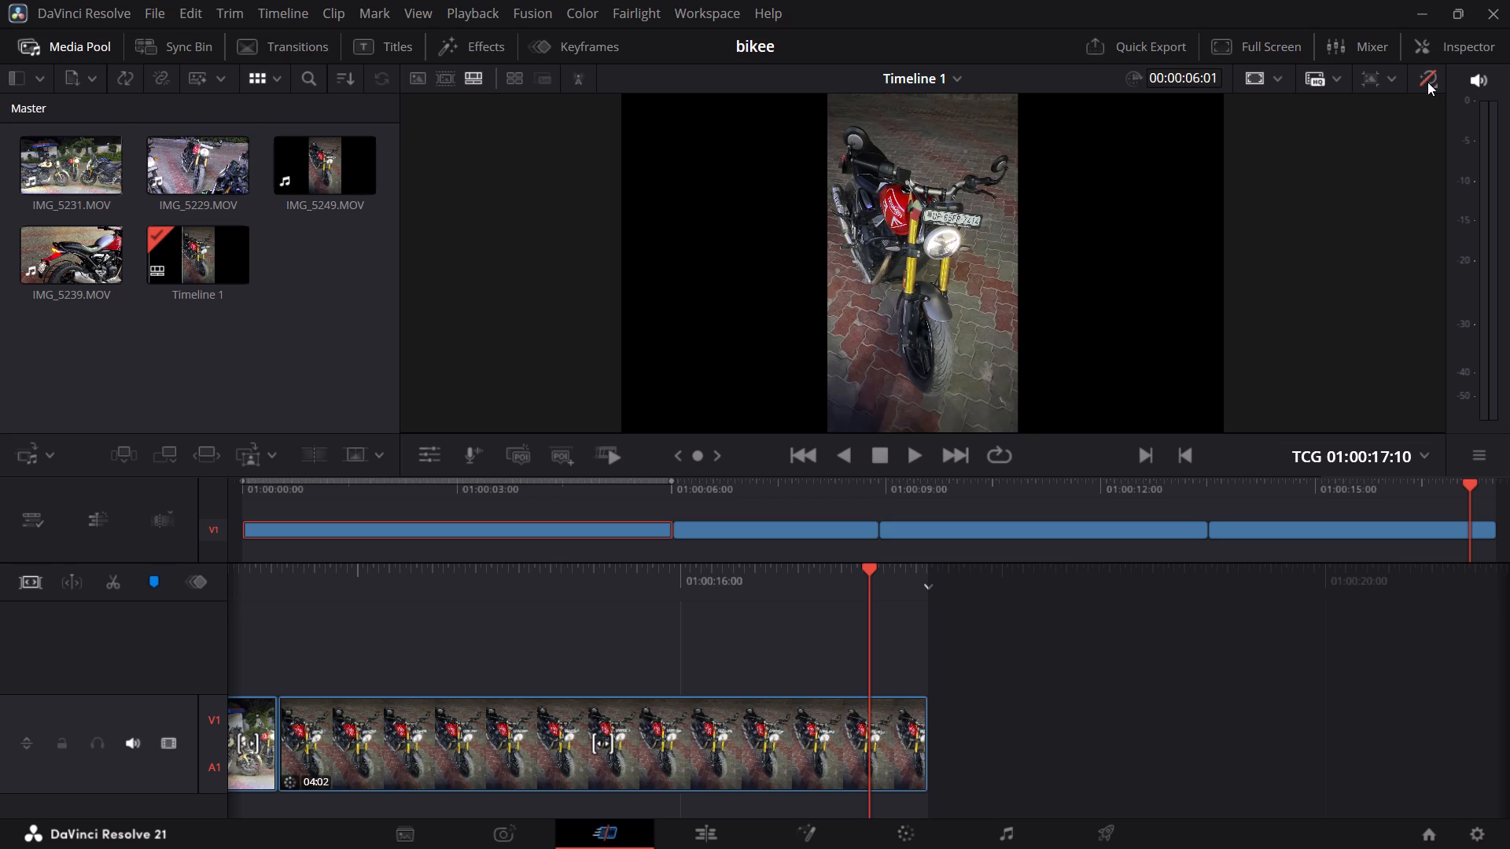
pyautogui.moveTo(886, 563); pyautogui.dragTo(1128, 538)
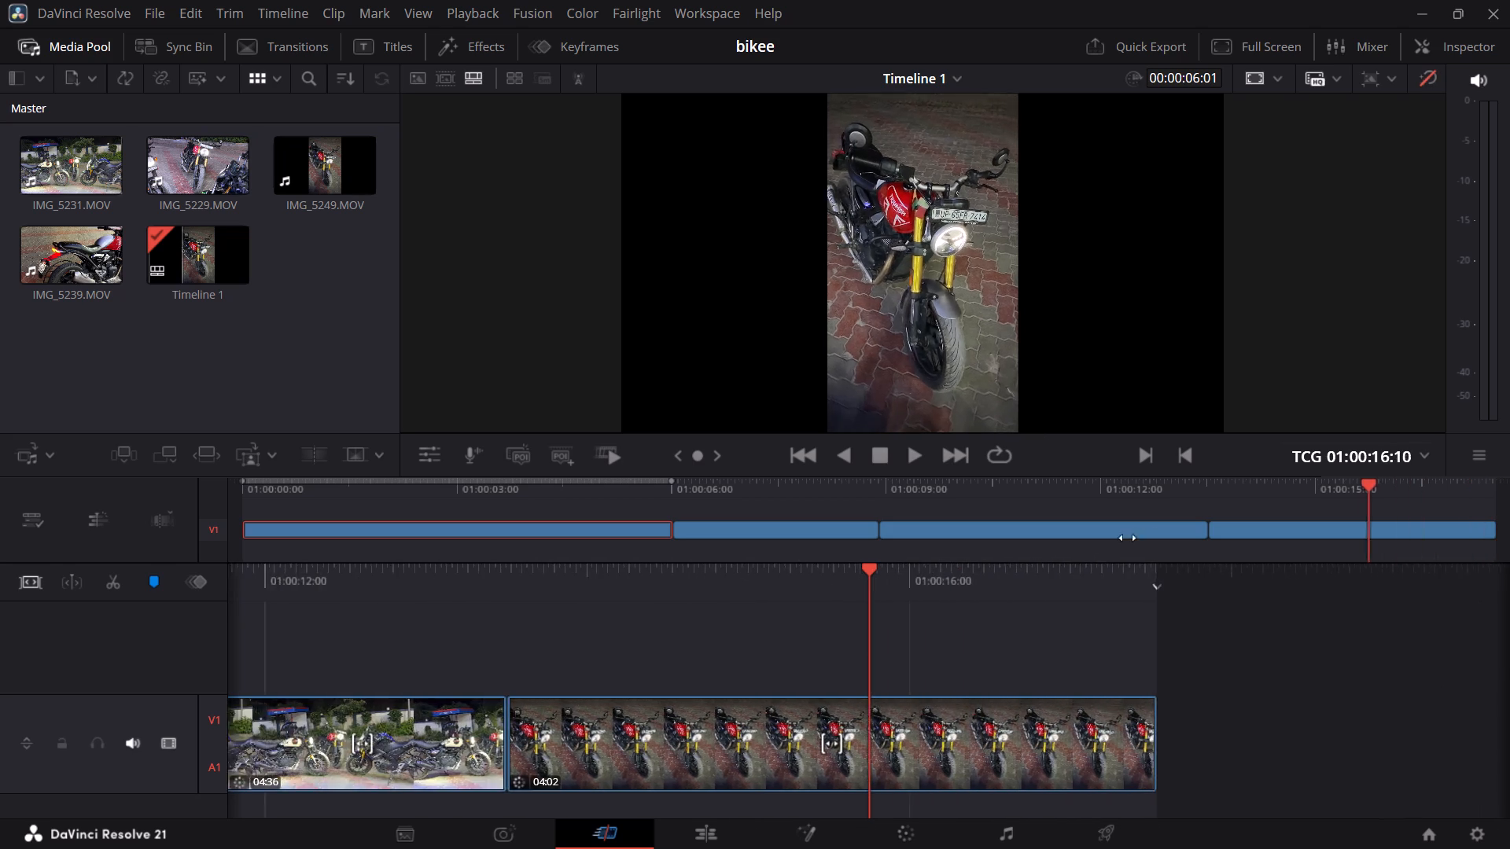
pyautogui.moveTo(1128, 538); pyautogui.dragTo(1509, 559)
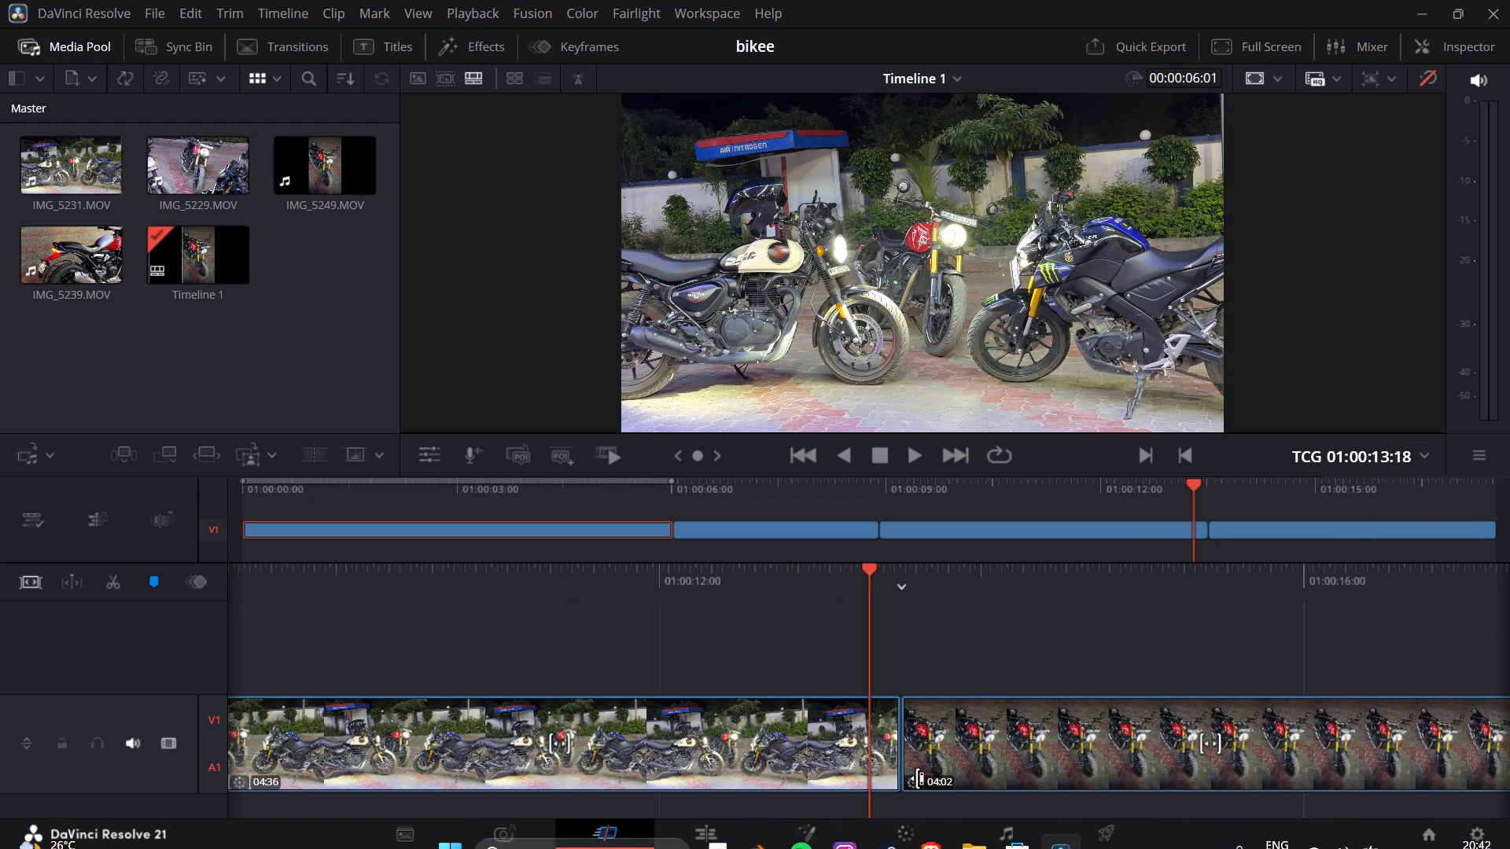
# Go to the Color page and inspect nodes 06 and 07 at the end of clip 03's node chain.
pyautogui.click(917, 829)
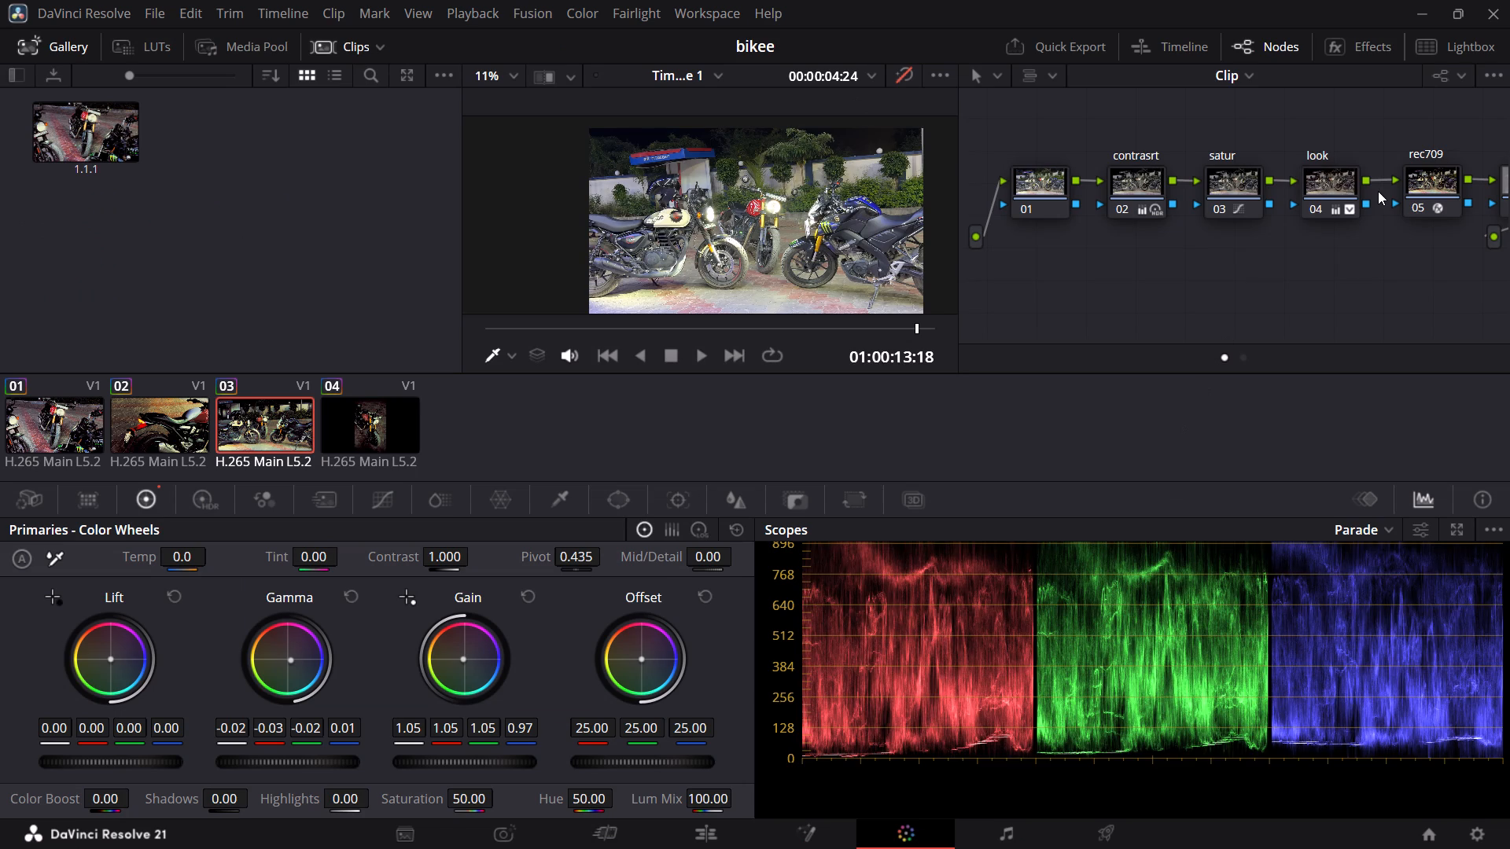
pyautogui.scroll(-3, 1372, 195)
pyautogui.moveTo(1368, 244); pyautogui.dragTo(1280, 238)
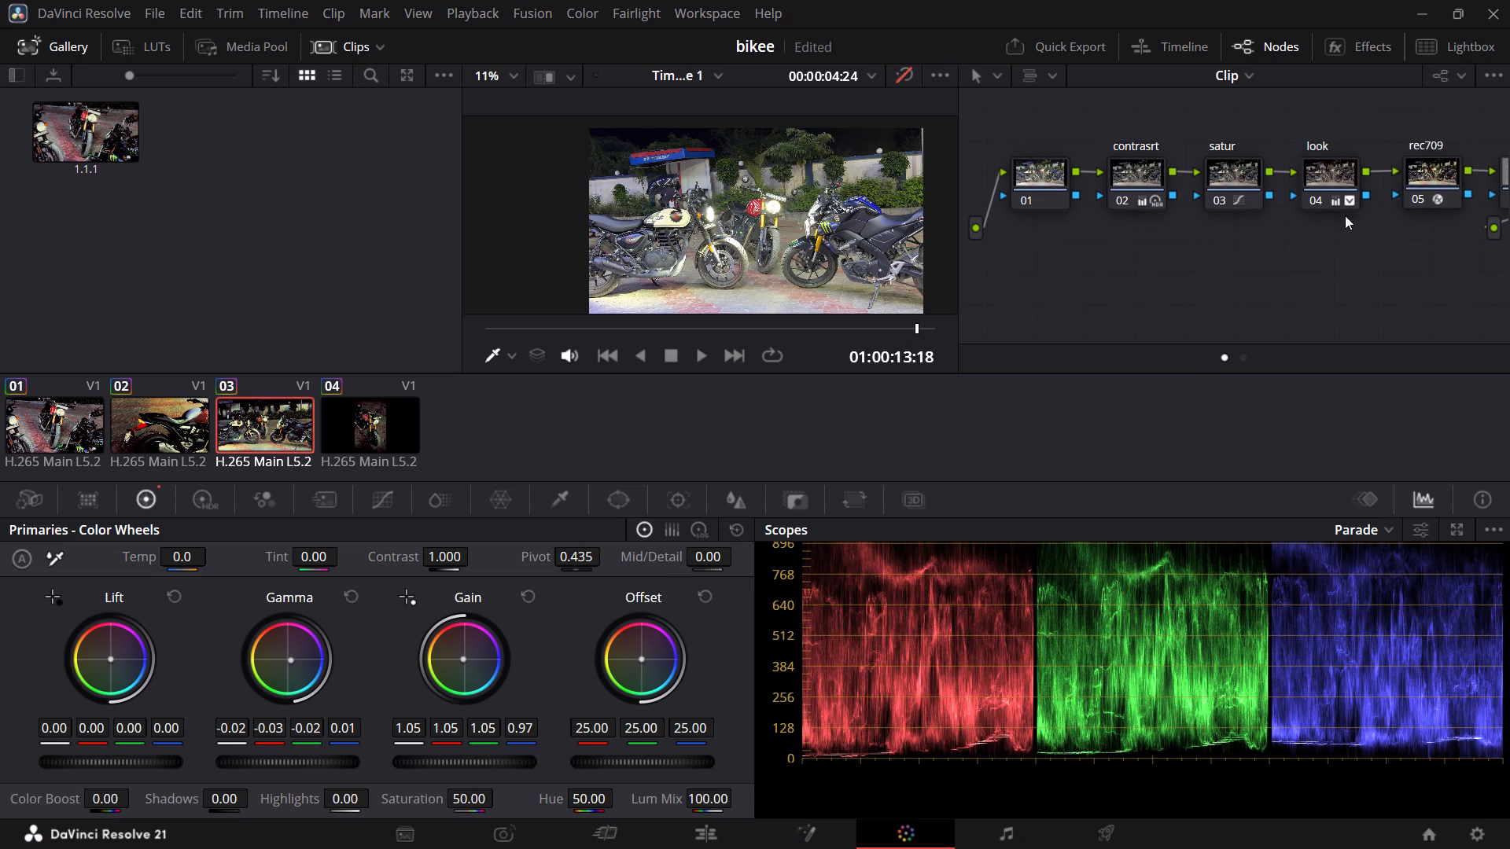
pyautogui.moveTo(1345, 215); pyautogui.dragTo(1243, 223)
pyautogui.moveTo(1368, 122); pyautogui.dragTo(1076, 149, button='middle')
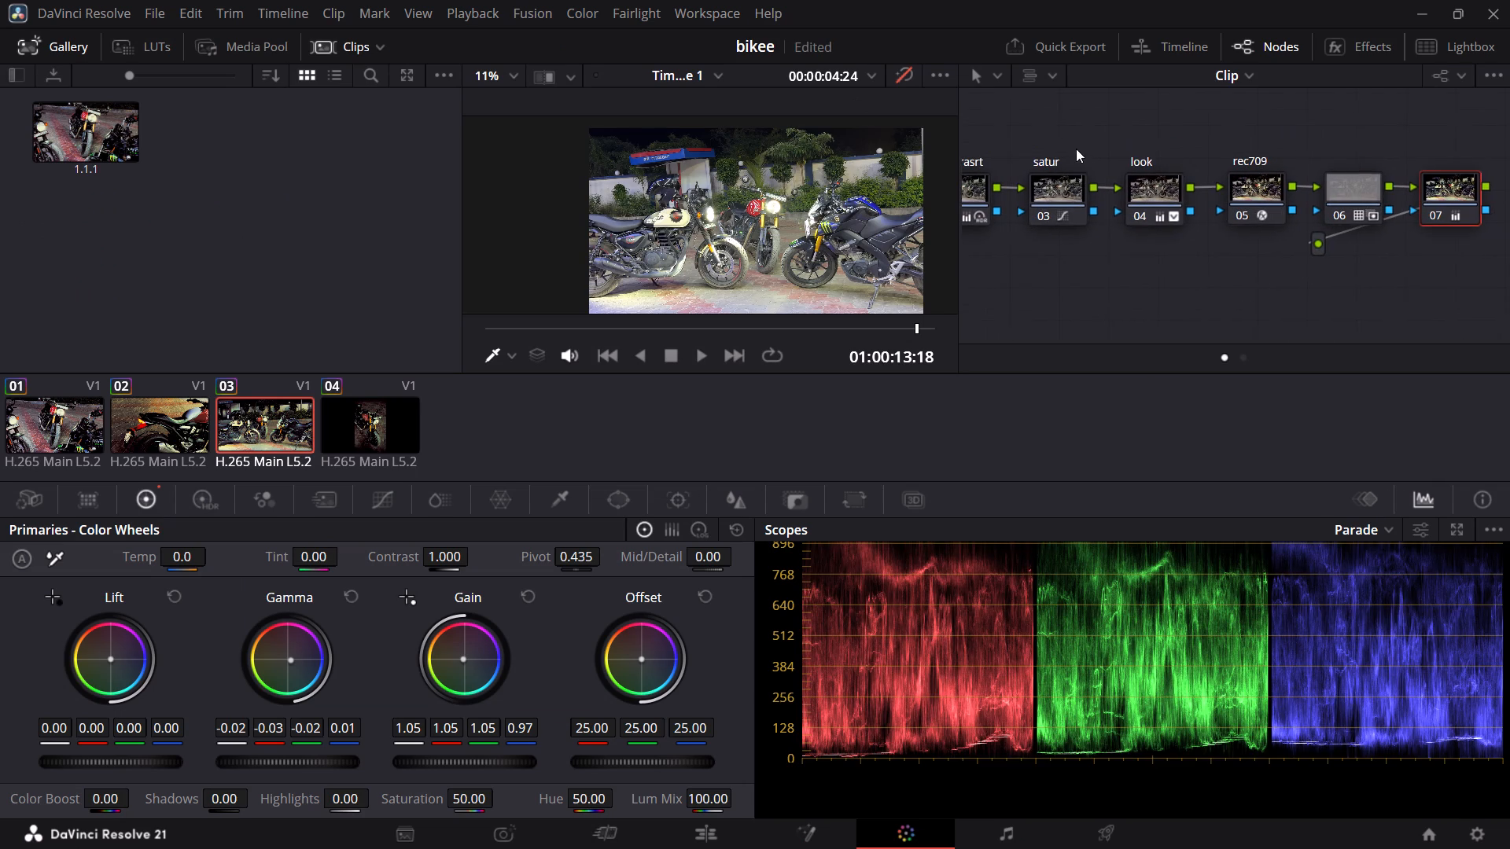
pyautogui.click(1356, 182)
pyautogui.click(1438, 198)
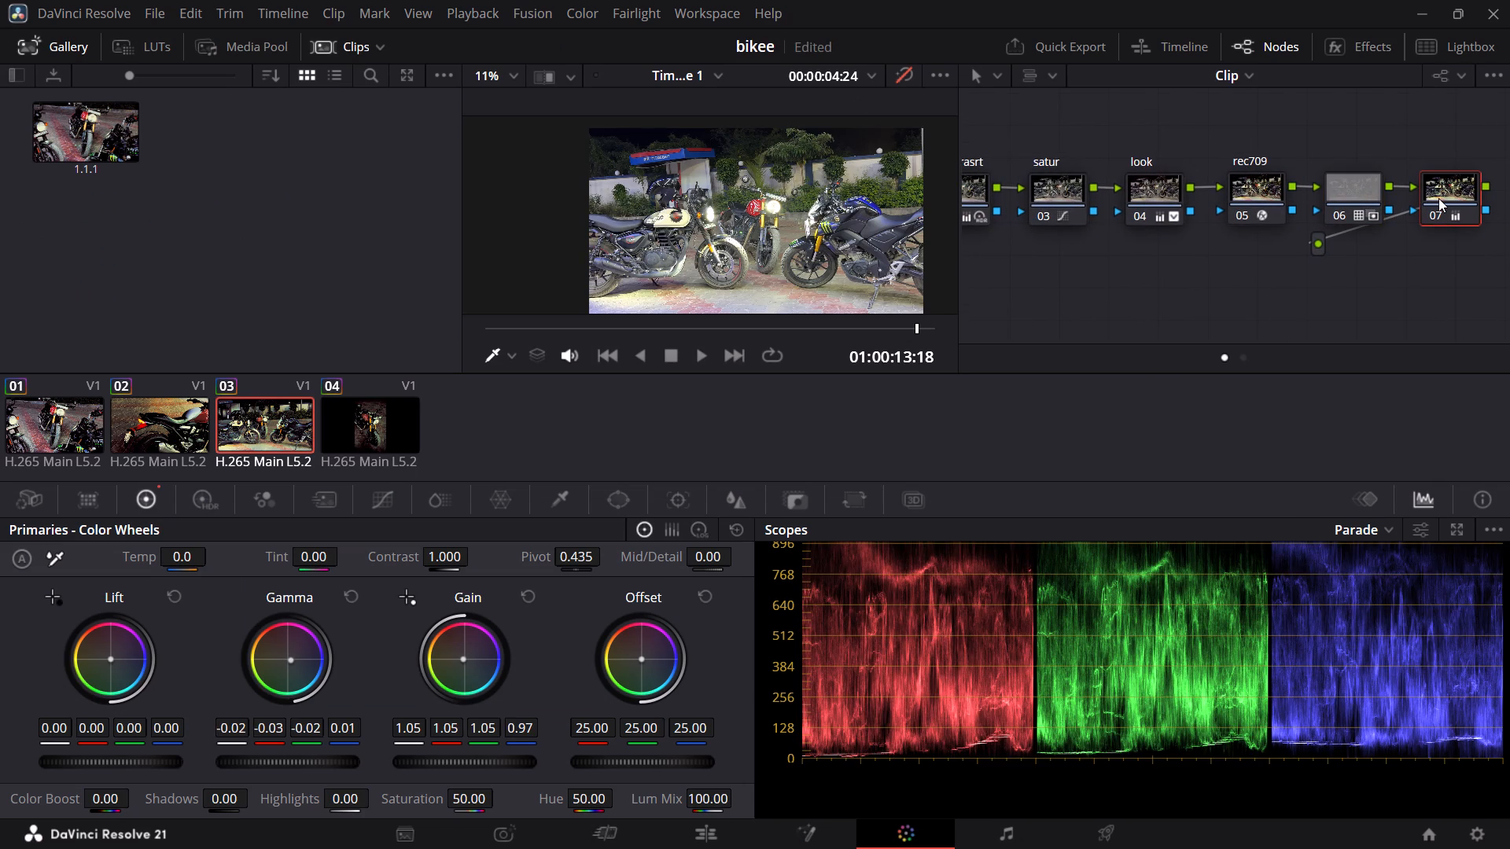
pyautogui.click(1445, 198)
pyautogui.click(1445, 198)
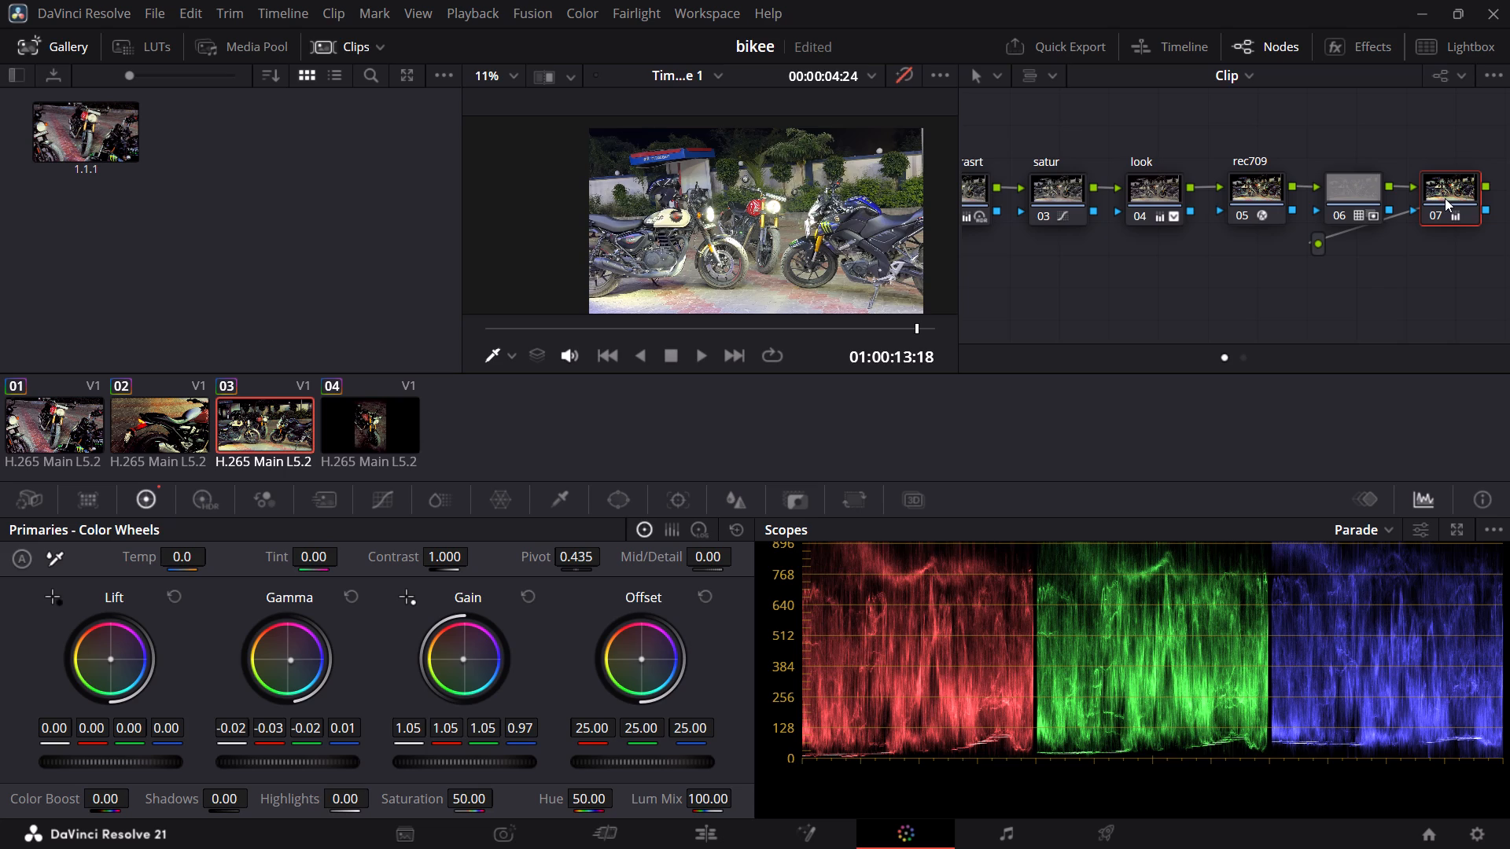
pyautogui.click(1445, 198)
pyautogui.rightClick(1445, 198)
pyautogui.click(1450, 153)
pyautogui.click(1462, 215)
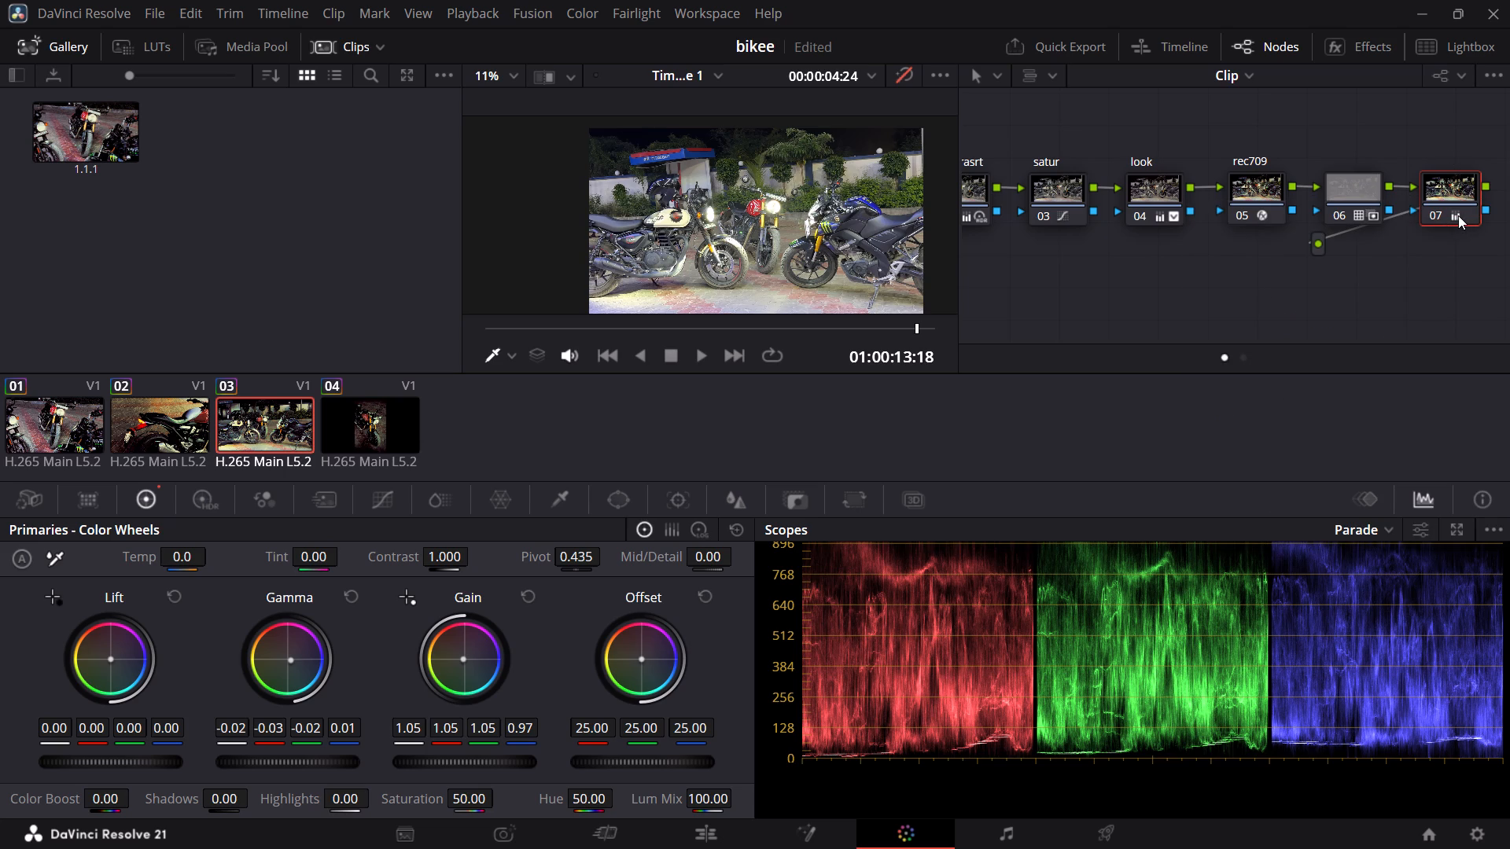
pyautogui.click(1458, 215)
pyautogui.doubleClick(1458, 215)
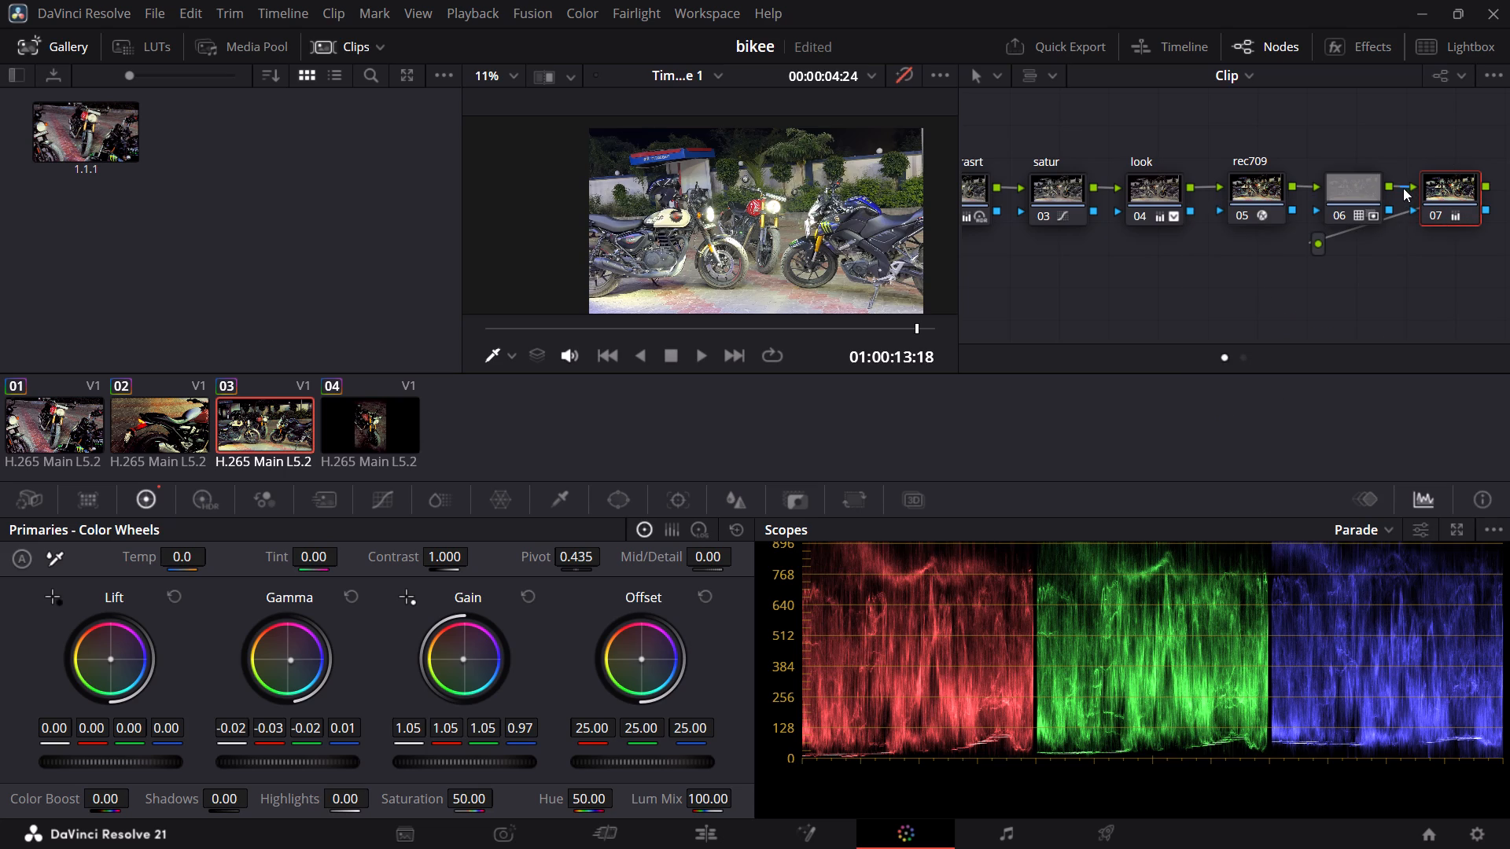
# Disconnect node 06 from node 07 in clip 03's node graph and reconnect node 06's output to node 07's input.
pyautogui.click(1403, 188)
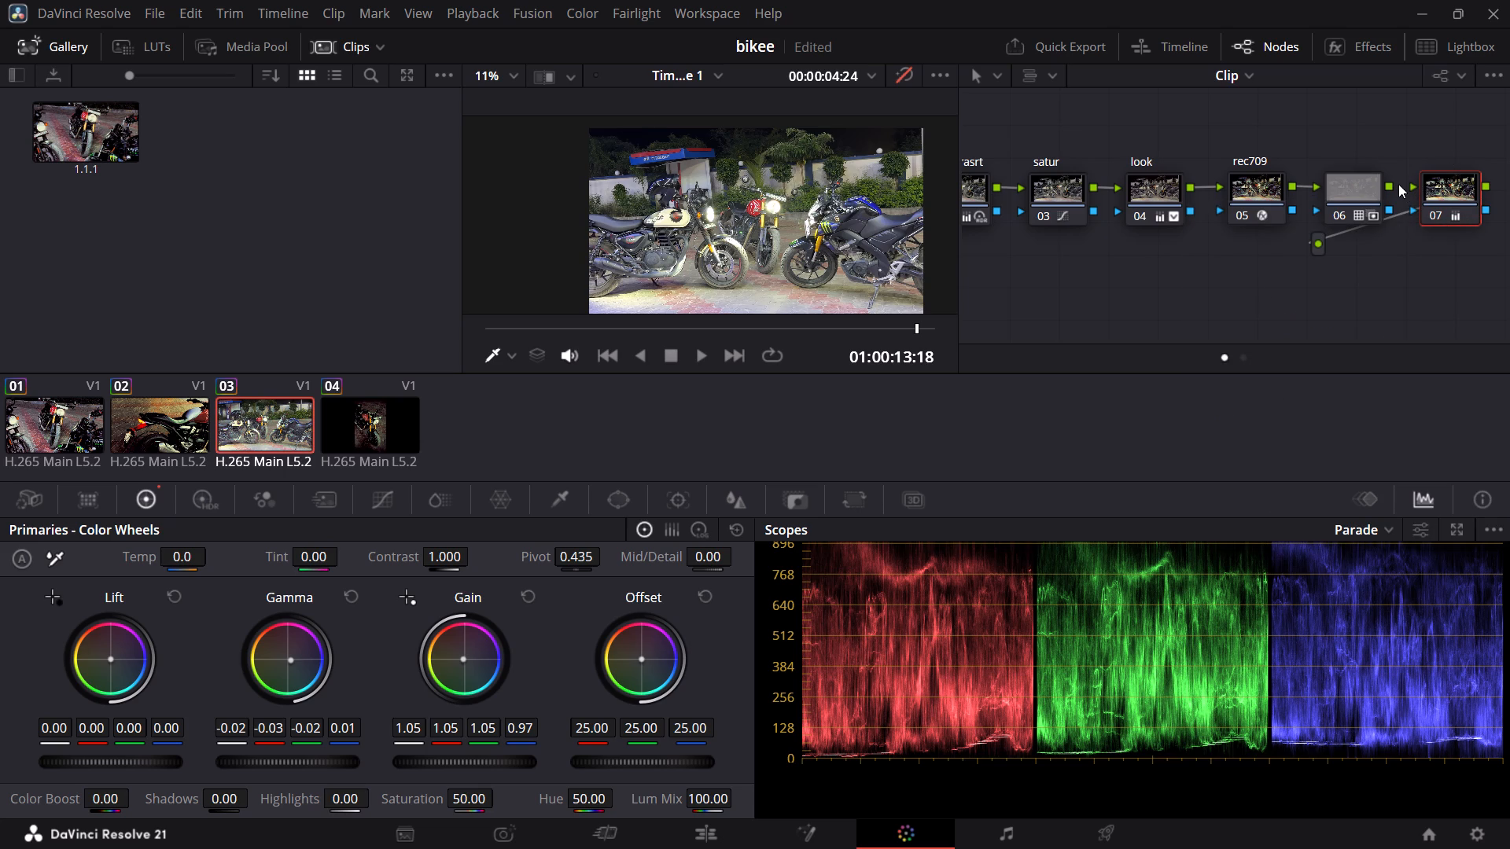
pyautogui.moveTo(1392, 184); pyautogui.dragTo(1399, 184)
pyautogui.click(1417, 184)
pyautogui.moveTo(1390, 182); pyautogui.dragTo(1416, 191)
# Move node 07 slightly further away from node 06 in clip 03's node graph.
pyautogui.click(1442, 188)
pyautogui.rightClick(1438, 179)
pyautogui.click(1440, 140)
pyautogui.moveTo(1440, 189); pyautogui.dragTo(1436, 190)
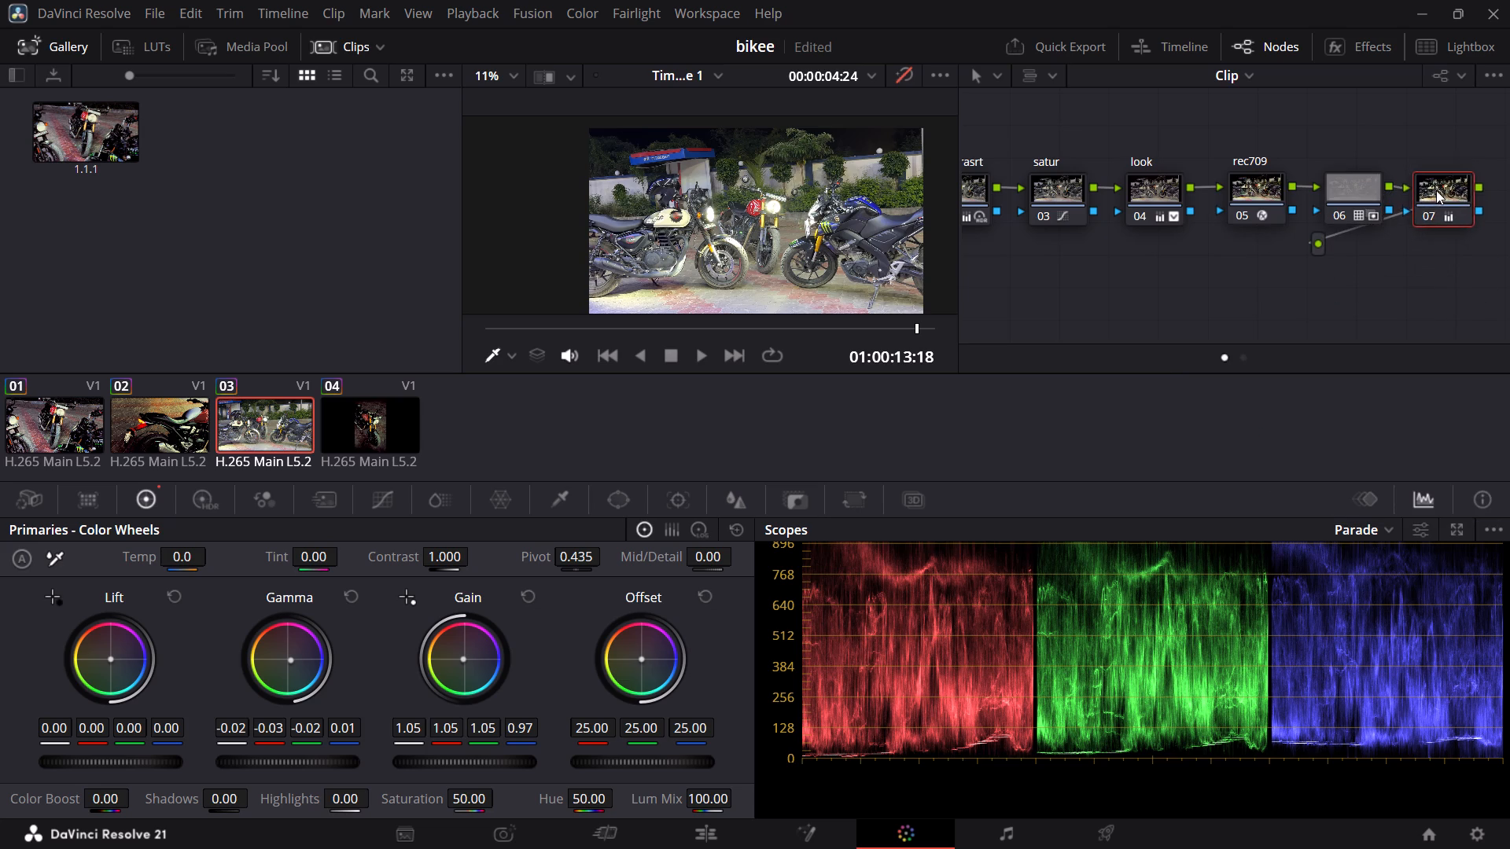
pyautogui.moveTo(1436, 190); pyautogui.dragTo(1449, 189)
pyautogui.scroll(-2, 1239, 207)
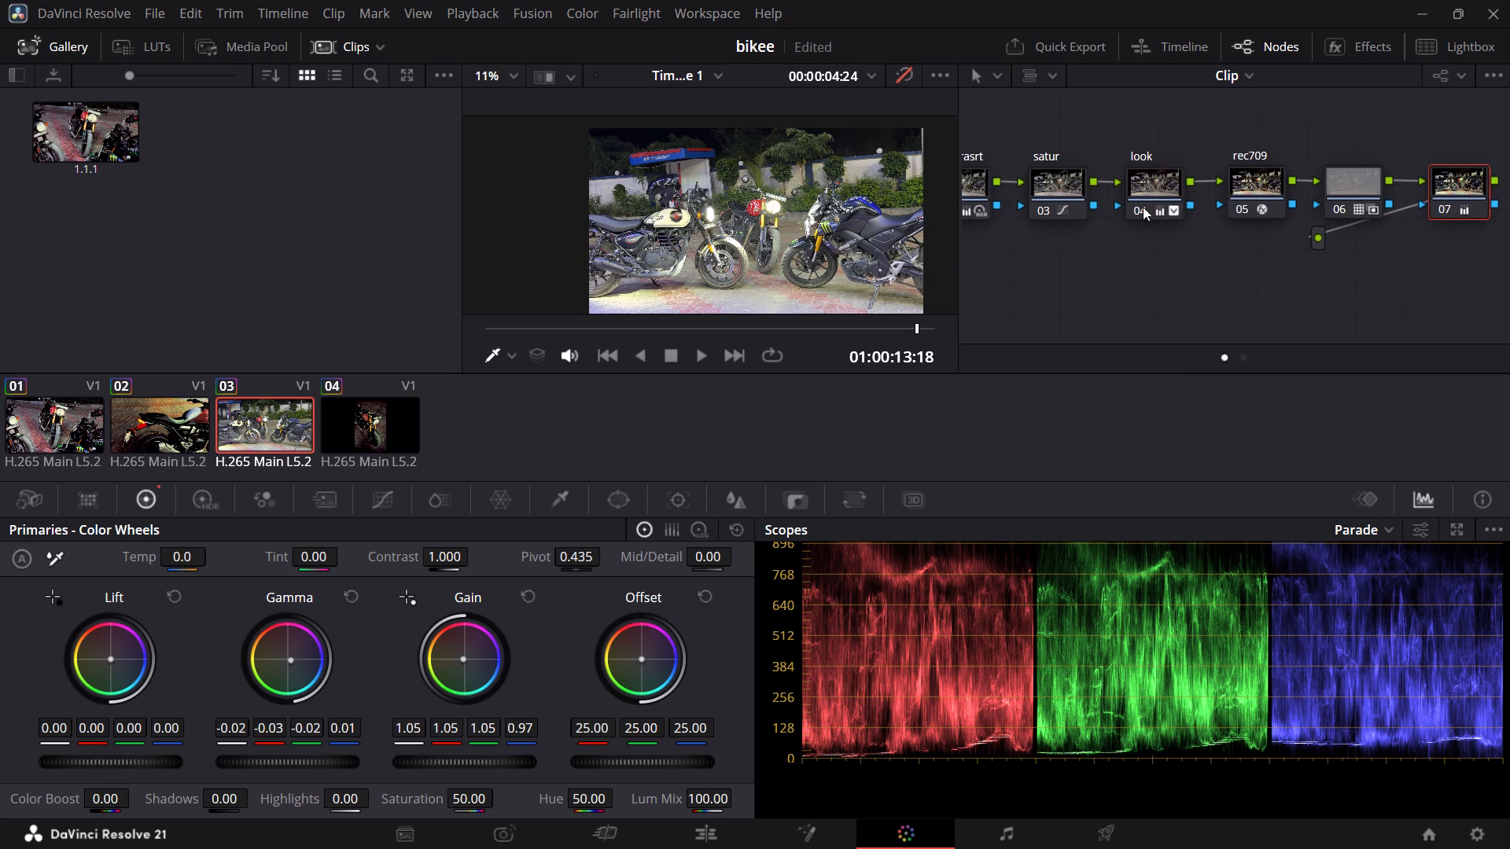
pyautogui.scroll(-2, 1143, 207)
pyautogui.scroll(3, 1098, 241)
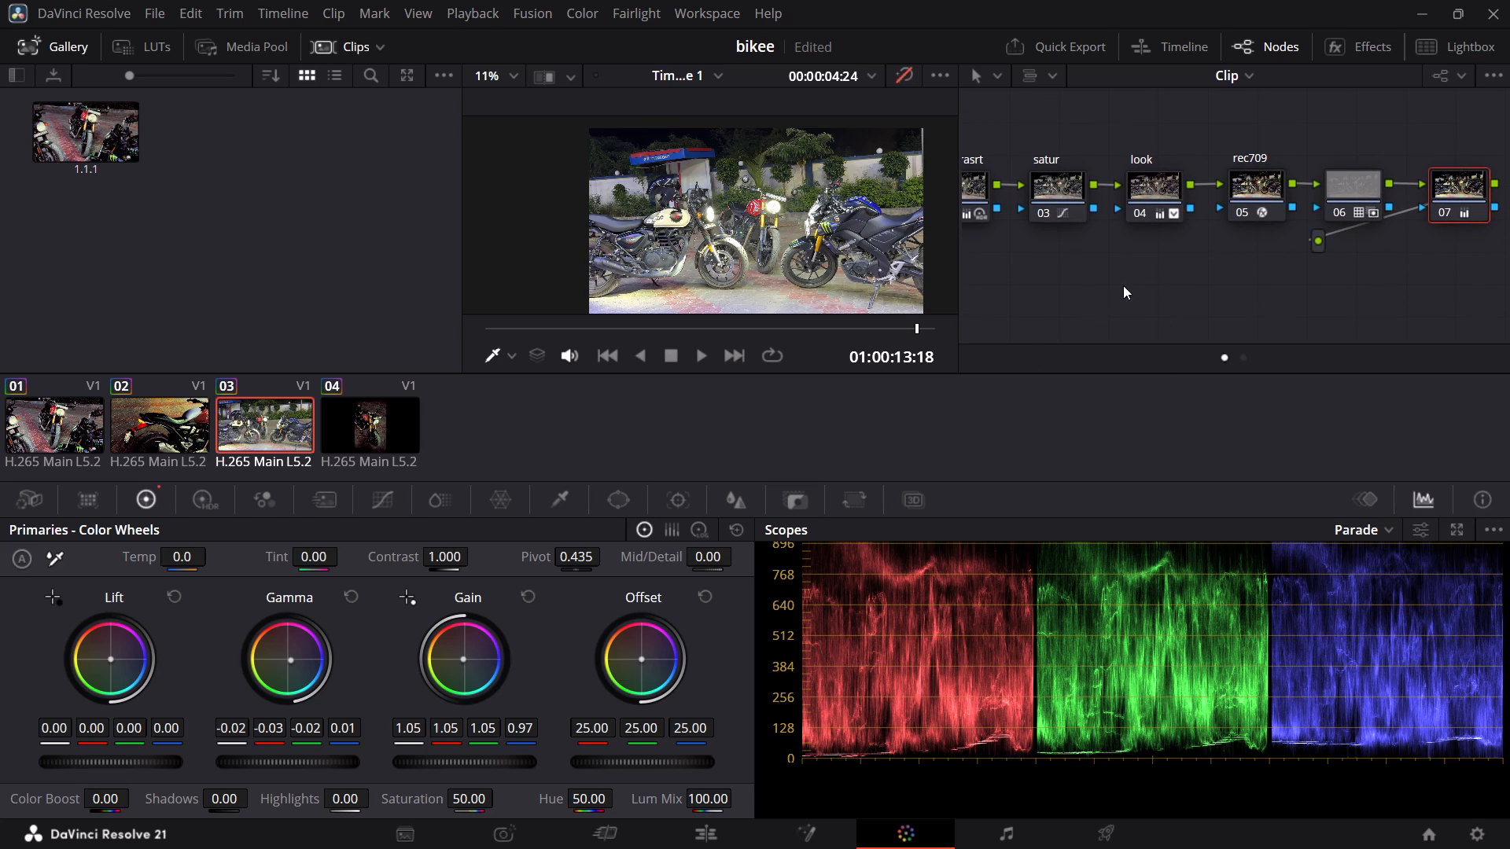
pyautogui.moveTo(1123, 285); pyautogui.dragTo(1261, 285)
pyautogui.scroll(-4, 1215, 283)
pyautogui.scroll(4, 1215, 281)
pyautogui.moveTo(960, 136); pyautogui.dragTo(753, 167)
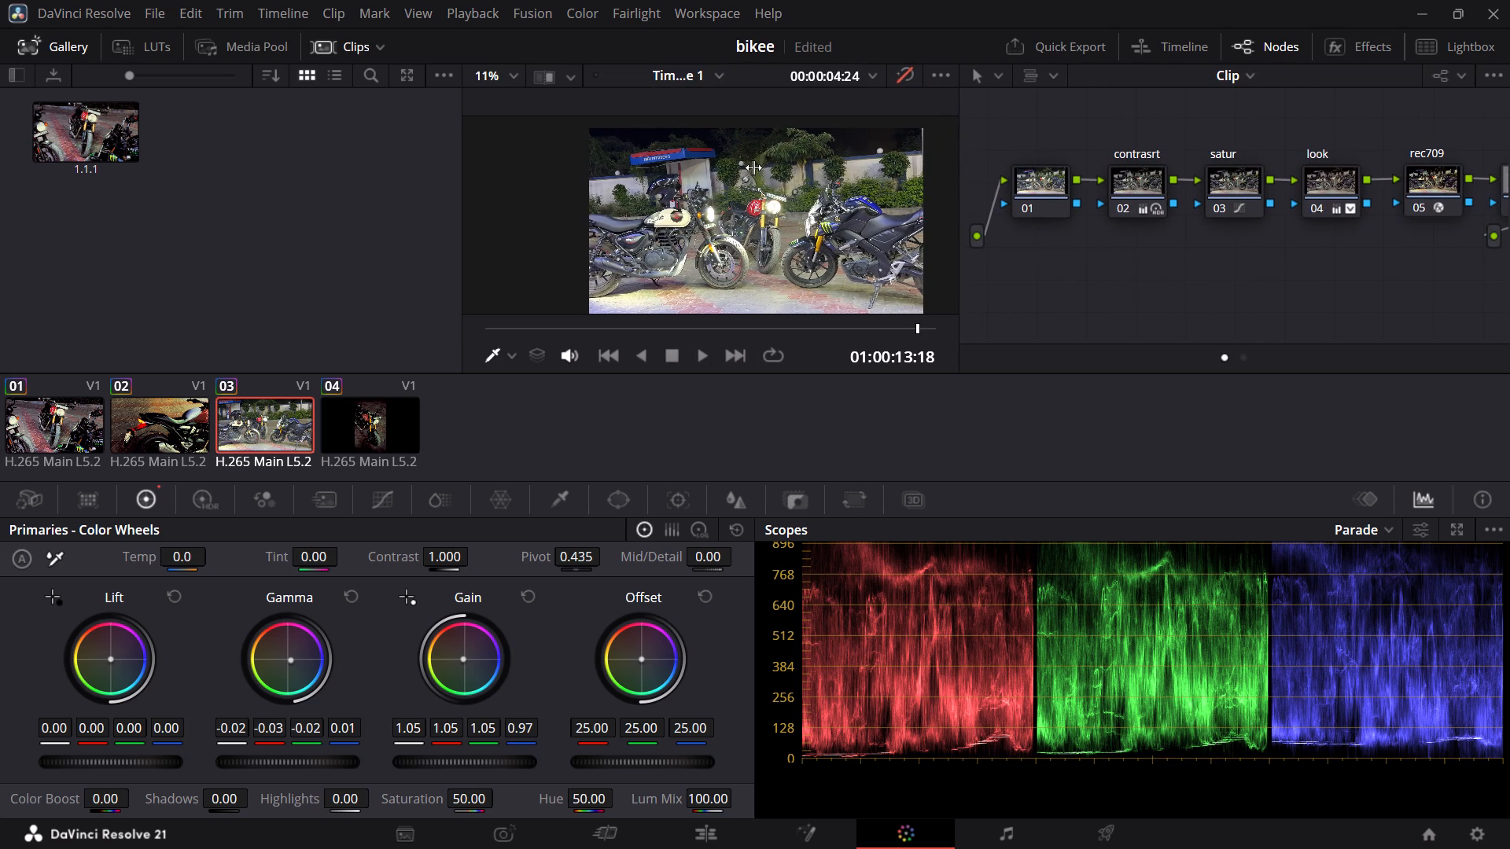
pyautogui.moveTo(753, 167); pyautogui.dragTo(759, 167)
# Select clip 03's node chain starting from node 01 and mark the clip with a blue flag.
pyautogui.moveTo(1020, 123); pyautogui.dragTo(1509, 204)
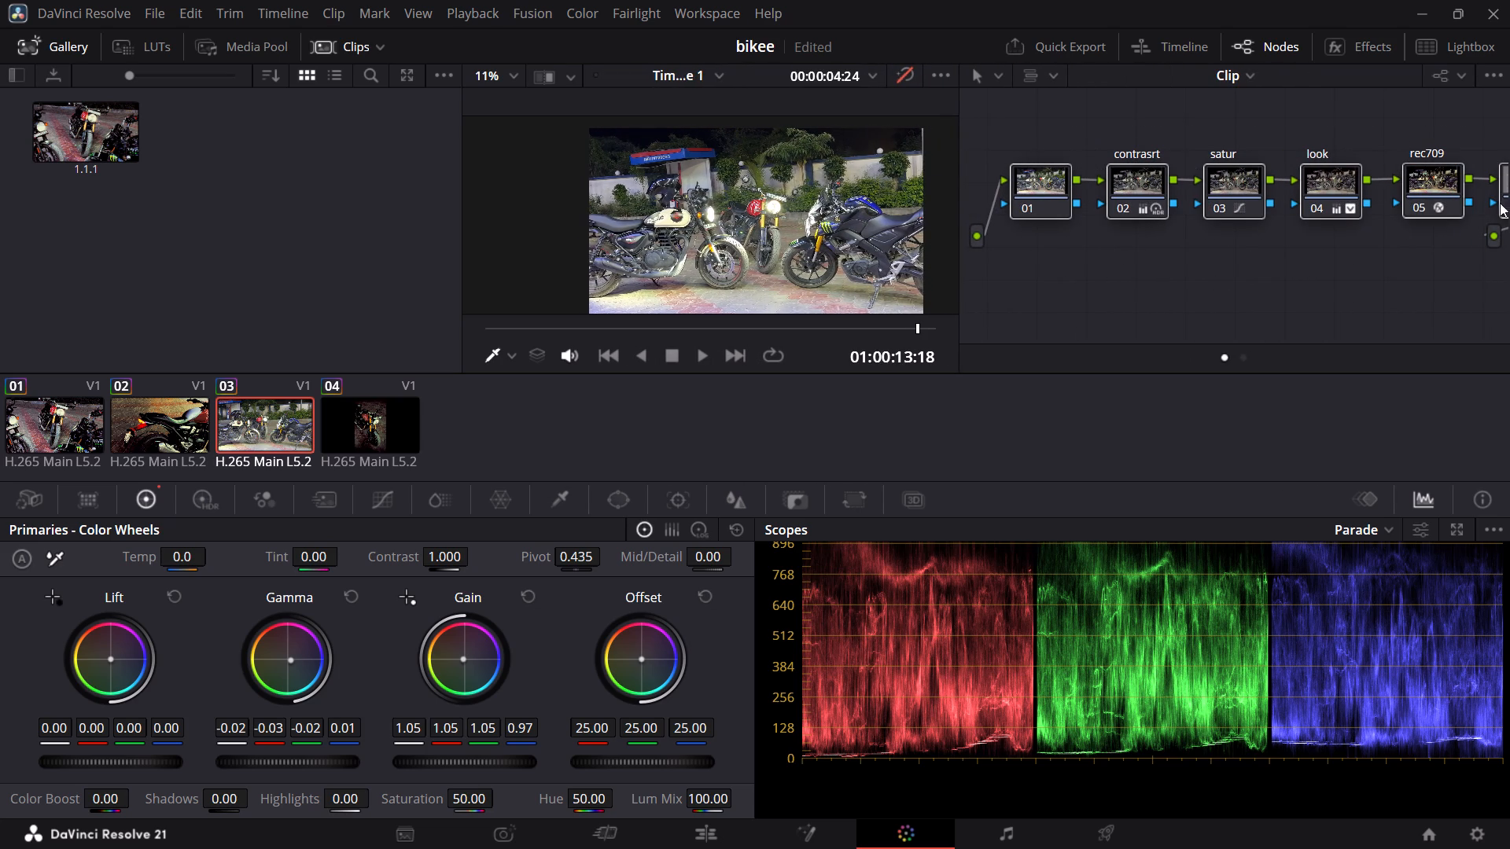
pyautogui.press('g')
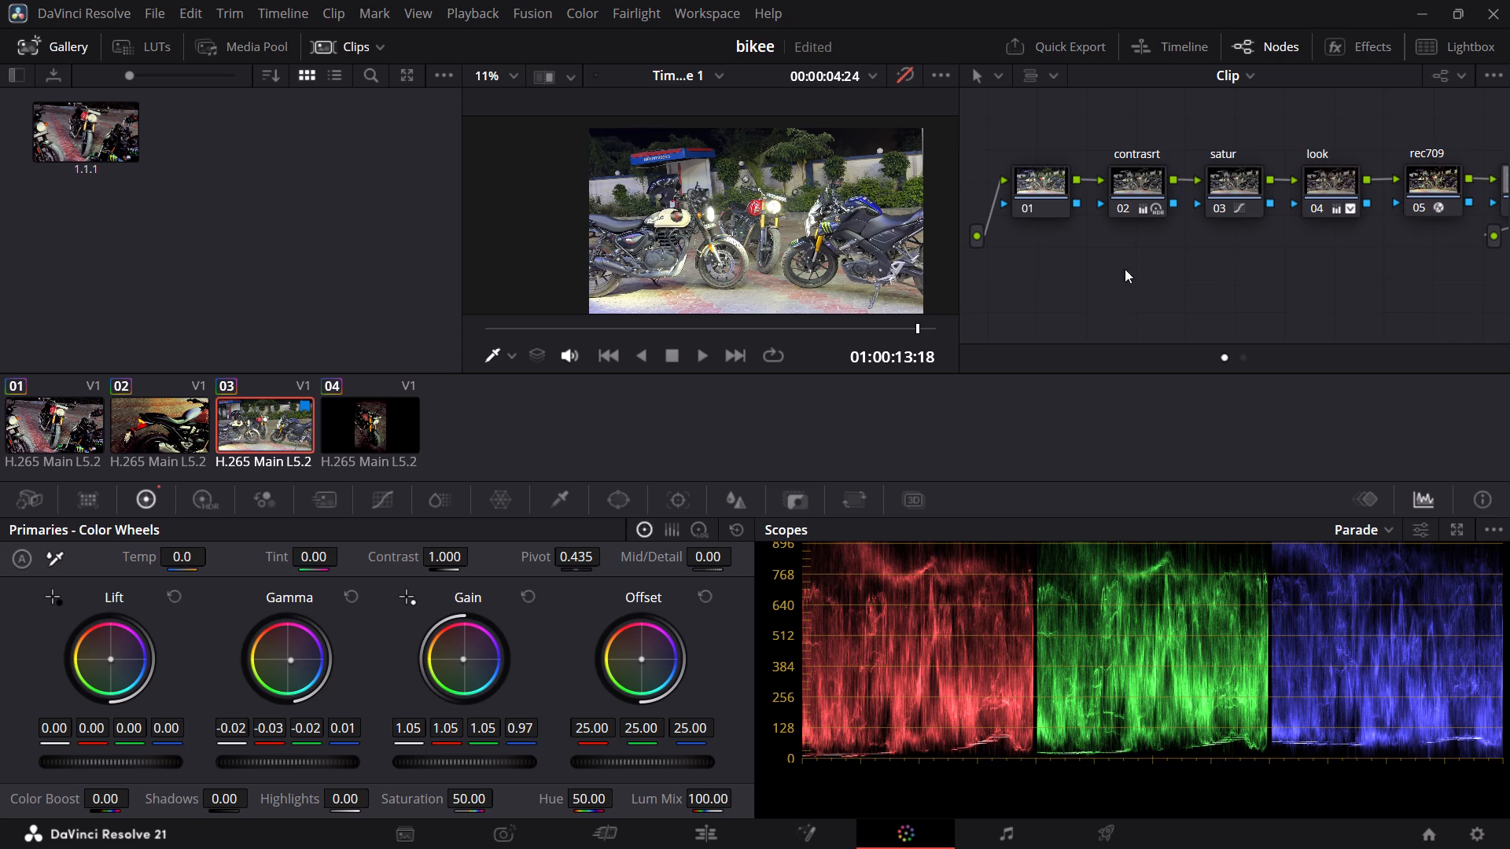
# Reselect clip 03's node chain from node 01 onwards and look along it to node 07.
pyautogui.click(1096, 259)
pyautogui.moveTo(1024, 134); pyautogui.dragTo(1509, 186)
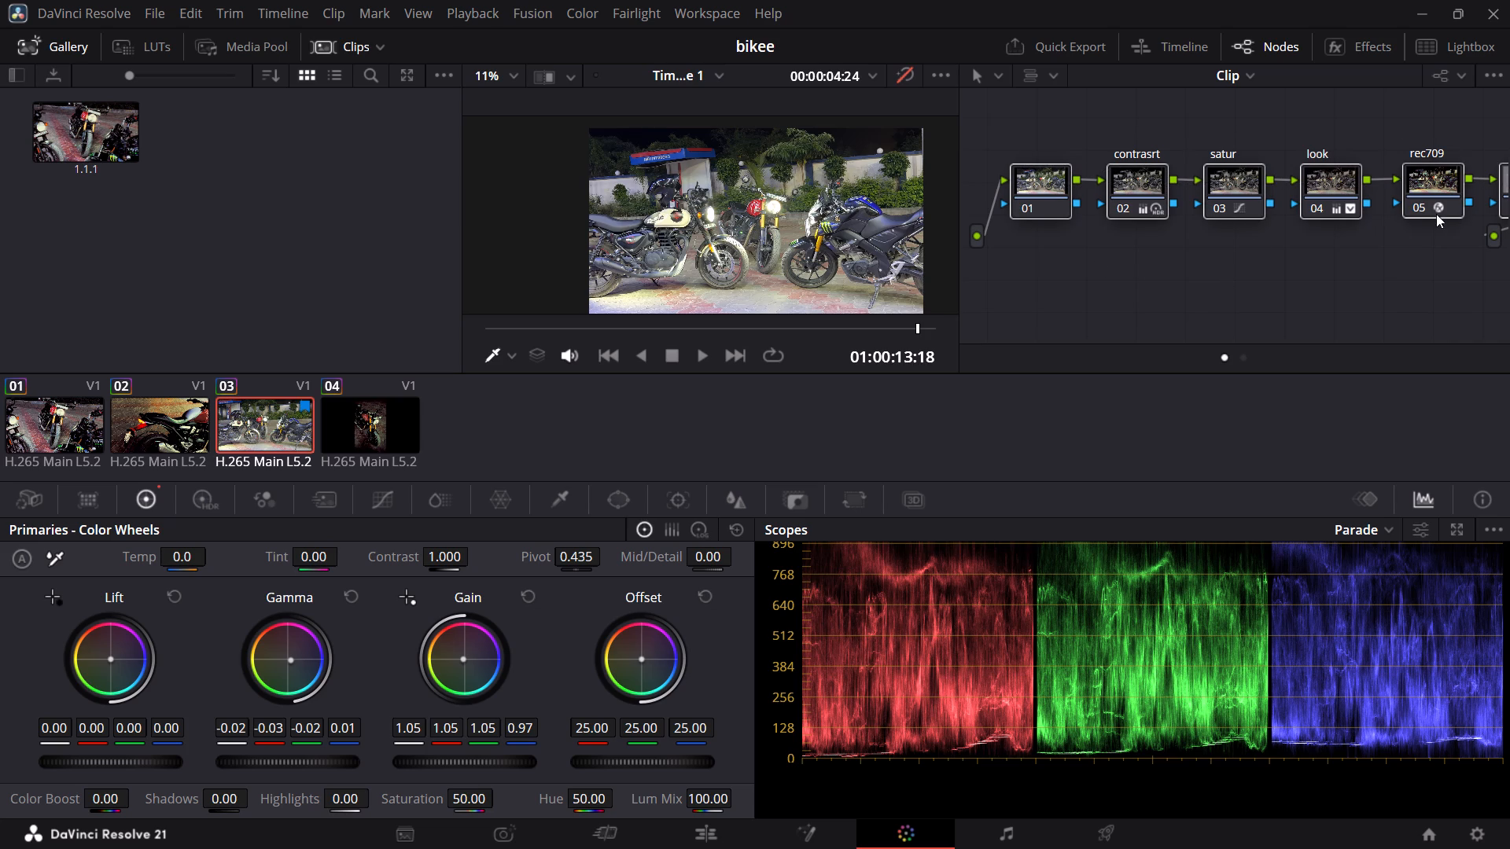
pyautogui.moveTo(1294, 266); pyautogui.dragTo(1230, 253)
pyautogui.moveTo(983, 128); pyautogui.dragTo(1106, 158)
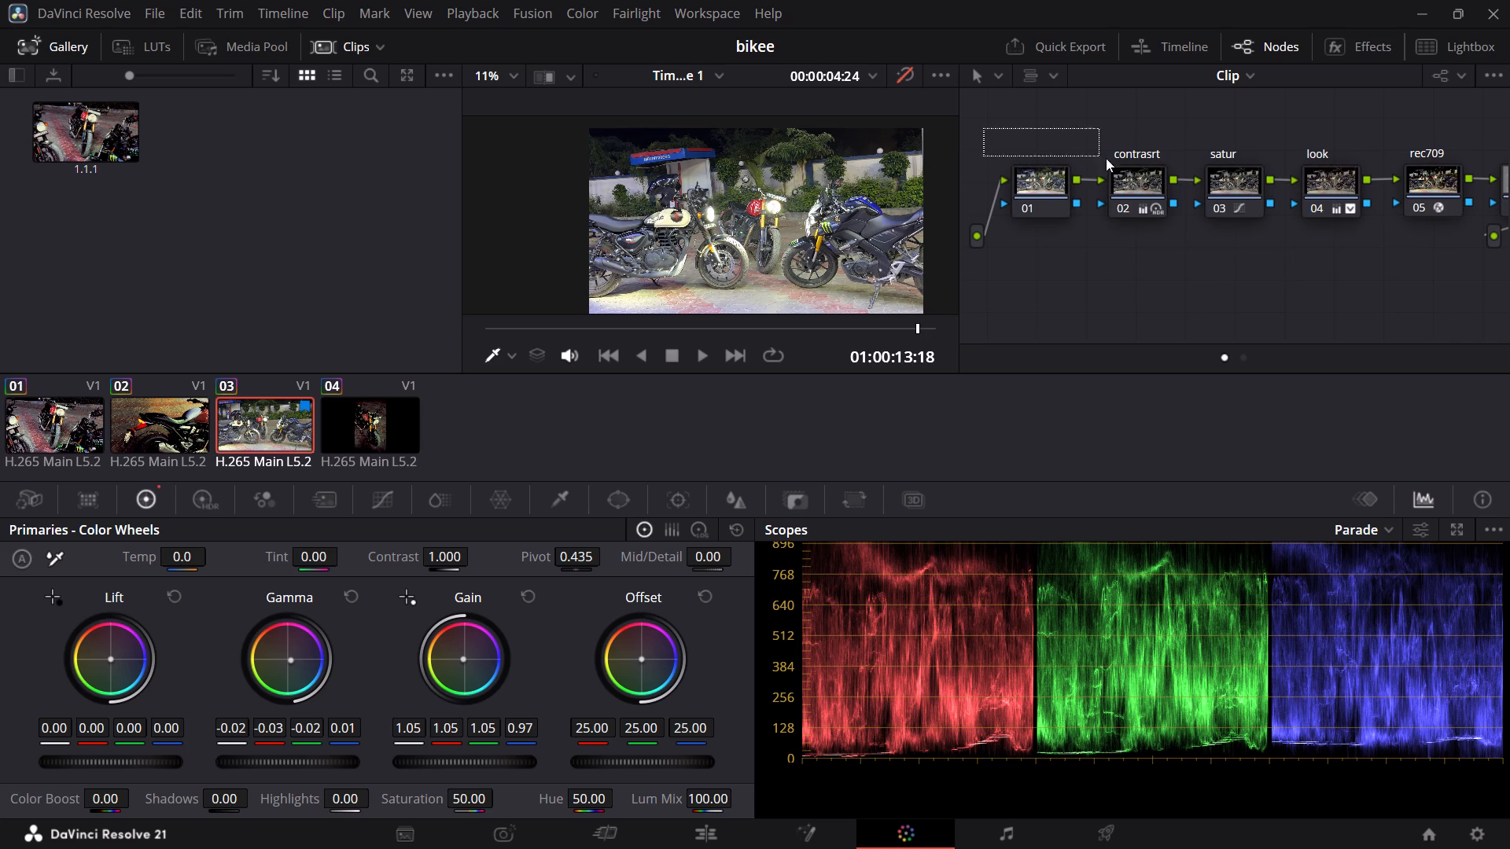
pyautogui.moveTo(1106, 158); pyautogui.dragTo(1509, 206)
pyautogui.moveTo(1423, 208); pyautogui.dragTo(1188, 207, button='middle')
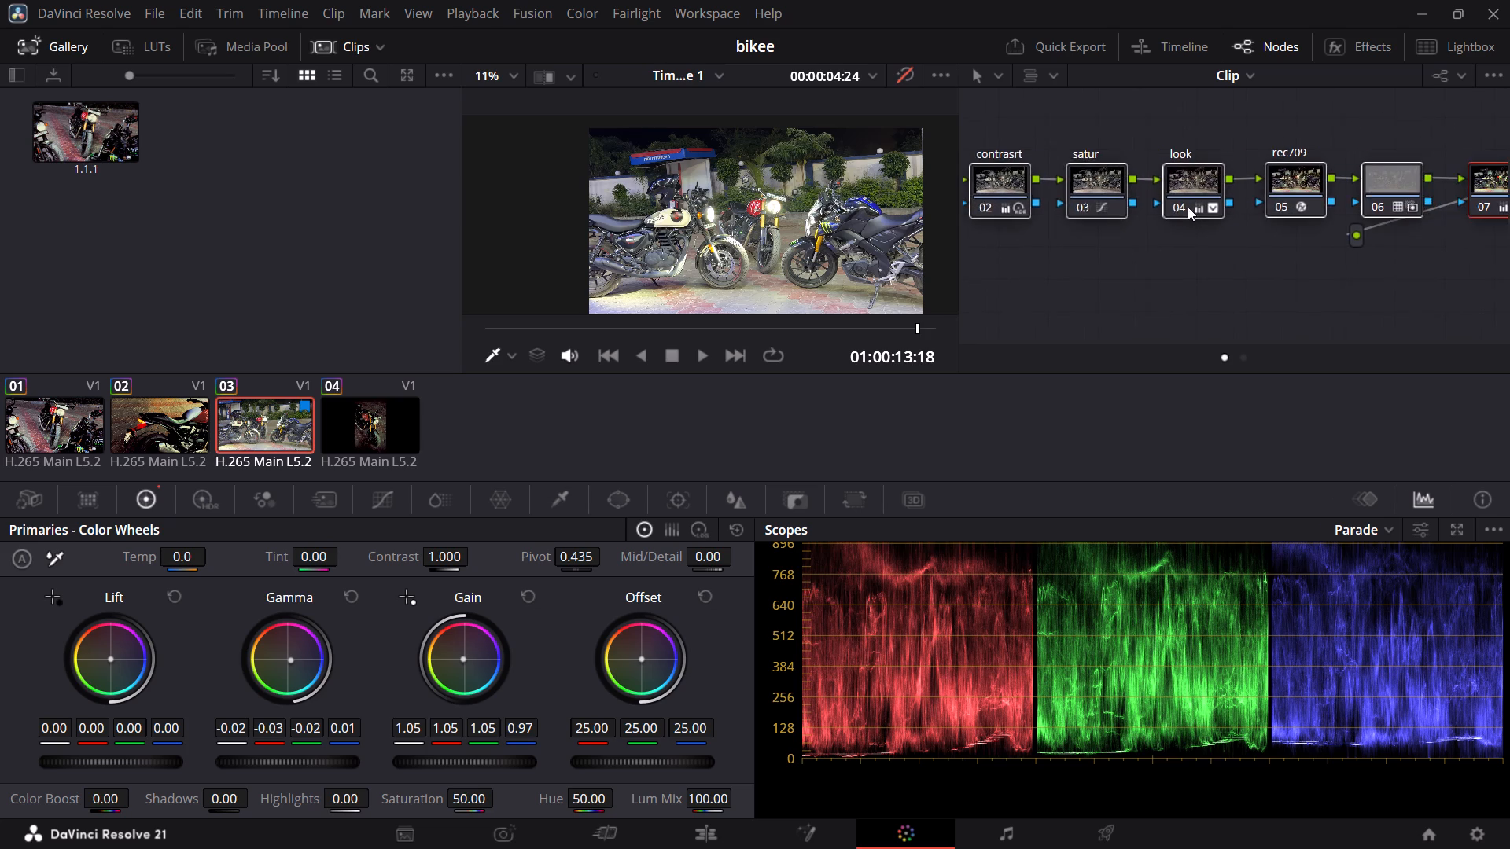
pyautogui.moveTo(1188, 207); pyautogui.dragTo(980, 204, button='middle')
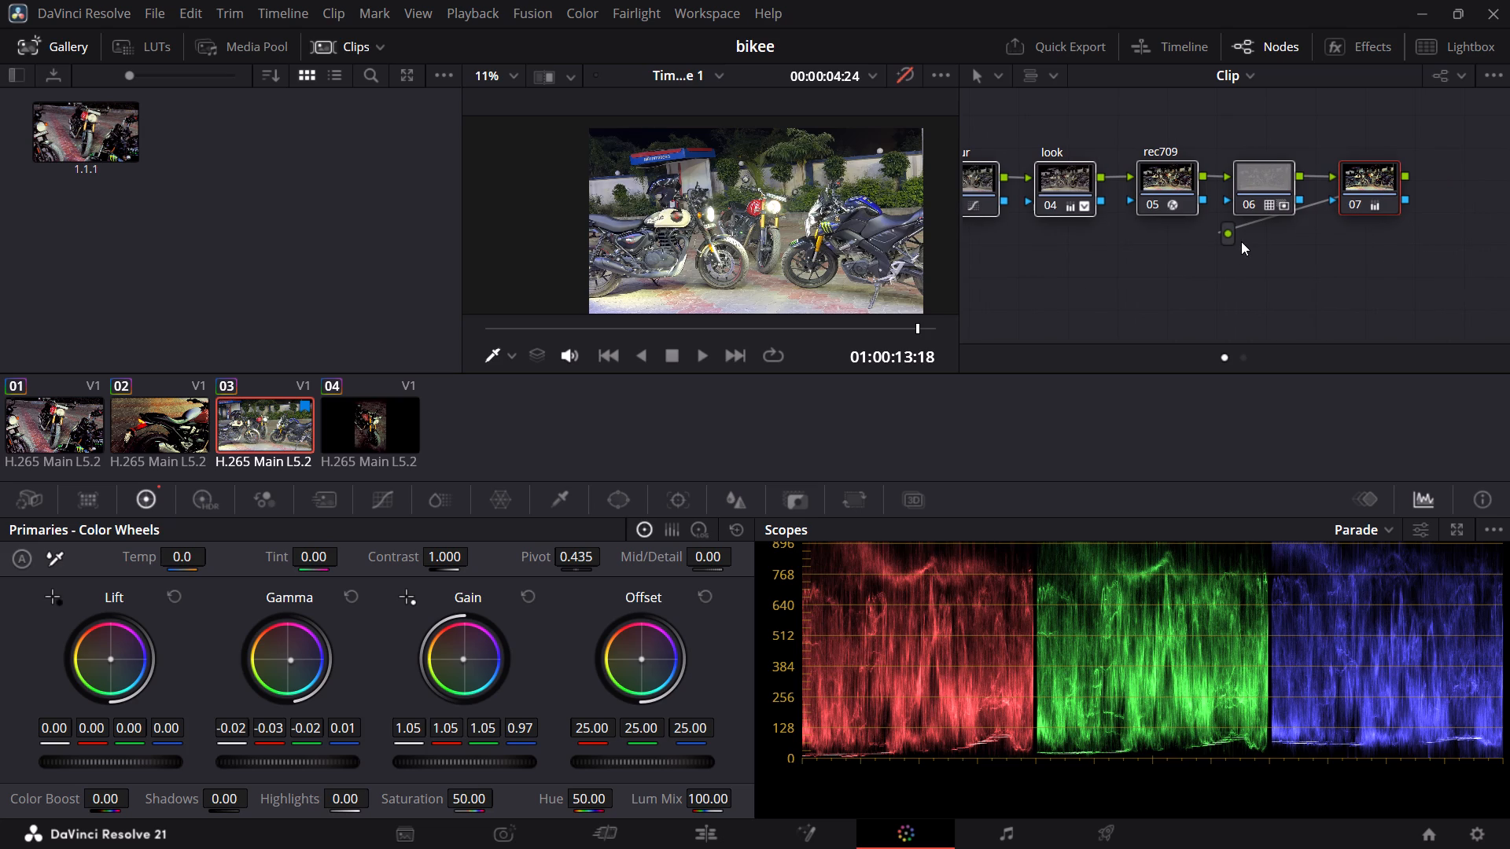
# Examine the rec709 node and nodes 06 and 07 of clip 03, including the options available for node 06.
pyautogui.click(1232, 234)
pyautogui.doubleClick(1221, 234)
pyautogui.click(1379, 178)
pyautogui.click(1379, 178)
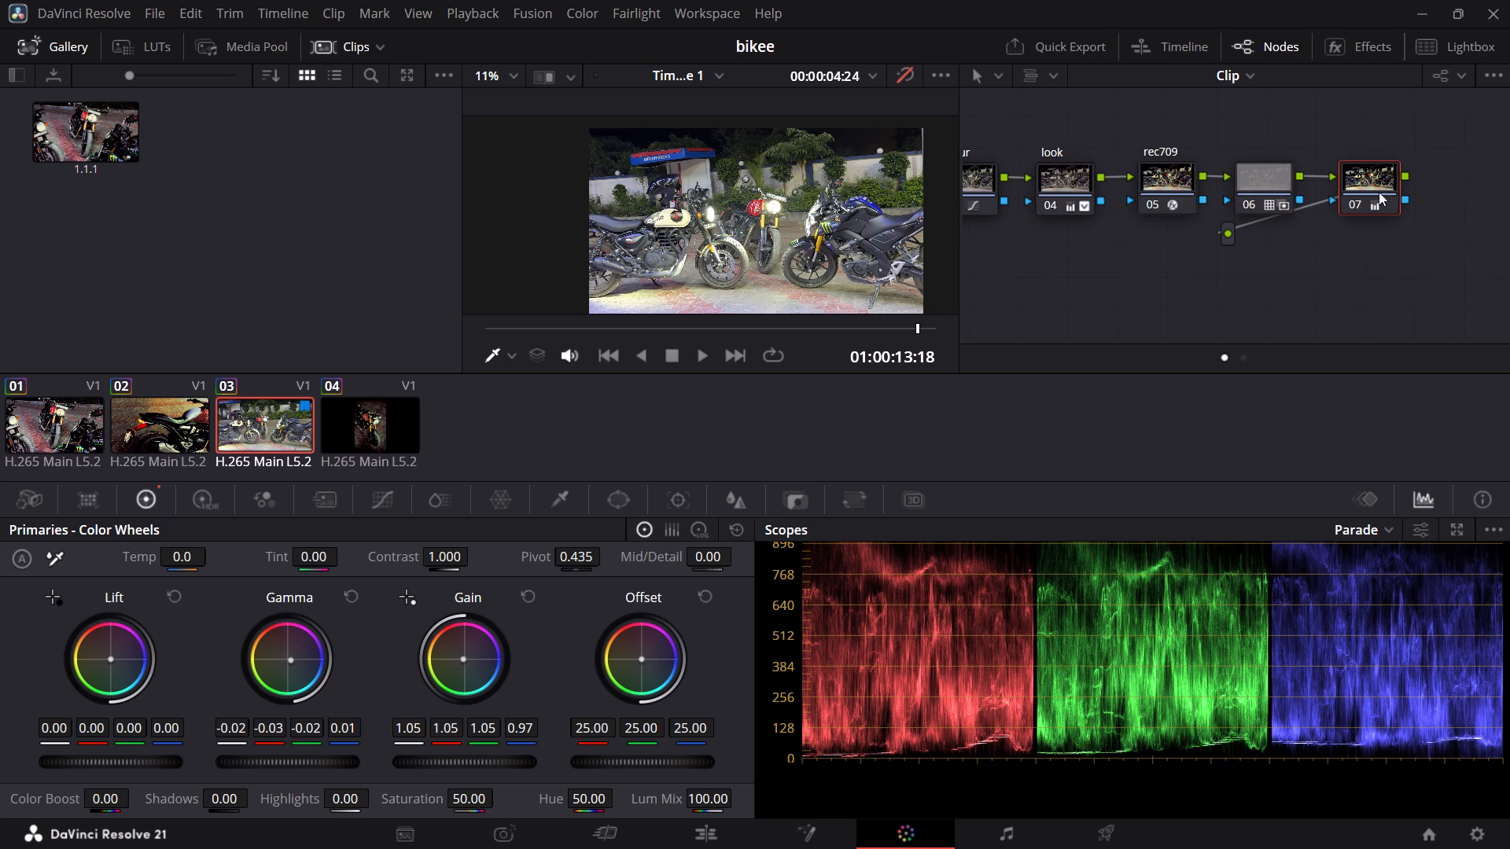
pyautogui.doubleClick(1372, 189)
pyautogui.click(1264, 178)
pyautogui.click(1269, 206)
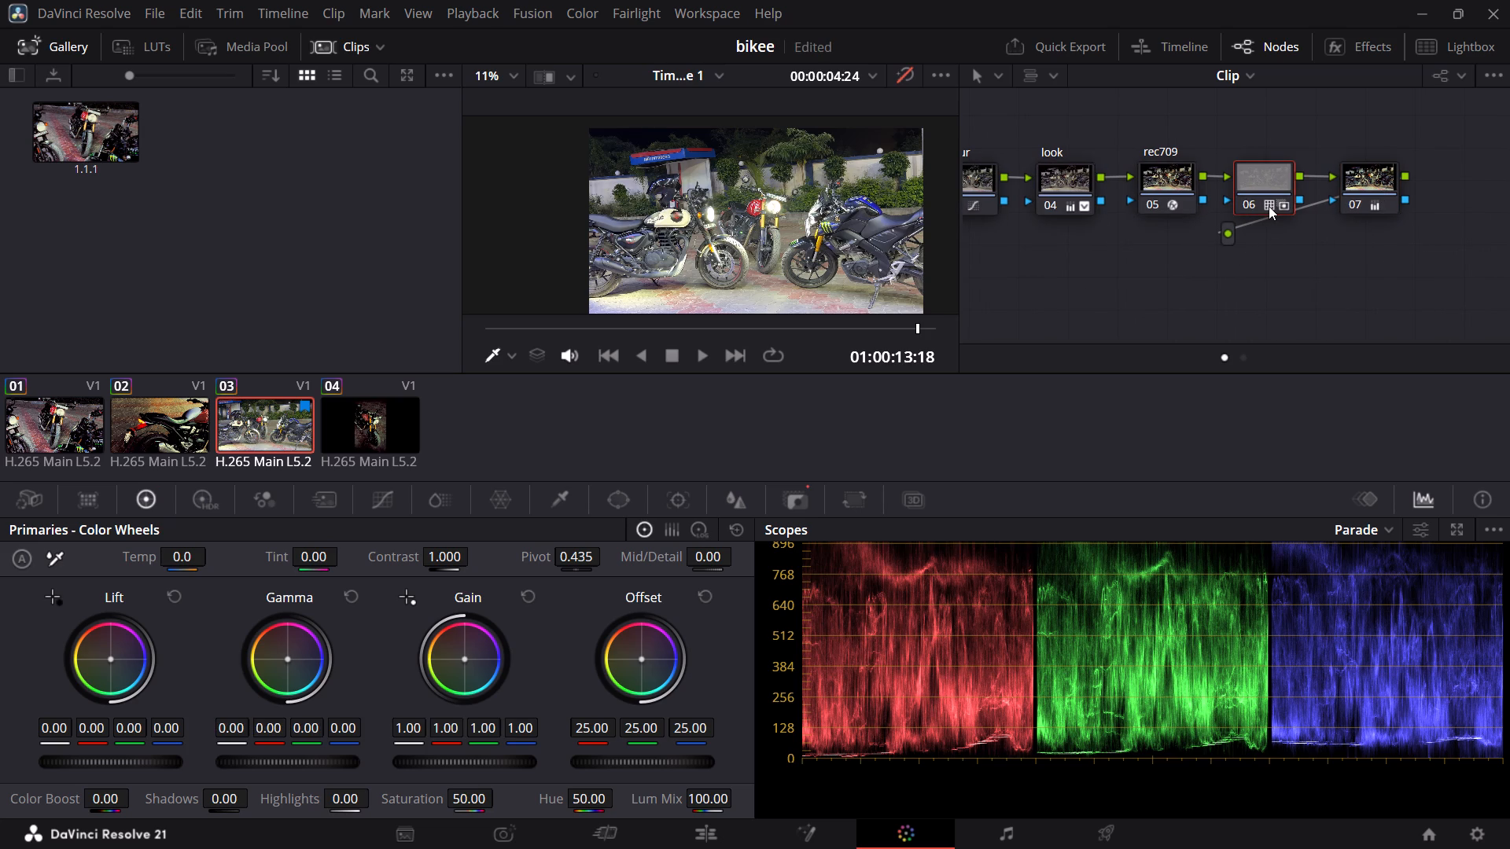
pyautogui.click(1278, 202)
pyautogui.click(1278, 202)
pyautogui.click(1180, 200)
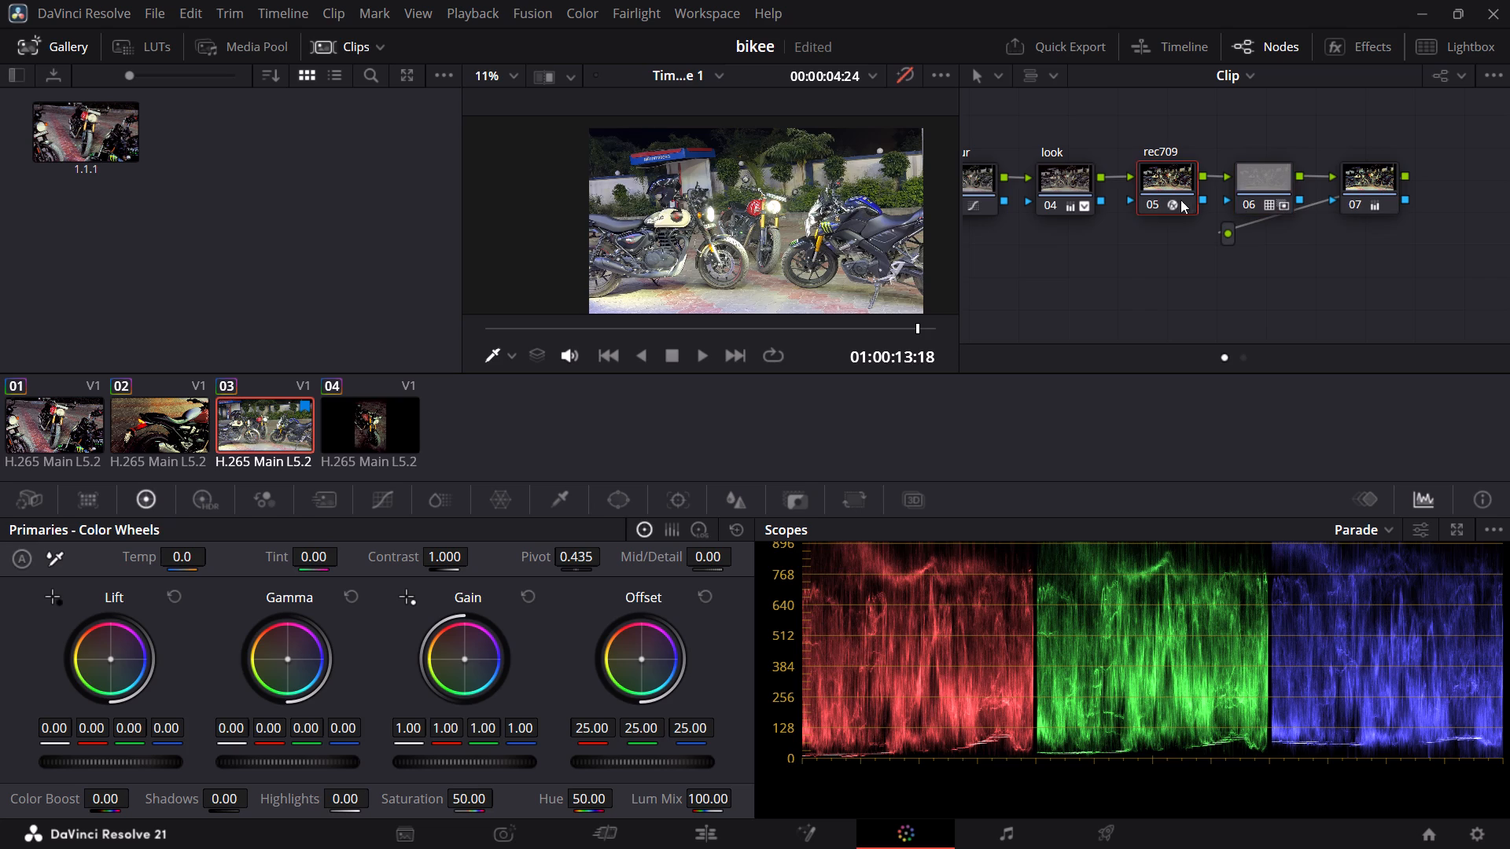
pyautogui.click(1278, 183)
pyautogui.doubleClick(1272, 183)
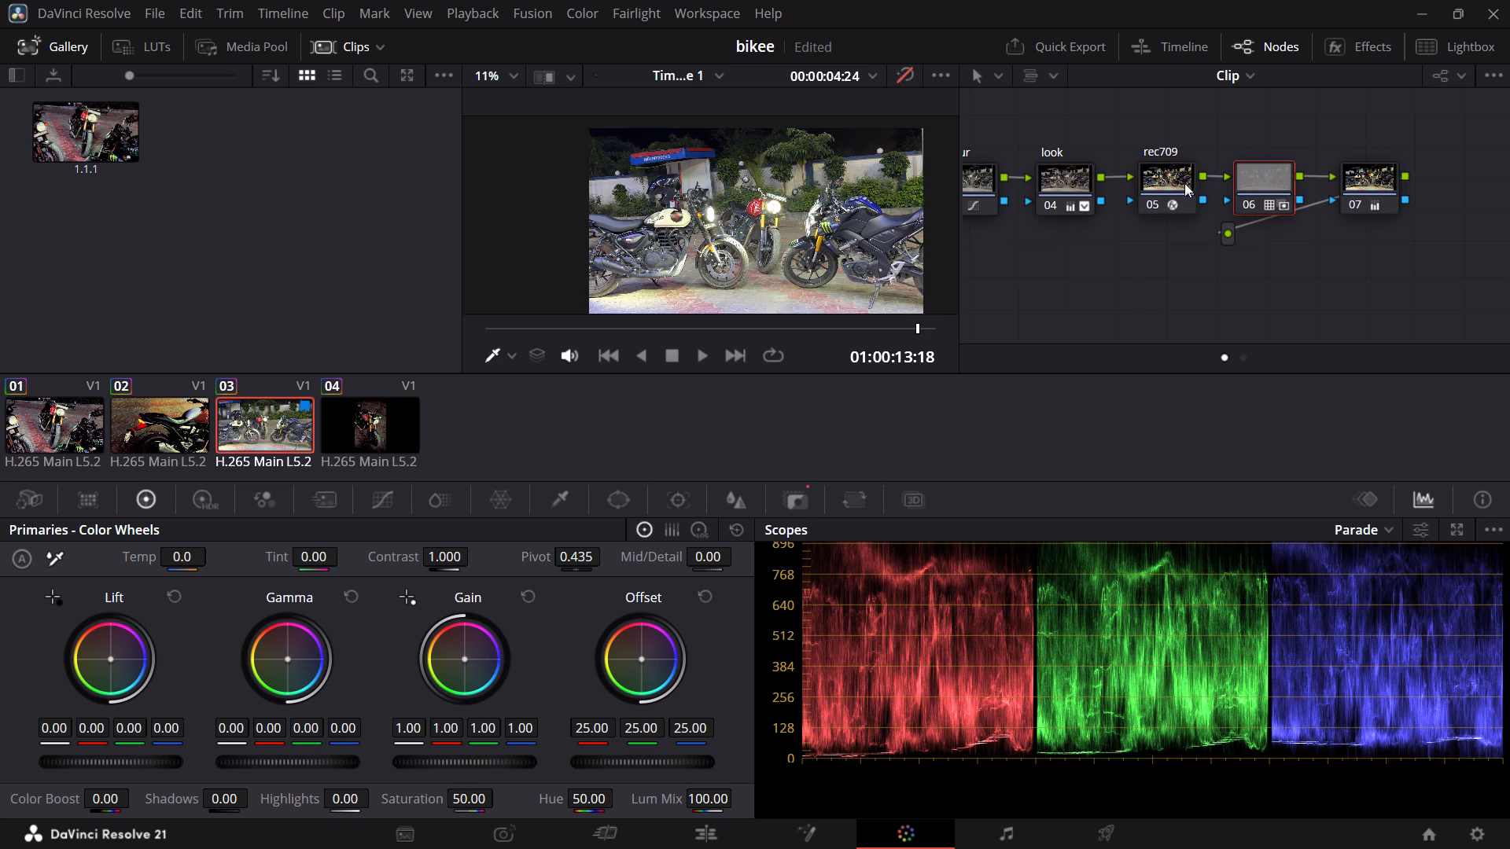
pyautogui.click(1163, 182)
pyautogui.click(1272, 193)
pyautogui.rightClick(1272, 193)
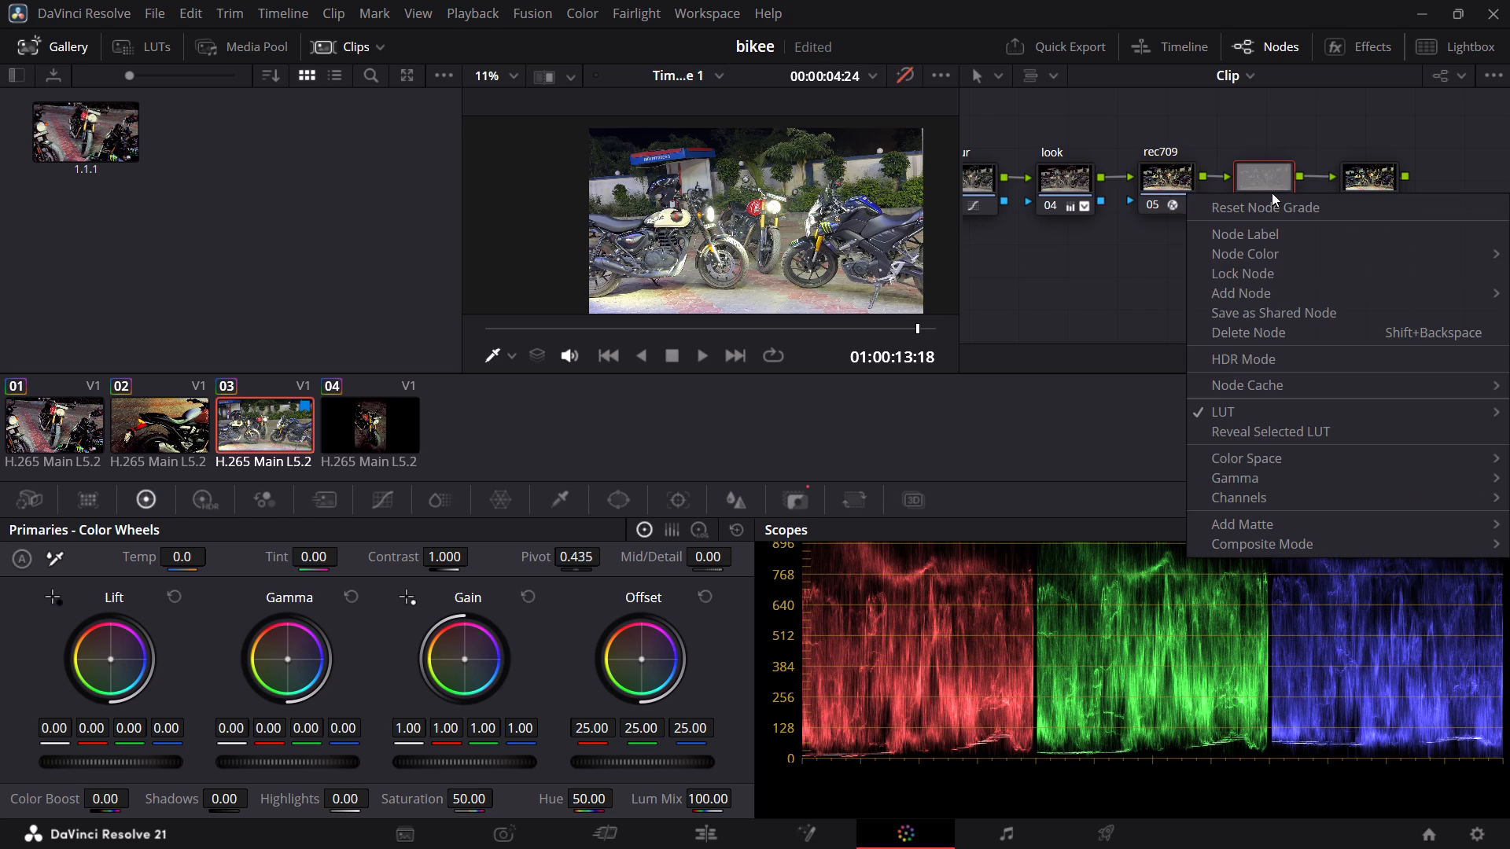
pyautogui.moveTo(1414, 116); pyautogui.dragTo(1383, 127)
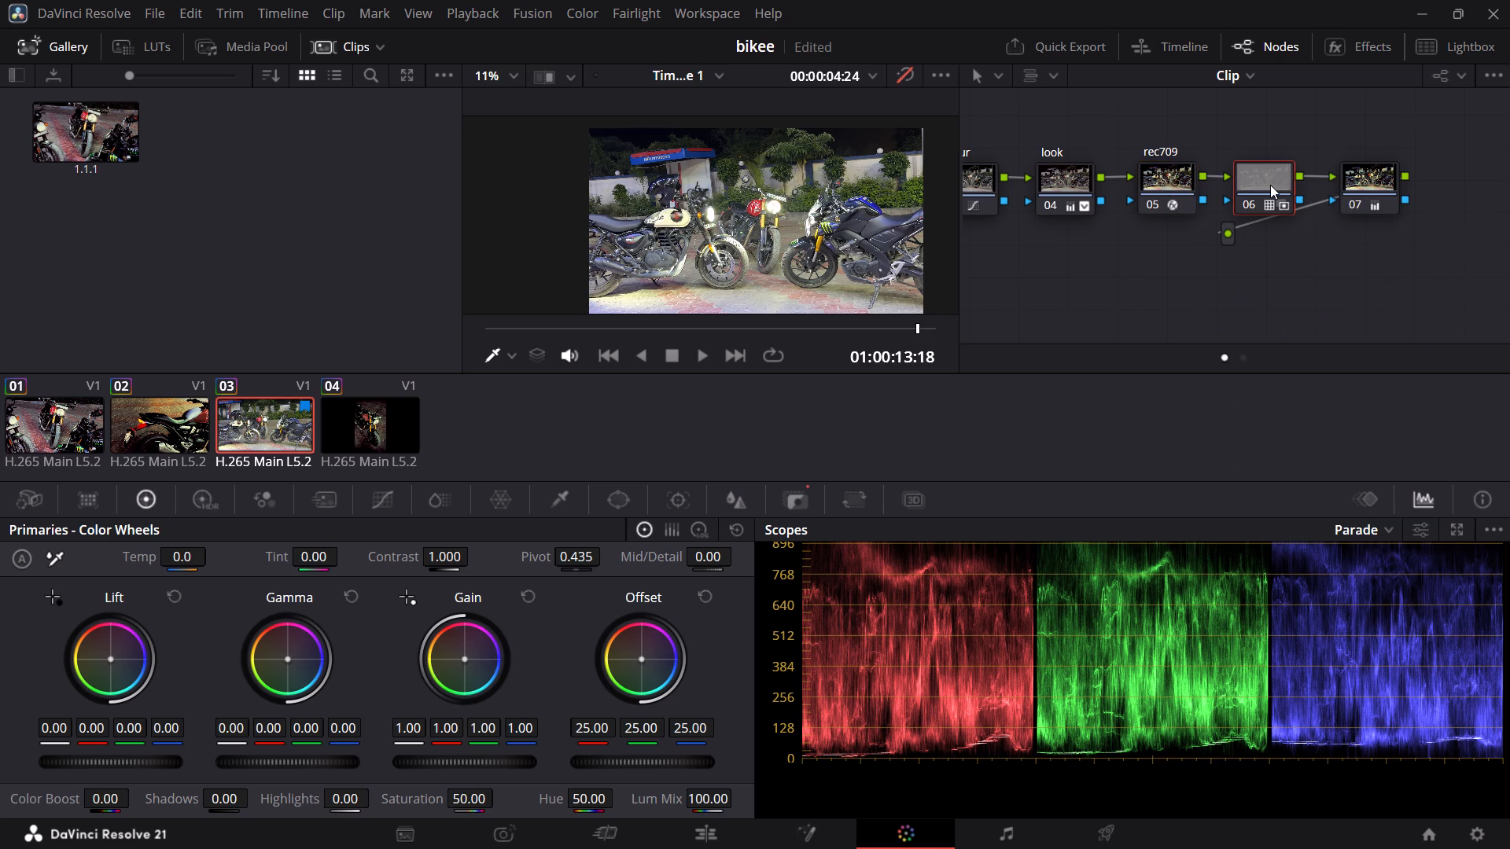
# Apply the film look LUT Rec709 Kodak 2383 D55 to clip 03's node 06 and nudge the node slightly towards node 07.
pyautogui.click(1270, 185)
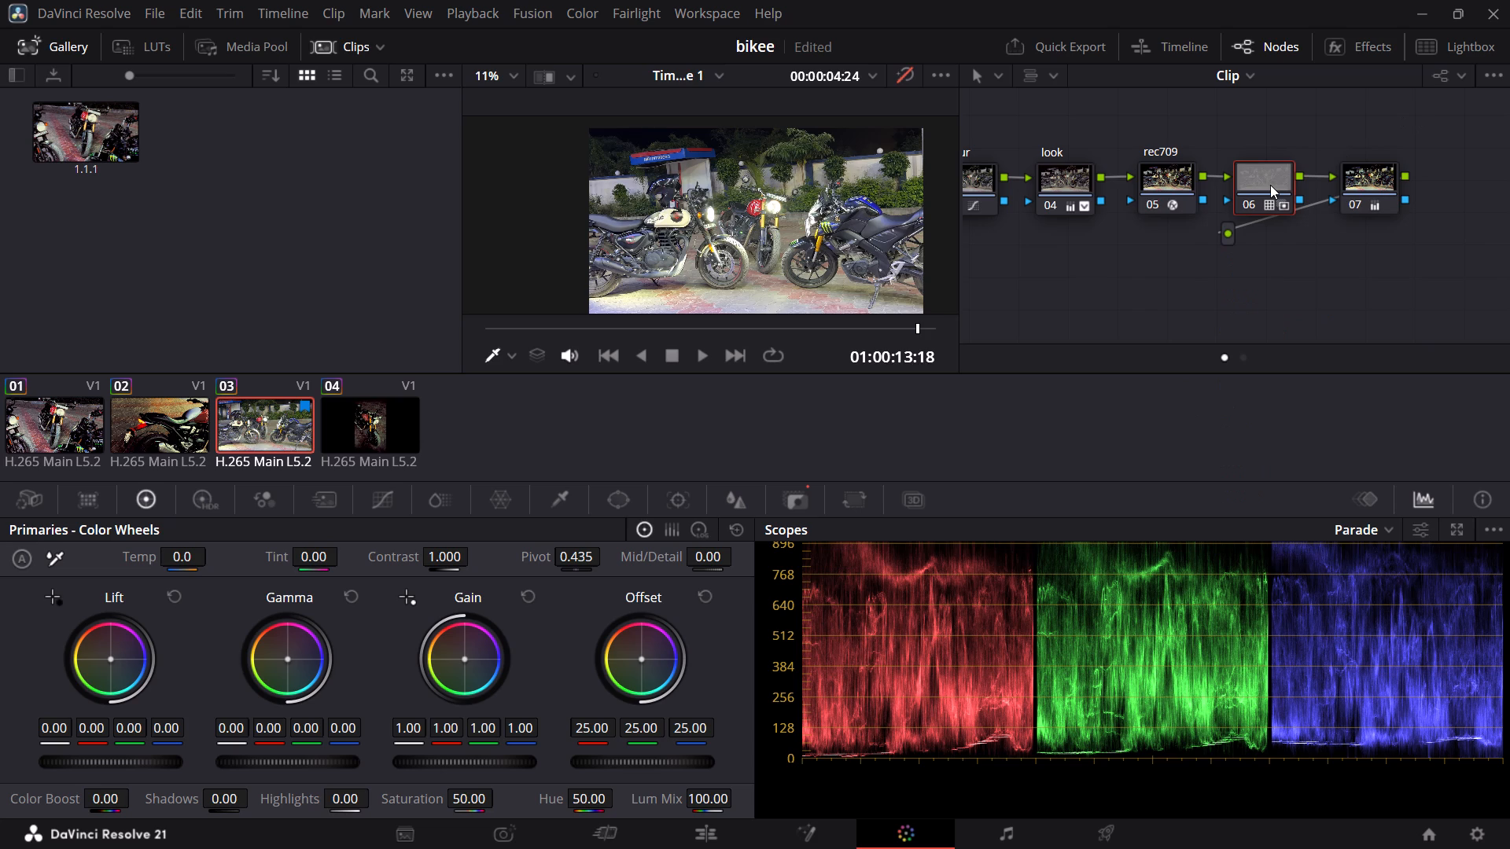
pyautogui.rightClick(1268, 194)
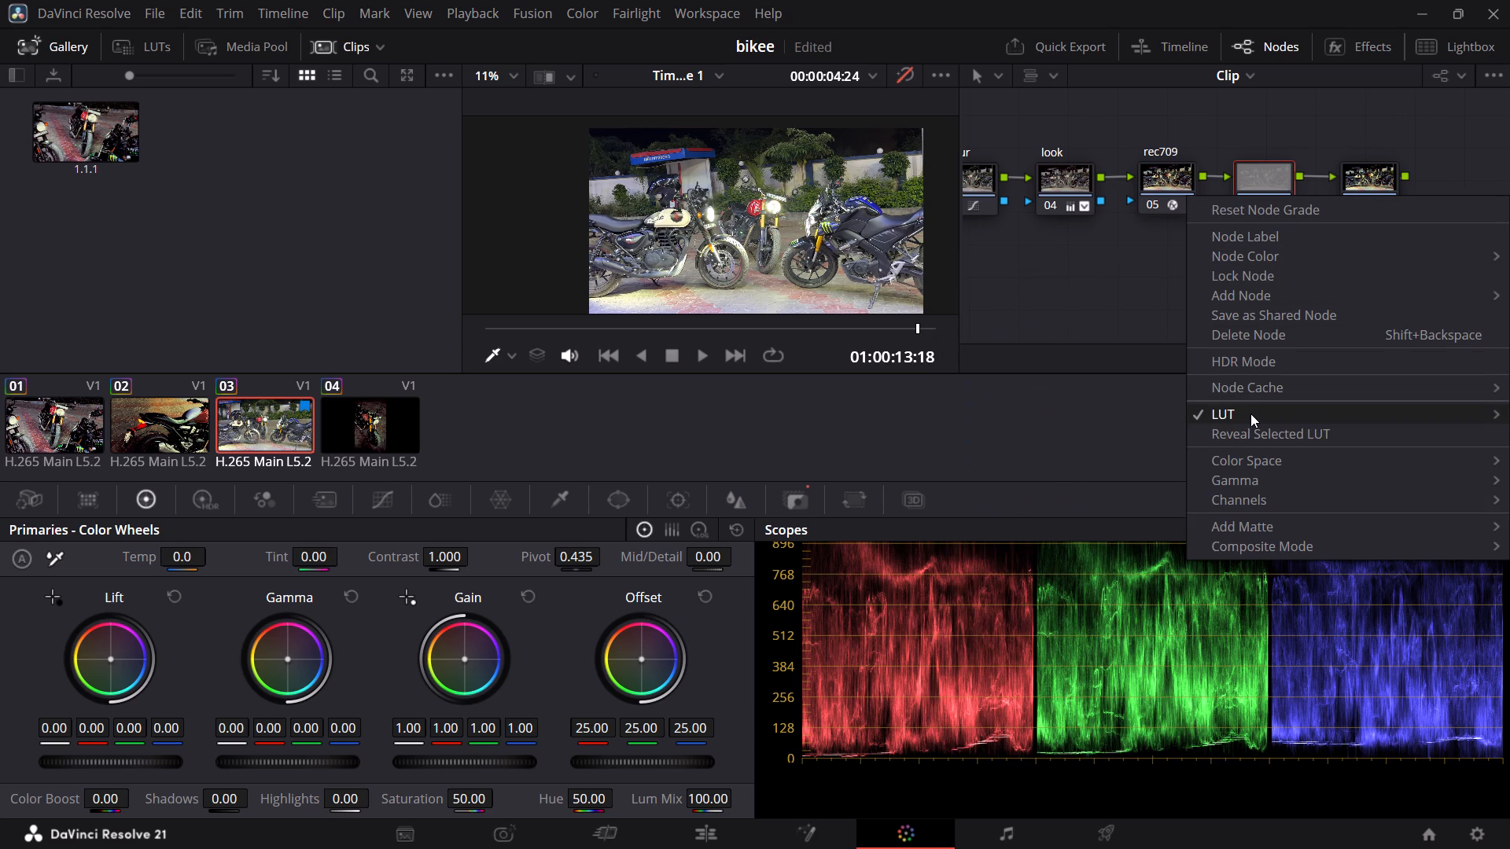
pyautogui.click(1079, 513)
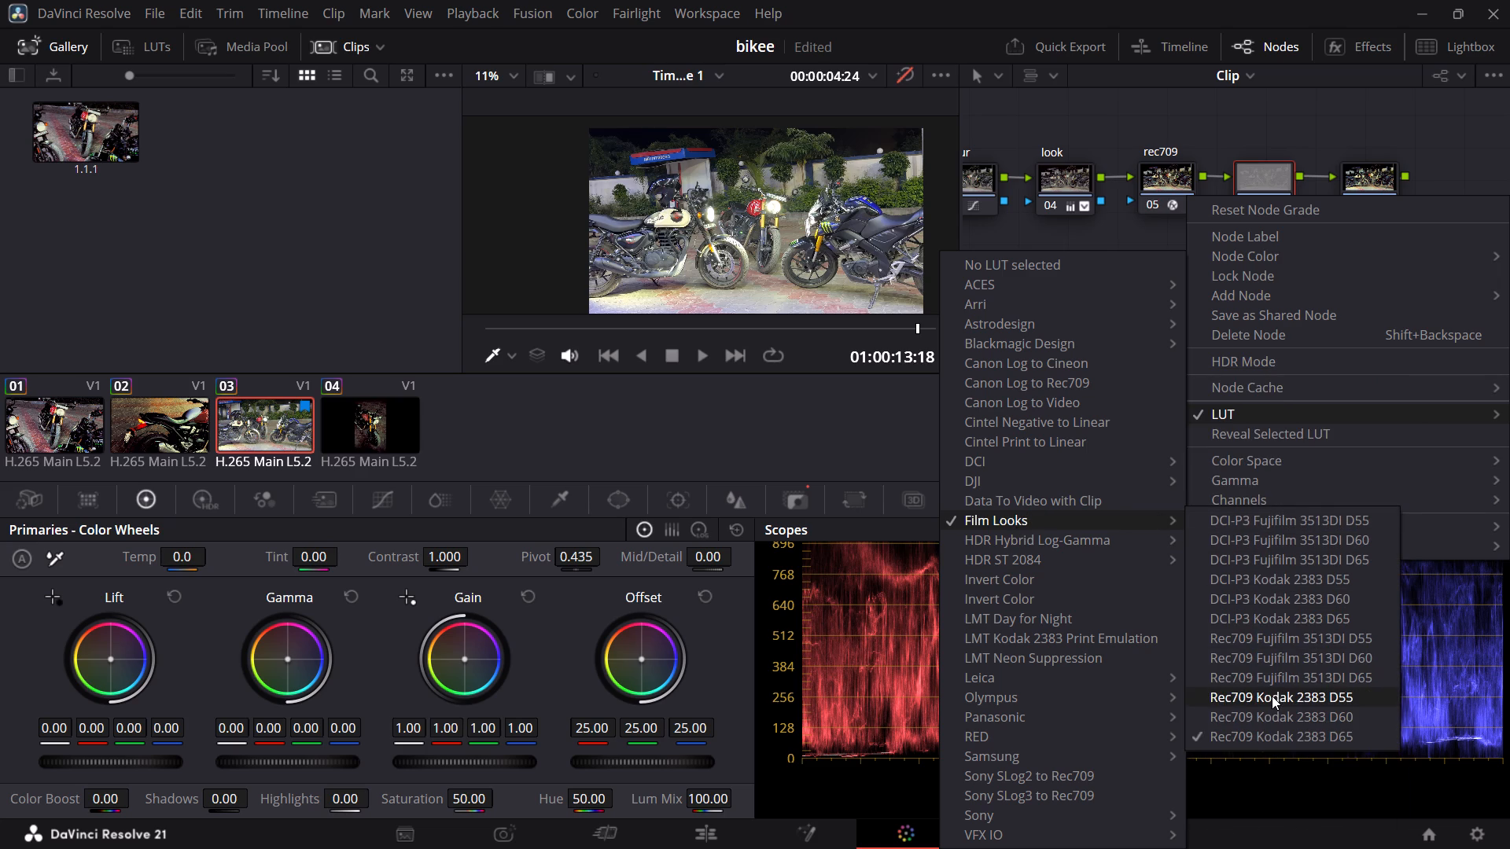
pyautogui.click(1275, 696)
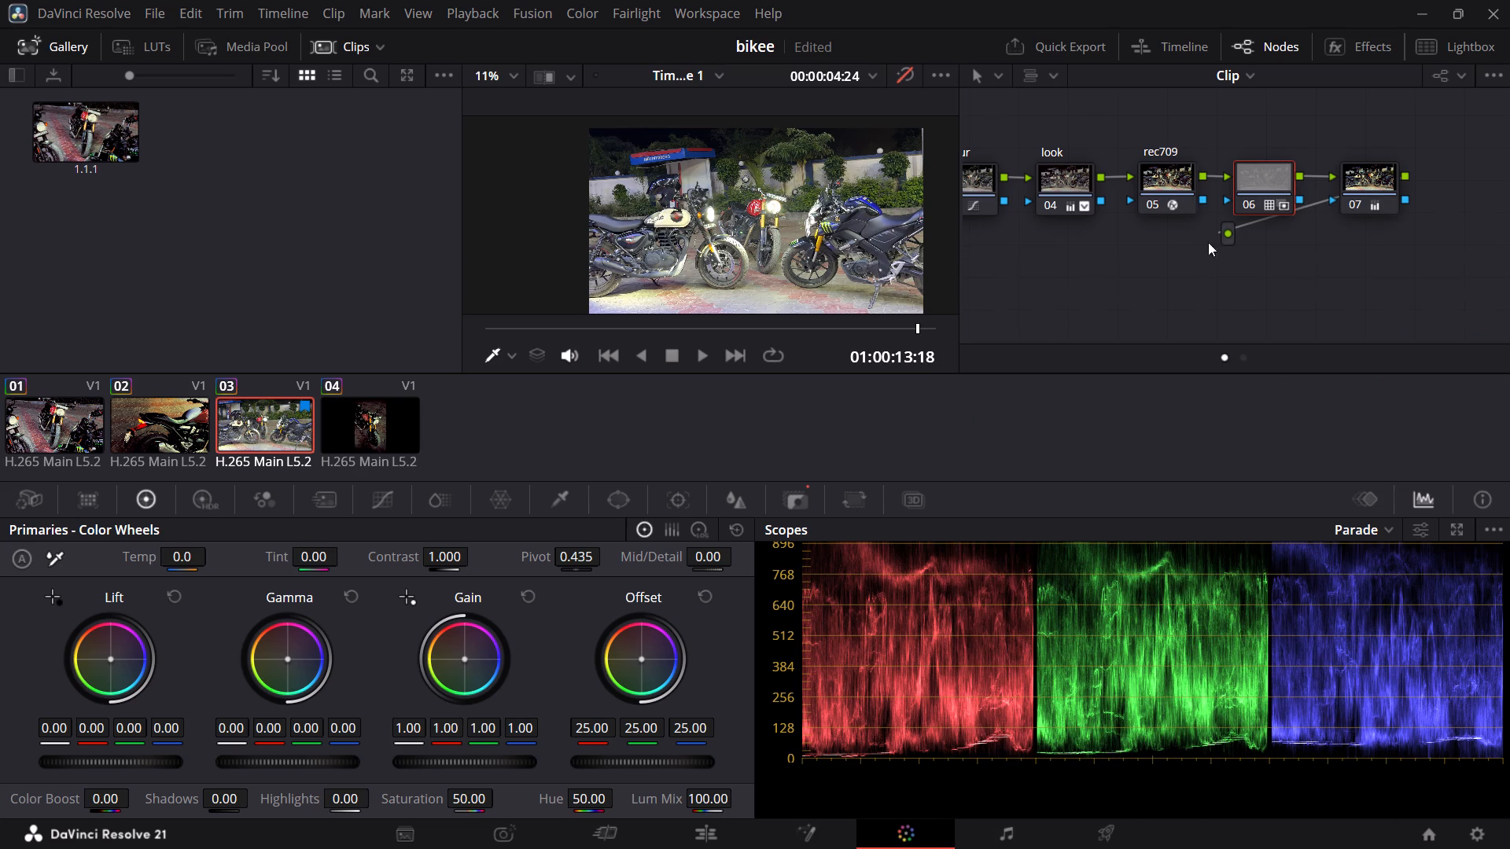
pyautogui.moveTo(1267, 202); pyautogui.dragTo(1277, 202)
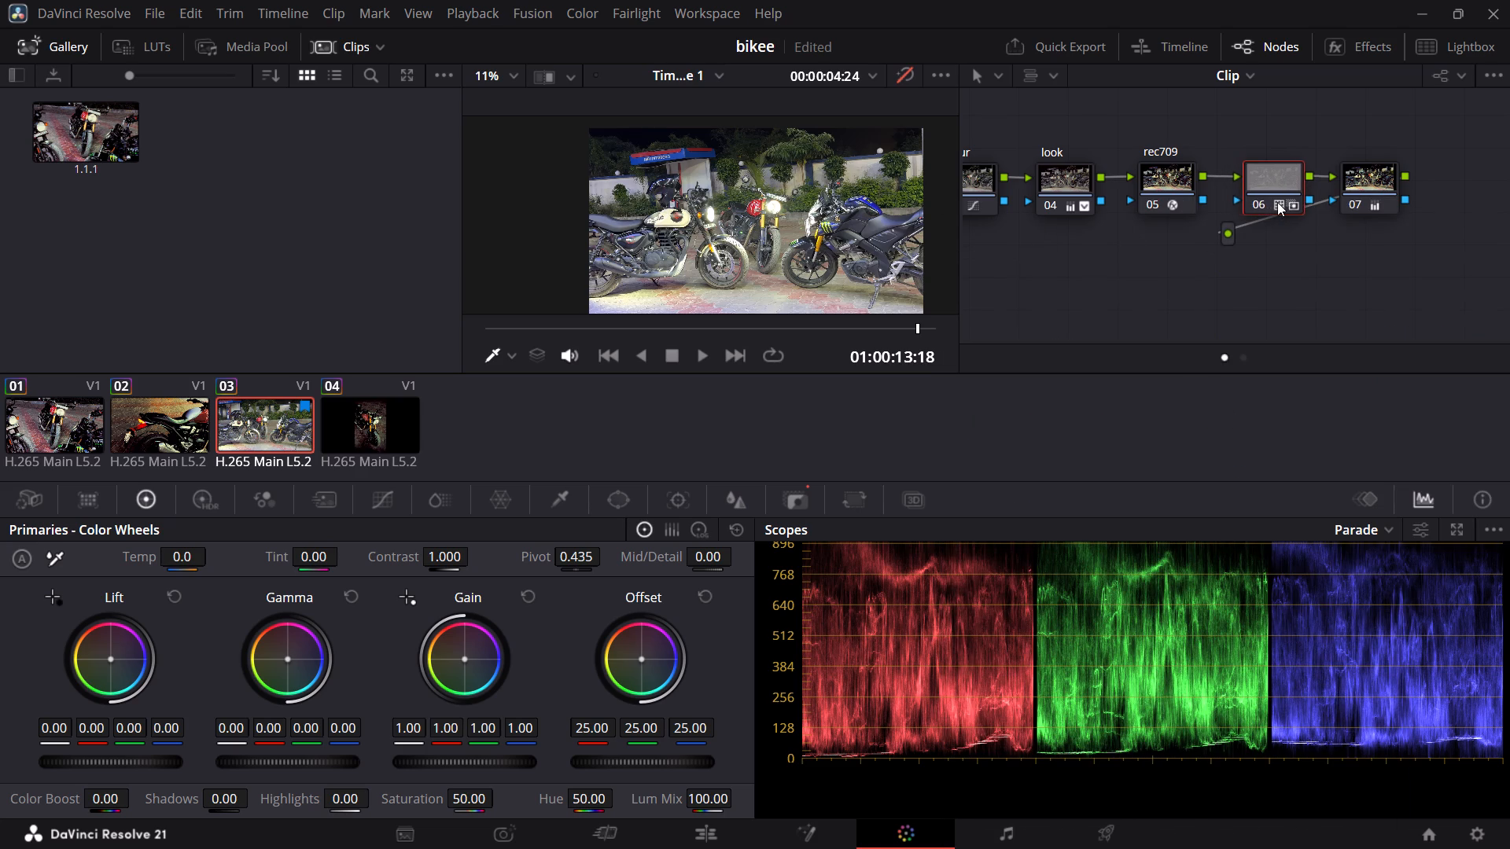
# Move clip 03's node 06 above the node chain and reset its grade.
pyautogui.moveTo(1277, 202); pyautogui.dragTo(1261, 169)
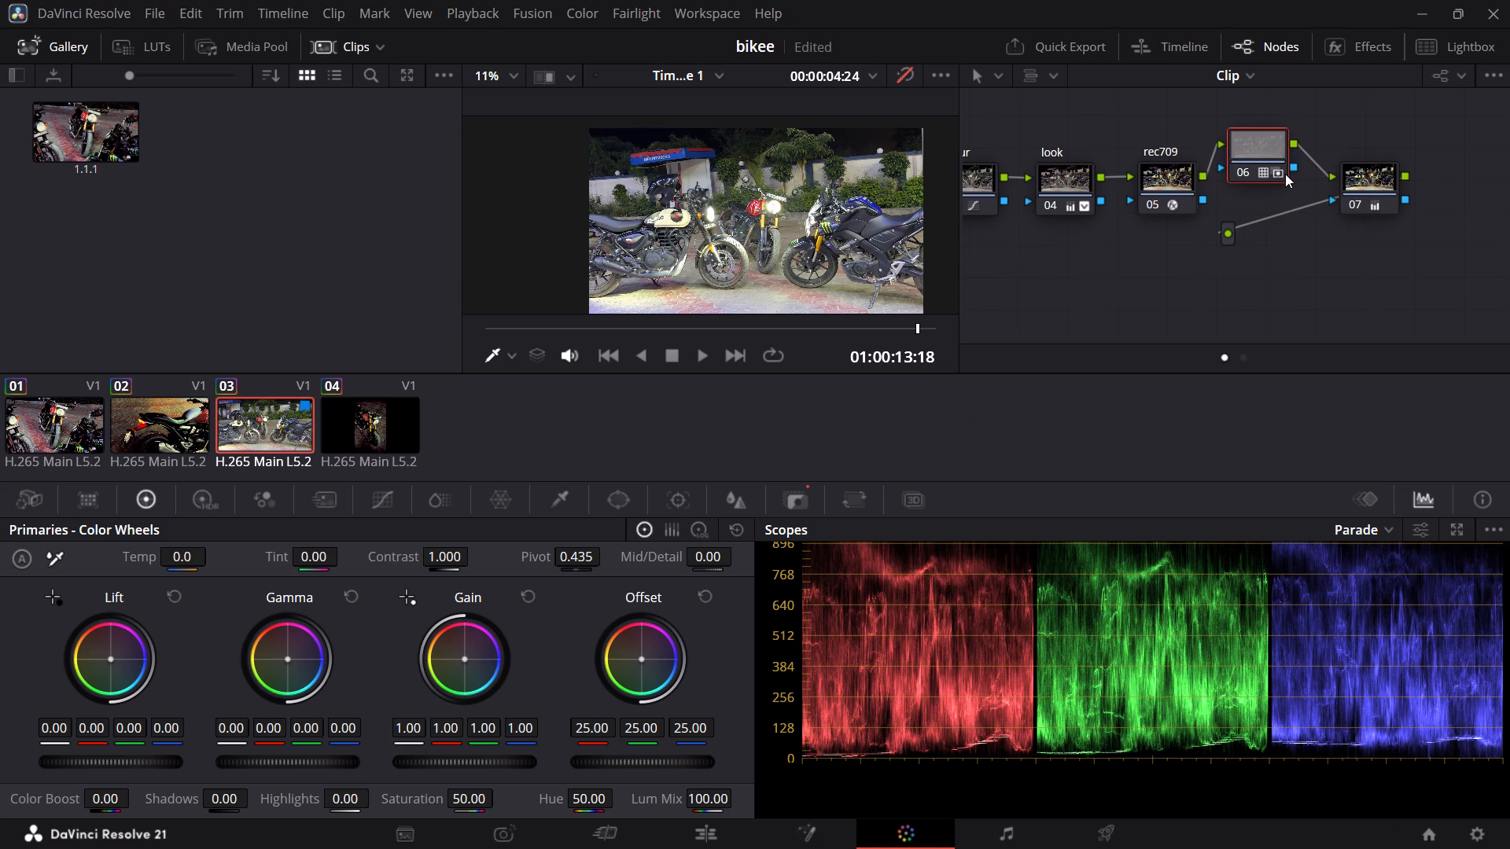
pyautogui.click(1281, 174)
pyautogui.click(1264, 133)
pyautogui.rightClick(1243, 150)
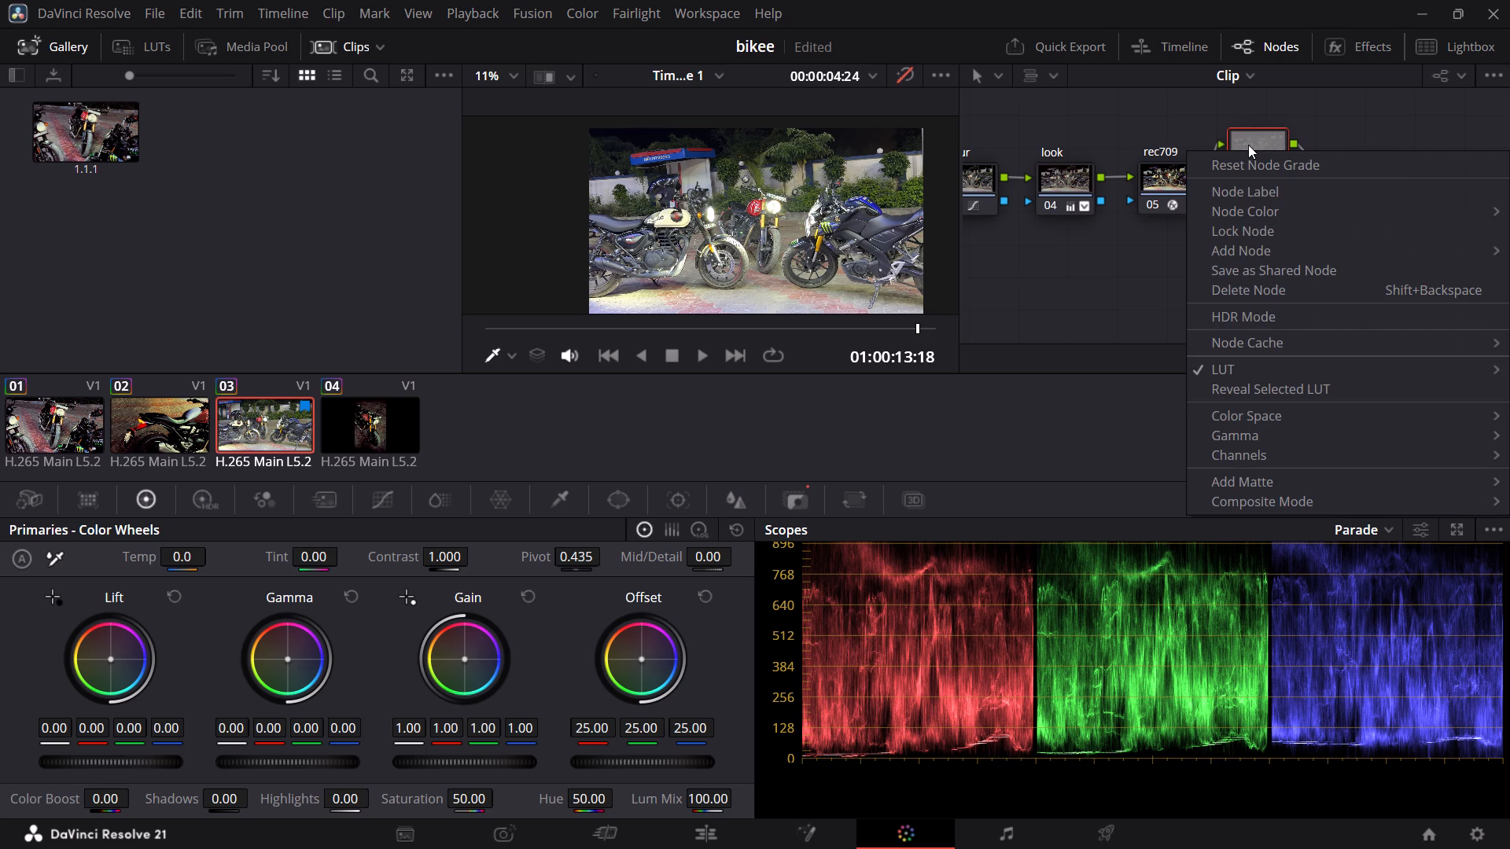
pyautogui.click(1257, 164)
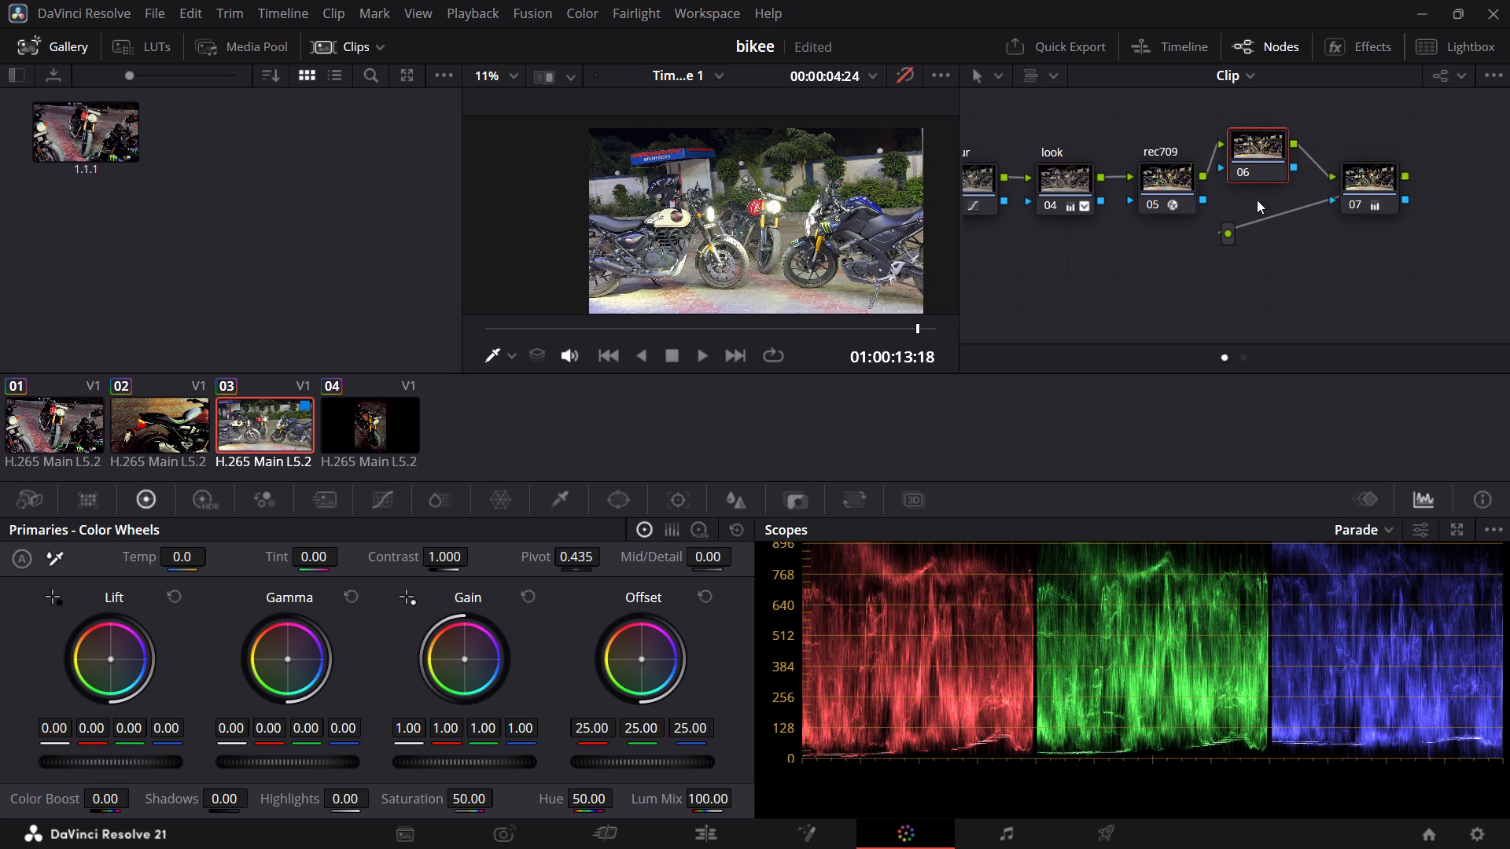
# Apply the film look LUT Rec709 Kodak 2383 D65 to clip 03's node 06.
pyautogui.click(1255, 153)
pyautogui.rightClick(1255, 153)
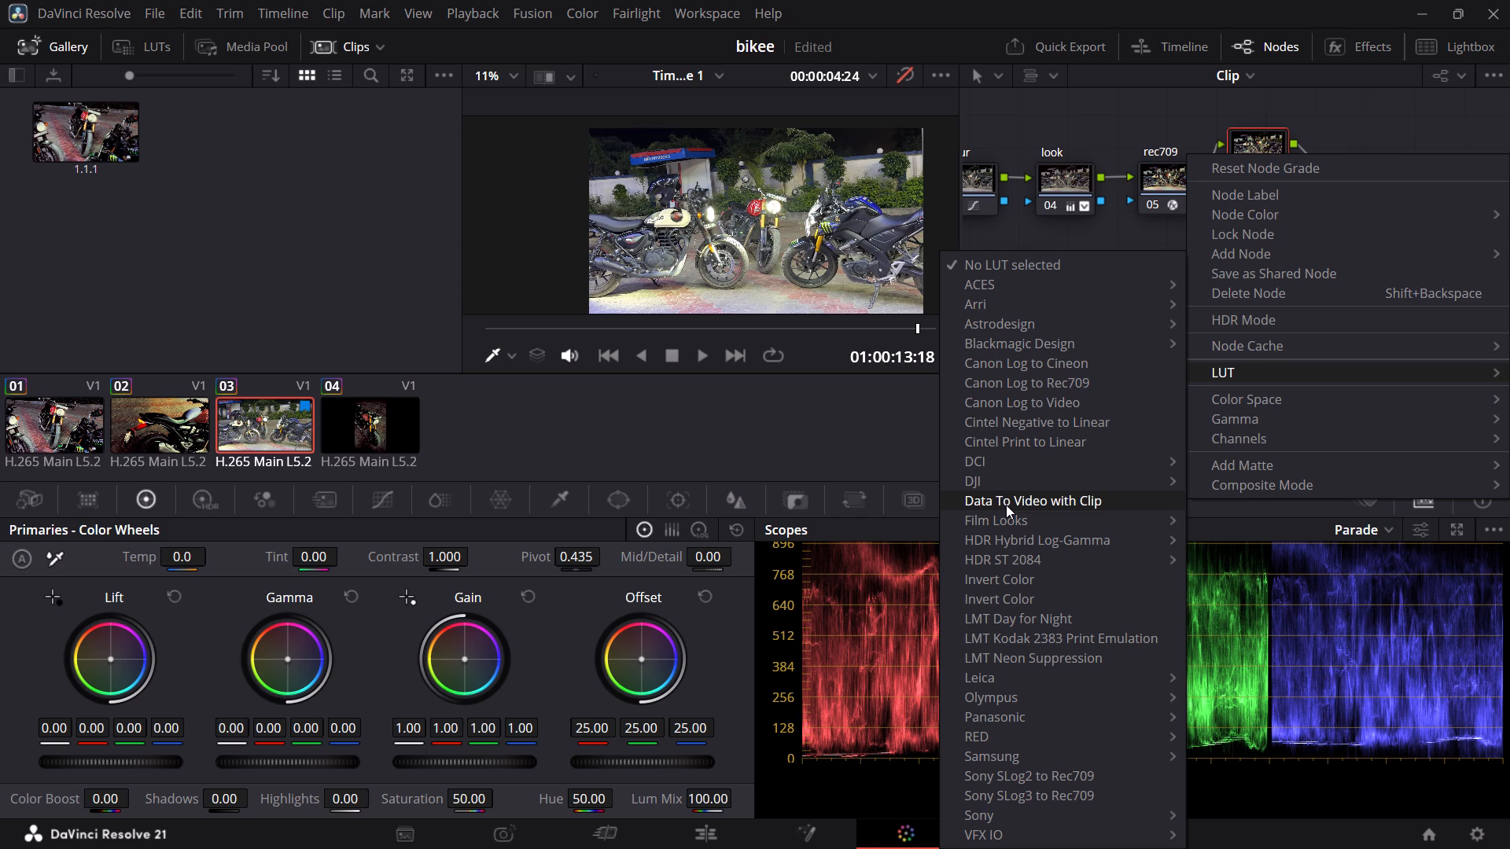
pyautogui.click(1004, 521)
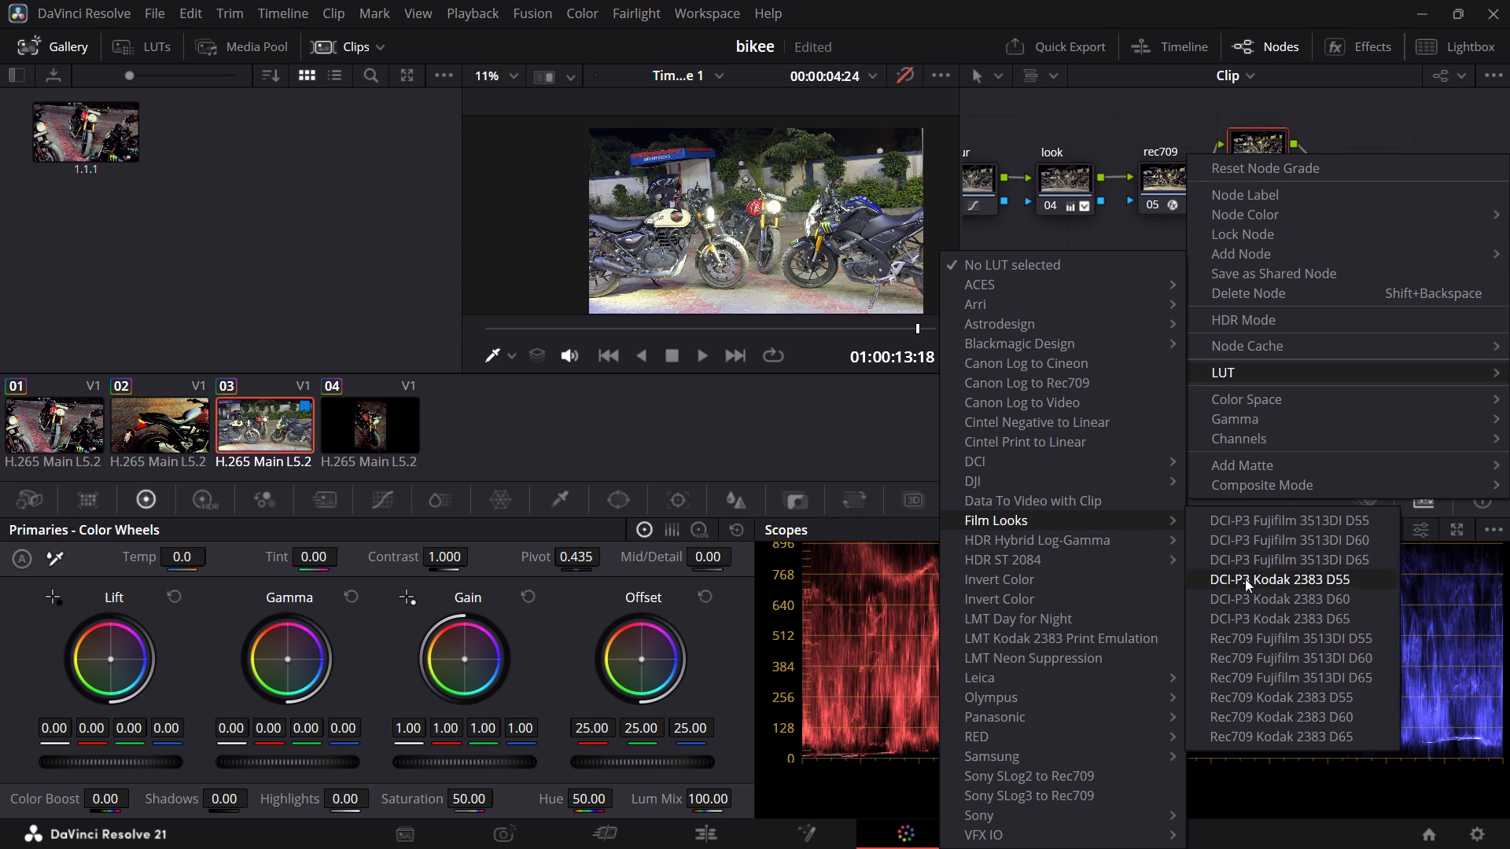
pyautogui.click(1245, 733)
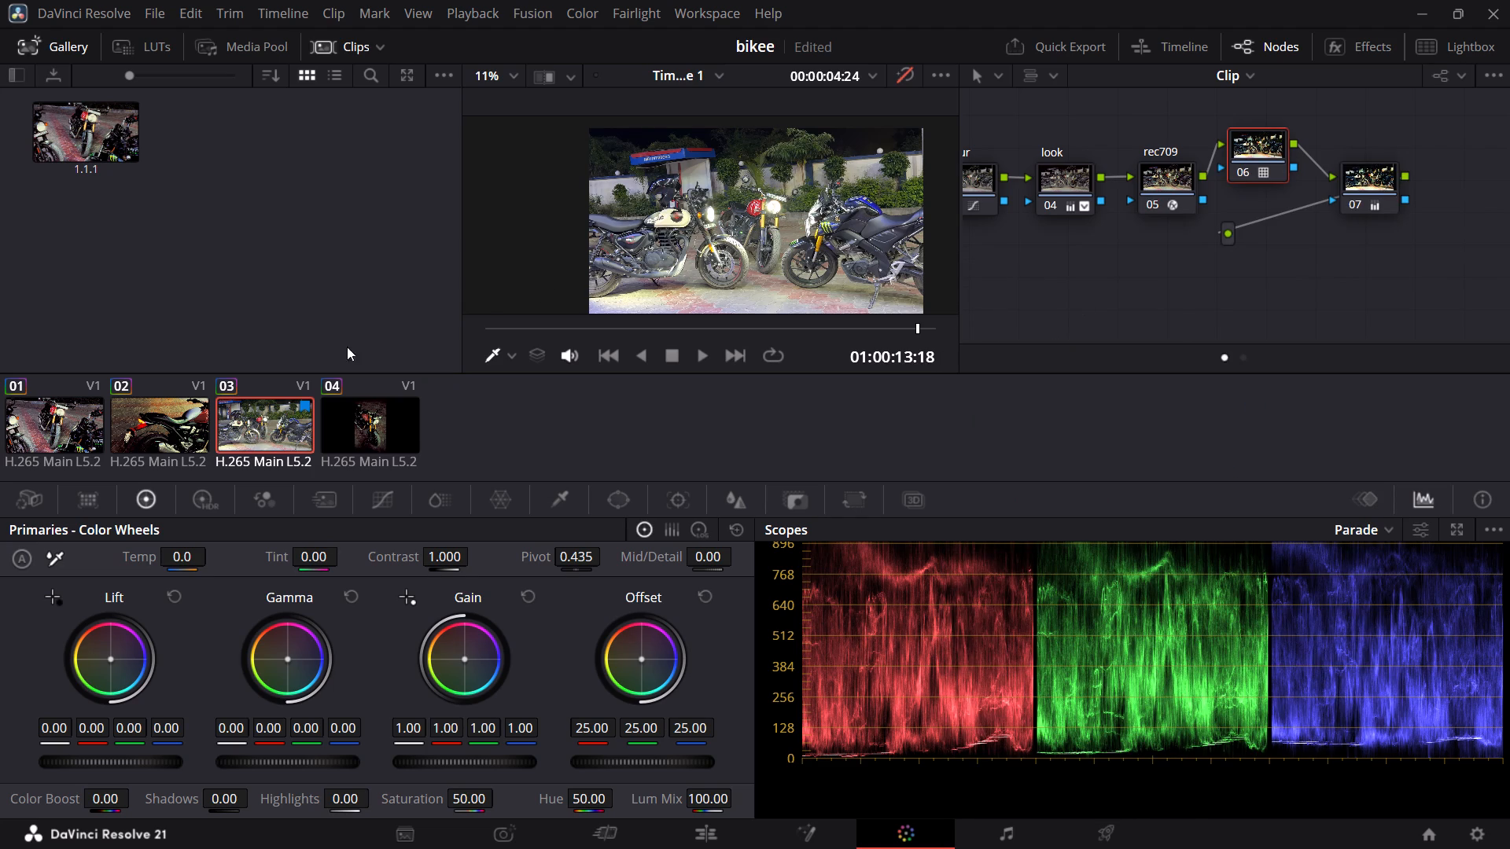
# Go back through clip 02 to clip 01 and play clip 01 up to 01:00:04:34.
pyautogui.moveTo(268, 428); pyautogui.dragTo(231, 428)
pyautogui.click(177, 406)
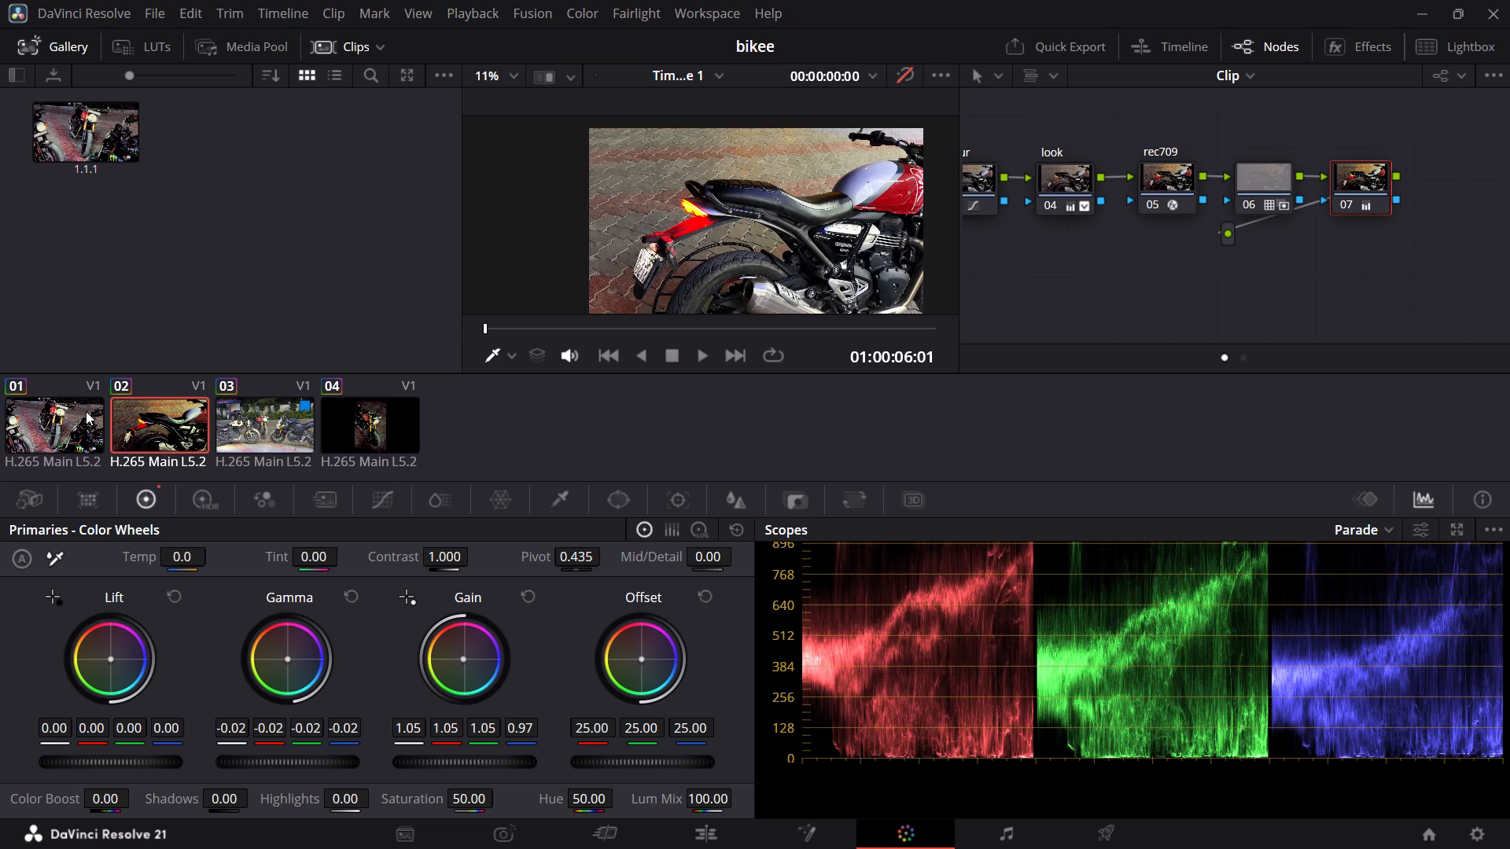
pyautogui.click(82, 411)
pyautogui.click(112, 134)
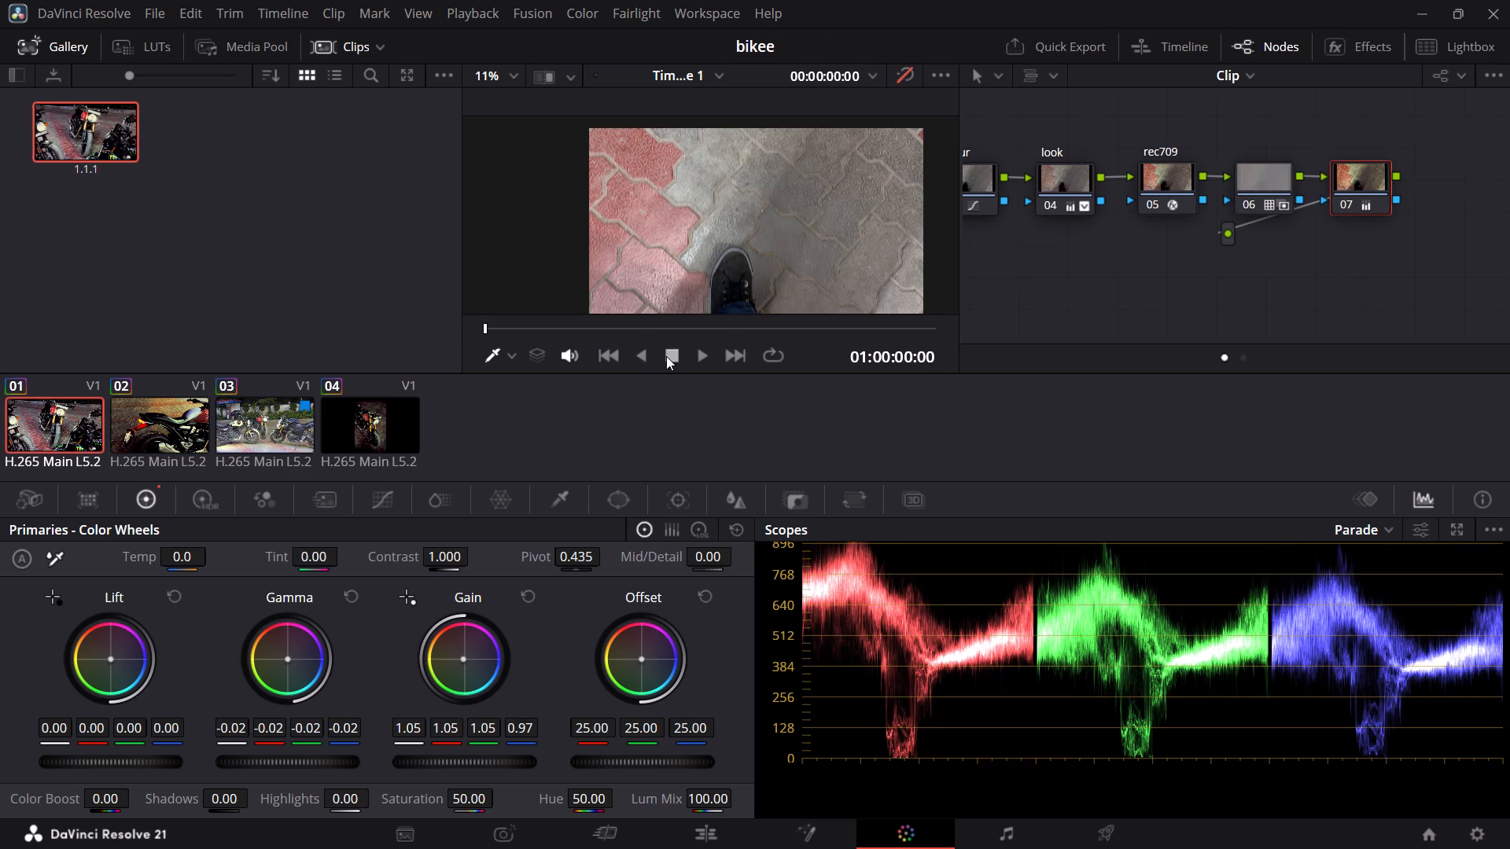
pyautogui.click(702, 359)
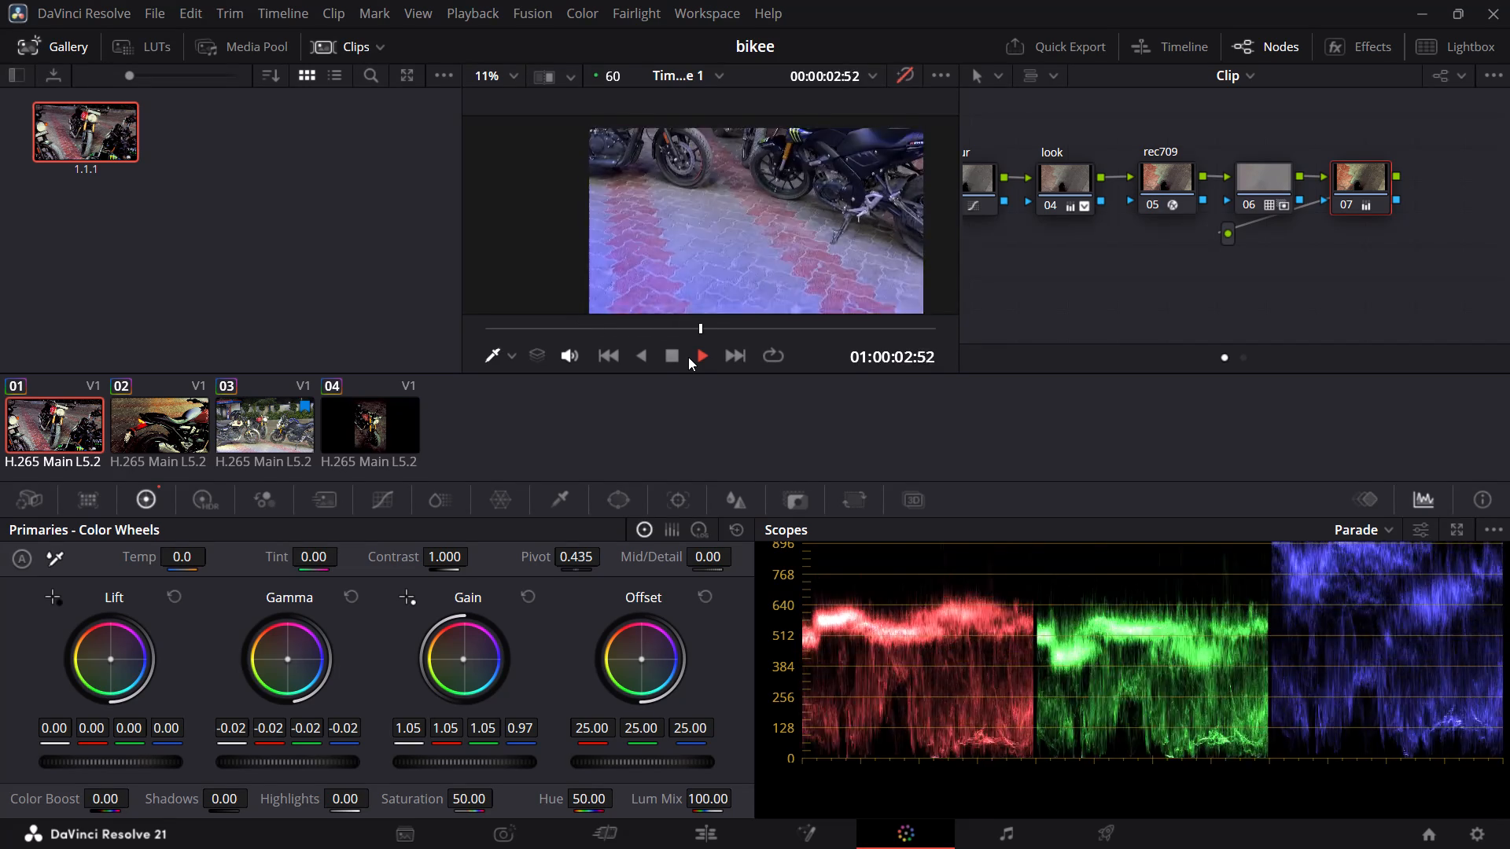
pyautogui.click(666, 355)
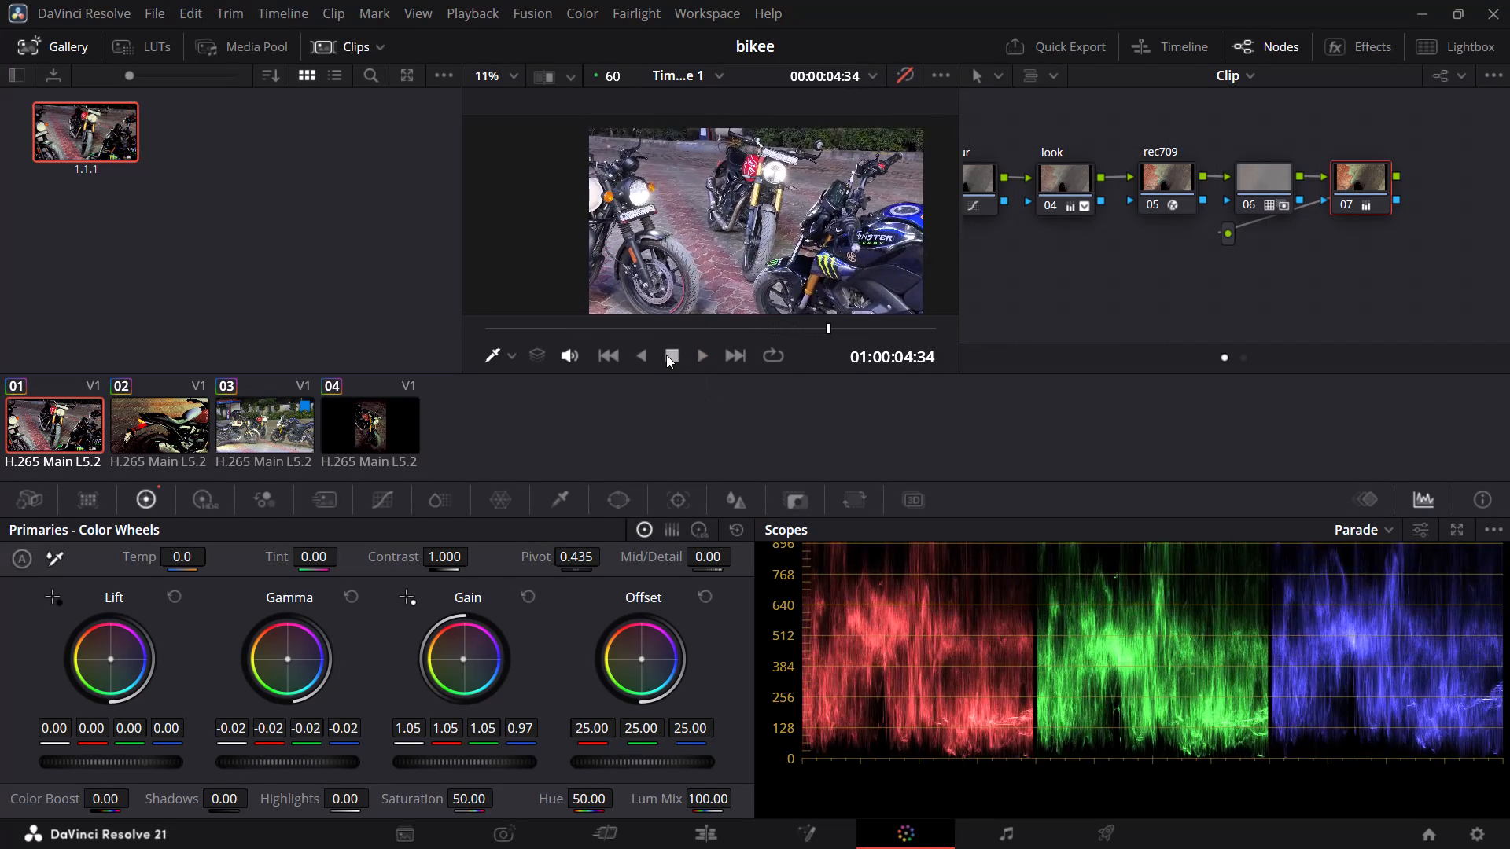
# Skim through gallery still 1.1.1 and show it as a reference wipe over clip 01.
pyautogui.click(90, 143)
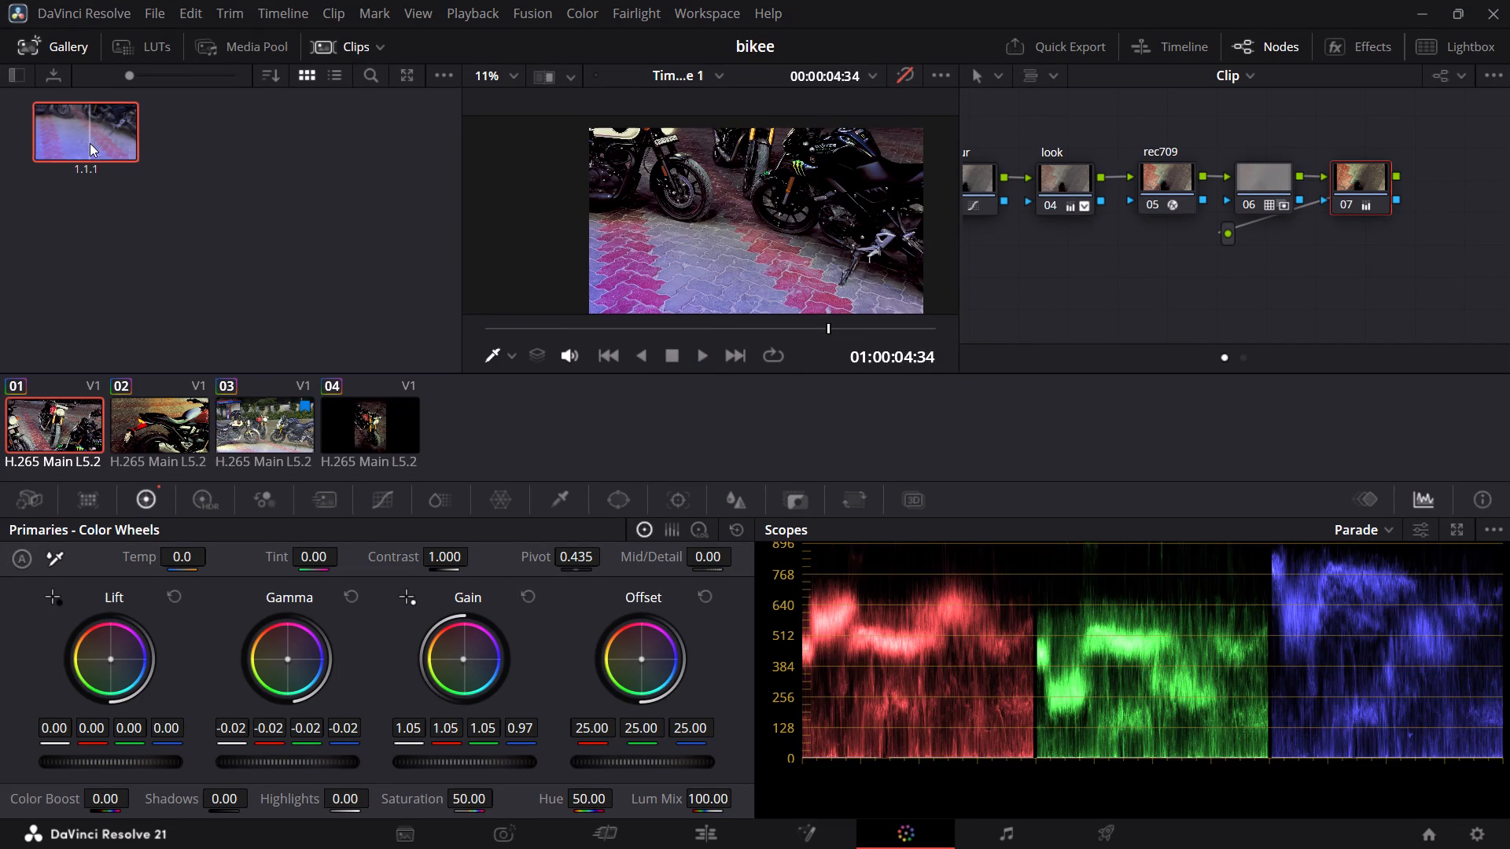
pyautogui.click(92, 140)
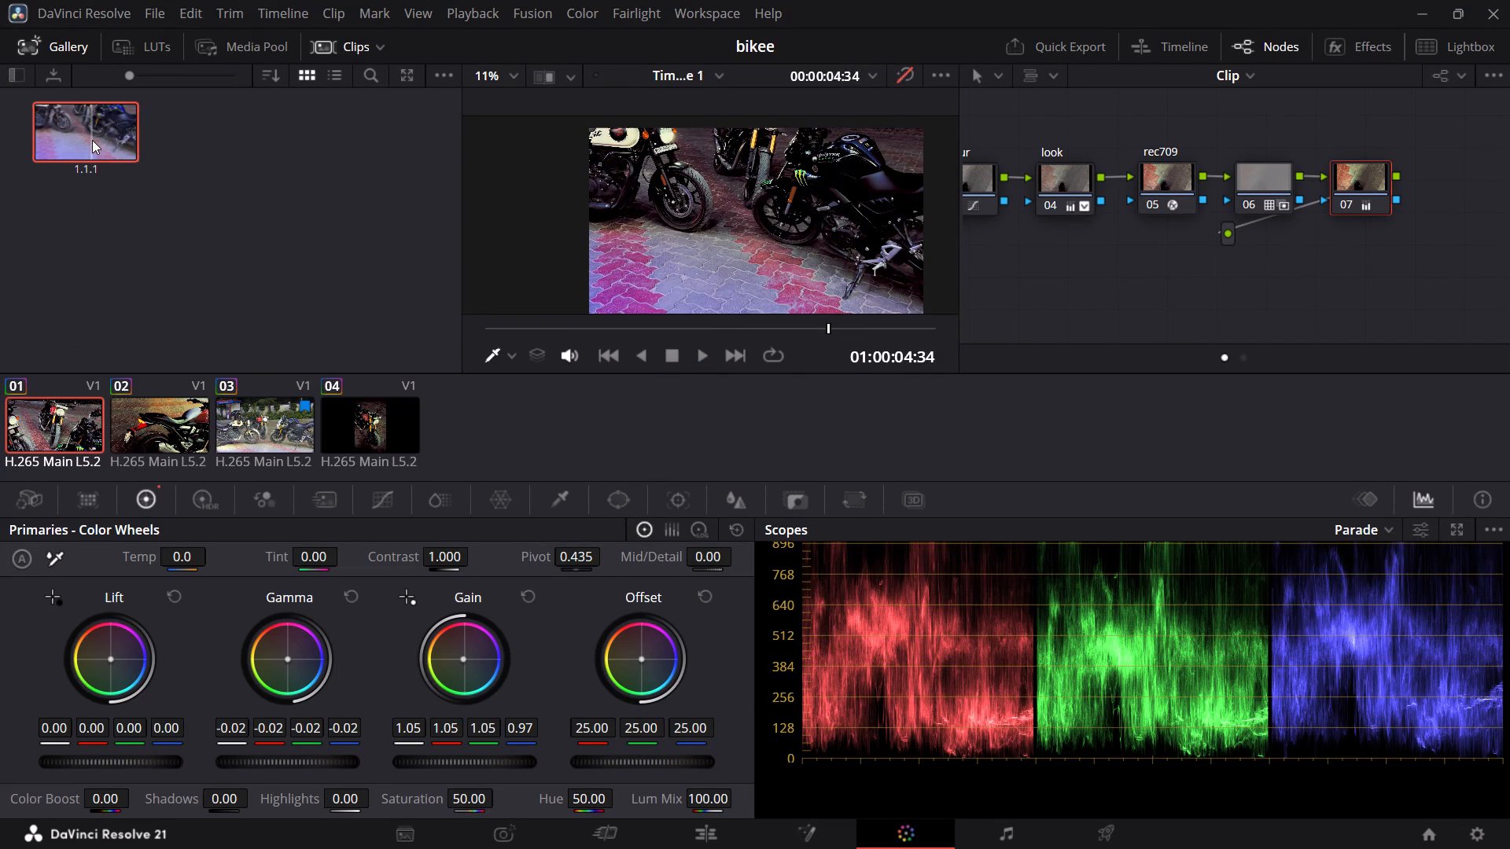
pyautogui.click(92, 140)
pyautogui.moveTo(94, 140); pyautogui.dragTo(72, 140)
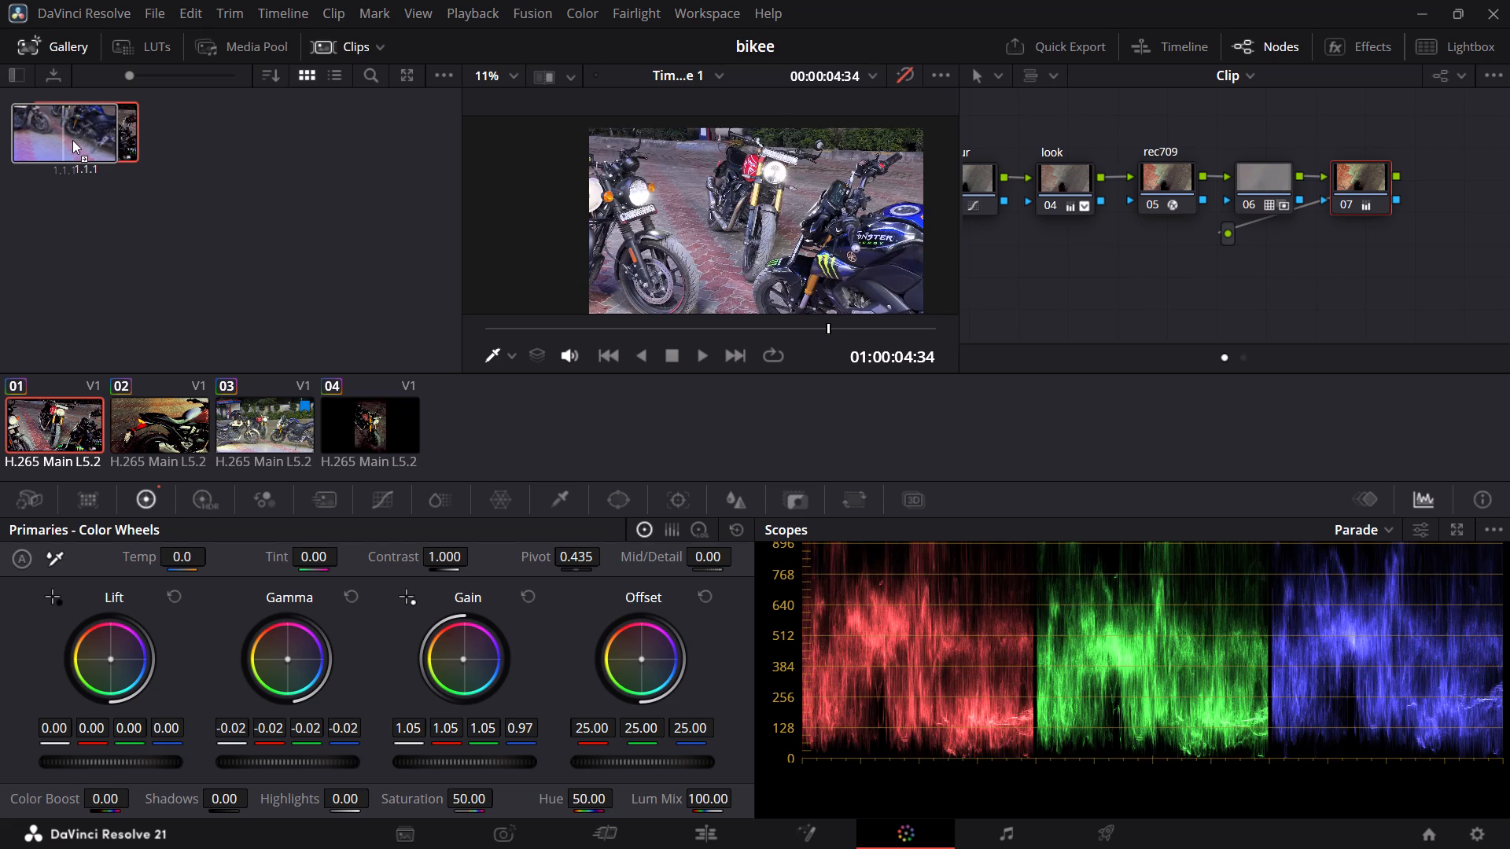
pyautogui.moveTo(72, 140); pyautogui.dragTo(79, 140)
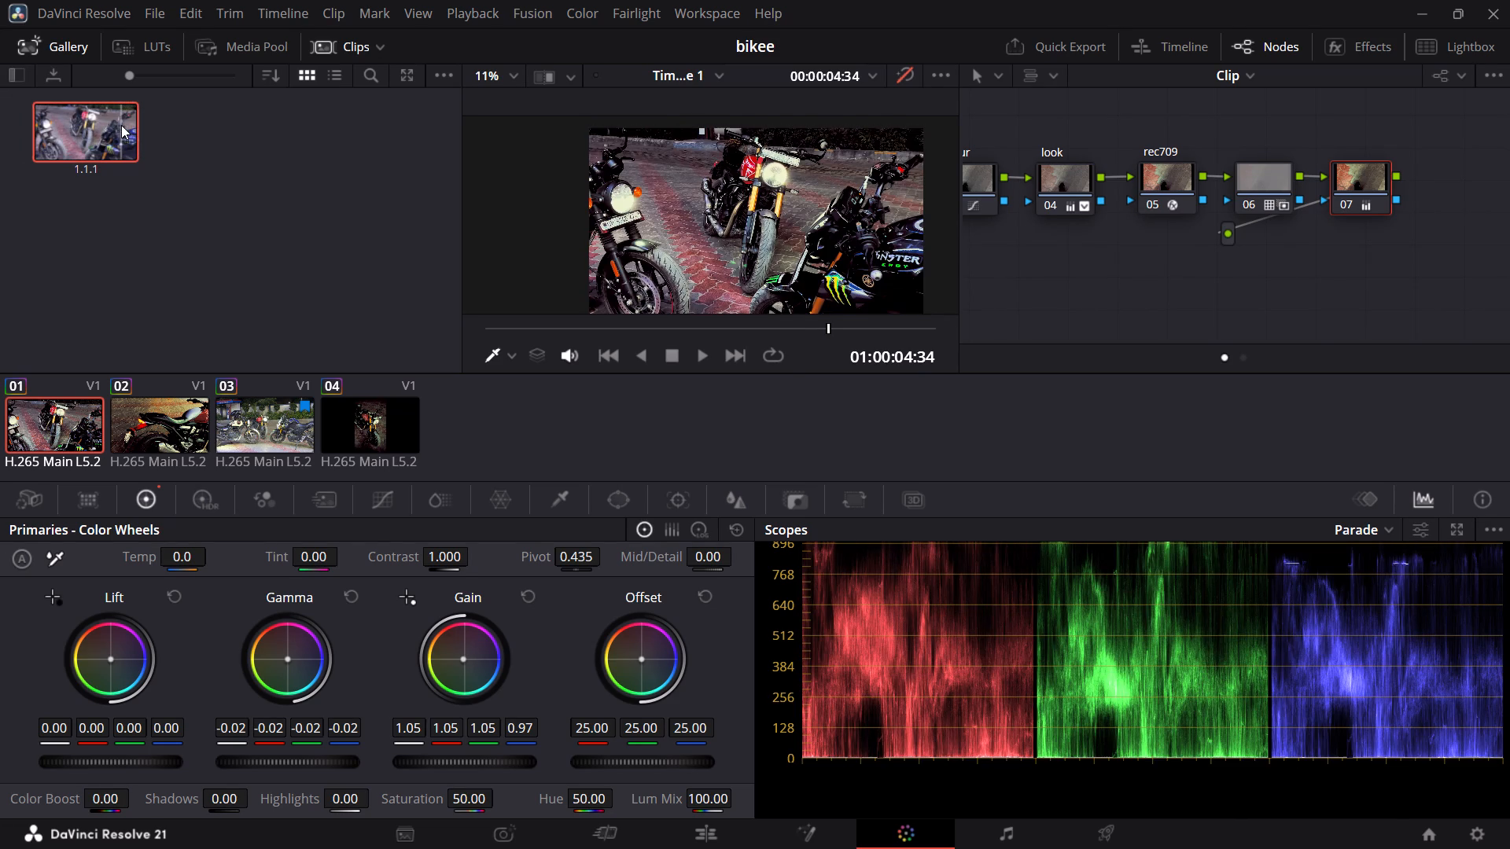
pyautogui.click(121, 125)
pyautogui.moveTo(121, 125); pyautogui.dragTo(125, 238)
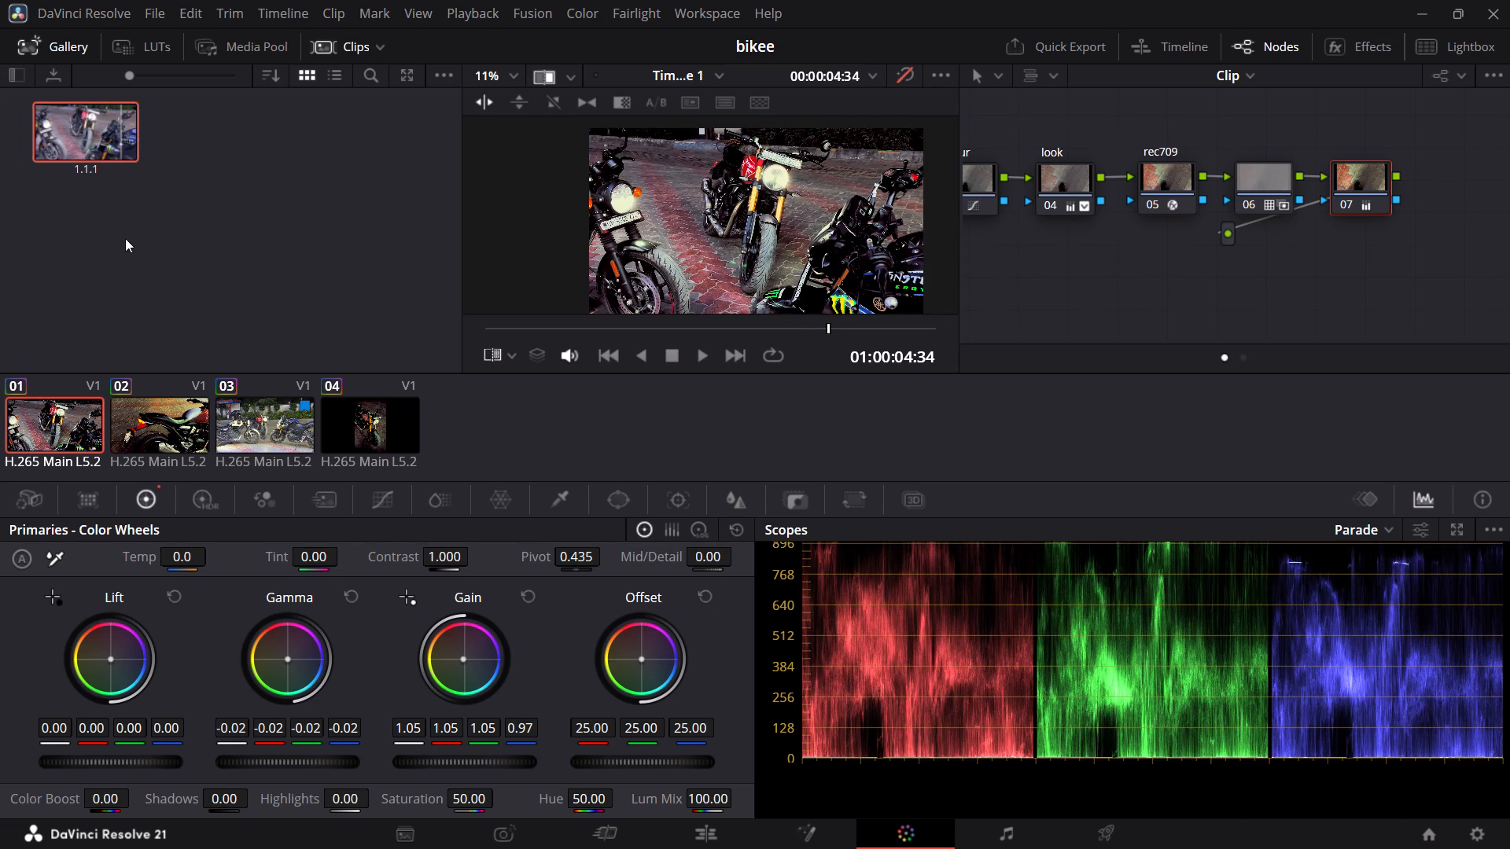
pyautogui.moveTo(125, 238); pyautogui.dragTo(125, 274)
# Compare clips 02, 03, 04 and 01 against the still 1.1.1 reference wipe.
pyautogui.click(131, 414)
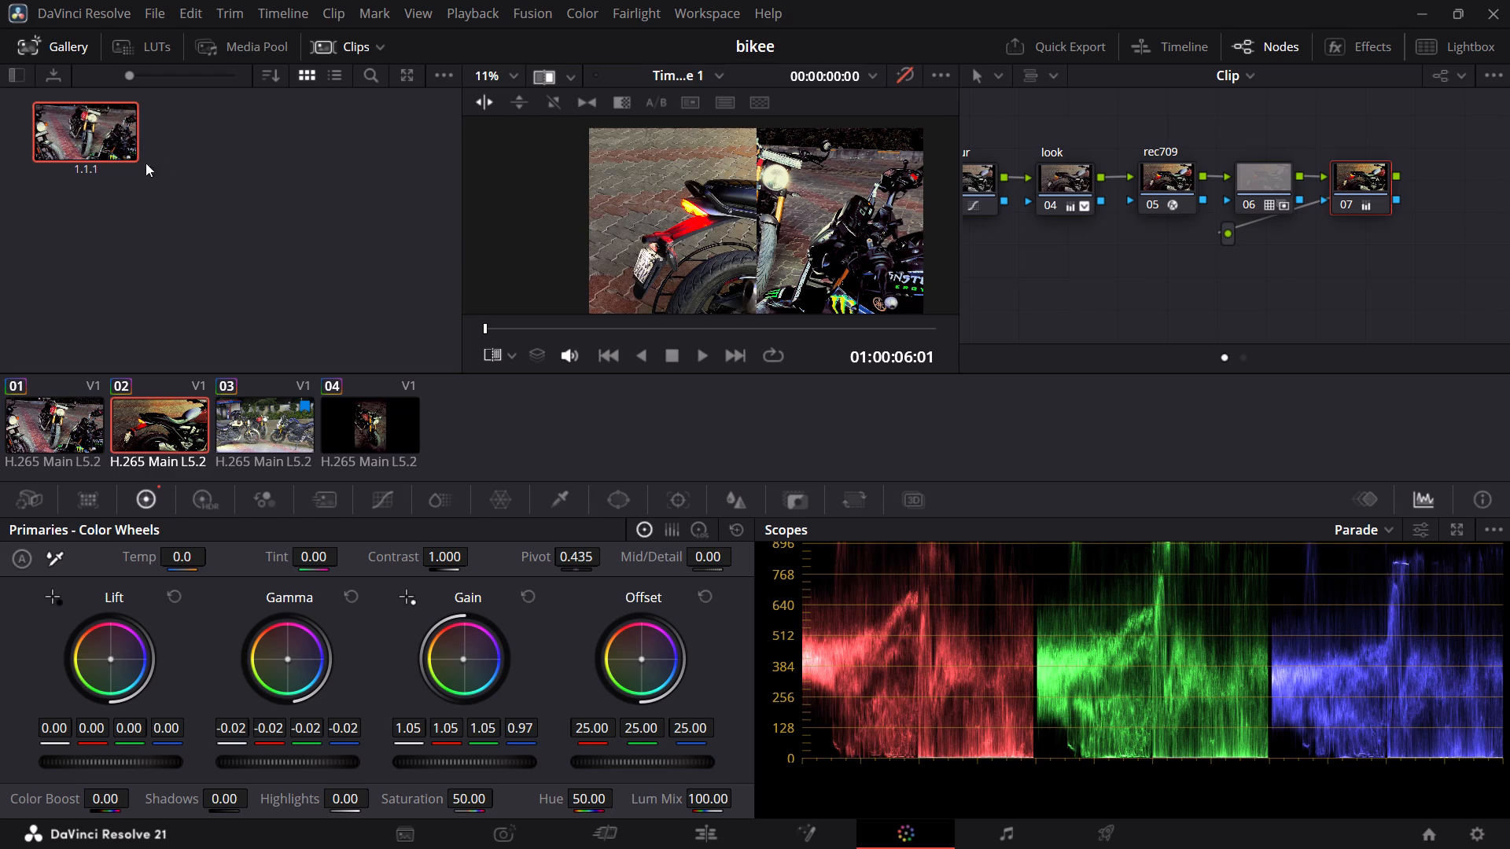
pyautogui.moveTo(126, 130); pyautogui.dragTo(676, 193)
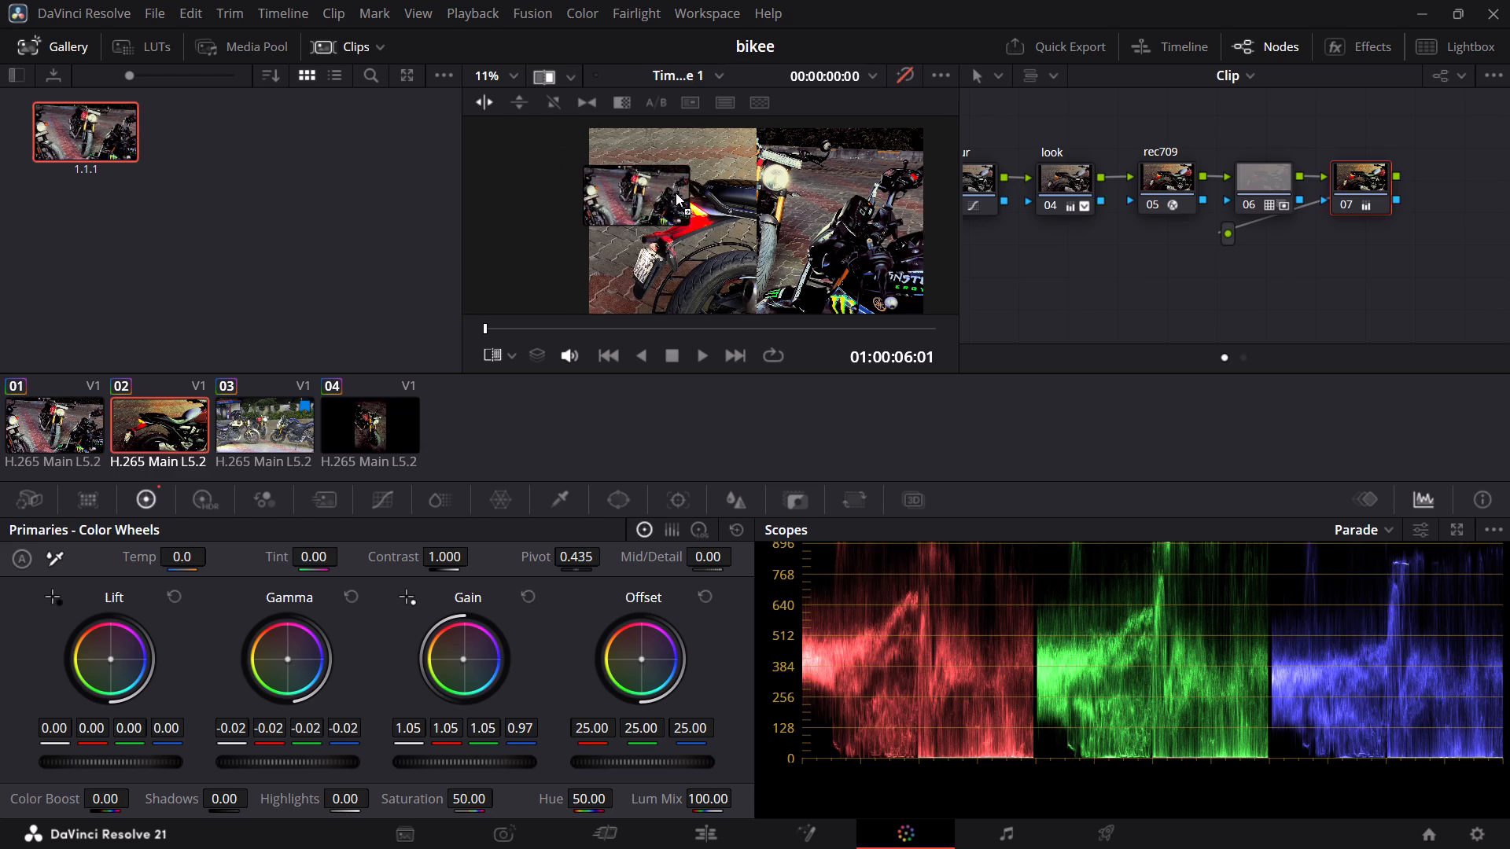
pyautogui.moveTo(676, 193); pyautogui.dragTo(686, 191)
pyautogui.click(282, 411)
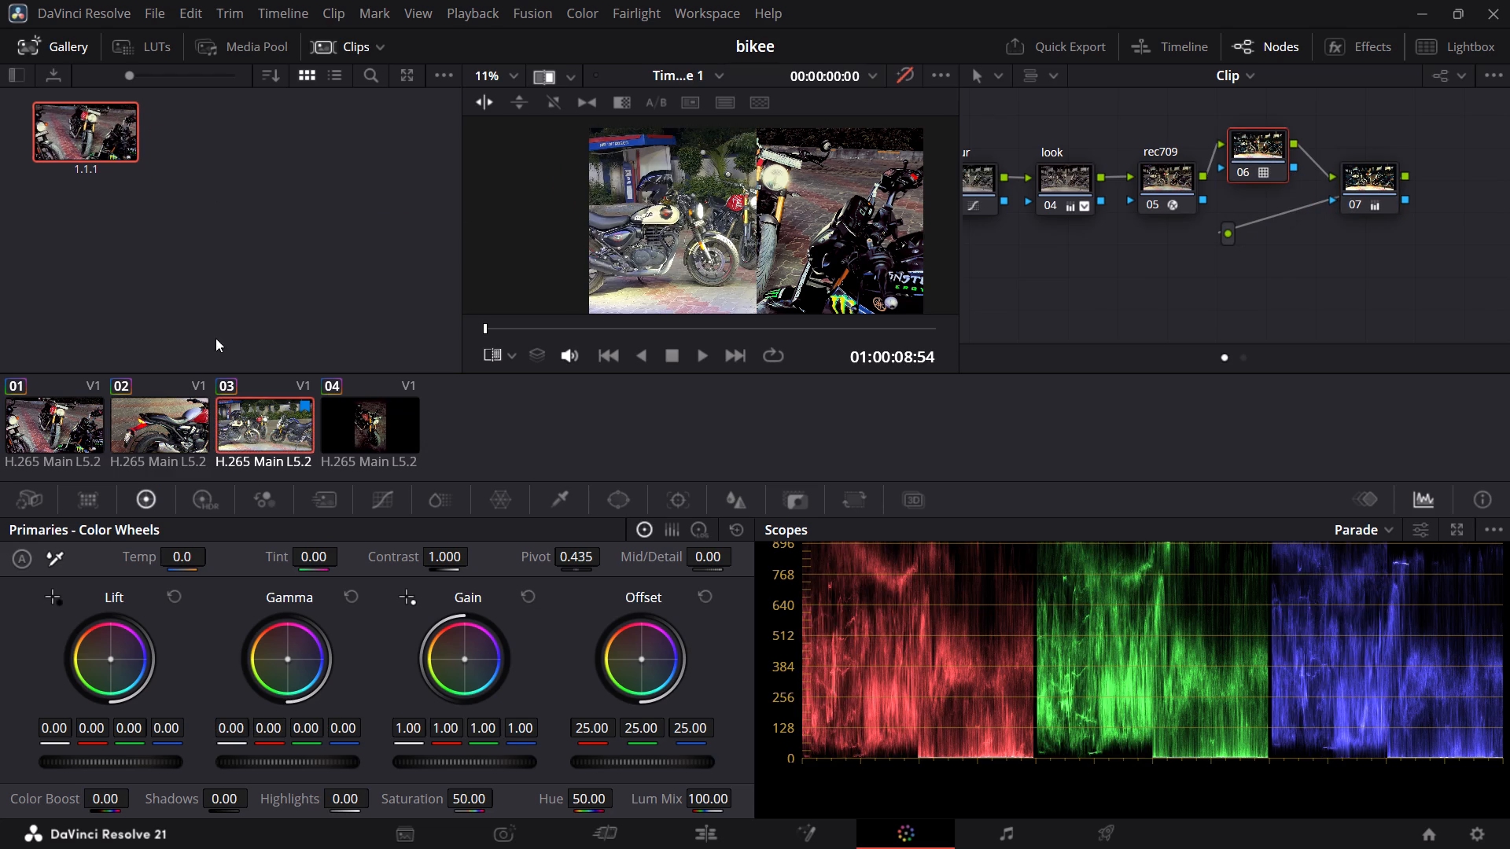
pyautogui.click(849, 214)
pyautogui.click(384, 411)
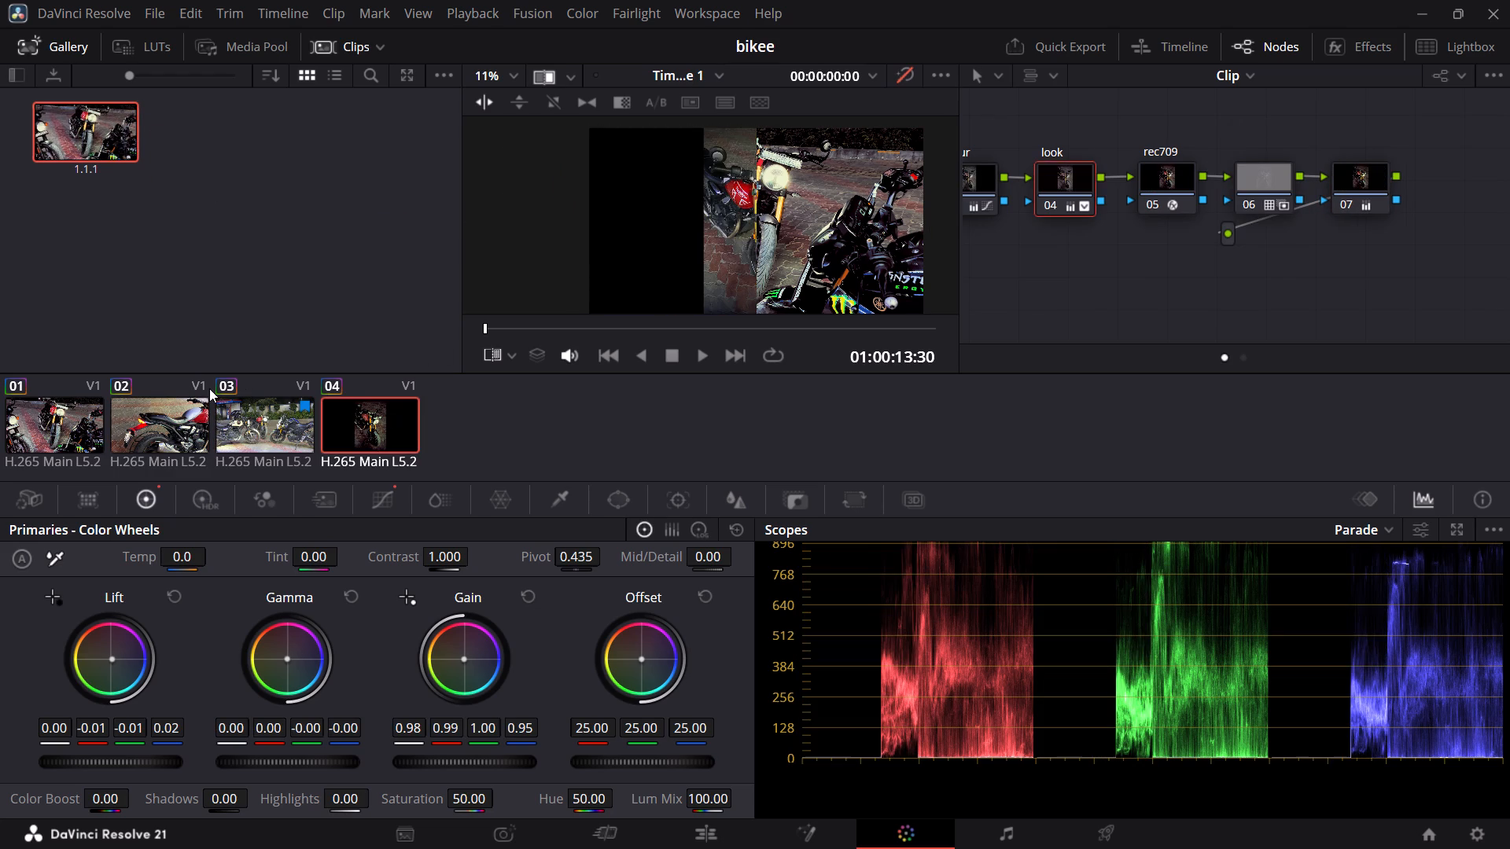
pyautogui.click(69, 406)
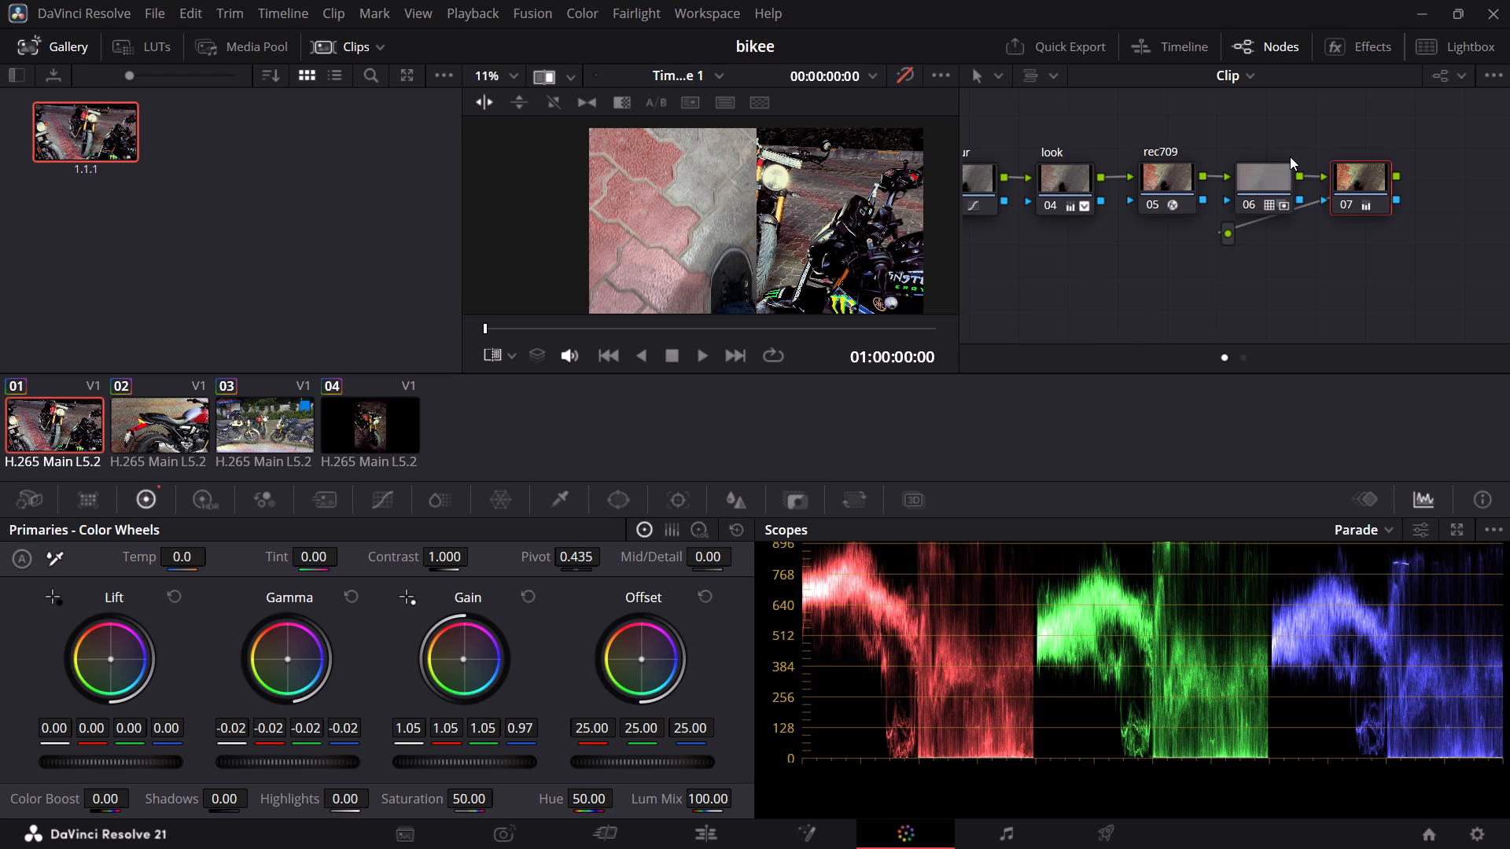
# Undo clip 01's grading back to before node 07 was added and node 06 received its LUT.
pyautogui.hotkey('ctrl', 'z')
pyautogui.hotkey('ctrl', 'z')
pyautogui.hotkey('ctrl', 'z')
pyautogui.hotkey('ctrl', 'z')
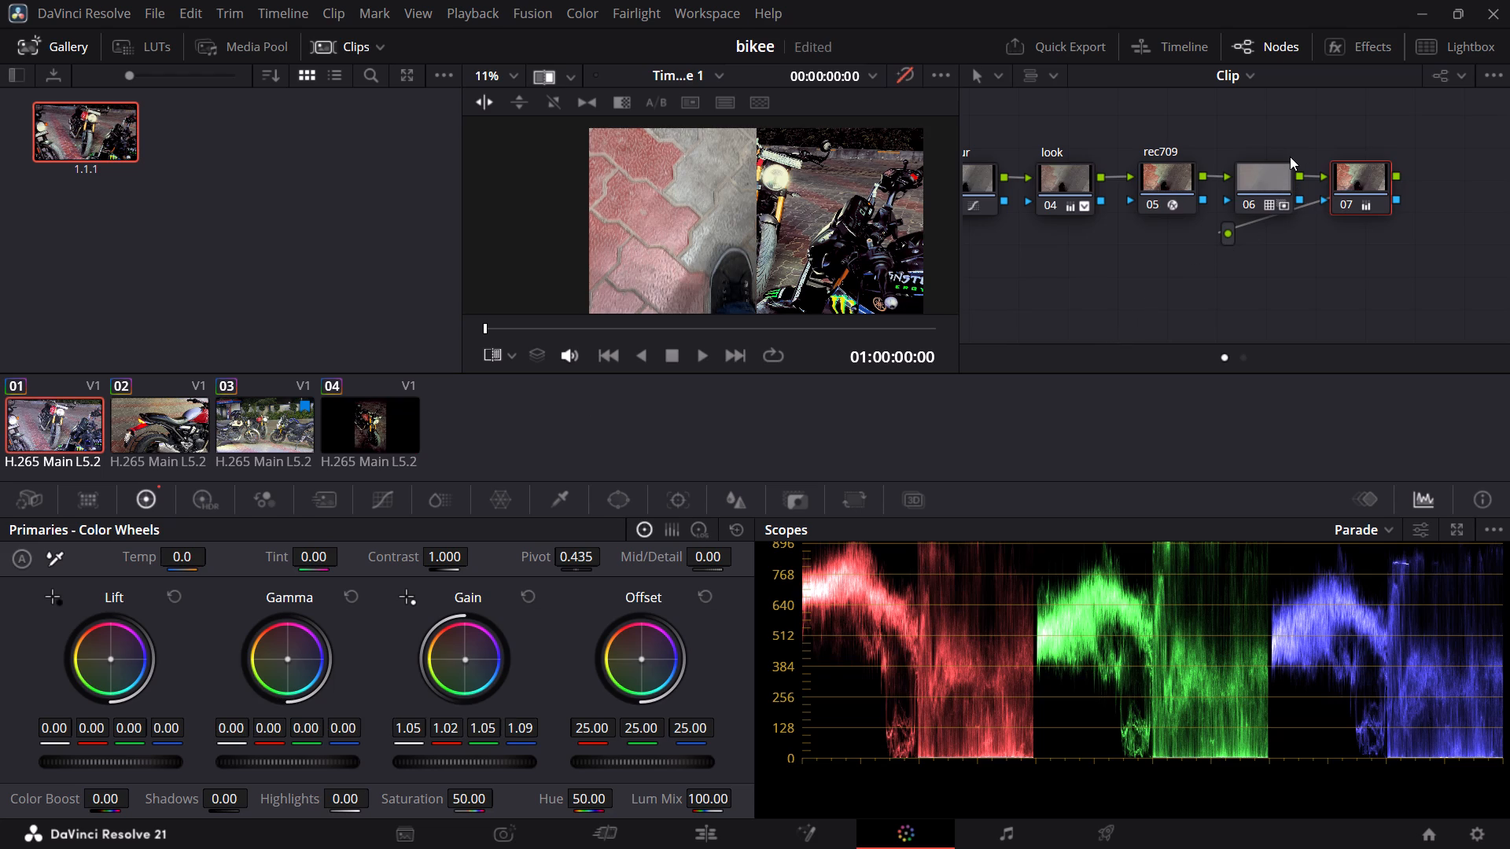
pyautogui.hotkey('ctrl', 'z')
pyautogui.hotkey('ctrl', 'z')
pyautogui.hotkey('ctrl', 'z')
pyautogui.hotkey('ctrl', 'z')
pyautogui.hotkey('ctrl', 'z')
pyautogui.hotkey('ctrl', 'z')
pyautogui.hotkey('ctrl', 'z')
pyautogui.hotkey('ctrl', 'z')
pyautogui.hotkey('ctrl', 'z')
pyautogui.hotkey('ctrl', 'z')
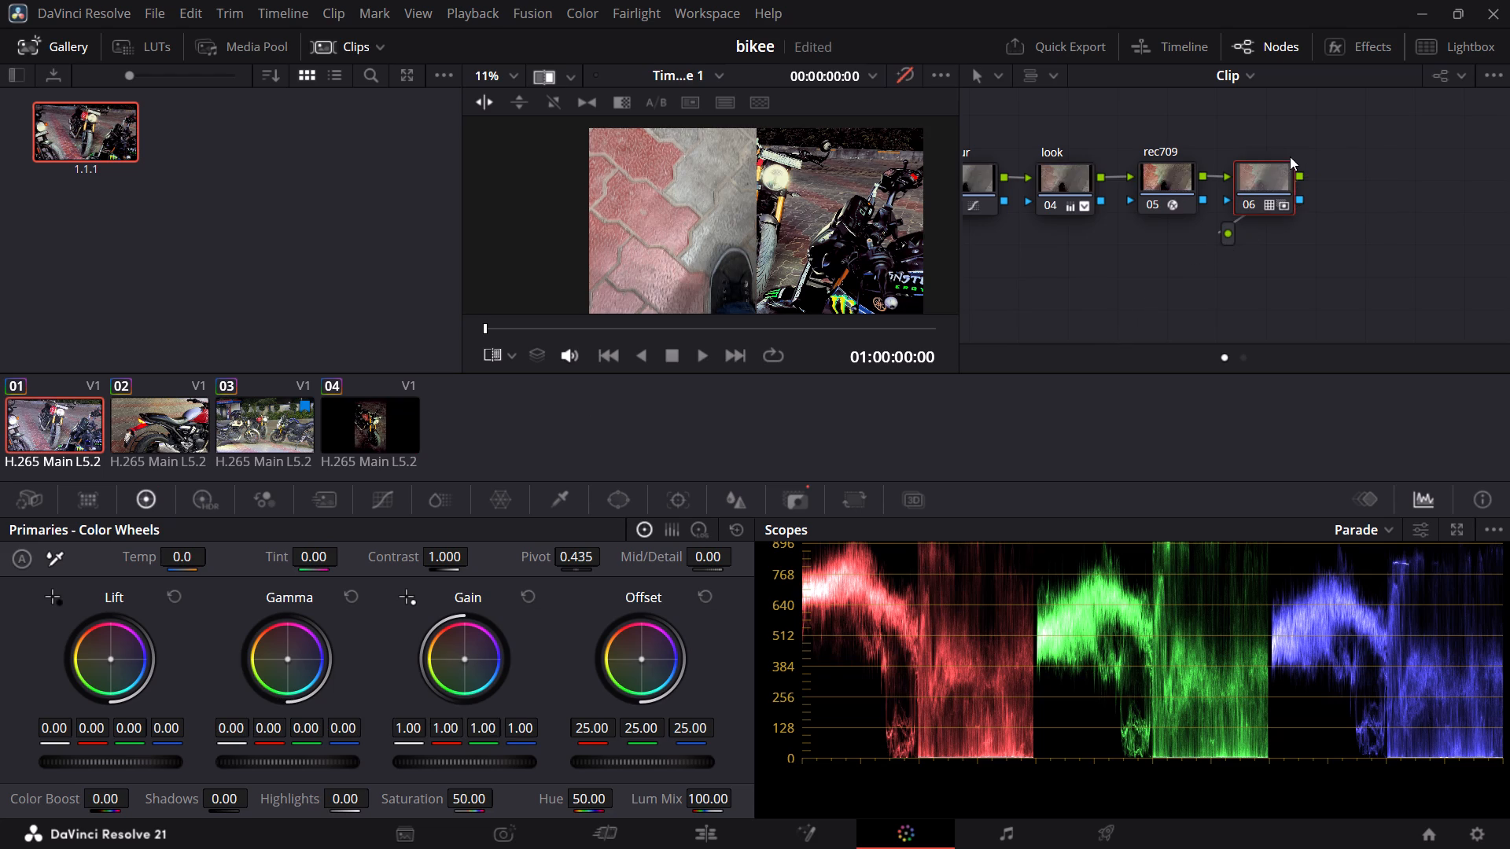
pyautogui.hotkey('ctrl', 'z')
pyautogui.scroll(-4, 1220, 265)
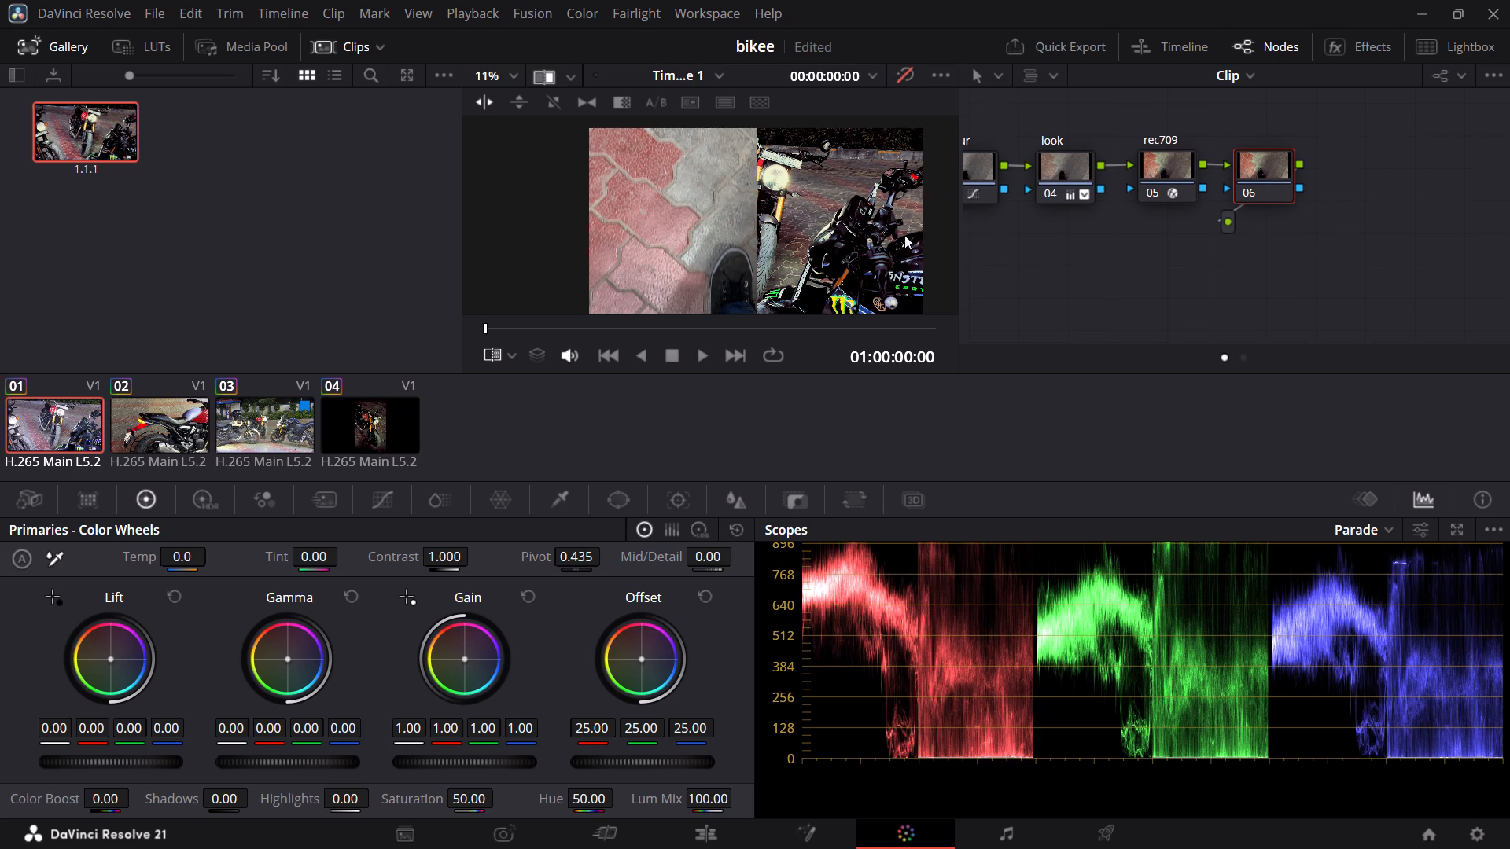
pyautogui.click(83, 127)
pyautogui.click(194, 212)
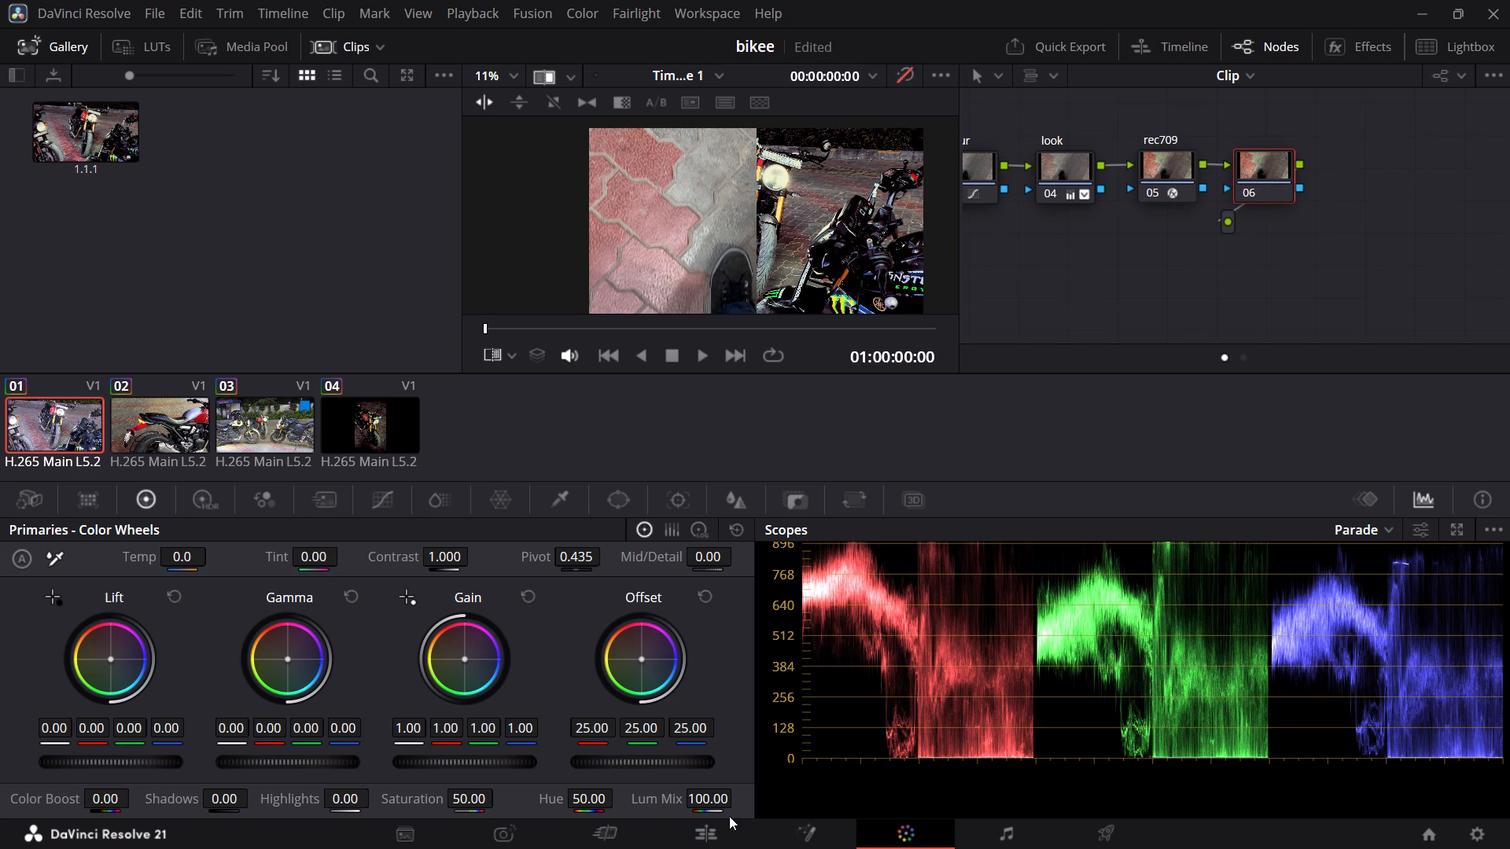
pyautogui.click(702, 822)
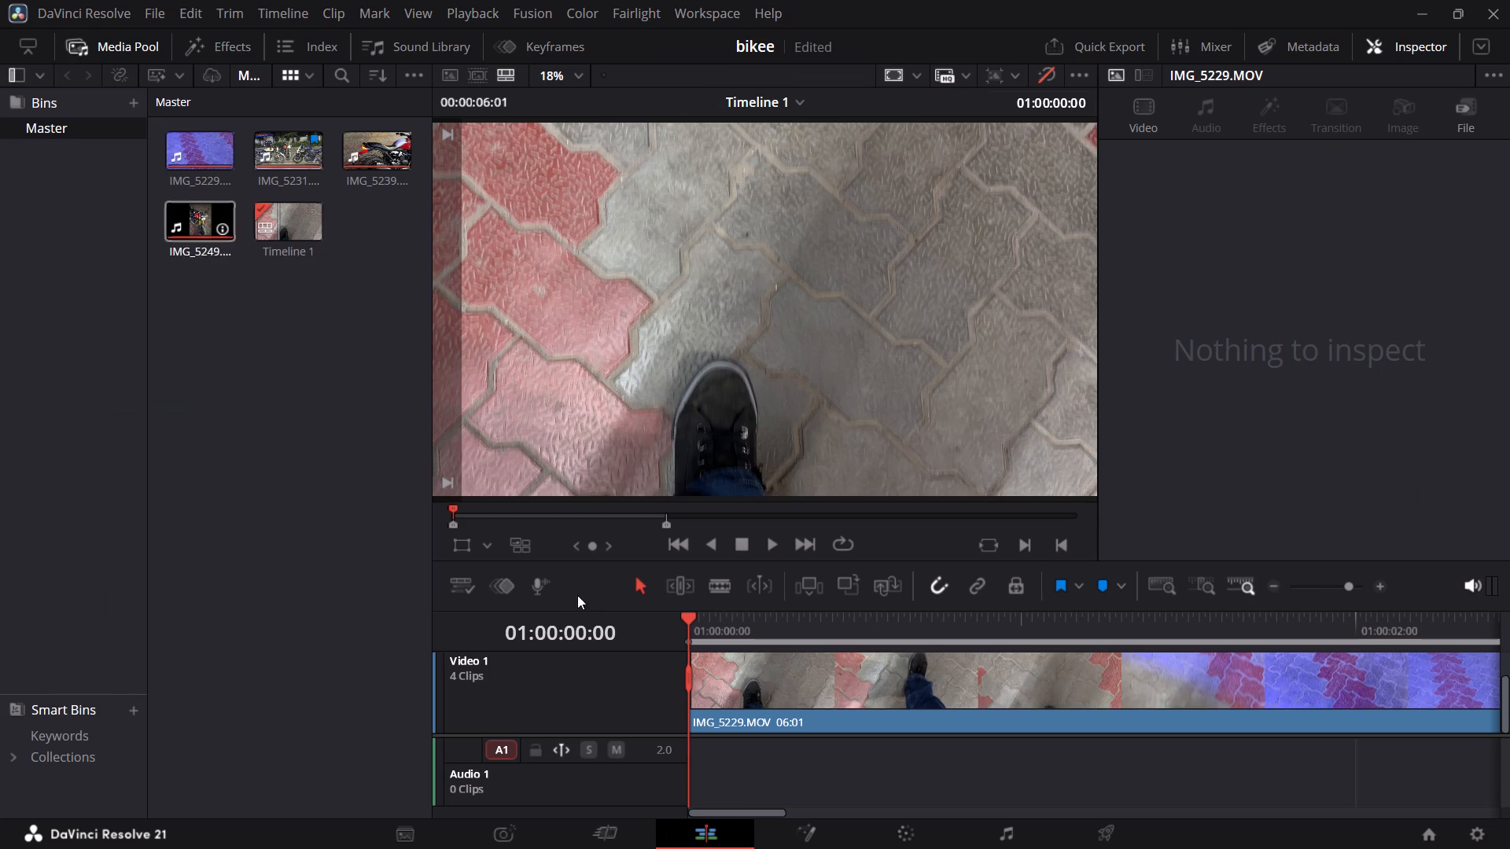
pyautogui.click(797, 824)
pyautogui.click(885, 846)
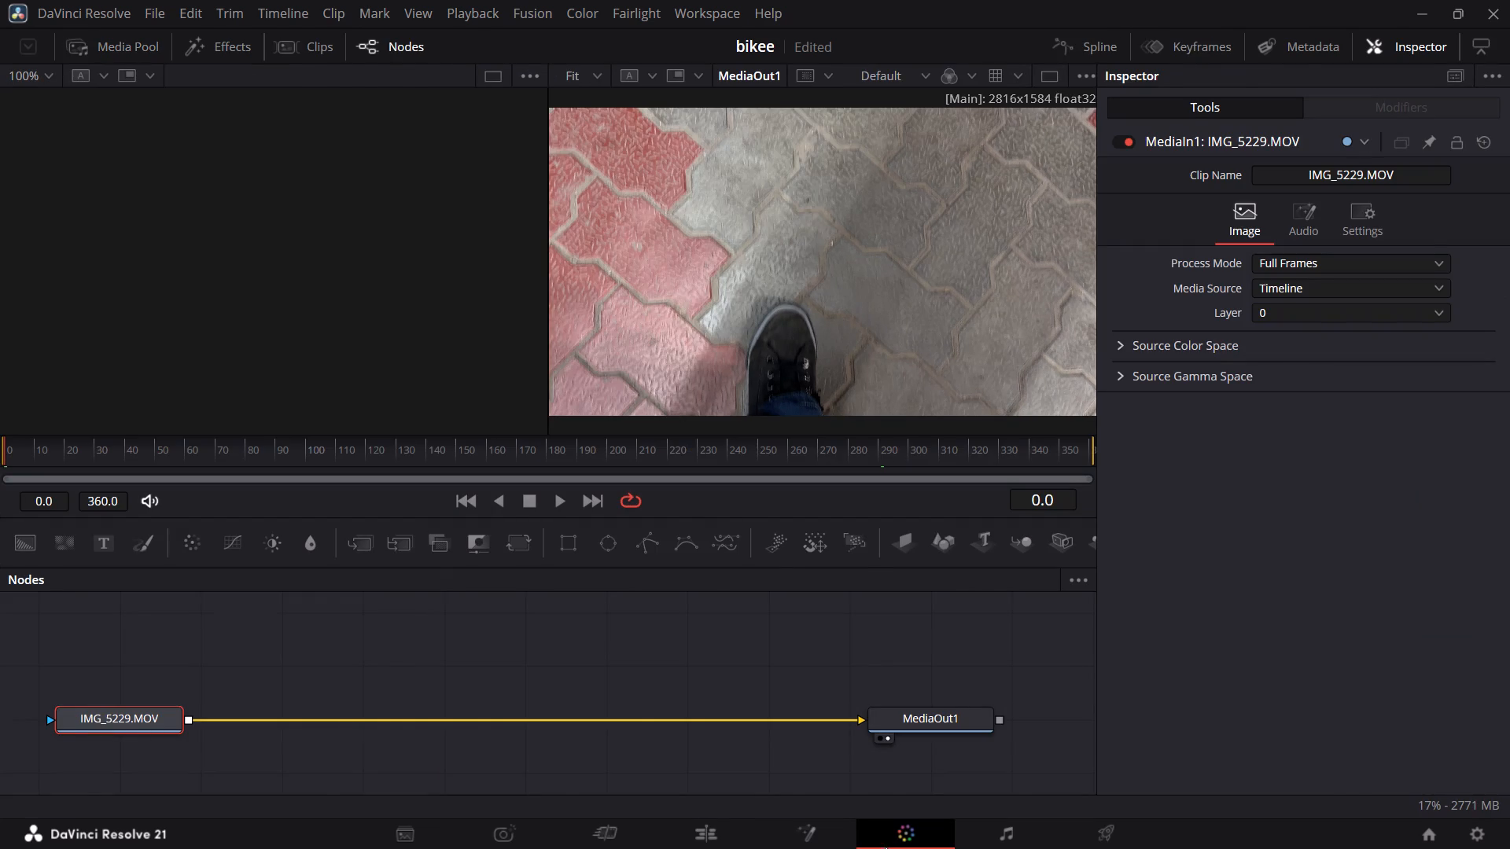
# Check clip 02, return to clip 01, and sweep the wipe across the frame to compare it with still 1.1.1.
pyautogui.click(173, 417)
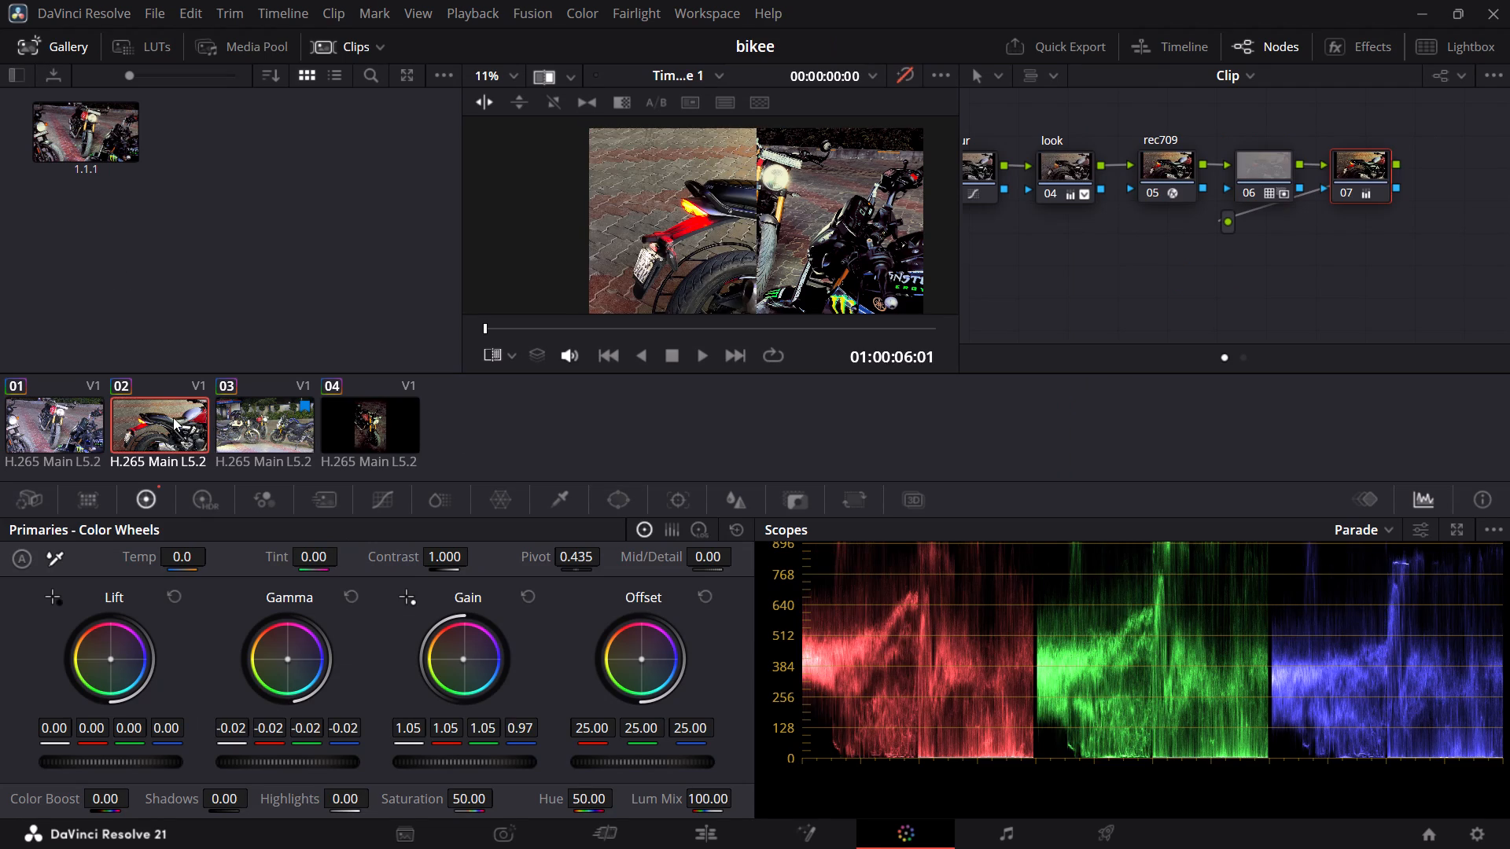
pyautogui.click(63, 428)
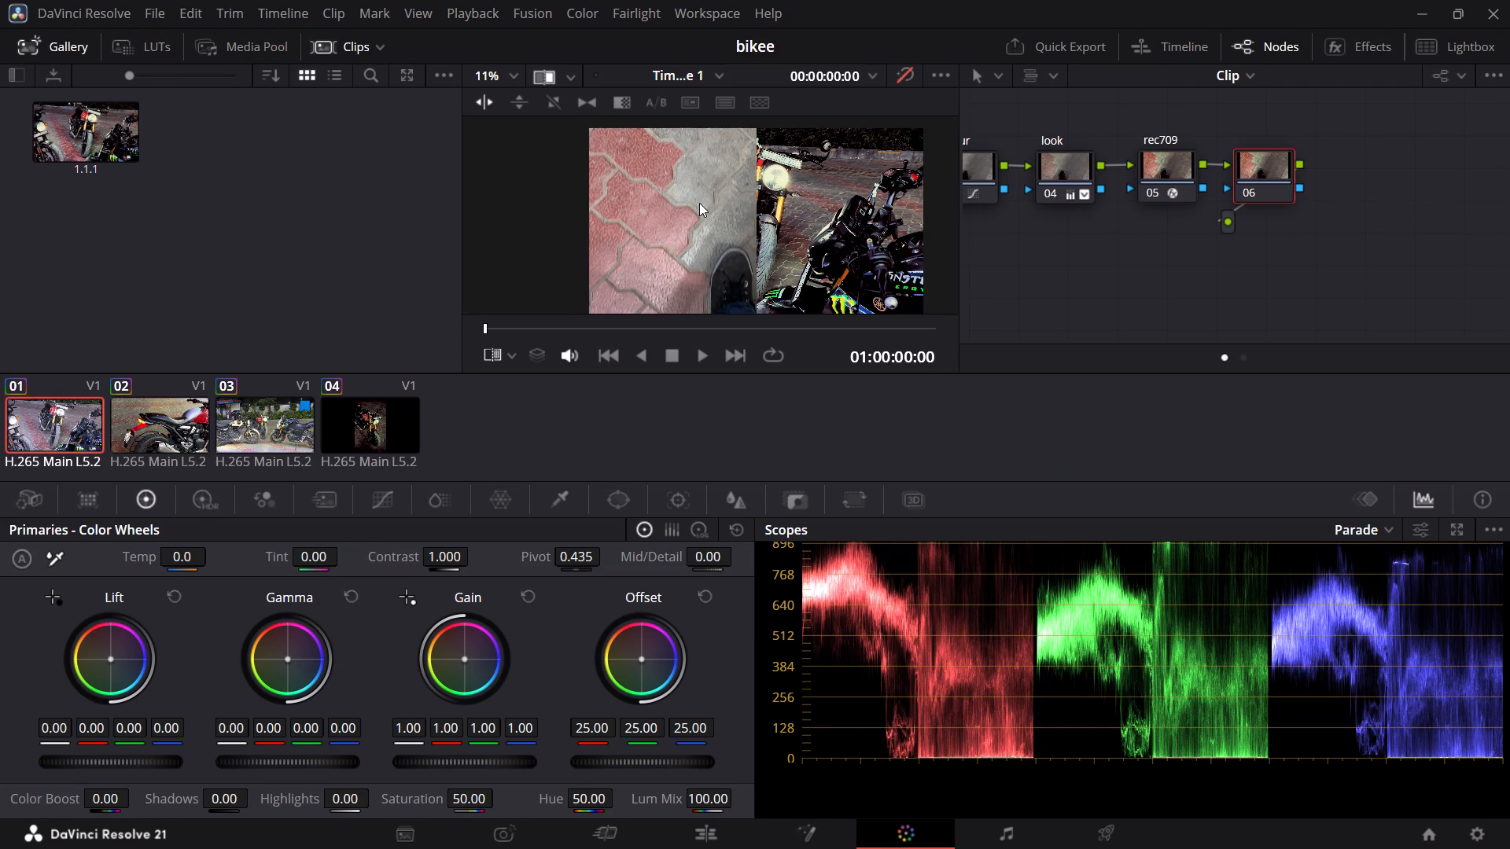
pyautogui.moveTo(707, 203); pyautogui.dragTo(744, 193)
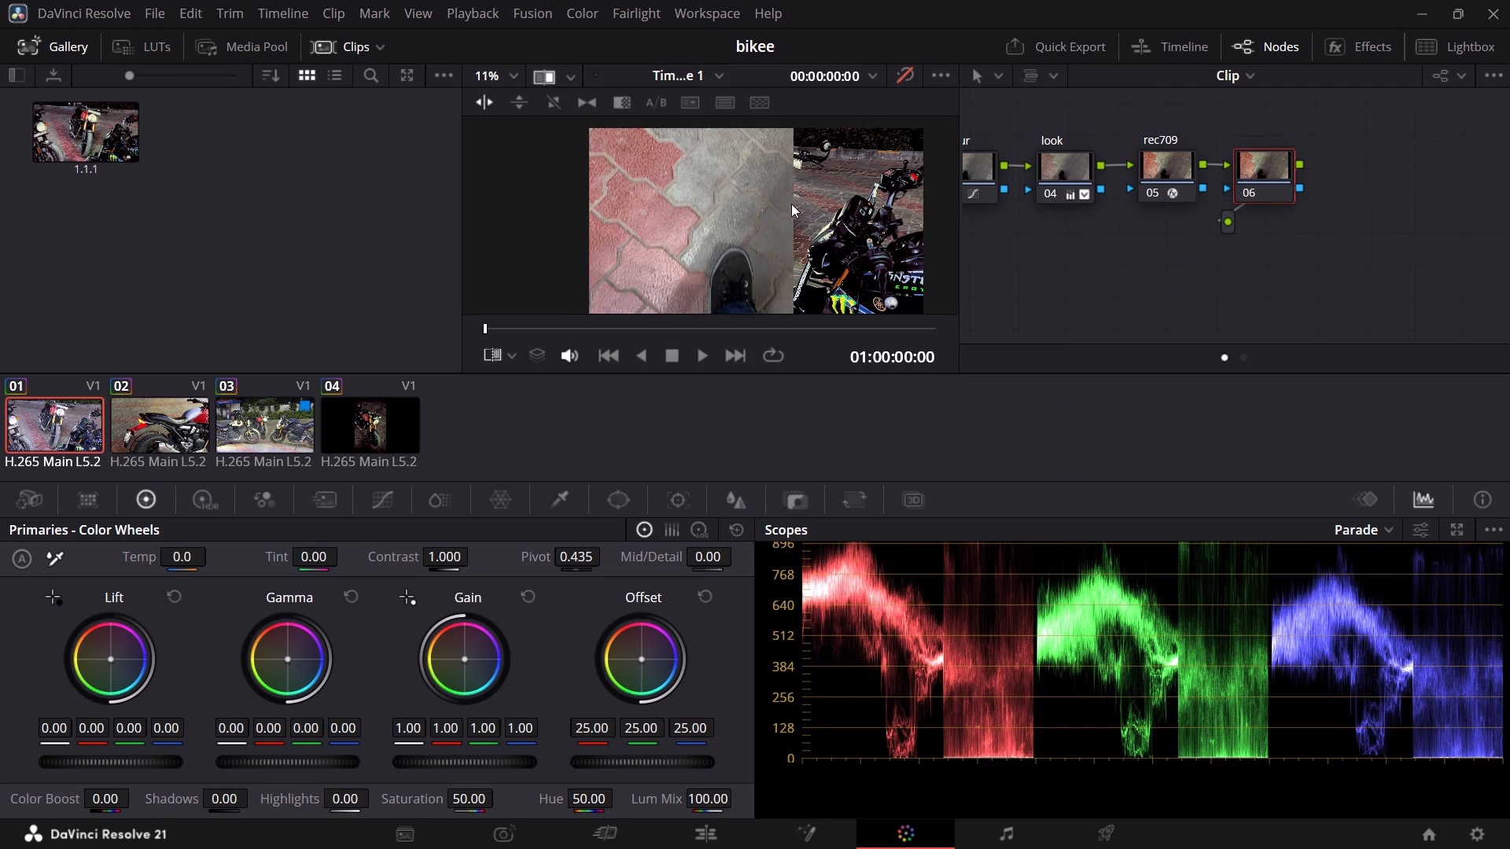
pyautogui.moveTo(759, 210); pyautogui.dragTo(356, 208)
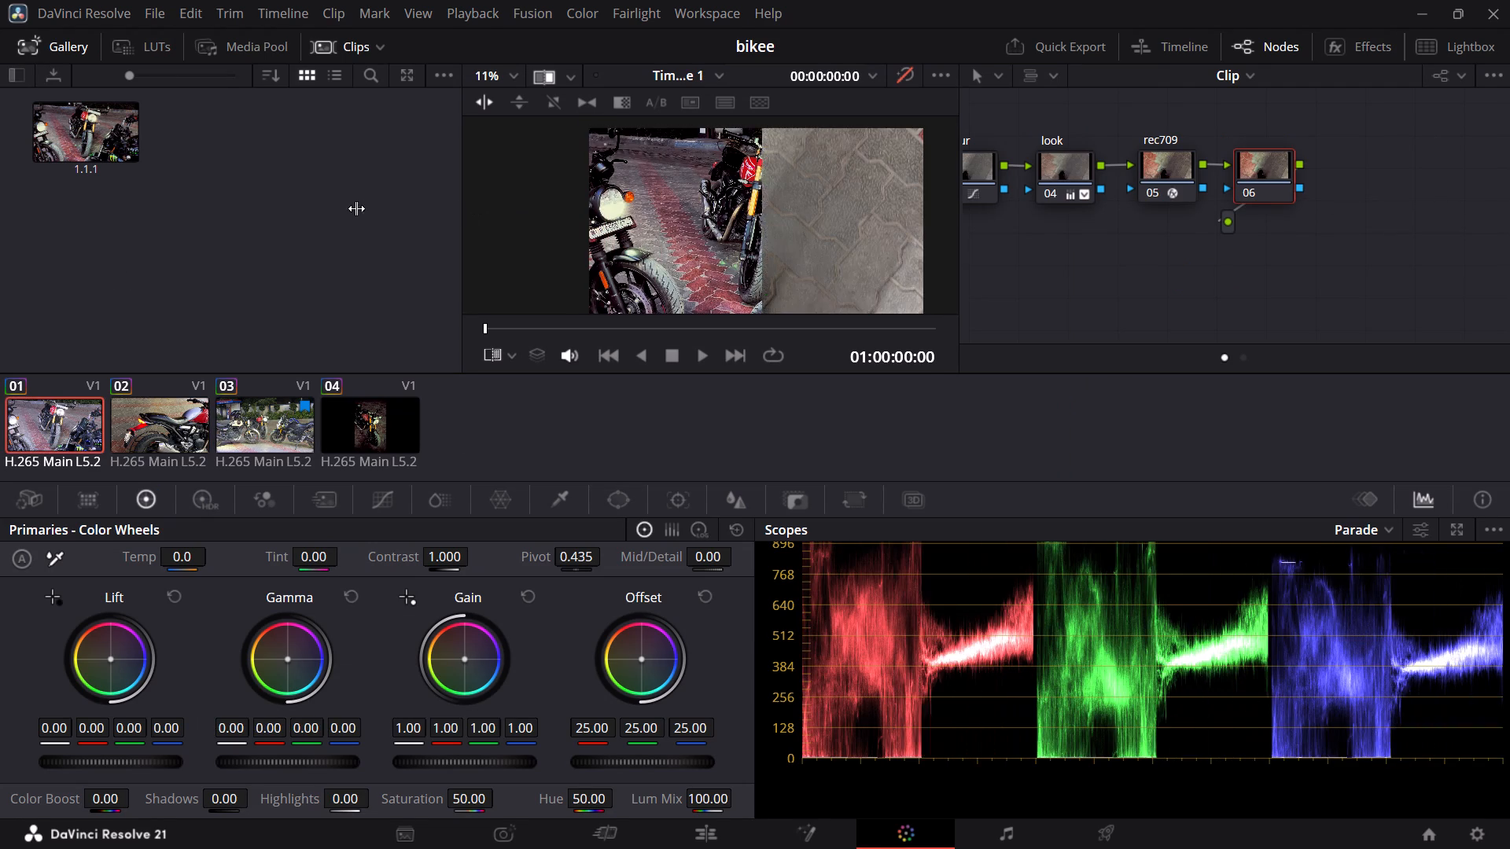
pyautogui.moveTo(356, 208); pyautogui.dragTo(553, 218)
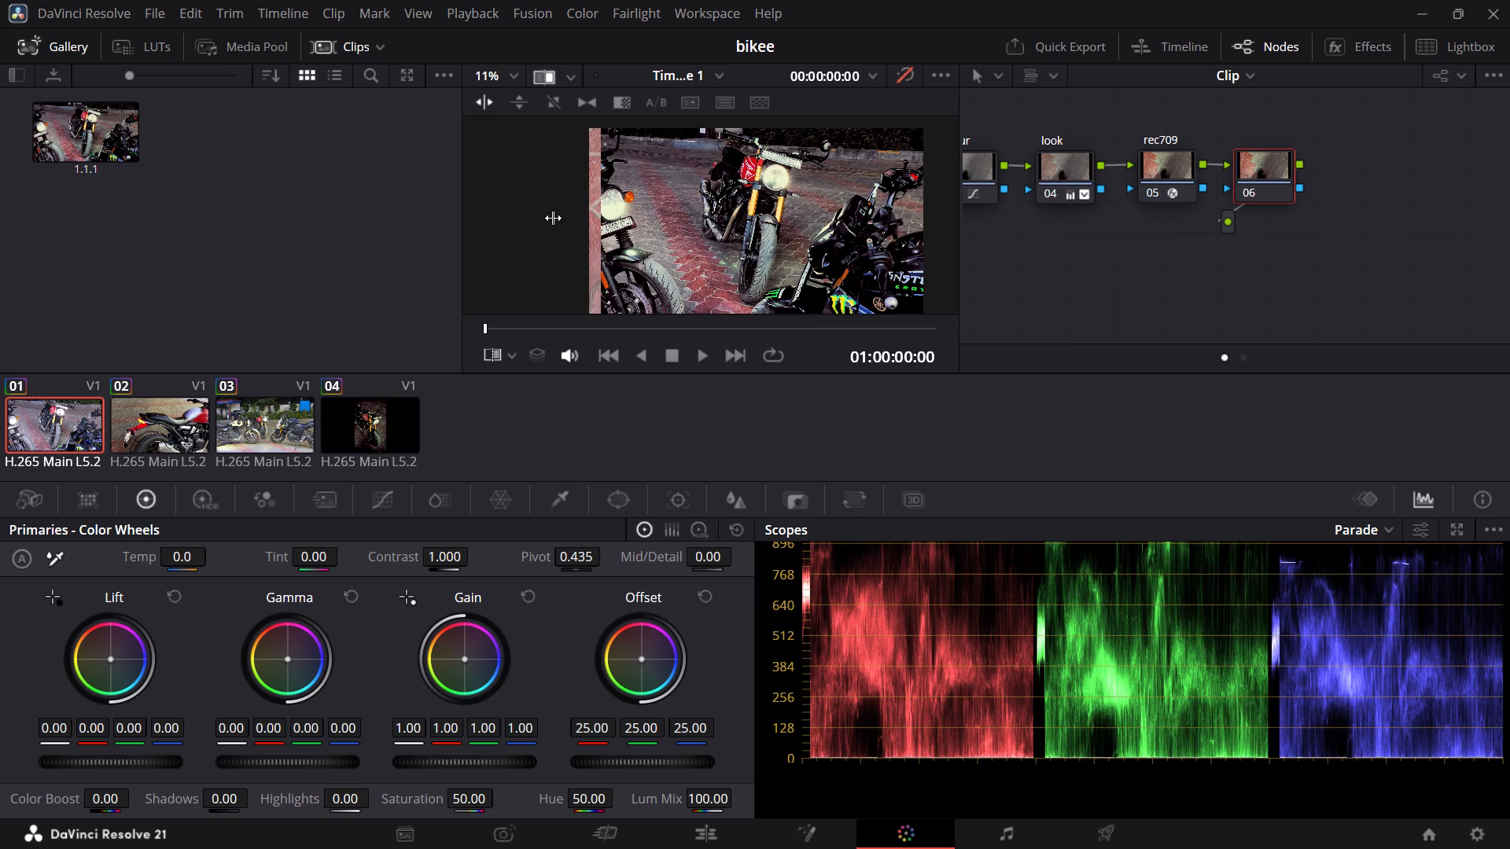
pyautogui.moveTo(553, 218); pyautogui.dragTo(558, 218)
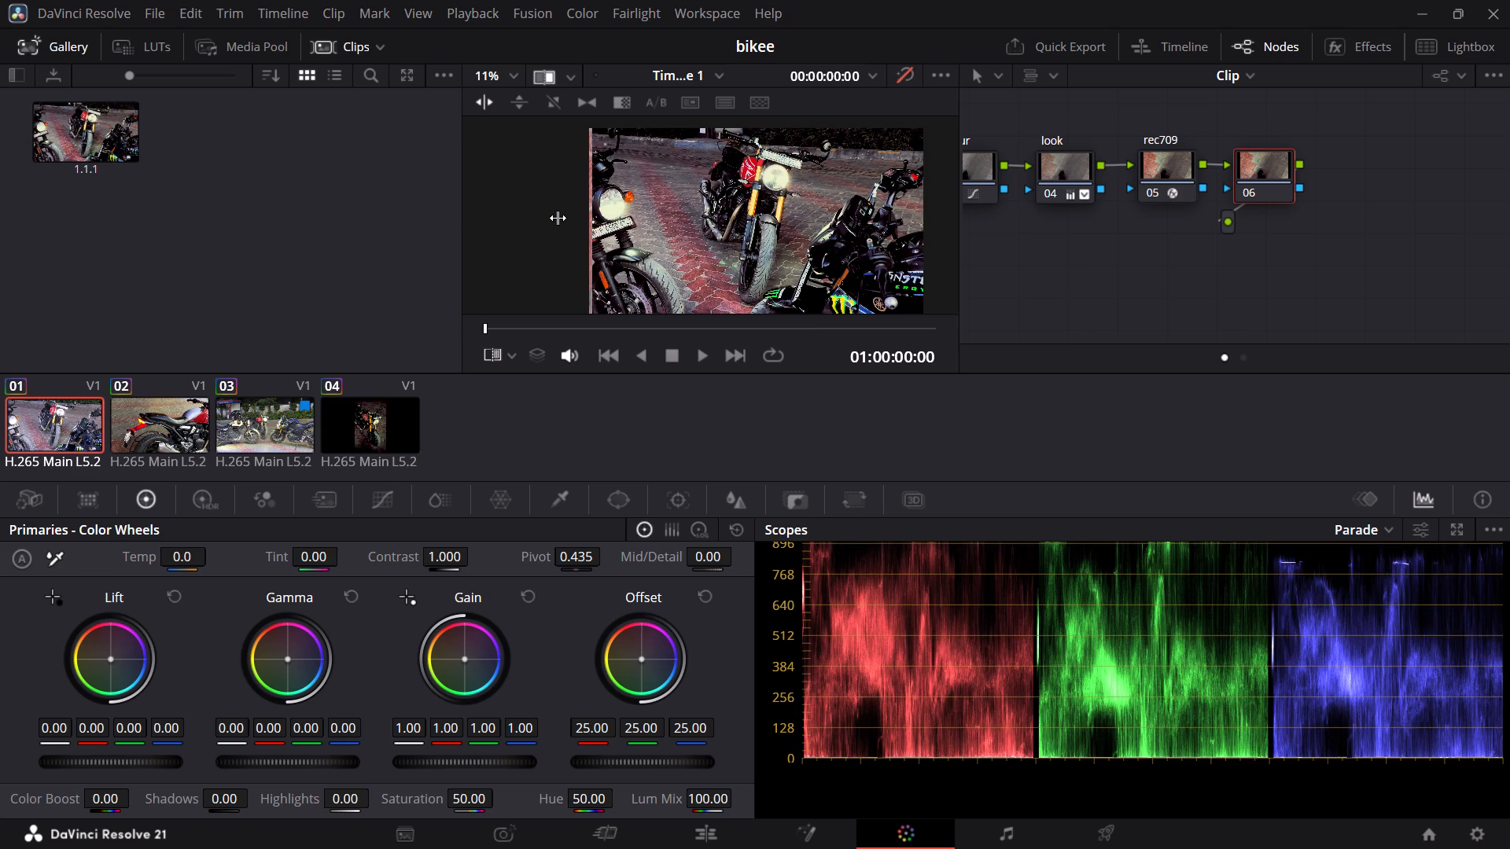
pyautogui.moveTo(558, 218); pyautogui.dragTo(552, 218)
pyautogui.moveTo(552, 218); pyautogui.dragTo(539, 212)
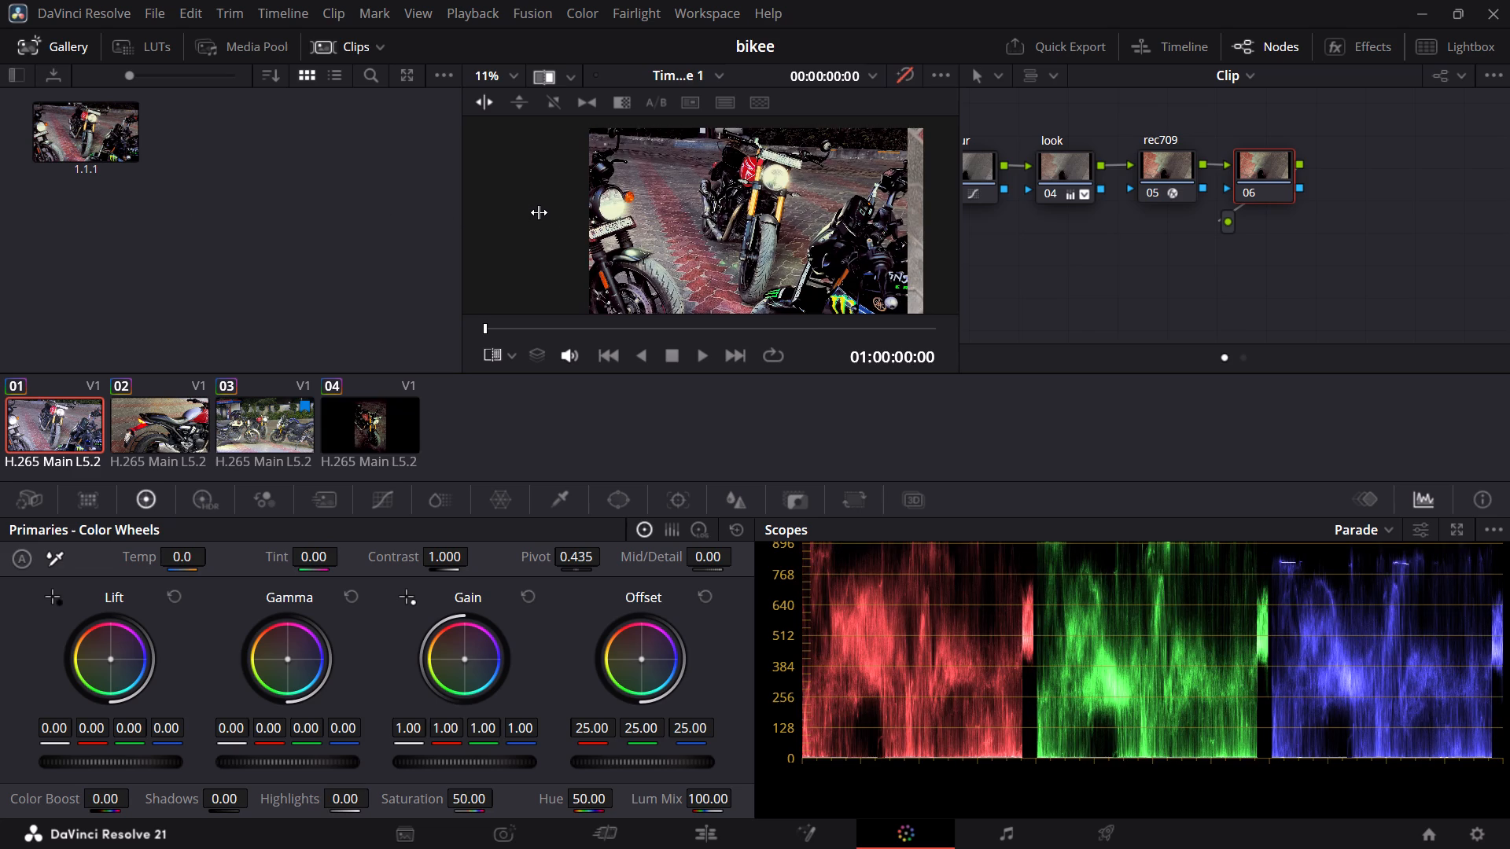
pyautogui.moveTo(539, 212); pyautogui.dragTo(543, 194)
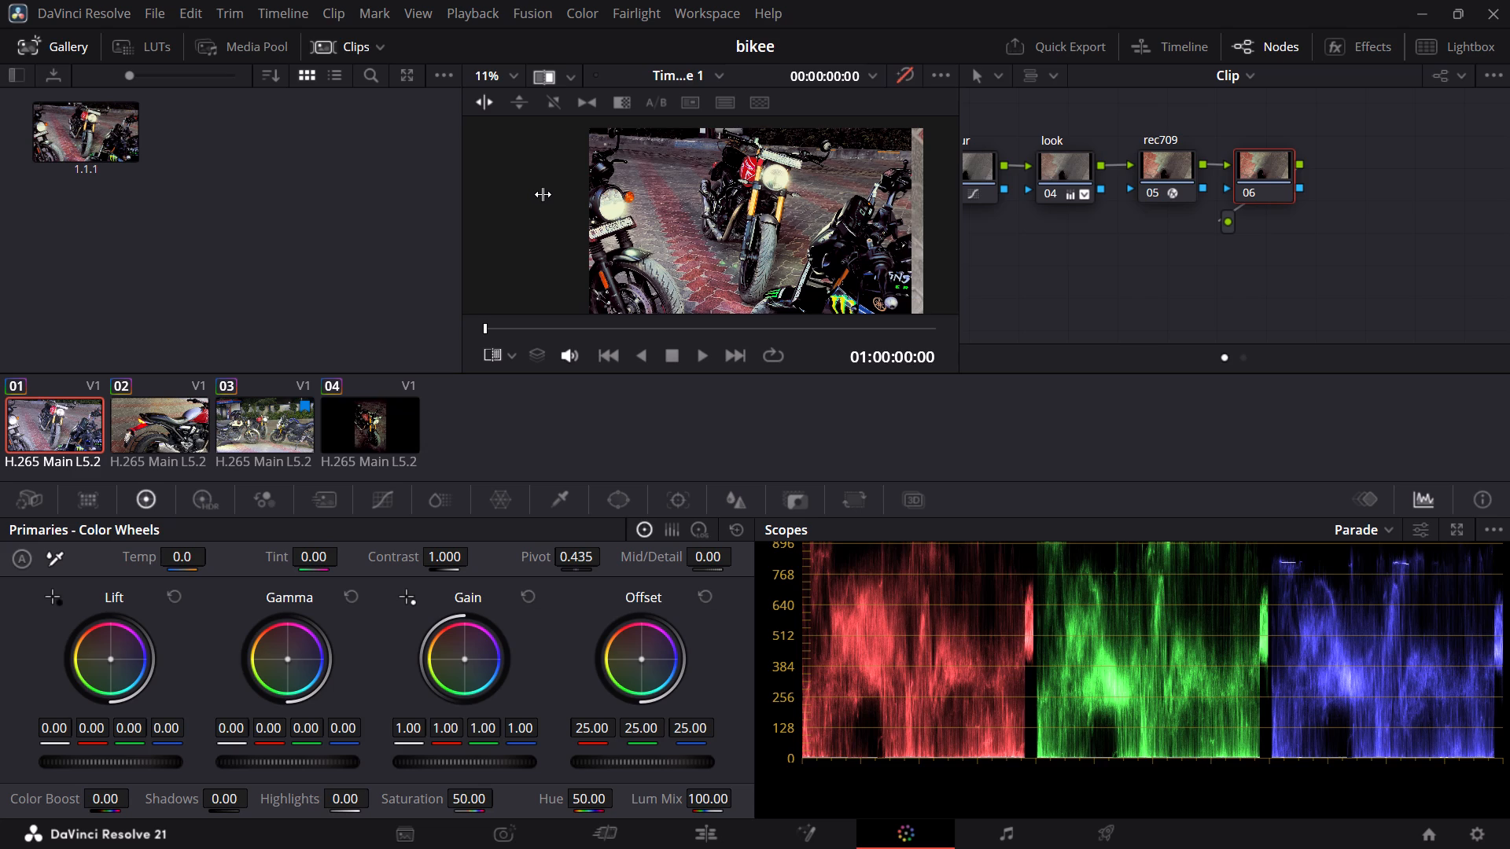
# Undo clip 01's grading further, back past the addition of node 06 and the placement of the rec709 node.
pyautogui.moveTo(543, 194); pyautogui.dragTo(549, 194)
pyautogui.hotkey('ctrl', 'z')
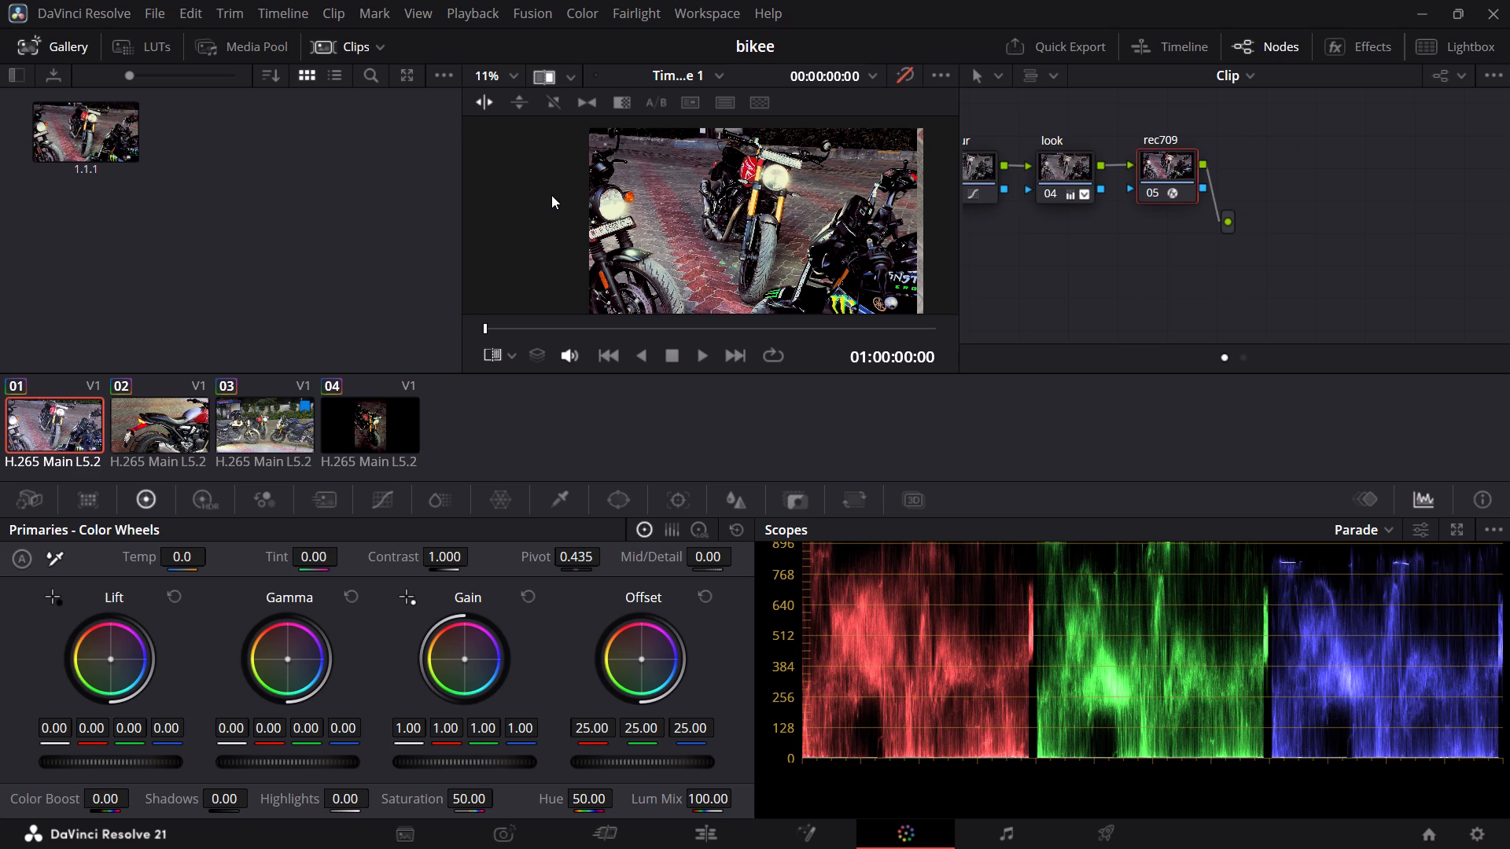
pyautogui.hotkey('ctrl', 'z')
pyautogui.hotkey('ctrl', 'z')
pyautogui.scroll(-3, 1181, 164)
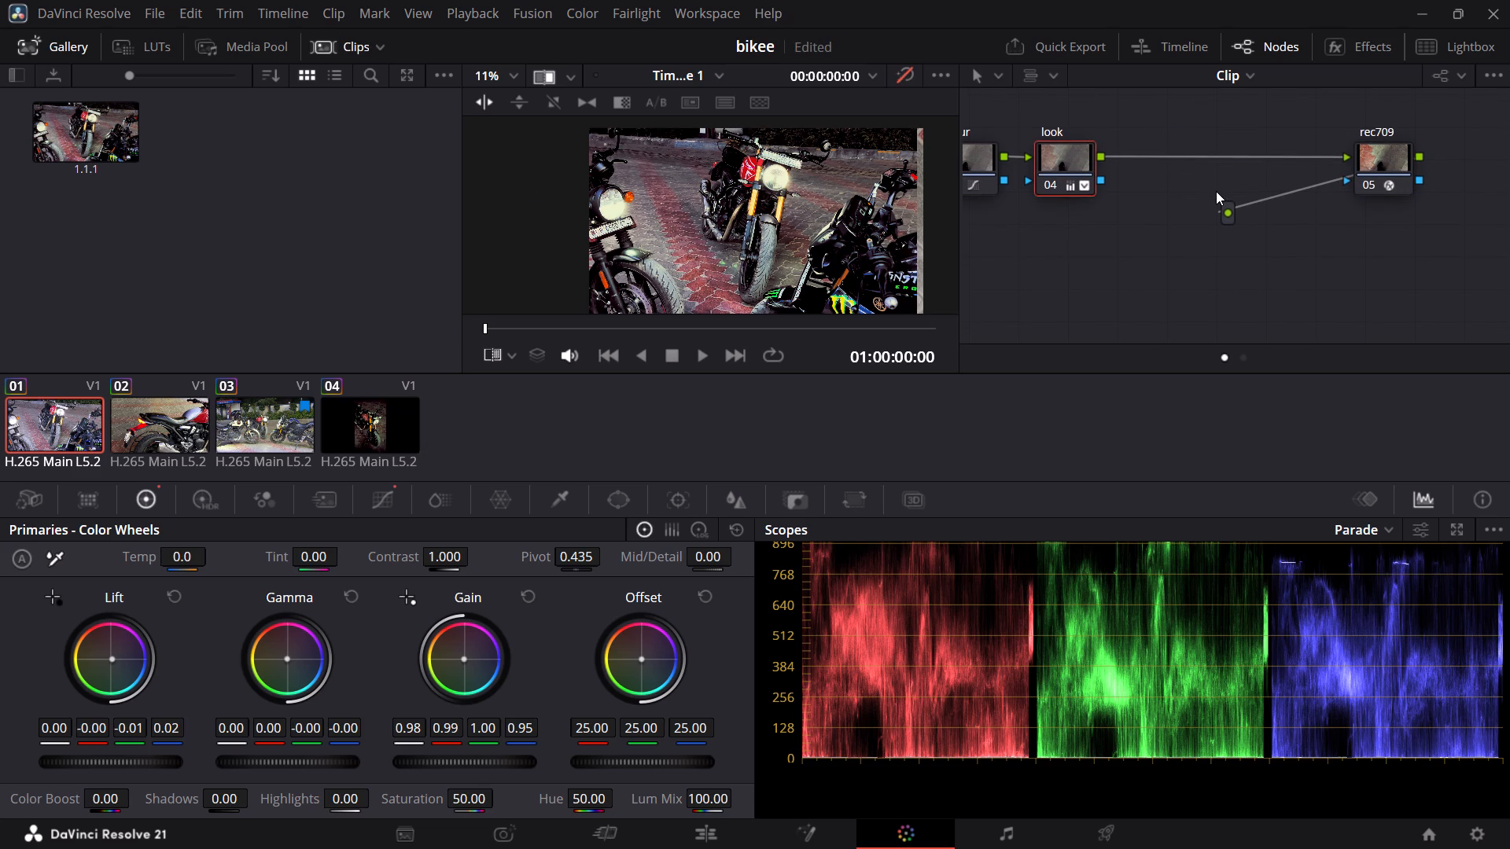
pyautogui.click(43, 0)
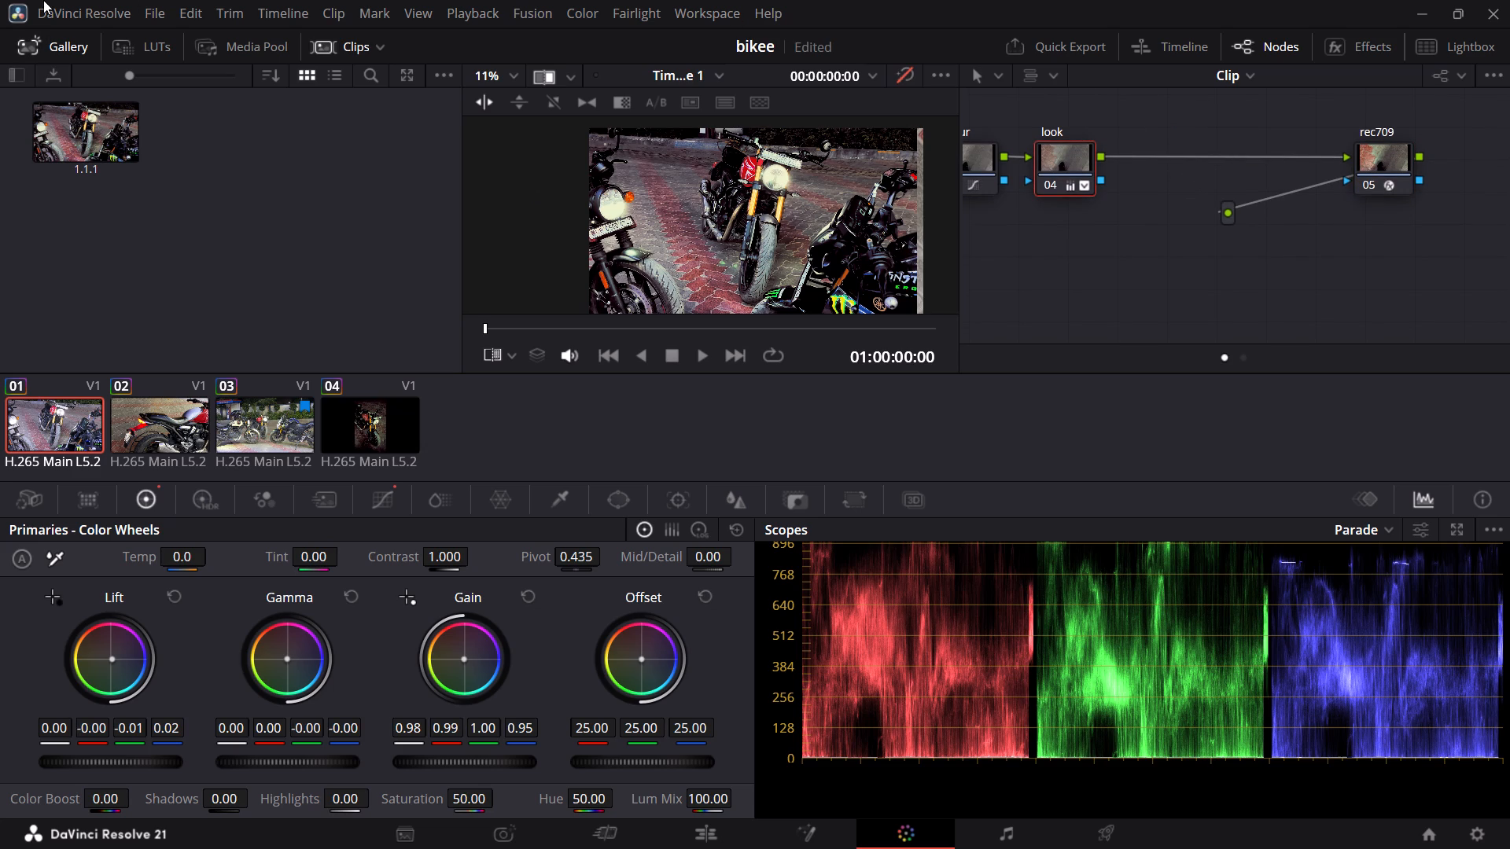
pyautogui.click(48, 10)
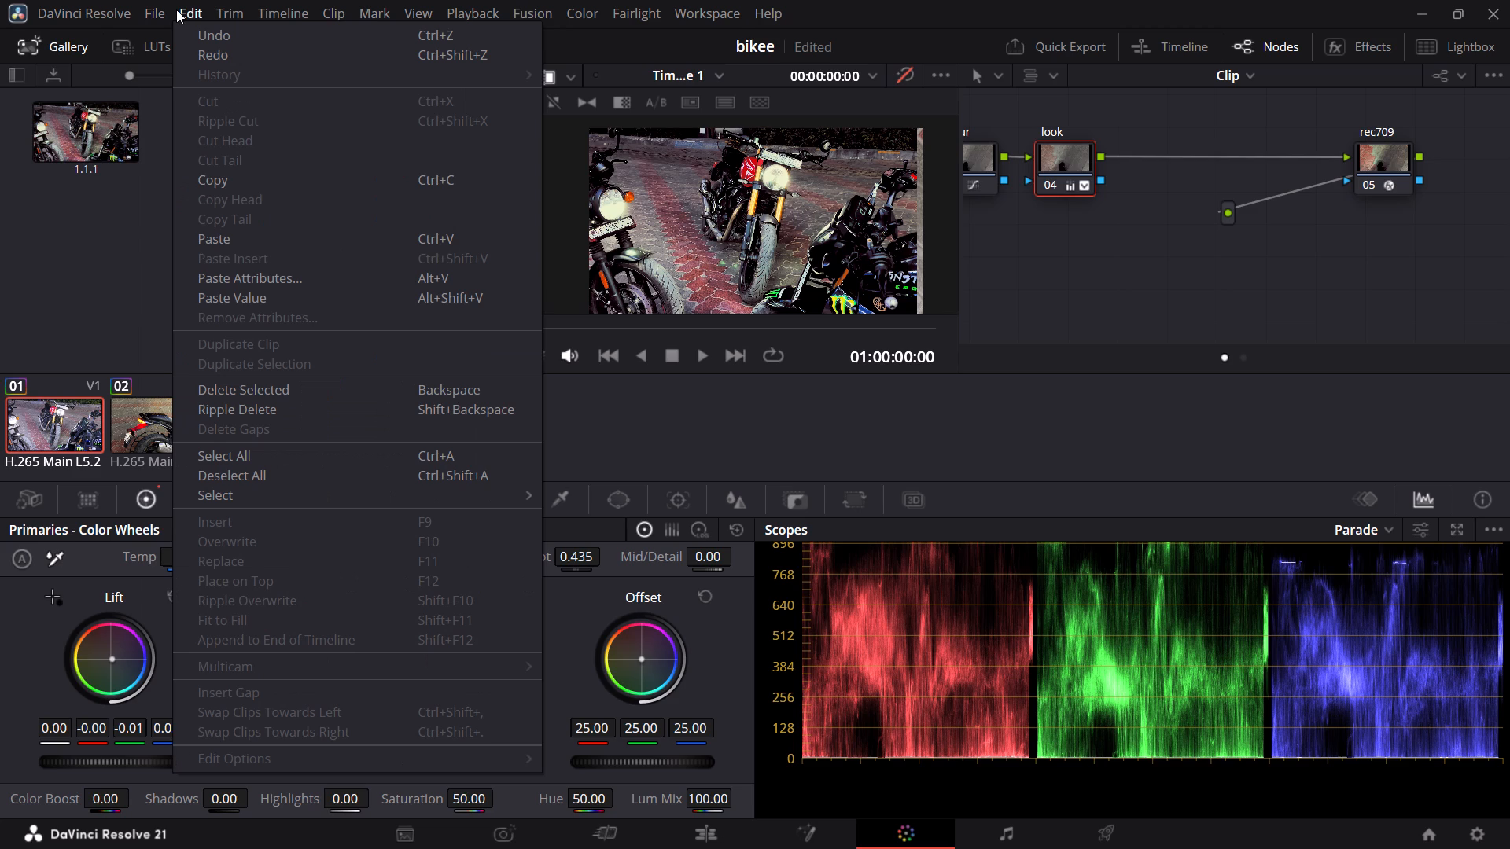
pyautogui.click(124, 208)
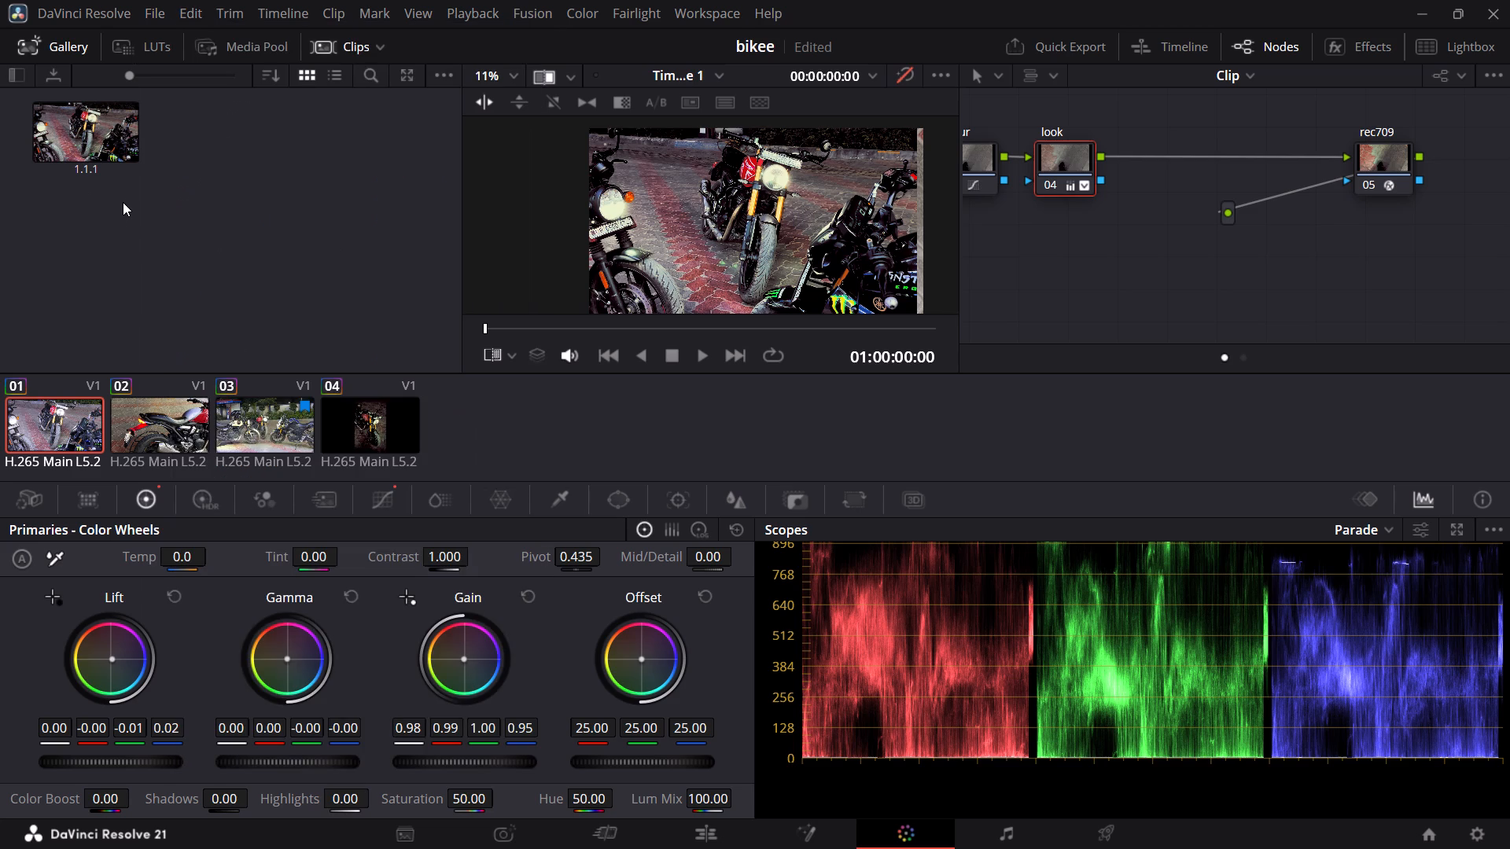
# Redo clip 01's grading changes until node 06 has its LUT again and node 07 is back in the chain.
pyautogui.hotkey('ctrl', 'shift', 'z')
pyautogui.hotkey('ctrl', 'shift', 'z')
pyautogui.hotkey('ctrl', 'shift', 'z')
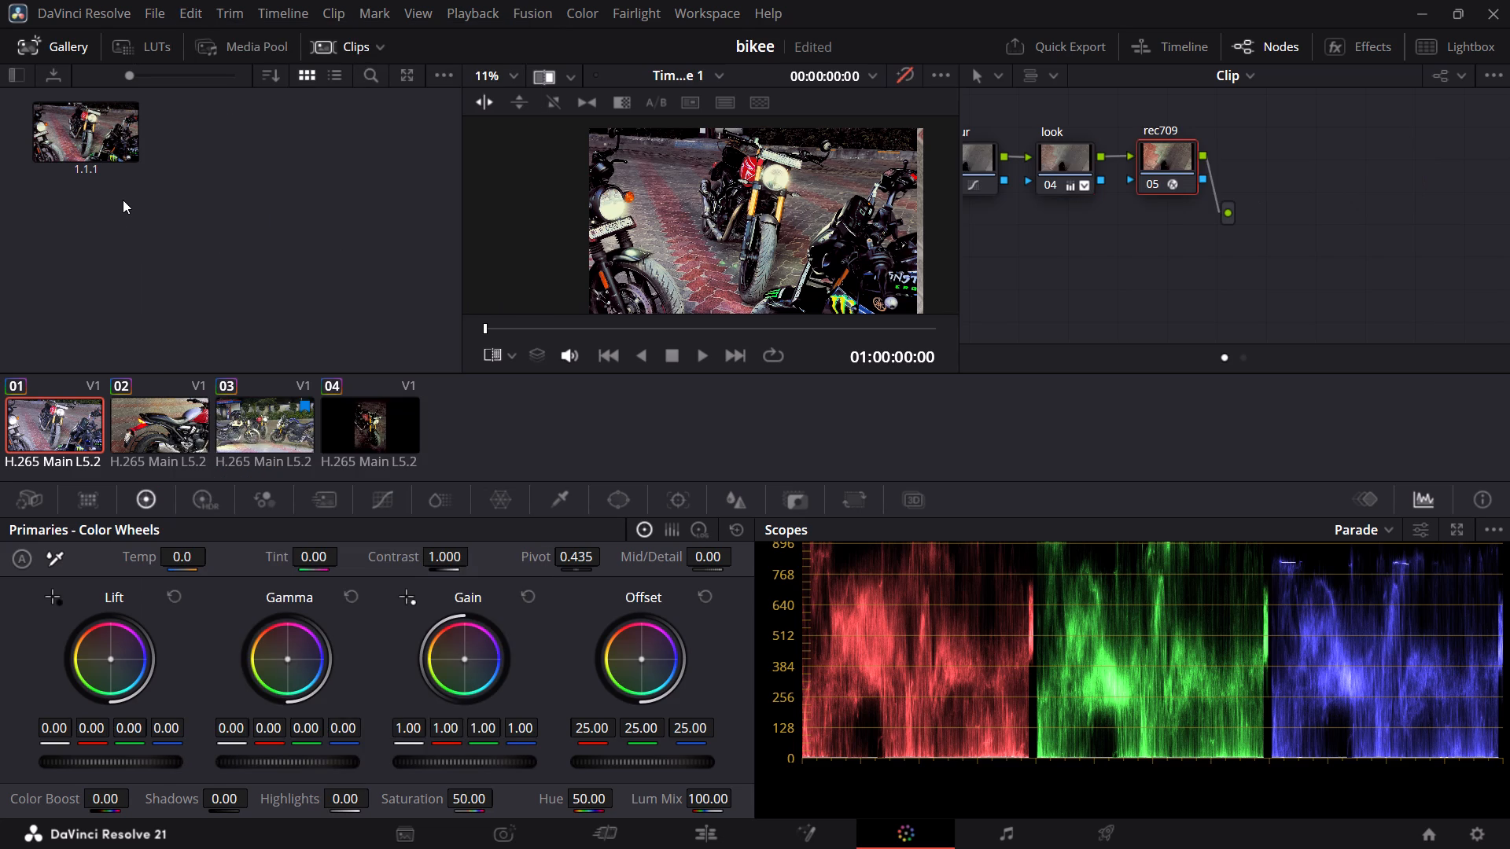
pyautogui.hotkey('ctrl', 'shift', 'z')
pyautogui.hotkey('ctrl', 'shift', 'z')
pyautogui.hotkey('ctrl', 'shift', 'z')
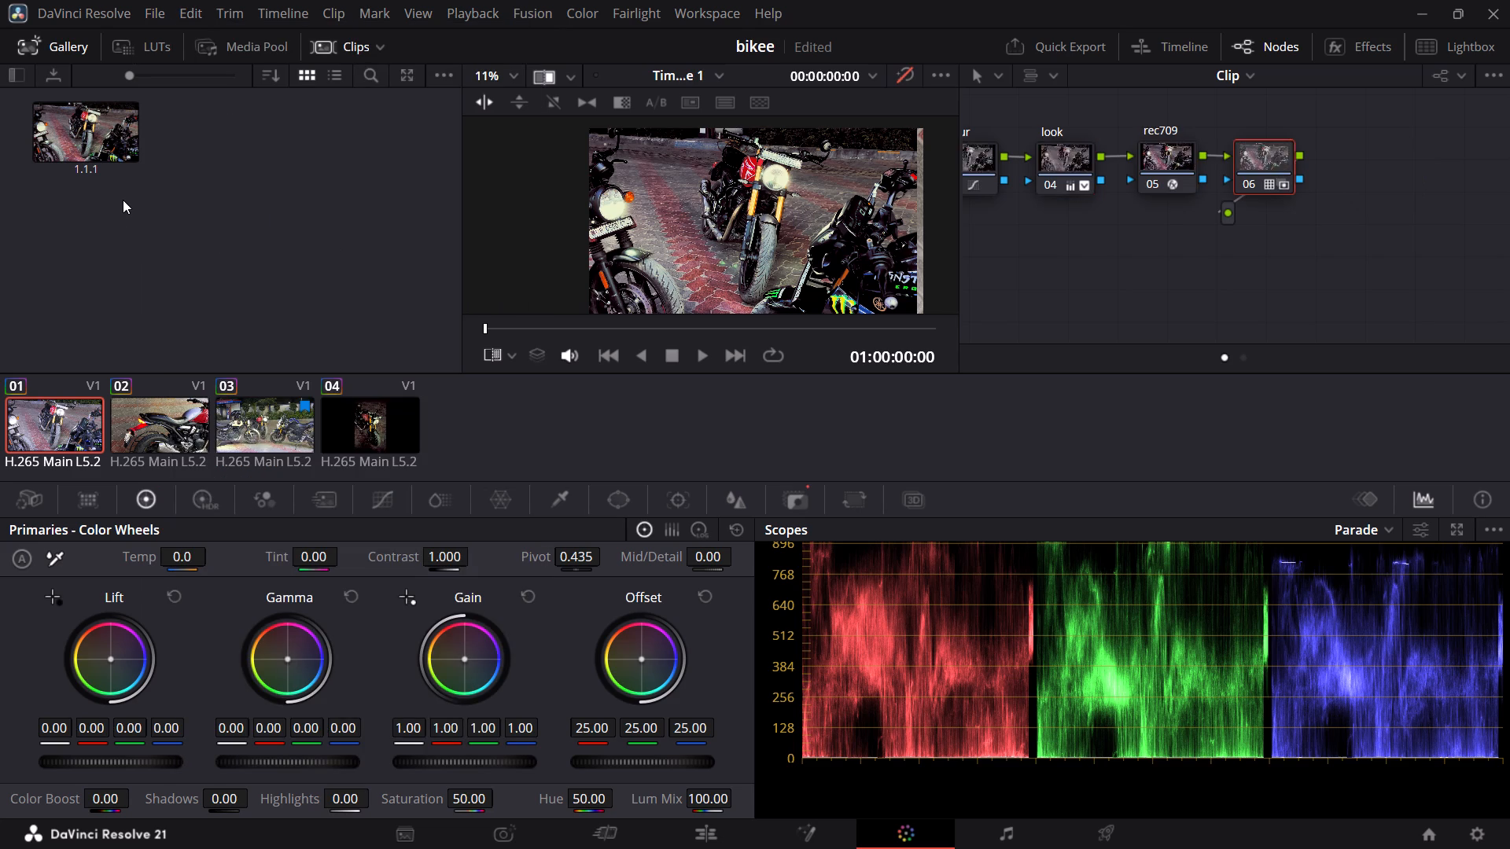
pyautogui.hotkey('ctrl', 'shift', 'z')
pyautogui.hotkey('ctrl', 'shift', 'z')
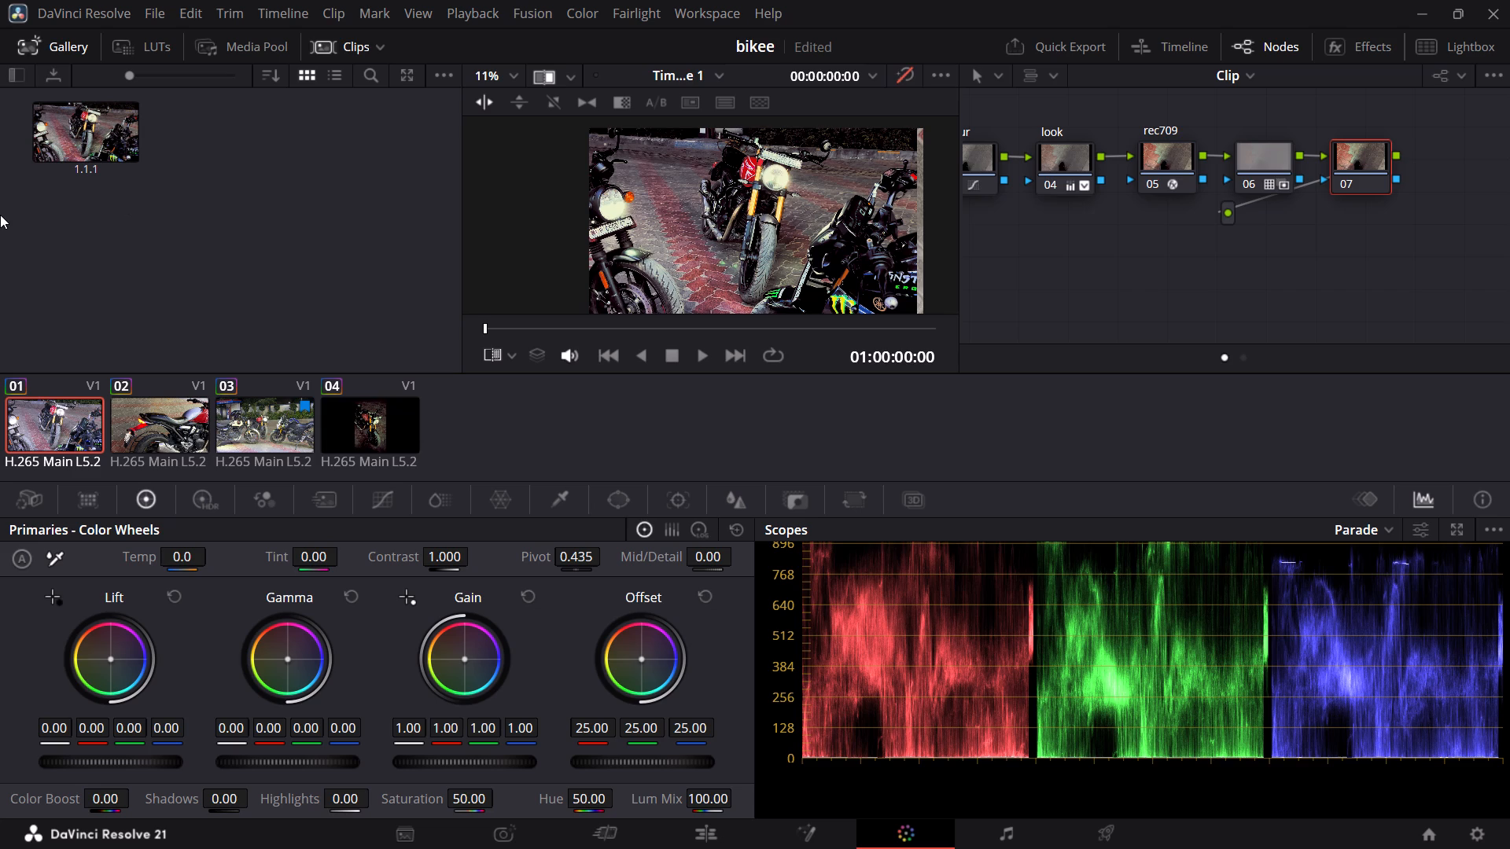
# Play clip 01 to 01:00:03:45 and sweep the wipe across the frame to compare it with still 1.1.1.
pyautogui.press('space')
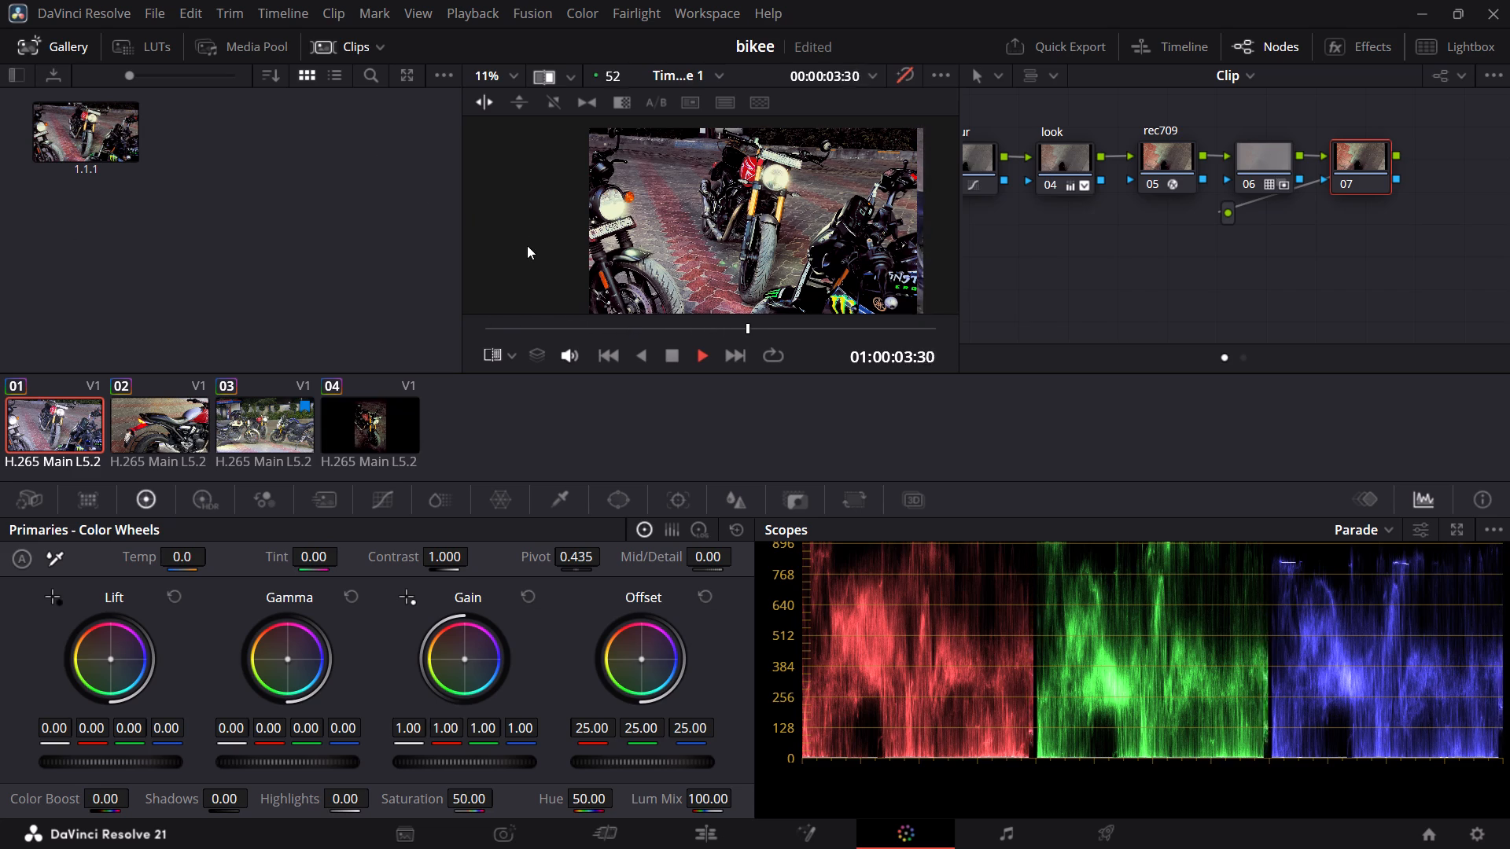
pyautogui.press('space')
pyautogui.moveTo(907, 227); pyautogui.dragTo(634, 236)
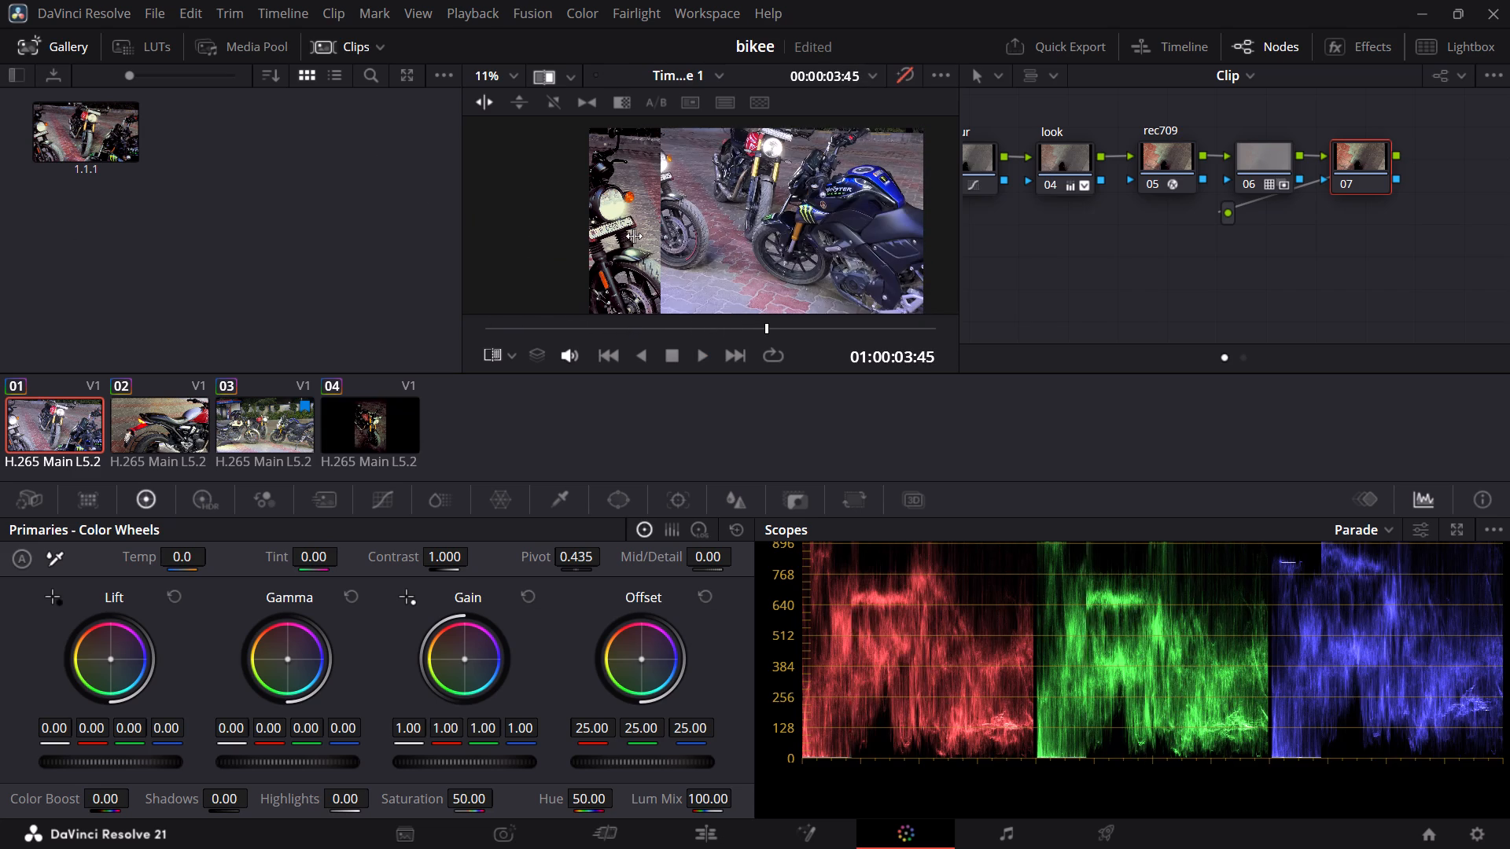
pyautogui.moveTo(634, 236); pyautogui.dragTo(860, 241)
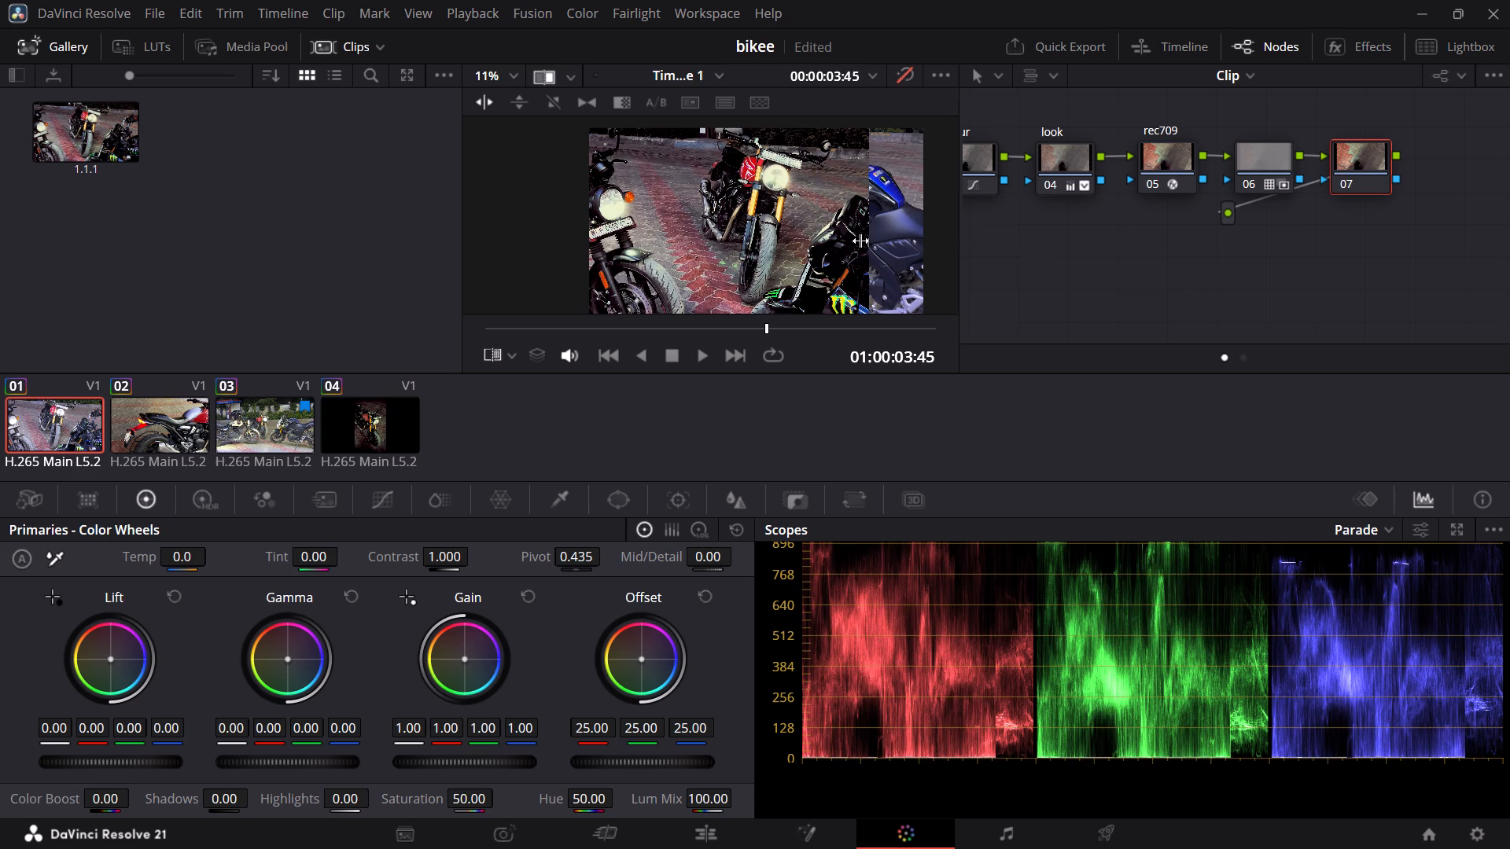
pyautogui.moveTo(860, 241); pyautogui.dragTo(687, 281)
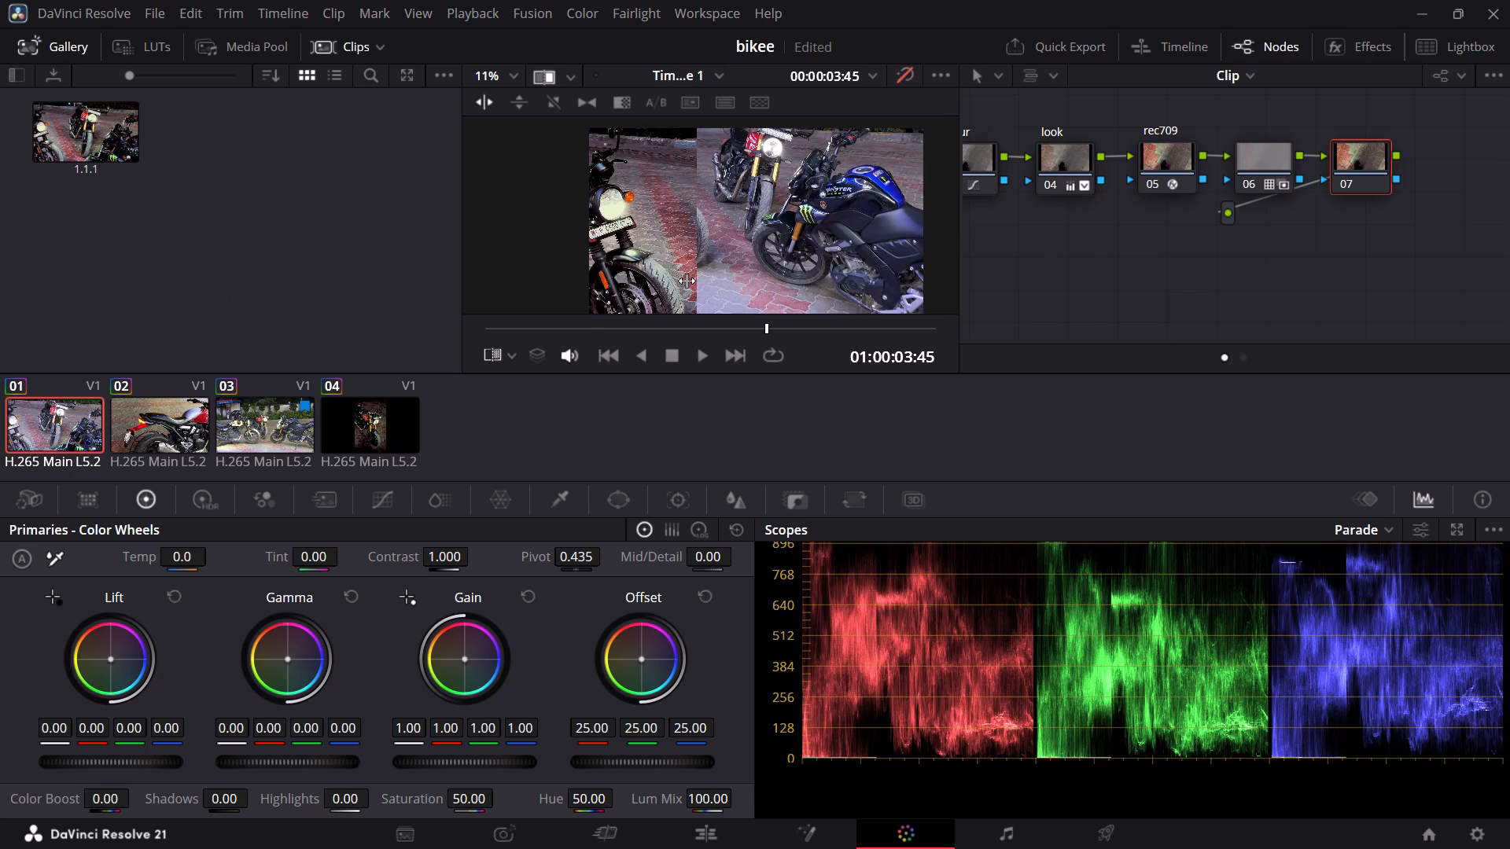
pyautogui.moveTo(687, 281); pyautogui.dragTo(591, 258)
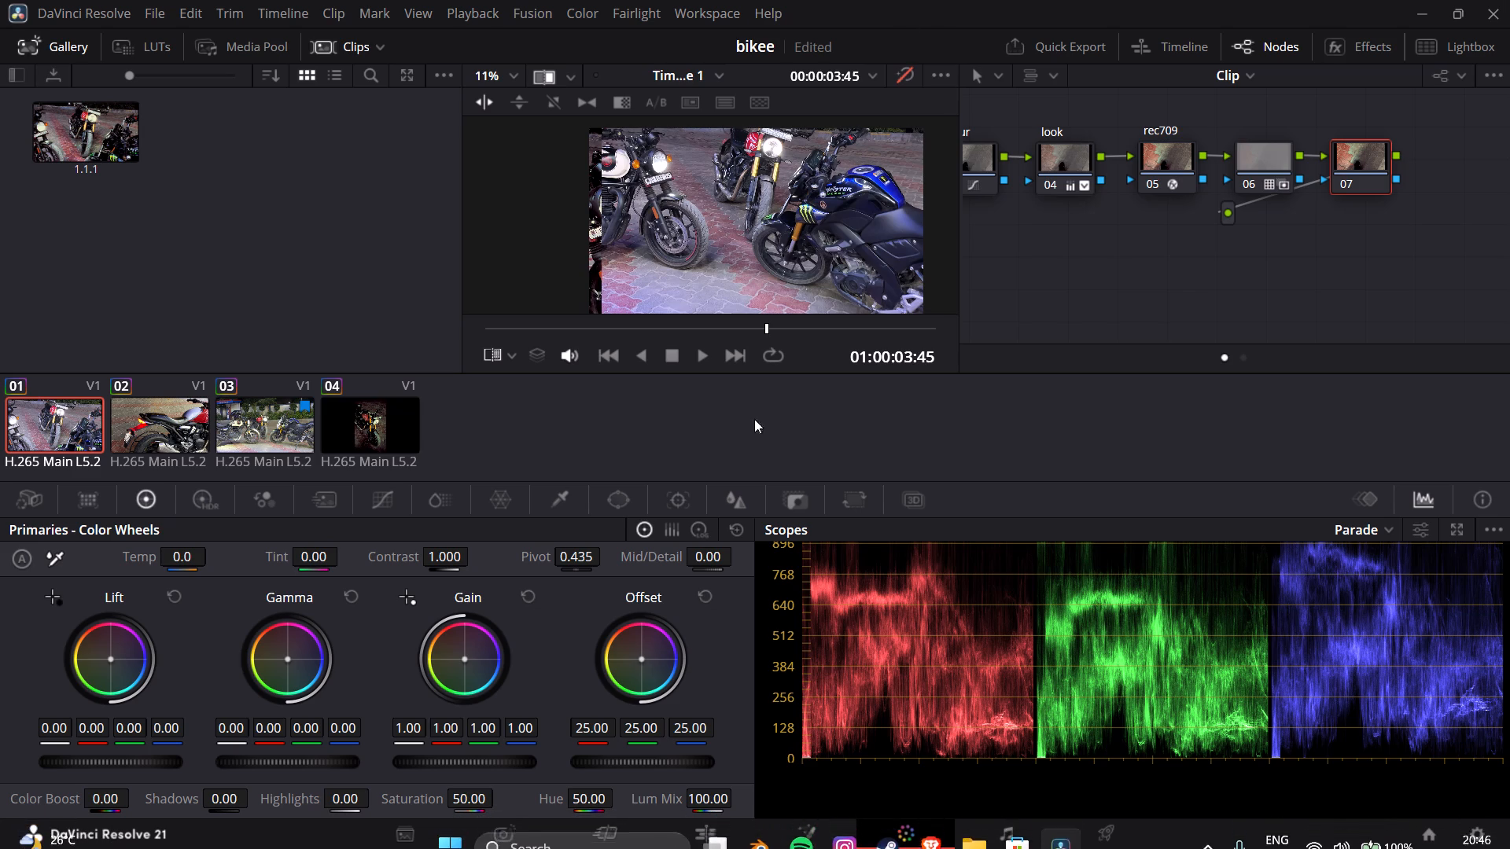
pyautogui.moveTo(689, 206); pyautogui.dragTo(816, 219)
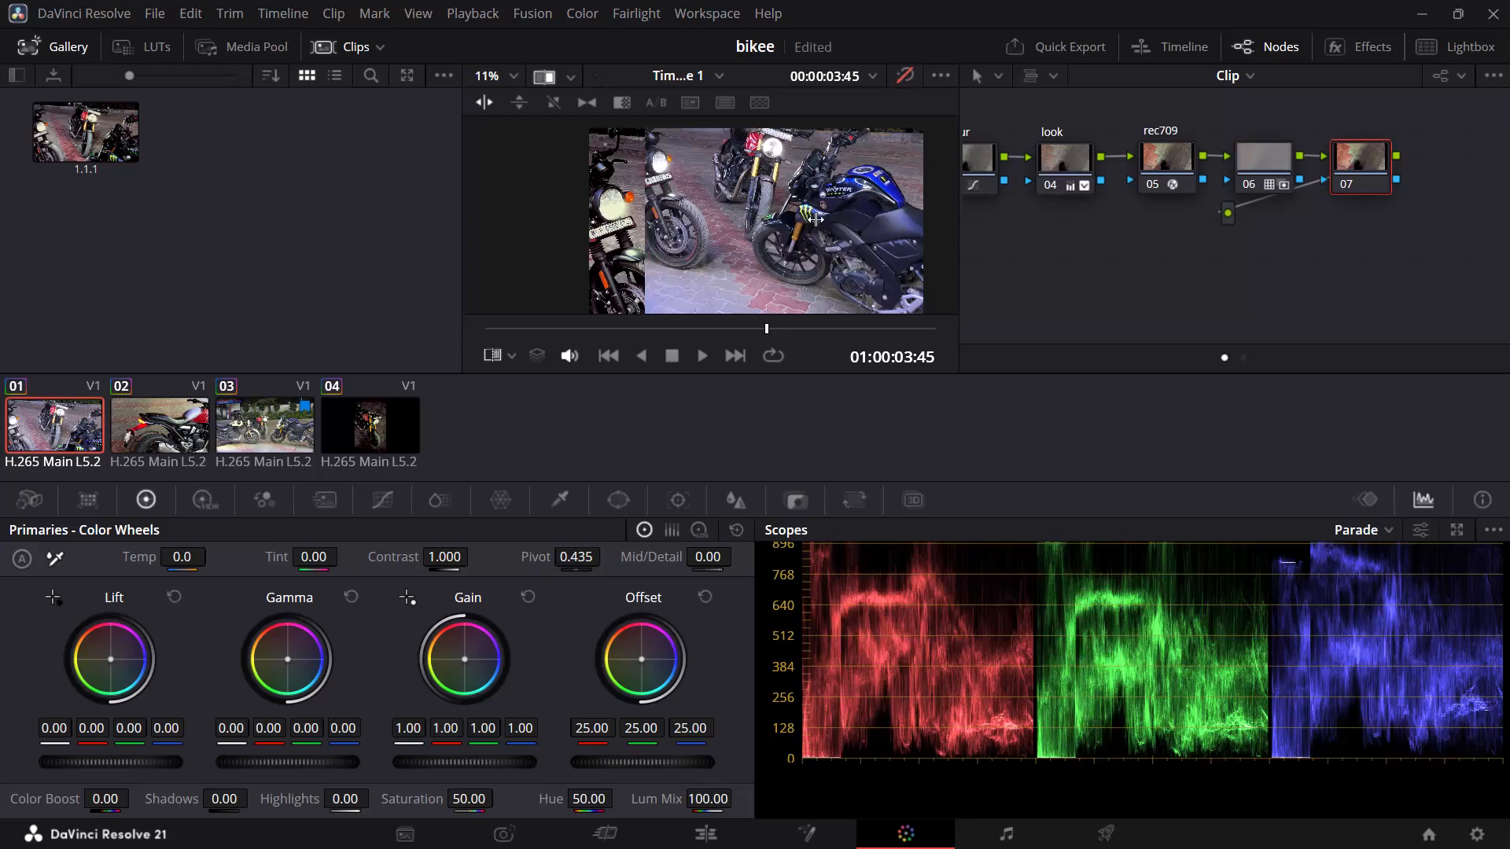
pyautogui.moveTo(816, 219); pyautogui.dragTo(827, 226)
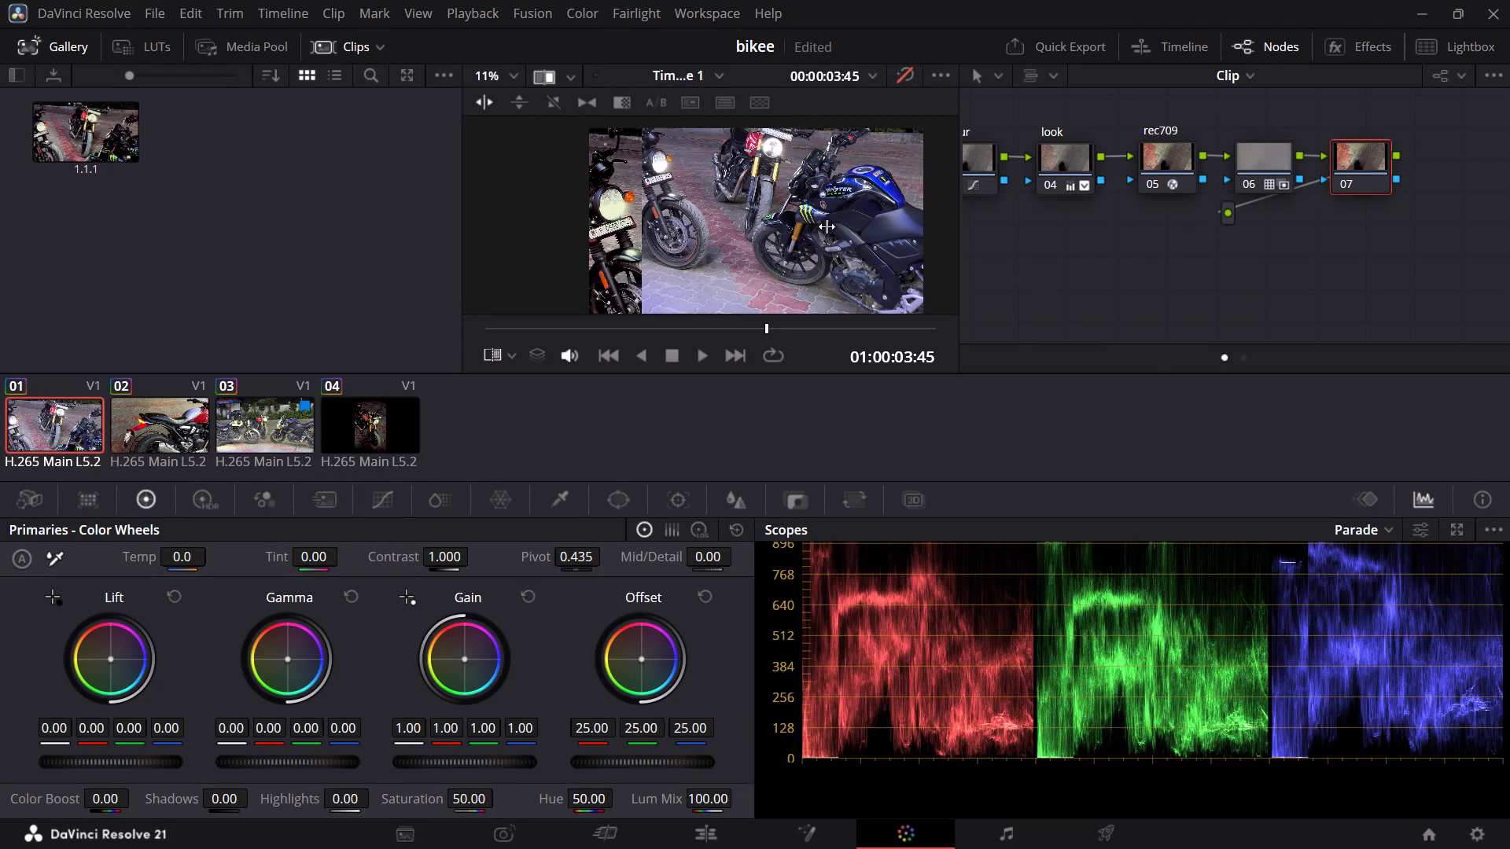
pyautogui.moveTo(827, 226); pyautogui.dragTo(948, 257)
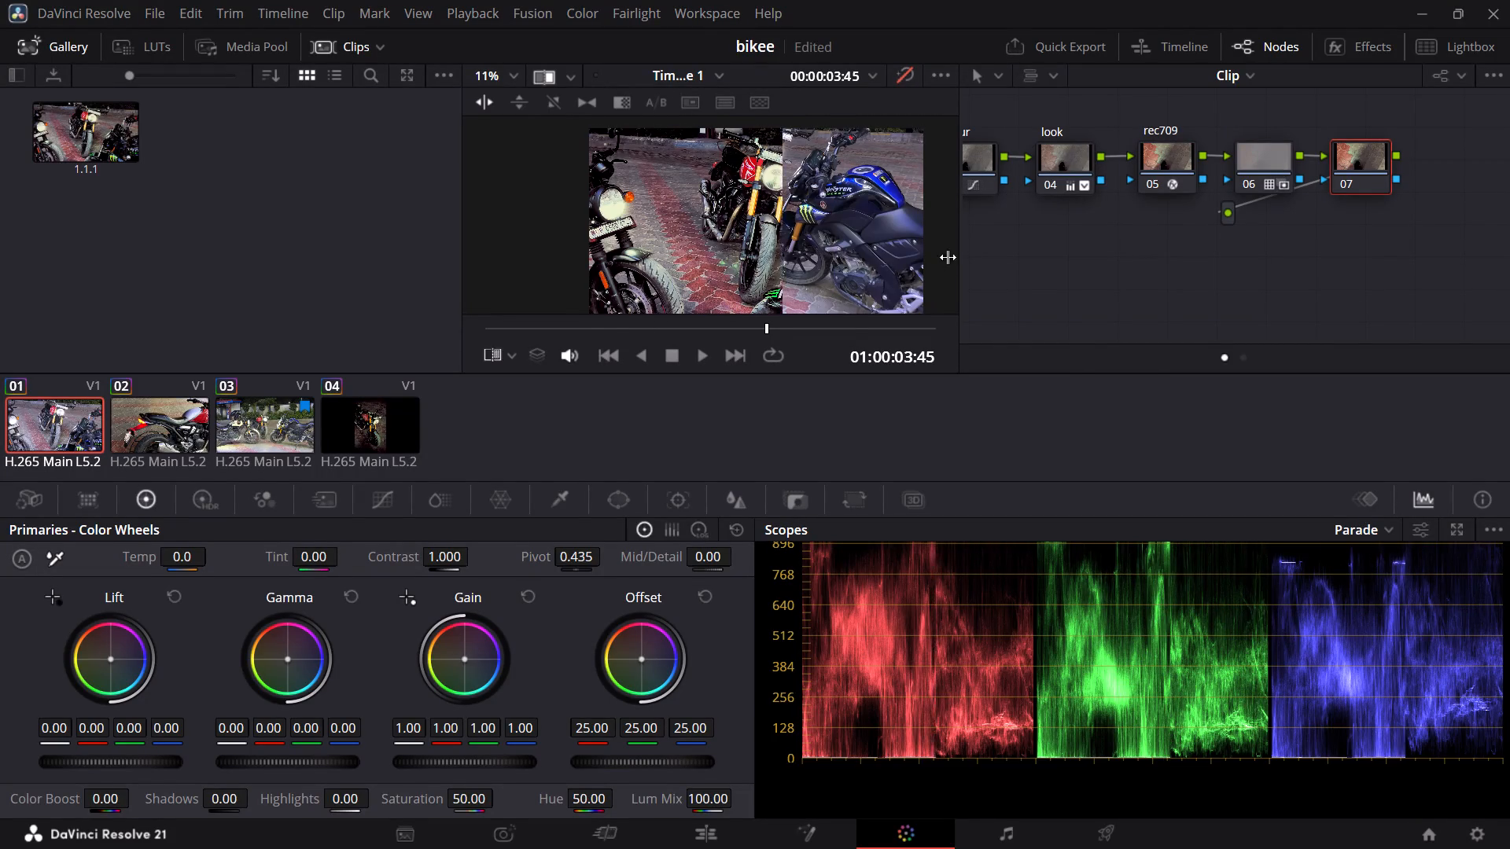
pyautogui.moveTo(948, 257); pyautogui.dragTo(1057, 239)
# Play on from clip 01 into clip 02 to 01:00:06:51, shifting the wipe to compare the footage with the still.
pyautogui.press('space')
pyautogui.moveTo(704, 290); pyautogui.dragTo(735, 277)
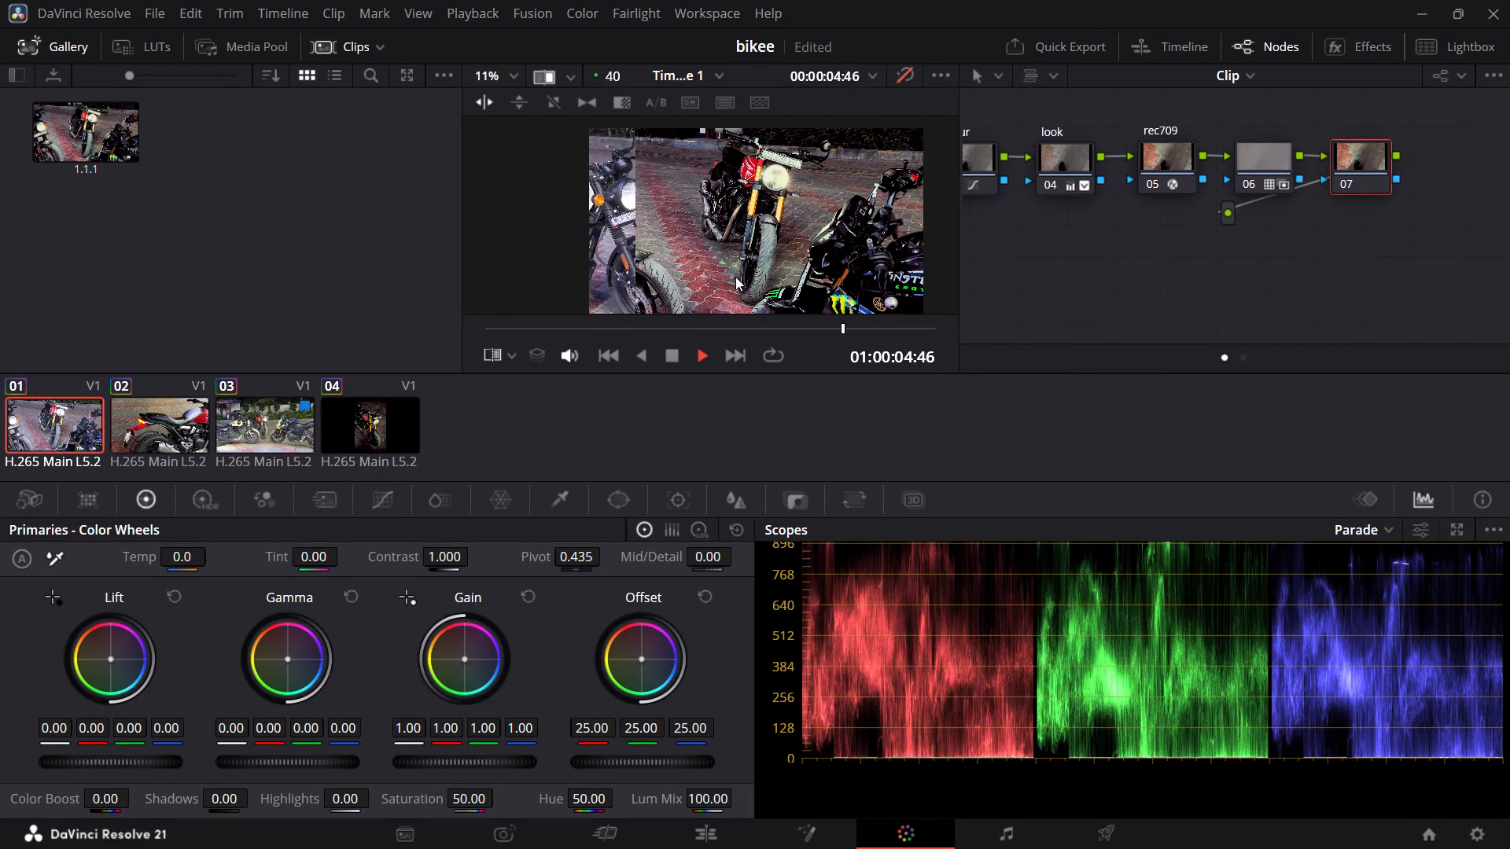
pyautogui.moveTo(735, 277); pyautogui.dragTo(772, 269)
pyautogui.moveTo(626, 250); pyautogui.dragTo(657, 243)
pyautogui.press('space')
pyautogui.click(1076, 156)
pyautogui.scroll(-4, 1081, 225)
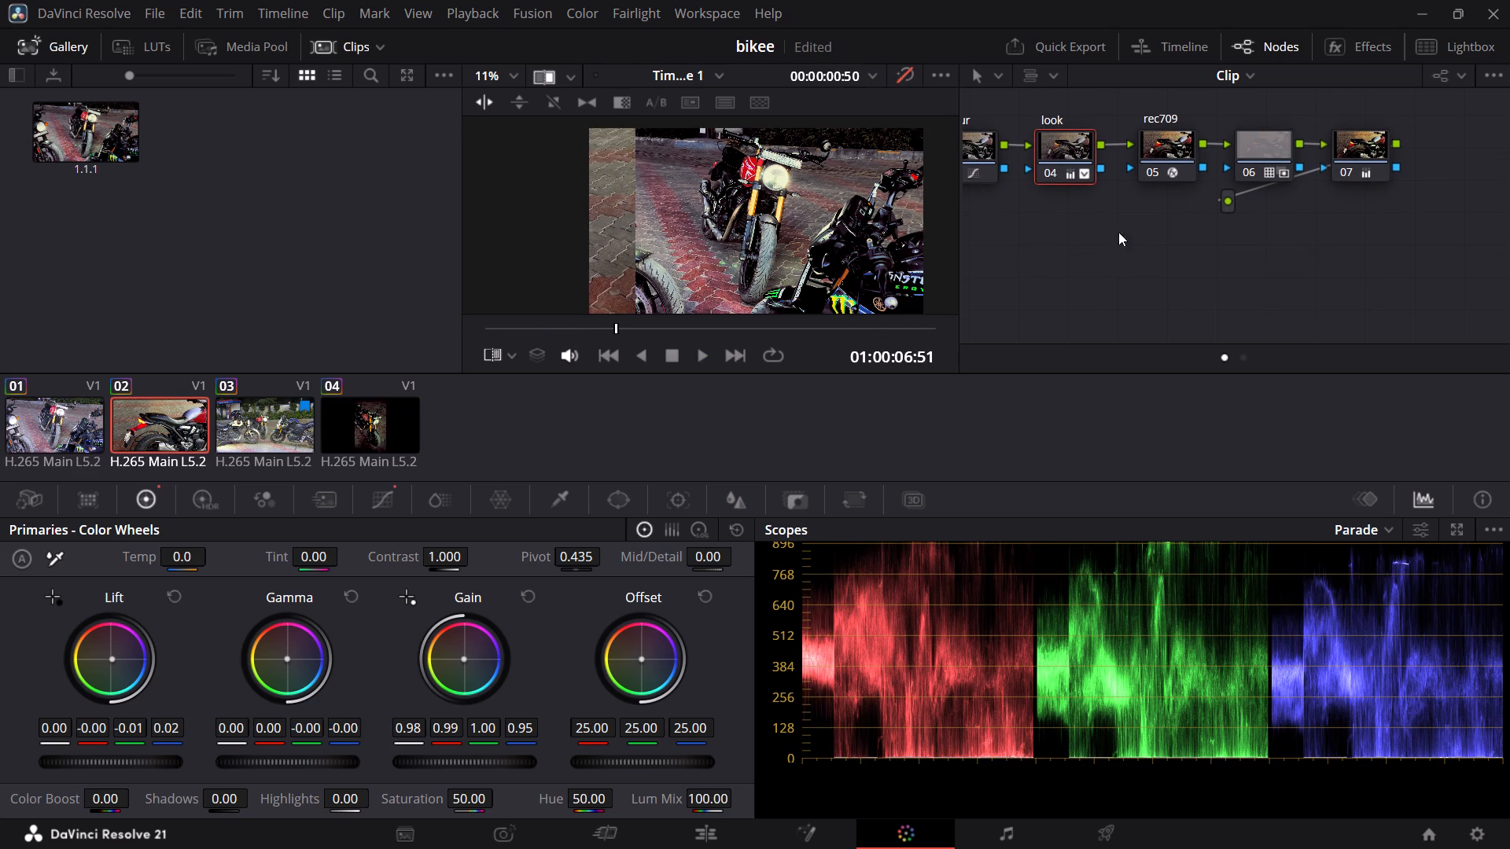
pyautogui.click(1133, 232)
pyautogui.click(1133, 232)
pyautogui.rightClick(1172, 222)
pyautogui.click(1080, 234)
# Return to clip 01, move the still 1.1.1 wipe off the frame, and play the clip to 01:00:05:26.
pyautogui.click(82, 428)
pyautogui.click(64, 108)
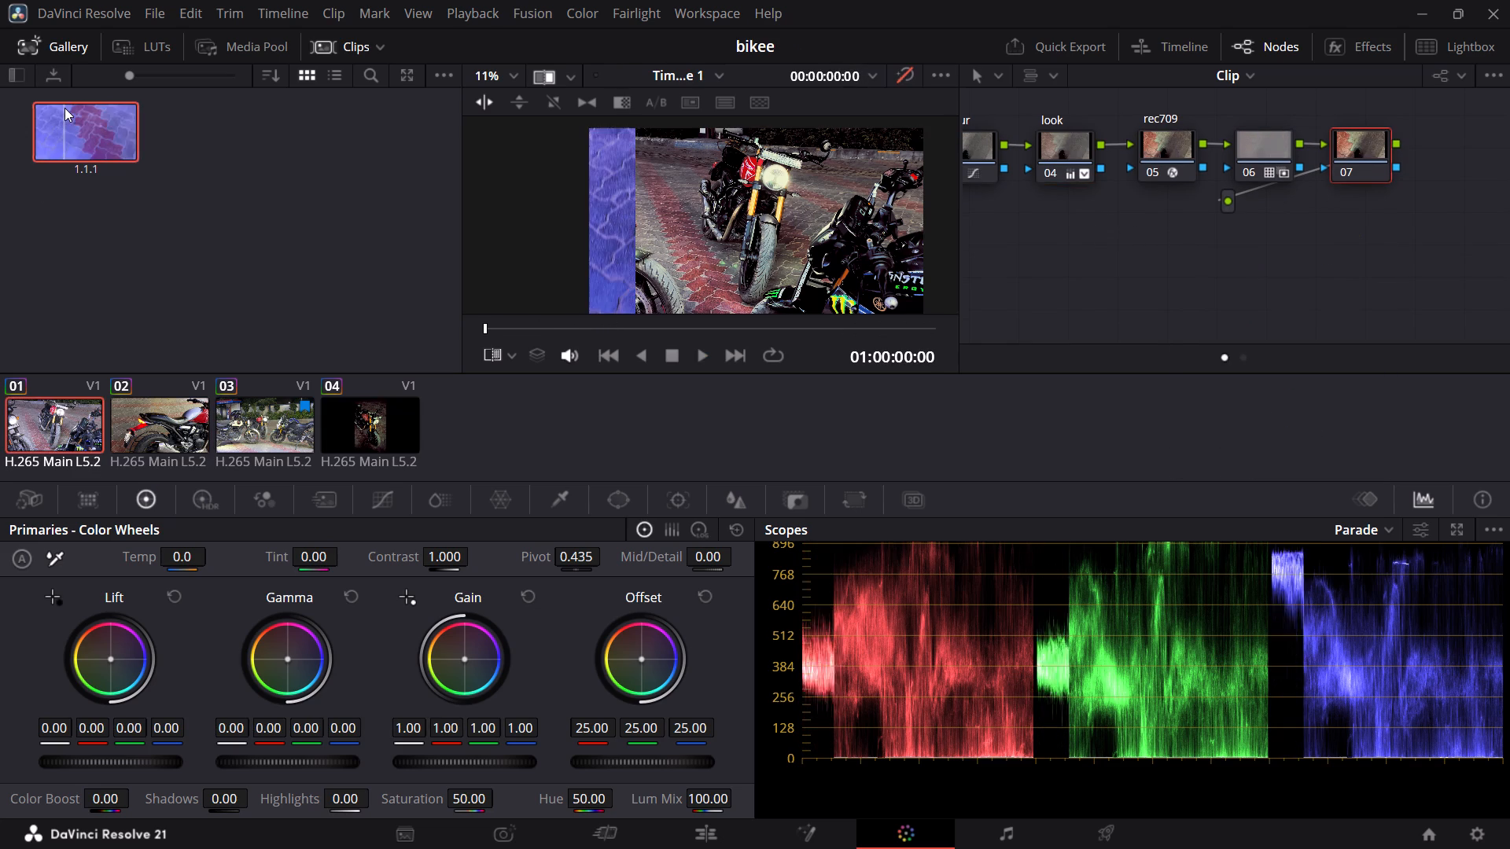
pyautogui.moveTo(629, 200); pyautogui.dragTo(641, 208)
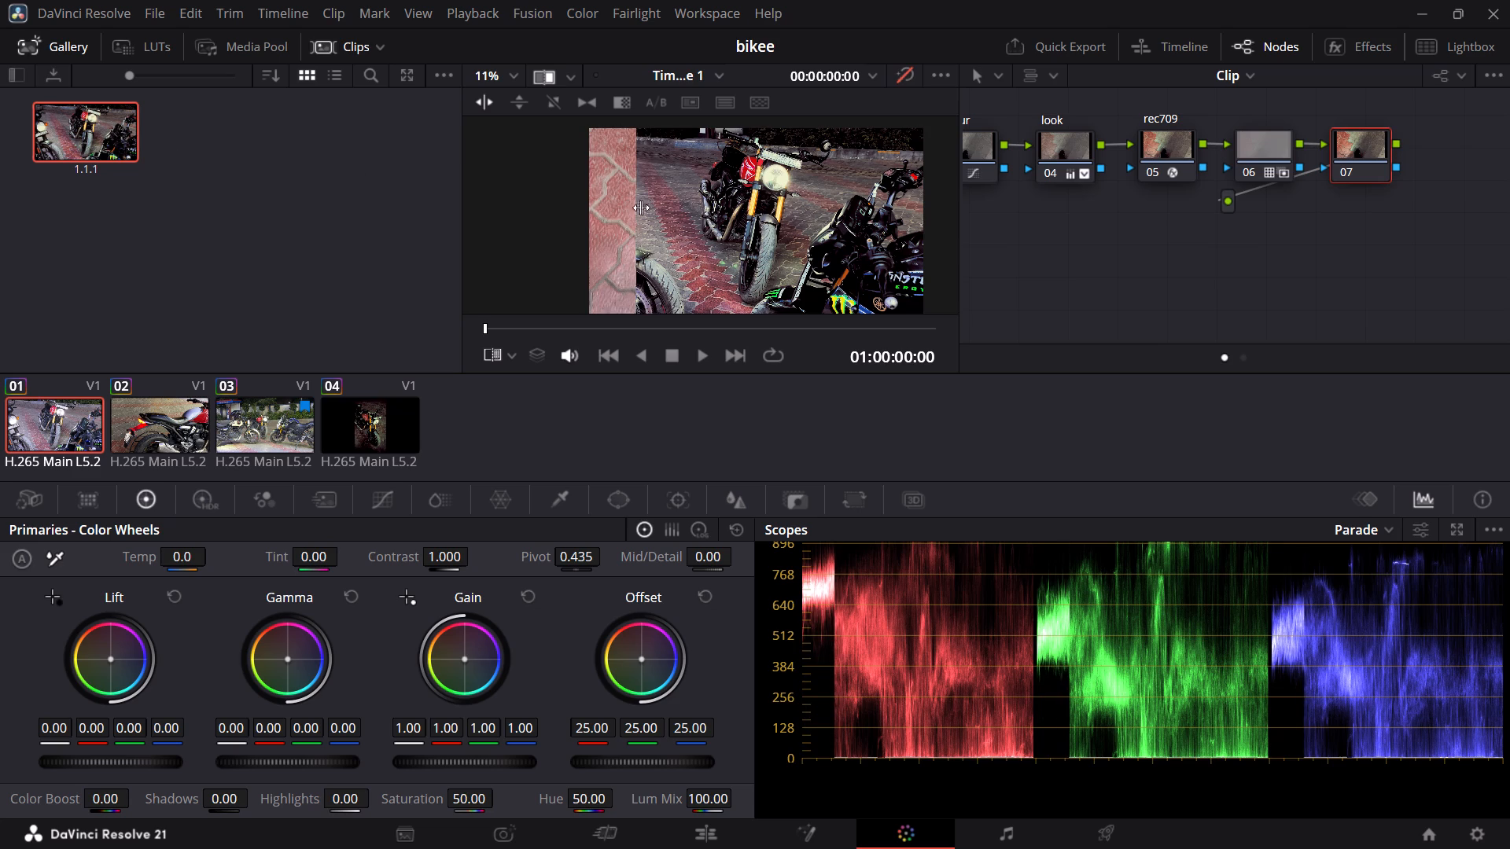
pyautogui.moveTo(641, 208); pyautogui.dragTo(924, 205)
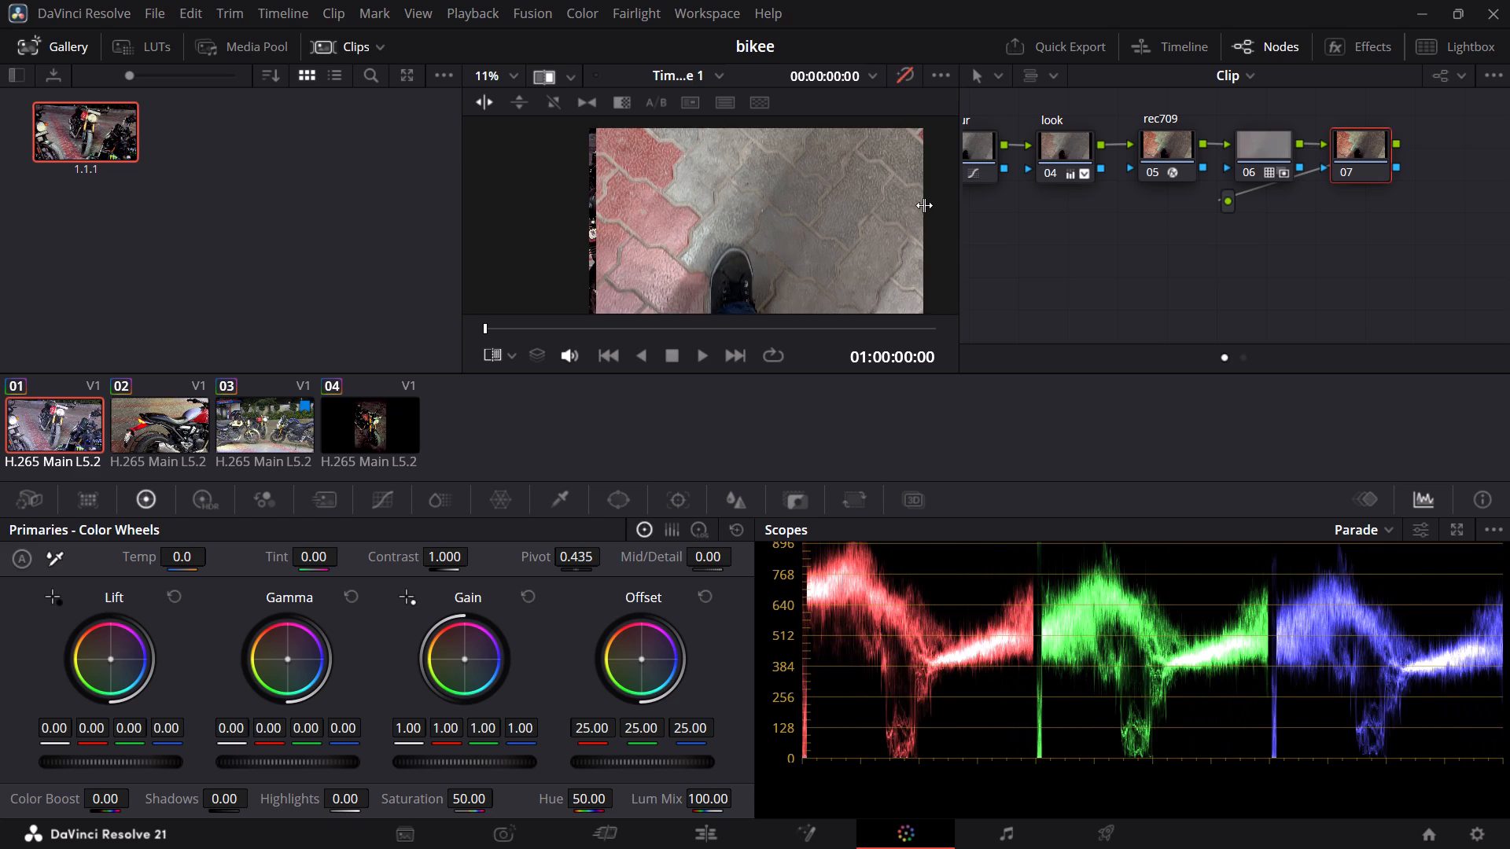
pyautogui.moveTo(924, 205); pyautogui.dragTo(916, 205)
pyautogui.press('space')
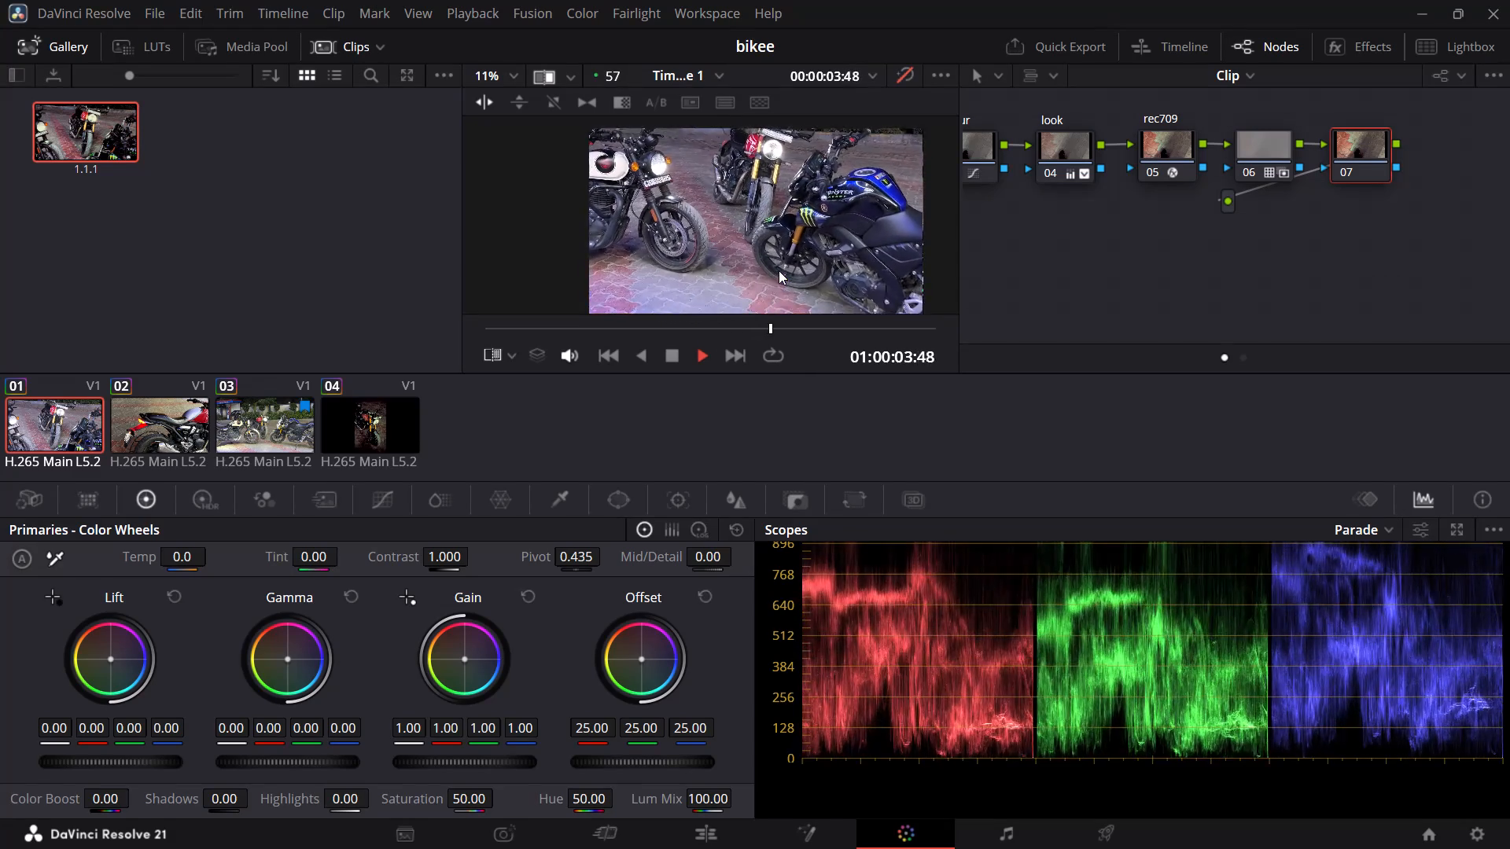
pyautogui.press('space')
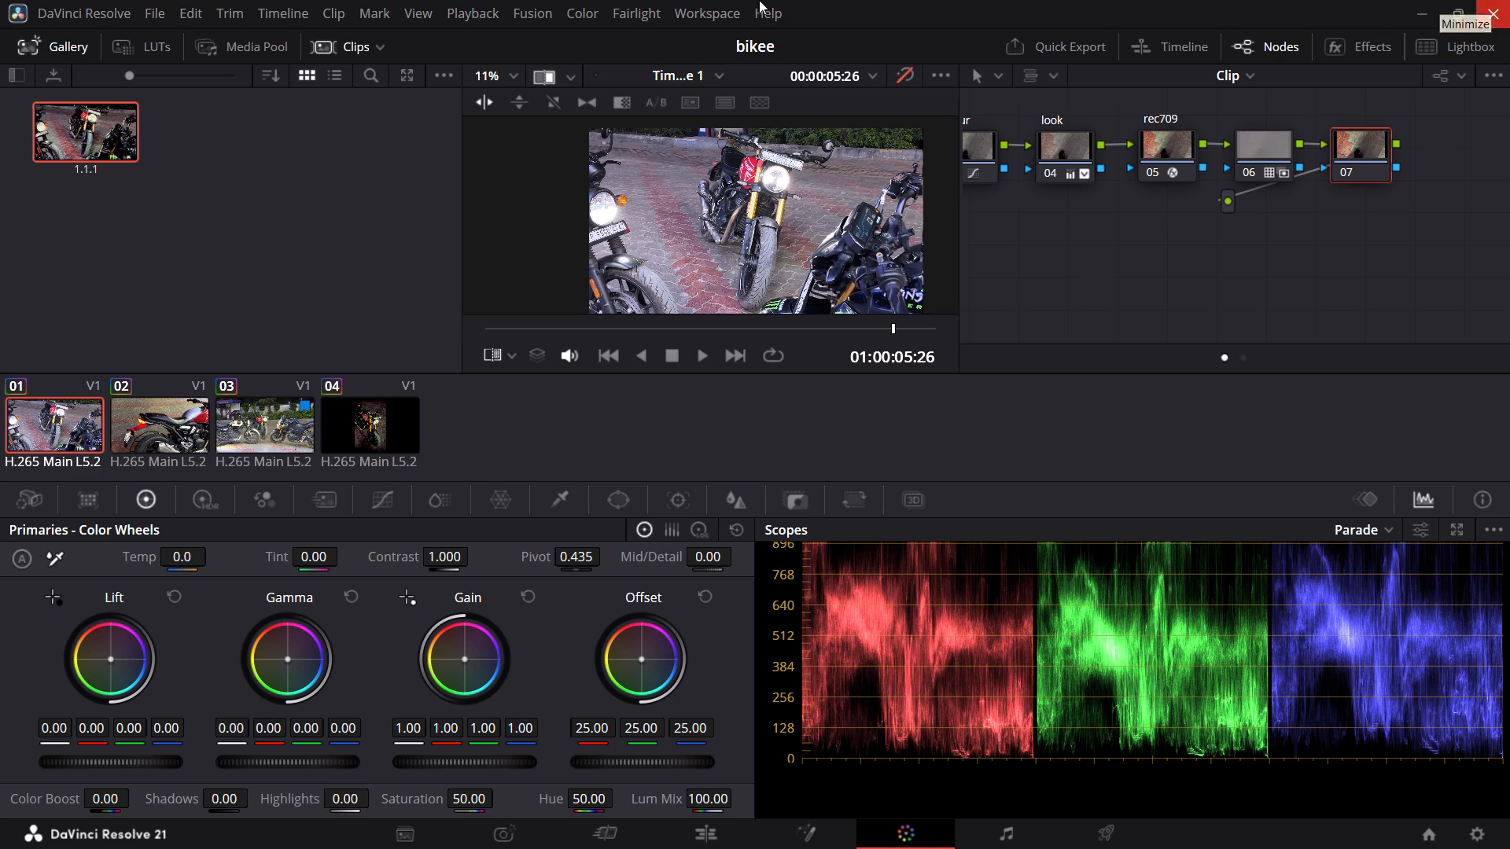
# Skim gallery still 1.1.1 and apply its grade to clip 01.
pyautogui.click(1220, 74)
pyautogui.click(1220, 74)
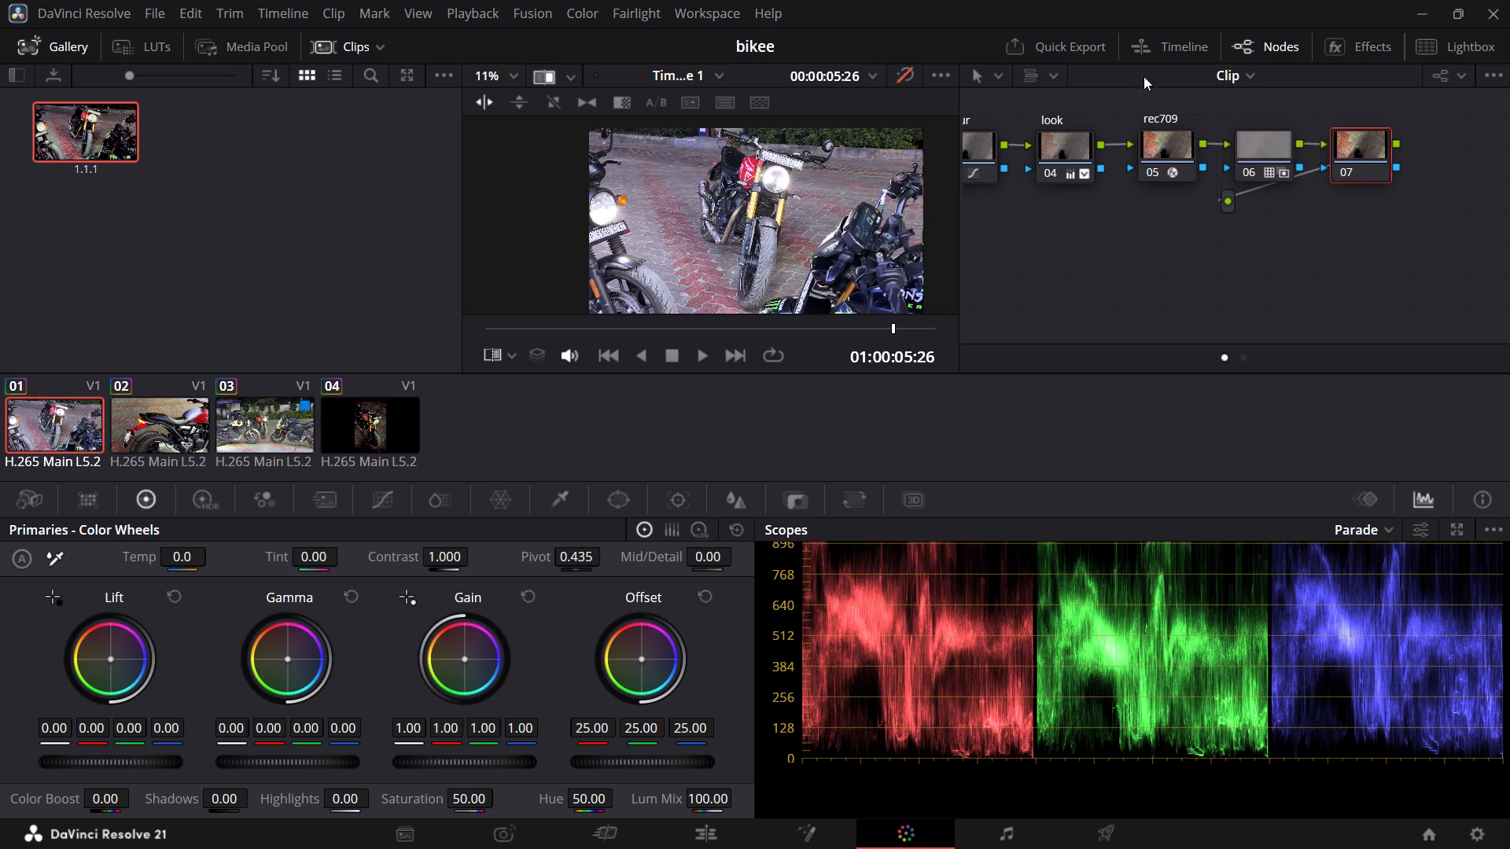
pyautogui.click(57, 122)
pyautogui.moveTo(82, 125); pyautogui.dragTo(74, 125)
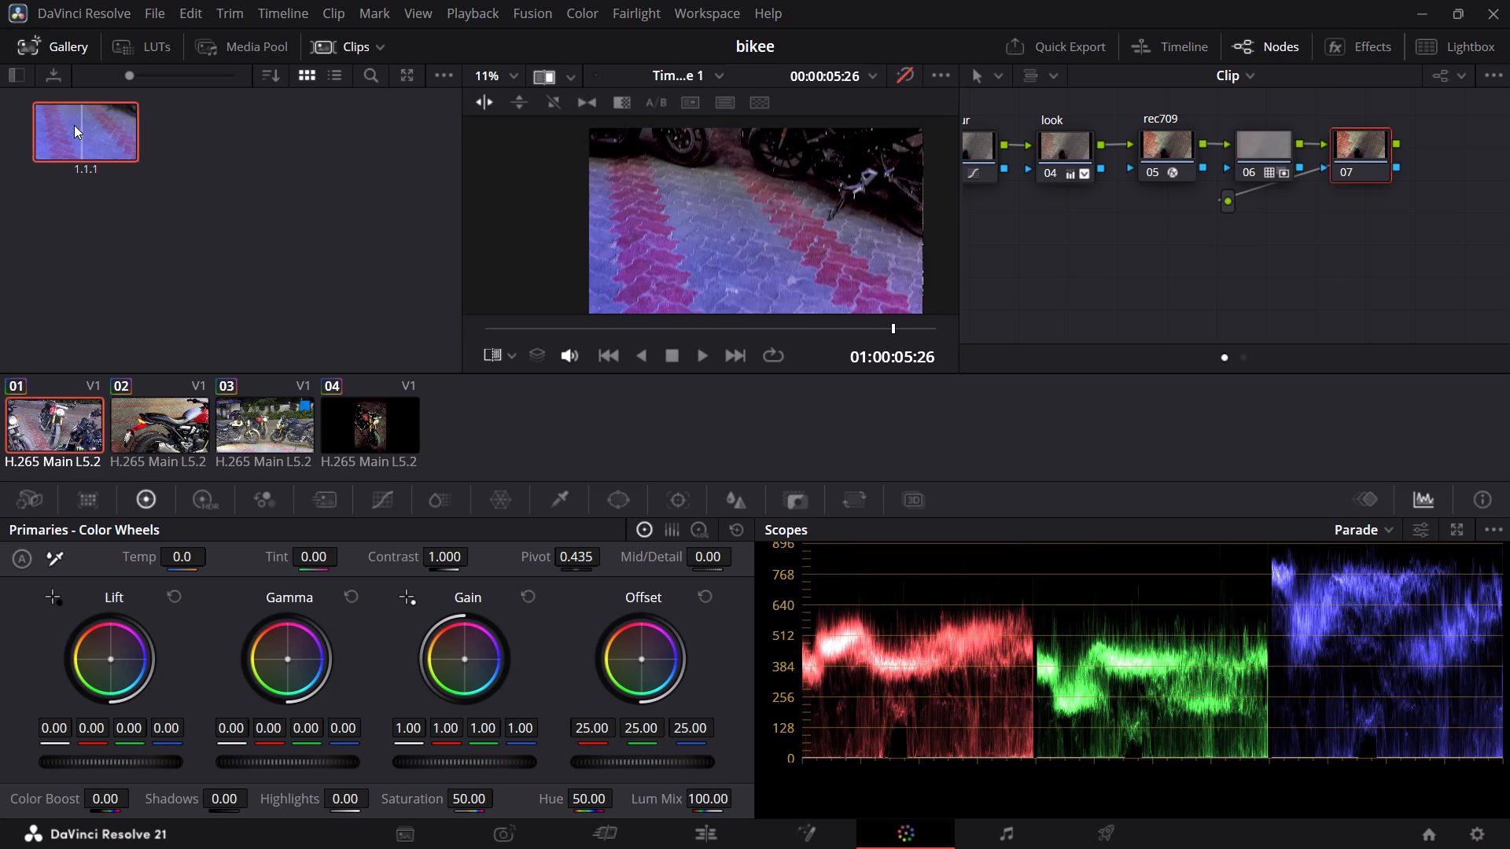
pyautogui.moveTo(74, 125); pyautogui.dragTo(180, 199)
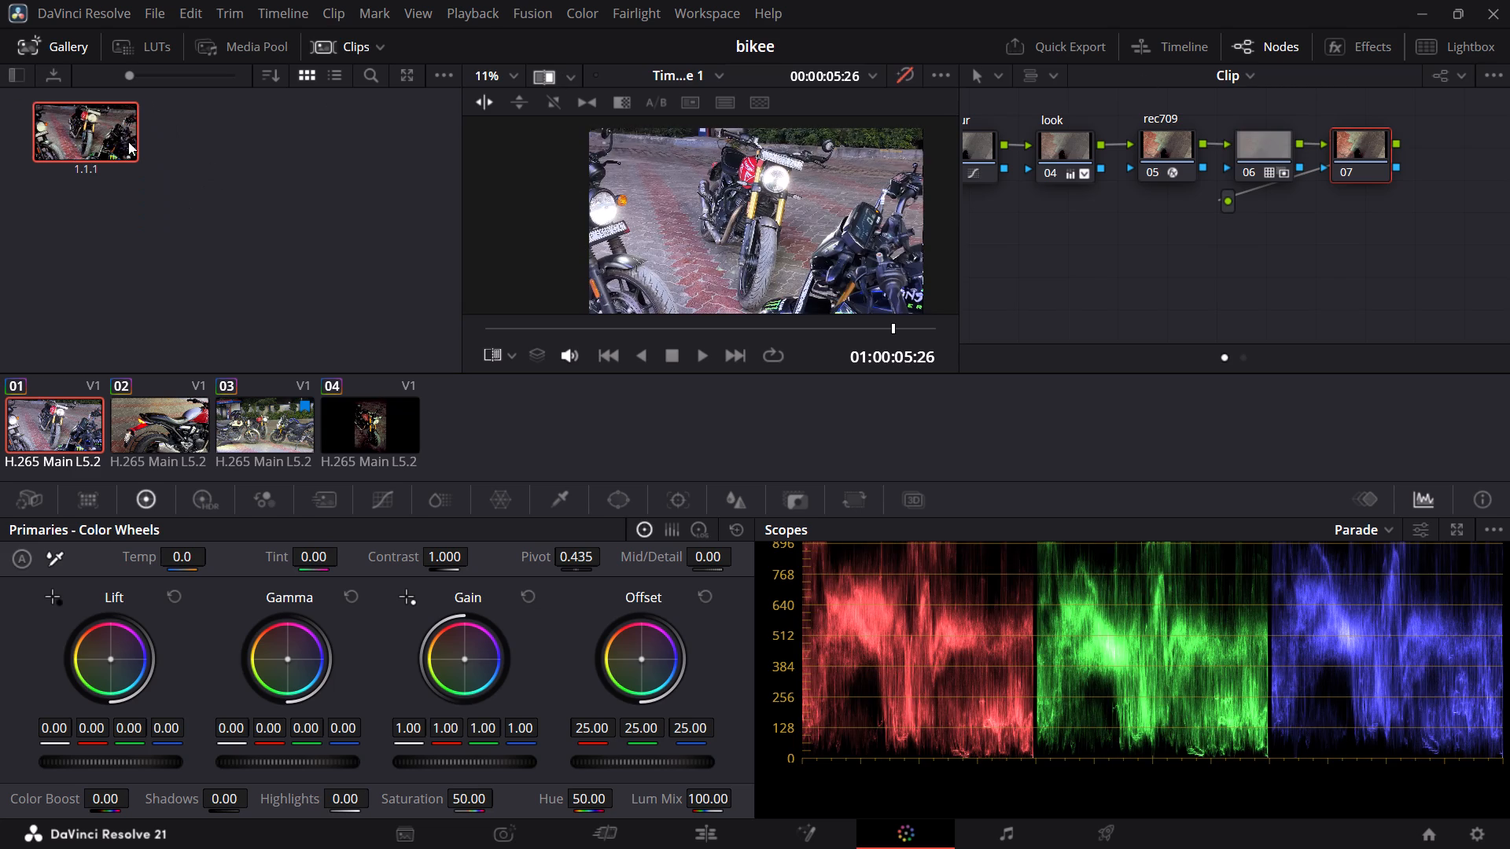
pyautogui.moveTo(94, 141); pyautogui.dragTo(775, 199)
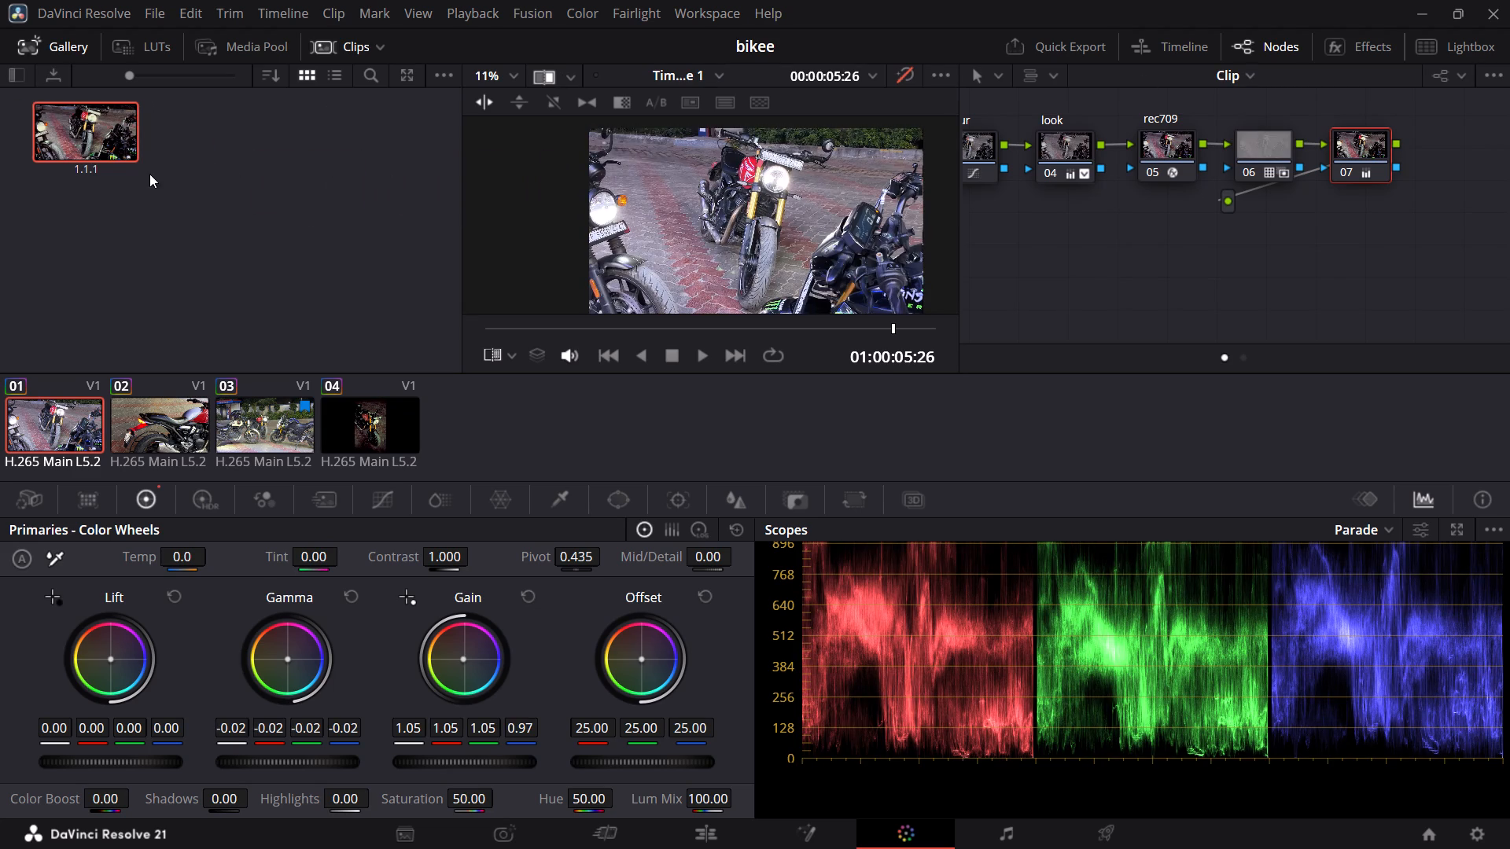
pyautogui.moveTo(89, 160); pyautogui.dragTo(706, 204)
# Scrub through clip 01 to check the applied grade, ending at its first frame, 01:00:00:00.
pyautogui.moveTo(889, 330); pyautogui.dragTo(551, 313)
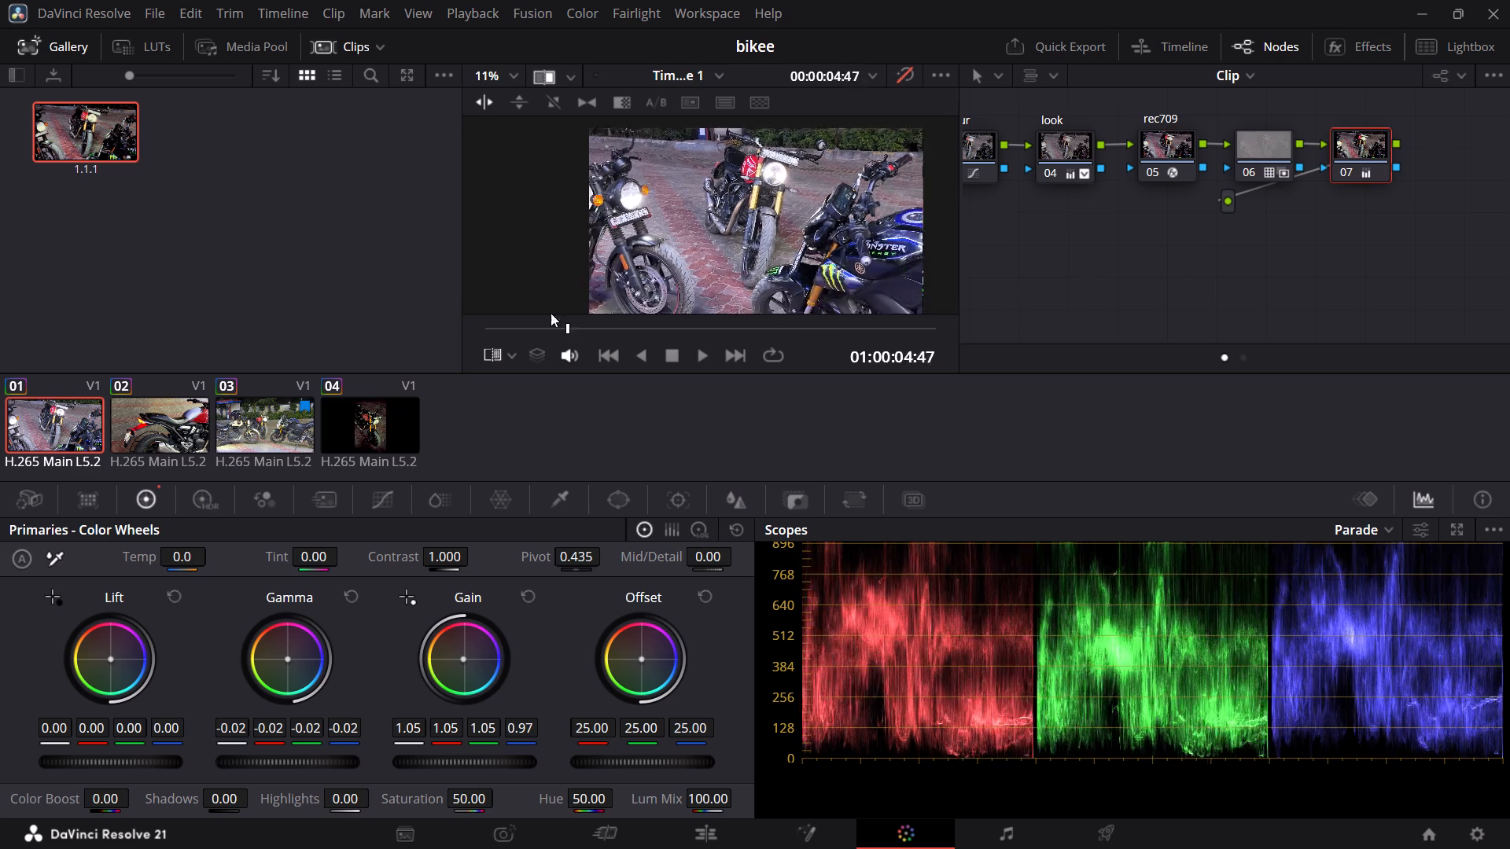
pyautogui.moveTo(551, 313); pyautogui.dragTo(455, 322)
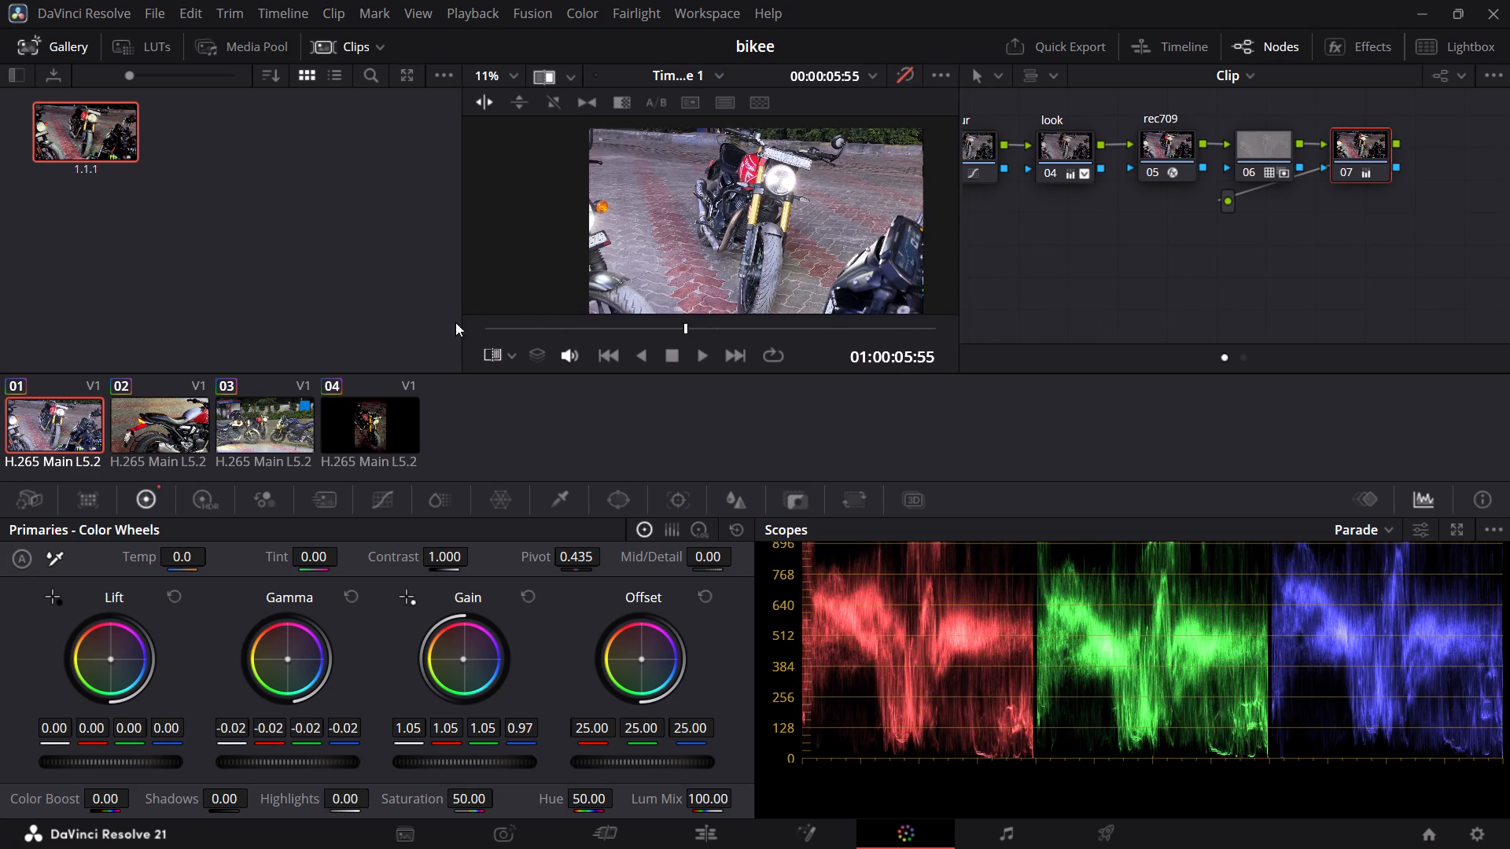
pyautogui.moveTo(455, 322); pyautogui.dragTo(359, 311)
# Review clip 01's node chain from the satur node back to node 01.
pyautogui.click(974, 158)
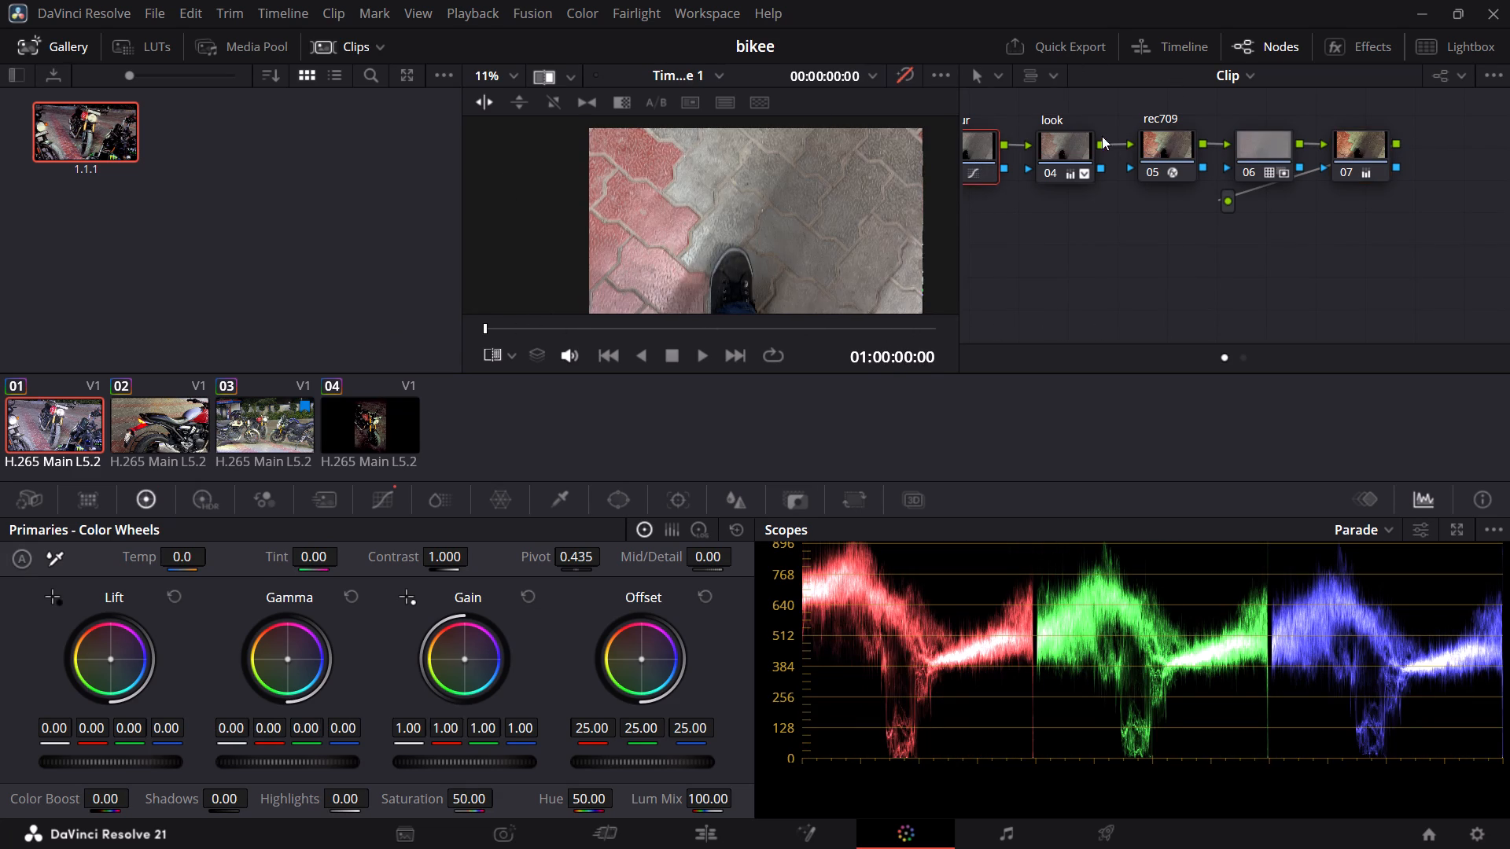
pyautogui.scroll(-3, 1110, 148)
pyautogui.moveTo(1093, 214); pyautogui.dragTo(1162, 224)
pyautogui.moveTo(1086, 223); pyautogui.dragTo(1195, 240, button='middle')
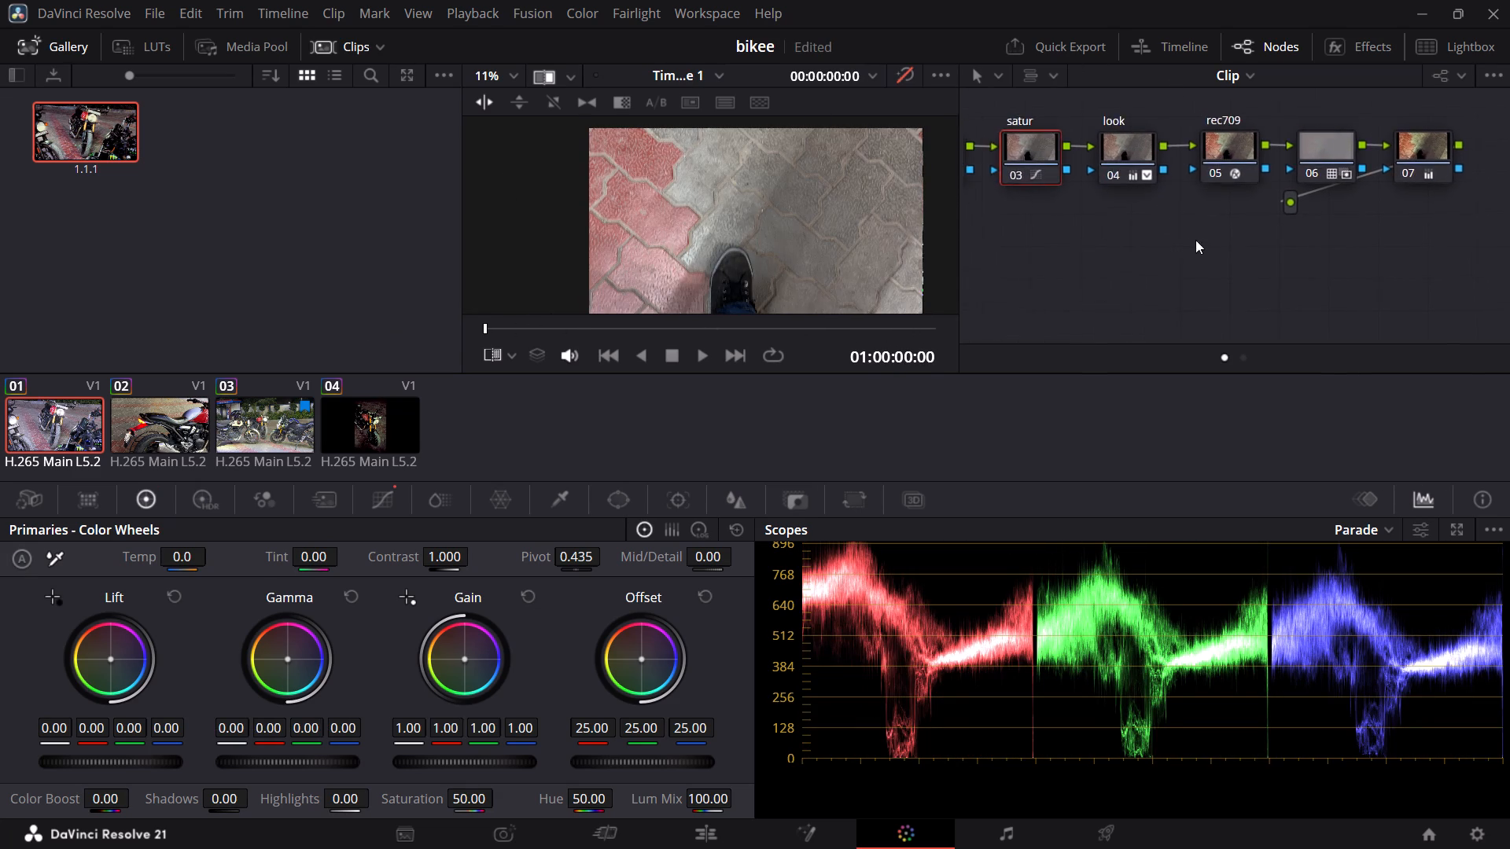
pyautogui.moveTo(1195, 240); pyautogui.dragTo(1483, 268, button='middle')
pyautogui.click(1023, 166)
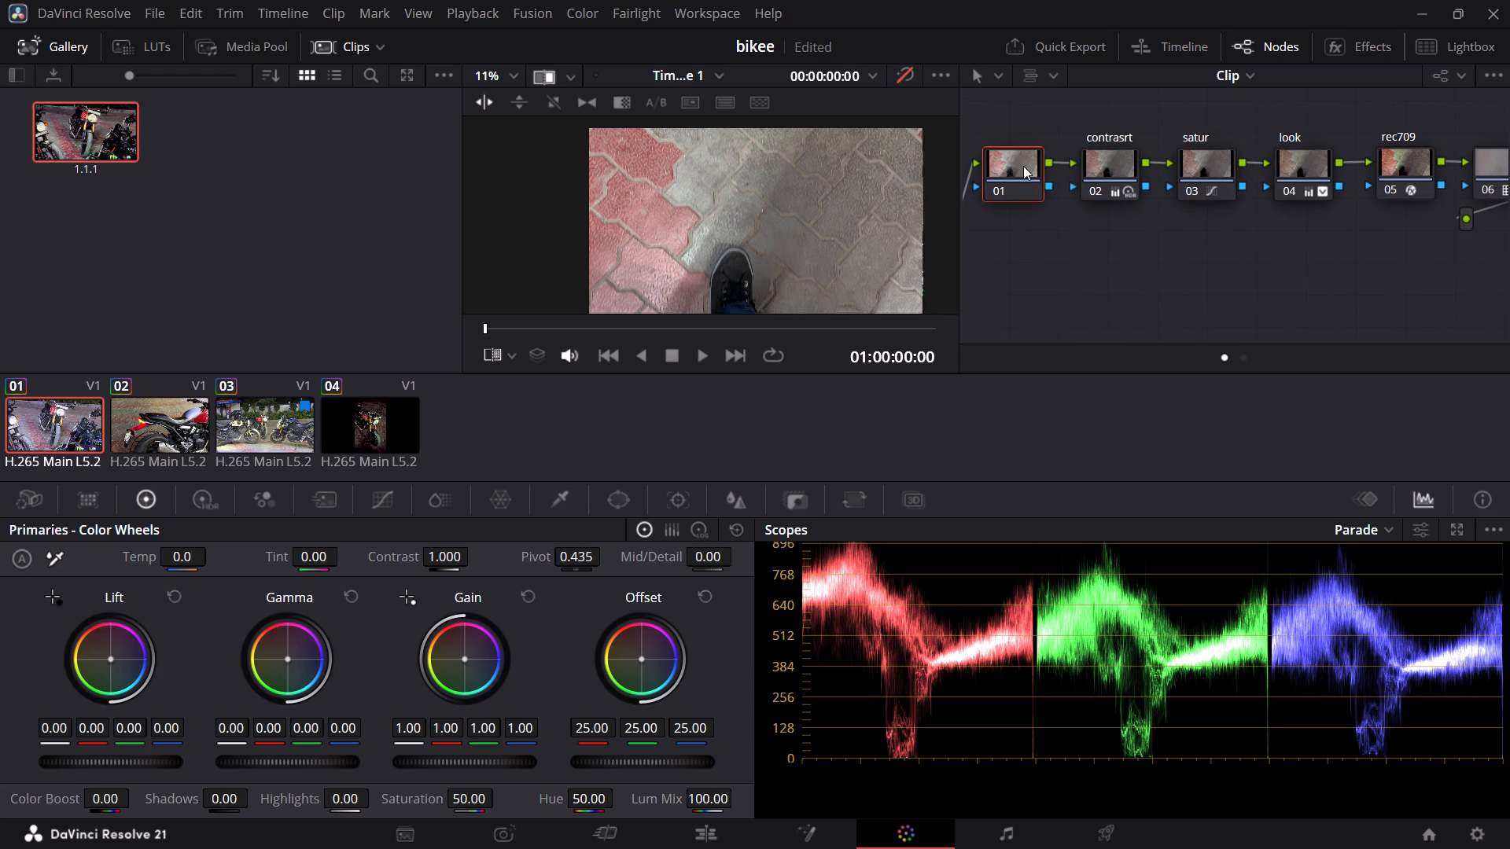
pyautogui.click(1046, 232)
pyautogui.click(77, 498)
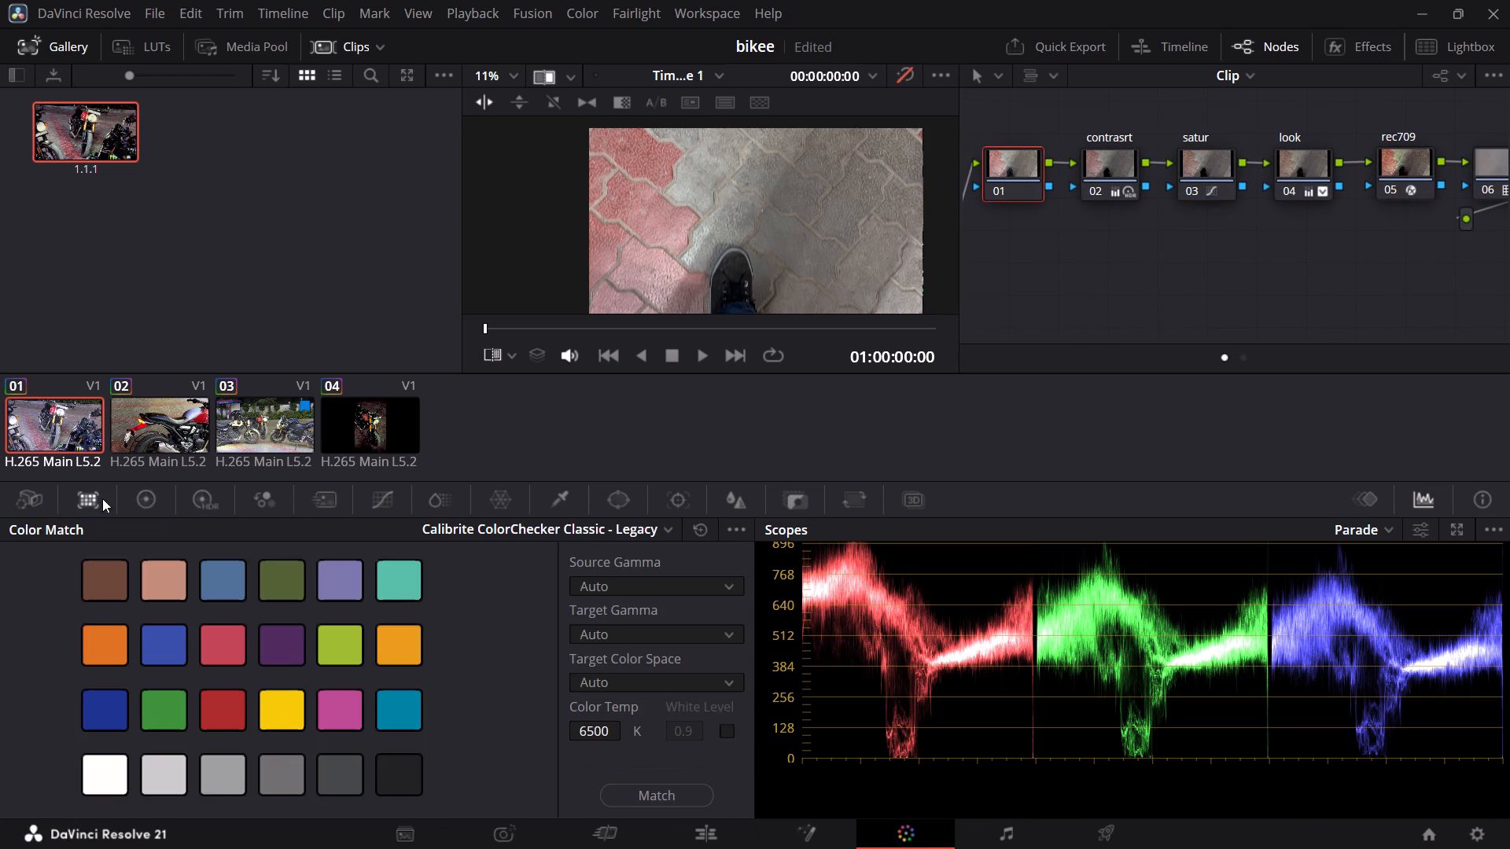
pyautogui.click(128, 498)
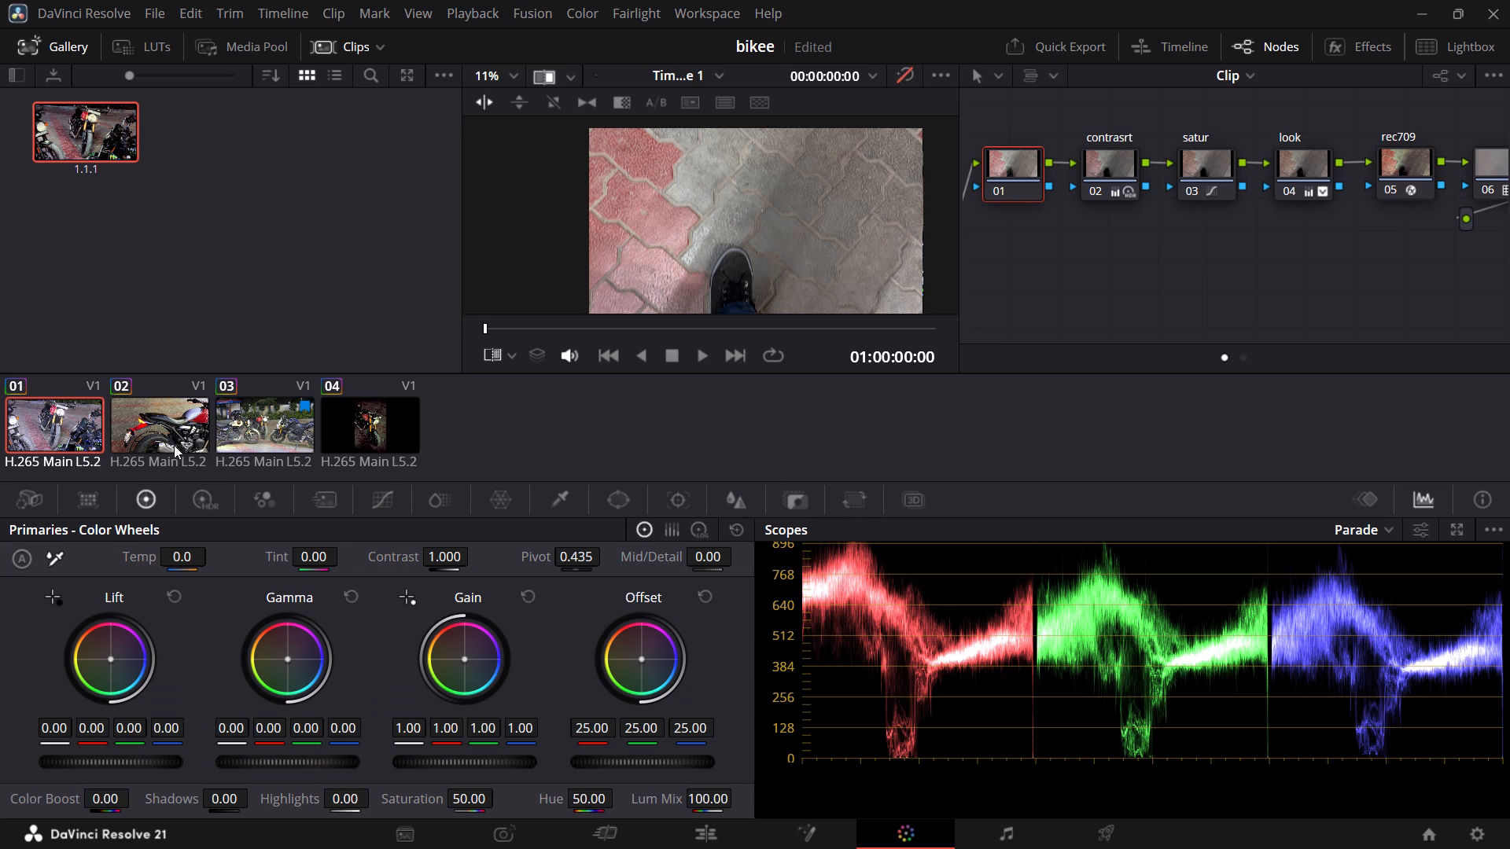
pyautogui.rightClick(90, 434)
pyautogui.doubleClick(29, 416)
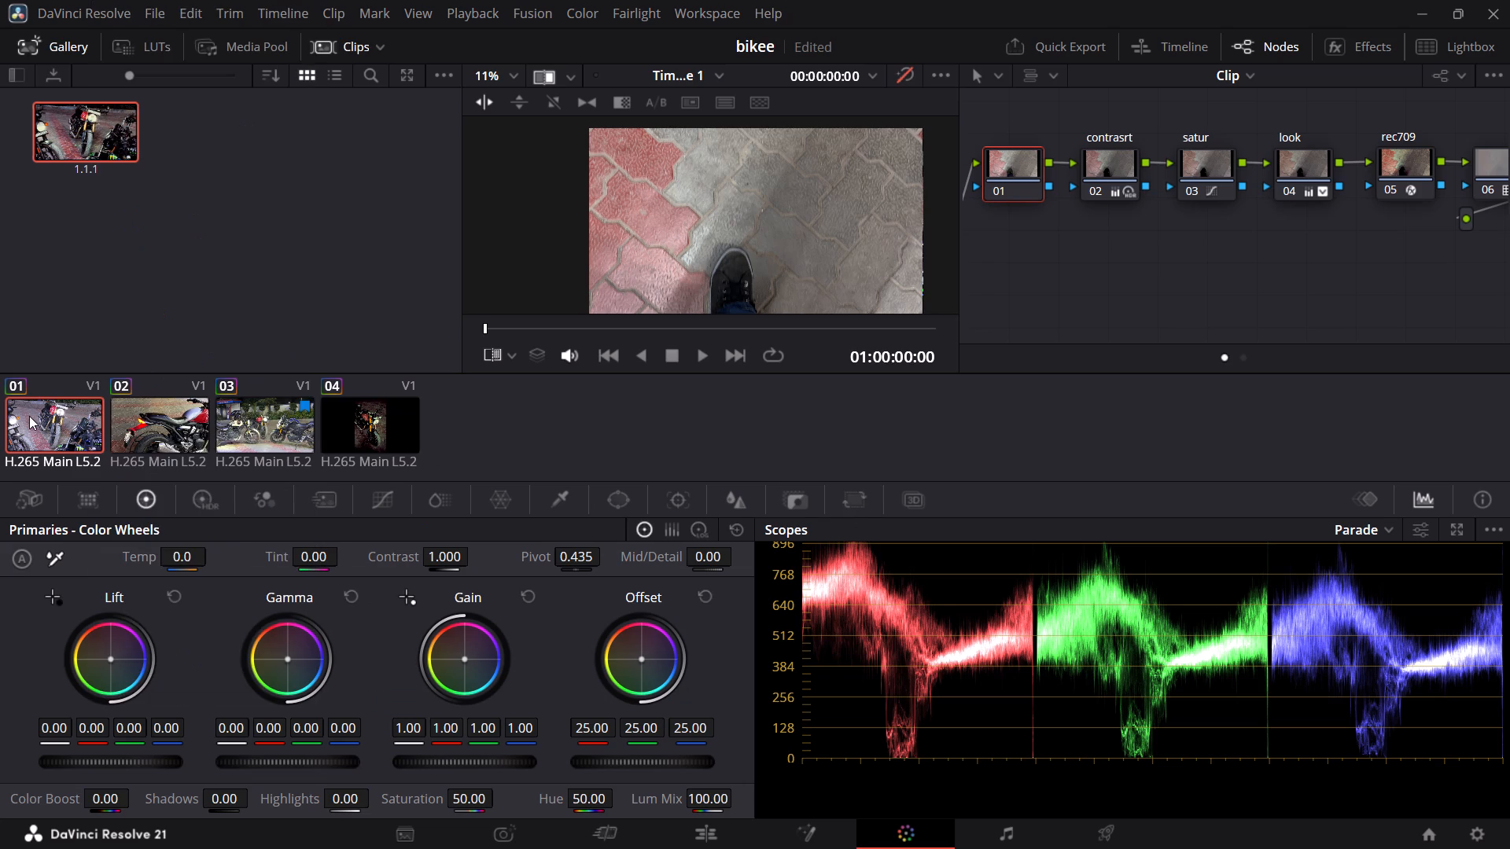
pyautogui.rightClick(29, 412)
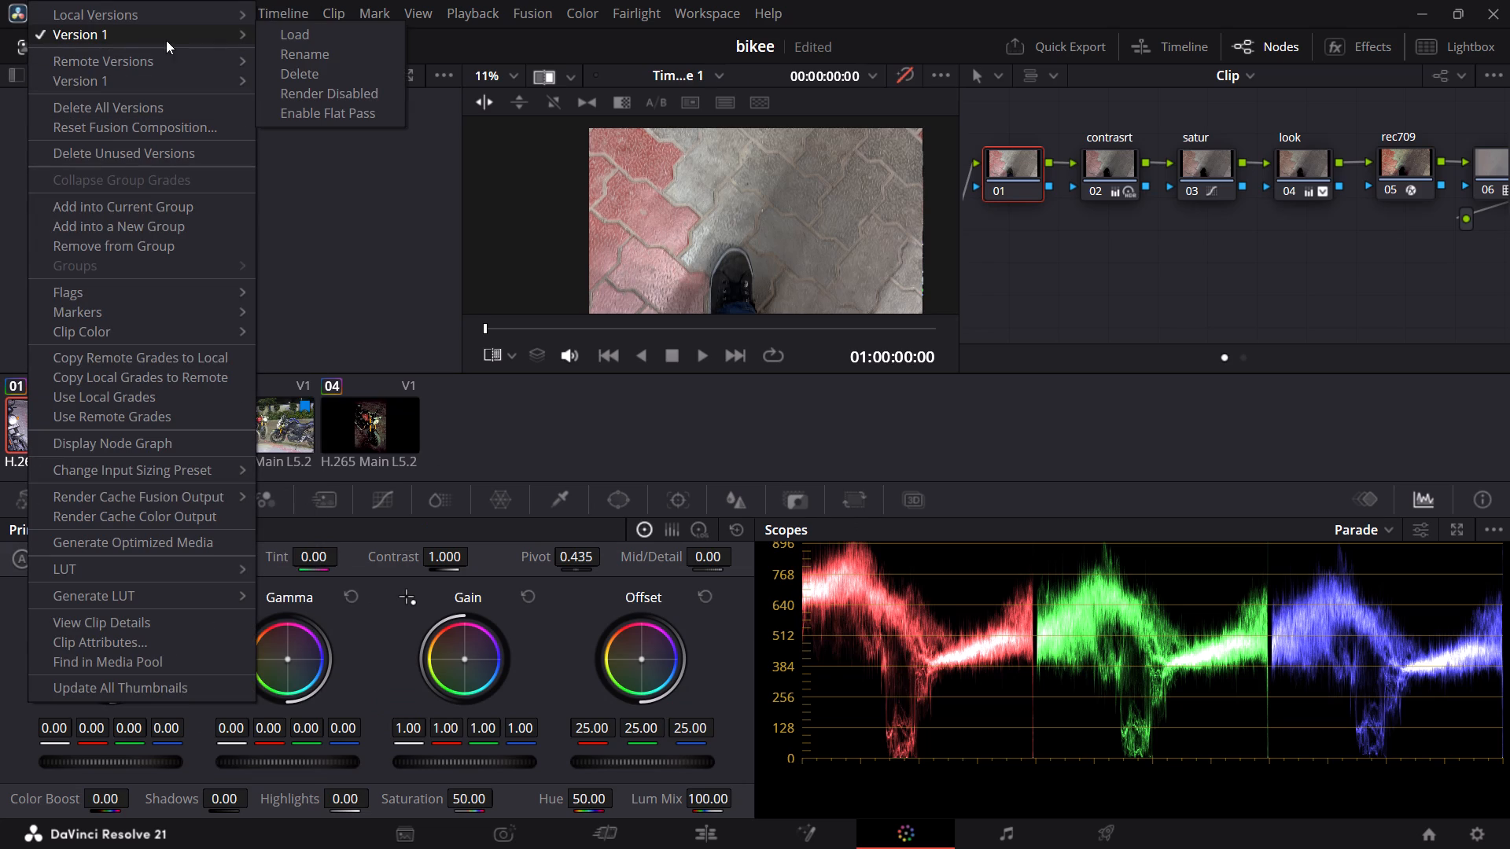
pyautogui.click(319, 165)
# Skim through gallery still 1.1.1 and play it as the reference still over clip 01.
pyautogui.click(125, 132)
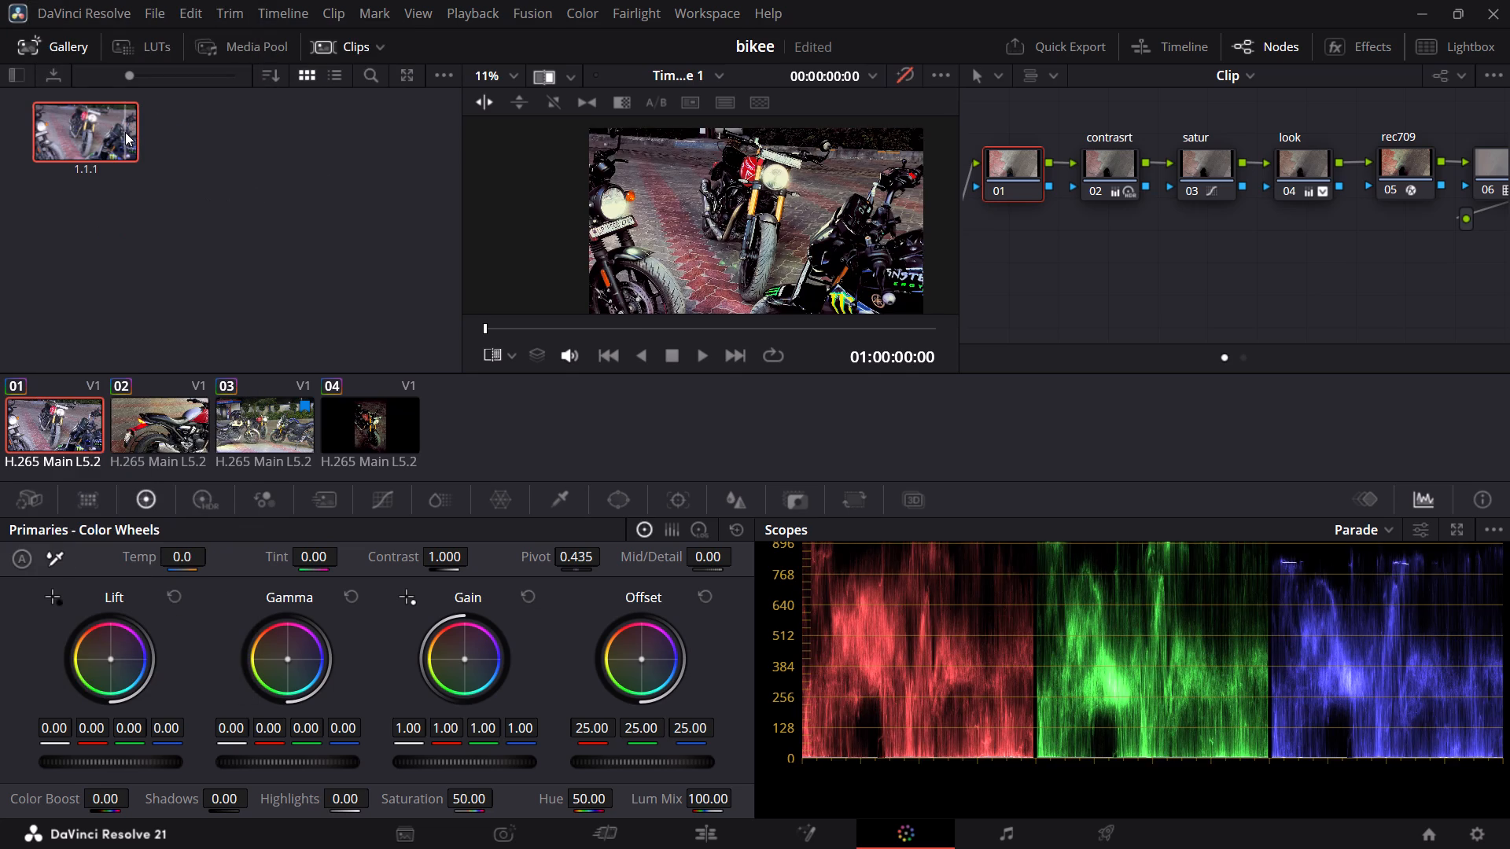
pyautogui.click(125, 132)
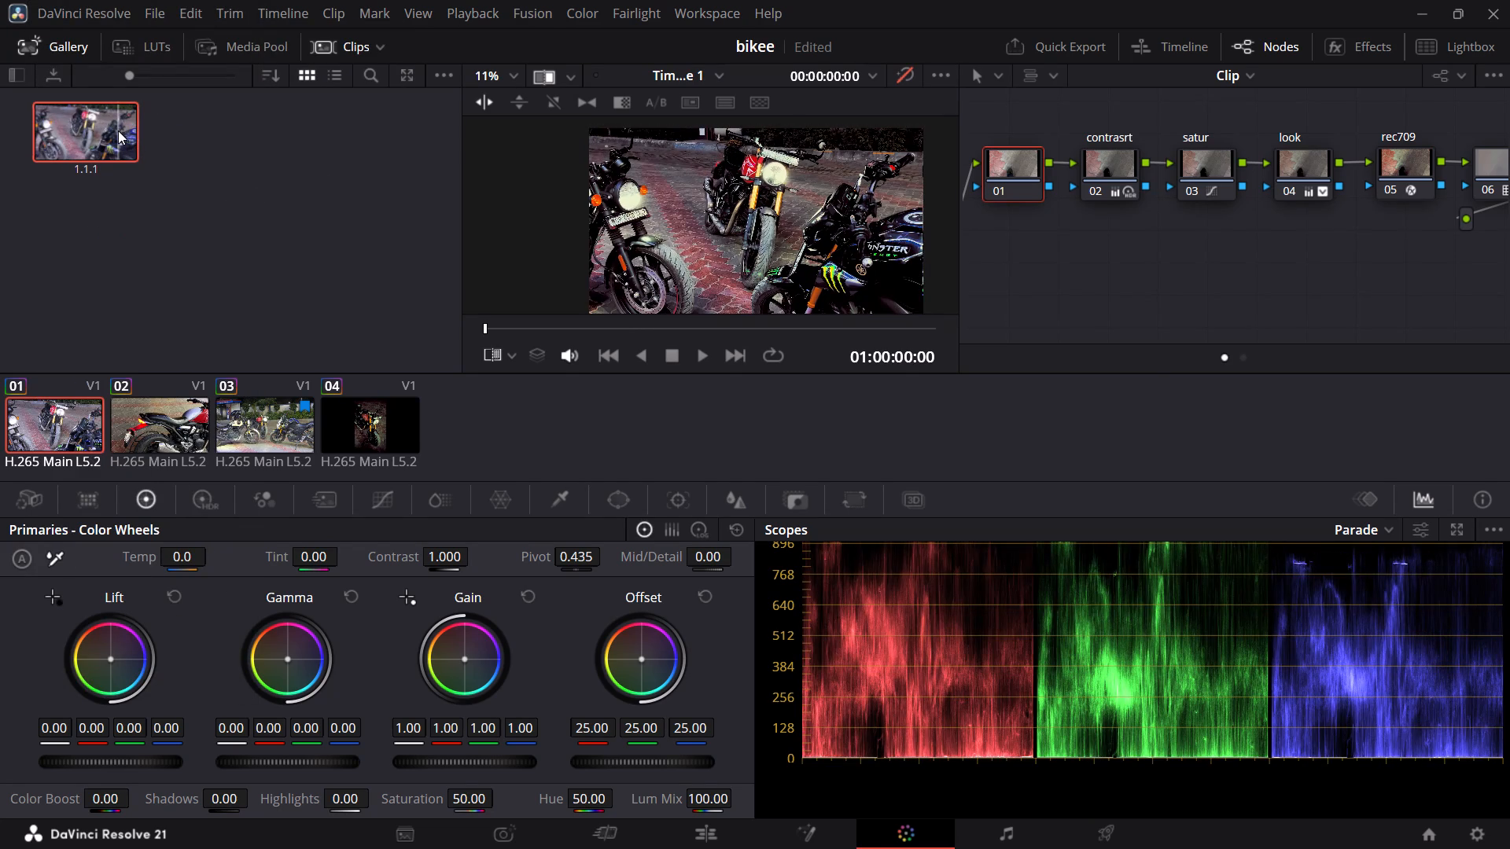
pyautogui.click(118, 130)
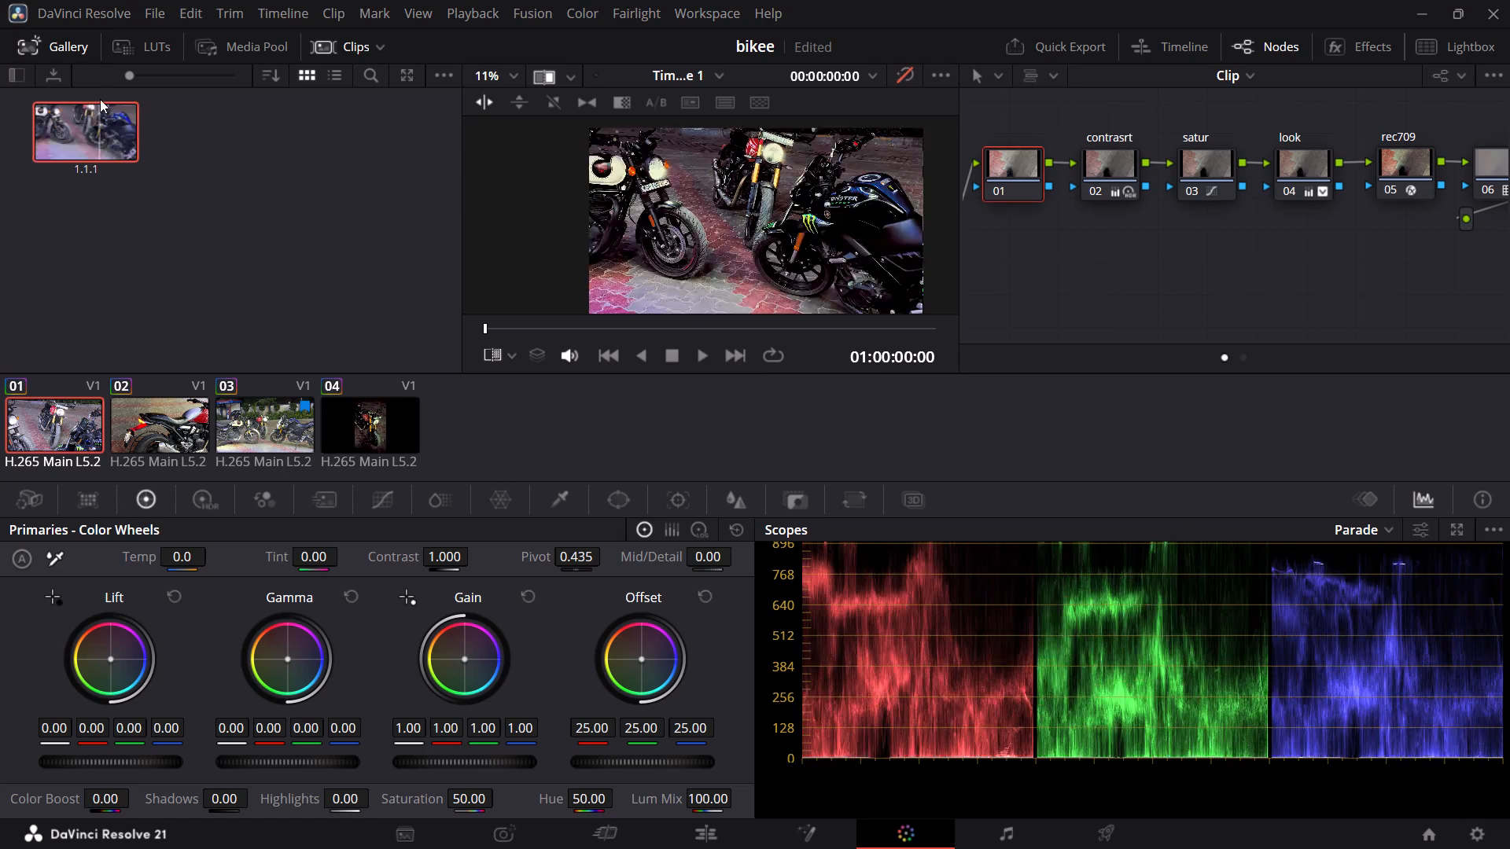
pyautogui.click(76, 52)
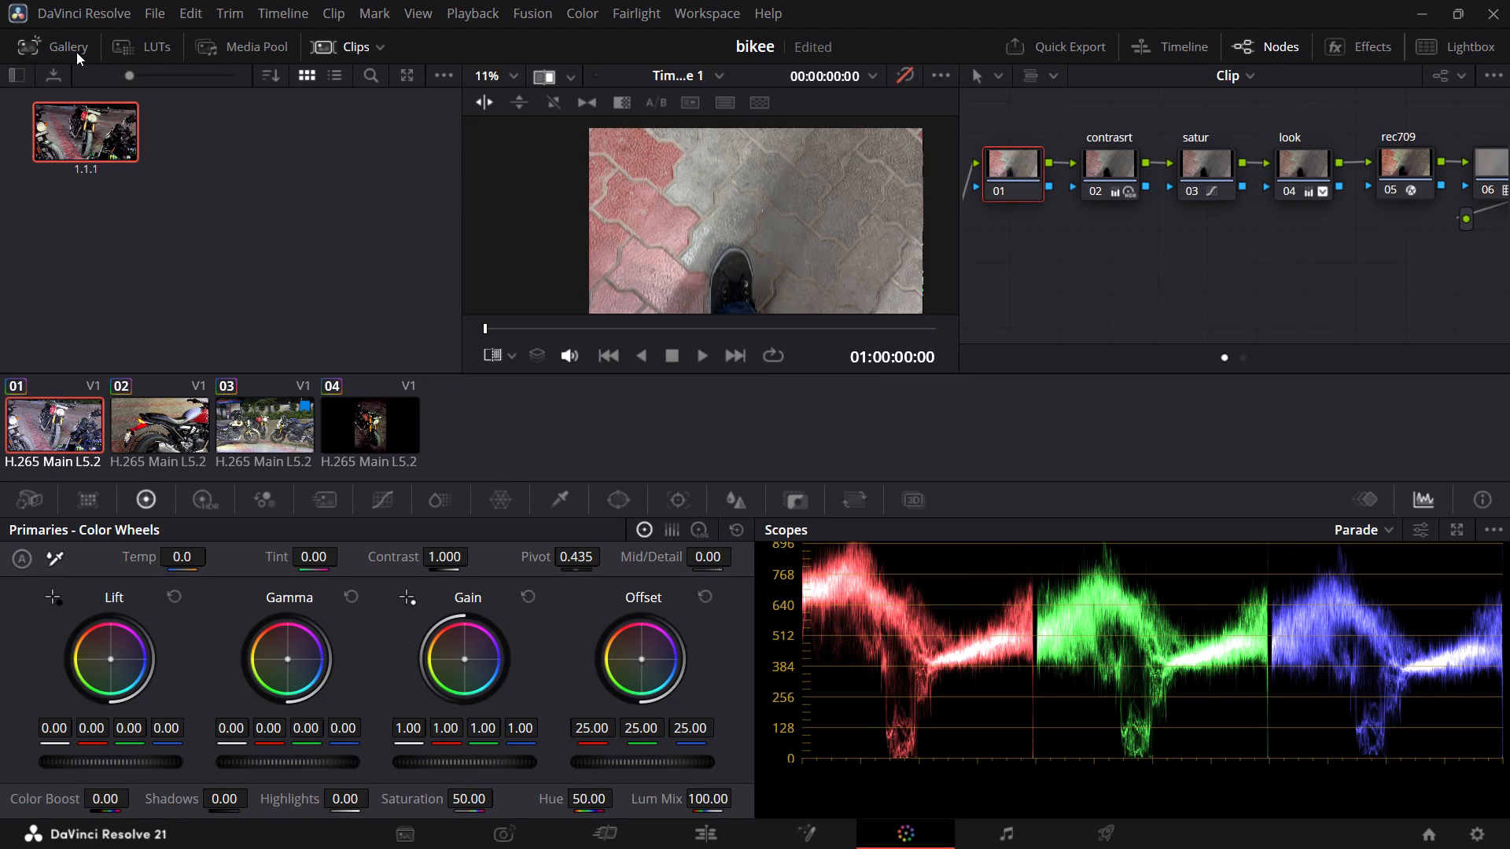
pyautogui.click(76, 52)
pyautogui.click(110, 143)
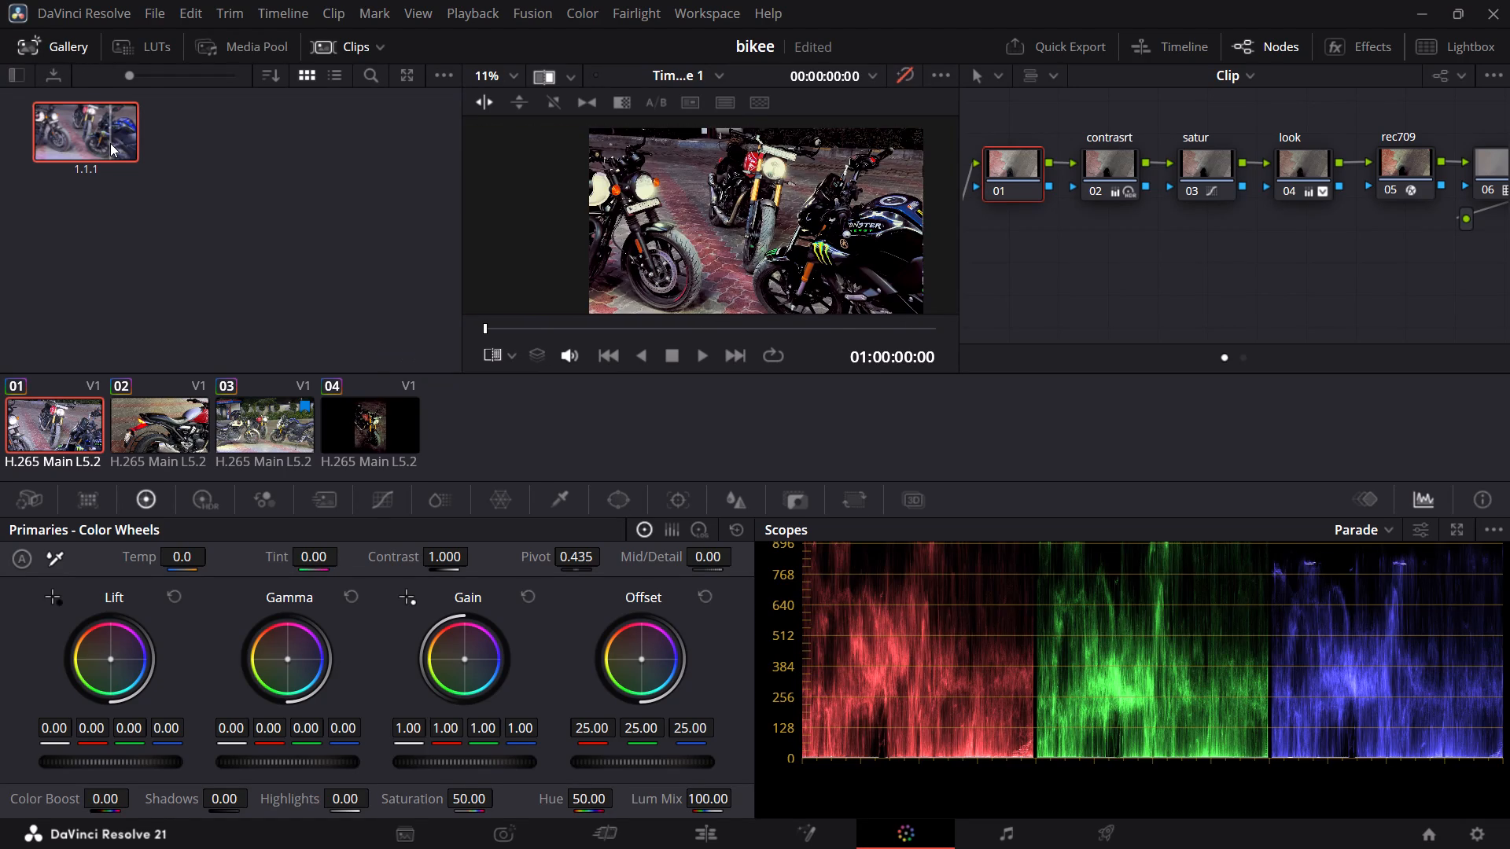
pyautogui.rightClick(110, 143)
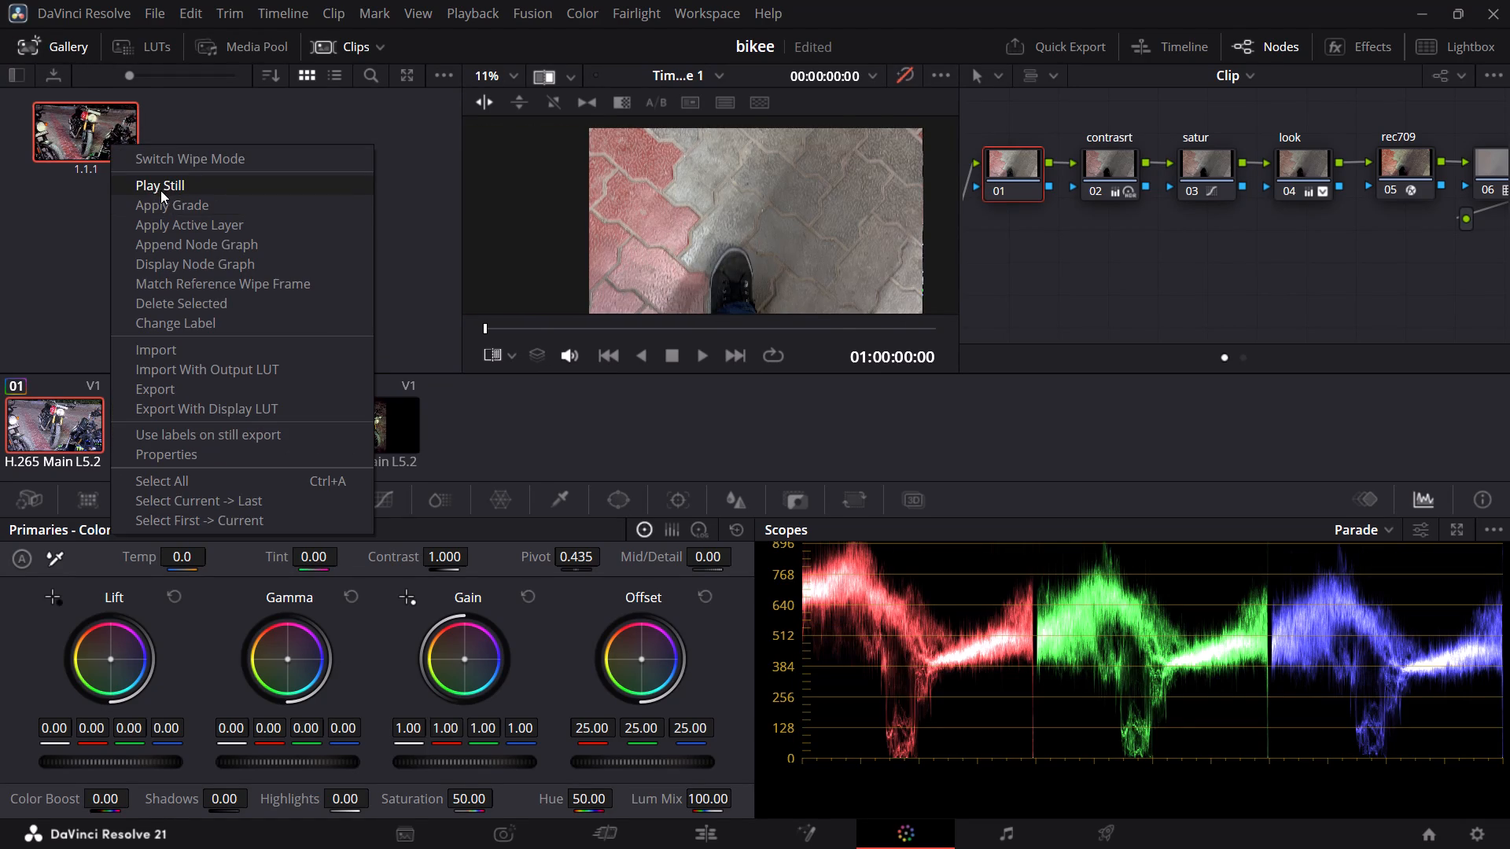
pyautogui.click(160, 186)
pyautogui.click(80, 134)
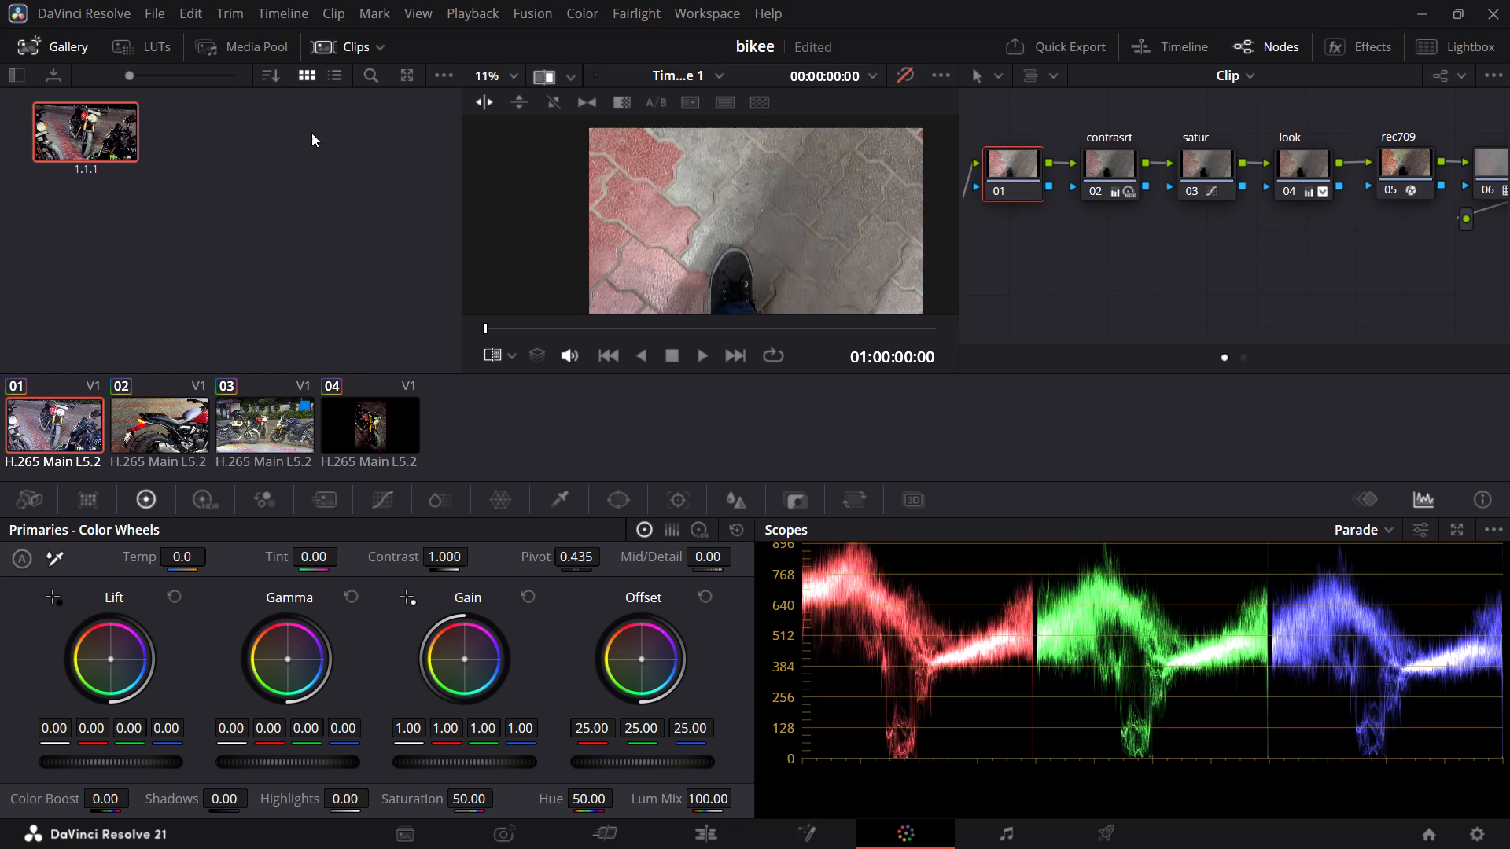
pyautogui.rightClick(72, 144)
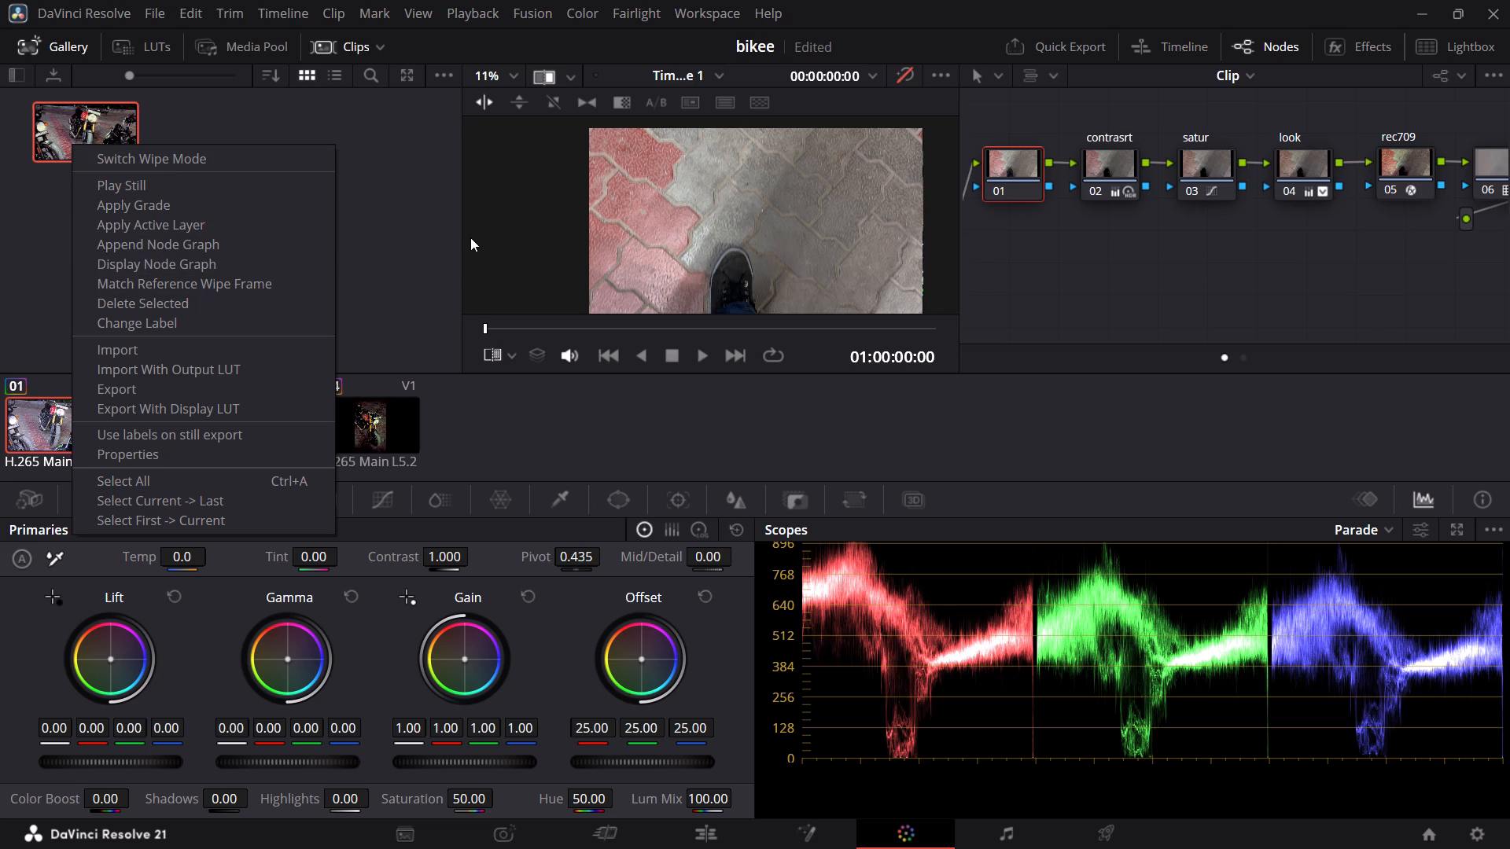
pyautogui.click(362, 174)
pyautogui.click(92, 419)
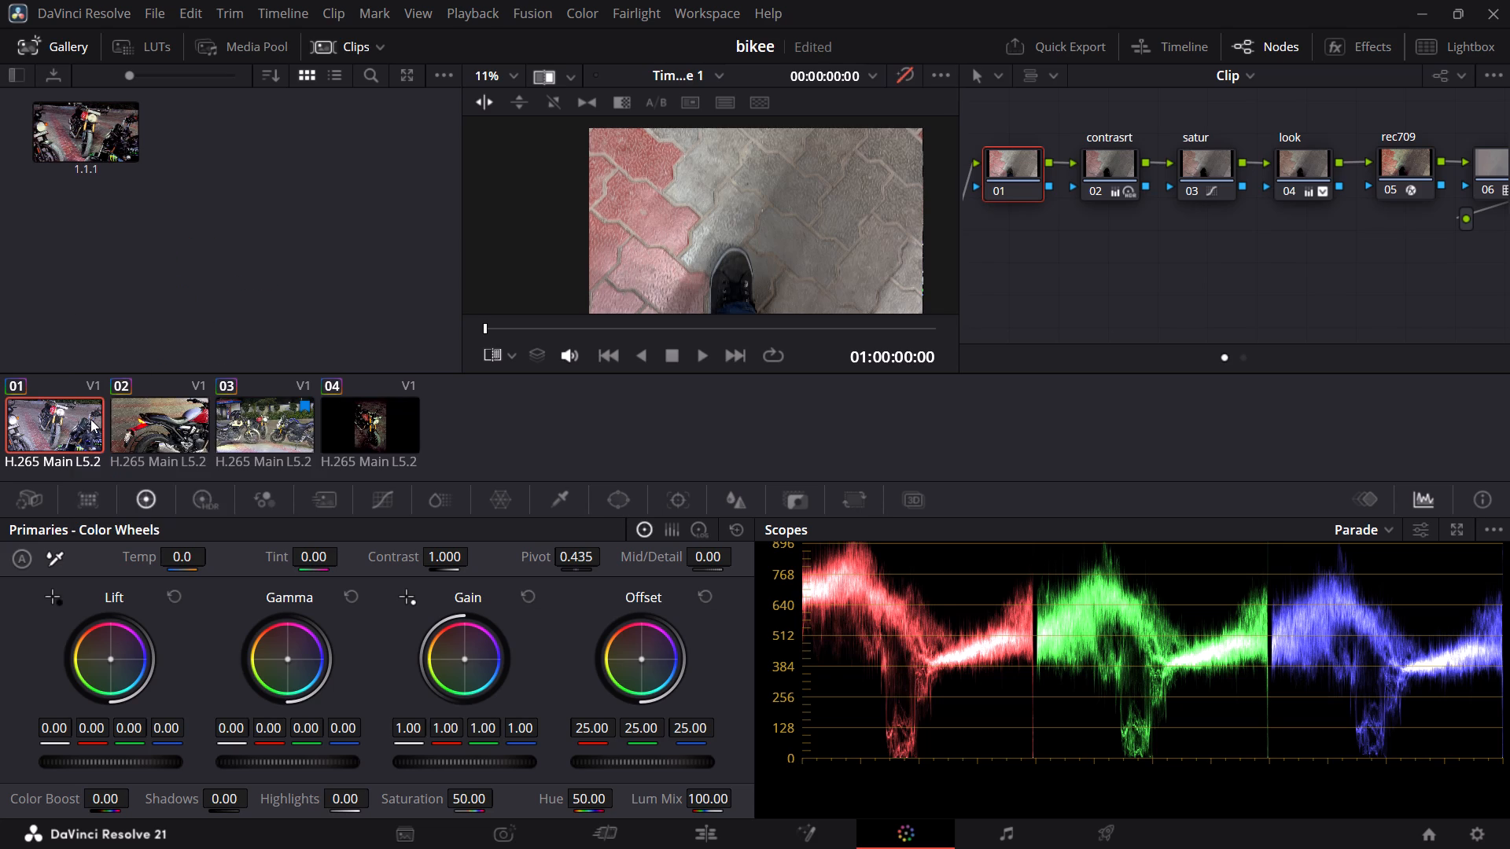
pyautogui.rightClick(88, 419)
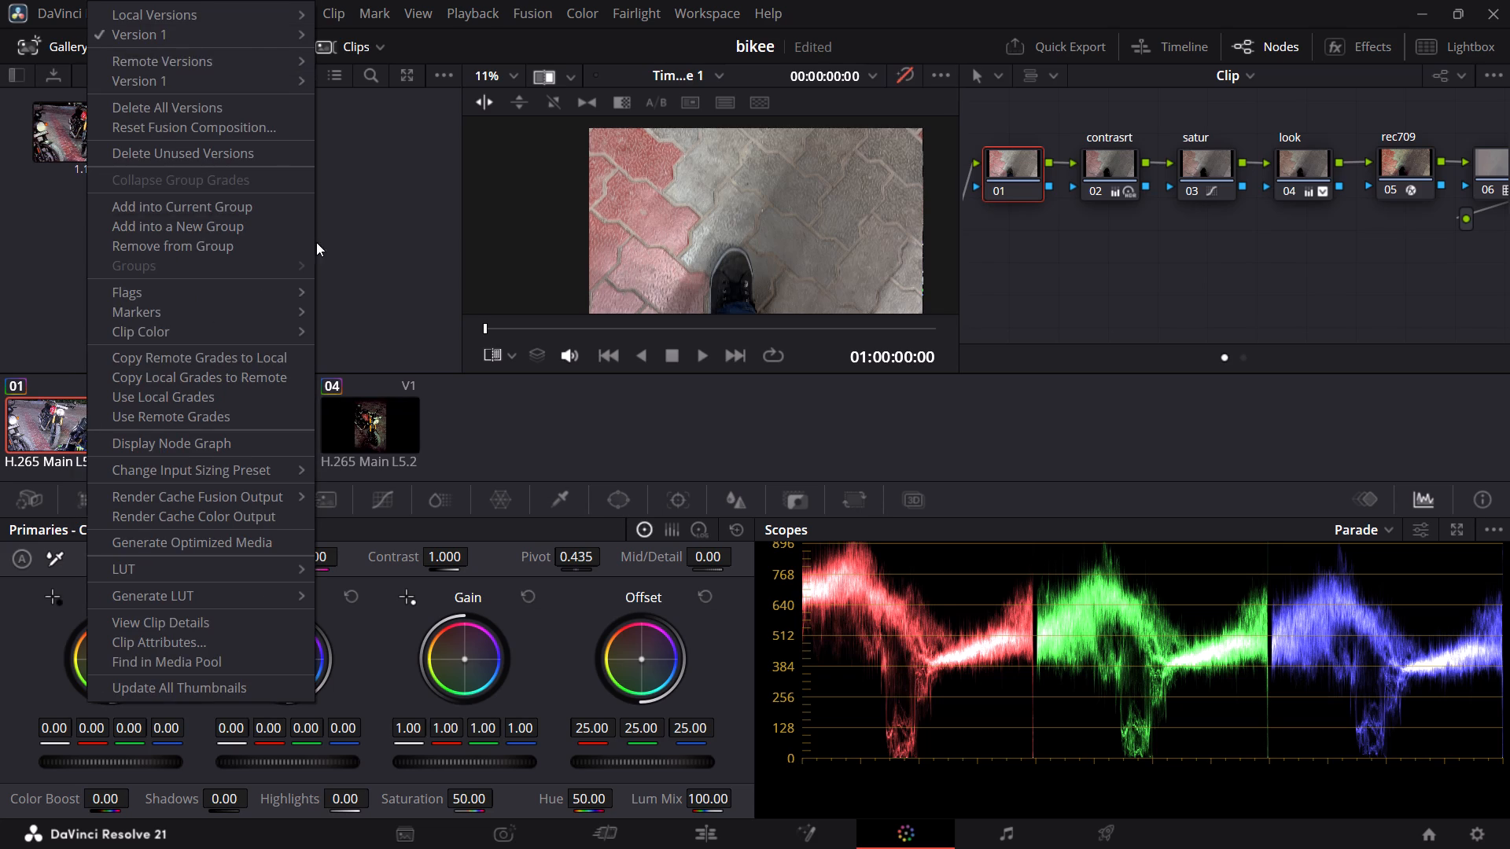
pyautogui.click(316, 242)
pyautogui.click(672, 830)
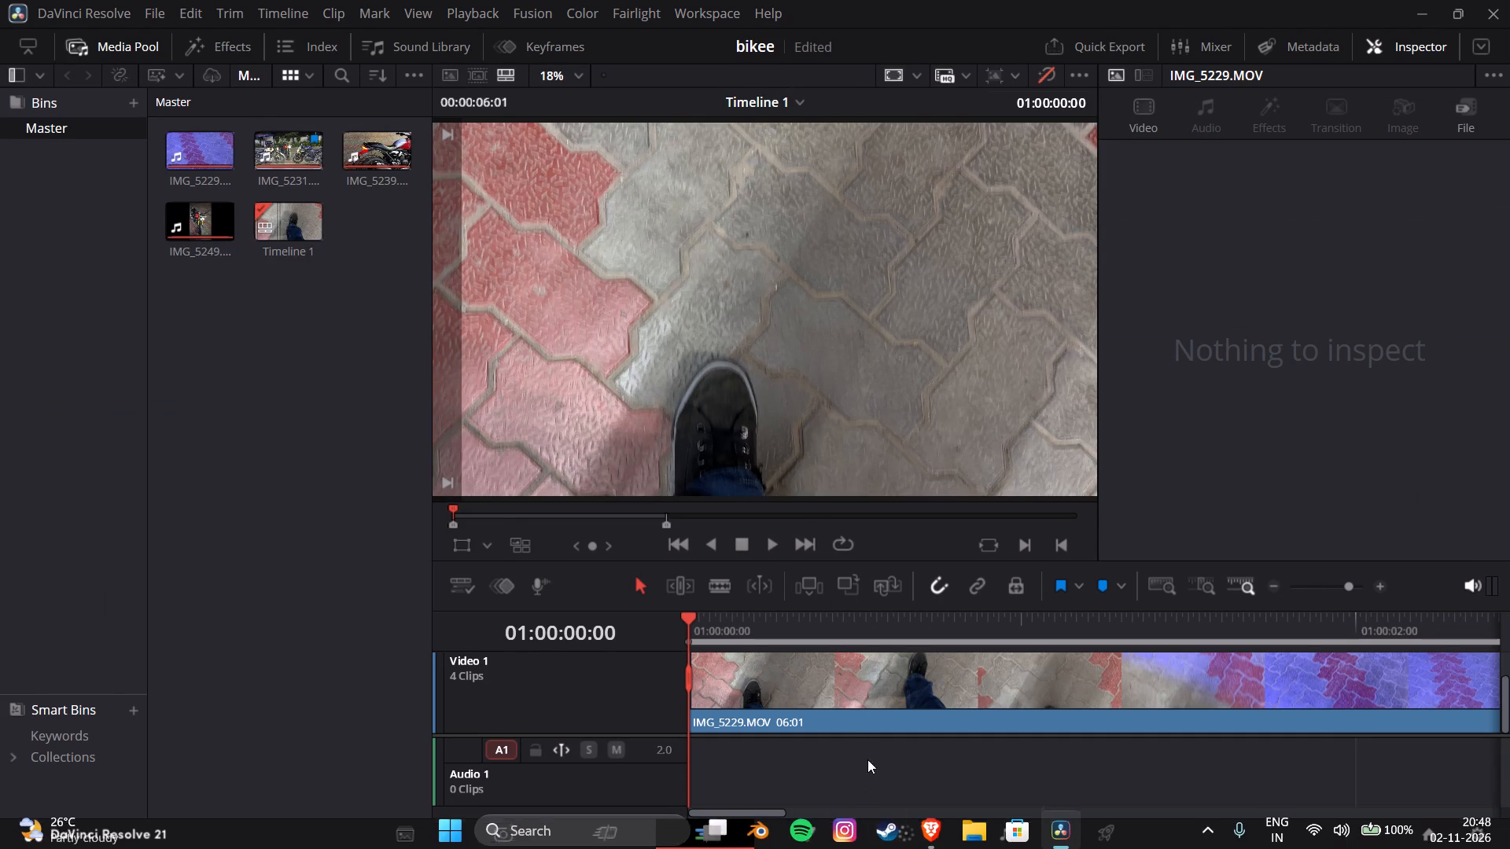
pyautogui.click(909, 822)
# Move the still 1.1.1 wipe across clip 01 until the still nearly fills the frame, and play the clip.
pyautogui.rightClick(72, 133)
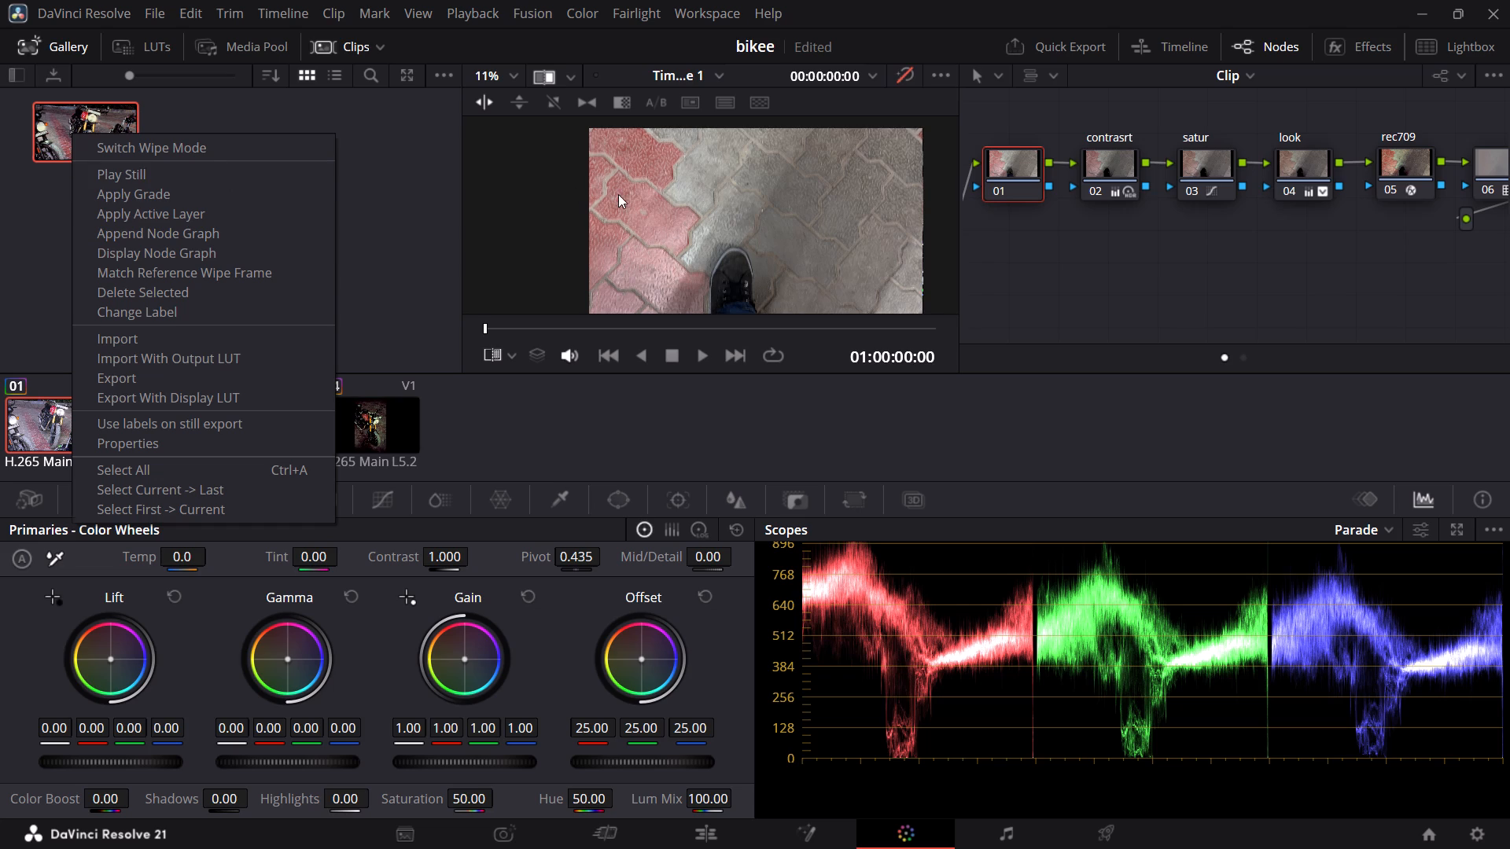
pyautogui.moveTo(618, 194); pyautogui.dragTo(626, 194)
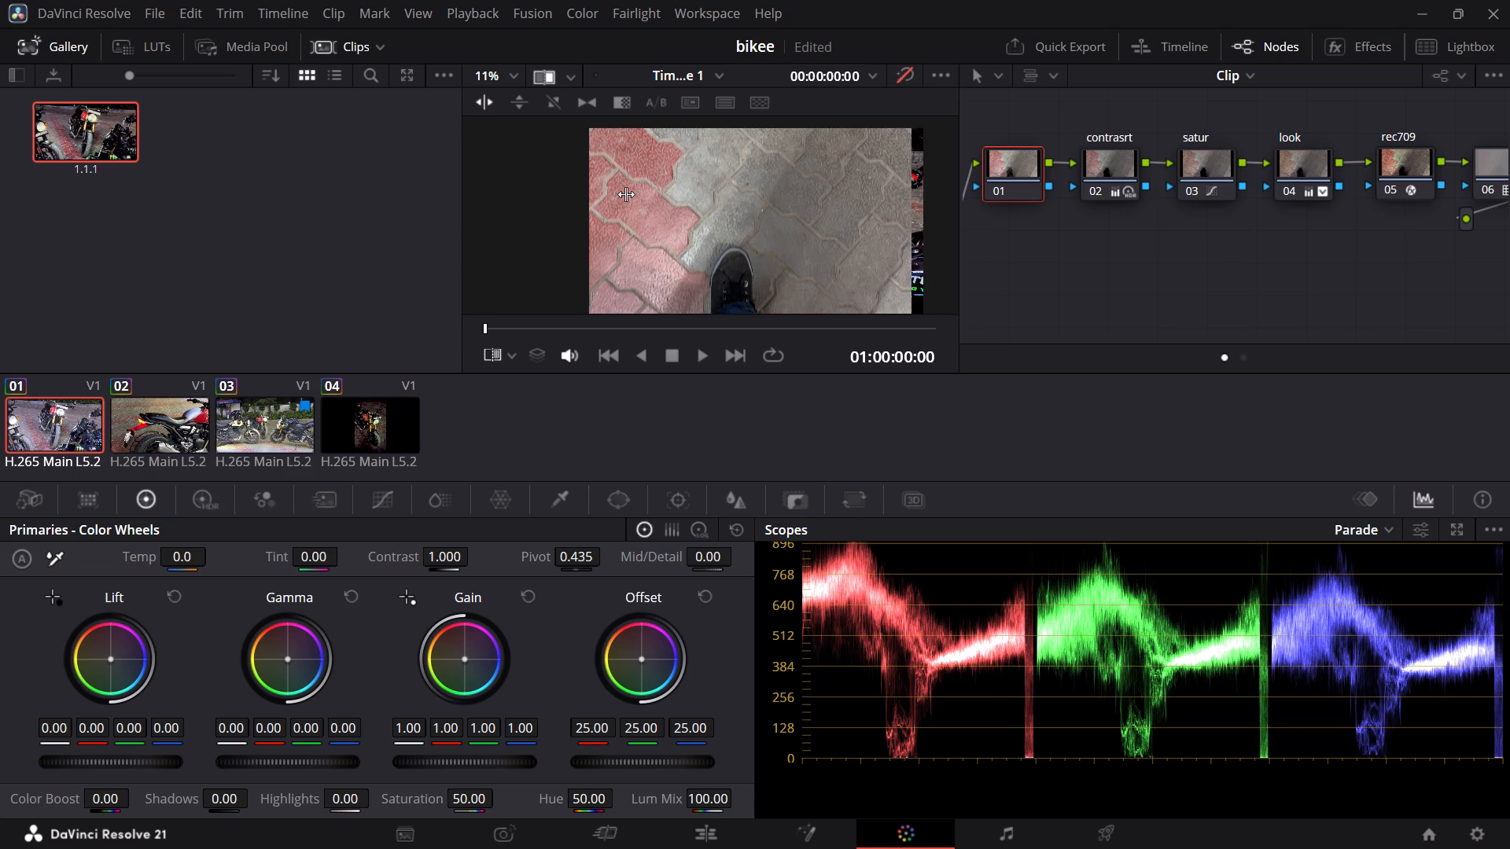
pyautogui.moveTo(626, 194); pyautogui.dragTo(400, 215)
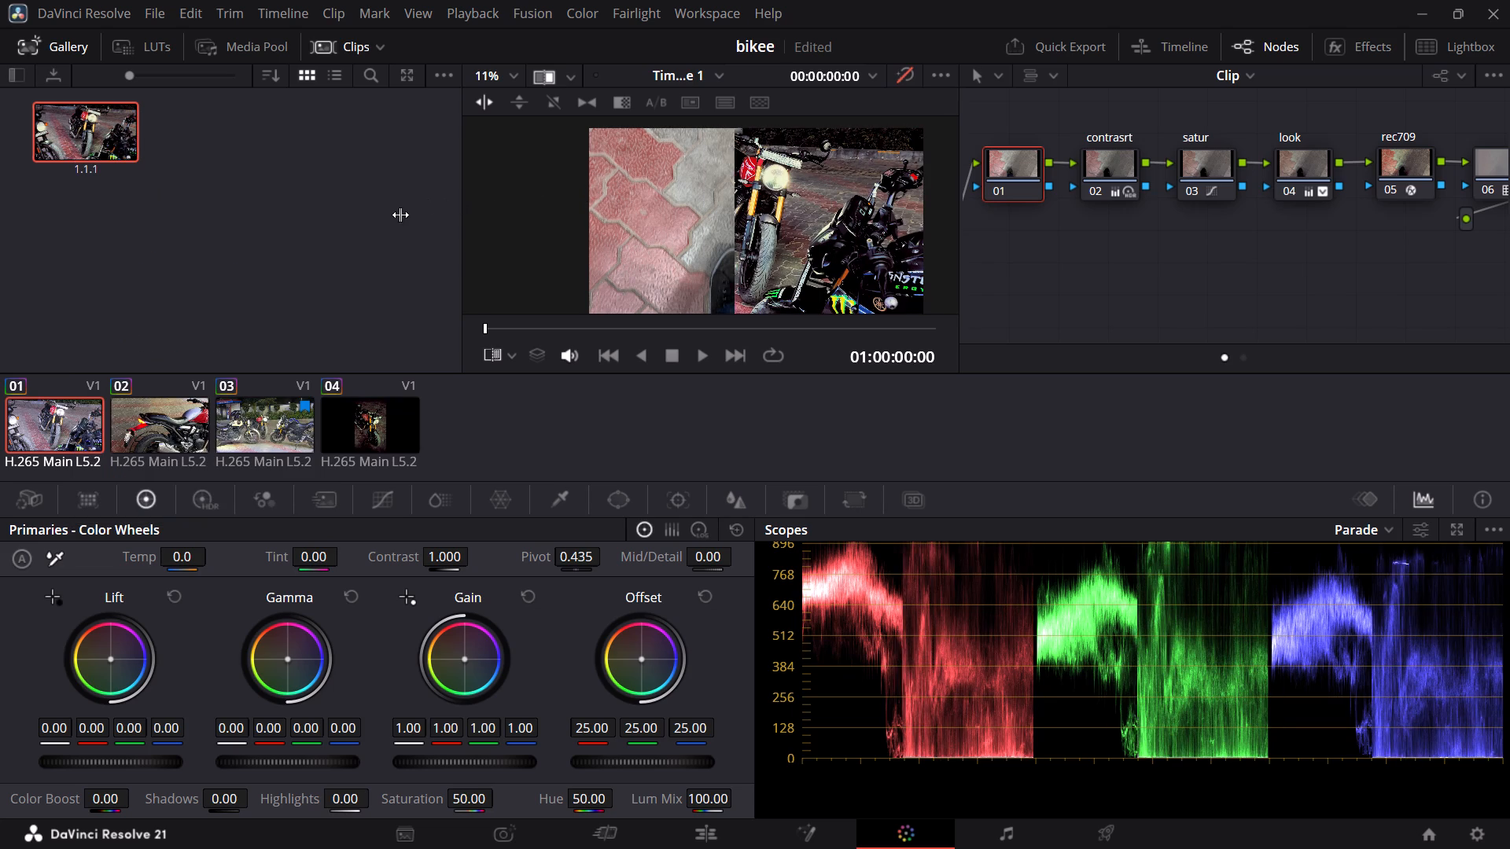
pyautogui.moveTo(400, 215); pyautogui.dragTo(341, 217)
pyautogui.moveTo(670, 207); pyautogui.dragTo(646, 219)
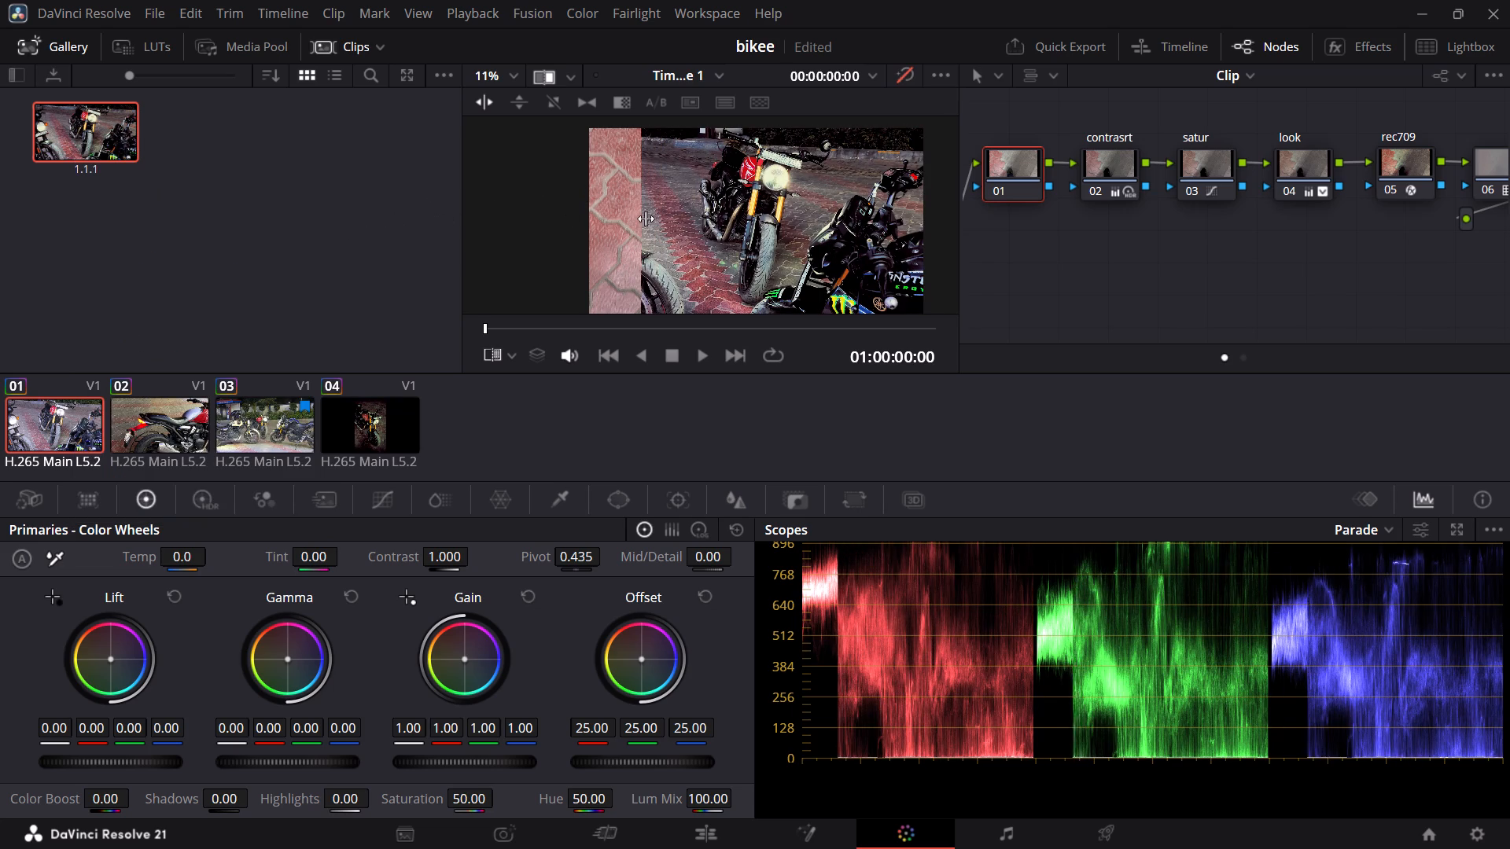
pyautogui.moveTo(646, 219); pyautogui.dragTo(614, 220)
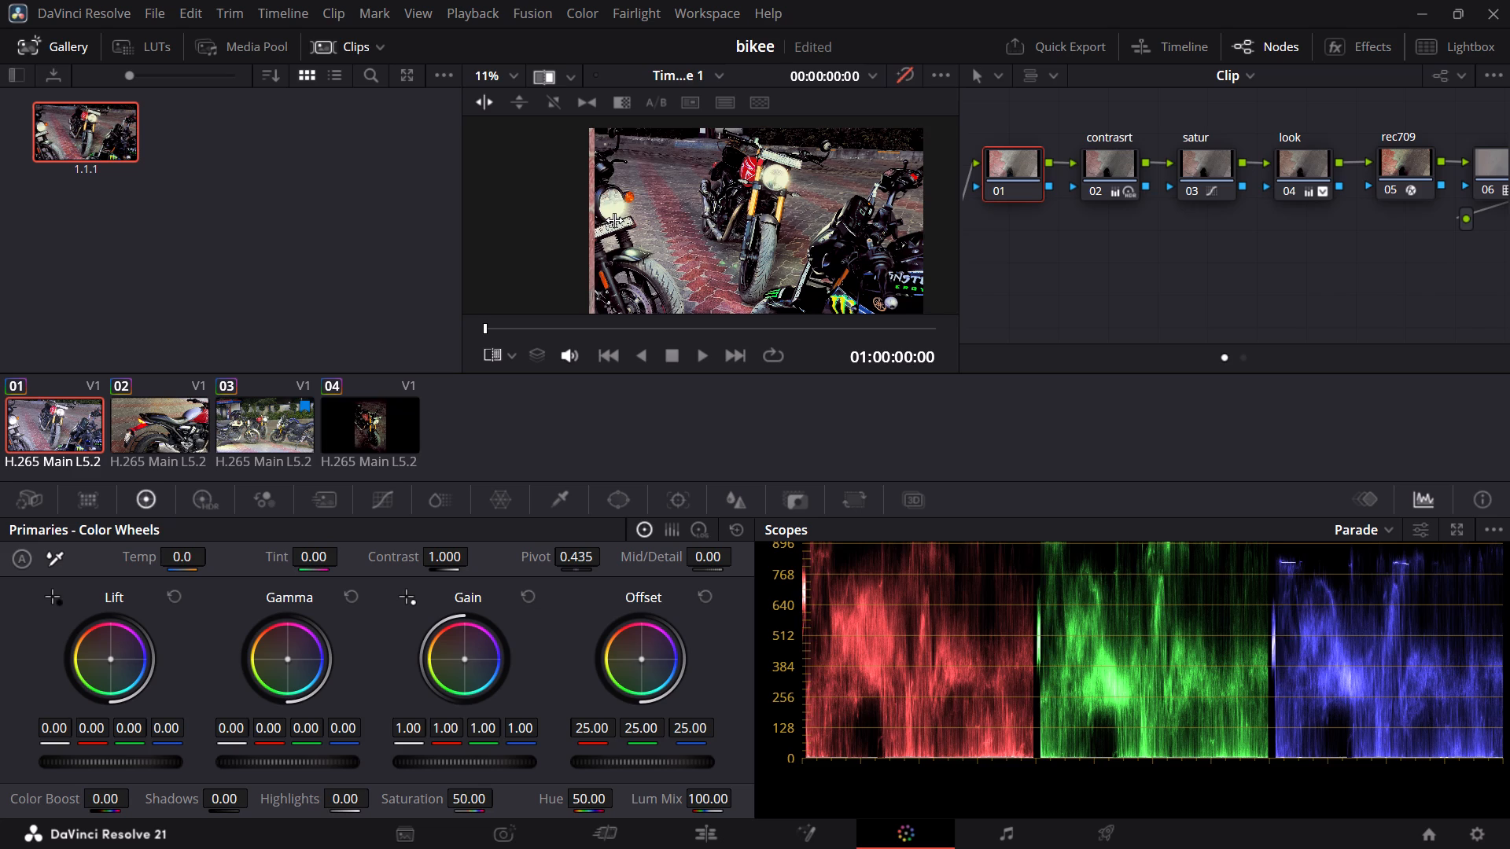
pyautogui.moveTo(614, 220); pyautogui.dragTo(624, 220)
pyautogui.moveTo(624, 220); pyautogui.dragTo(606, 226)
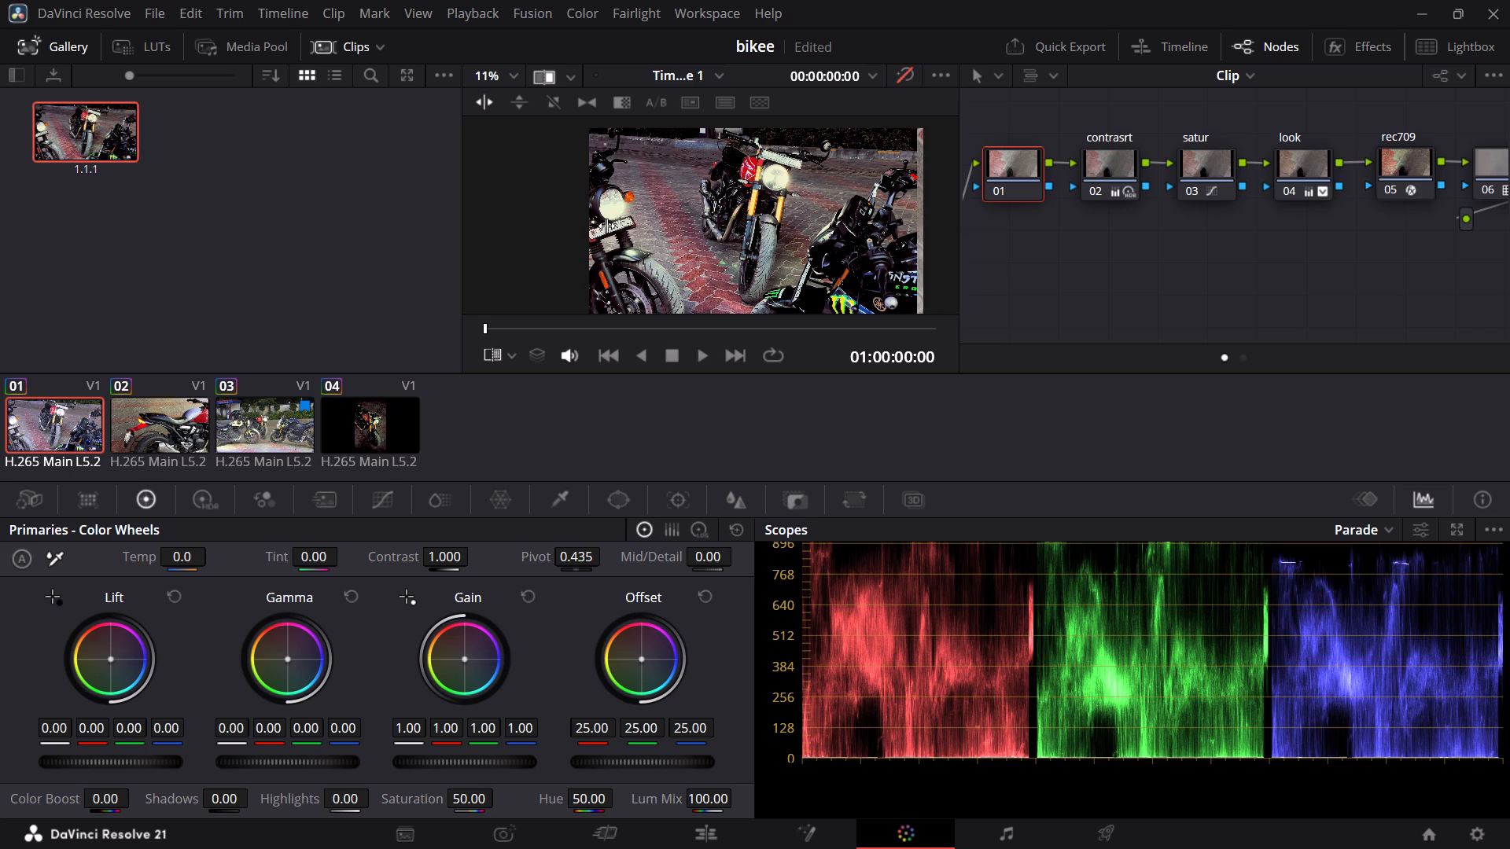
pyautogui.moveTo(606, 226); pyautogui.dragTo(618, 226)
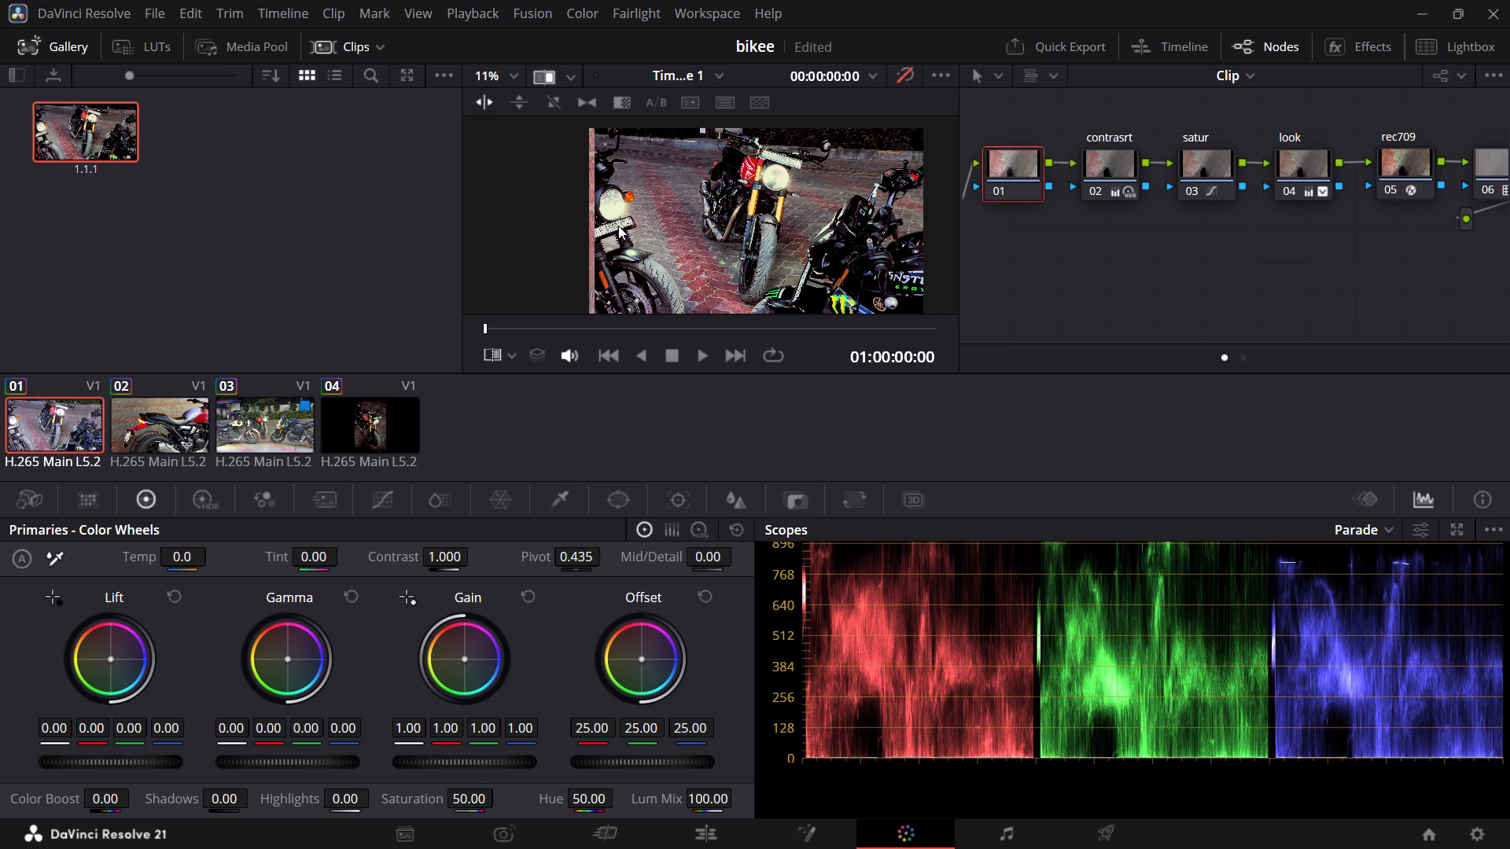
pyautogui.moveTo(668, 219); pyautogui.dragTo(643, 221)
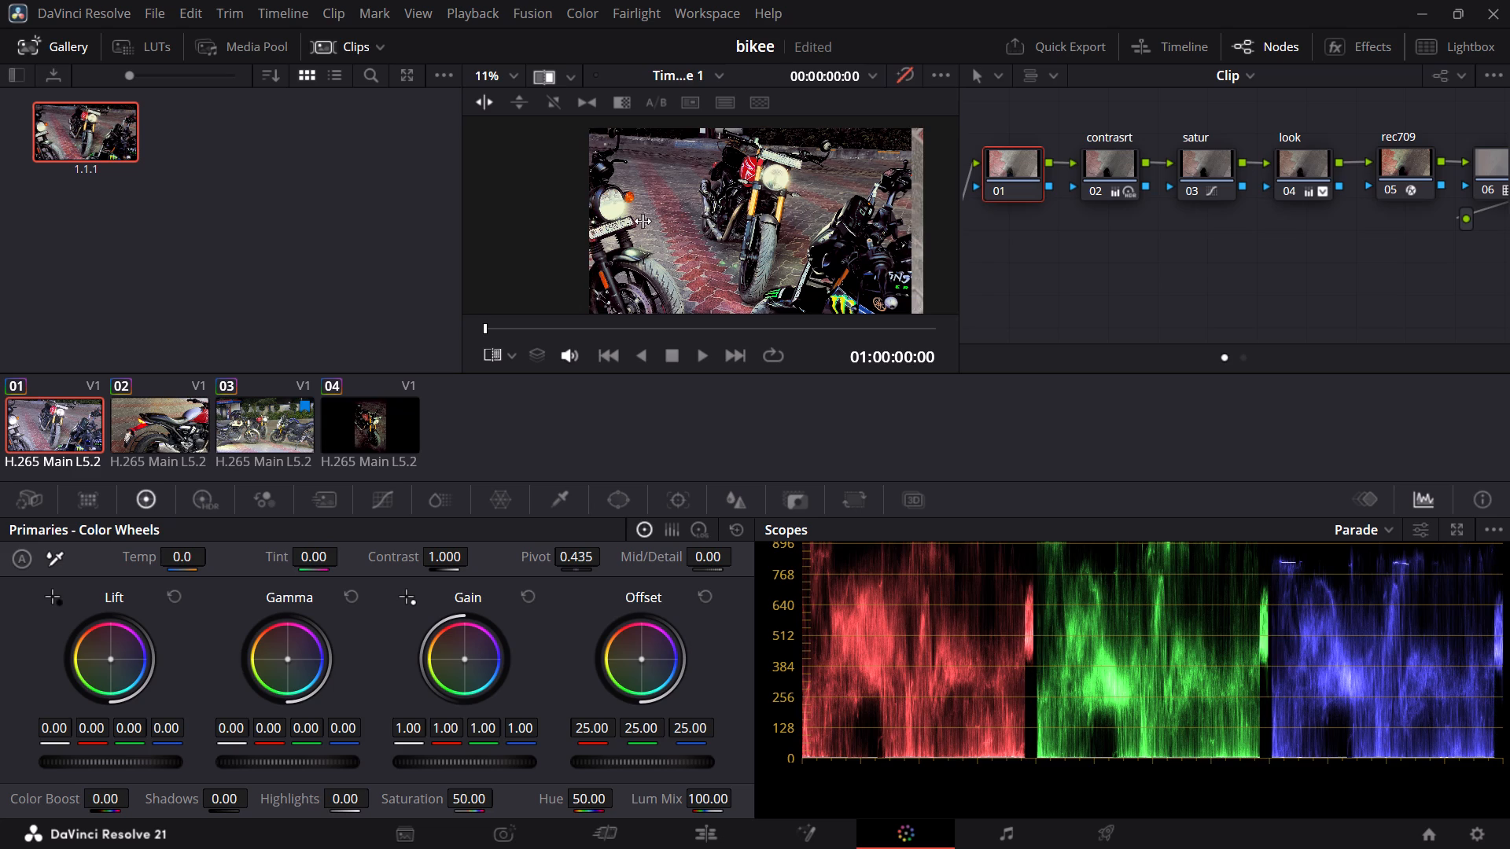
pyautogui.moveTo(643, 221); pyautogui.dragTo(659, 221)
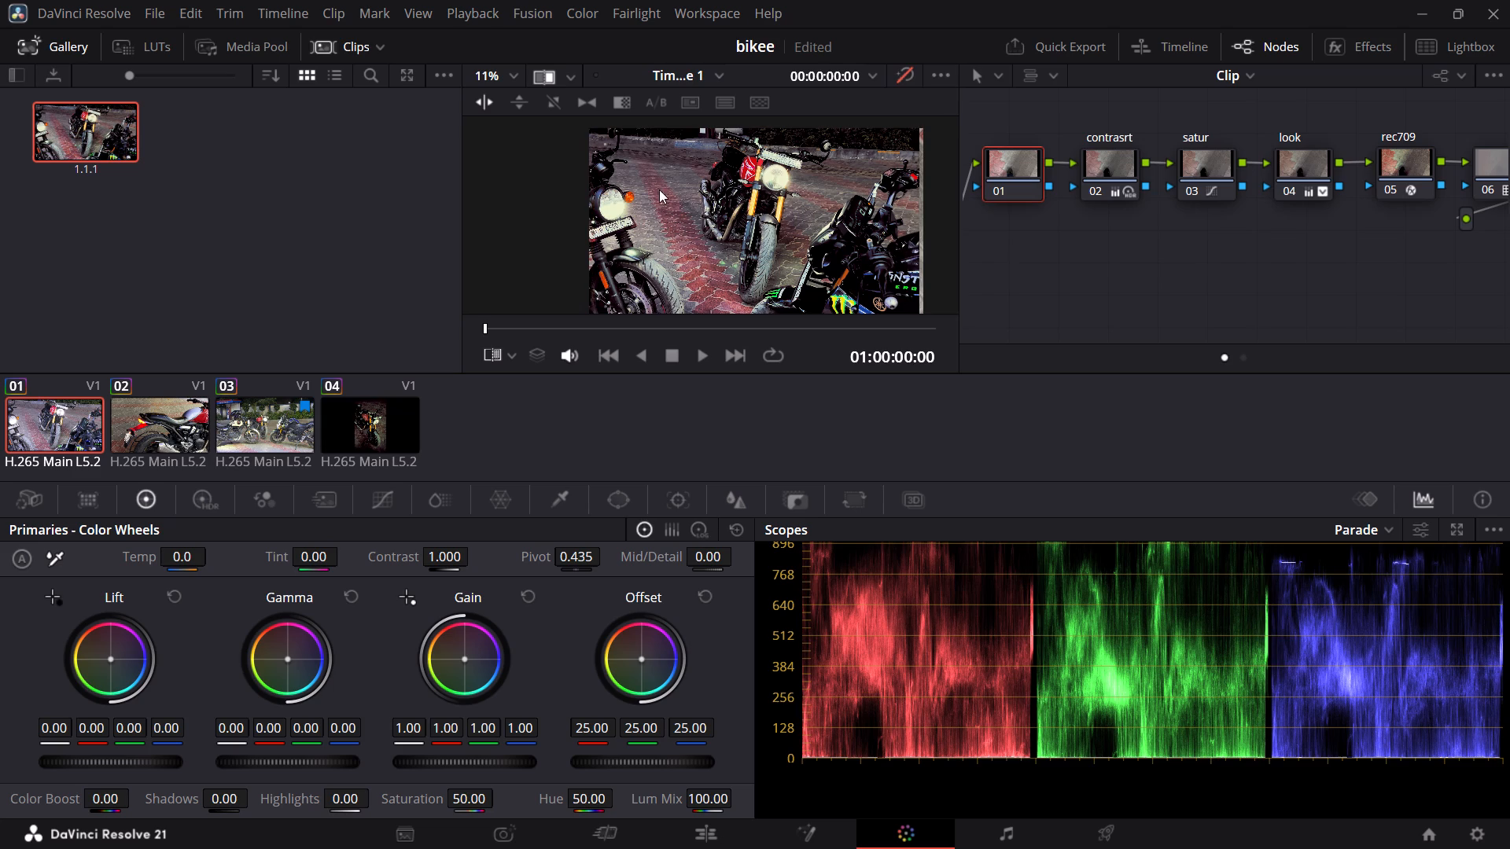
pyautogui.click(705, 353)
pyautogui.click(705, 353)
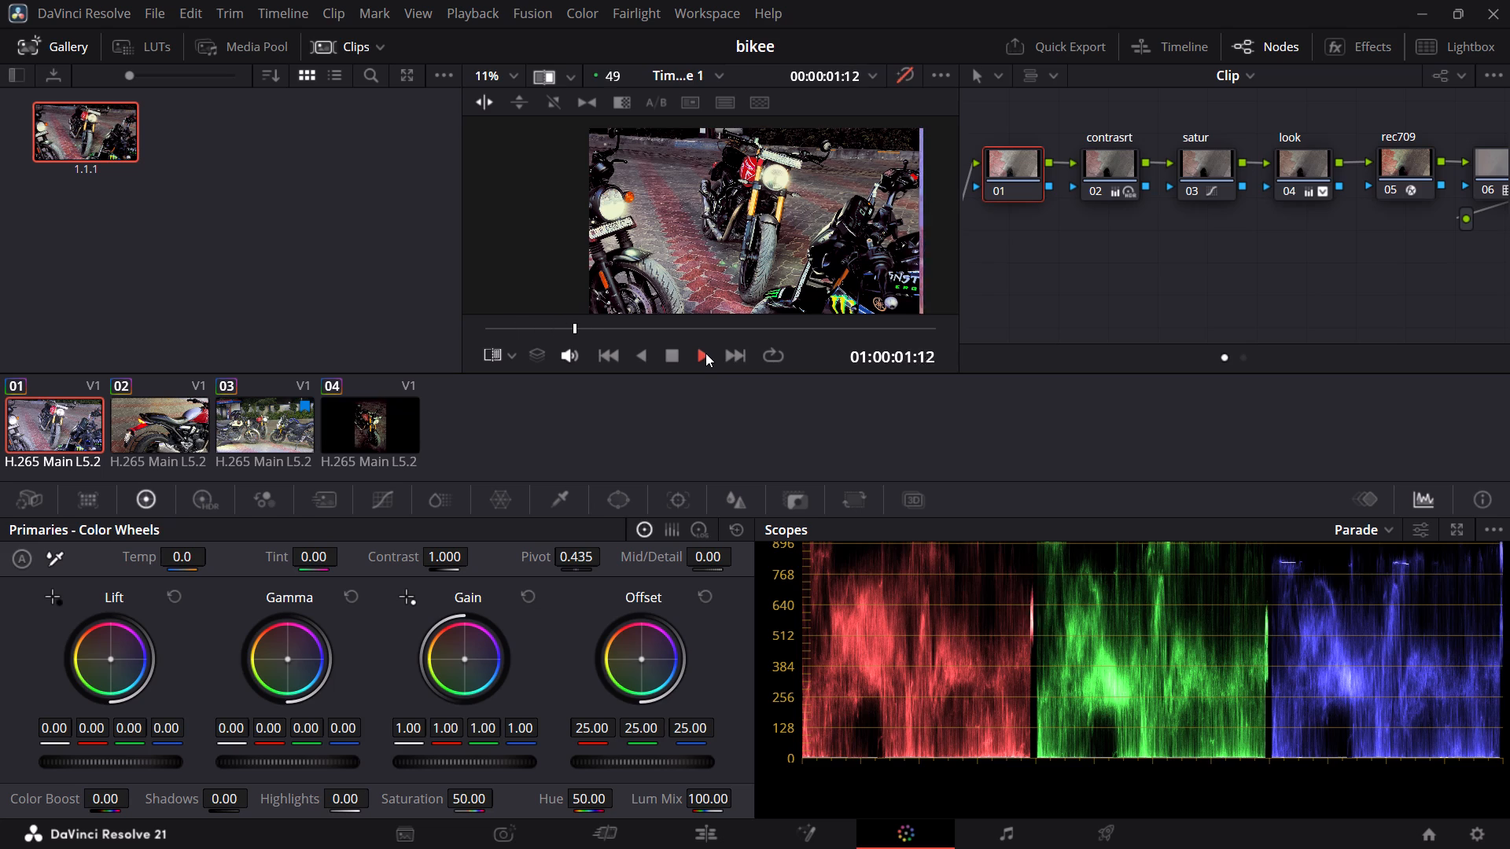
pyautogui.click(742, 227)
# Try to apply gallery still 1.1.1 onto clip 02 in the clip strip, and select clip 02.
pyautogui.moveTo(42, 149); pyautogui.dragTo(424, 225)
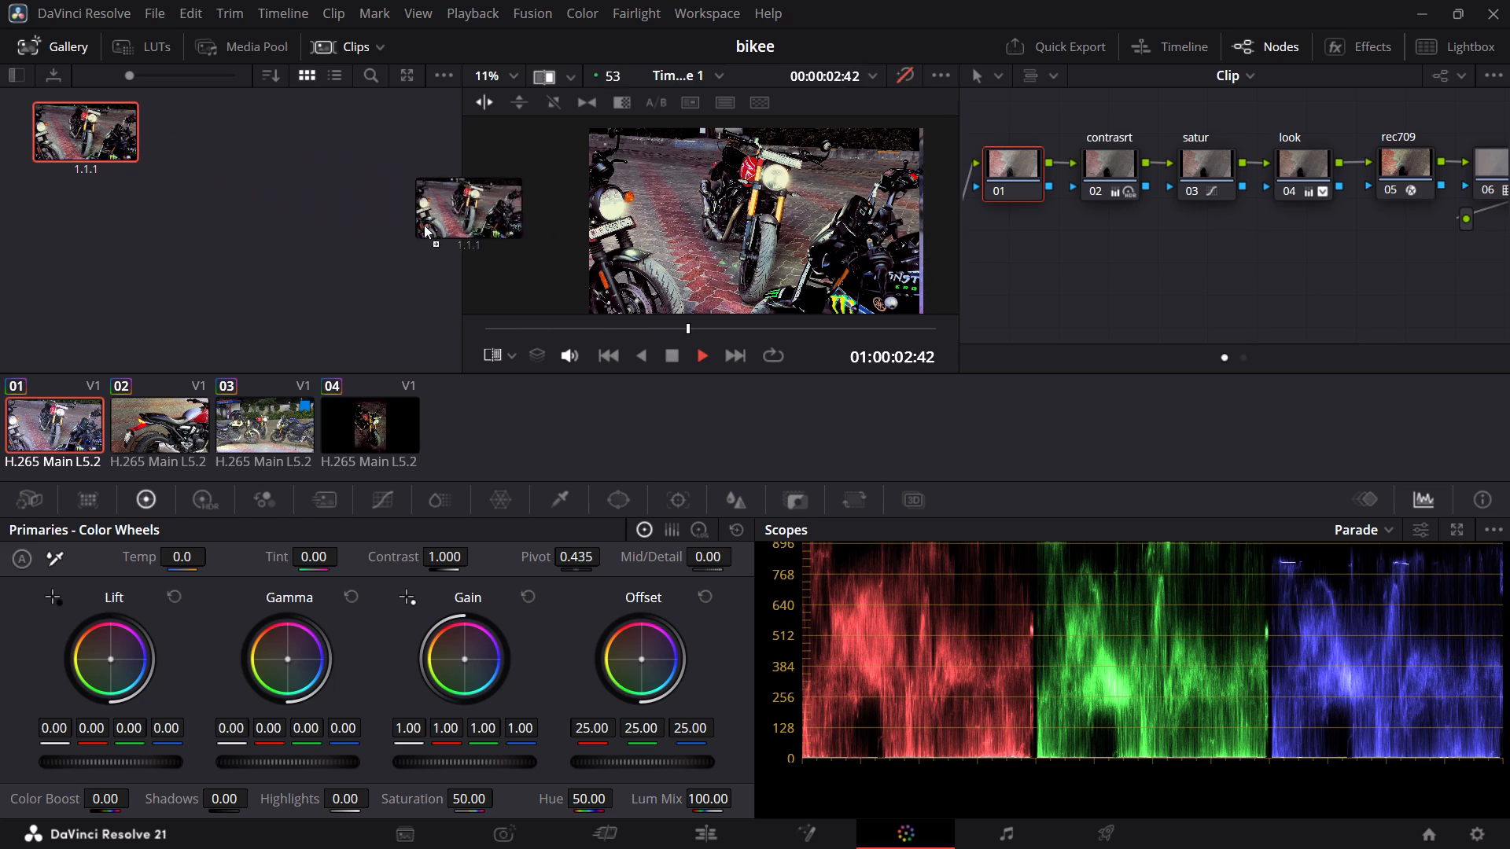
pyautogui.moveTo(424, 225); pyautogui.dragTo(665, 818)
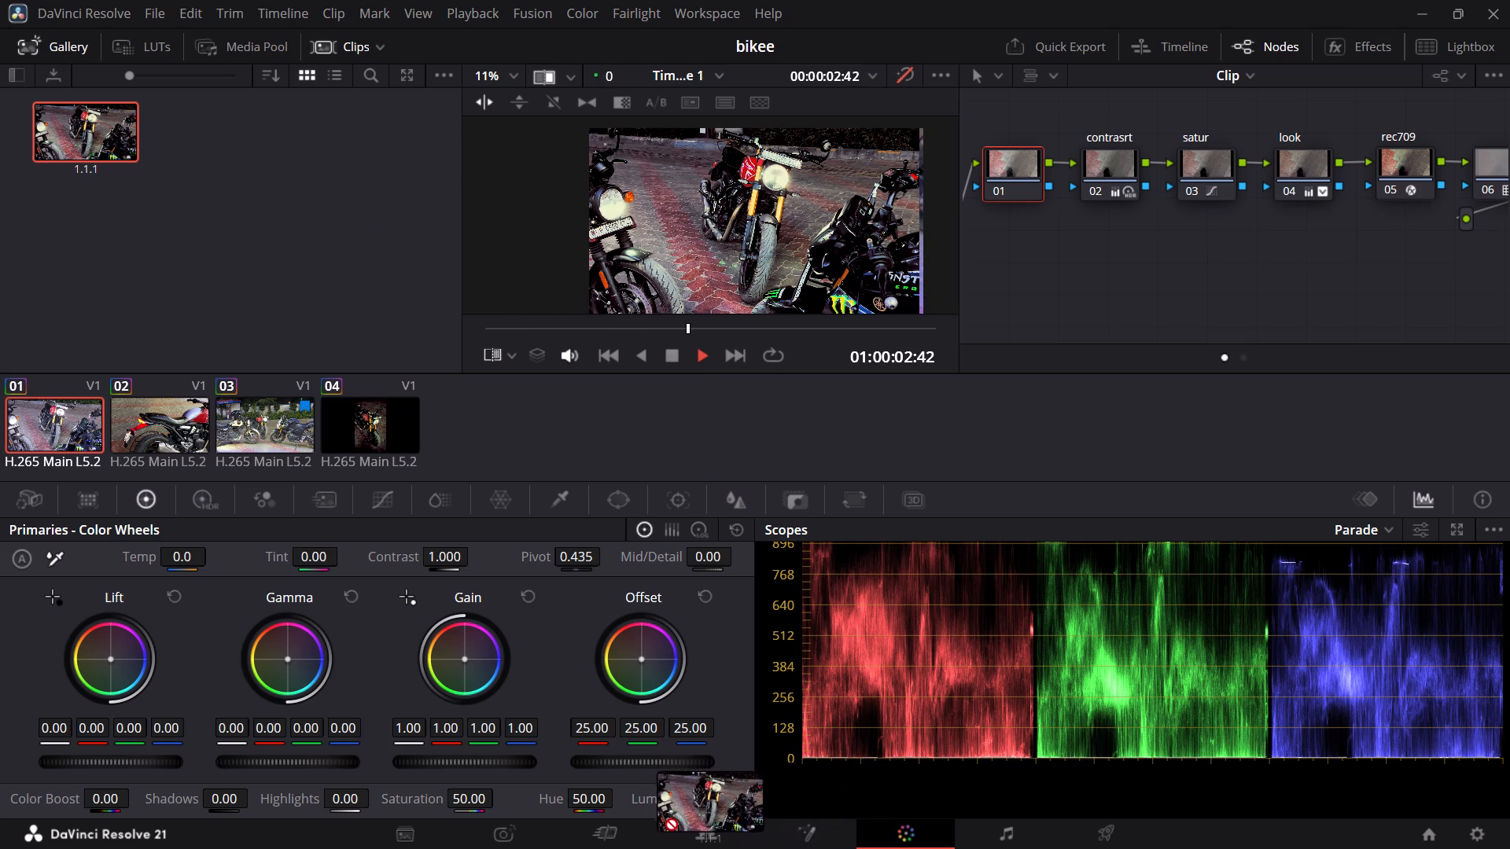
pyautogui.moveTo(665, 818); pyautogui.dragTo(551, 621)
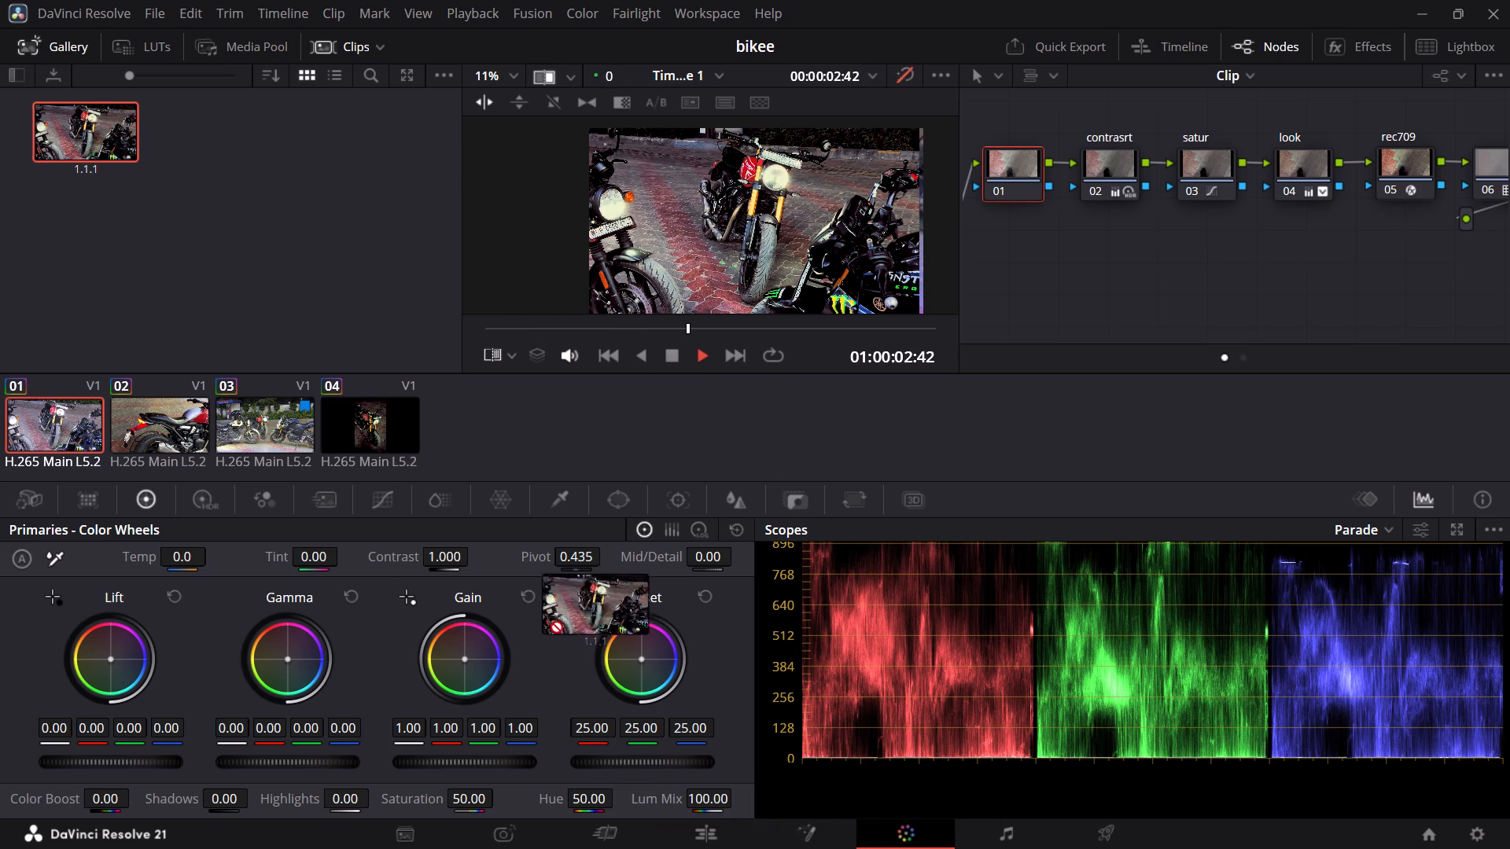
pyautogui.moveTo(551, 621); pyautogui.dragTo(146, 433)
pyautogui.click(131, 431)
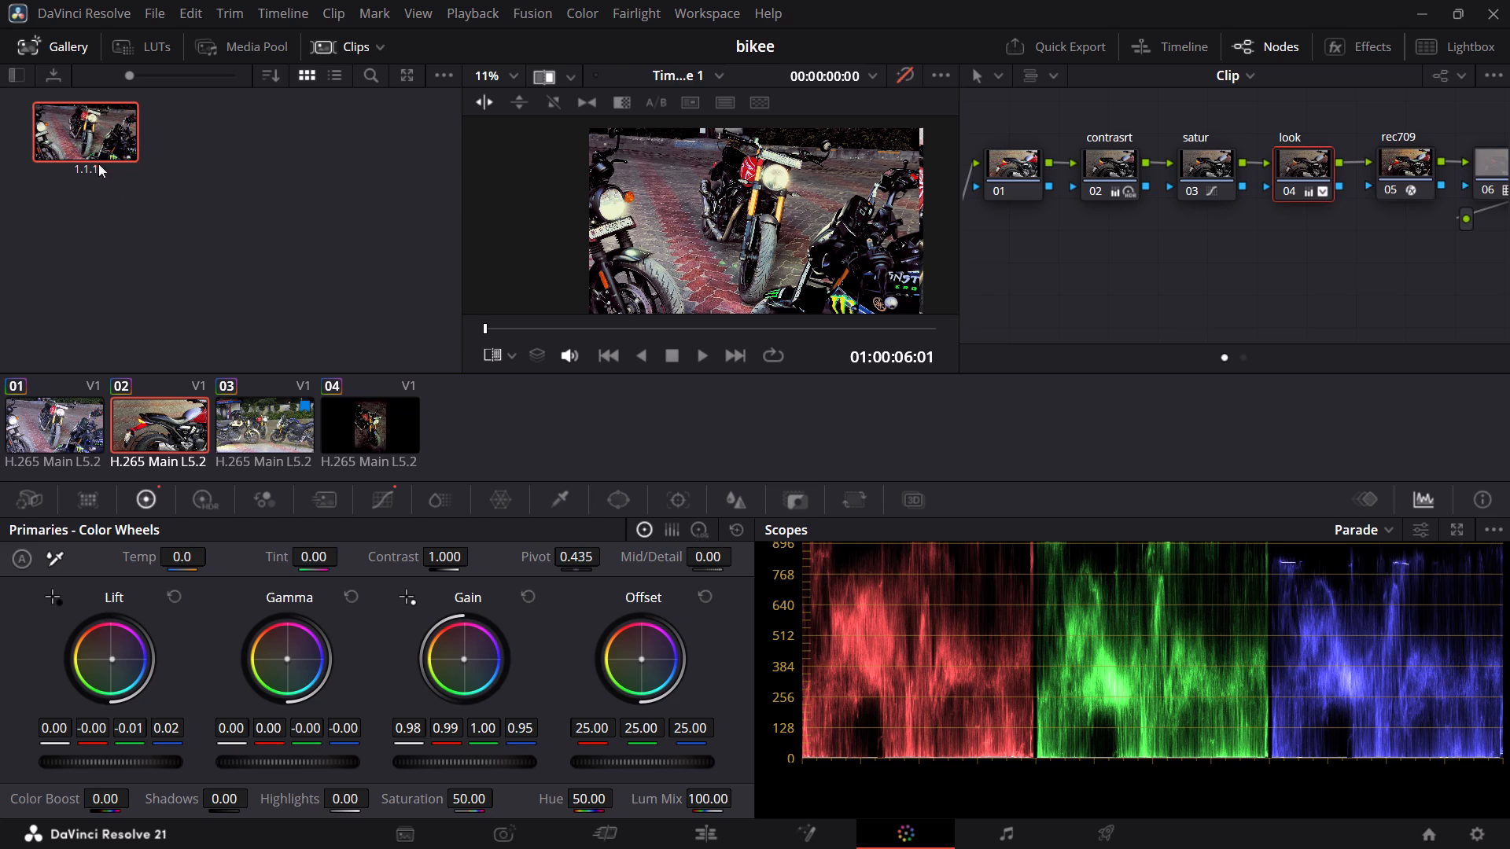
# Grab a still of clip 03 at its first frame, 01:00:08:54.
pyautogui.click(267, 435)
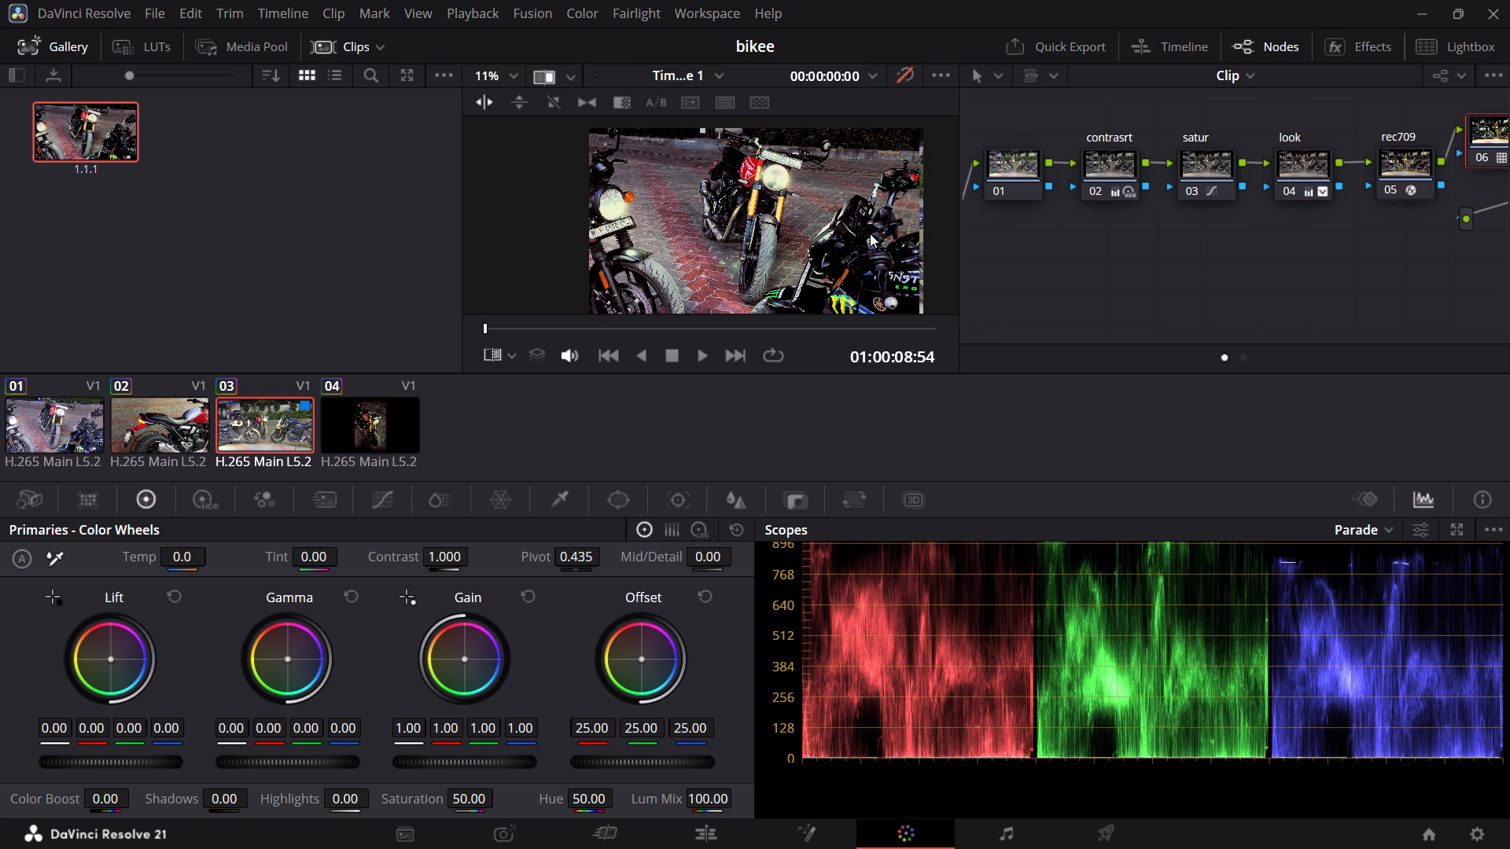
pyautogui.click(912, 231)
pyautogui.click(909, 231)
pyautogui.rightClick(861, 225)
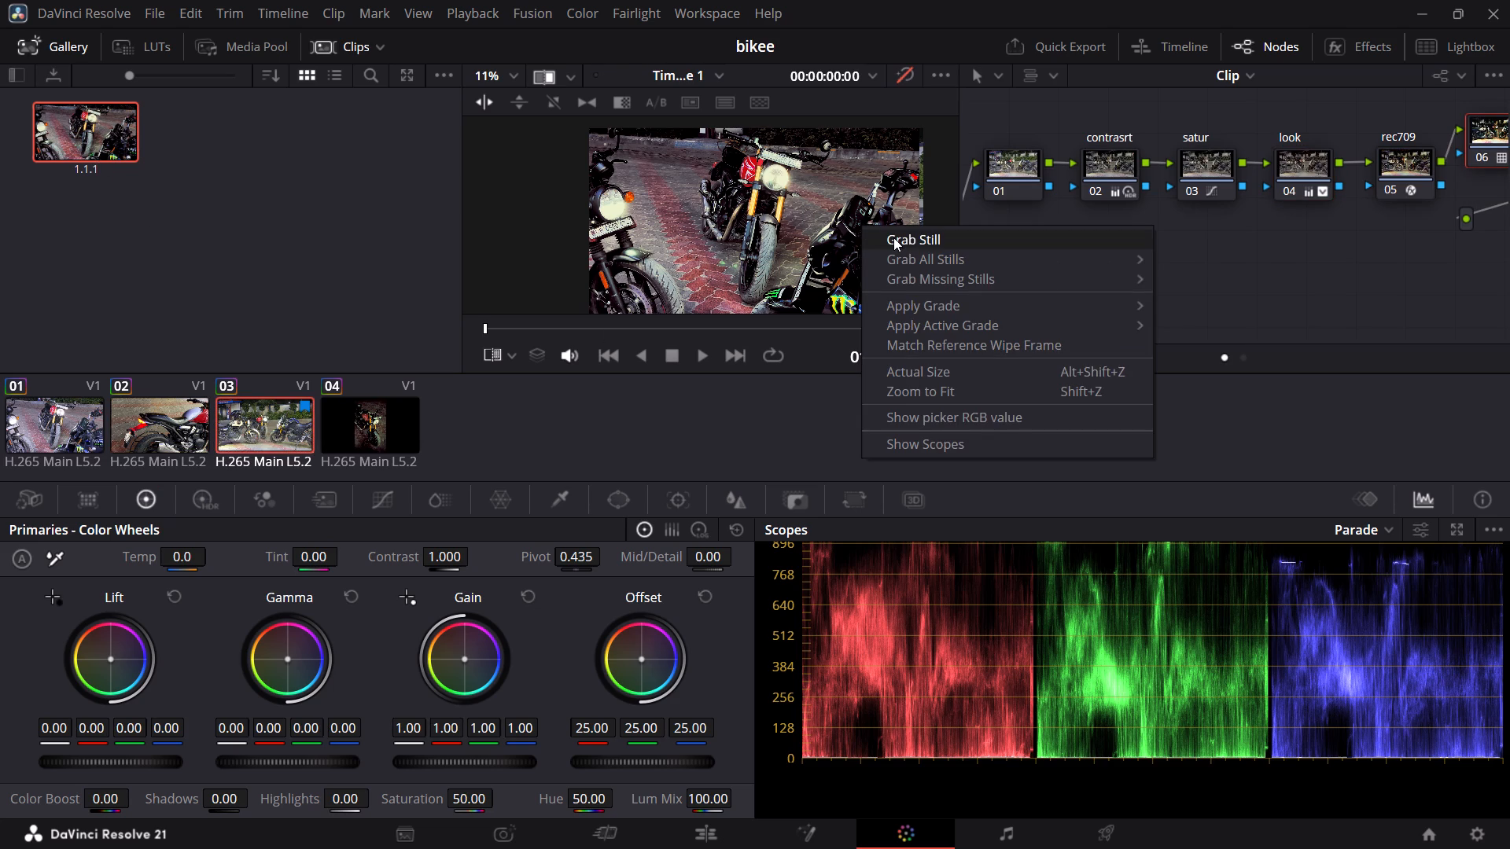
pyautogui.click(893, 237)
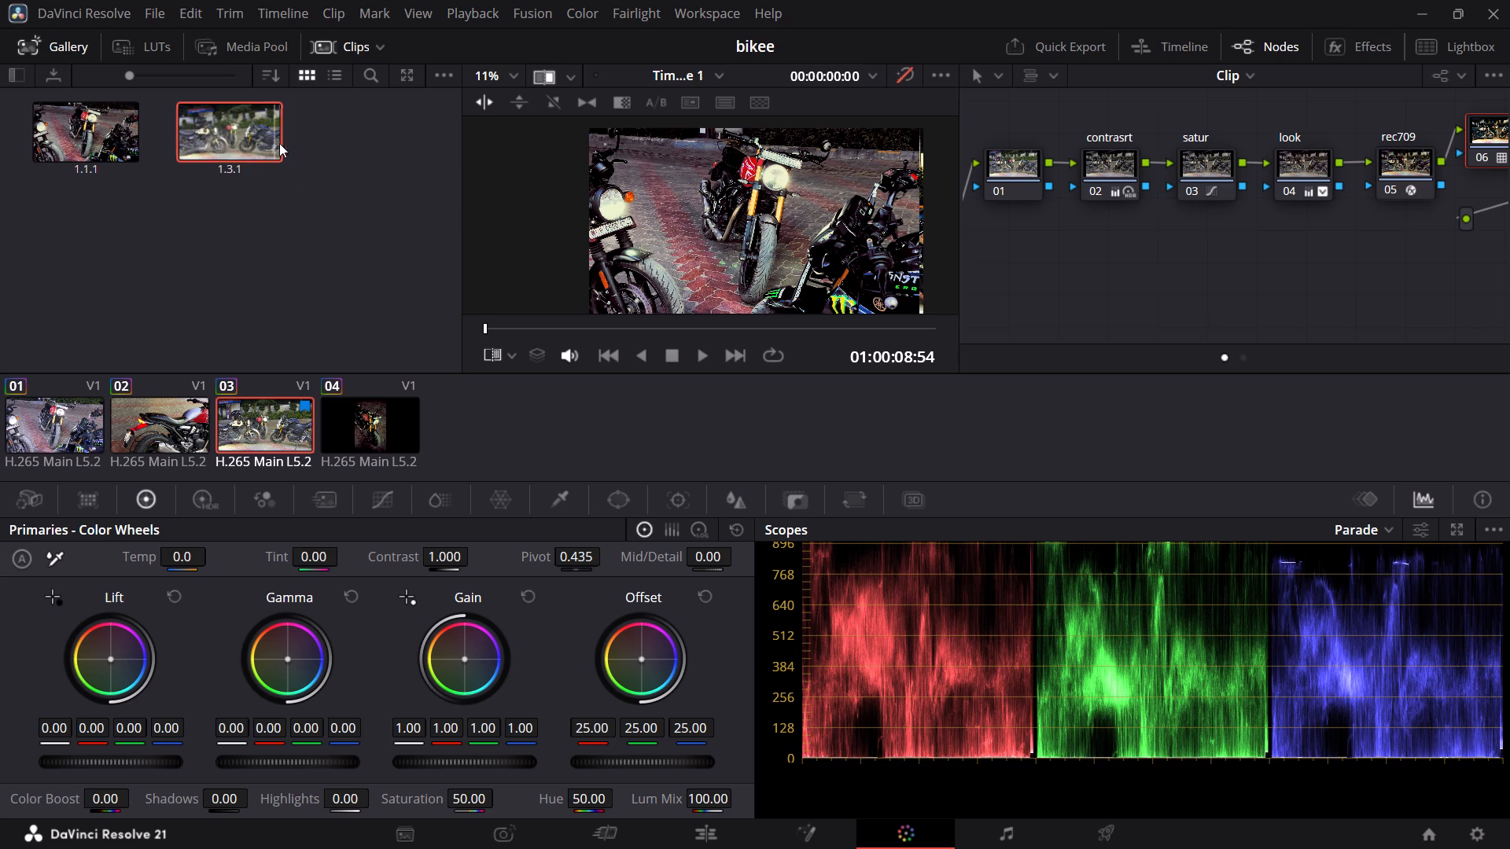
# Delete gallery still 1.3.1.
pyautogui.rightClick(263, 148)
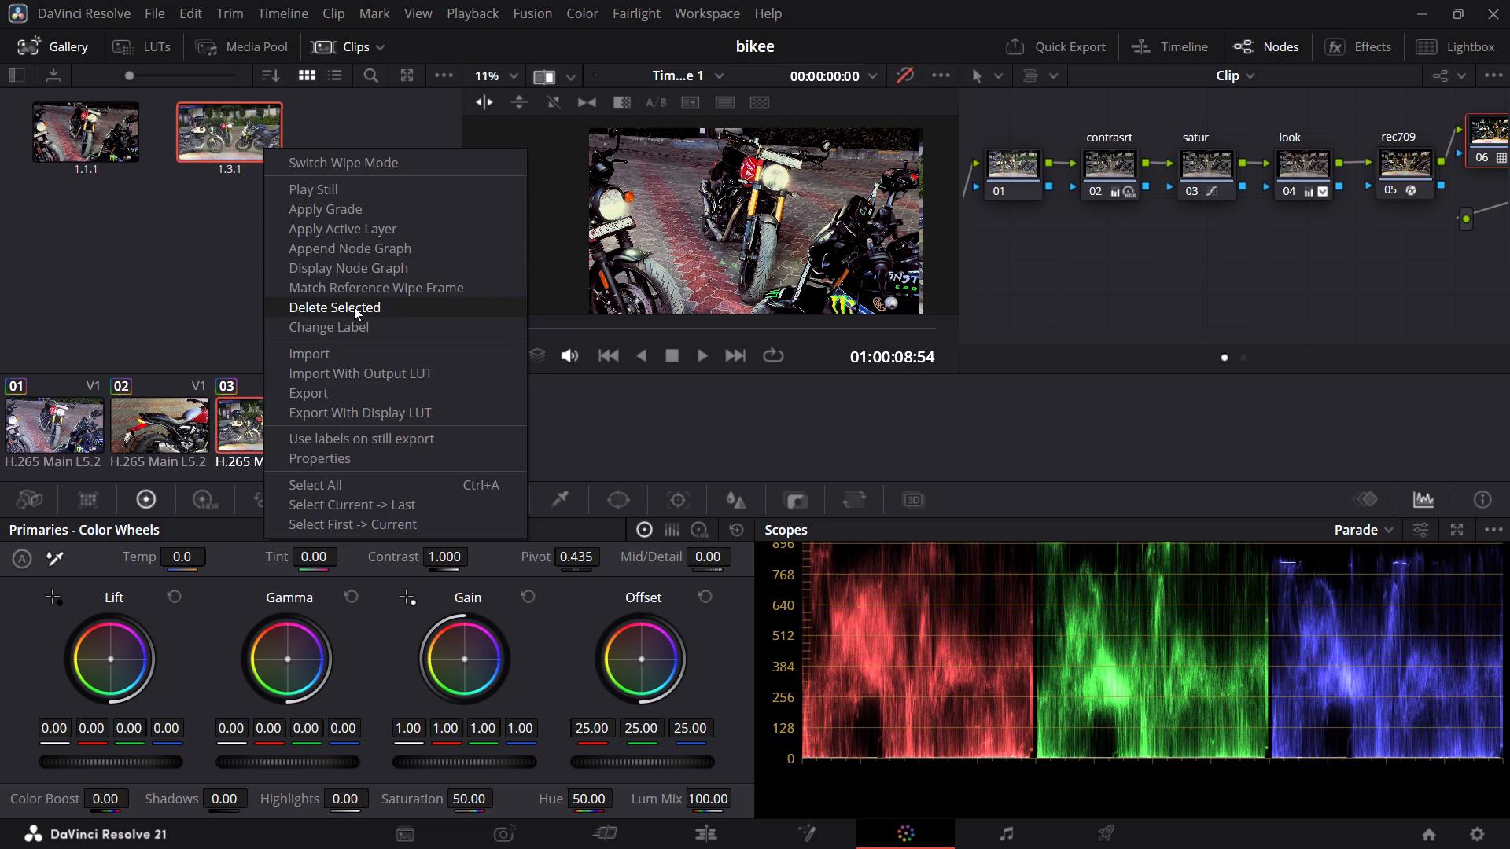
pyautogui.click(354, 307)
# Move the reference wipe across the viewer until clip 03 fills the whole frame, and play the clip.
pyautogui.click(841, 249)
pyautogui.moveTo(893, 241); pyautogui.dragTo(1110, 280)
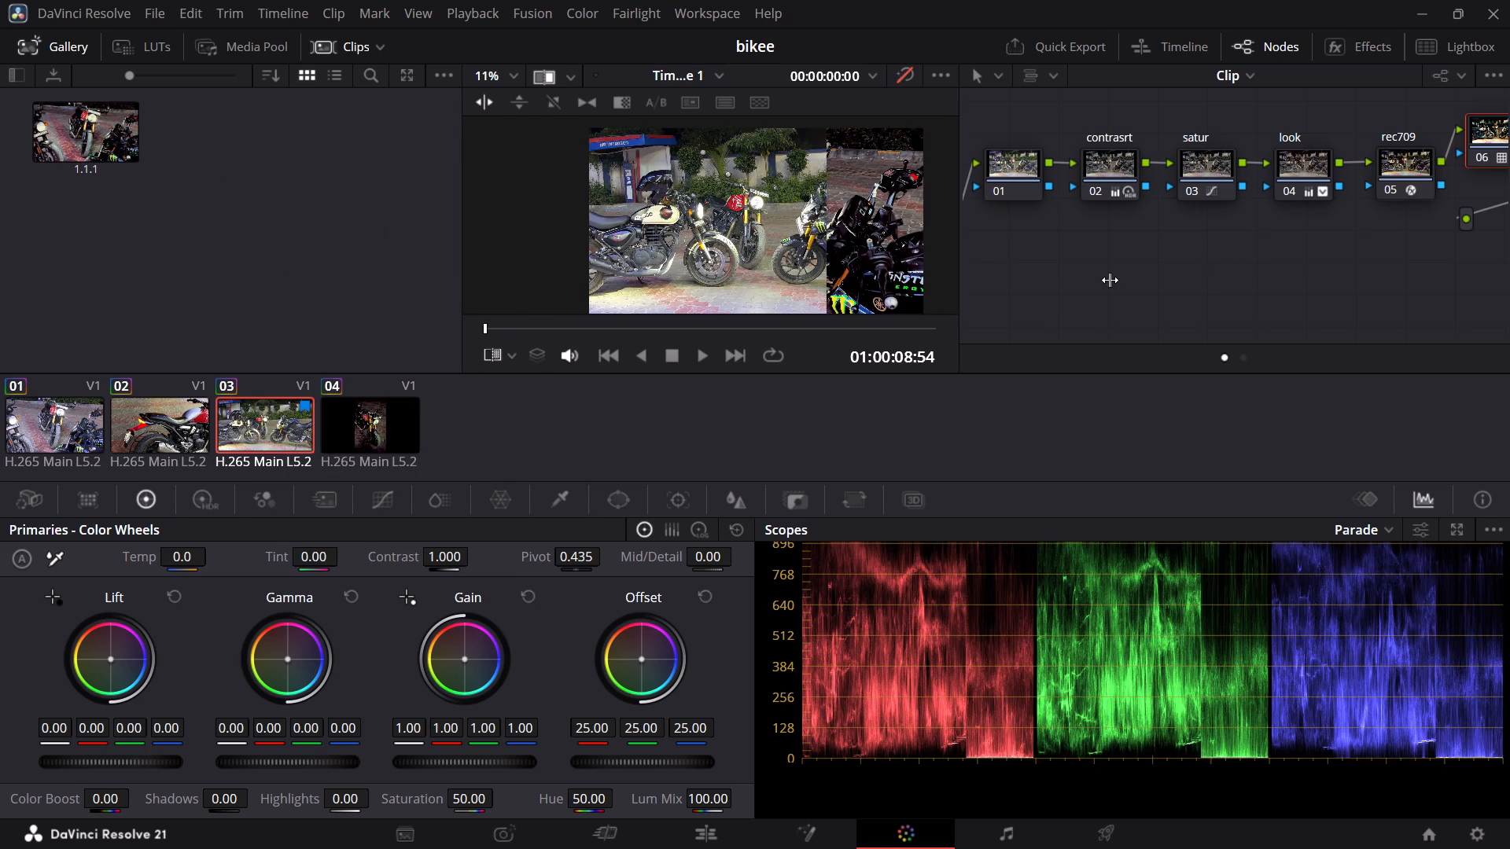
pyautogui.moveTo(1110, 280); pyautogui.dragTo(1227, 278)
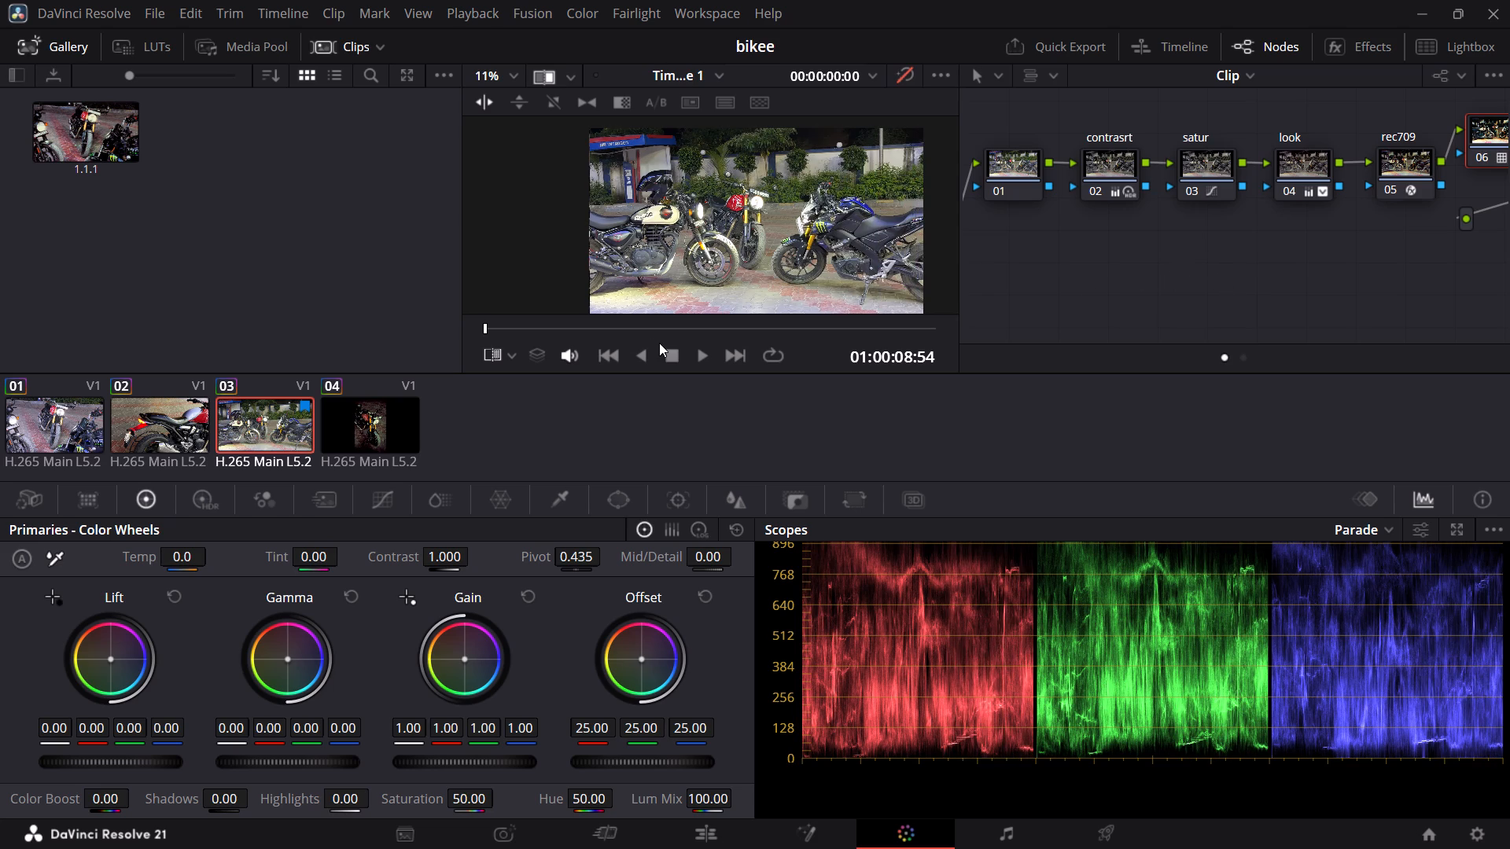
pyautogui.click(709, 347)
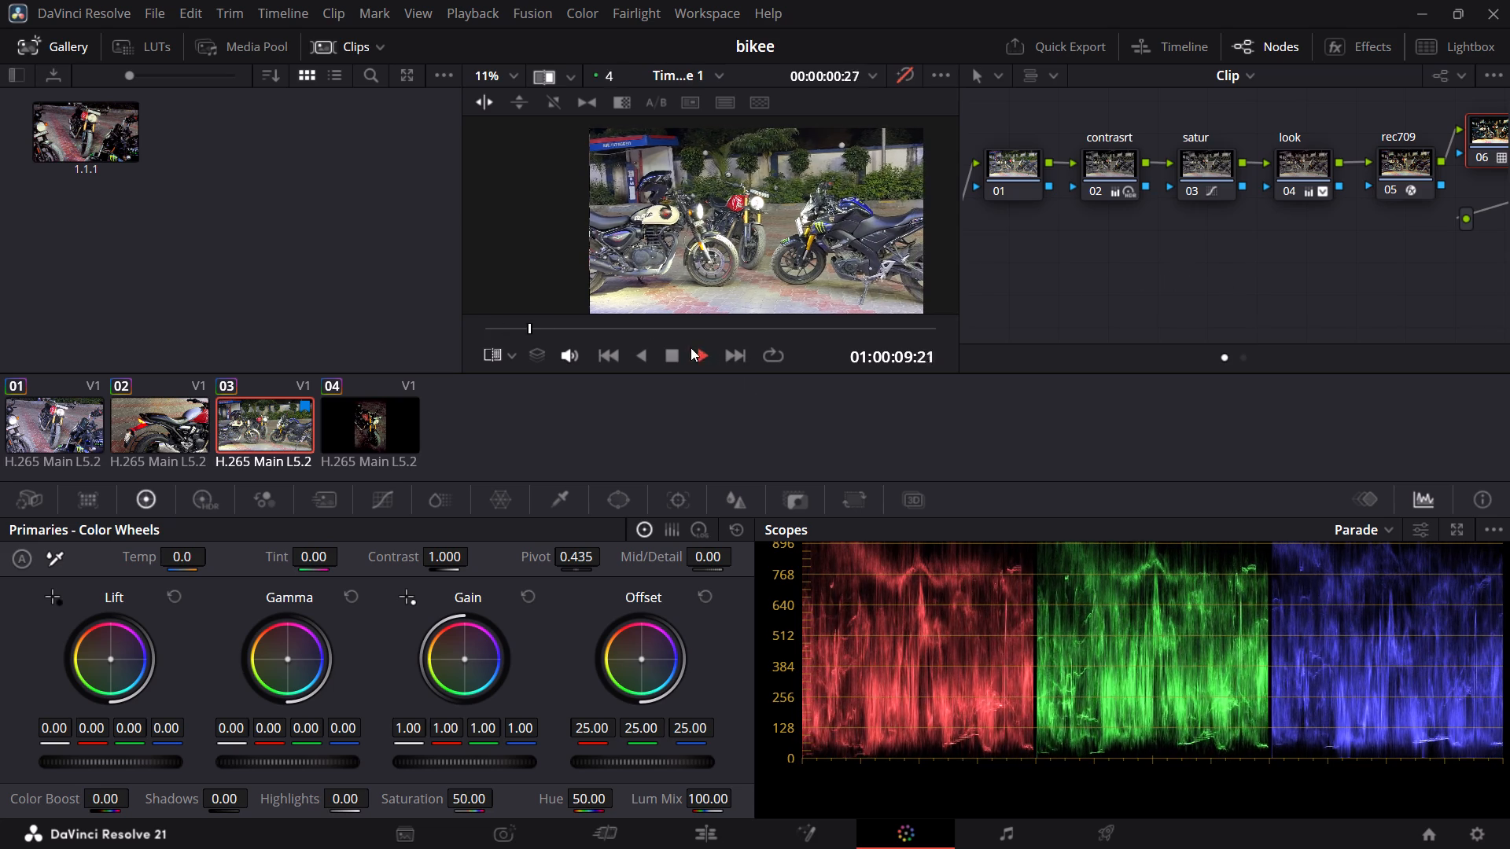
pyautogui.click(674, 350)
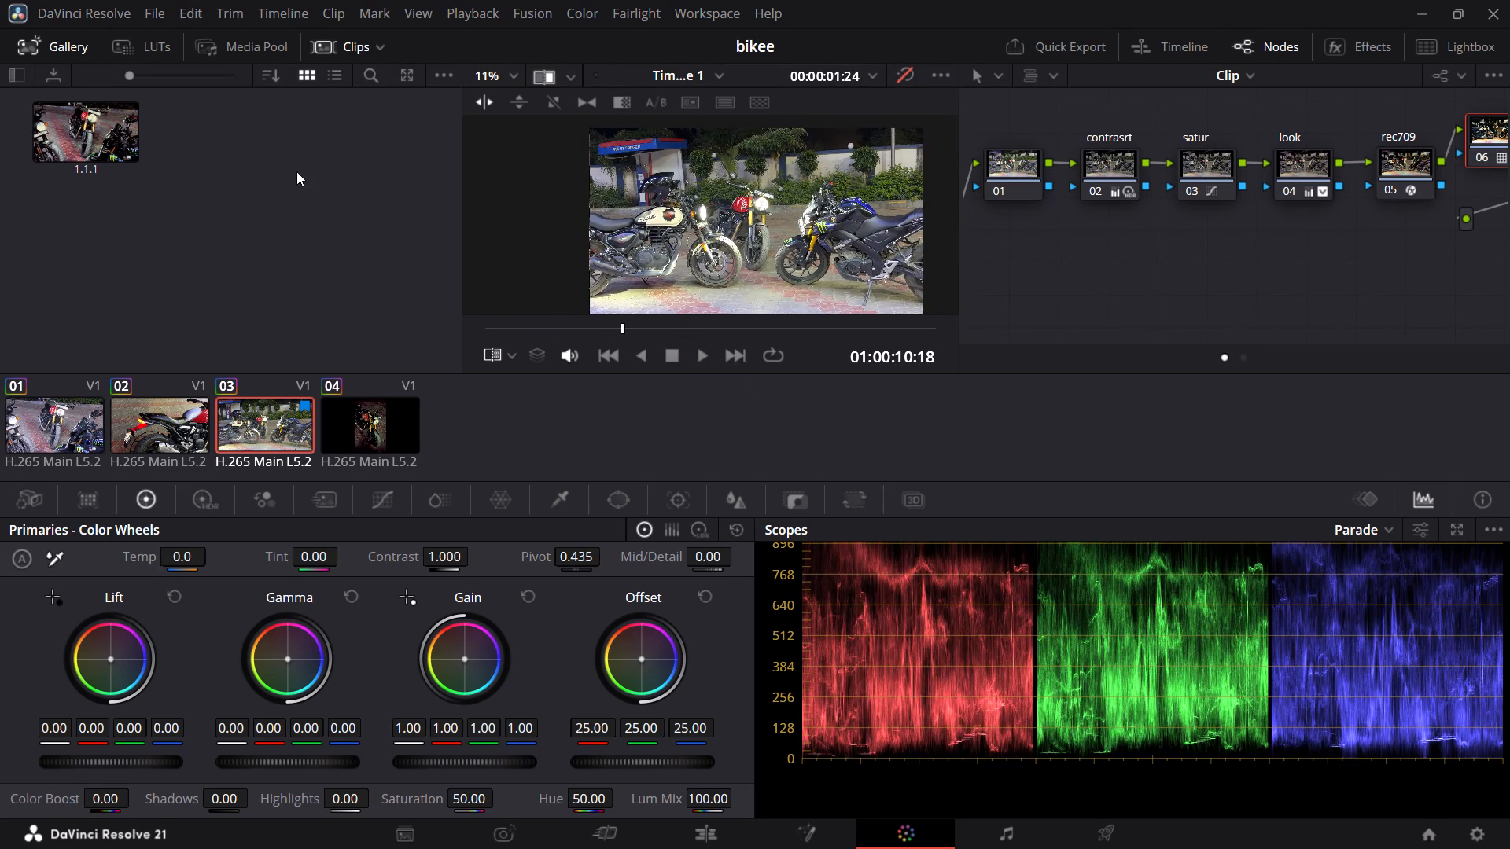
# Apply gallery still 1.1.1 to clip 03 by dropping it onto the viewer image.
pyautogui.moveTo(101, 144); pyautogui.dragTo(569, 197)
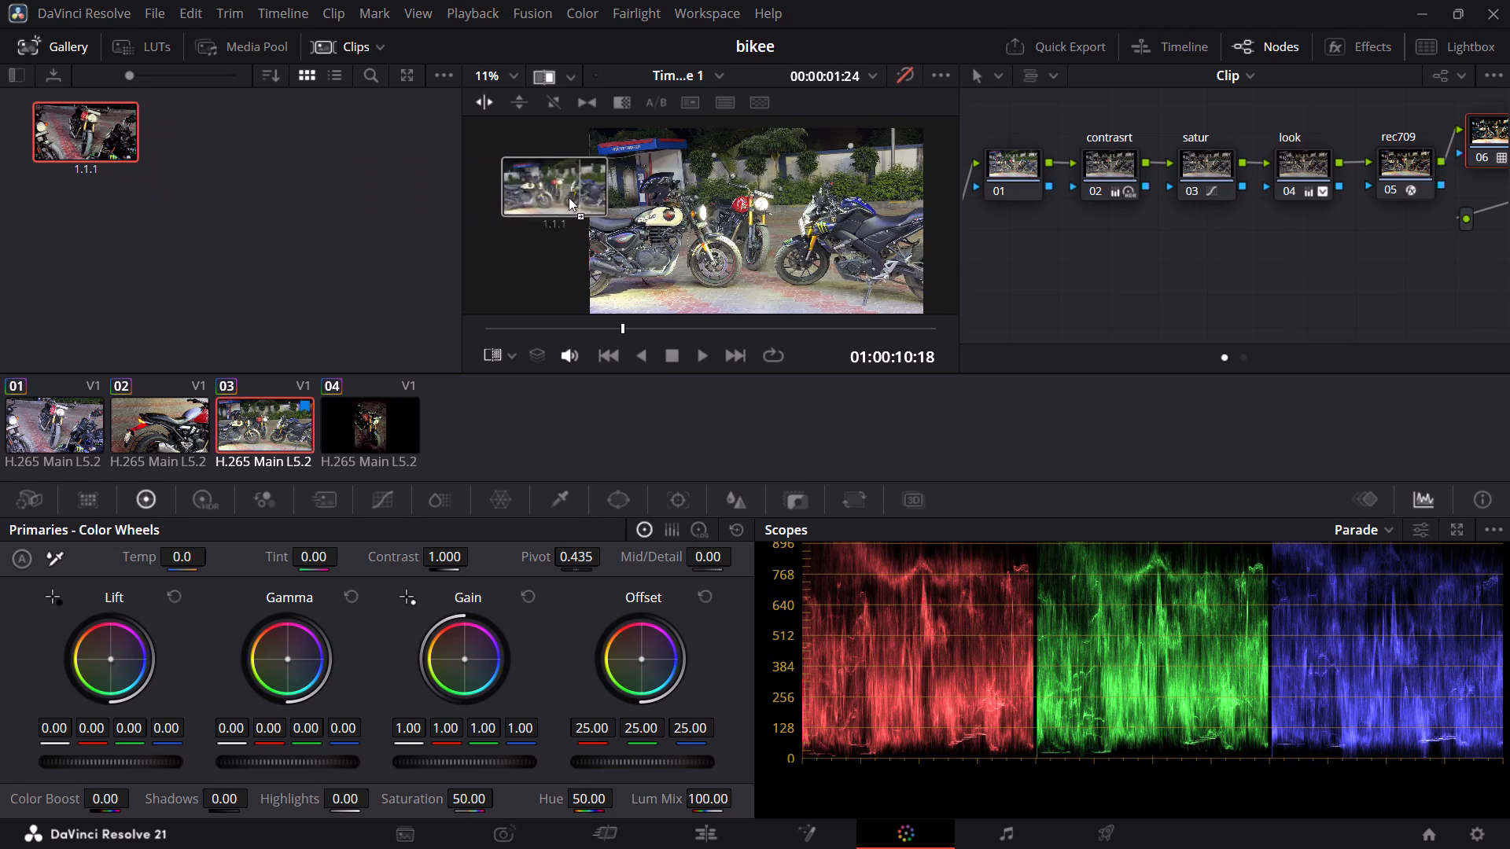
pyautogui.moveTo(569, 197); pyautogui.dragTo(735, 204)
pyautogui.rightClick(118, 115)
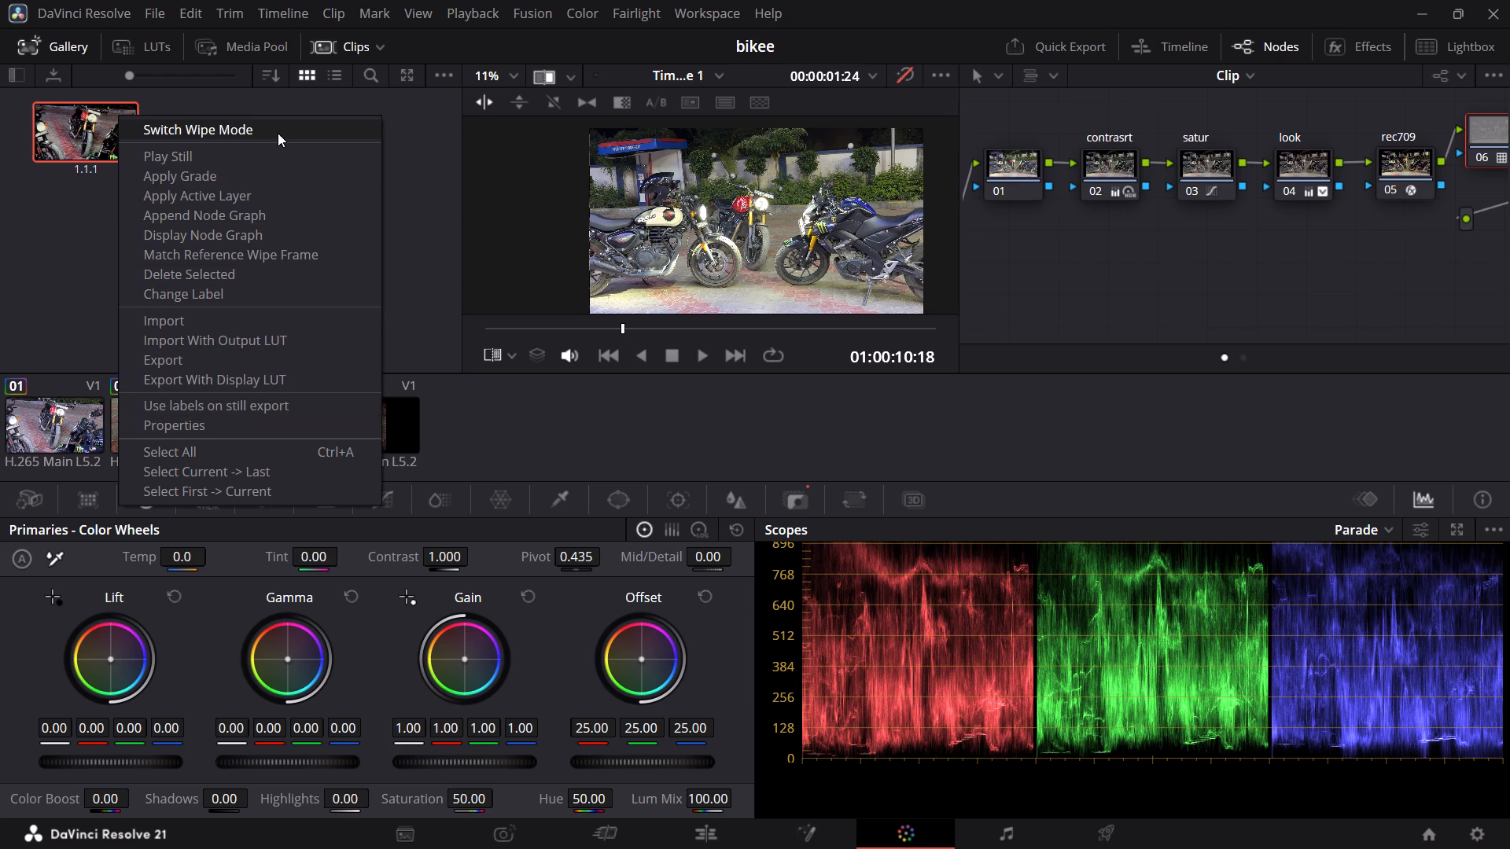
pyautogui.click(434, 86)
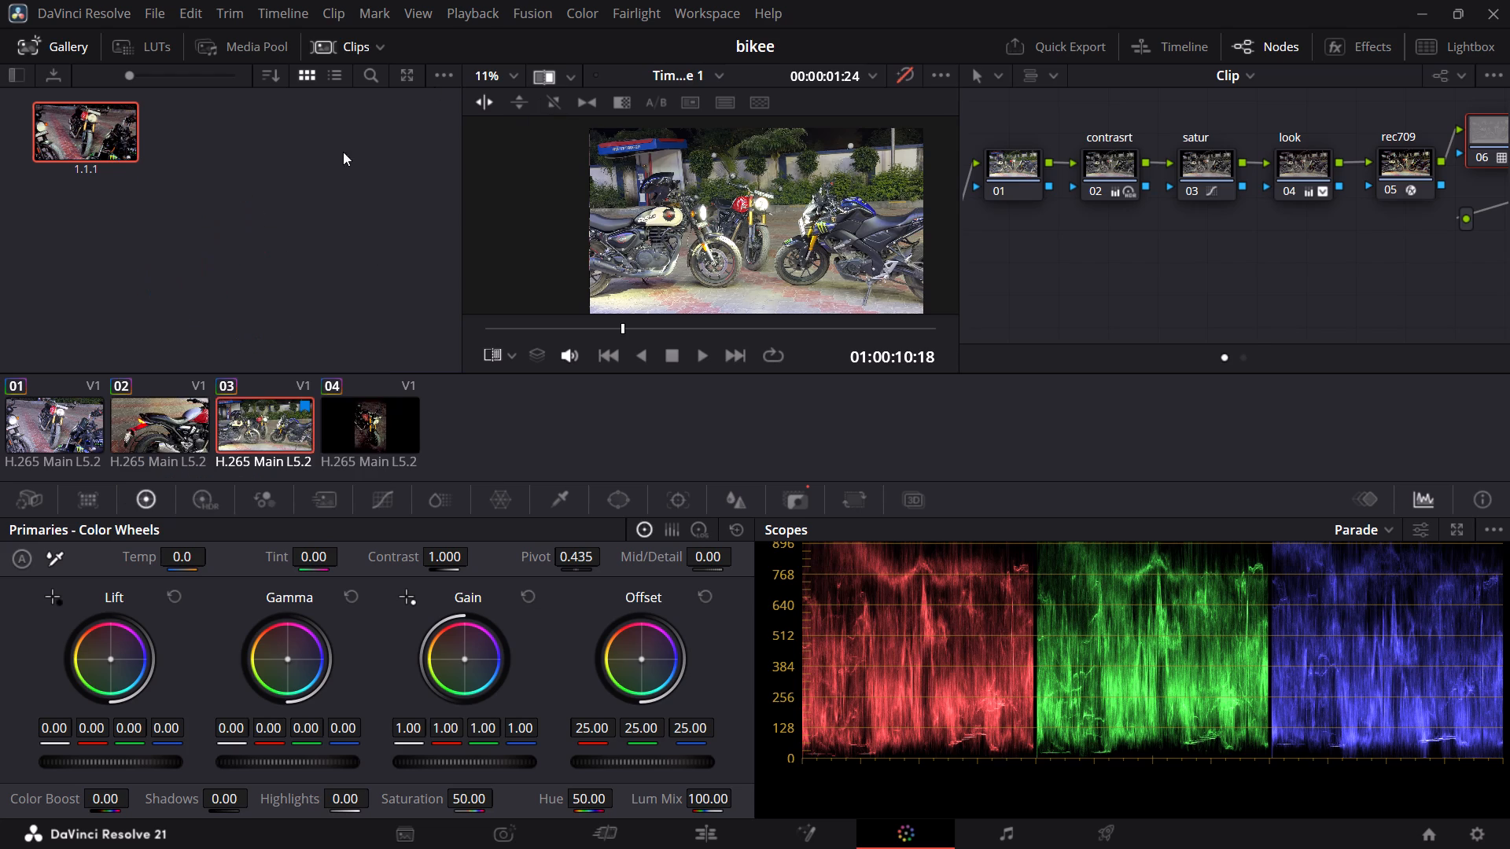
# Apply the grade of gallery still 1.1.1 to clip 01 and play the clip up to 01:00:04:02.
pyautogui.click(188, 413)
pyautogui.click(72, 408)
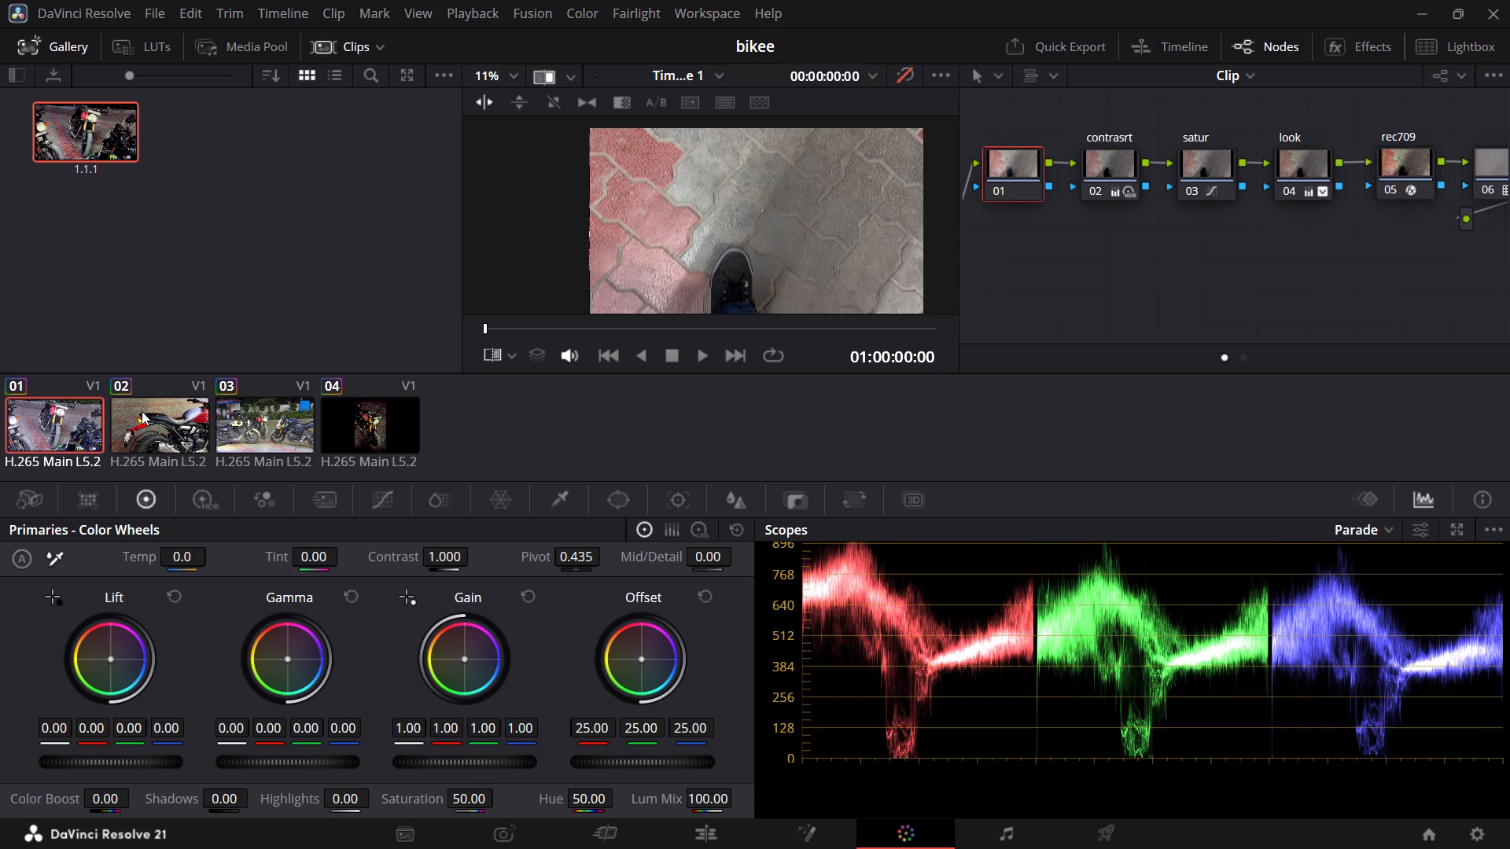
pyautogui.click(142, 411)
pyautogui.click(83, 411)
pyautogui.click(98, 149)
pyautogui.rightClick(98, 149)
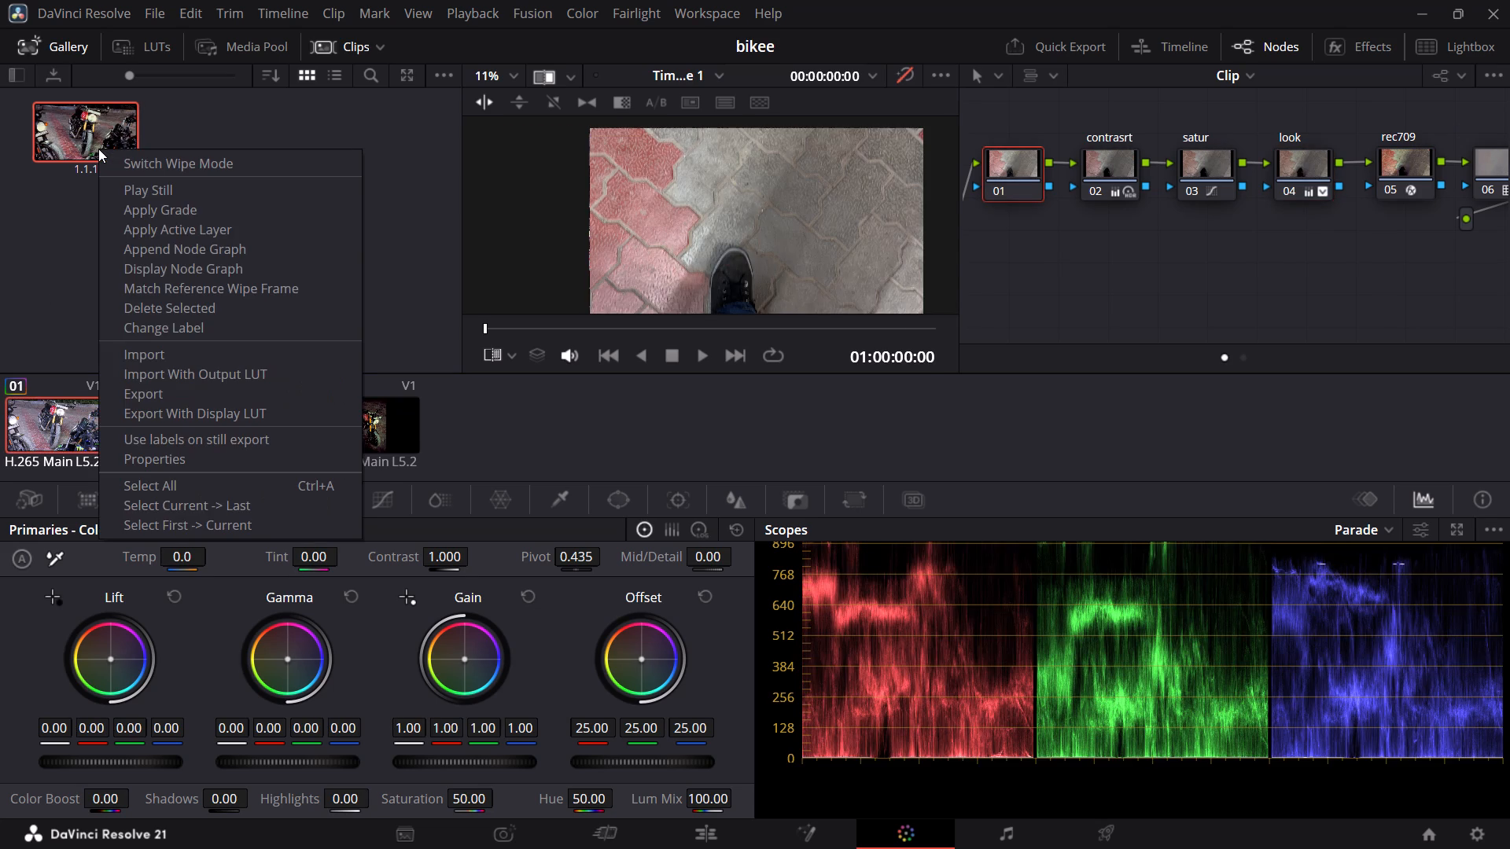
pyautogui.click(165, 215)
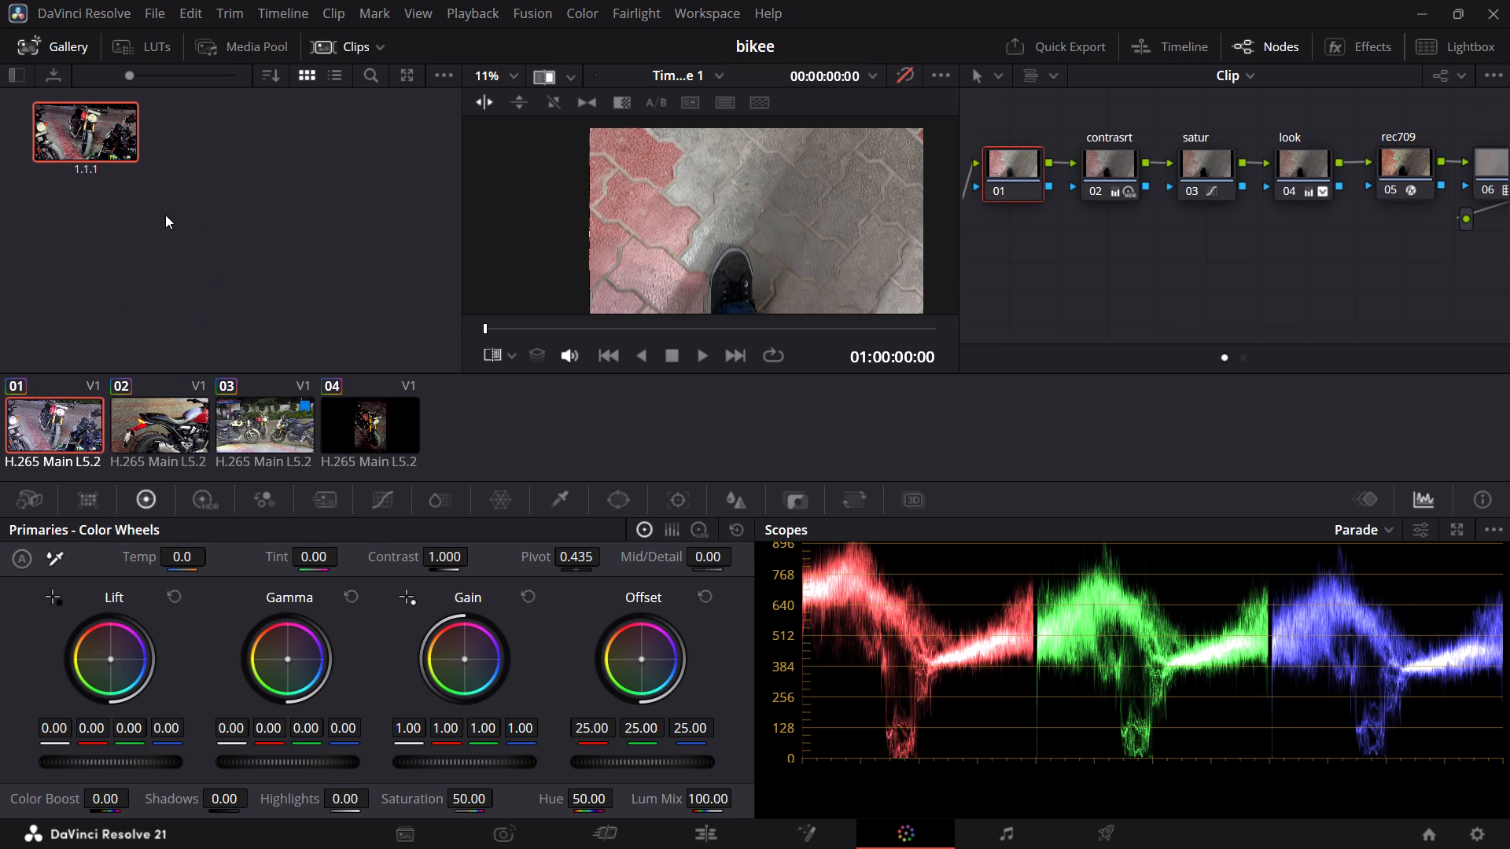
pyautogui.moveTo(102, 149); pyautogui.dragTo(767, 222)
pyautogui.click(702, 344)
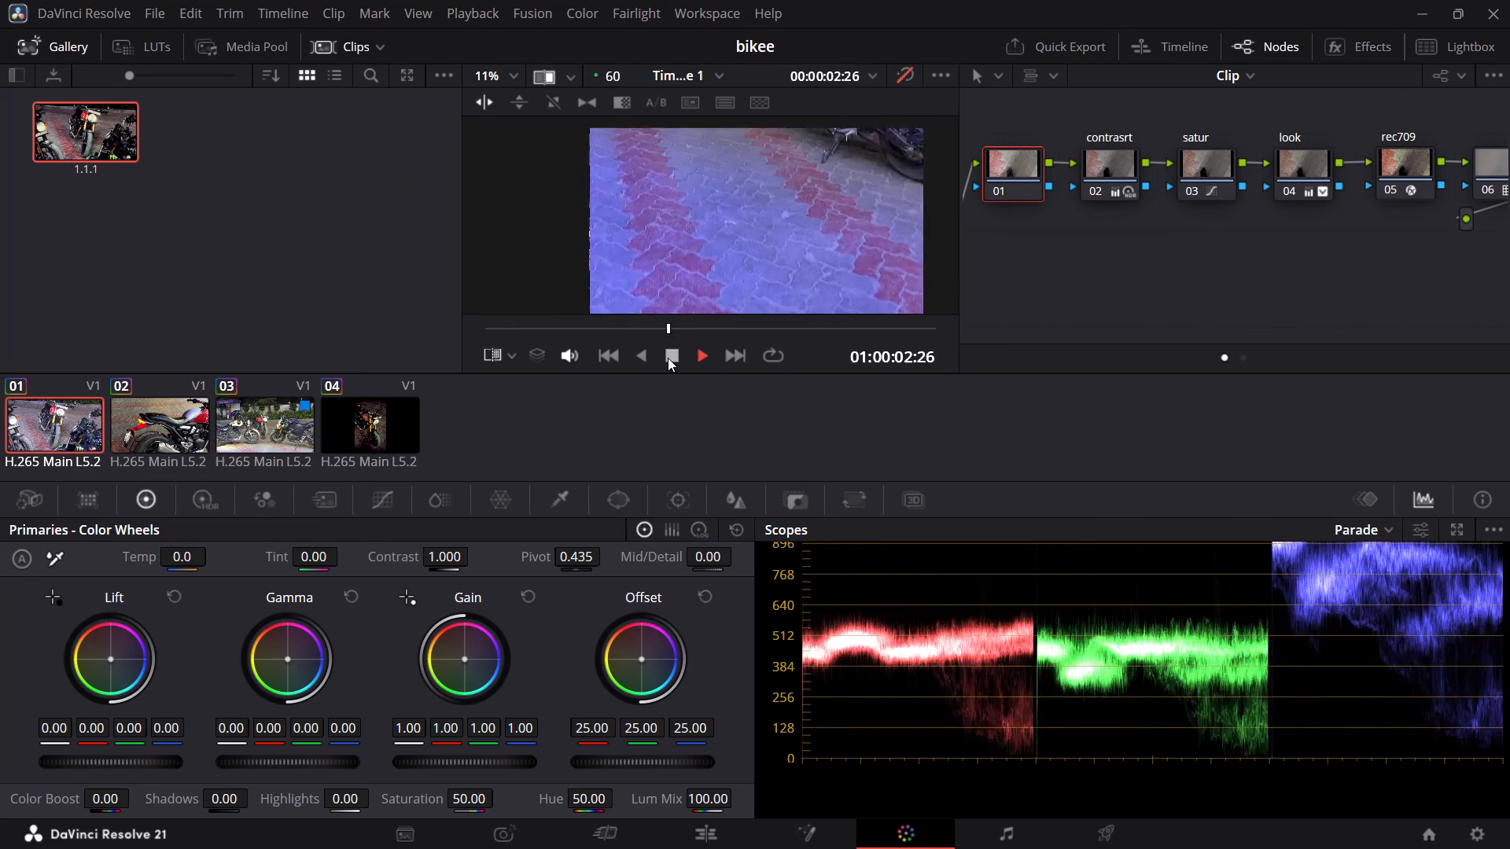
pyautogui.click(668, 358)
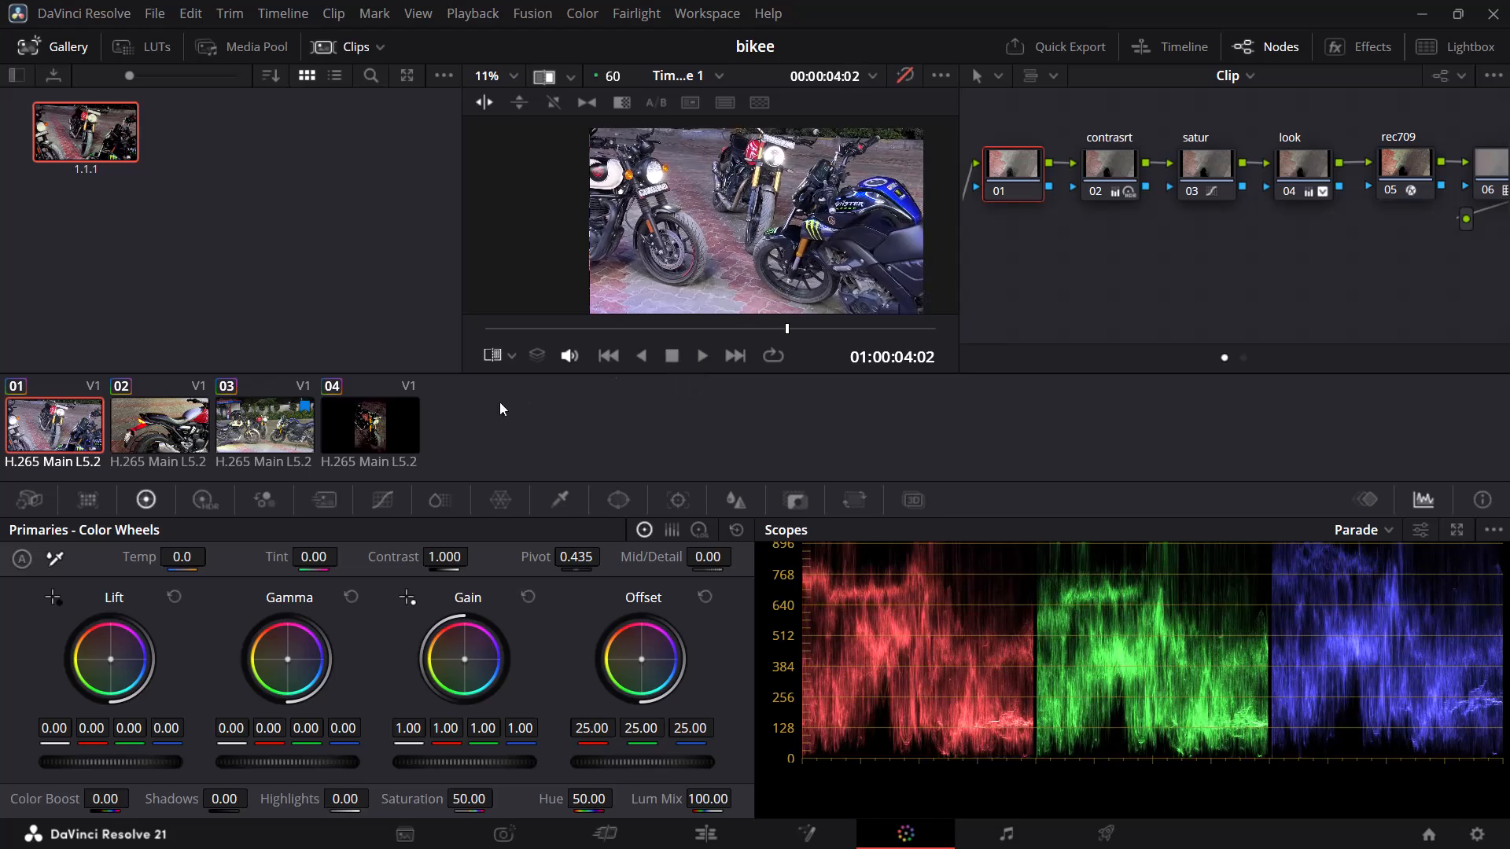
# Check clip 04 on the Edit and Cut pages, move the playhead to 01:00:09:34 in clip 03, and return to the Color page.
pyautogui.click(350, 421)
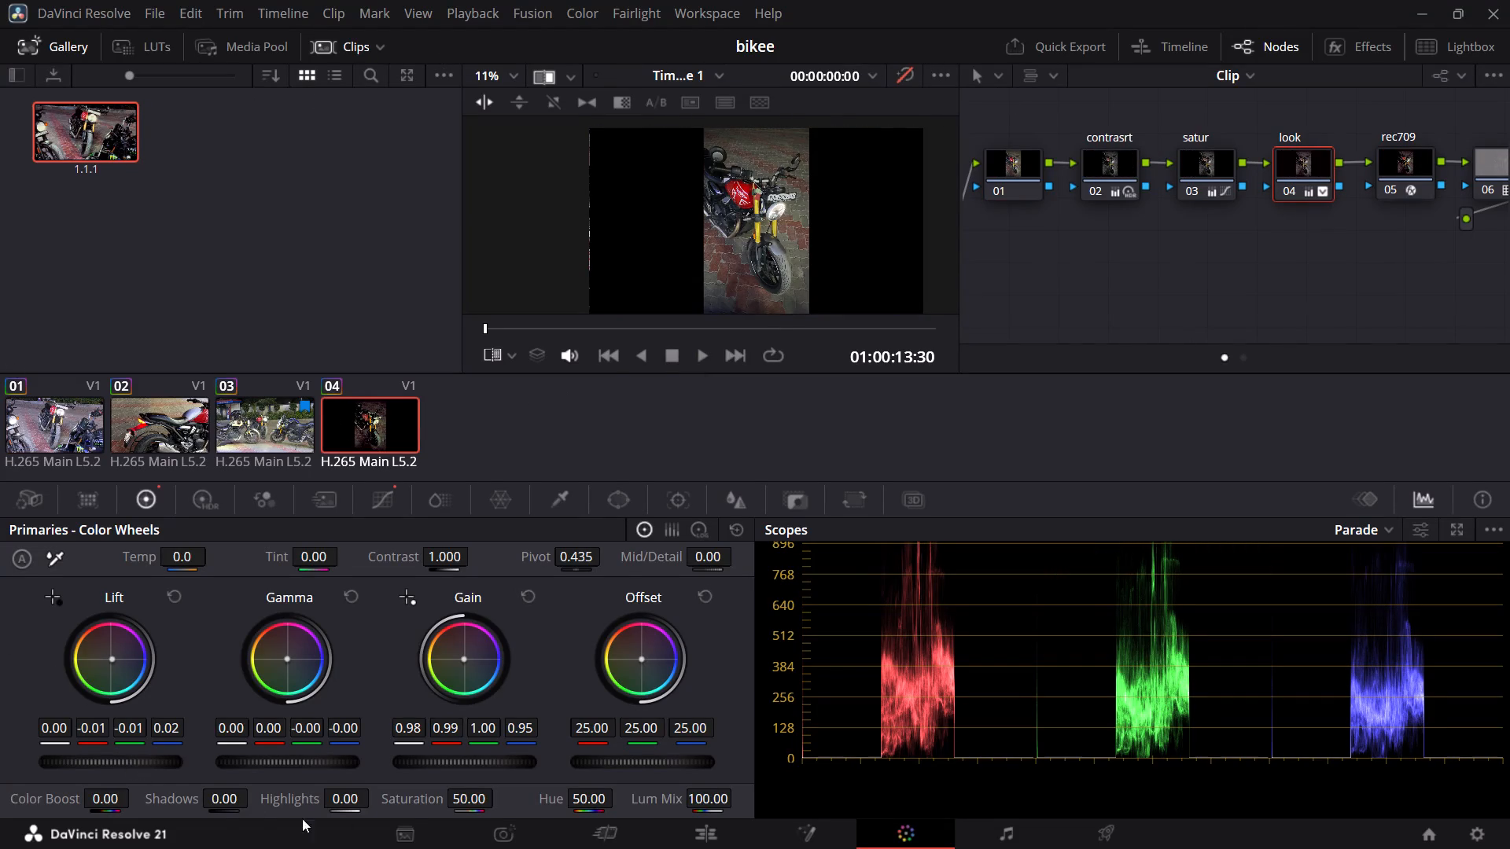
pyautogui.click(805, 840)
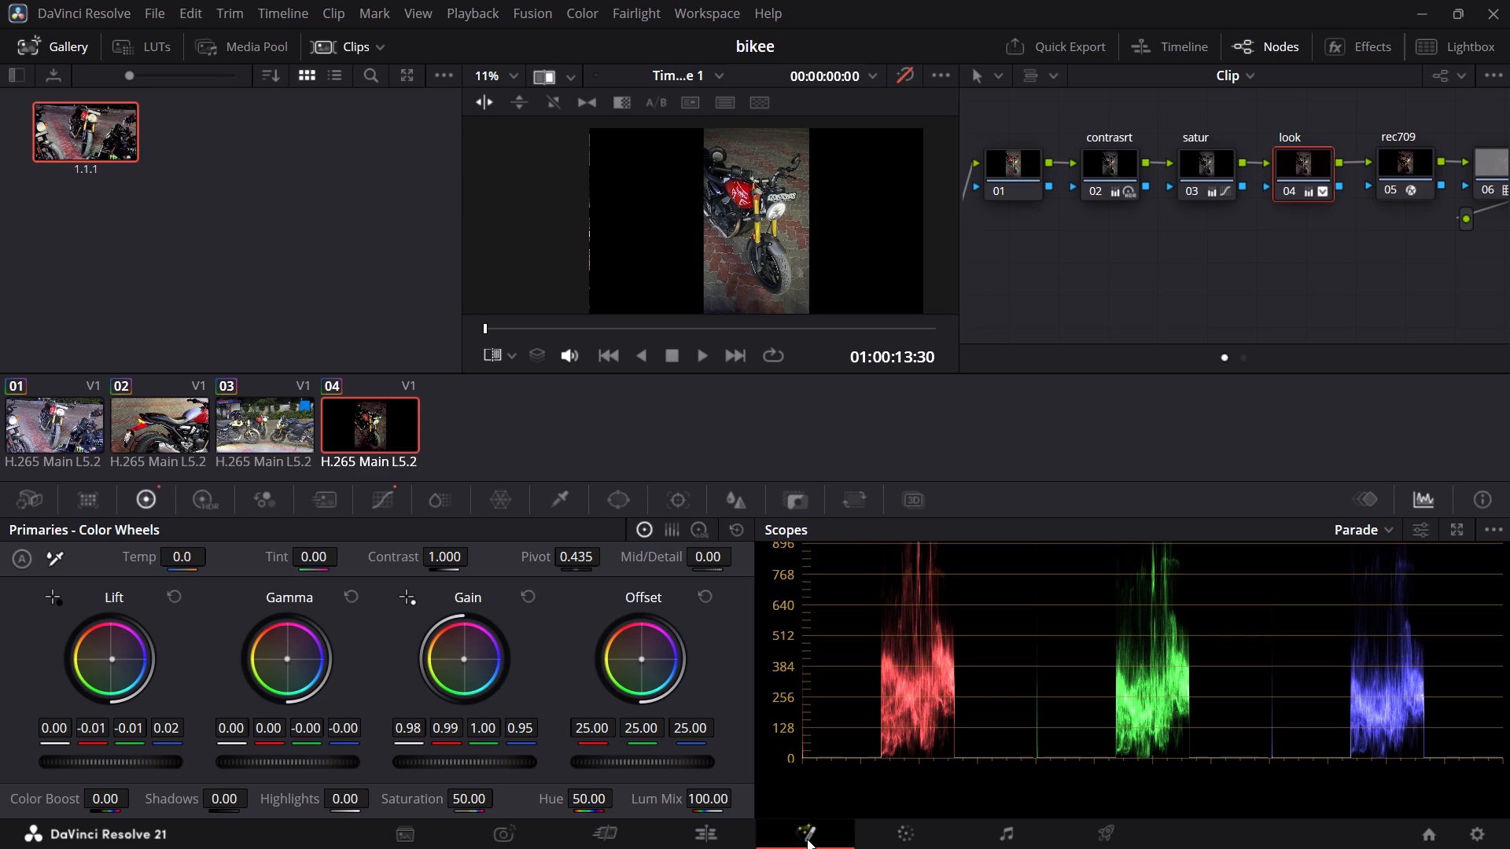
pyautogui.click(694, 846)
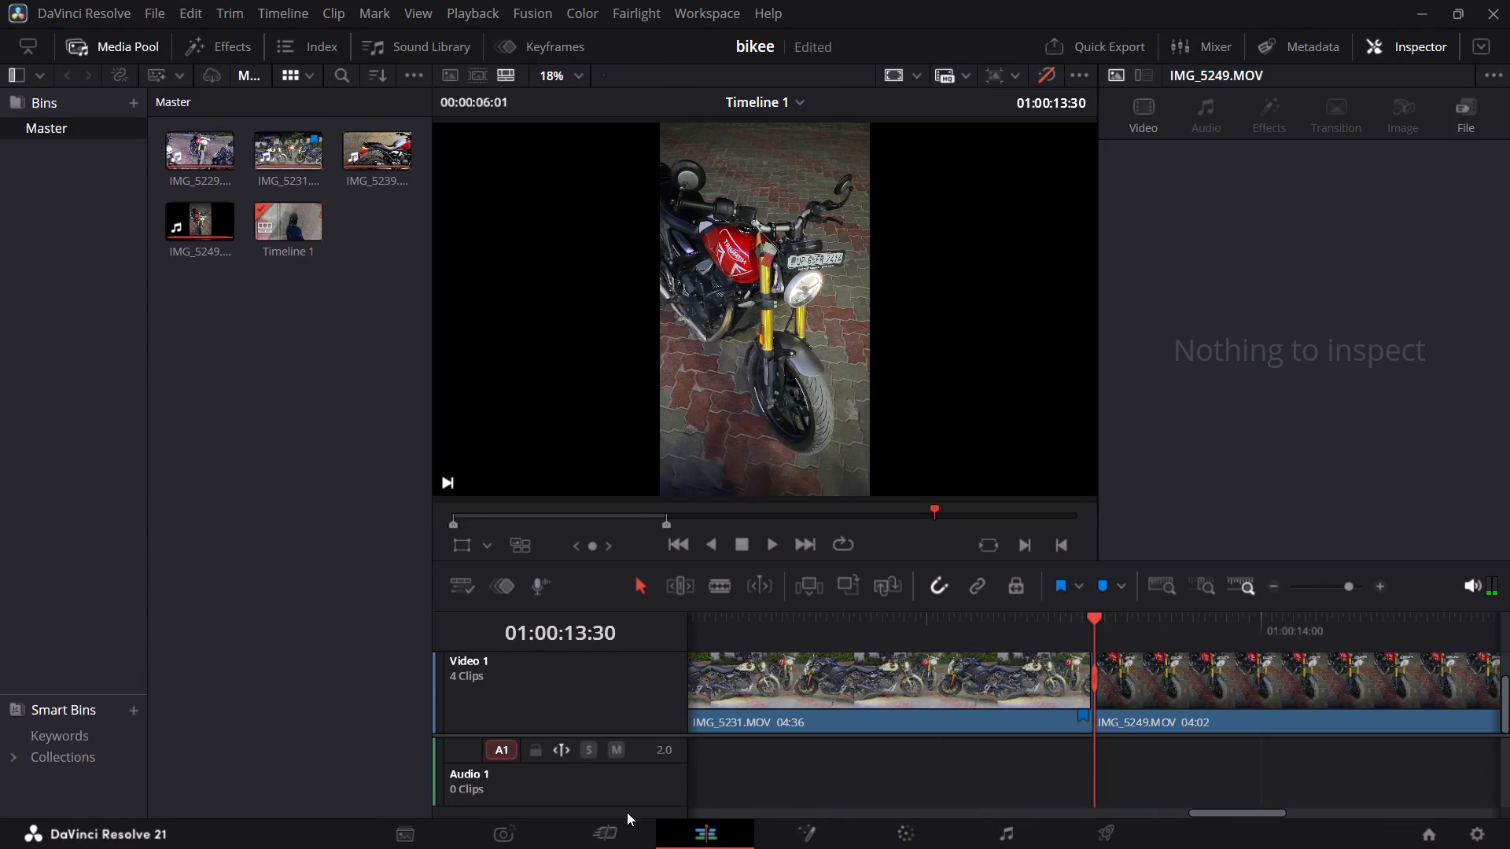
pyautogui.click(609, 831)
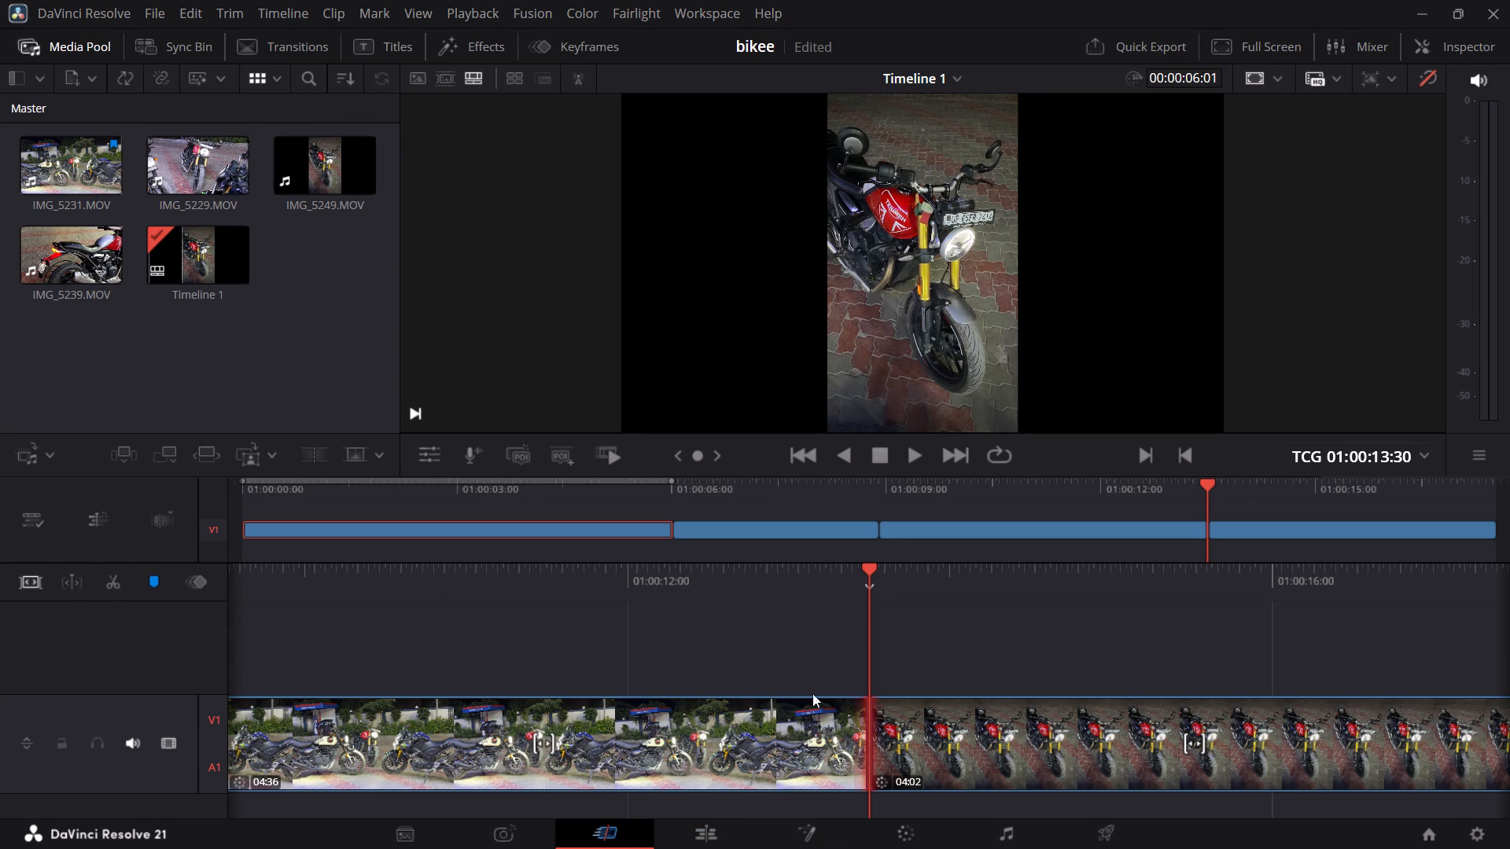
pyautogui.moveTo(878, 583); pyautogui.dragTo(1509, 562)
pyautogui.click(904, 842)
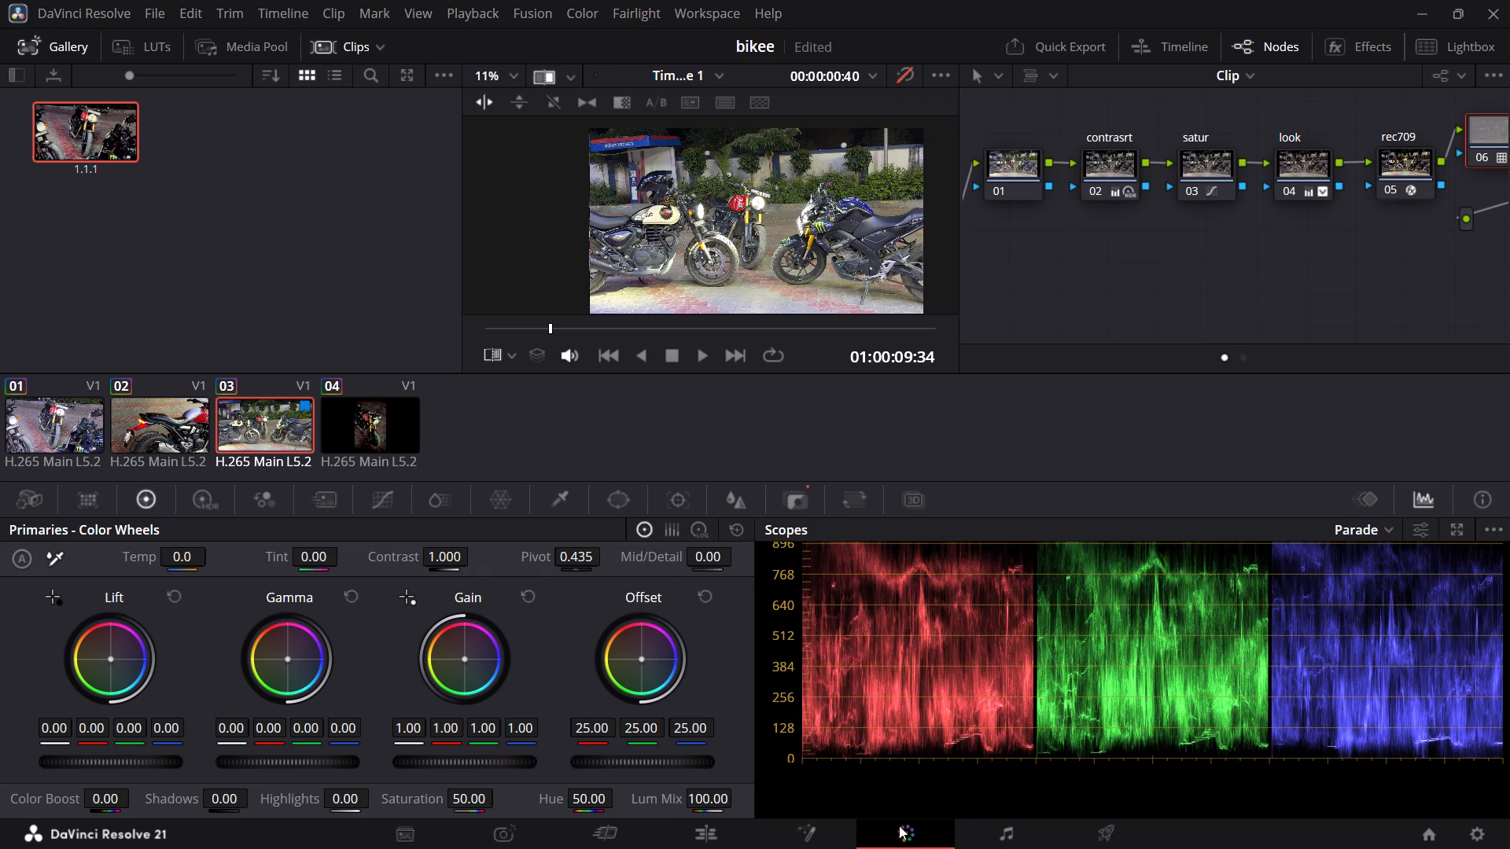
# Switch the wipe mode of gallery still 1.1.1 and apply its active layer to clip 03.
pyautogui.rightClick(97, 141)
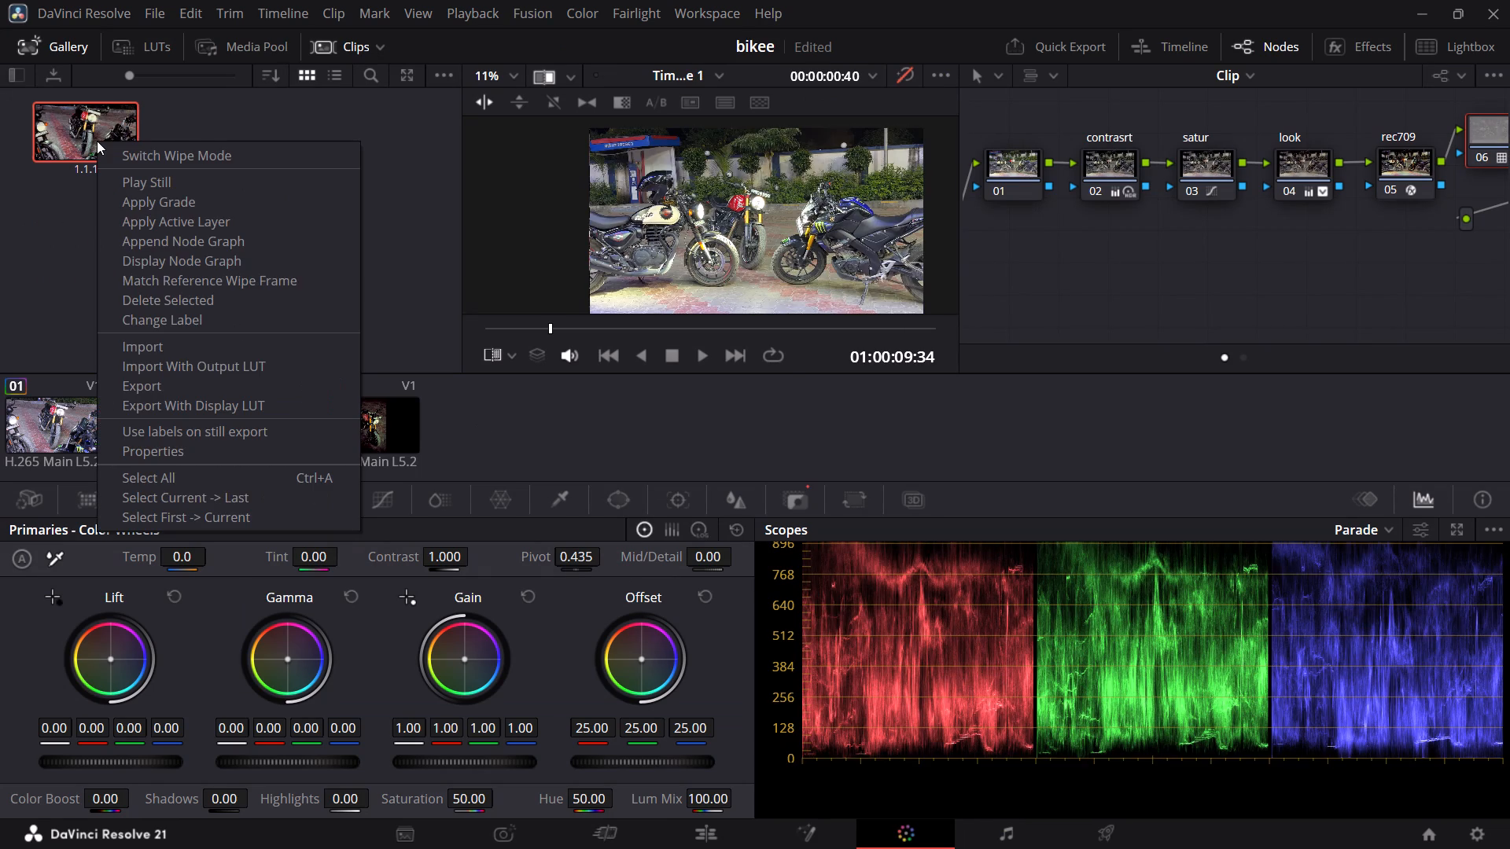
pyautogui.click(202, 154)
pyautogui.click(202, 157)
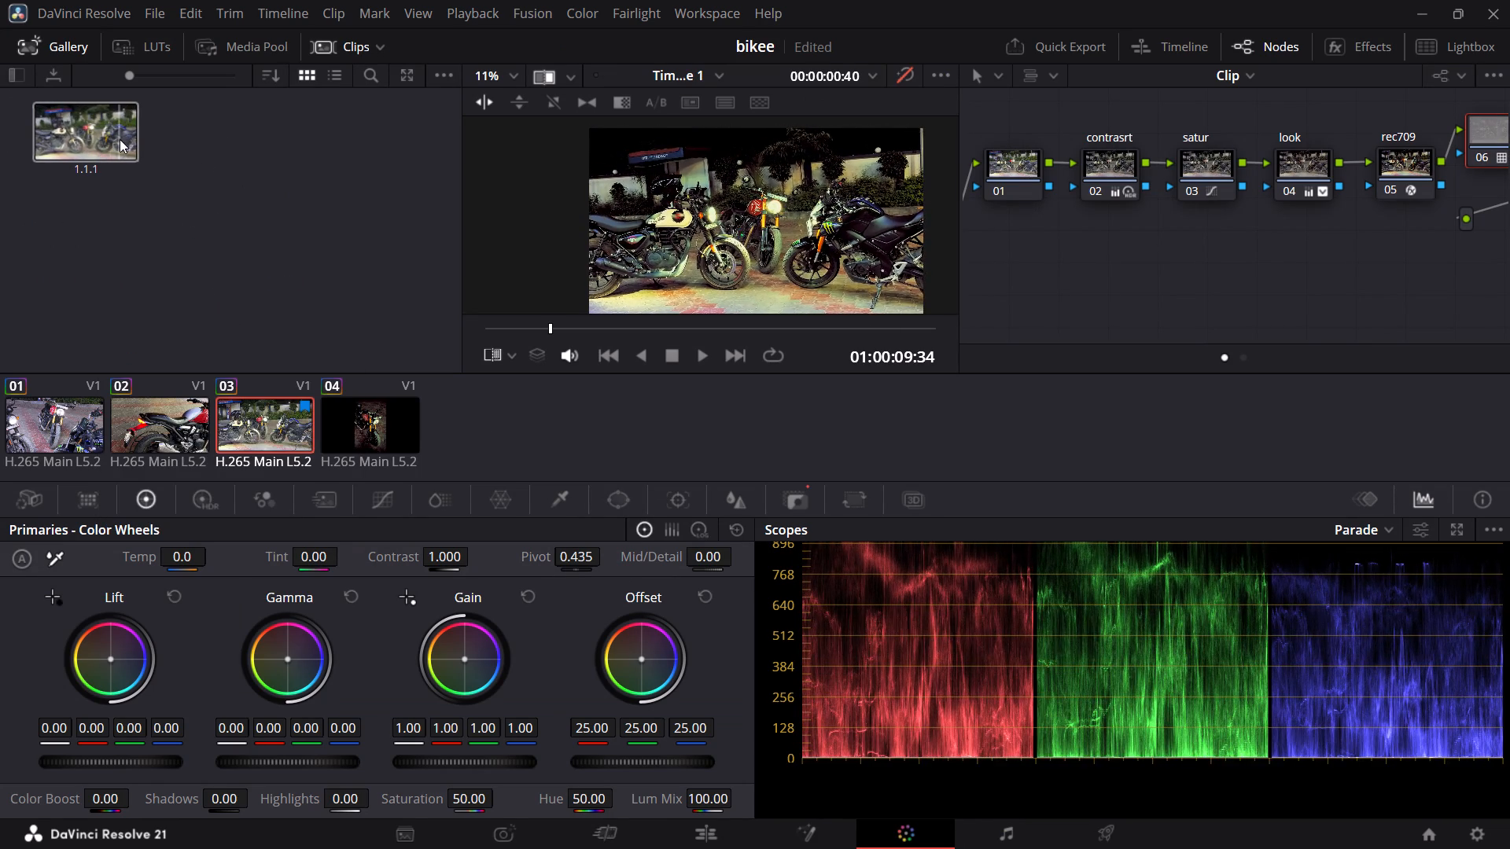
pyautogui.rightClick(120, 139)
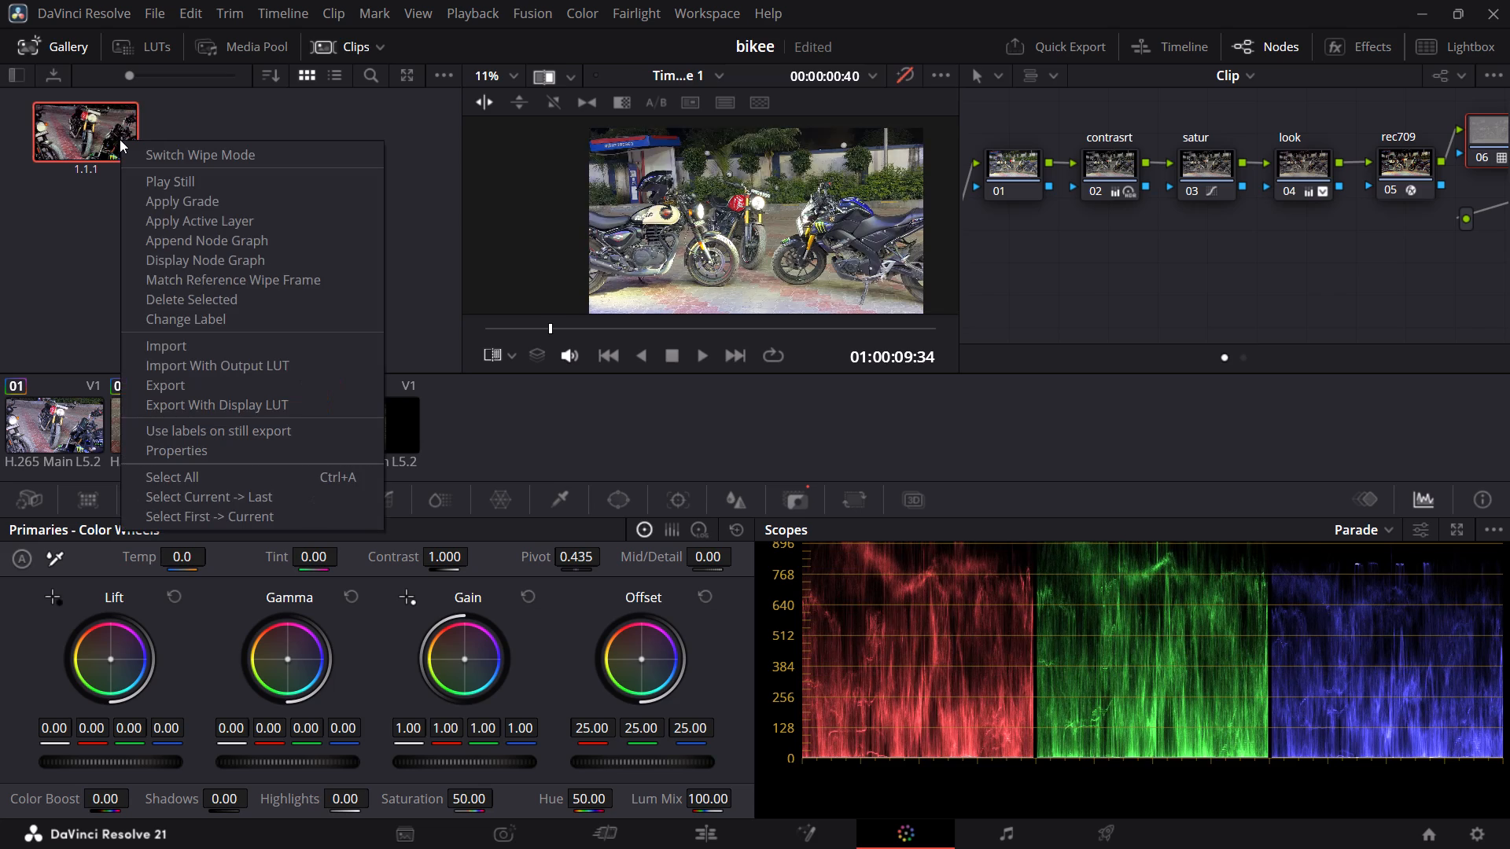
pyautogui.click(208, 217)
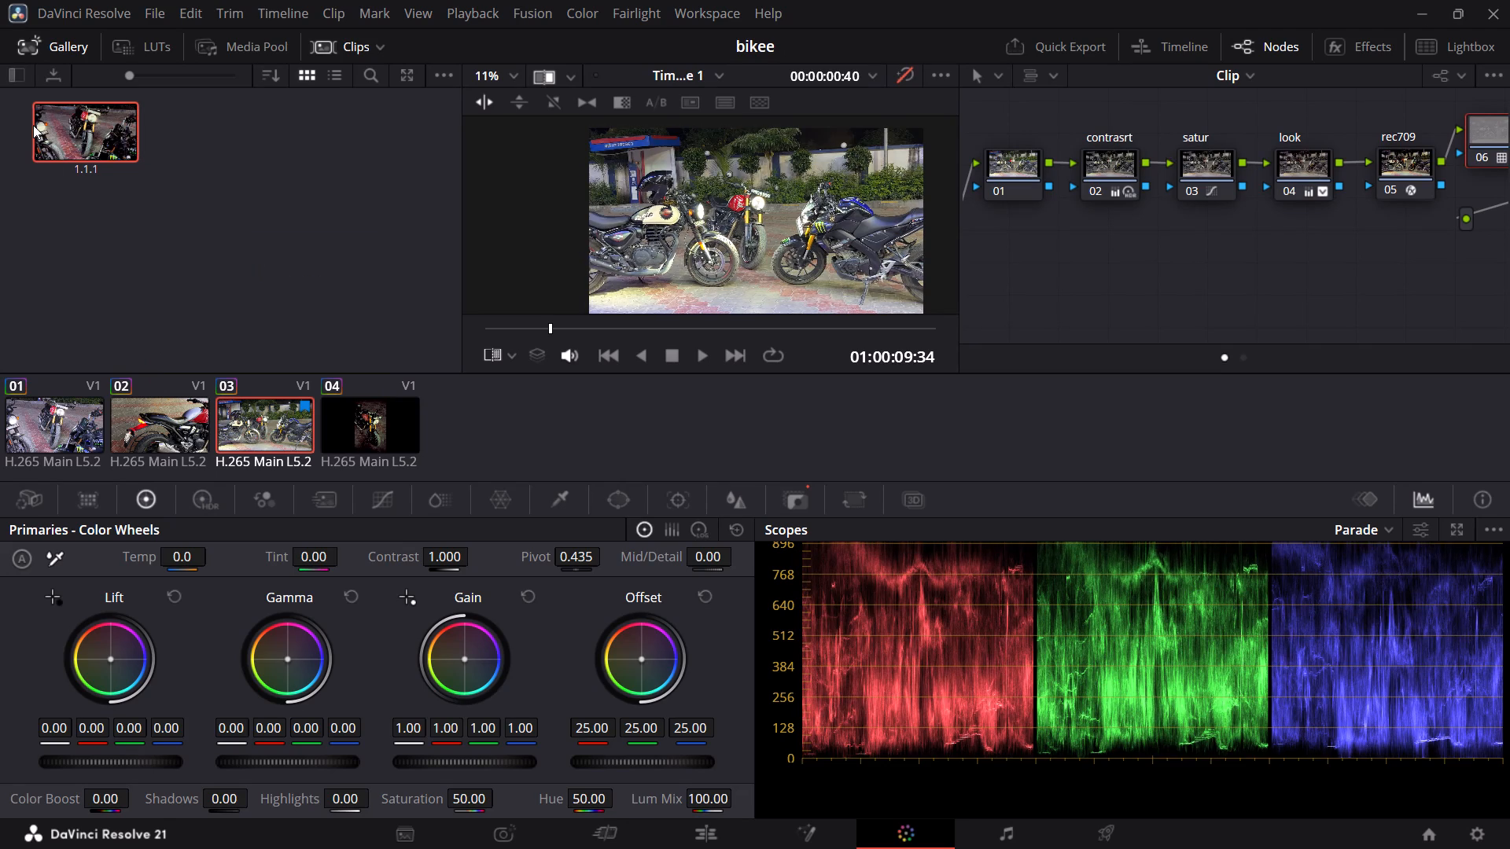
# Try to apply gallery still 1.1.1 onto clip 03 in the viewer again.
pyautogui.moveTo(33, 125); pyautogui.dragTo(699, 189)
pyautogui.rightClick(699, 189)
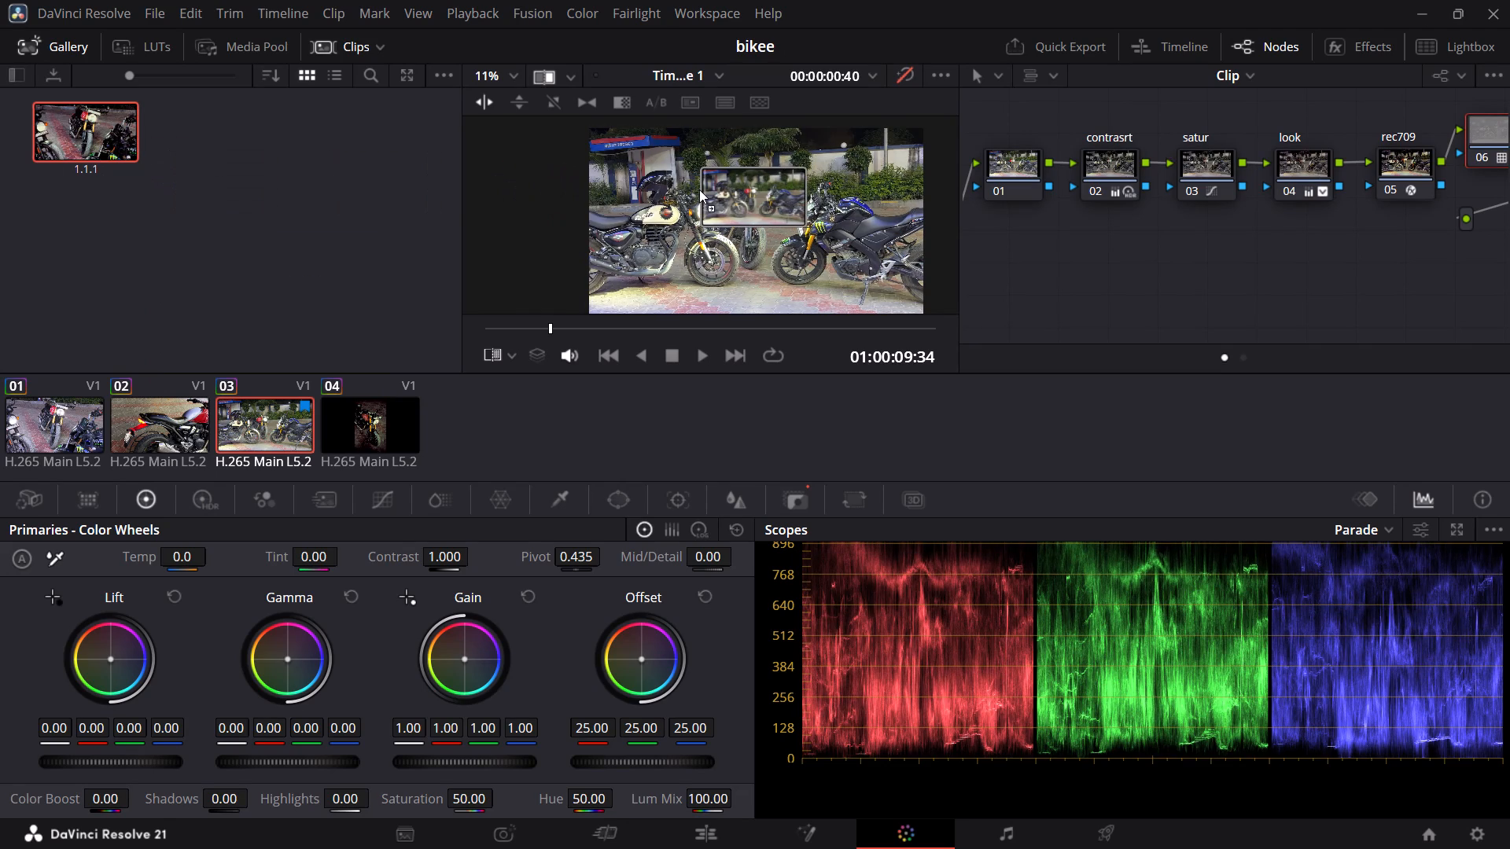
pyautogui.moveTo(699, 189); pyautogui.dragTo(680, 189)
pyautogui.rightClick(654, 192)
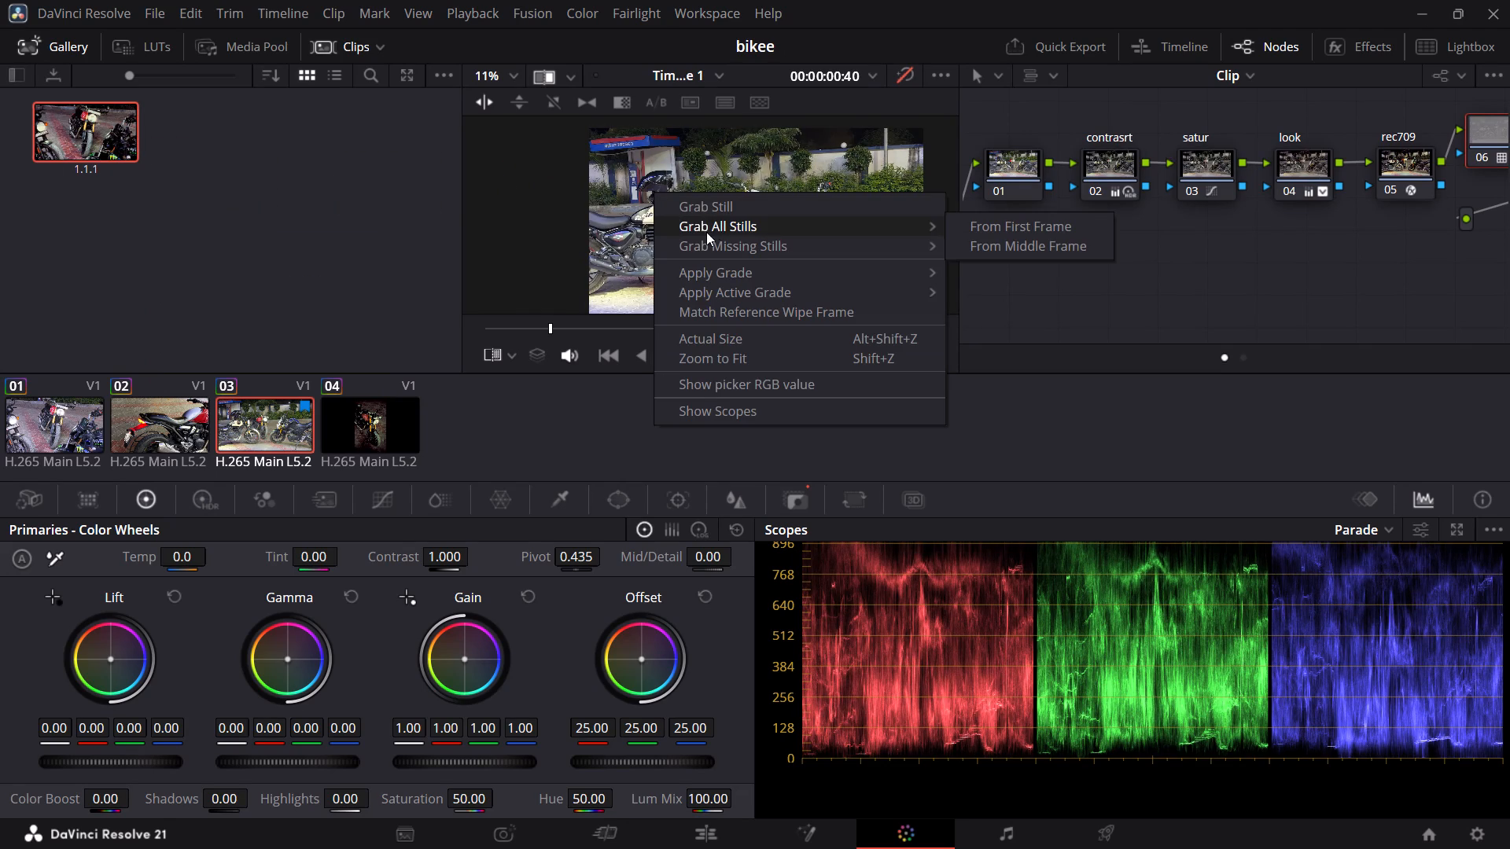
pyautogui.click(265, 216)
# Play gallery still 1.1.1 over clips 03 and 02, and preview its look against clips 01 and 03.
pyautogui.rightClick(83, 146)
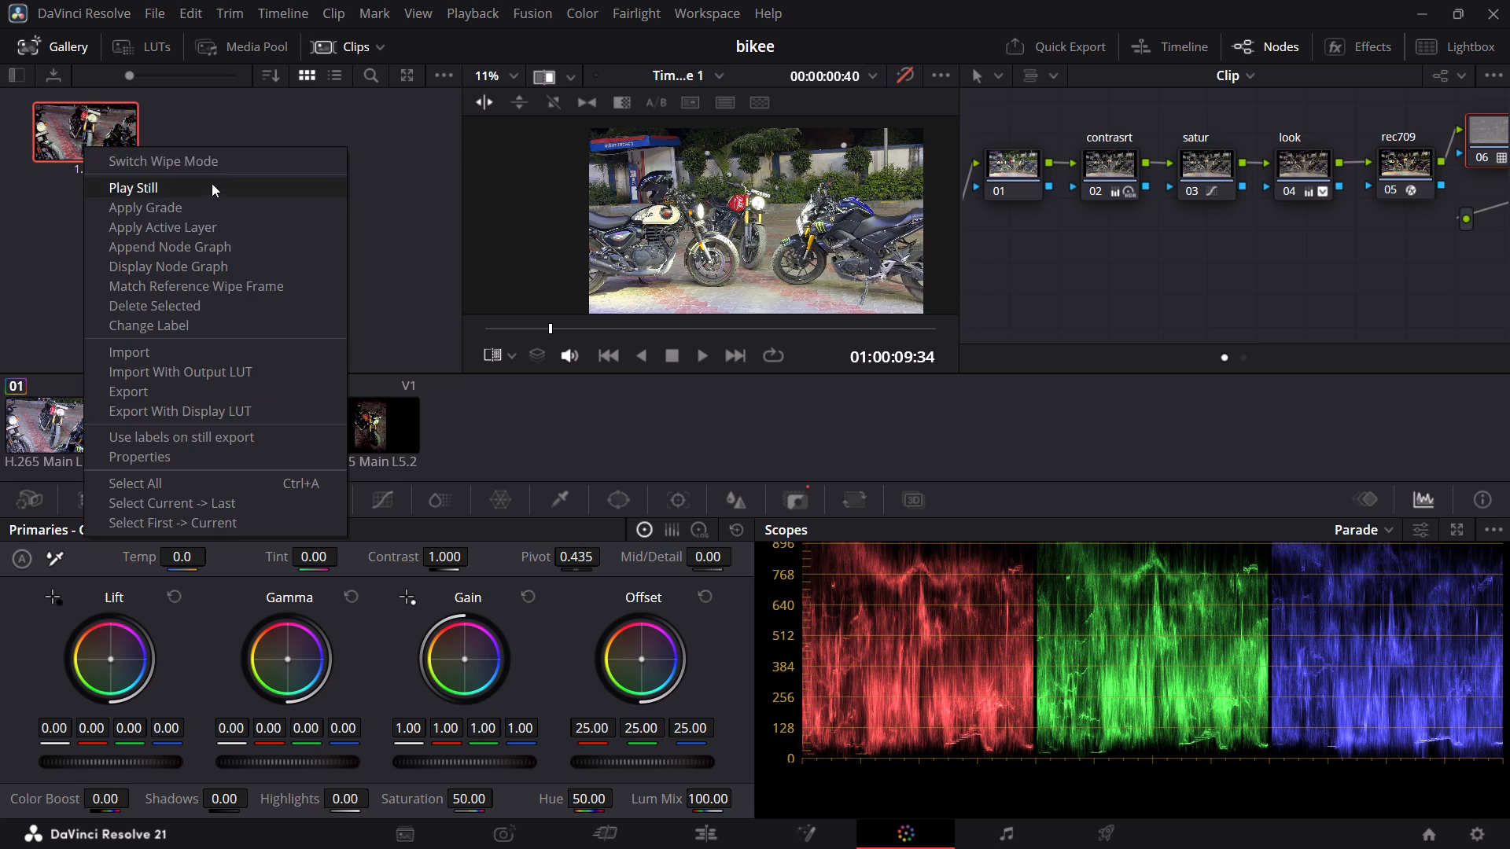
pyautogui.click(212, 186)
pyautogui.click(64, 135)
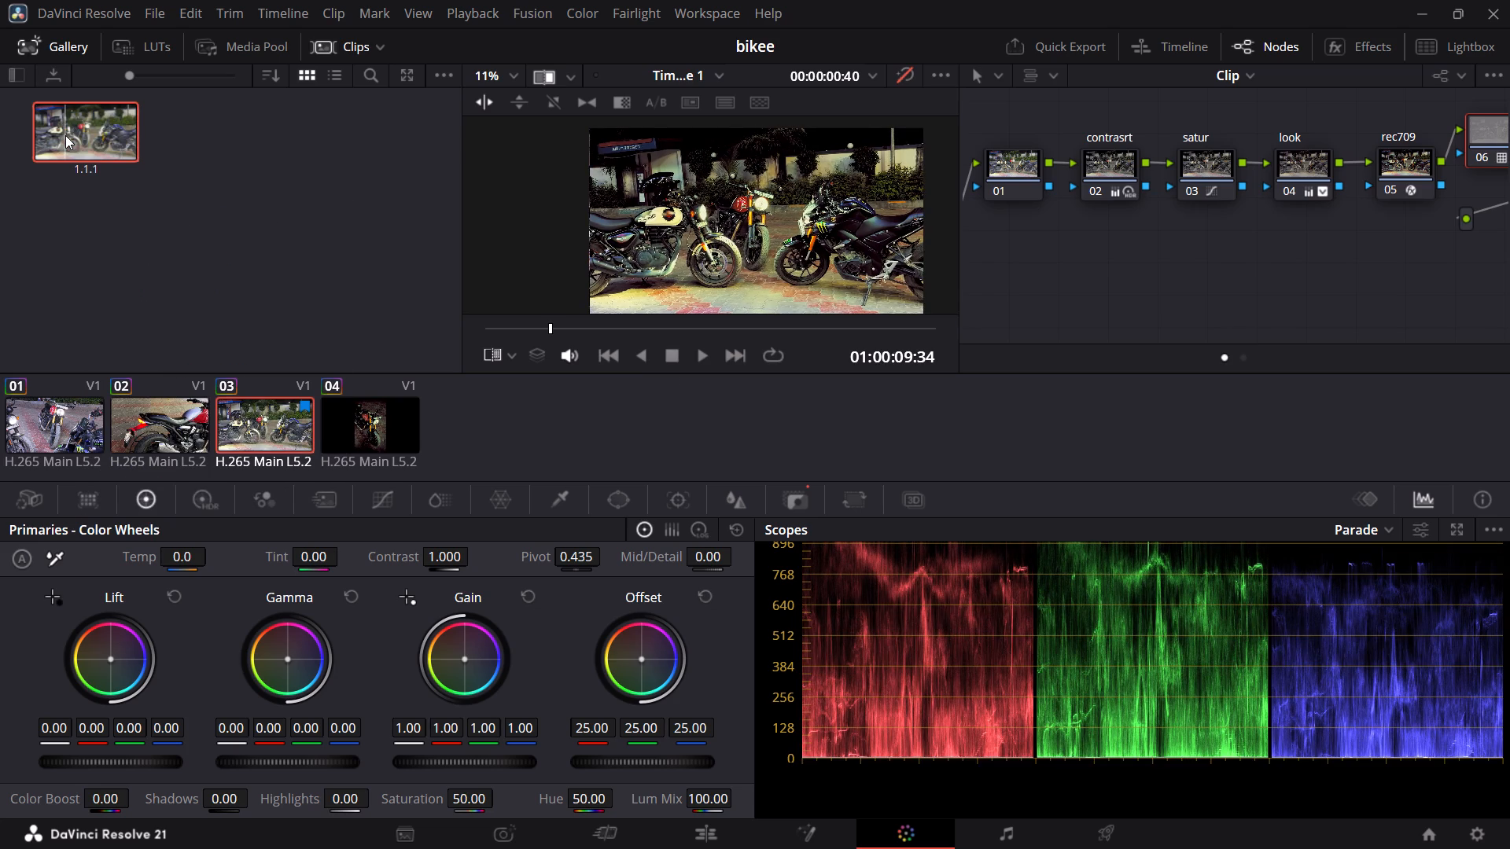
pyautogui.rightClick(65, 135)
pyautogui.click(197, 178)
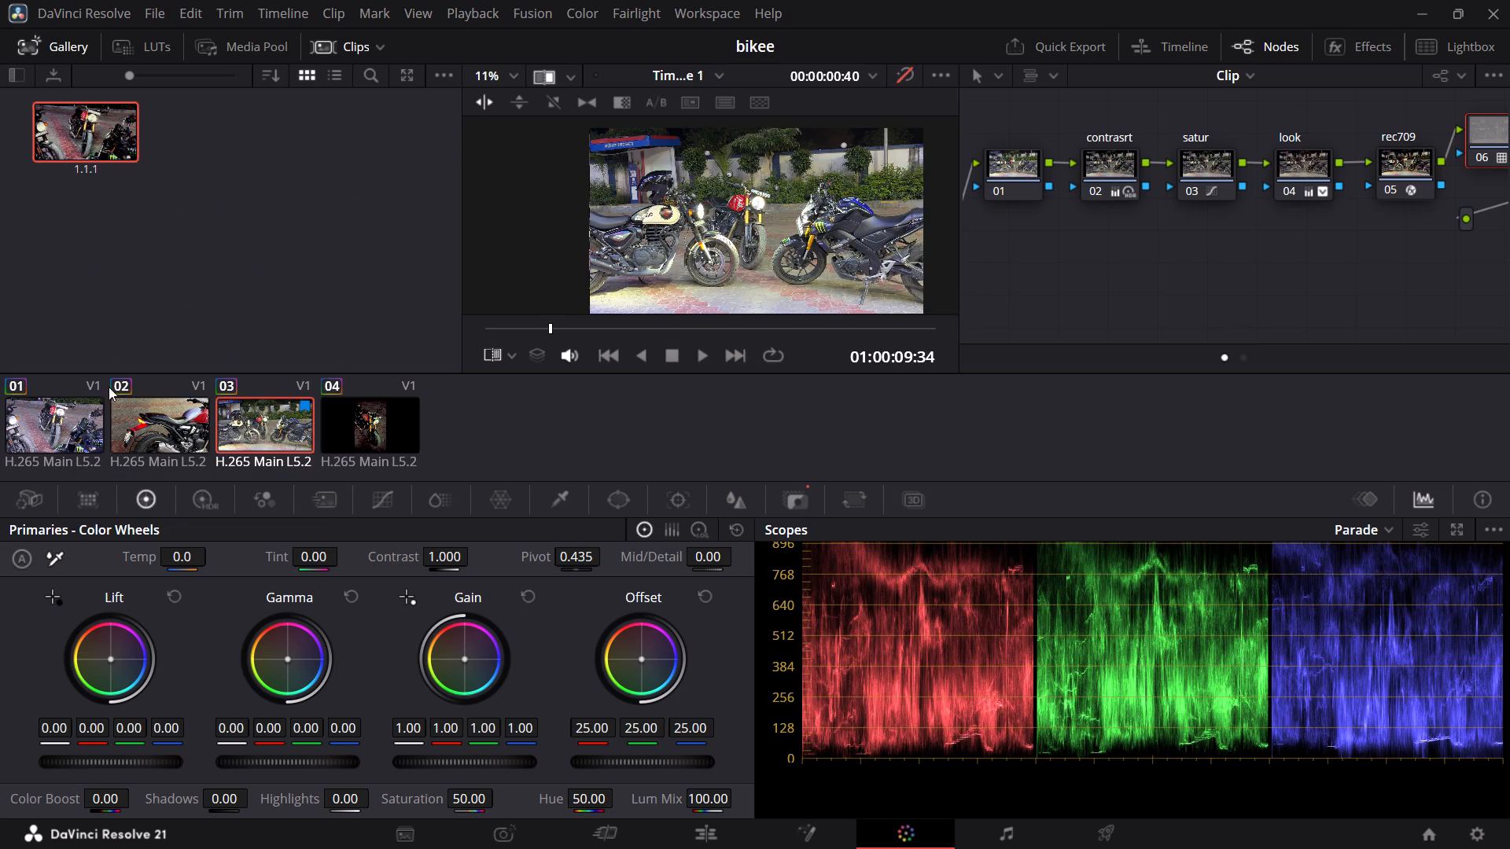
pyautogui.click(123, 433)
pyautogui.rightClick(90, 130)
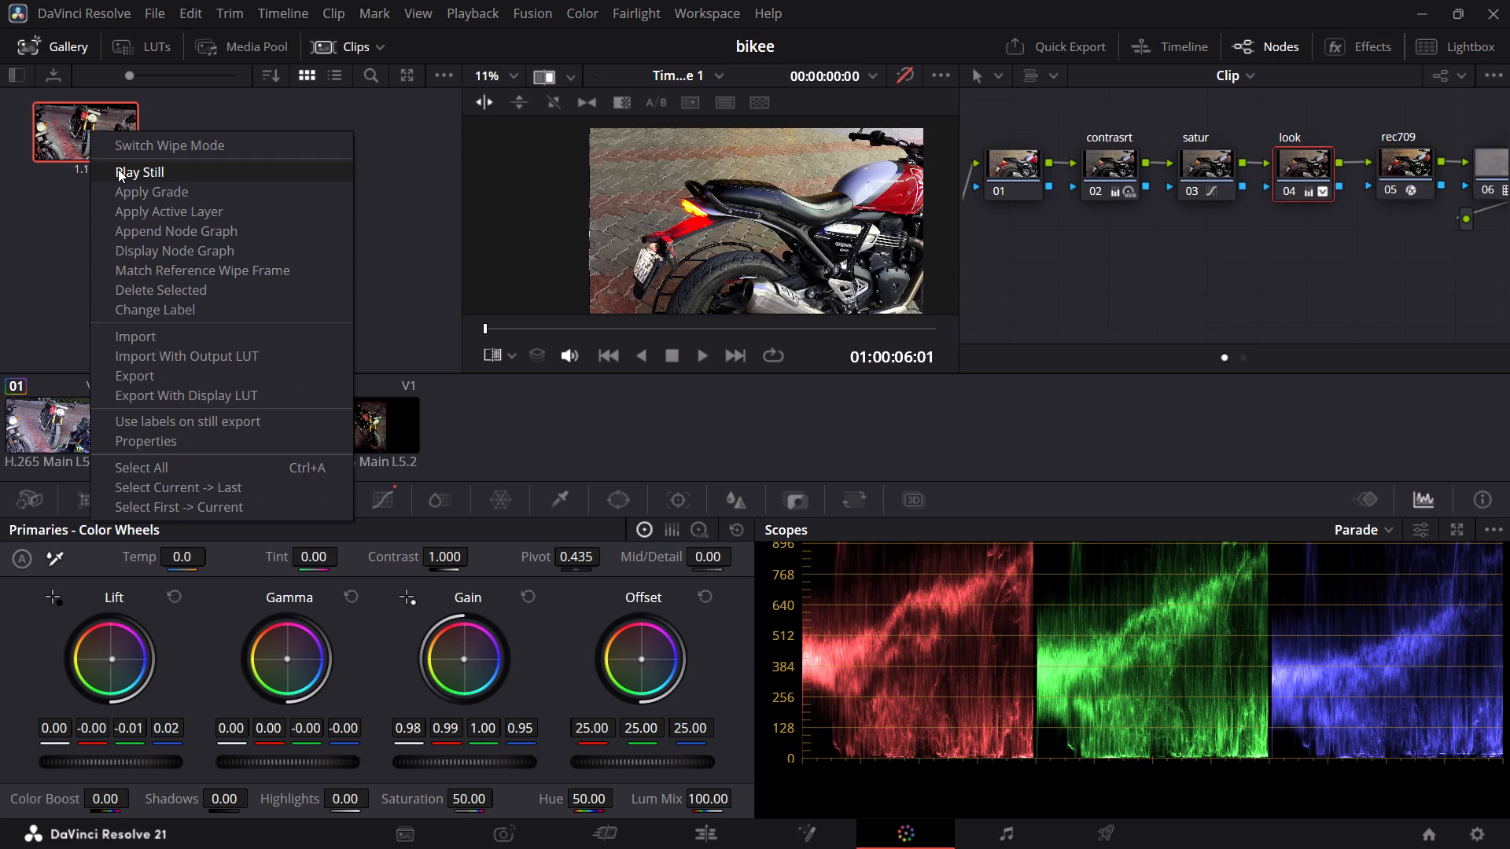
pyautogui.click(118, 169)
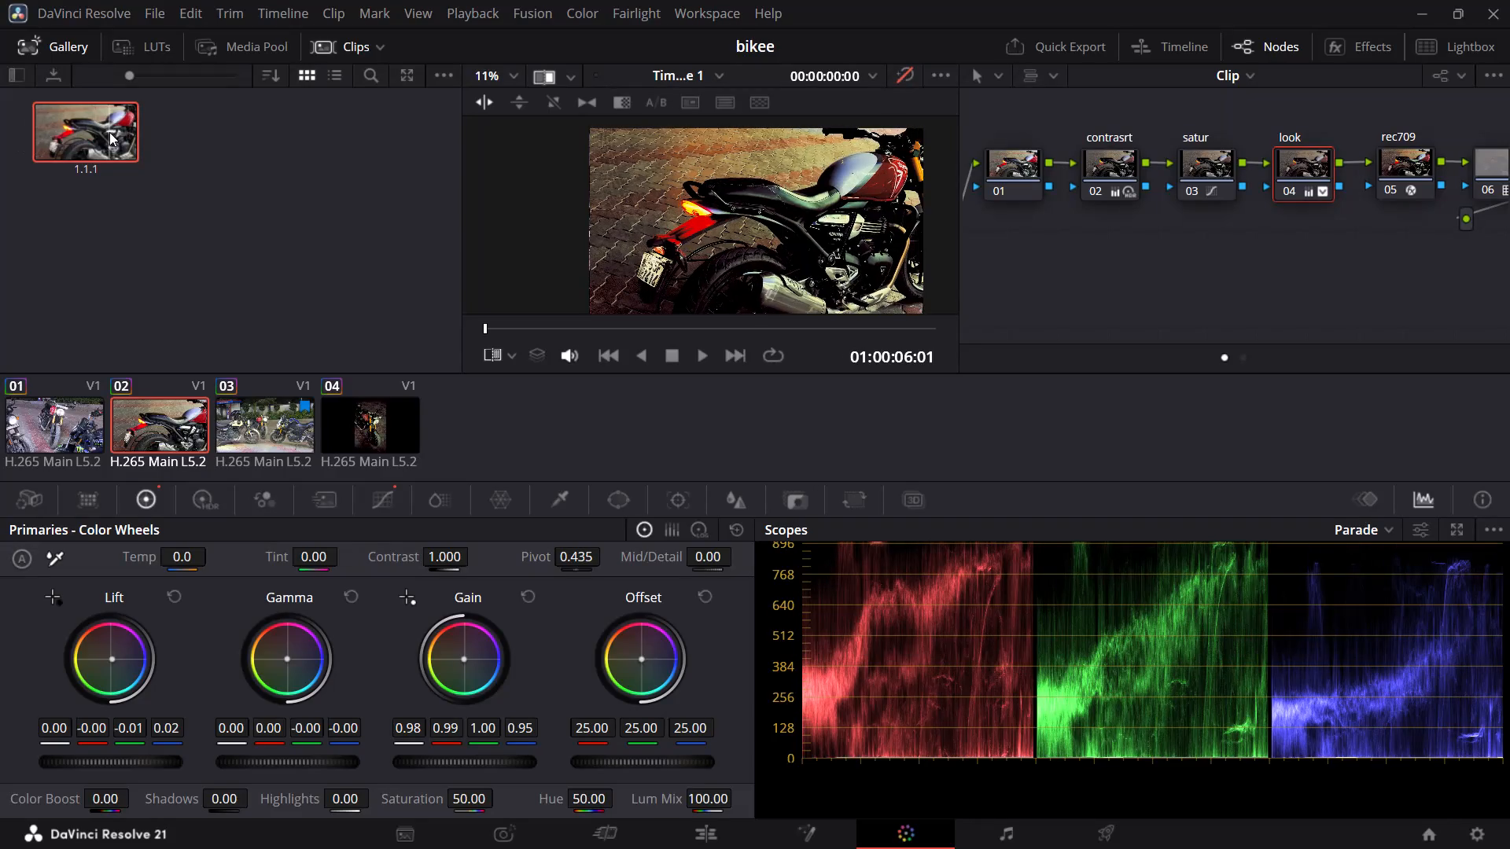
pyautogui.click(60, 426)
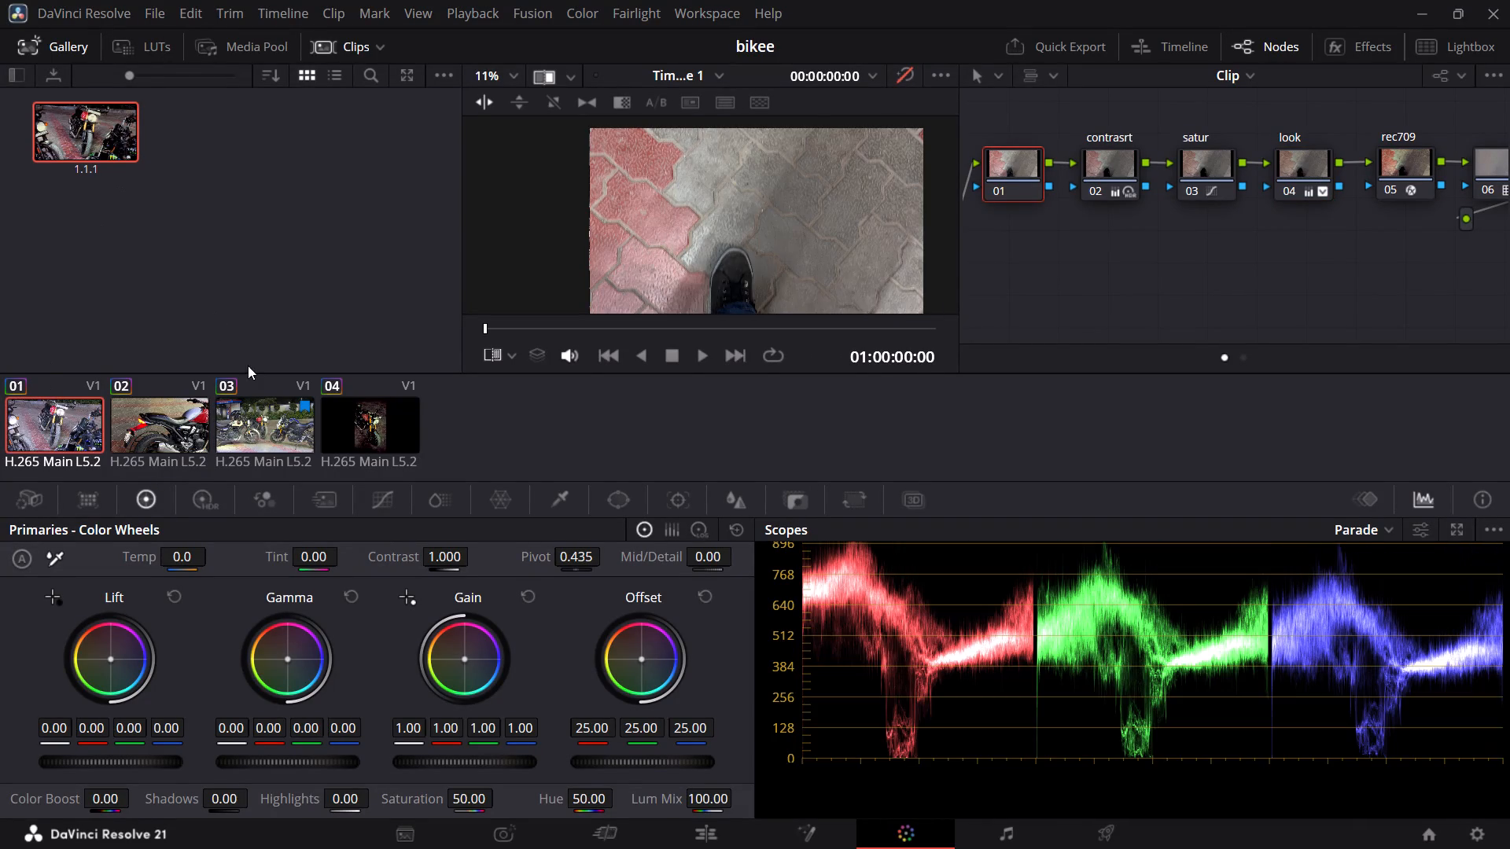
pyautogui.click(254, 415)
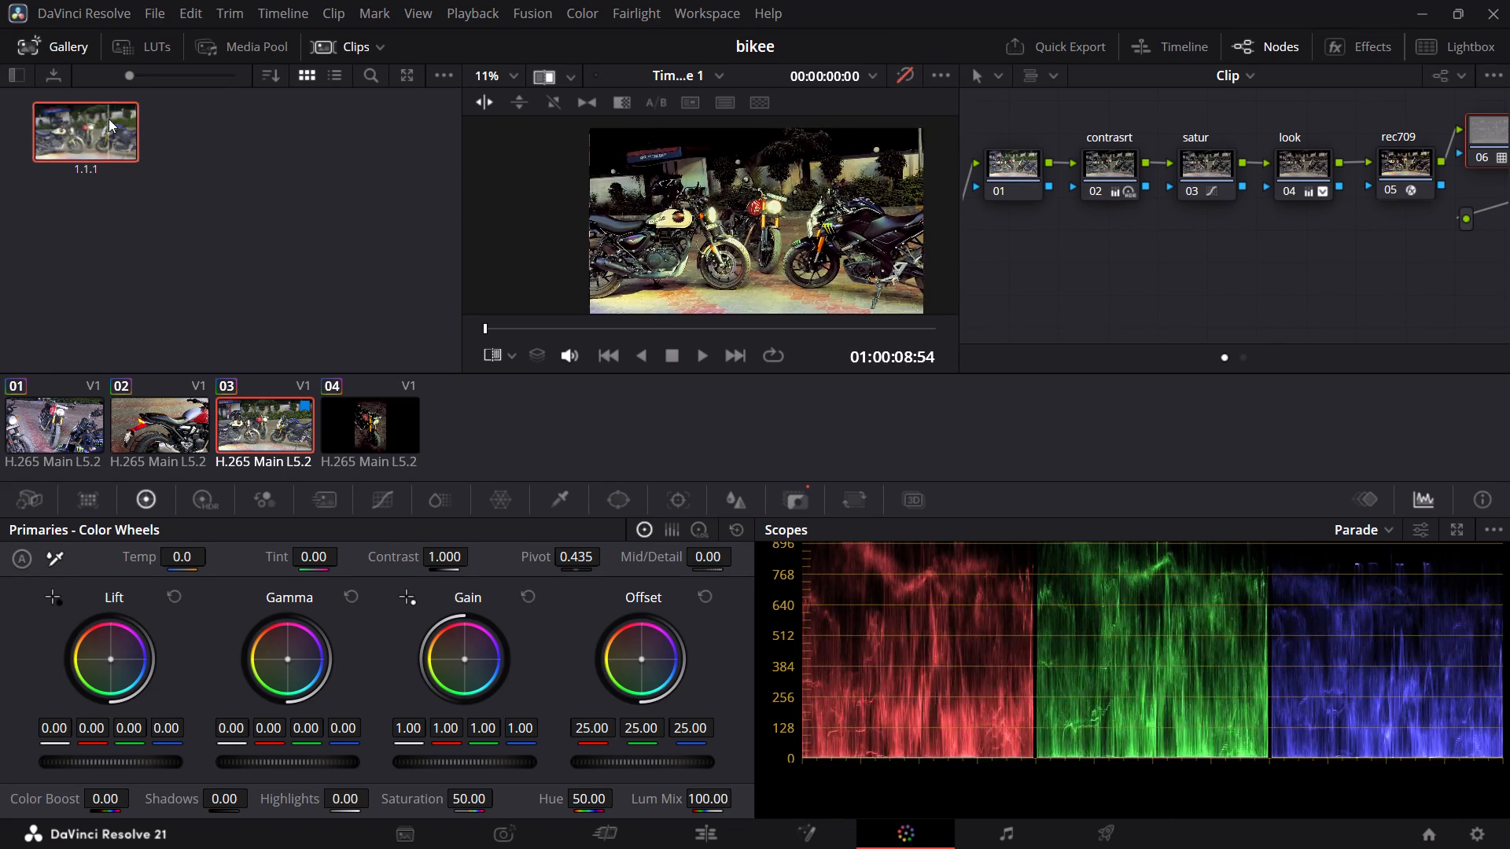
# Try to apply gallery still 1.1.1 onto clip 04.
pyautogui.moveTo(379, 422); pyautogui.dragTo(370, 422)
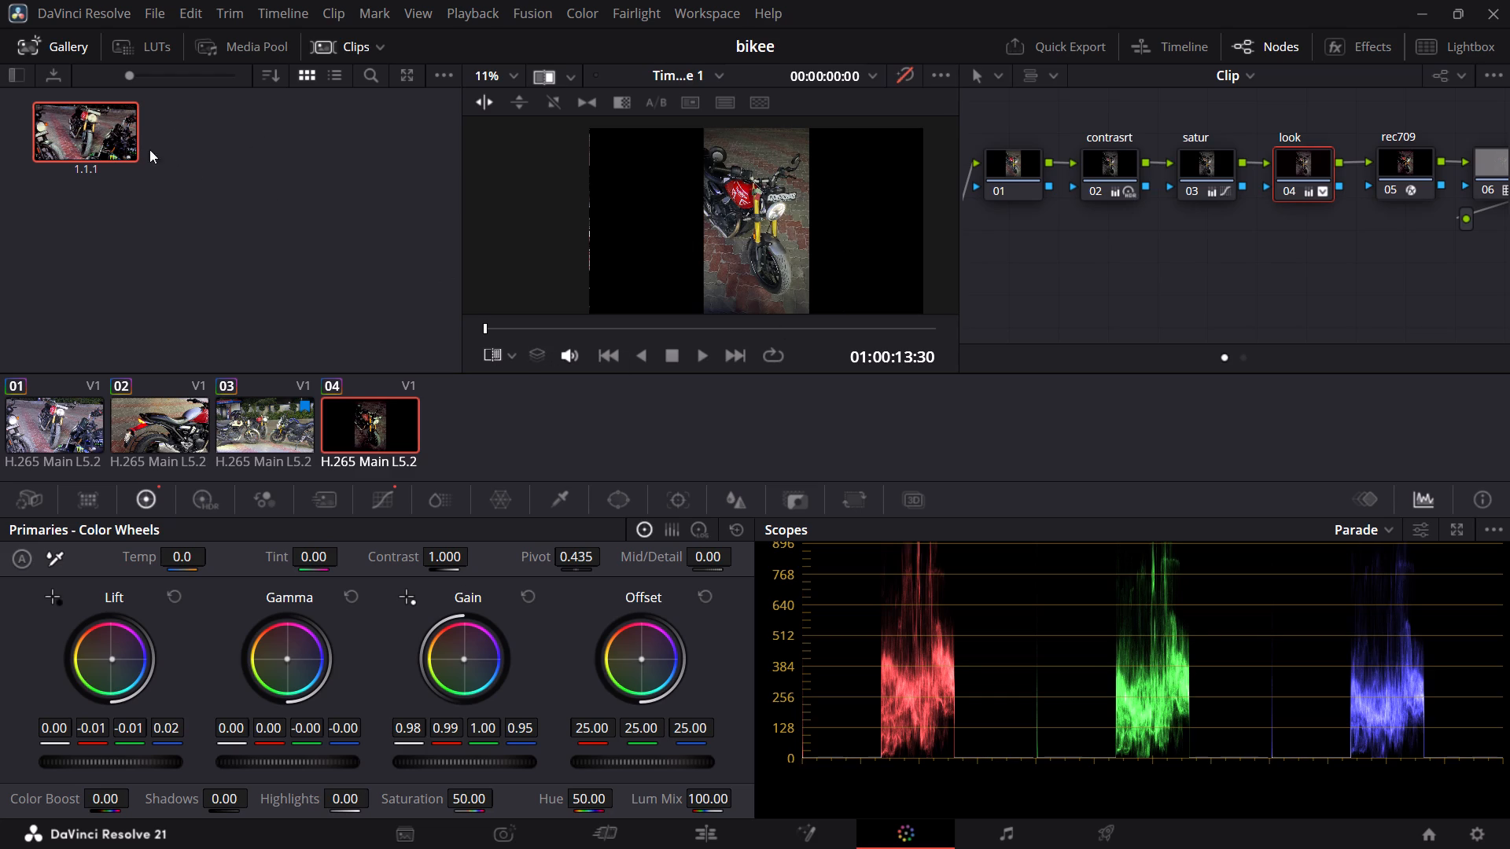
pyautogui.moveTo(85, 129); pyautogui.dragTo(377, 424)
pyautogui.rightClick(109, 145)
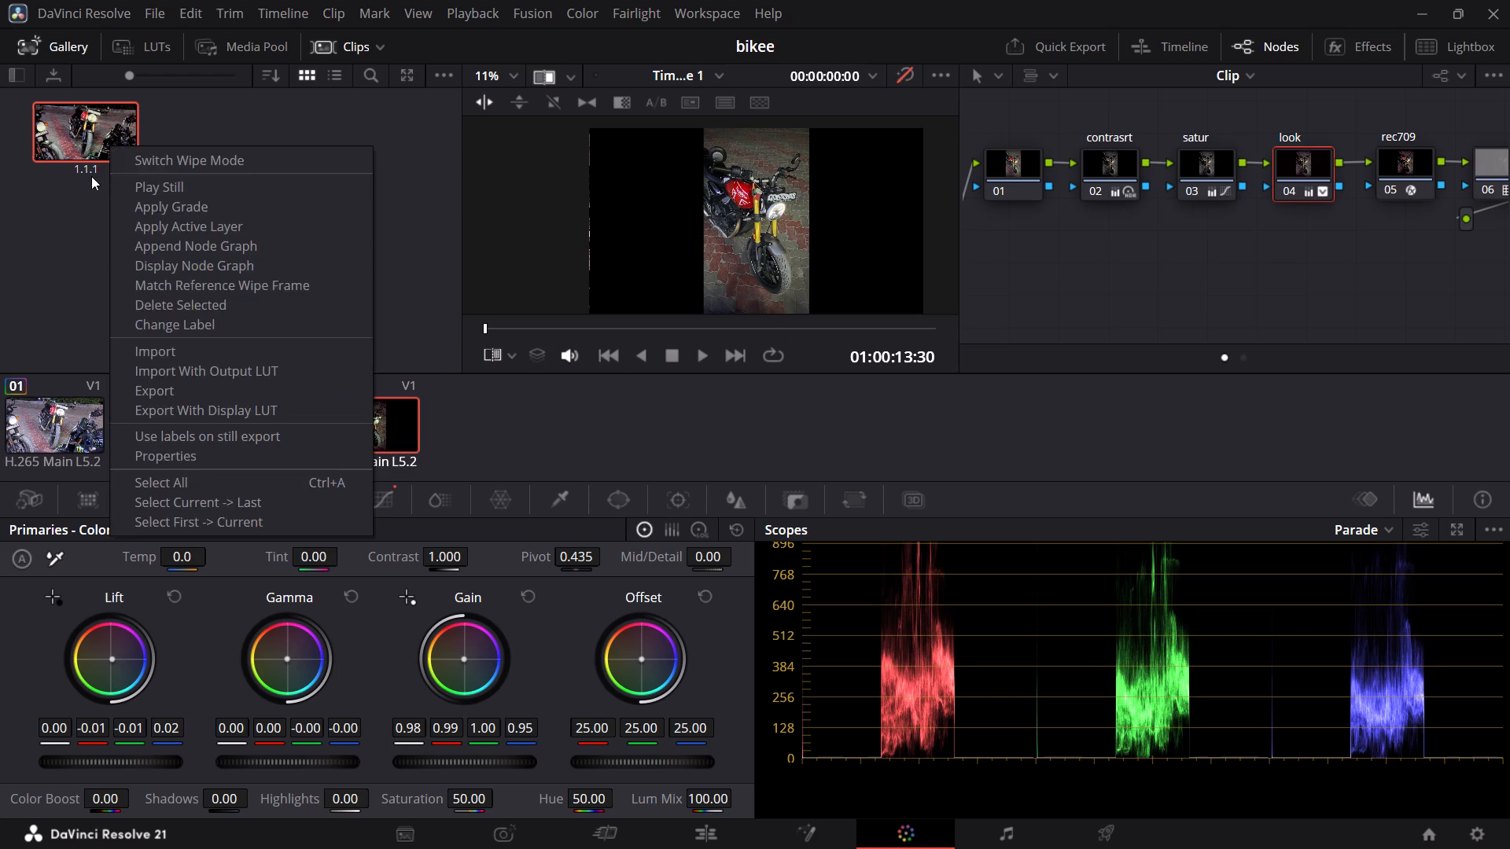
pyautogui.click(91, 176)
# Check clip 01, and preview the look of gallery still 1.1.1 on clip 02.
pyautogui.click(39, 409)
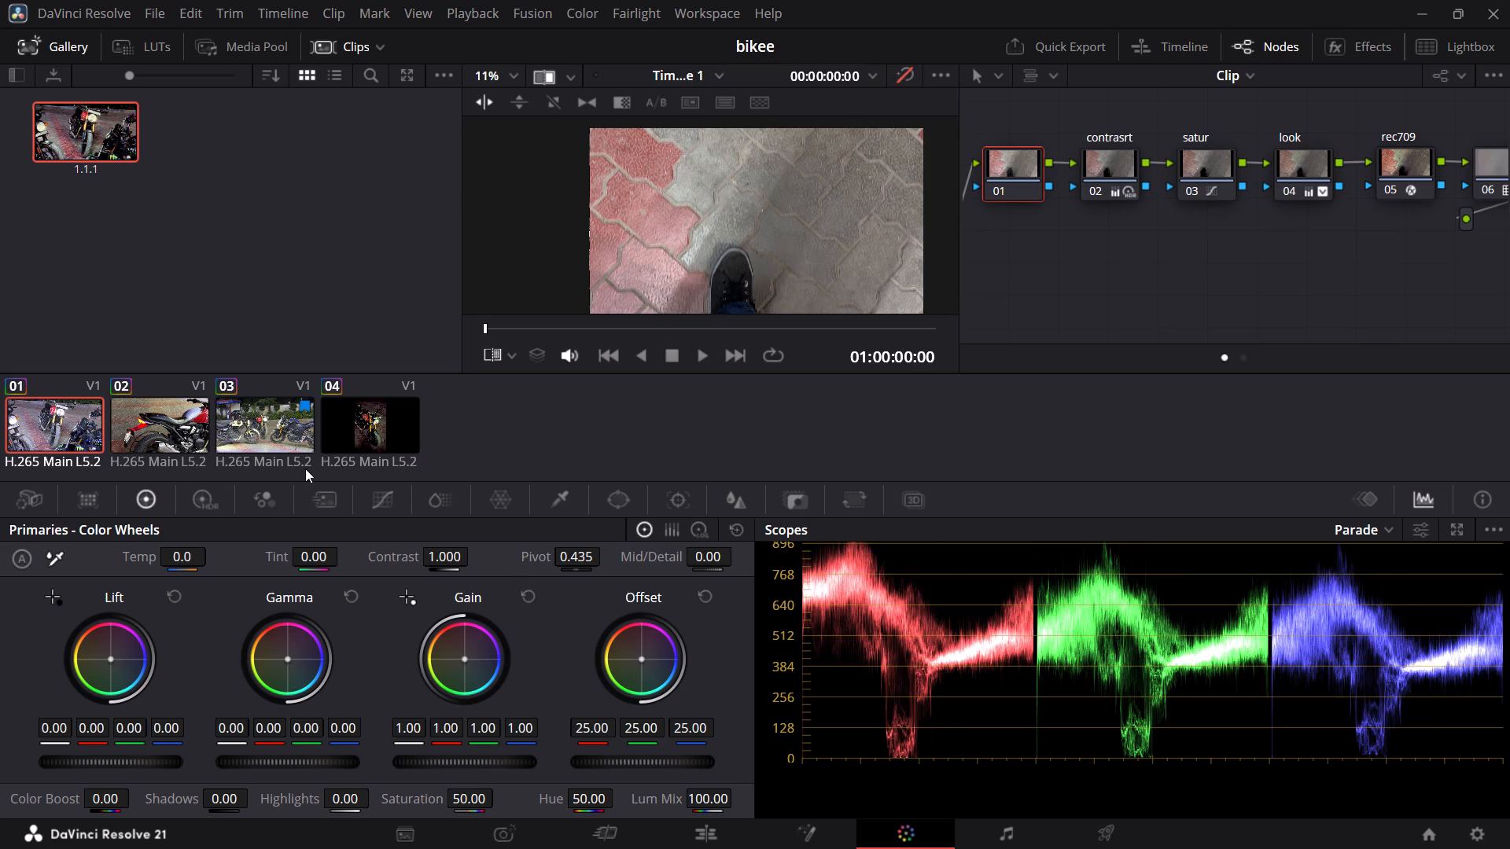
pyautogui.click(184, 405)
pyautogui.click(106, 112)
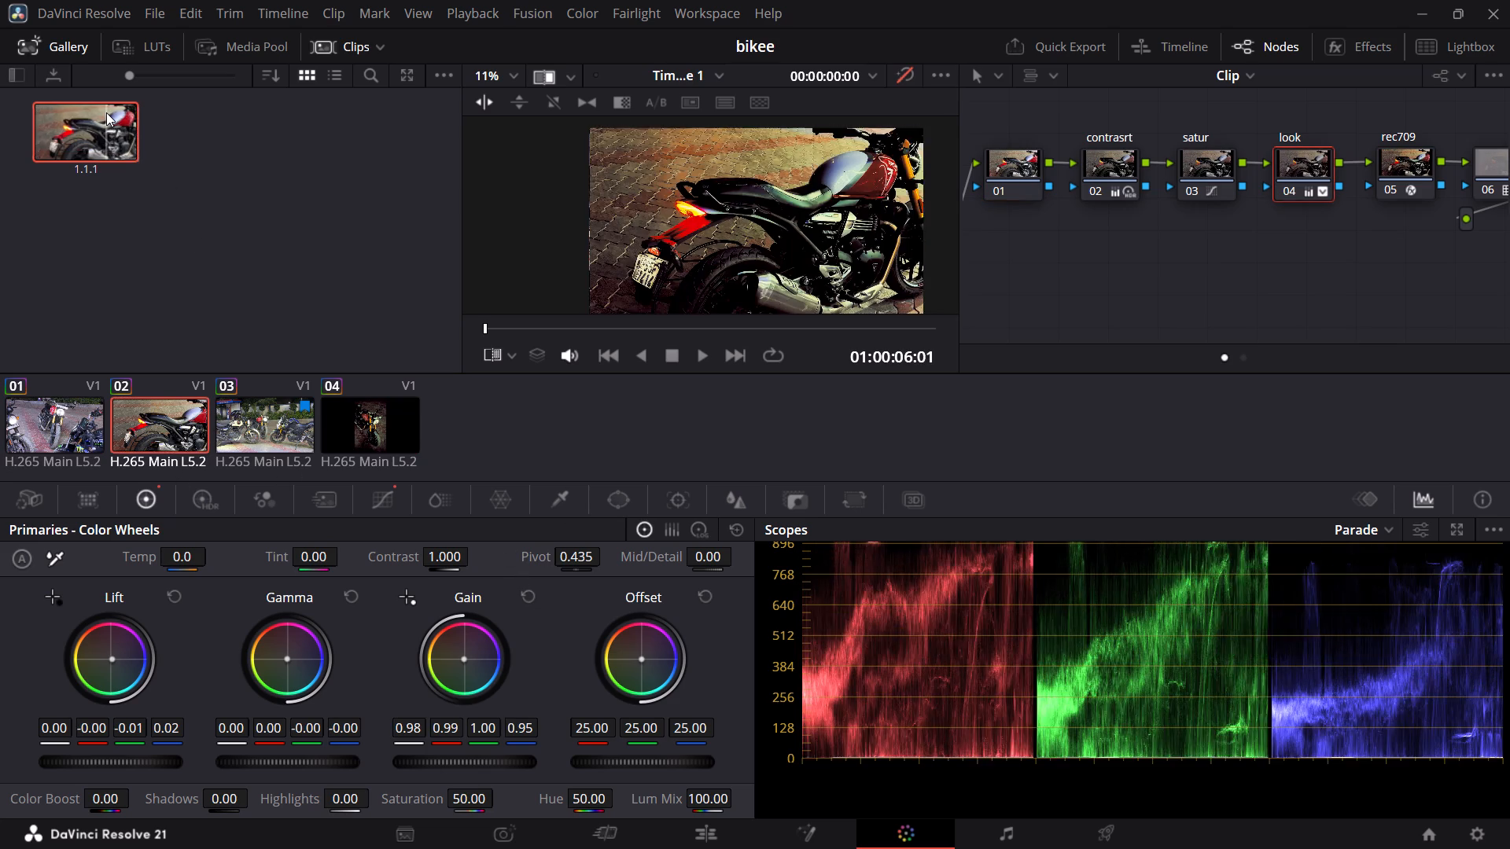
pyautogui.click(106, 112)
pyautogui.click(106, 112)
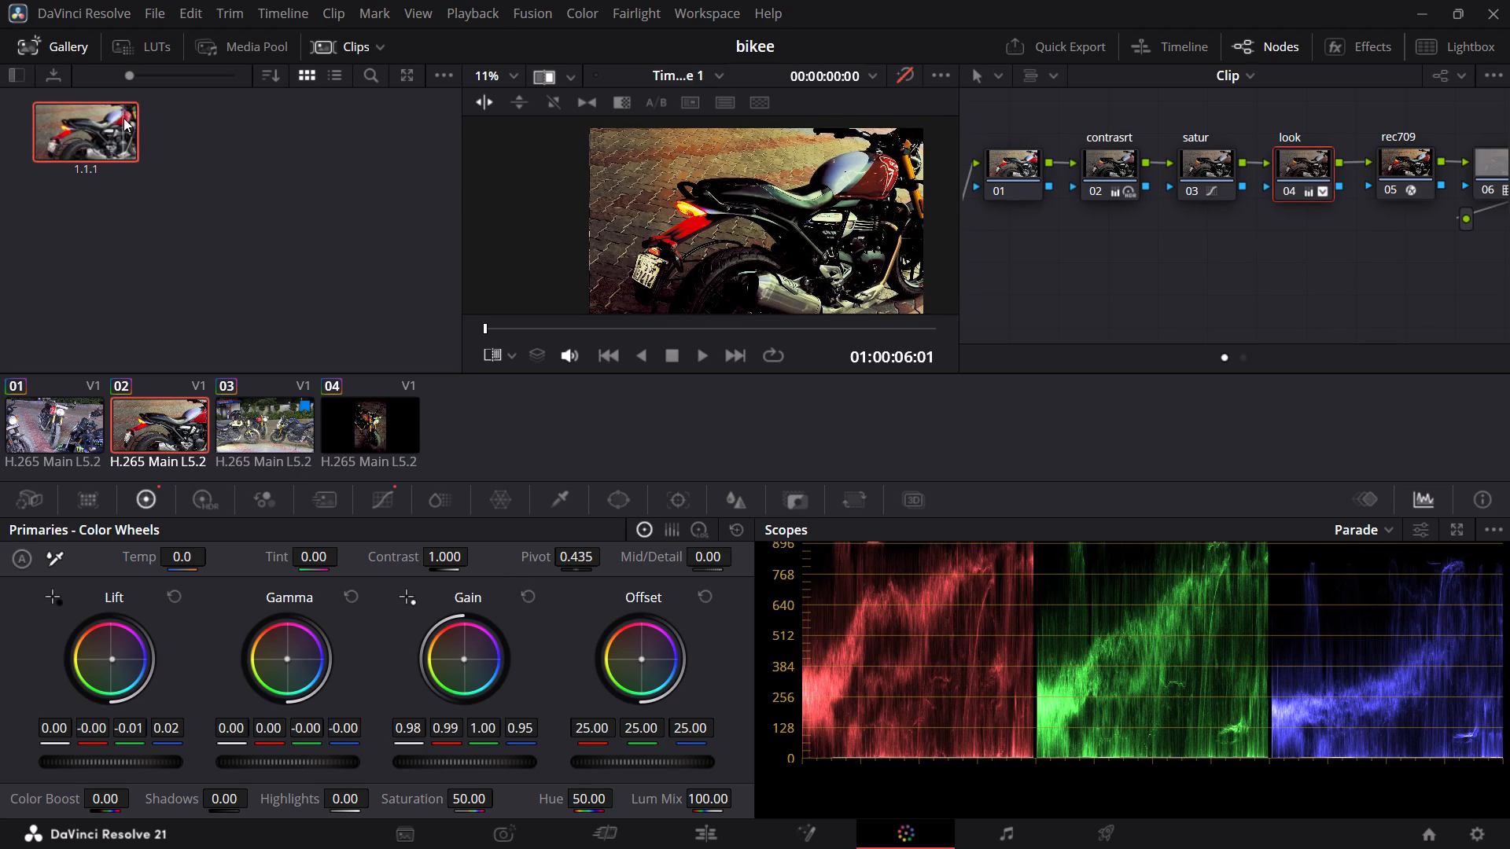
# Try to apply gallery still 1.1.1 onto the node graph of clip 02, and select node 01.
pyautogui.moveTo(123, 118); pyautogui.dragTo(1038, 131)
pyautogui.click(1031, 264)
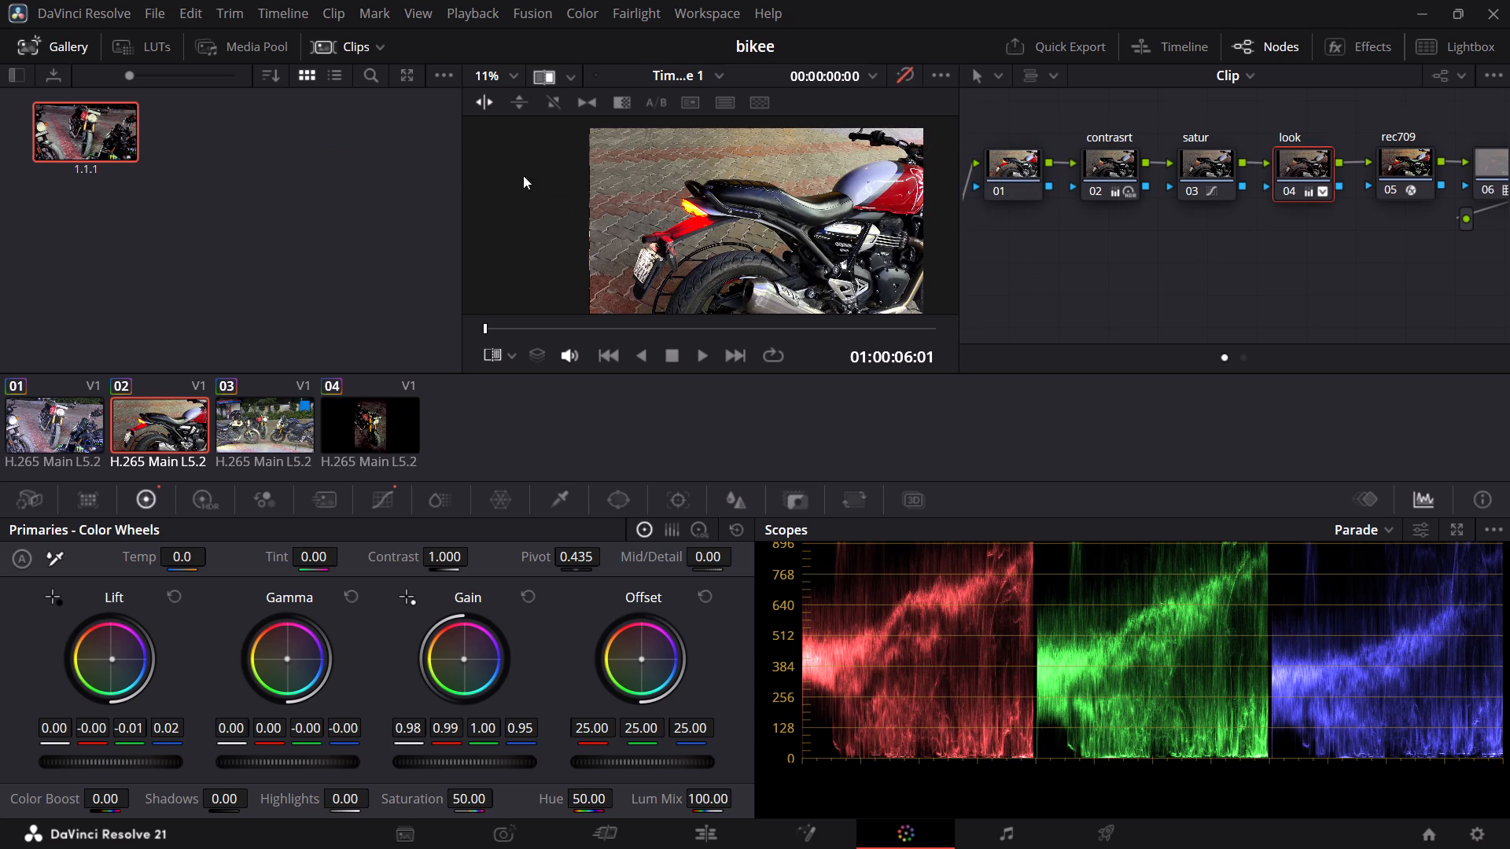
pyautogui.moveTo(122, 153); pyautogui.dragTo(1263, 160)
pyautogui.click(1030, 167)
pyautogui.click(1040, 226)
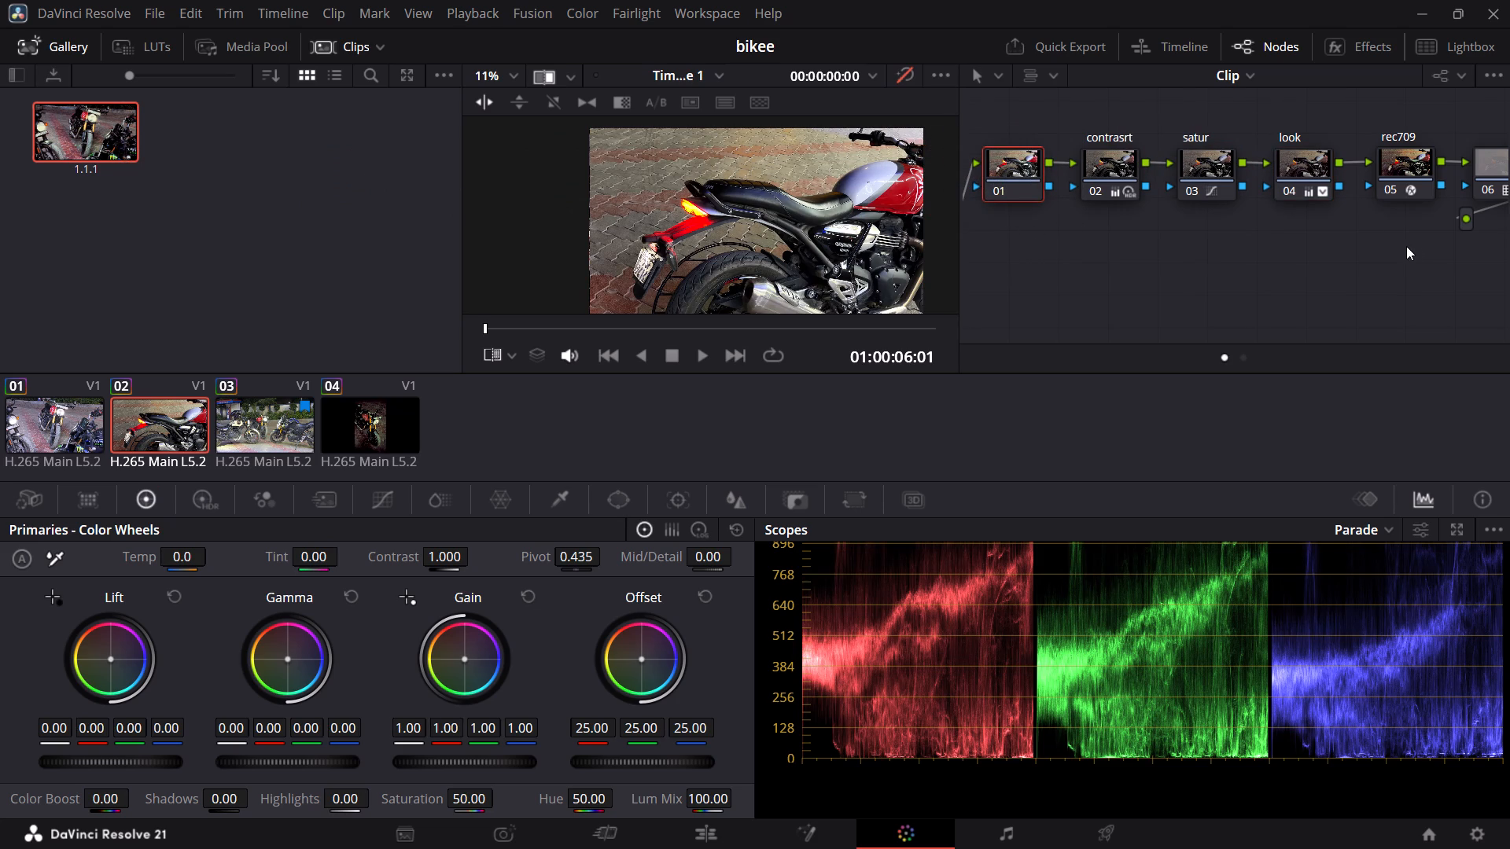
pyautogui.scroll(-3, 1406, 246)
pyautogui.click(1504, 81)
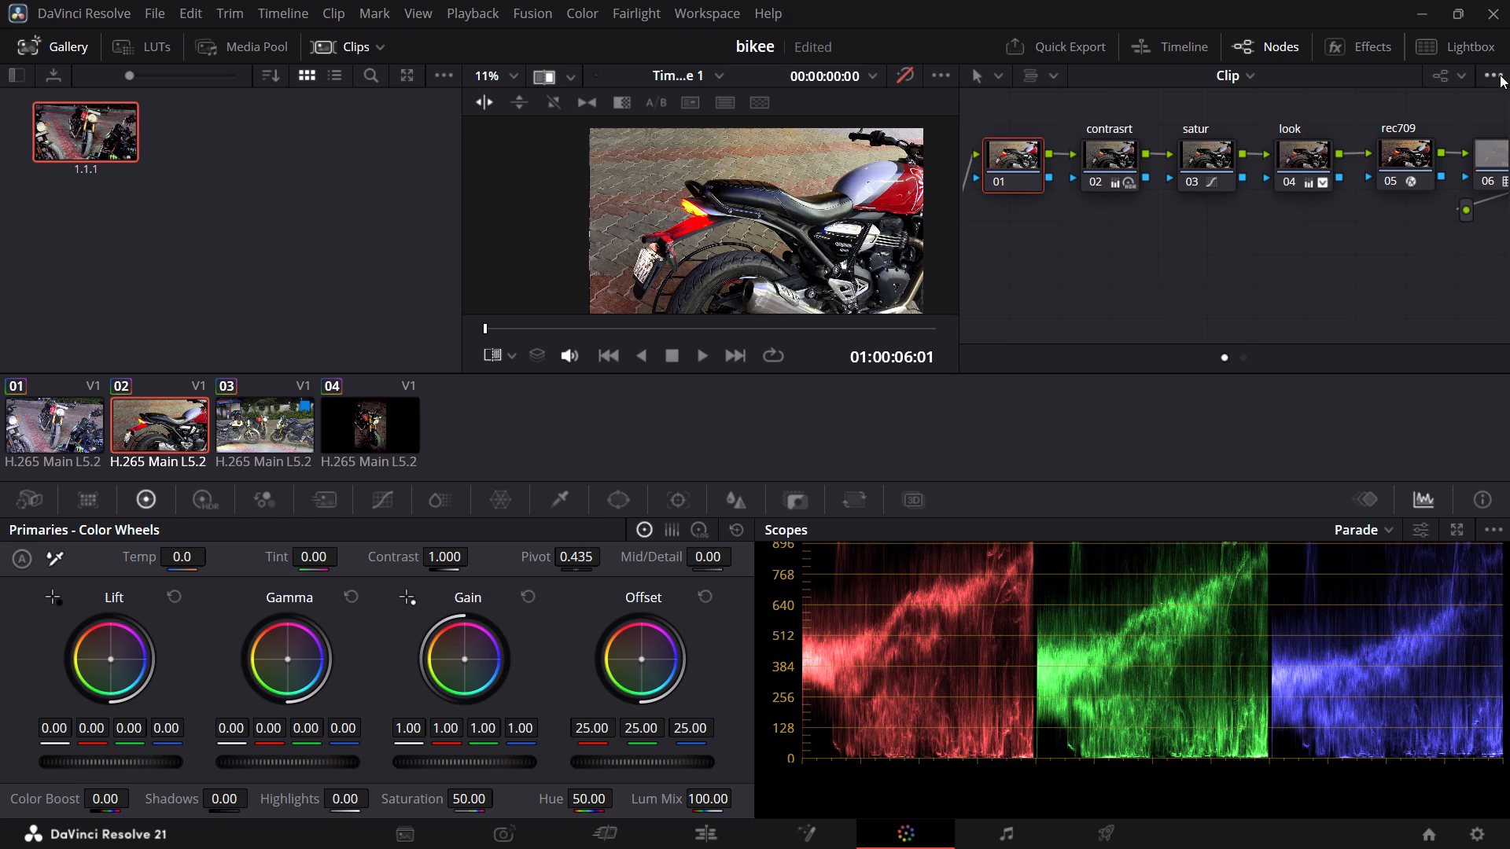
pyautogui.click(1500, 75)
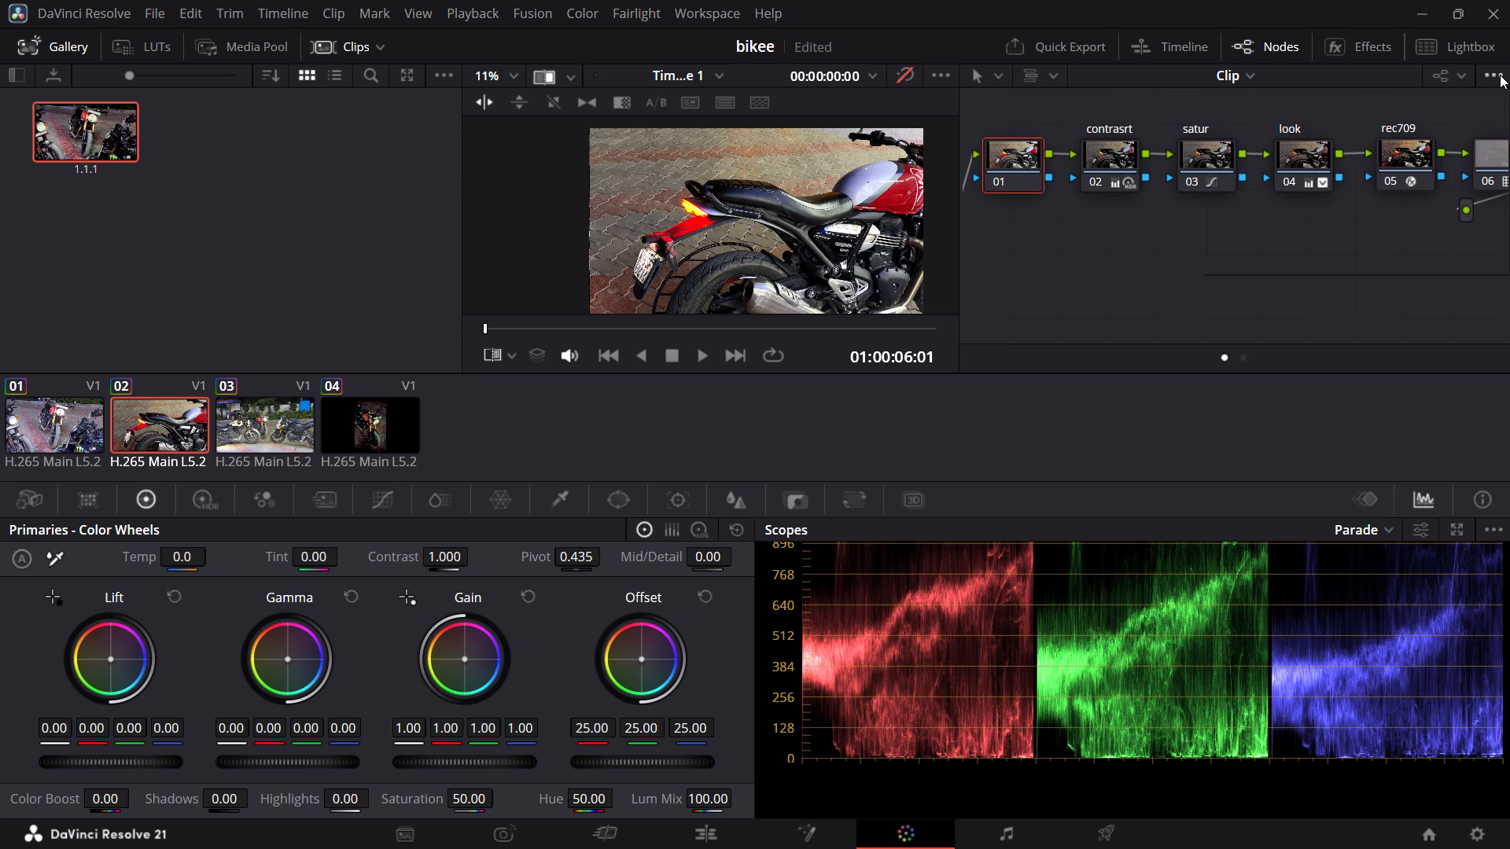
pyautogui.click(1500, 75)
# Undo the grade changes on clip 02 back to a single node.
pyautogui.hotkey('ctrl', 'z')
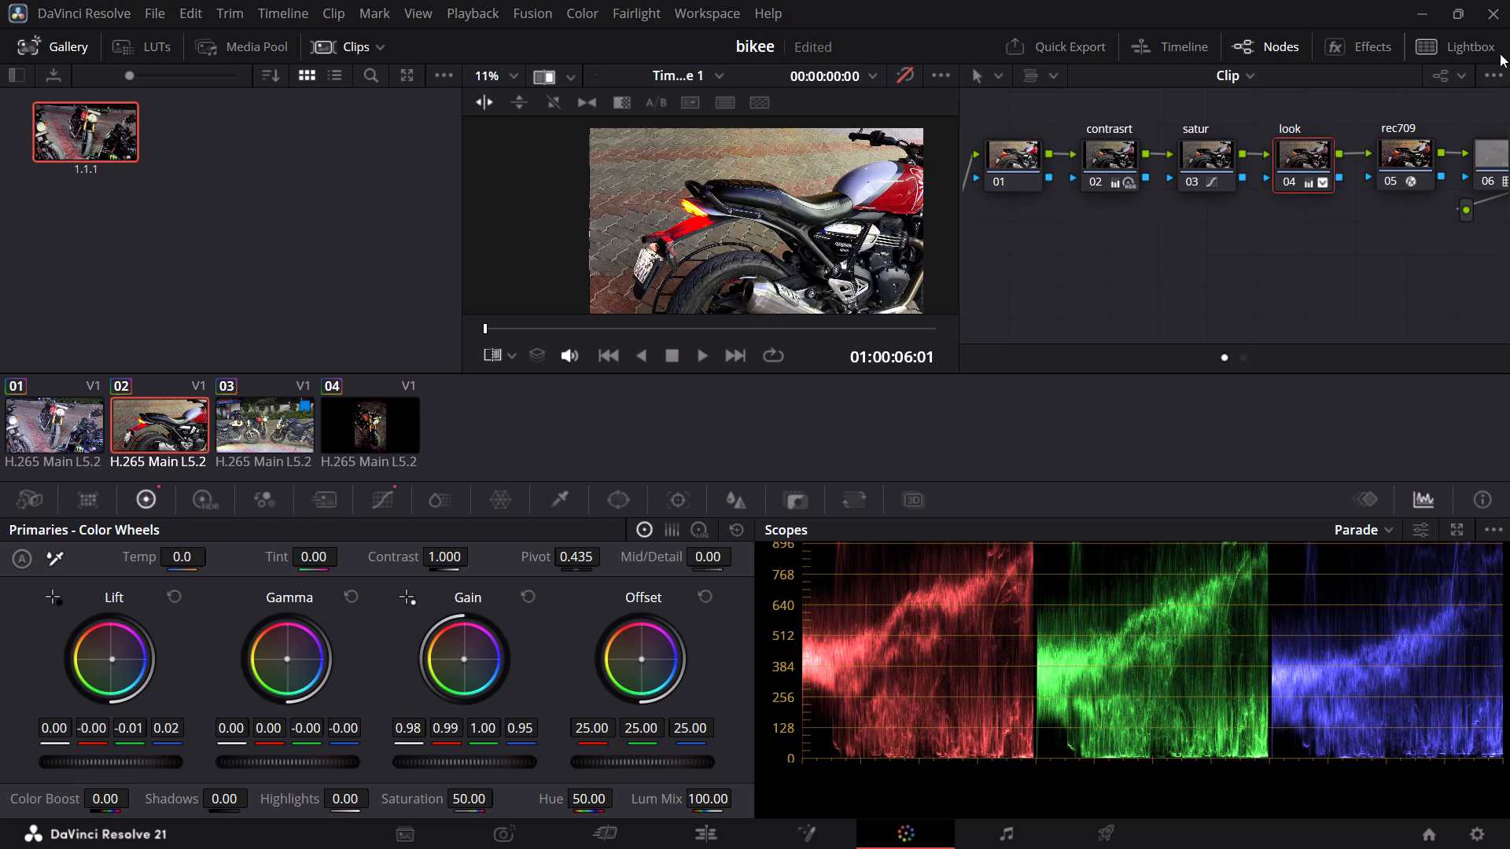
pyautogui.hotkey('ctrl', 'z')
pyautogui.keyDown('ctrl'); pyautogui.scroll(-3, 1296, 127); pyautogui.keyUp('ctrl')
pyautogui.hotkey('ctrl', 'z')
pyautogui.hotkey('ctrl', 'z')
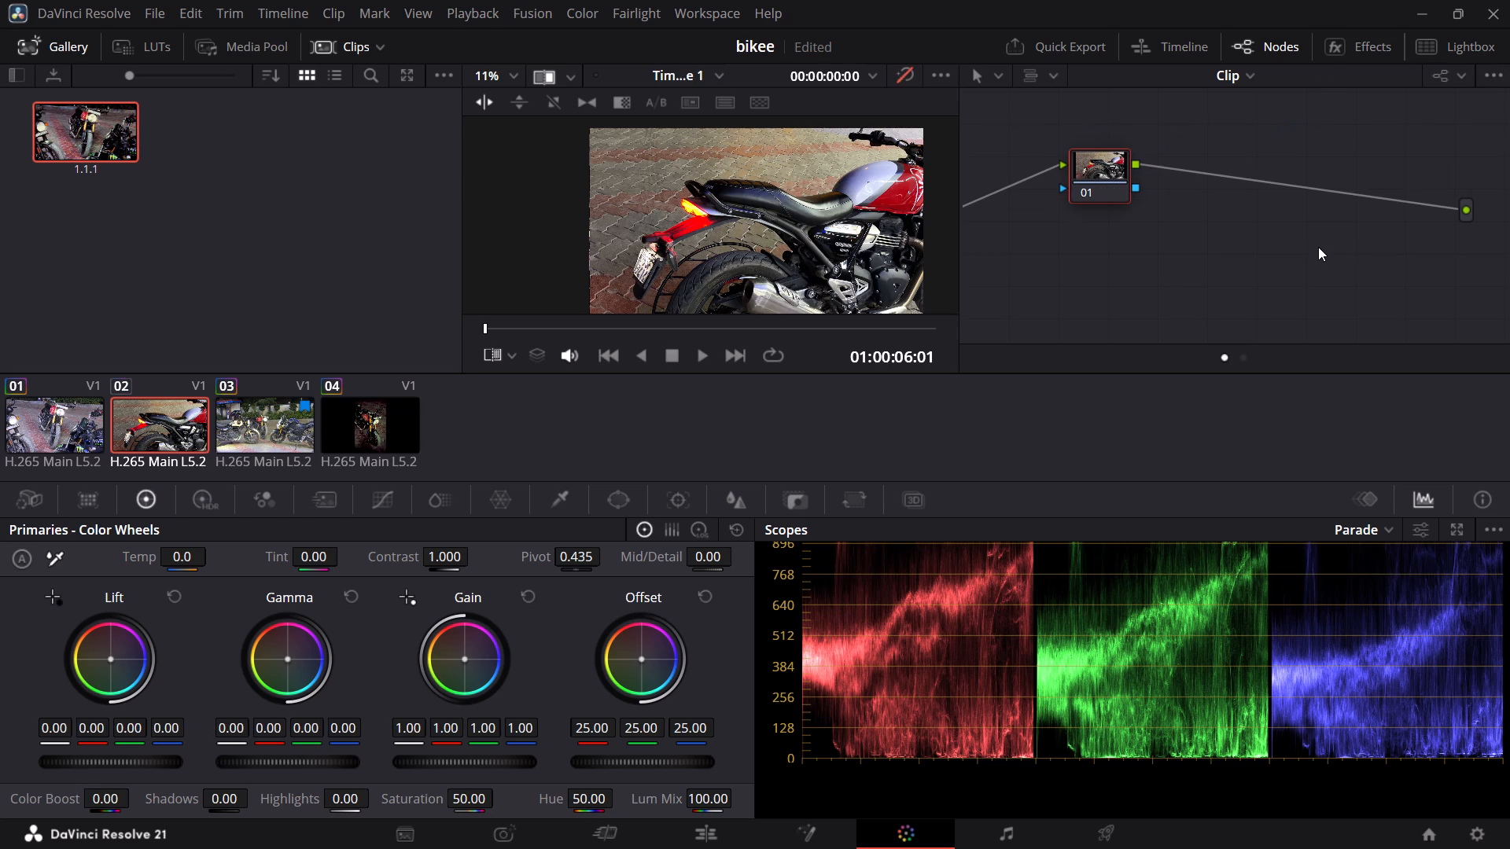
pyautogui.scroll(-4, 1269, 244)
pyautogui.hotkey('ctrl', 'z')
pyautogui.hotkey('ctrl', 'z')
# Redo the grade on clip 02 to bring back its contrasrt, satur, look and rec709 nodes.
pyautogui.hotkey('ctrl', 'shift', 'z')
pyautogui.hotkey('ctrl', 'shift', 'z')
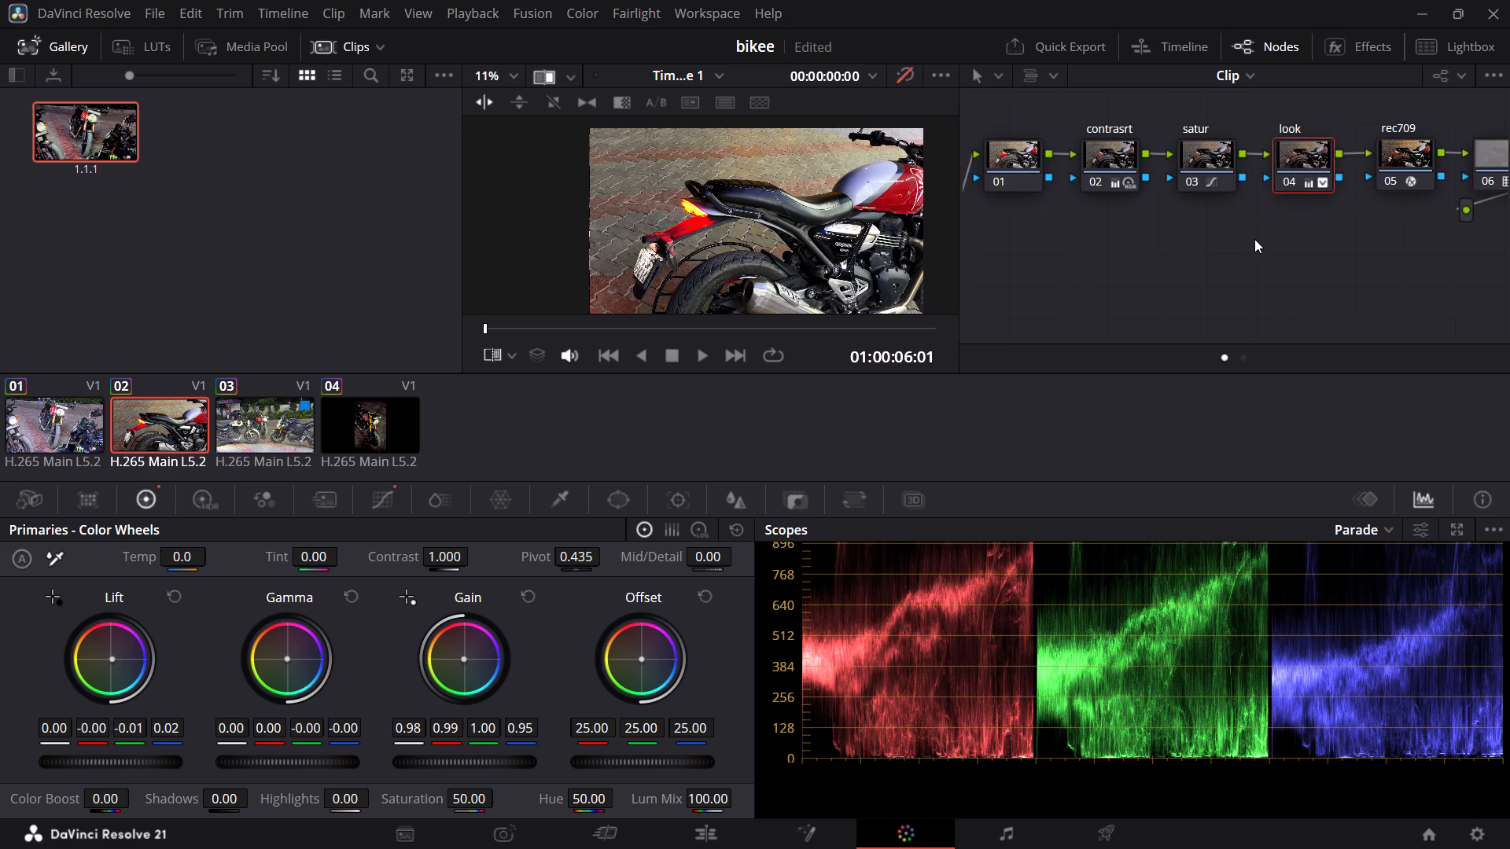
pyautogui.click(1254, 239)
# Select clip 03 and close DaVinci Resolve.
pyautogui.click(286, 426)
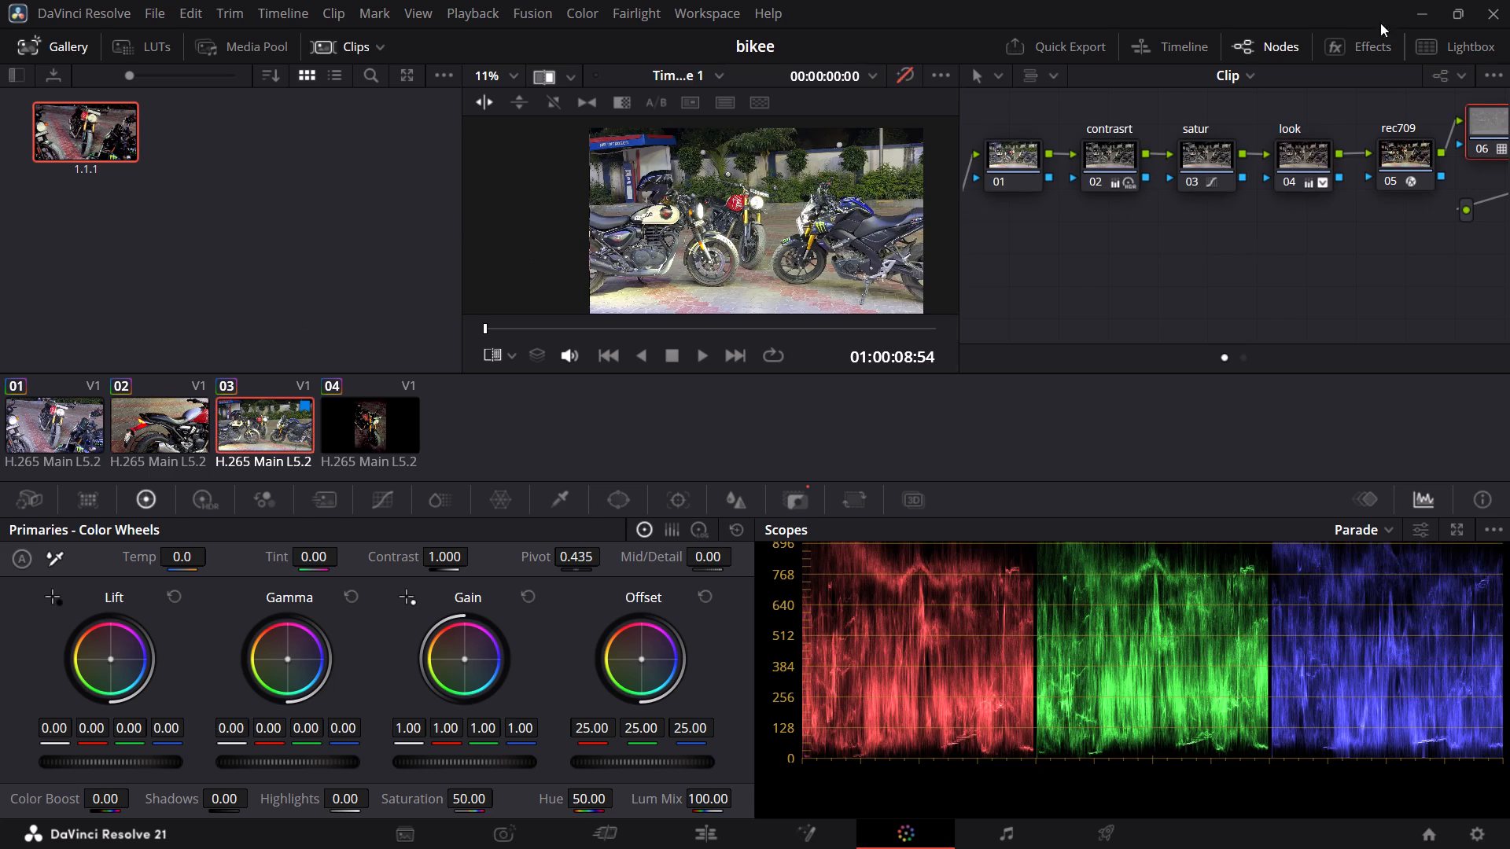
pyautogui.click(1500, 6)
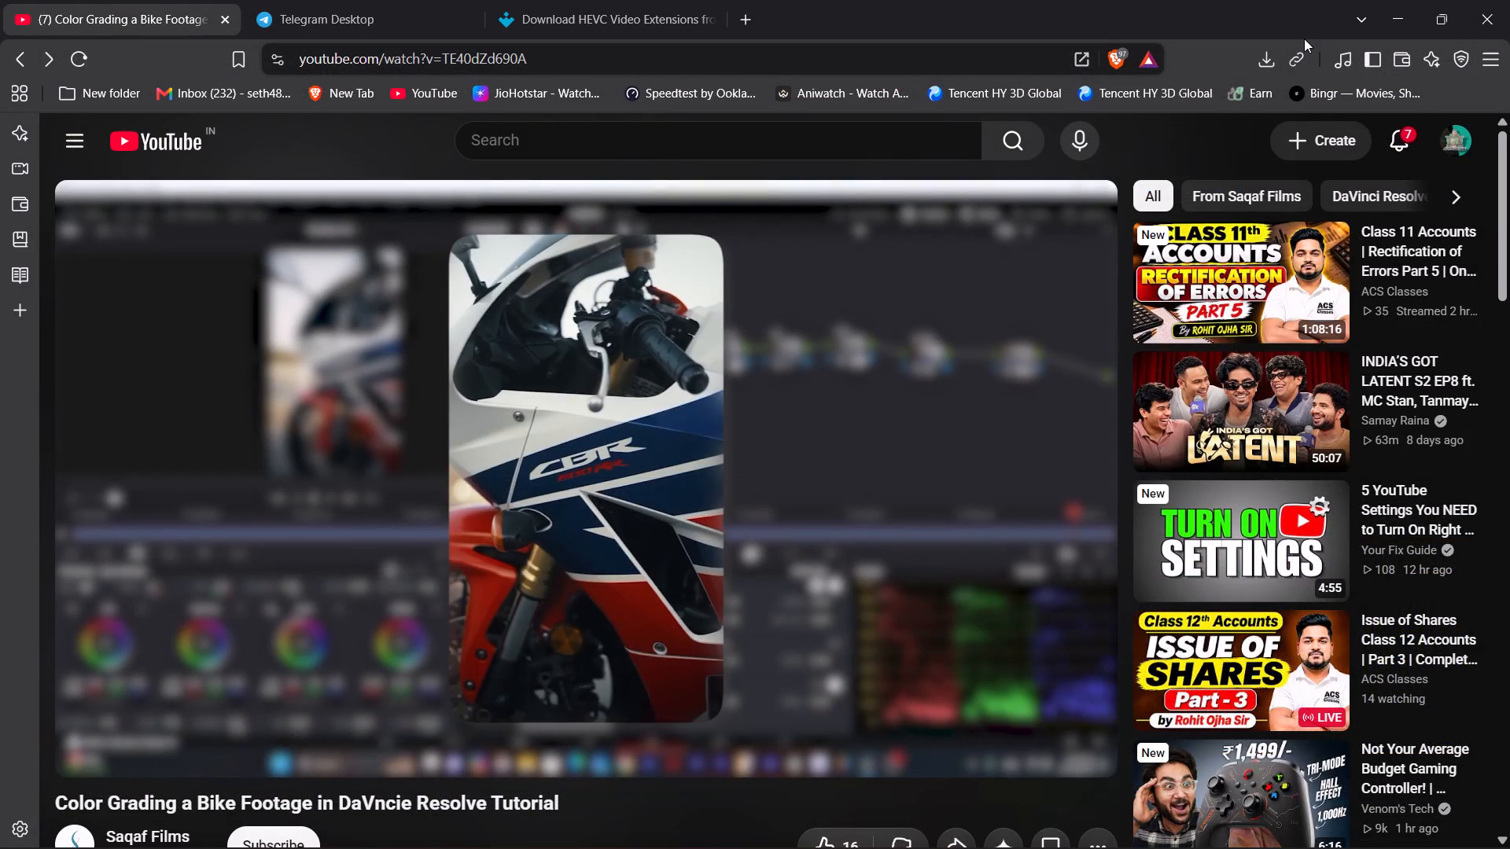
# Minimise the Brave browser to reach the desktop and show the hidden system tray icons.
pyautogui.click(1408, 24)
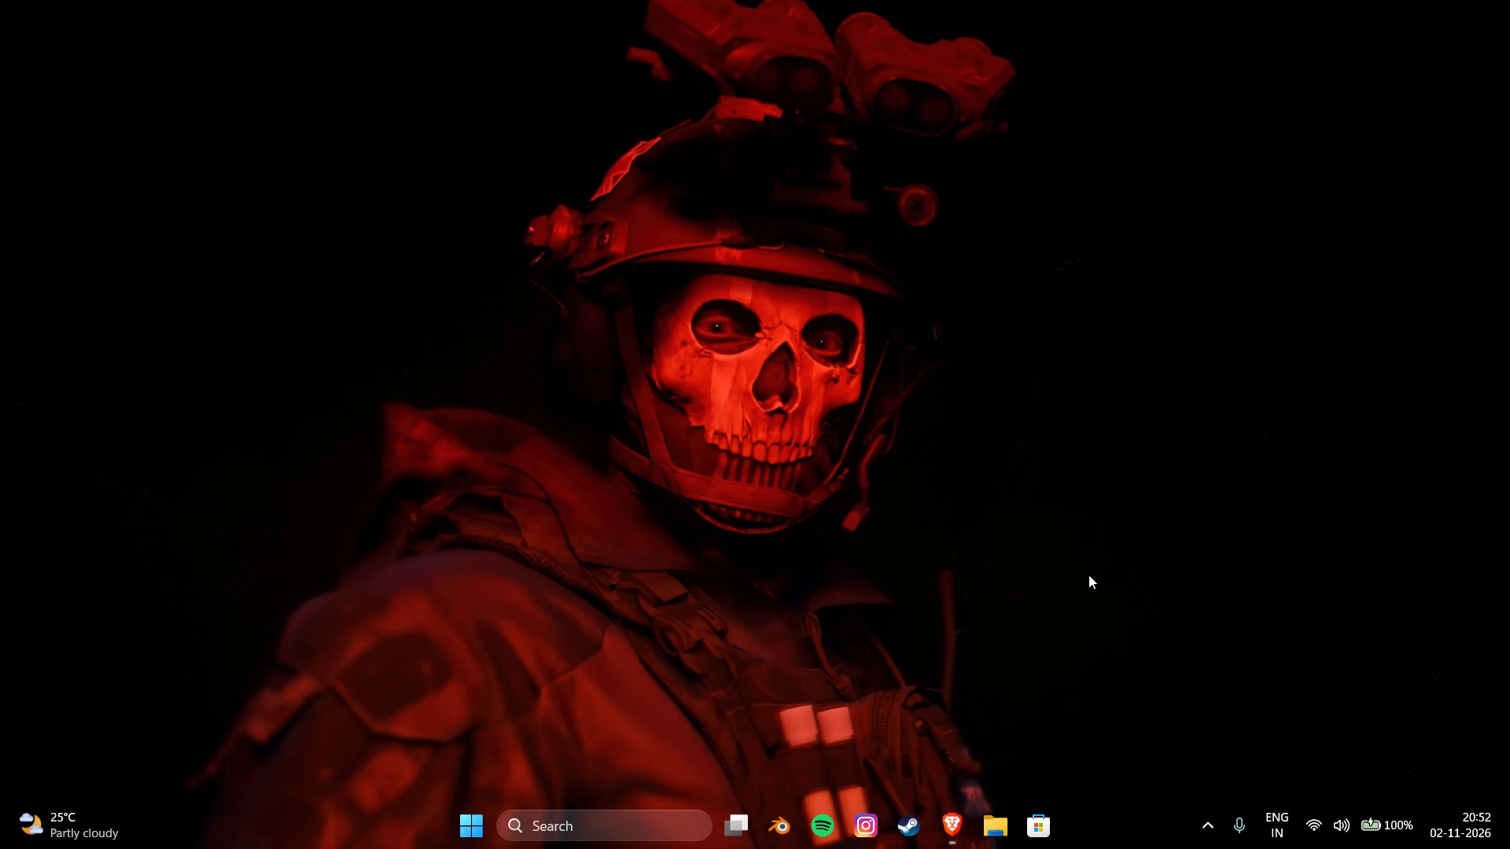
pyautogui.click(1206, 836)
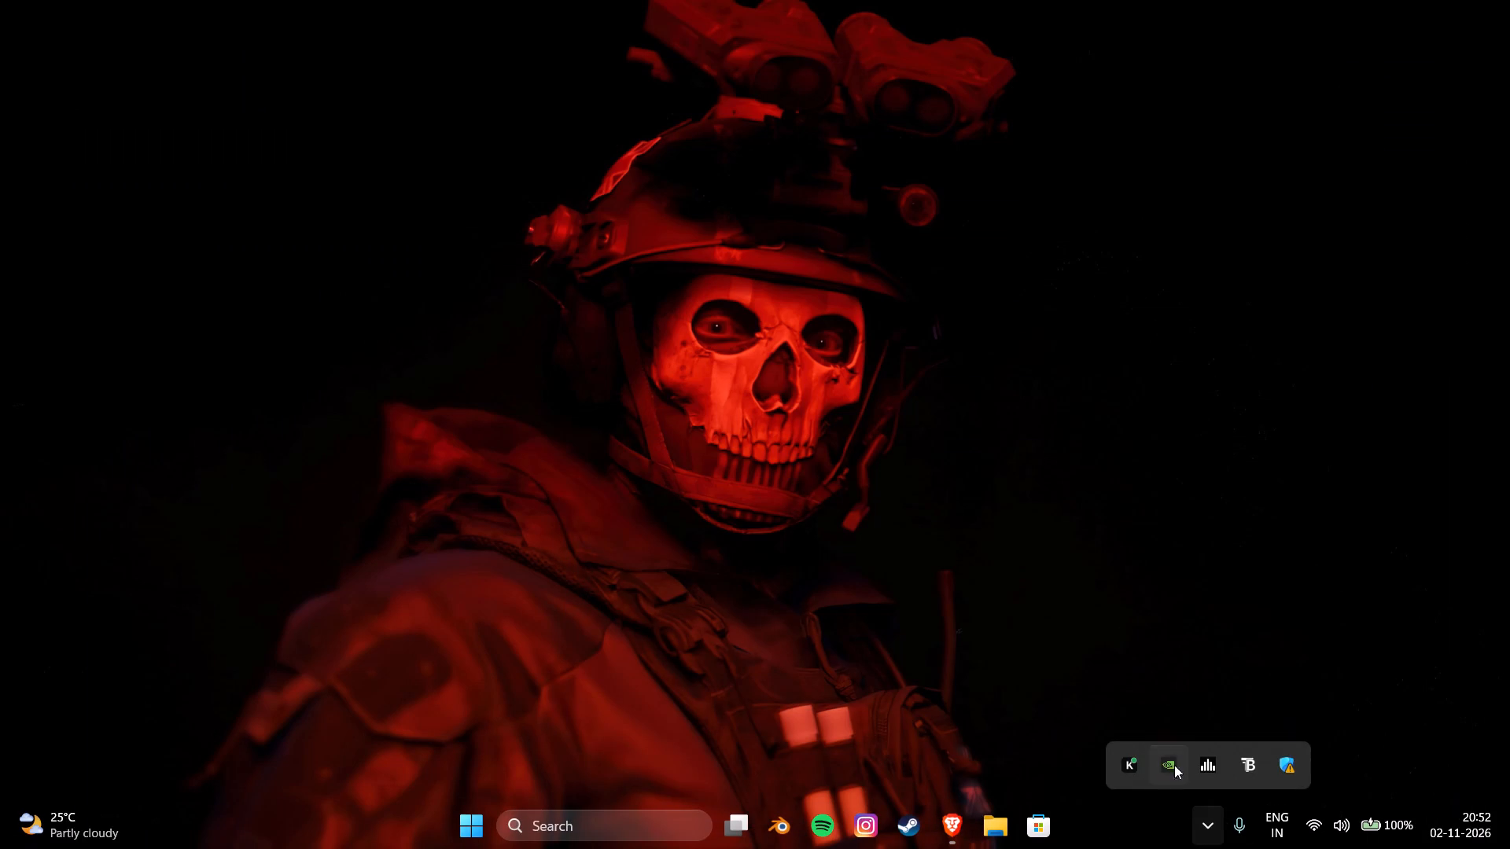